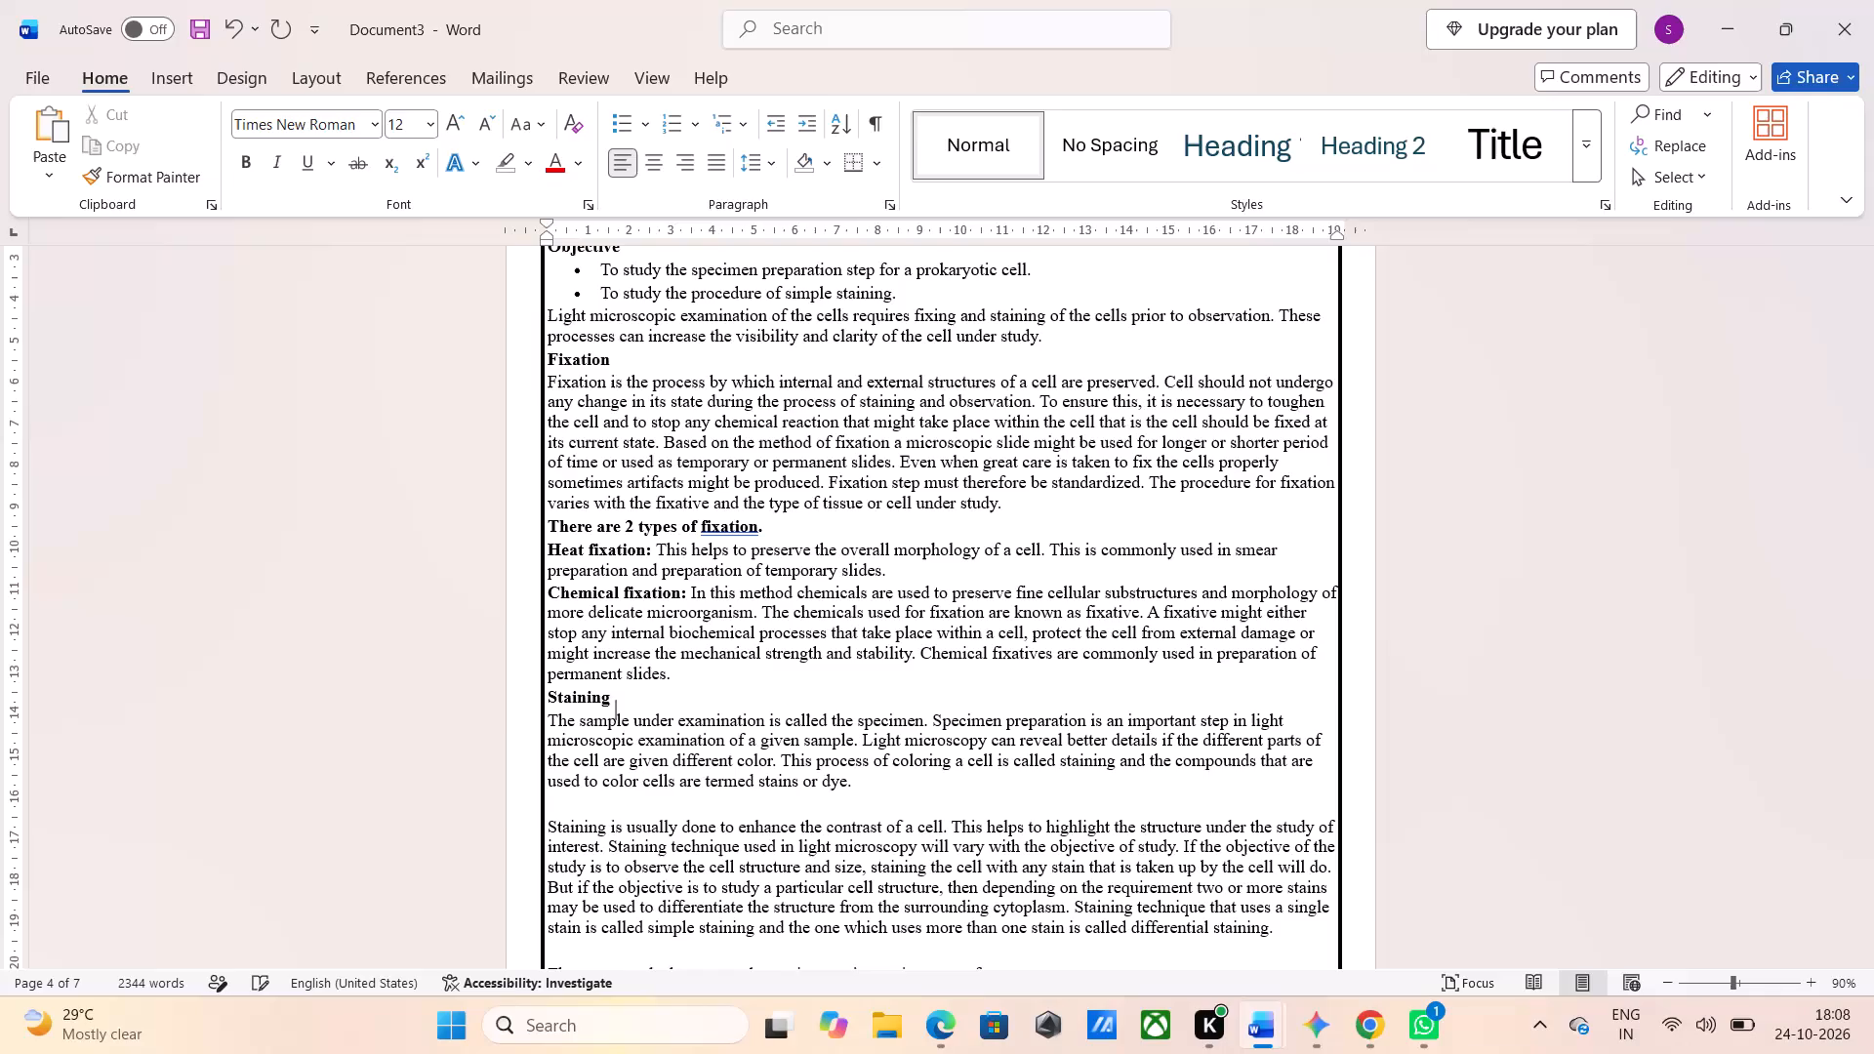
Remove the blank line between the first Staining paragraph and the one beginning "Staining is usually done".
key(Down)
key(Down)
key(Down)
key(Down)
key(BackSpace)
key(BackSpace)
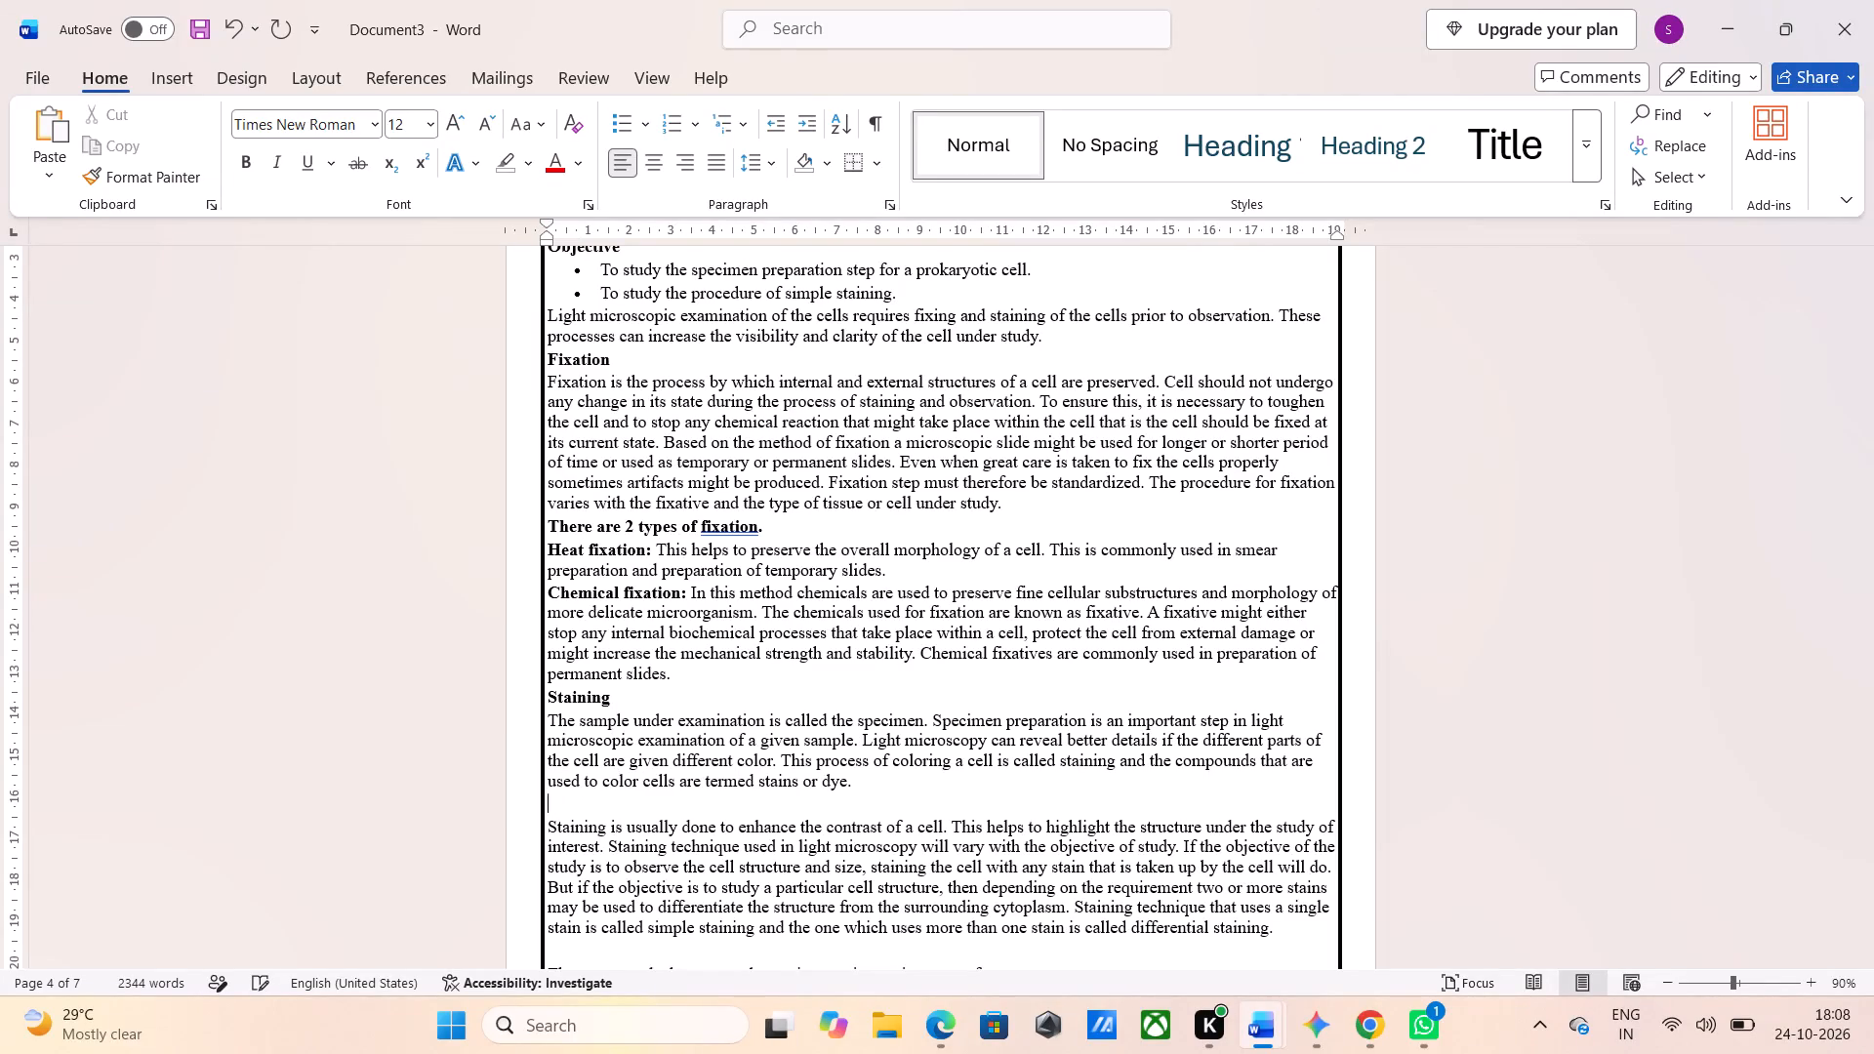
key(BackSpace)
Remove the blank line above "The compounds that are used as stain contain two important features.".
key(Down)
key(Down)
key(Down)
key(Down)
key(Down)
key(Down)
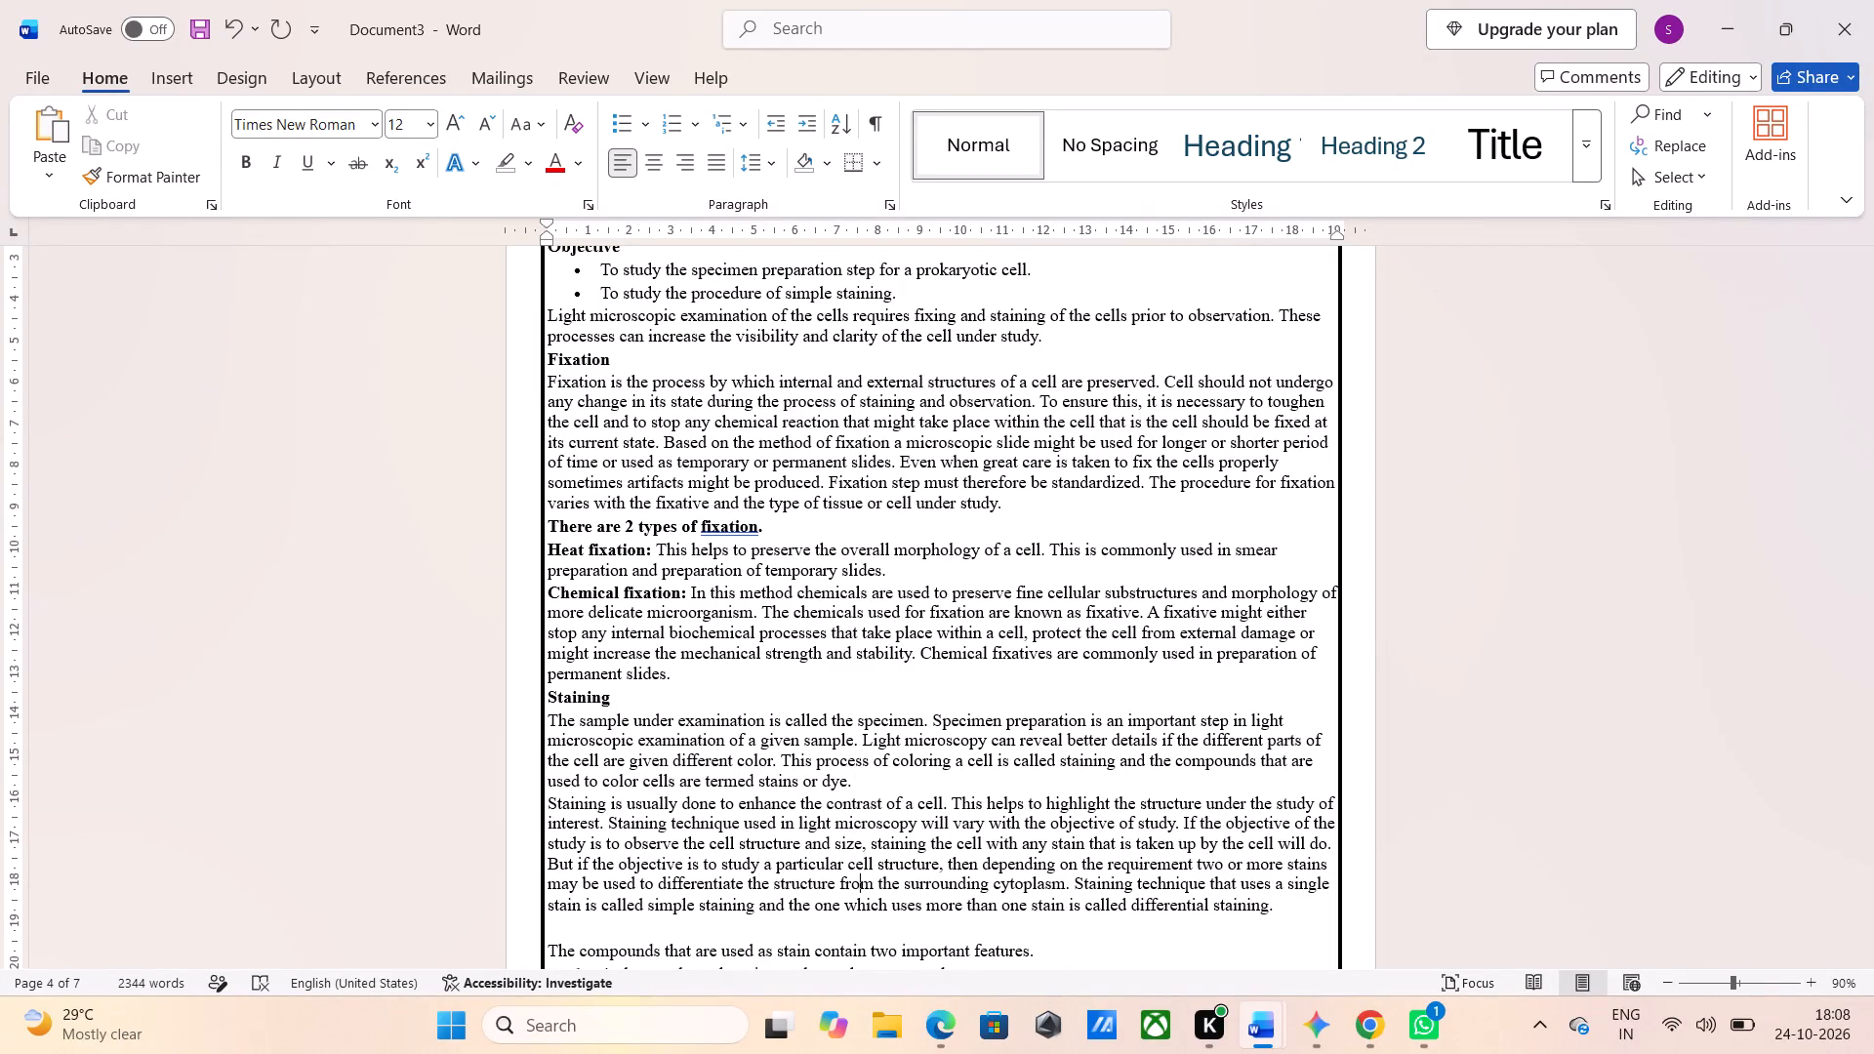
key(Down)
key(BackSpace)
key(BackSpace)
key(BackSpace)
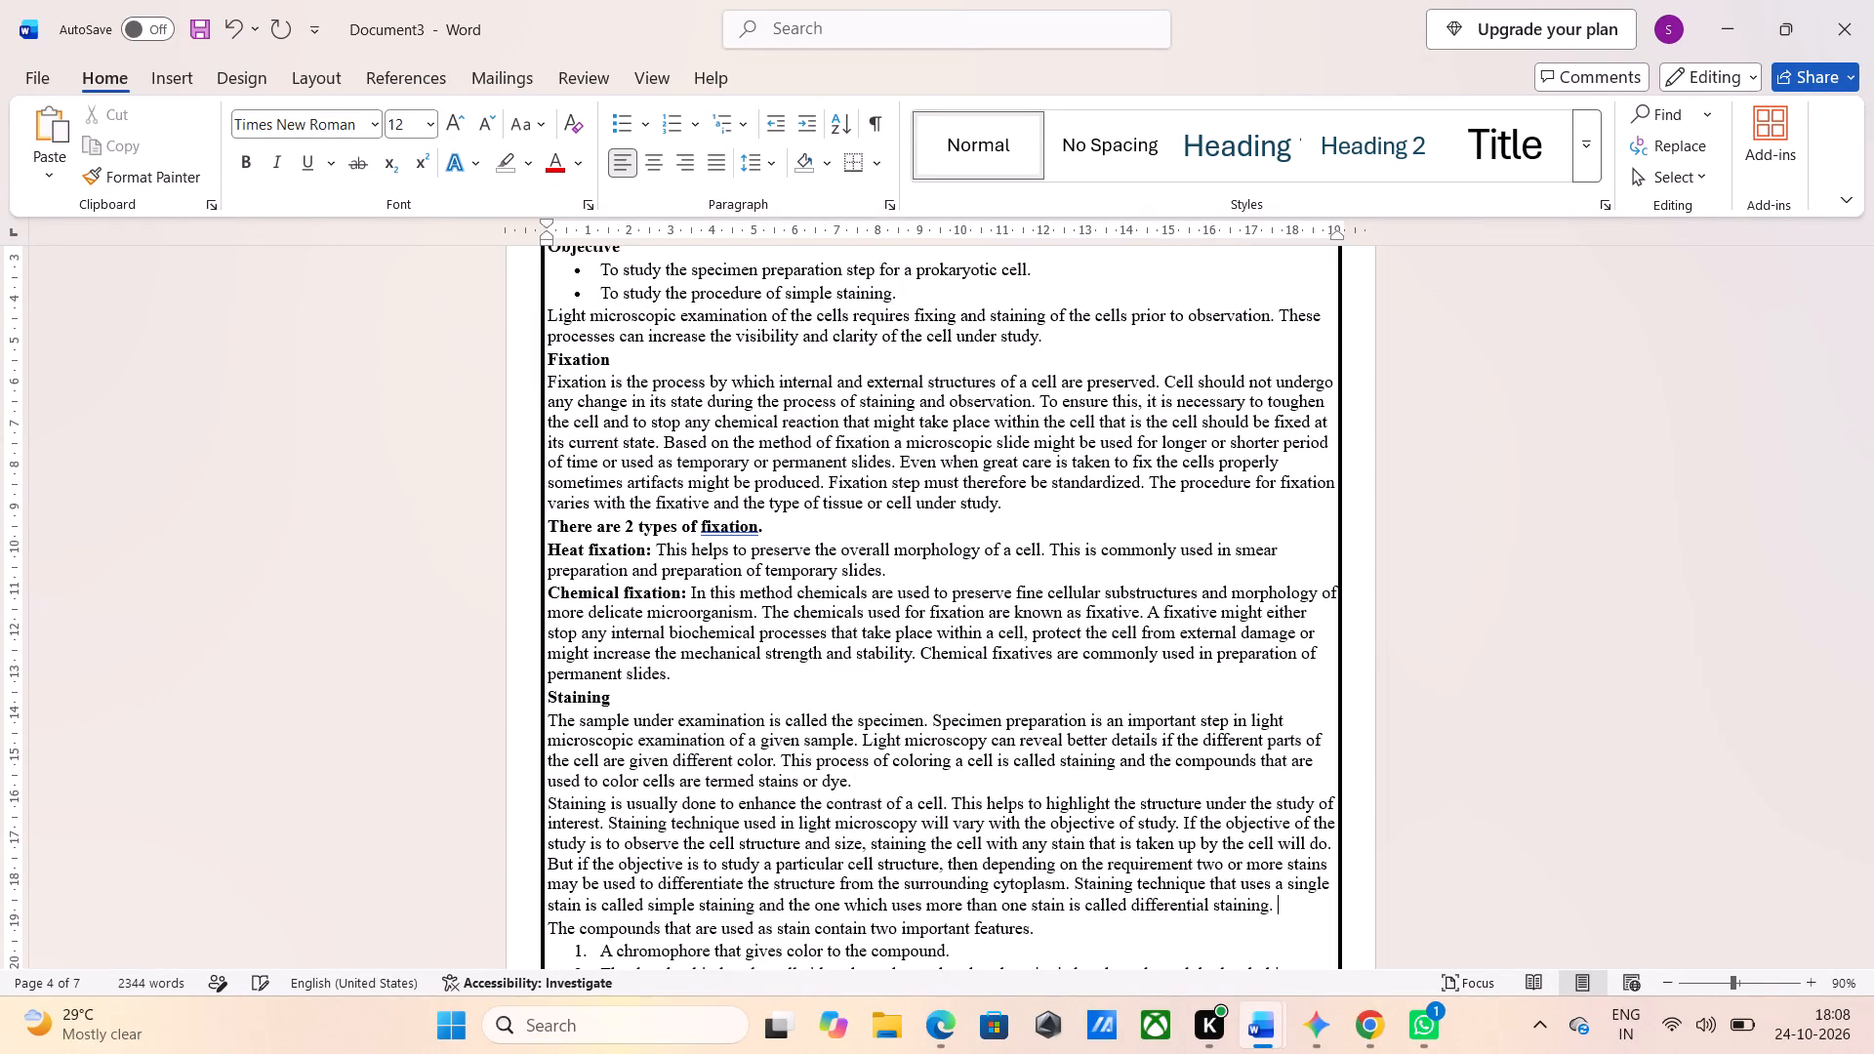
Remove the blank line between the numbered stain features and "Ionizable dyes are classified into;".
scroll(565, 689, down, 2)
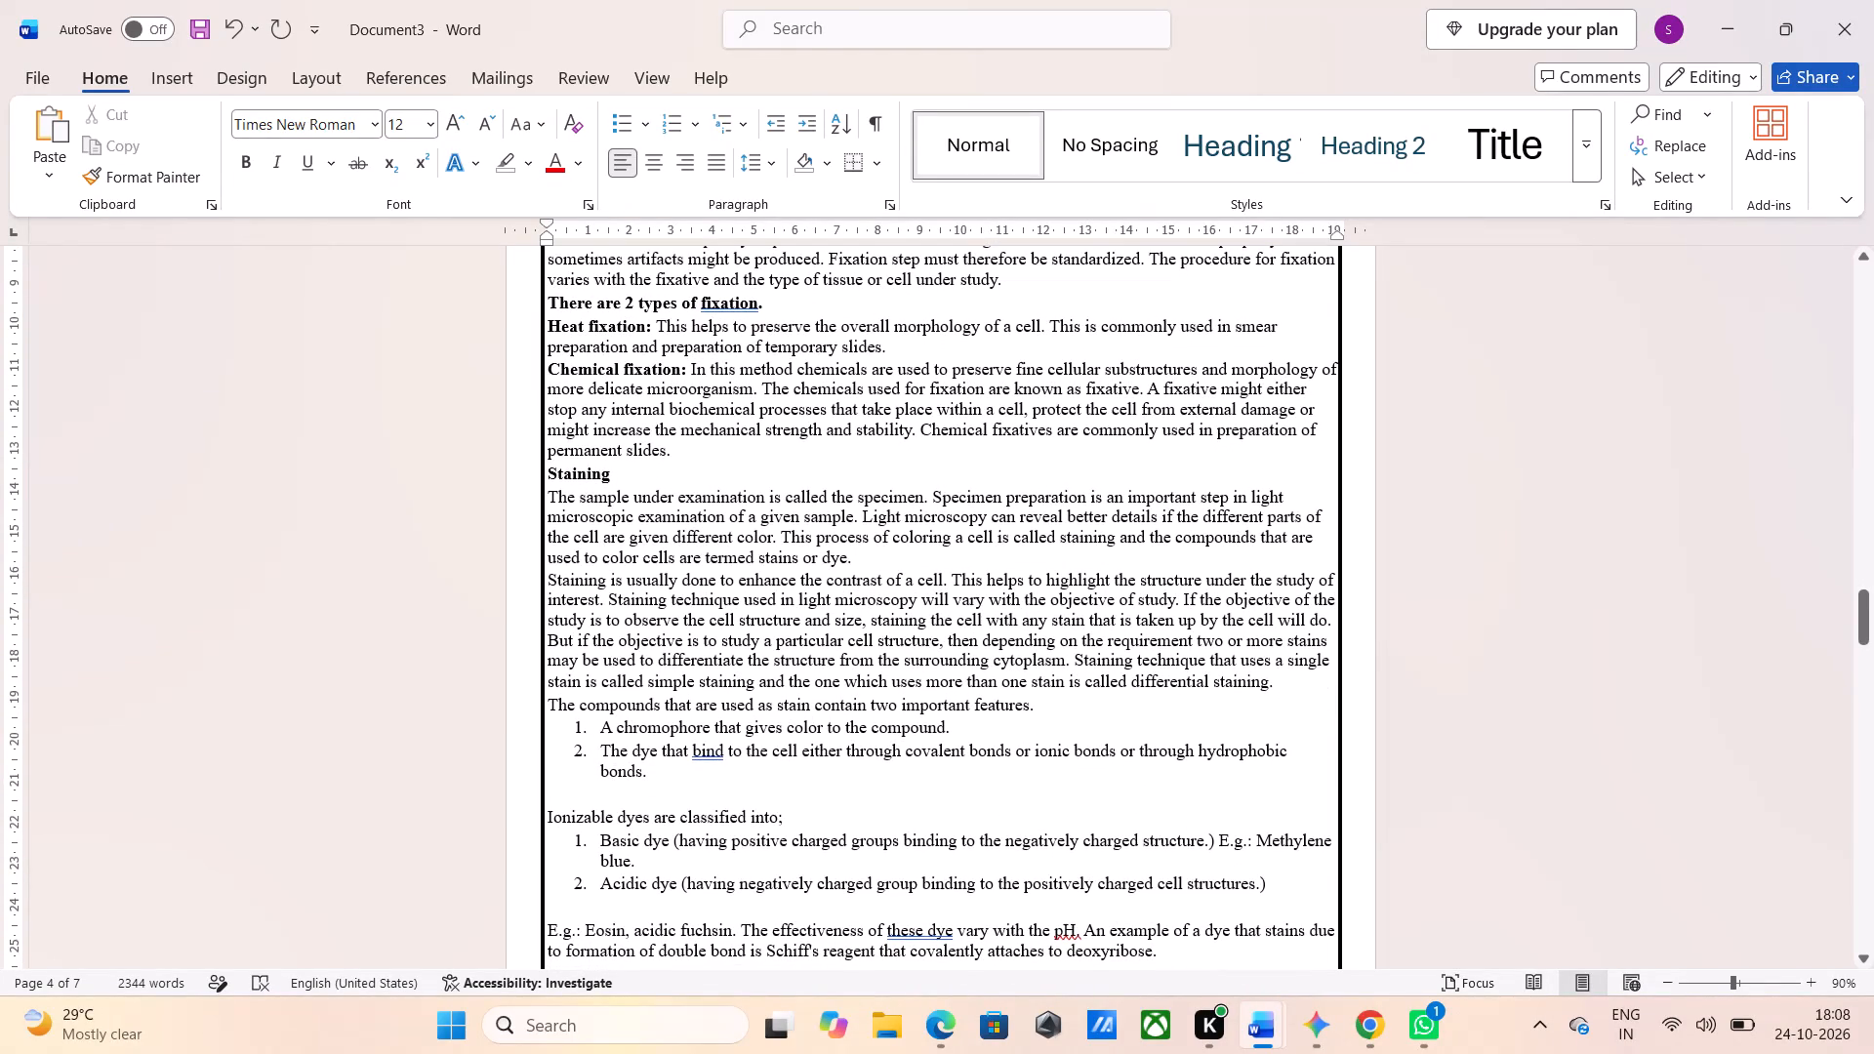
key(Down)
key(Down)
key(Down)
key(Down)
key(Down)
key(BackSpace)
key(BackSpace)
key(BackSpace)
Remove the blank line between the acidic dye list item and the paragraph beginning "E.g.: Eosin, acidic fuchsin".
key(Down)
key(Down)
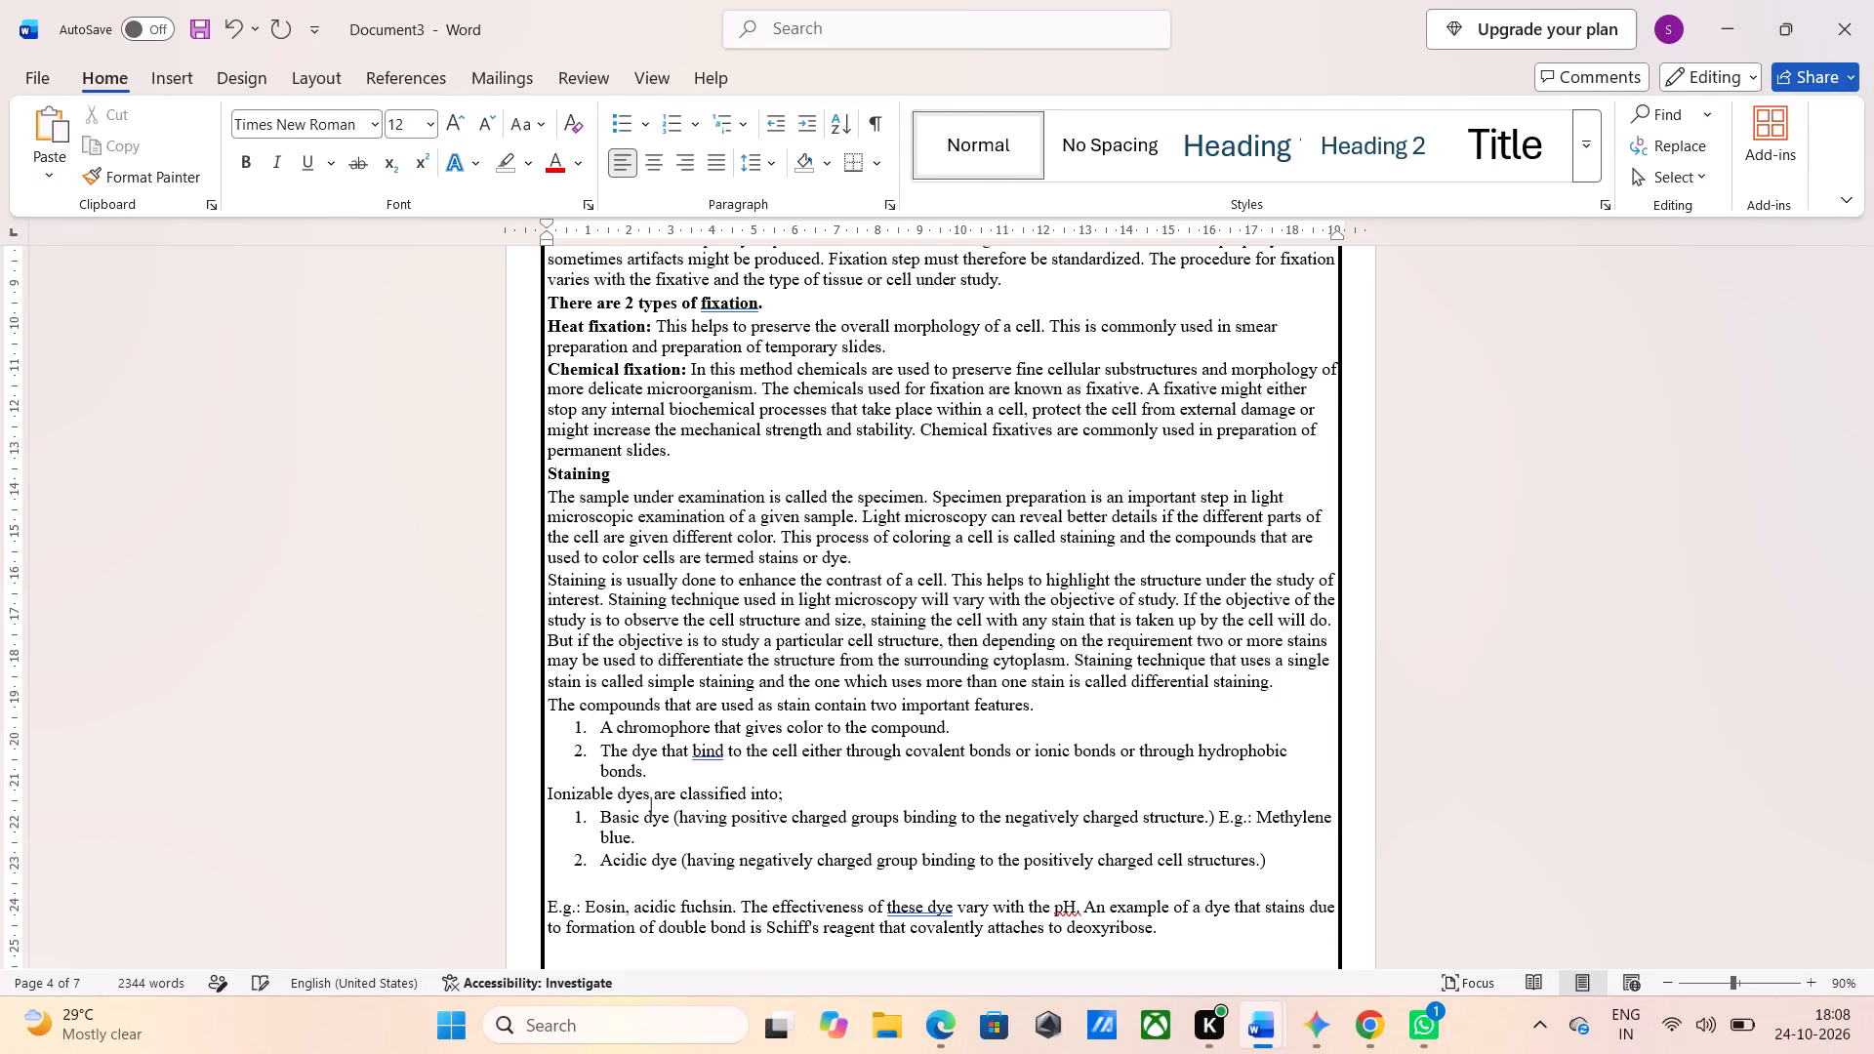
key(Down)
key(Down)
key(Down)
key(BackSpace)
key(BackSpace)
key(BackSpace)
Remove the blank line above the paragraph beginning "Staining can be done by simply immersing the sample".
scroll(565, 689, down, 1)
key(Down)
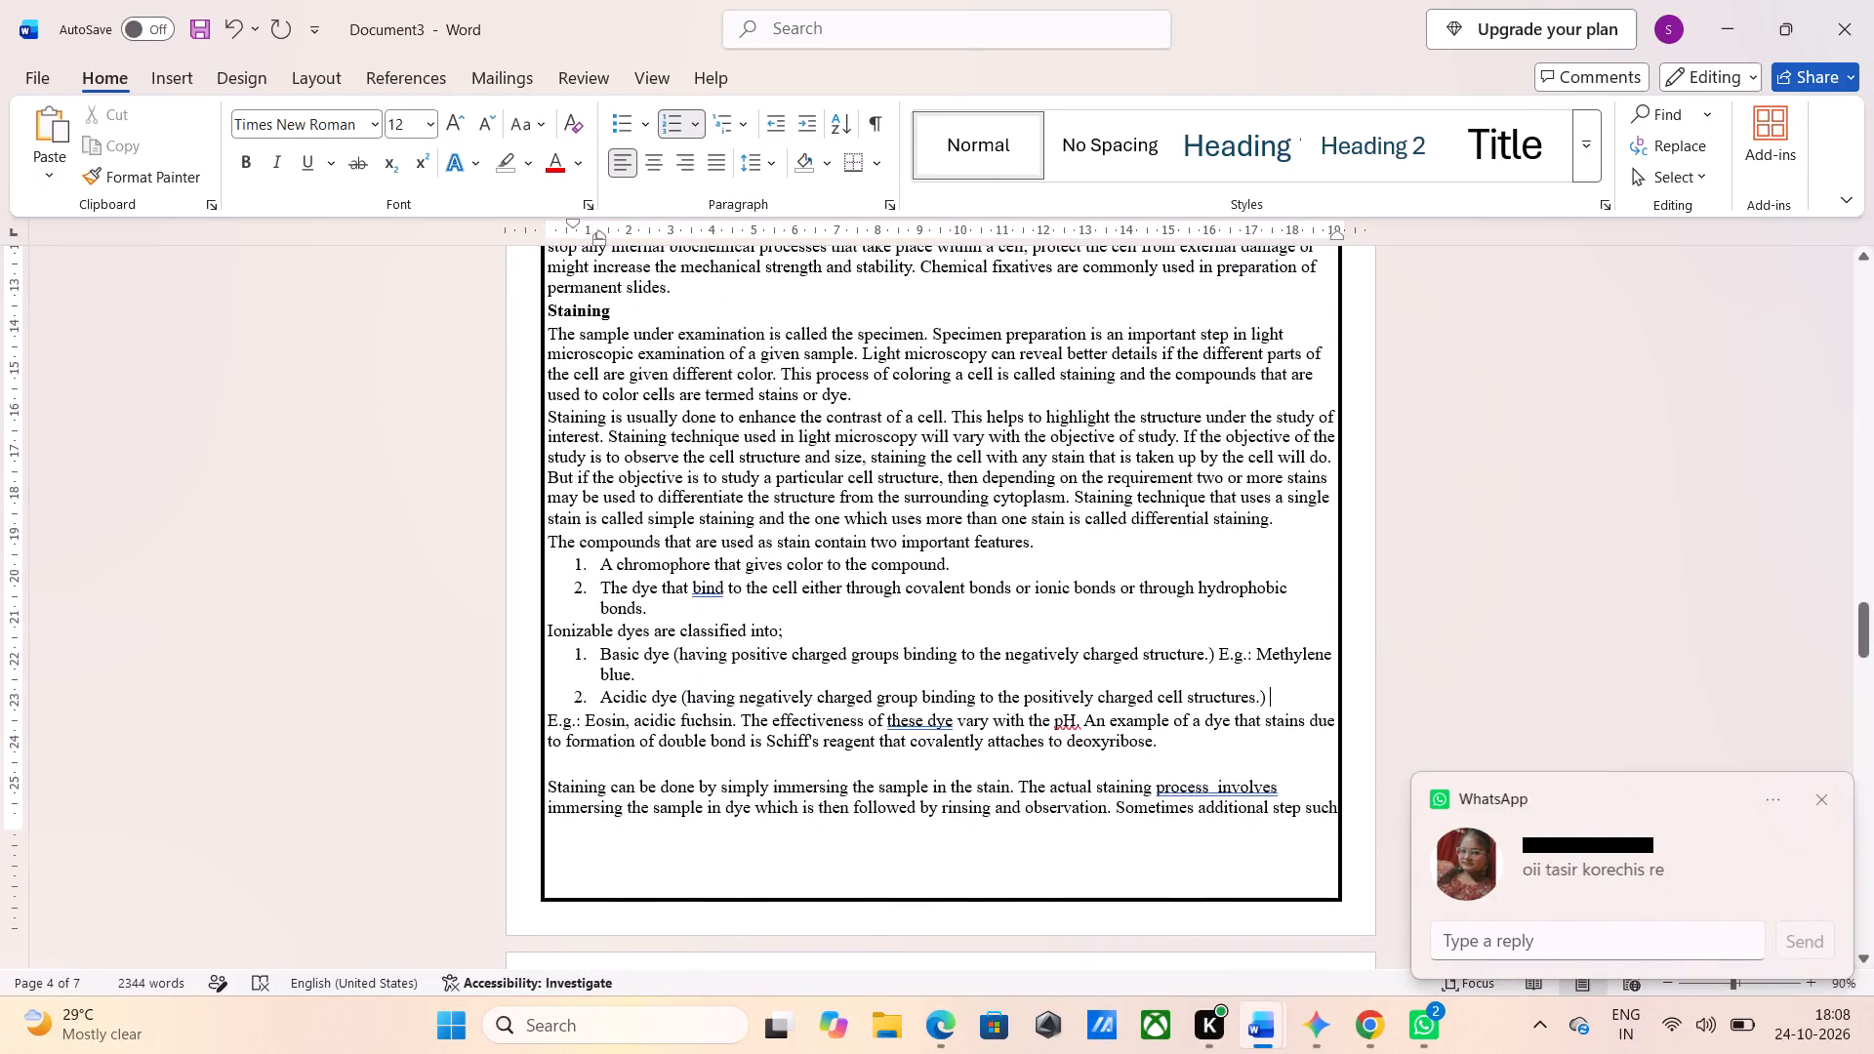
key(Down)
key(Down)
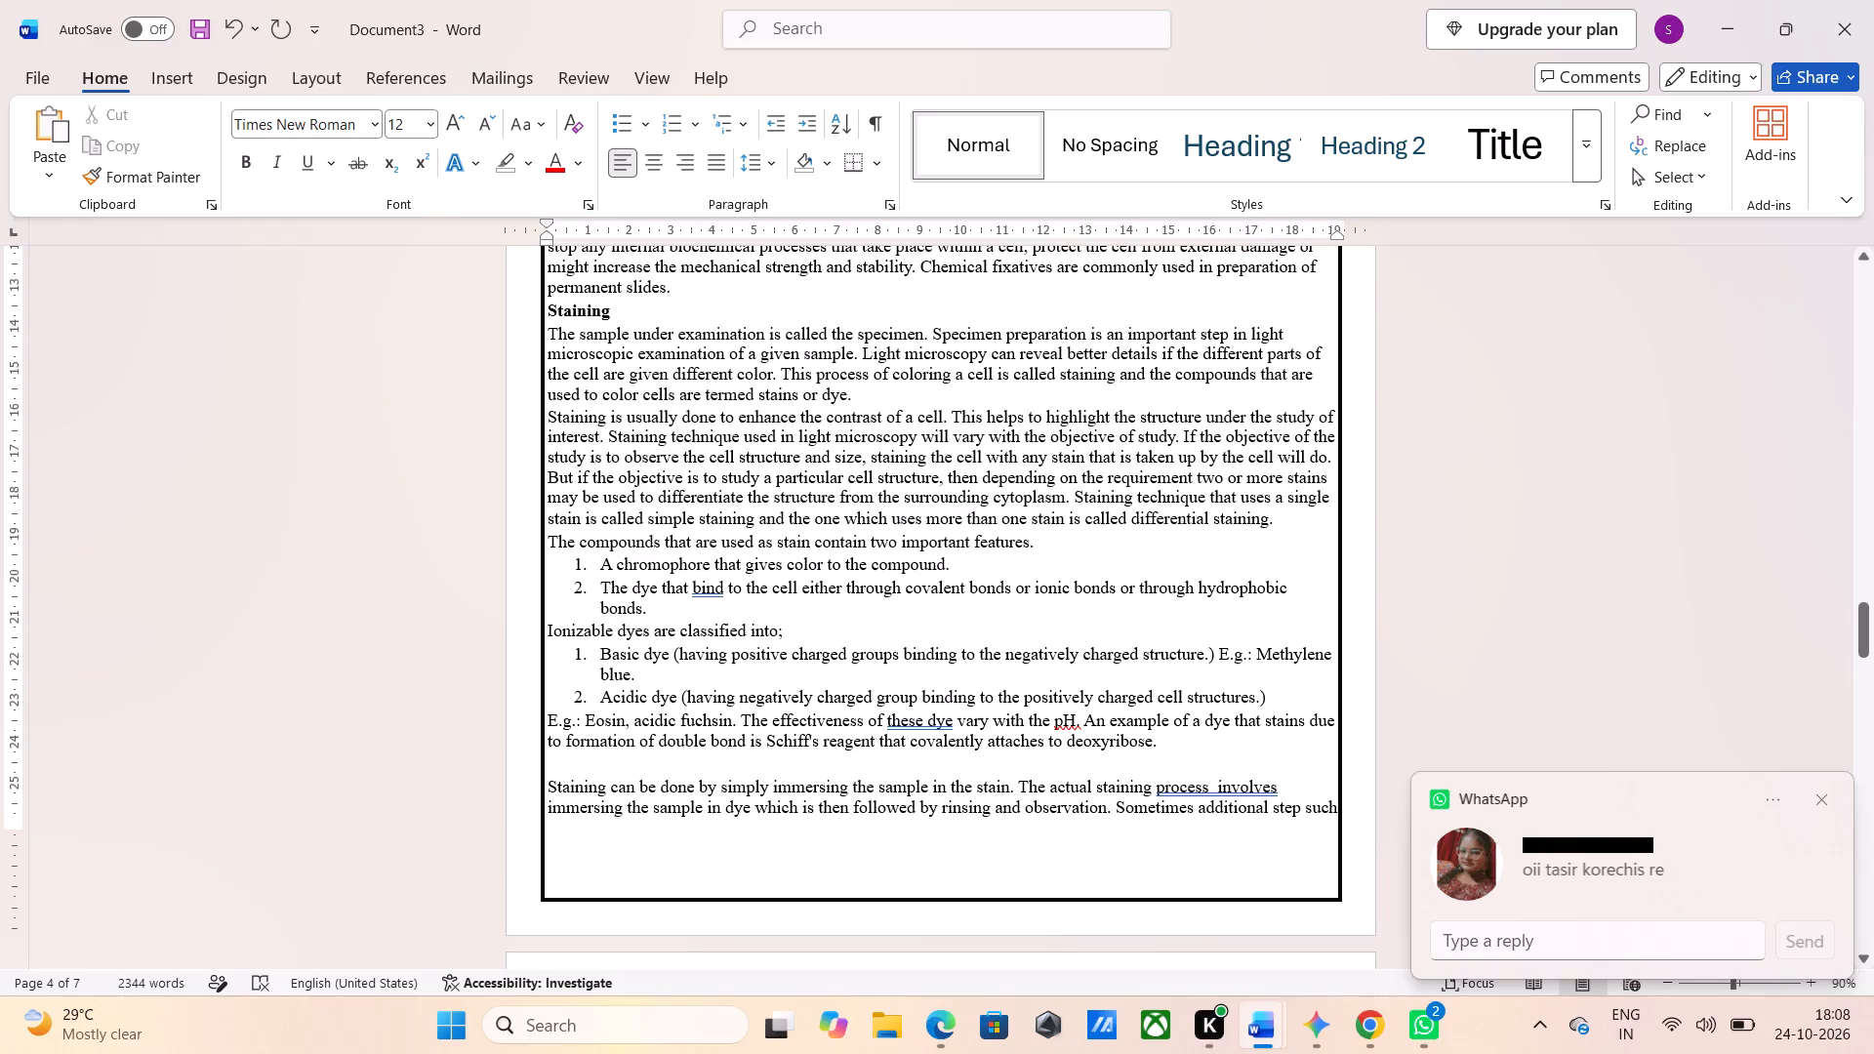
key(BackSpace)
key(BackSpace)
key(BackSpace)
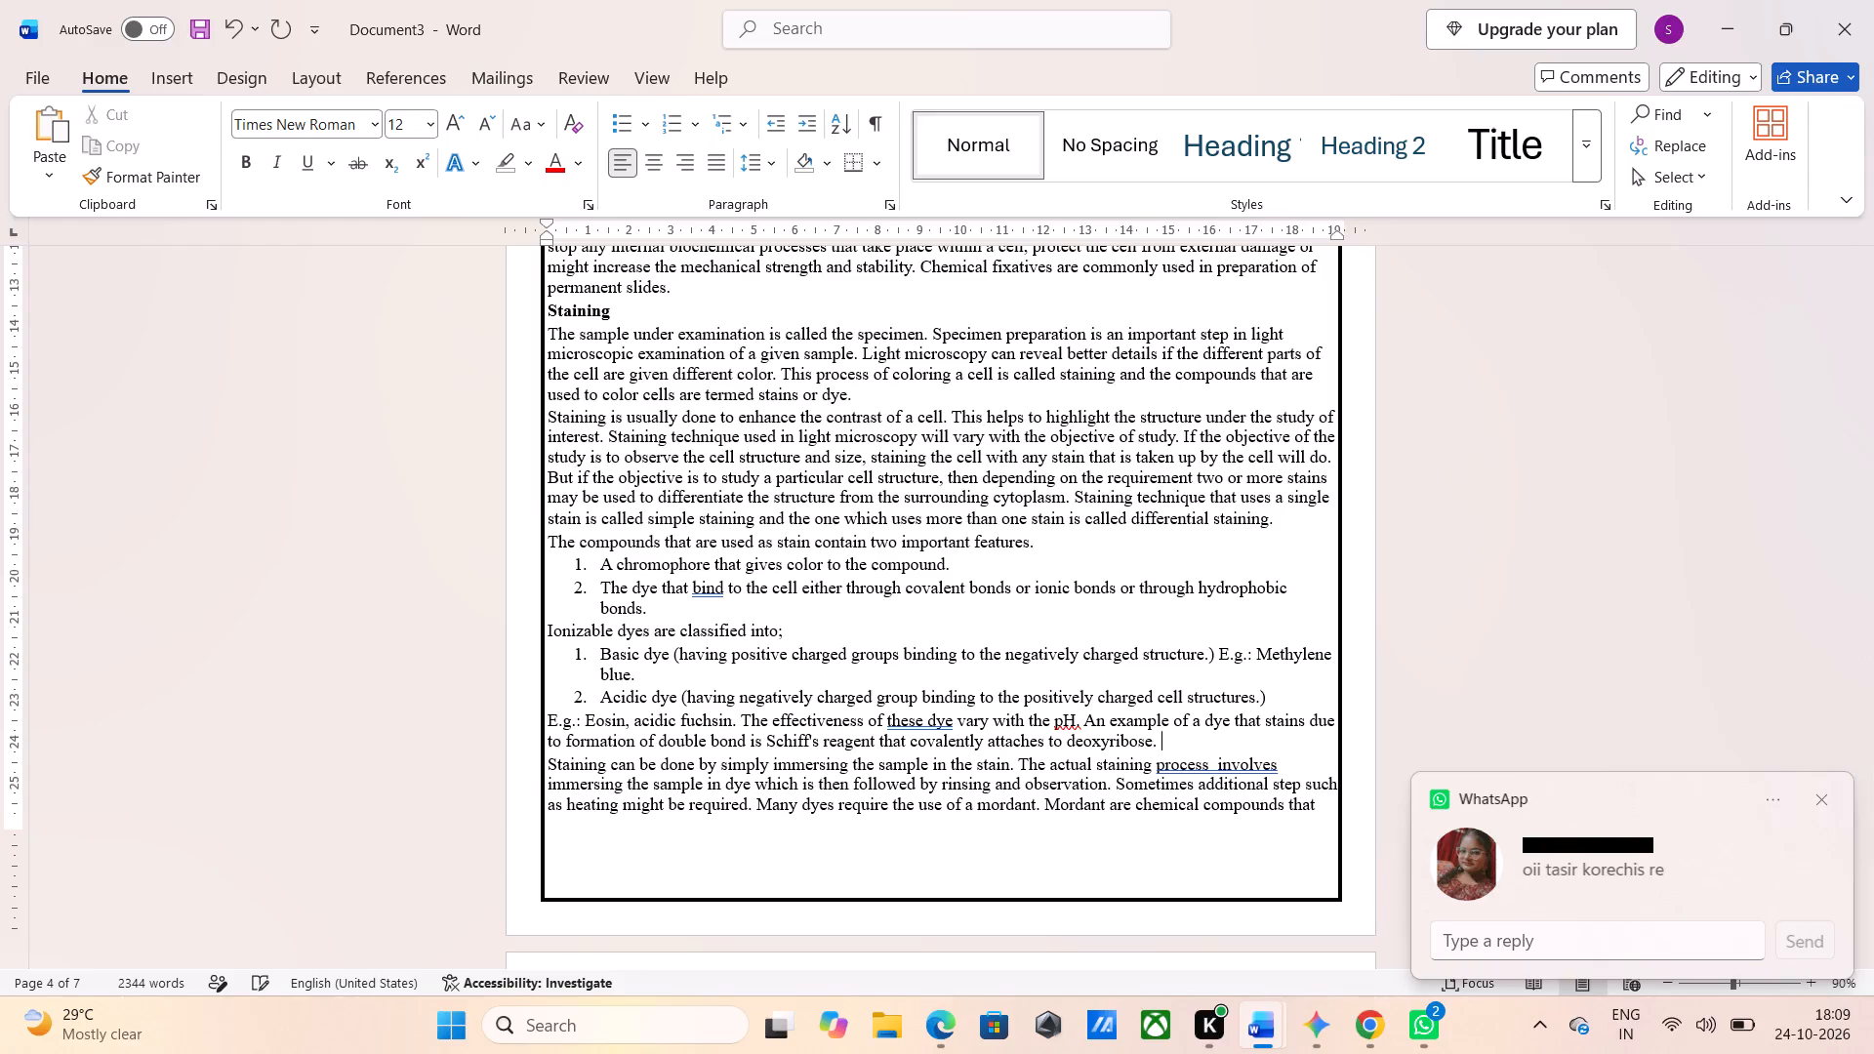
Place the text cursor in the mordant sentence where it runs across the page break.
key(Down)
key(Down)
key(Down)
scroll(565, 689, down, 1)
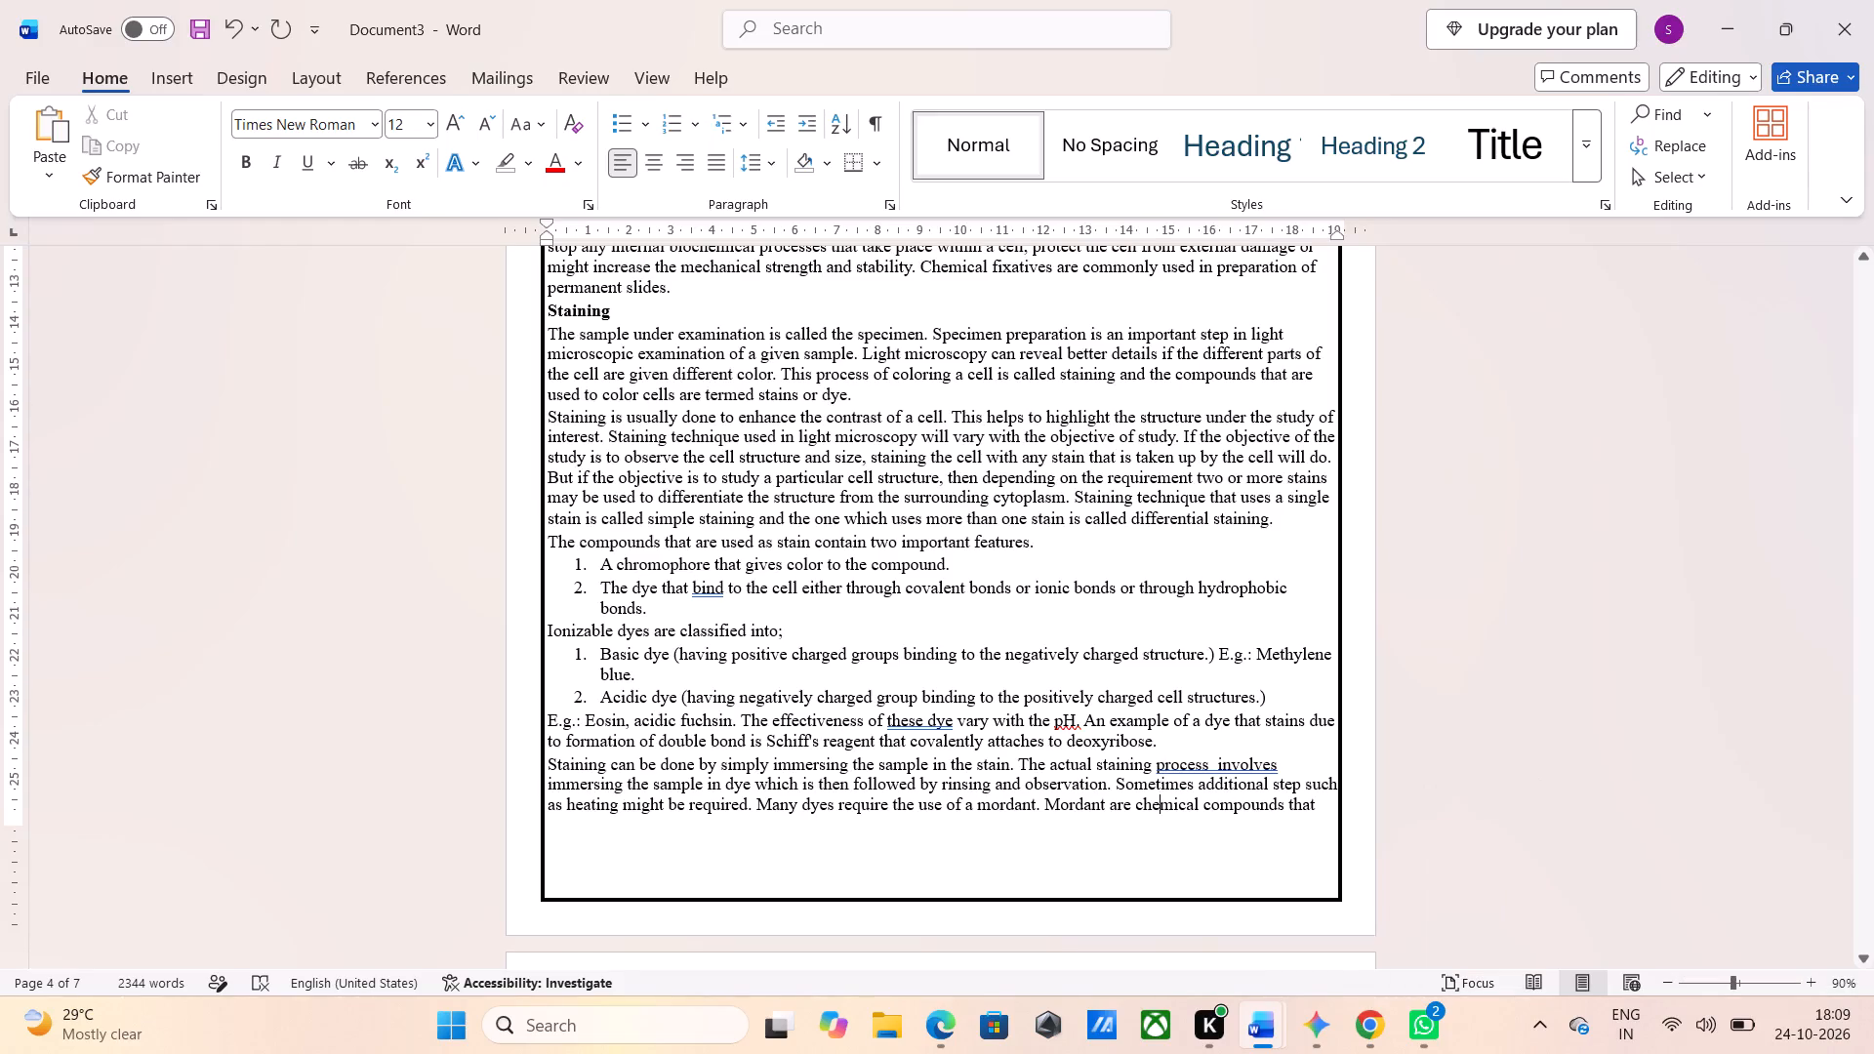
scroll(565, 689, down, 1)
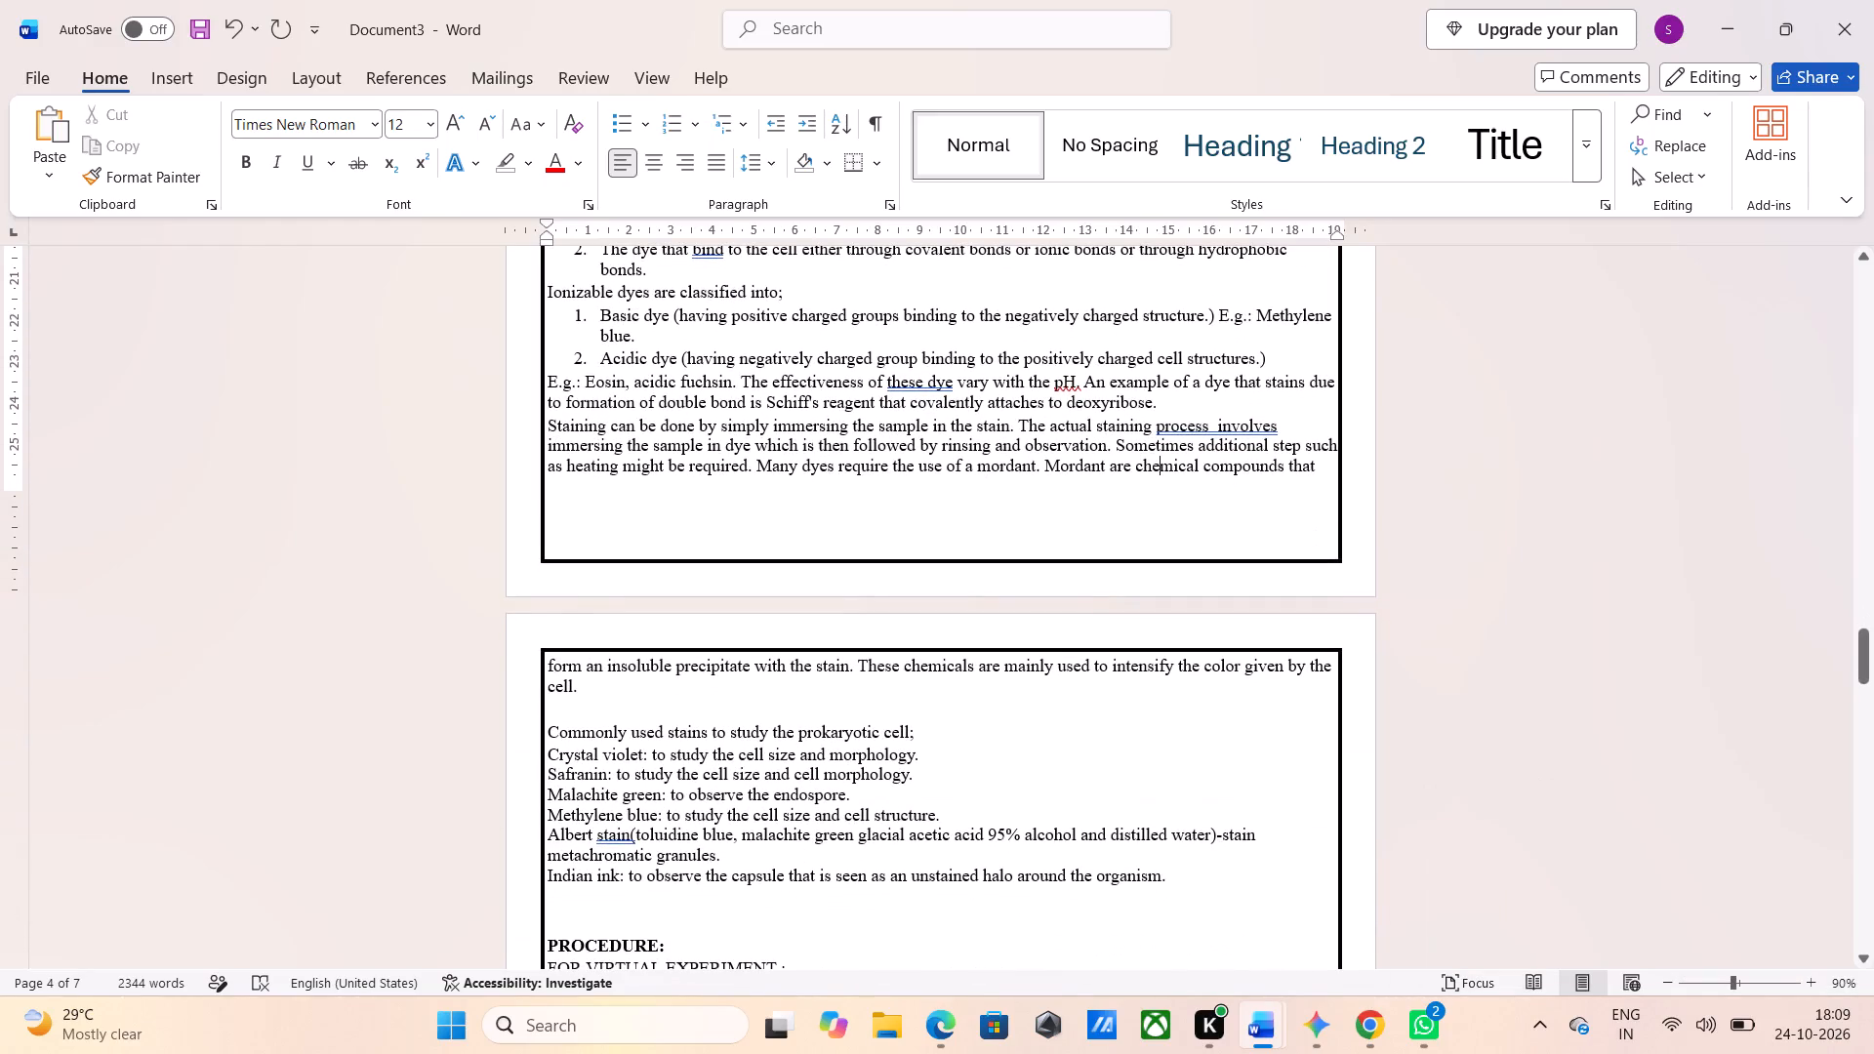
key(Down)
key(Down)
key(Down)
key(Up)
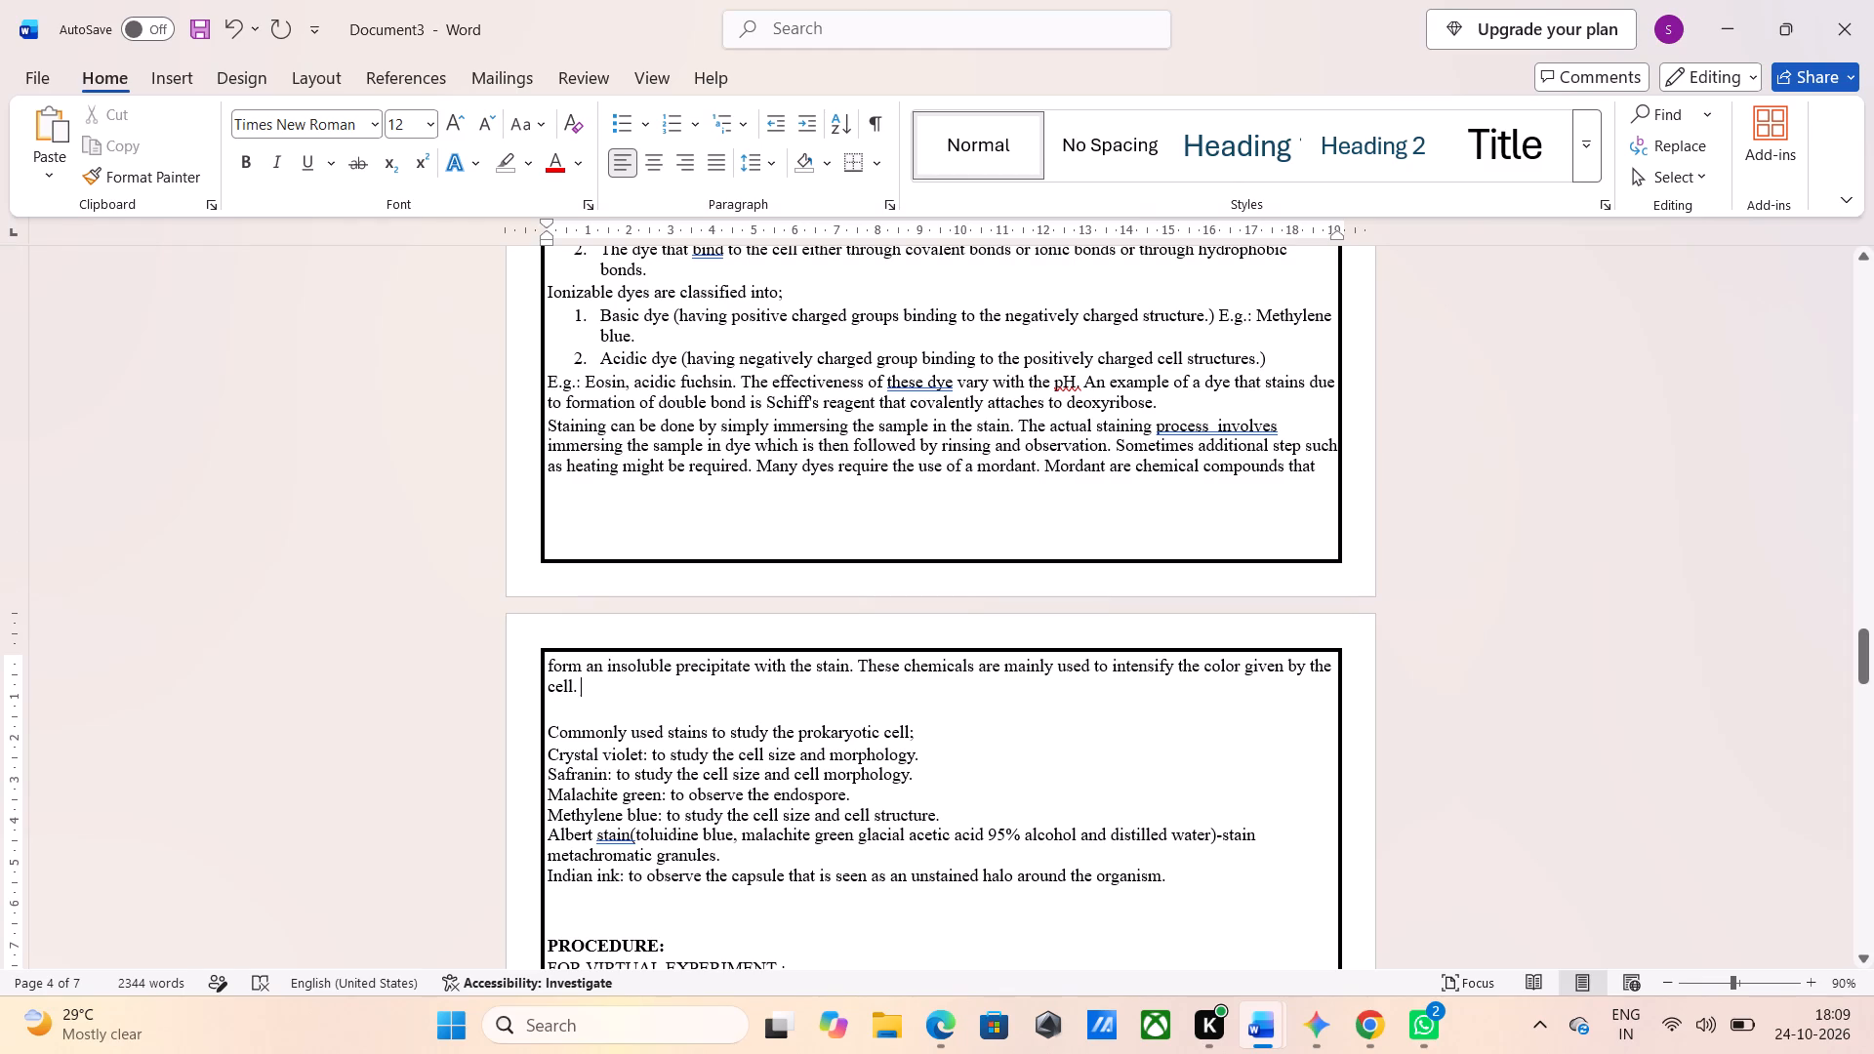
key(Up)
key(Left)
key(Left)
key(Up)
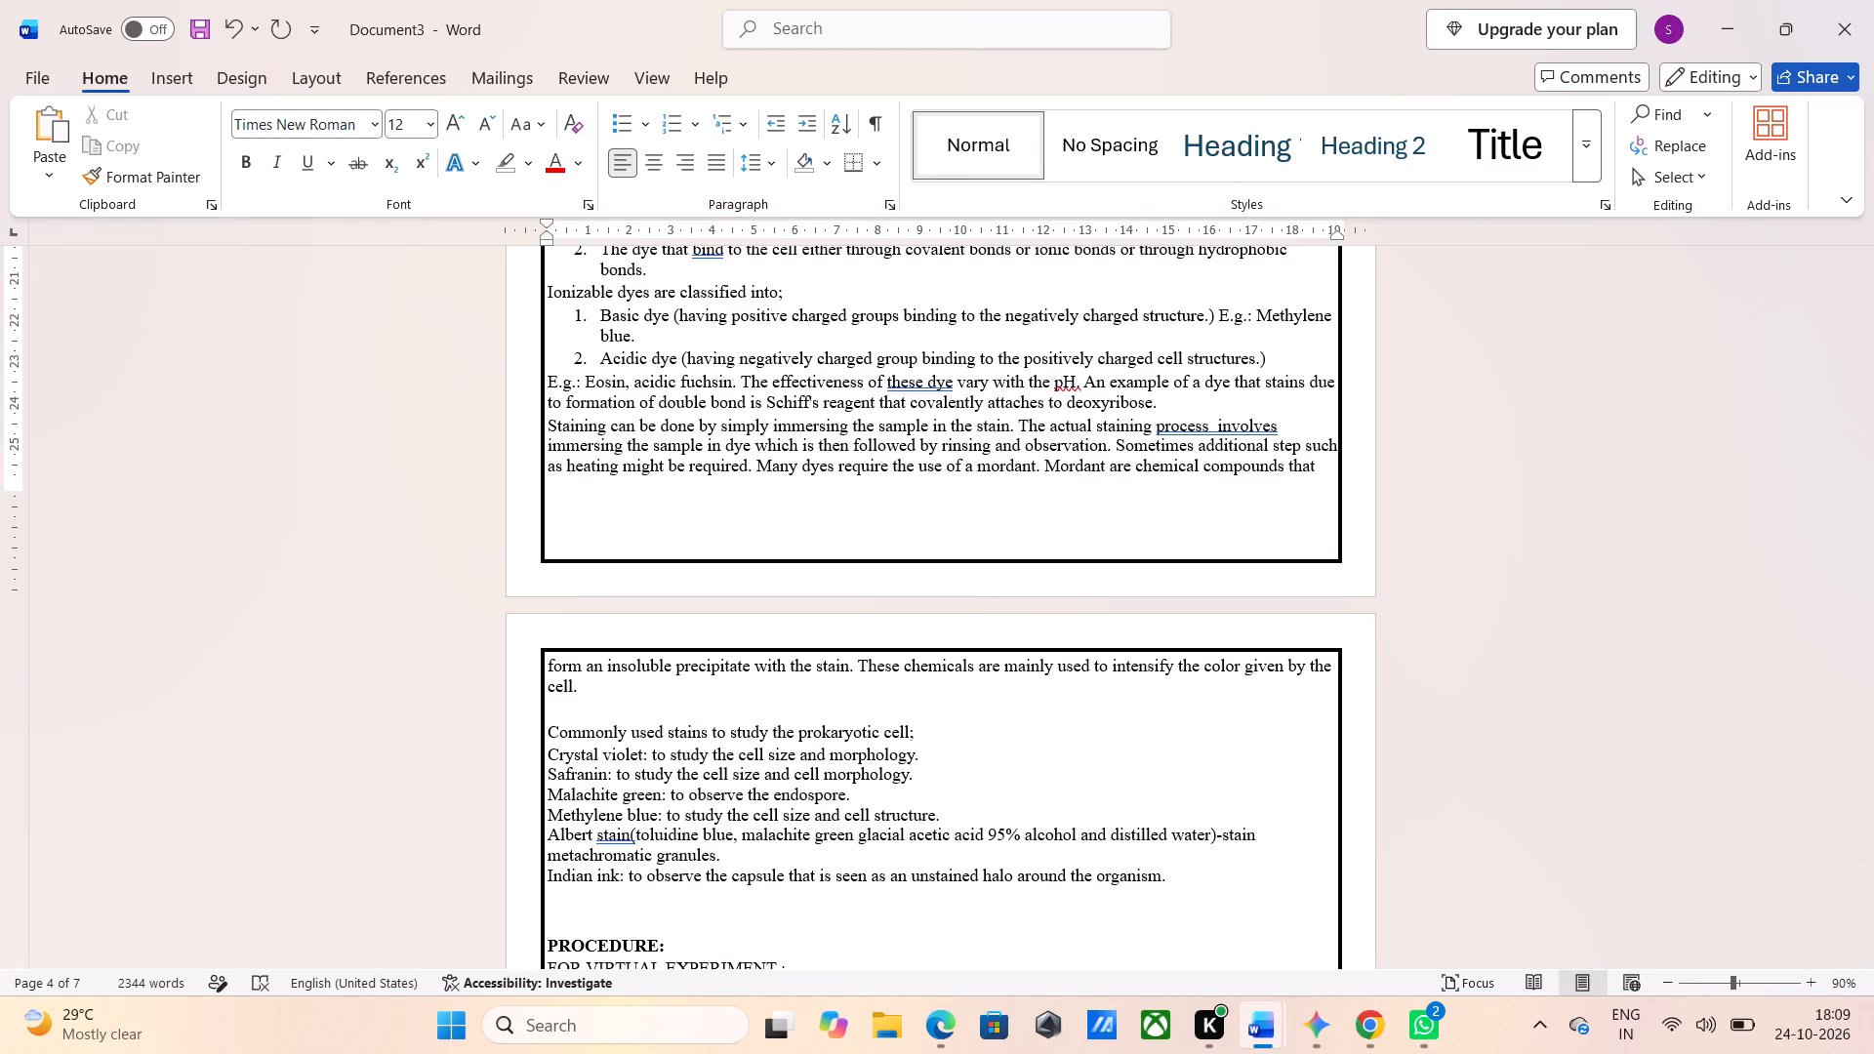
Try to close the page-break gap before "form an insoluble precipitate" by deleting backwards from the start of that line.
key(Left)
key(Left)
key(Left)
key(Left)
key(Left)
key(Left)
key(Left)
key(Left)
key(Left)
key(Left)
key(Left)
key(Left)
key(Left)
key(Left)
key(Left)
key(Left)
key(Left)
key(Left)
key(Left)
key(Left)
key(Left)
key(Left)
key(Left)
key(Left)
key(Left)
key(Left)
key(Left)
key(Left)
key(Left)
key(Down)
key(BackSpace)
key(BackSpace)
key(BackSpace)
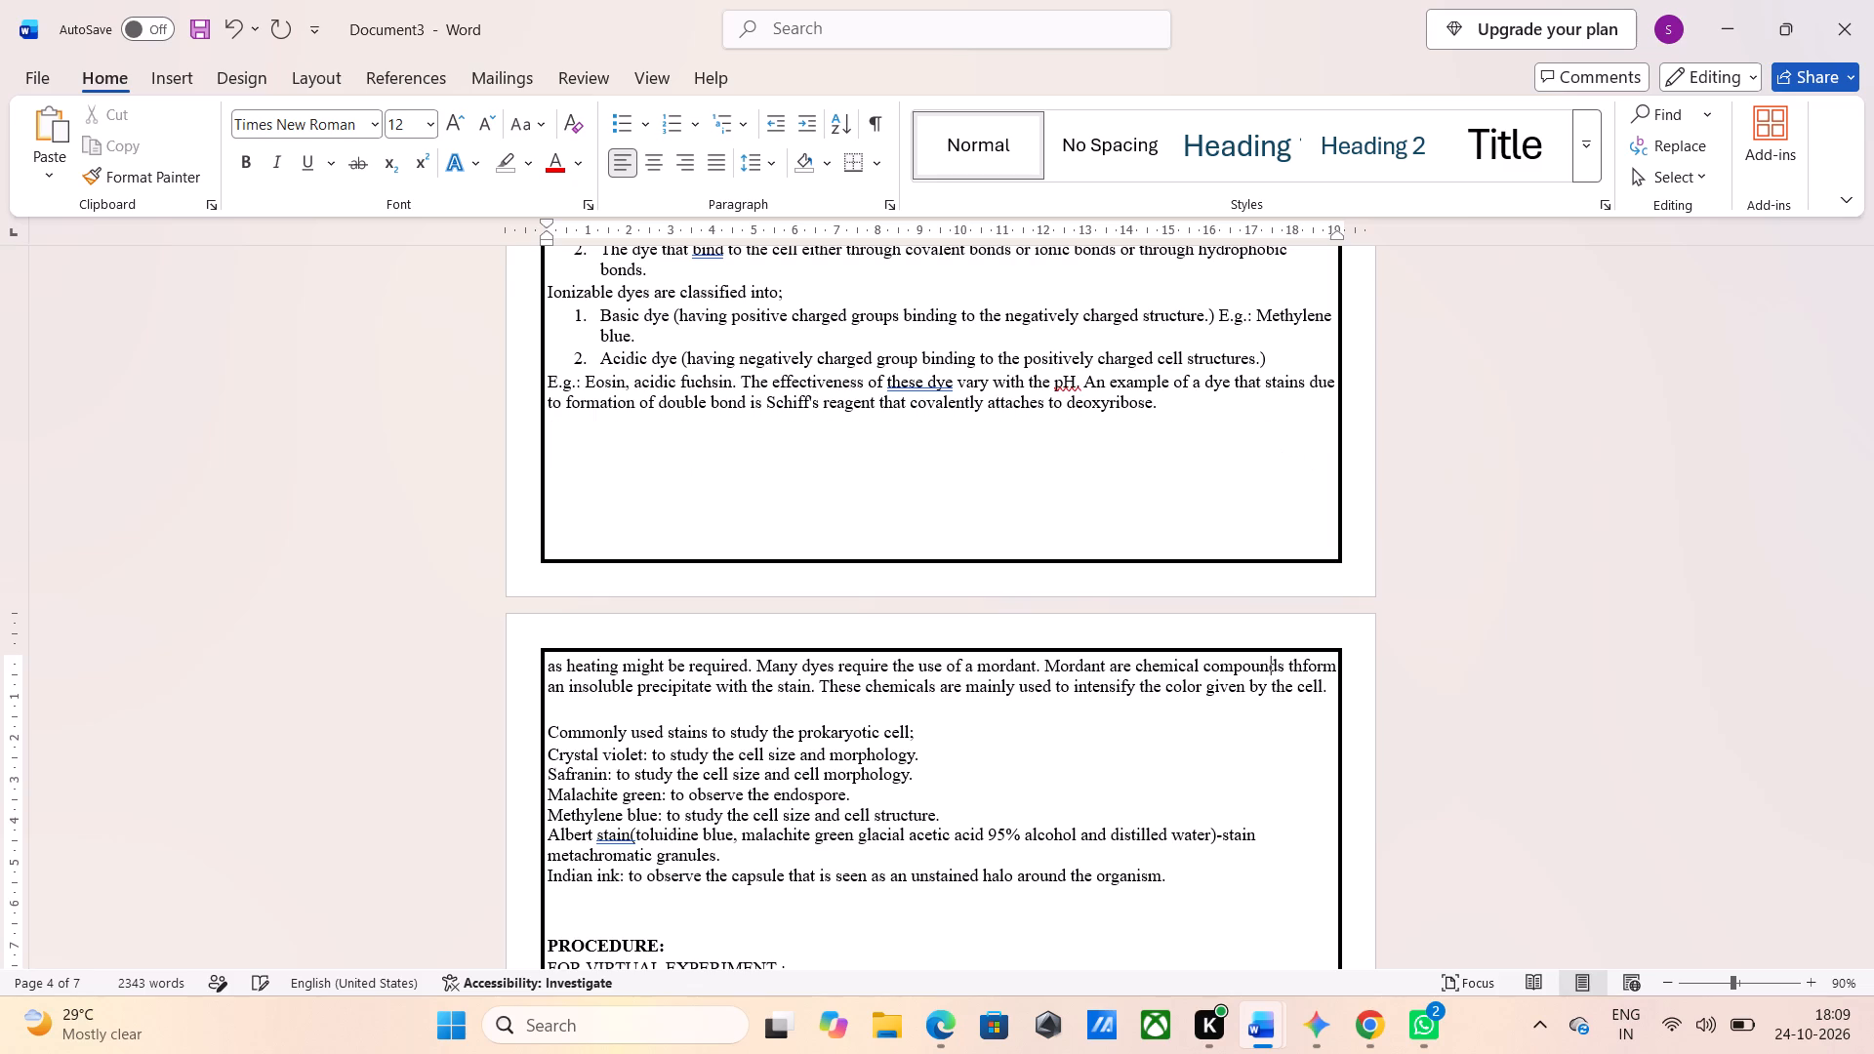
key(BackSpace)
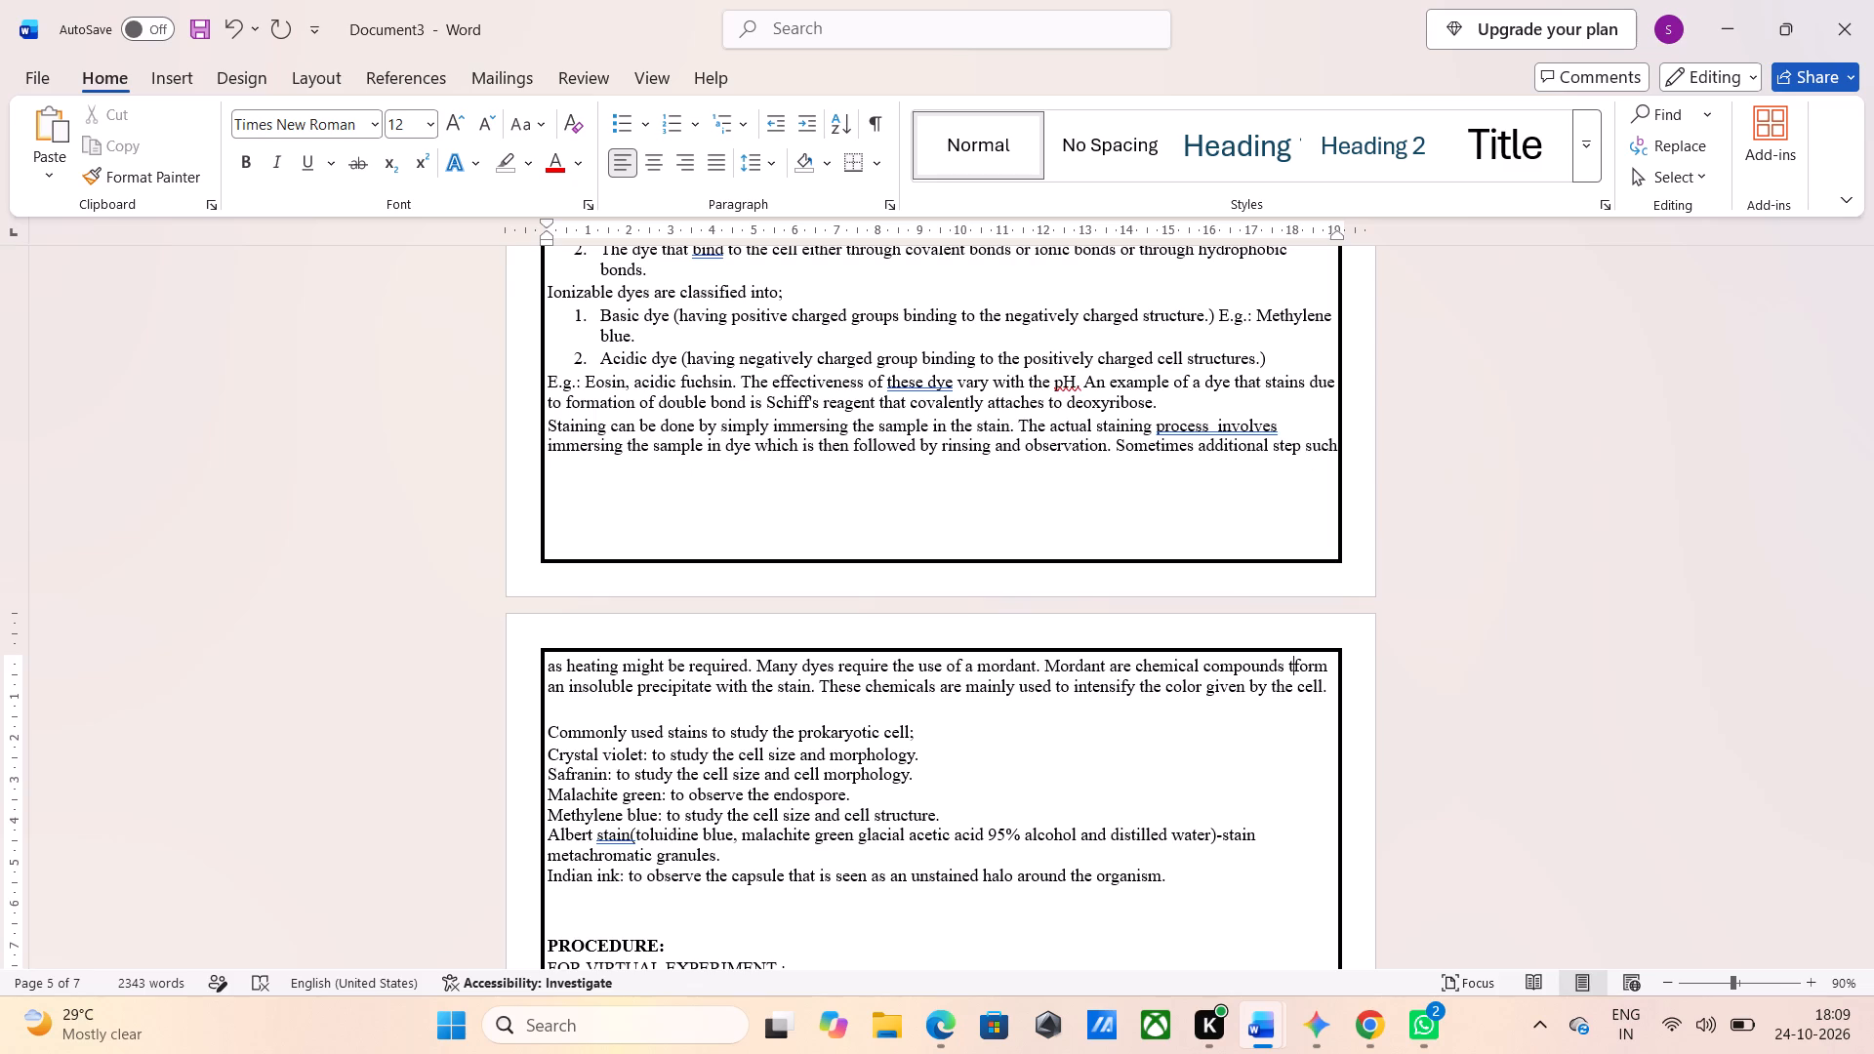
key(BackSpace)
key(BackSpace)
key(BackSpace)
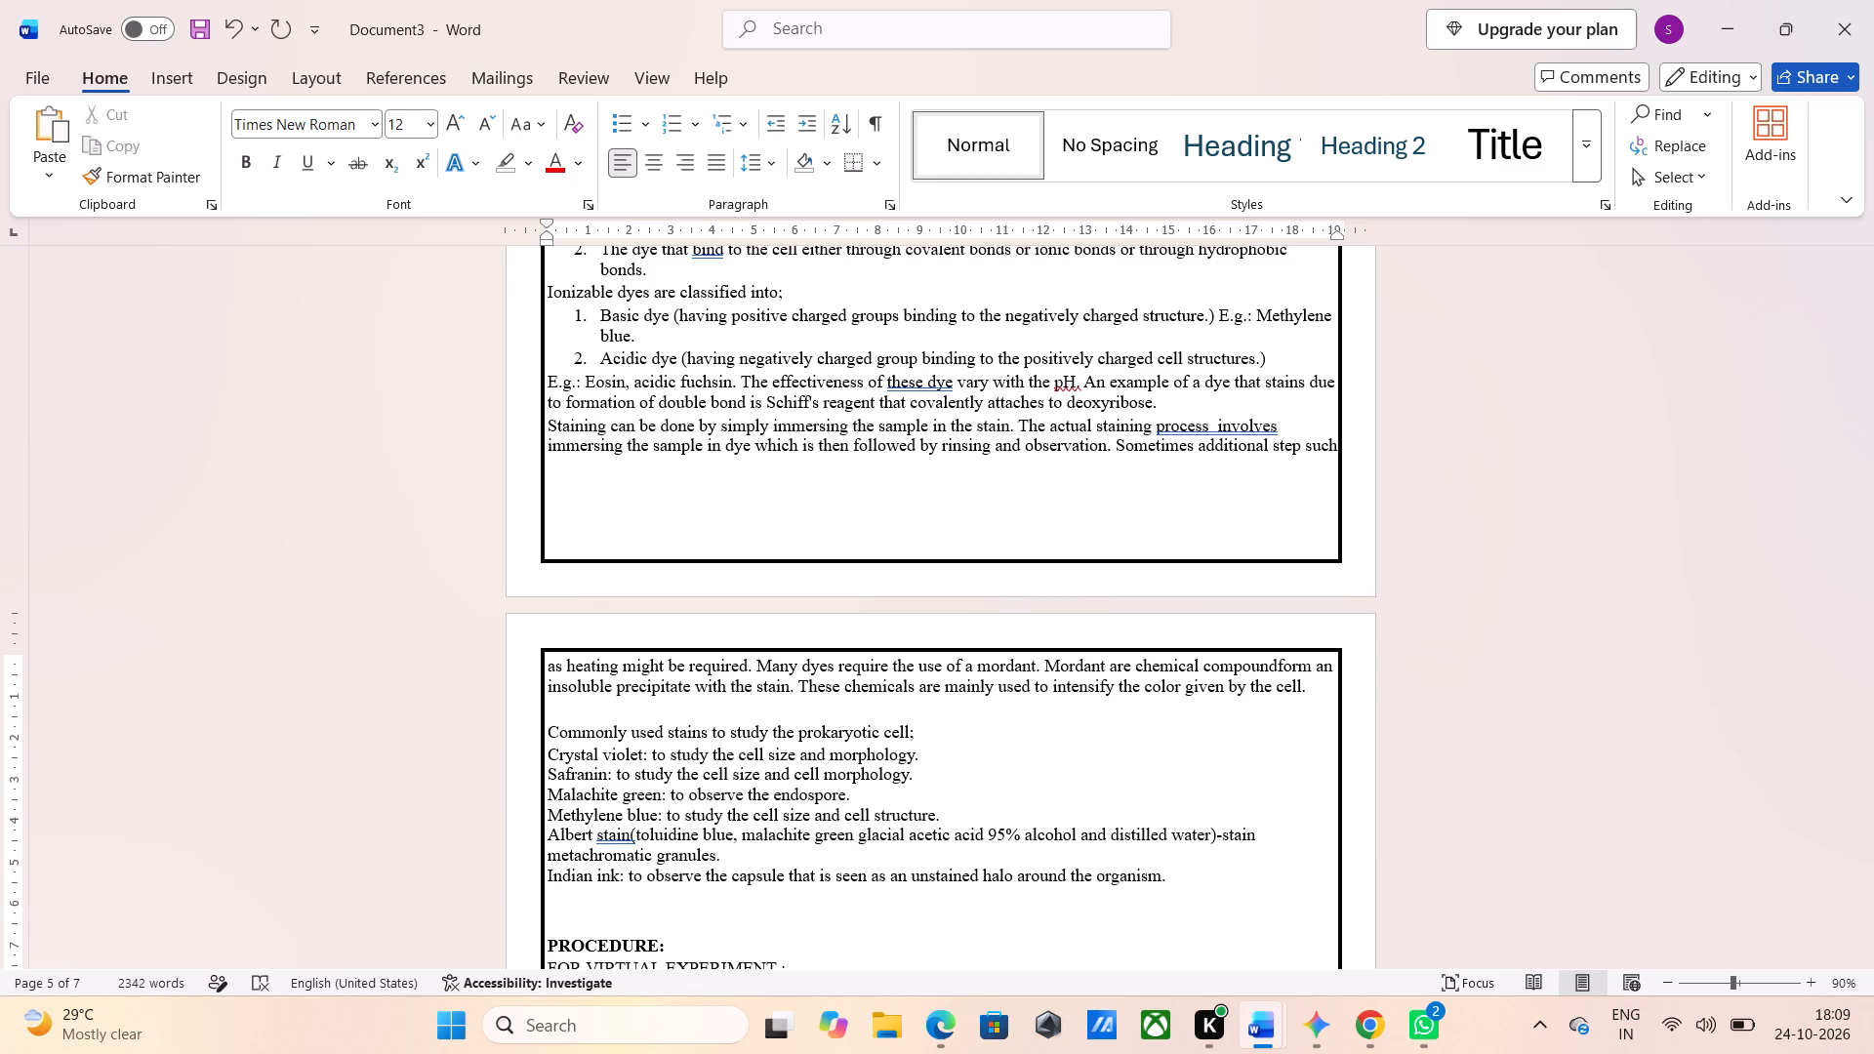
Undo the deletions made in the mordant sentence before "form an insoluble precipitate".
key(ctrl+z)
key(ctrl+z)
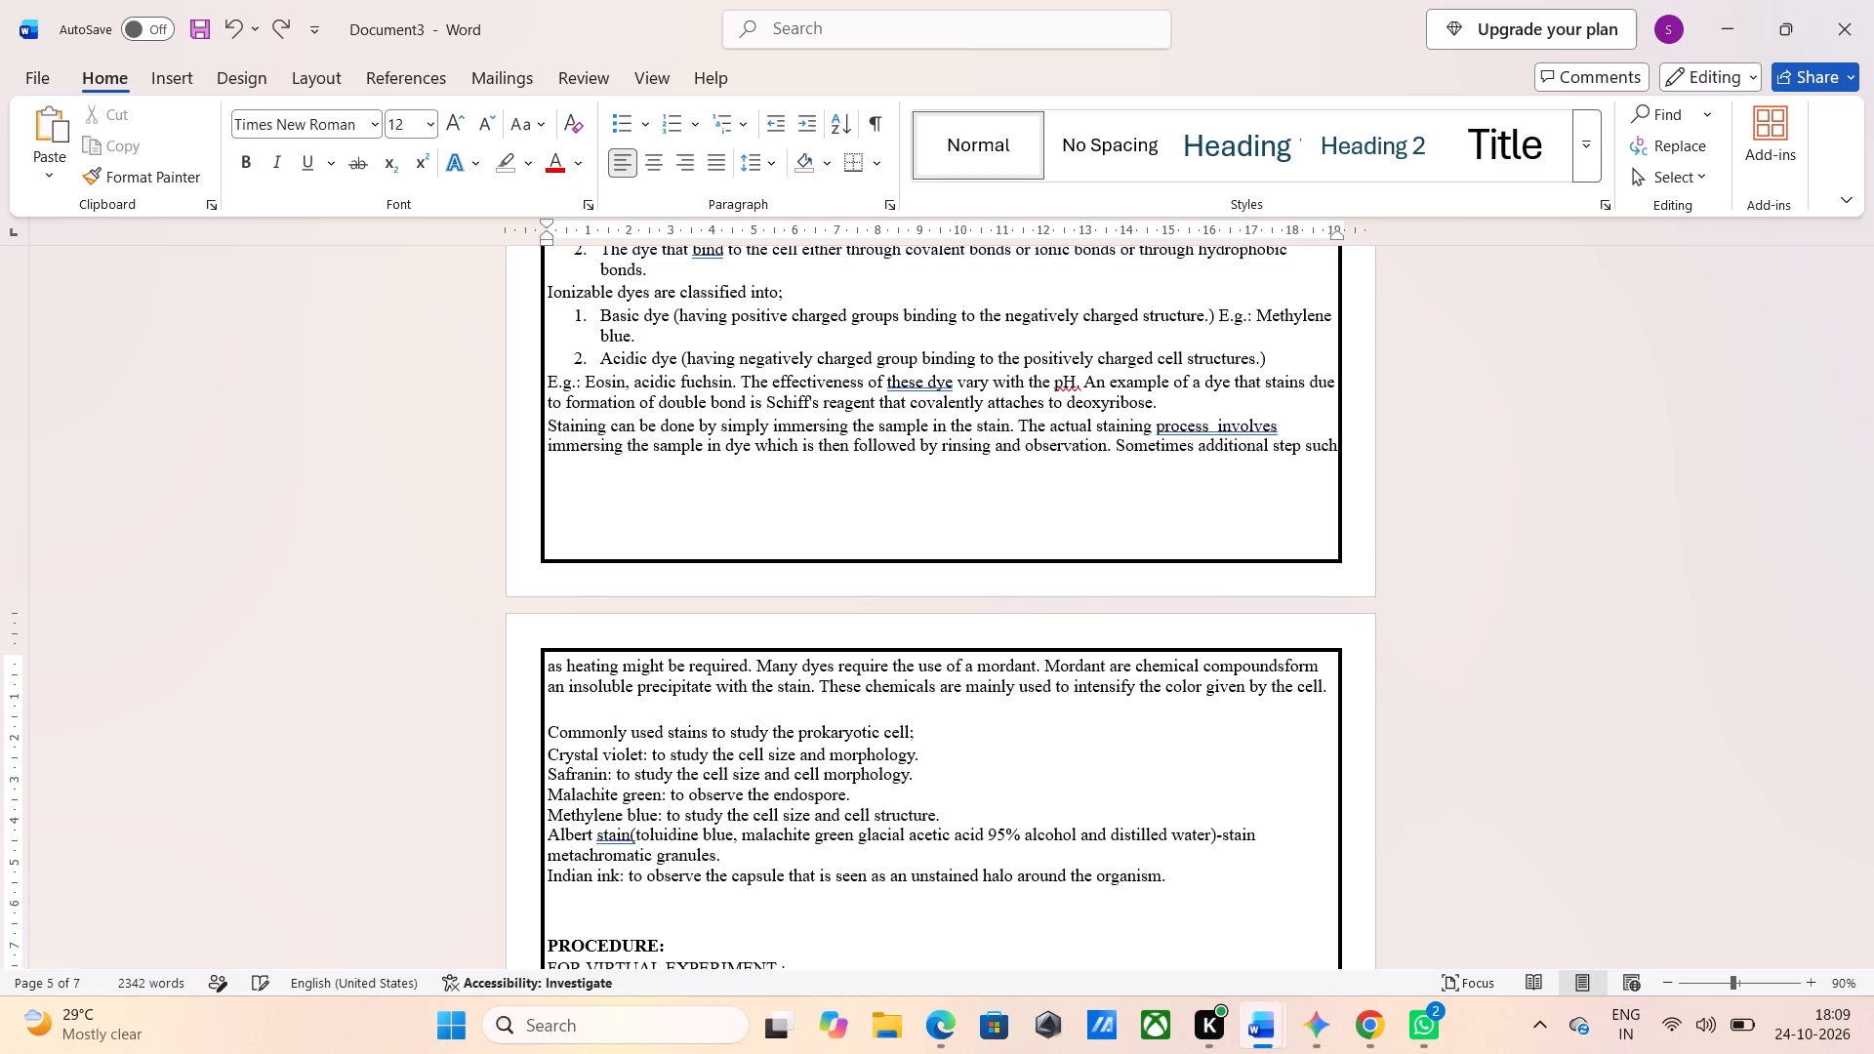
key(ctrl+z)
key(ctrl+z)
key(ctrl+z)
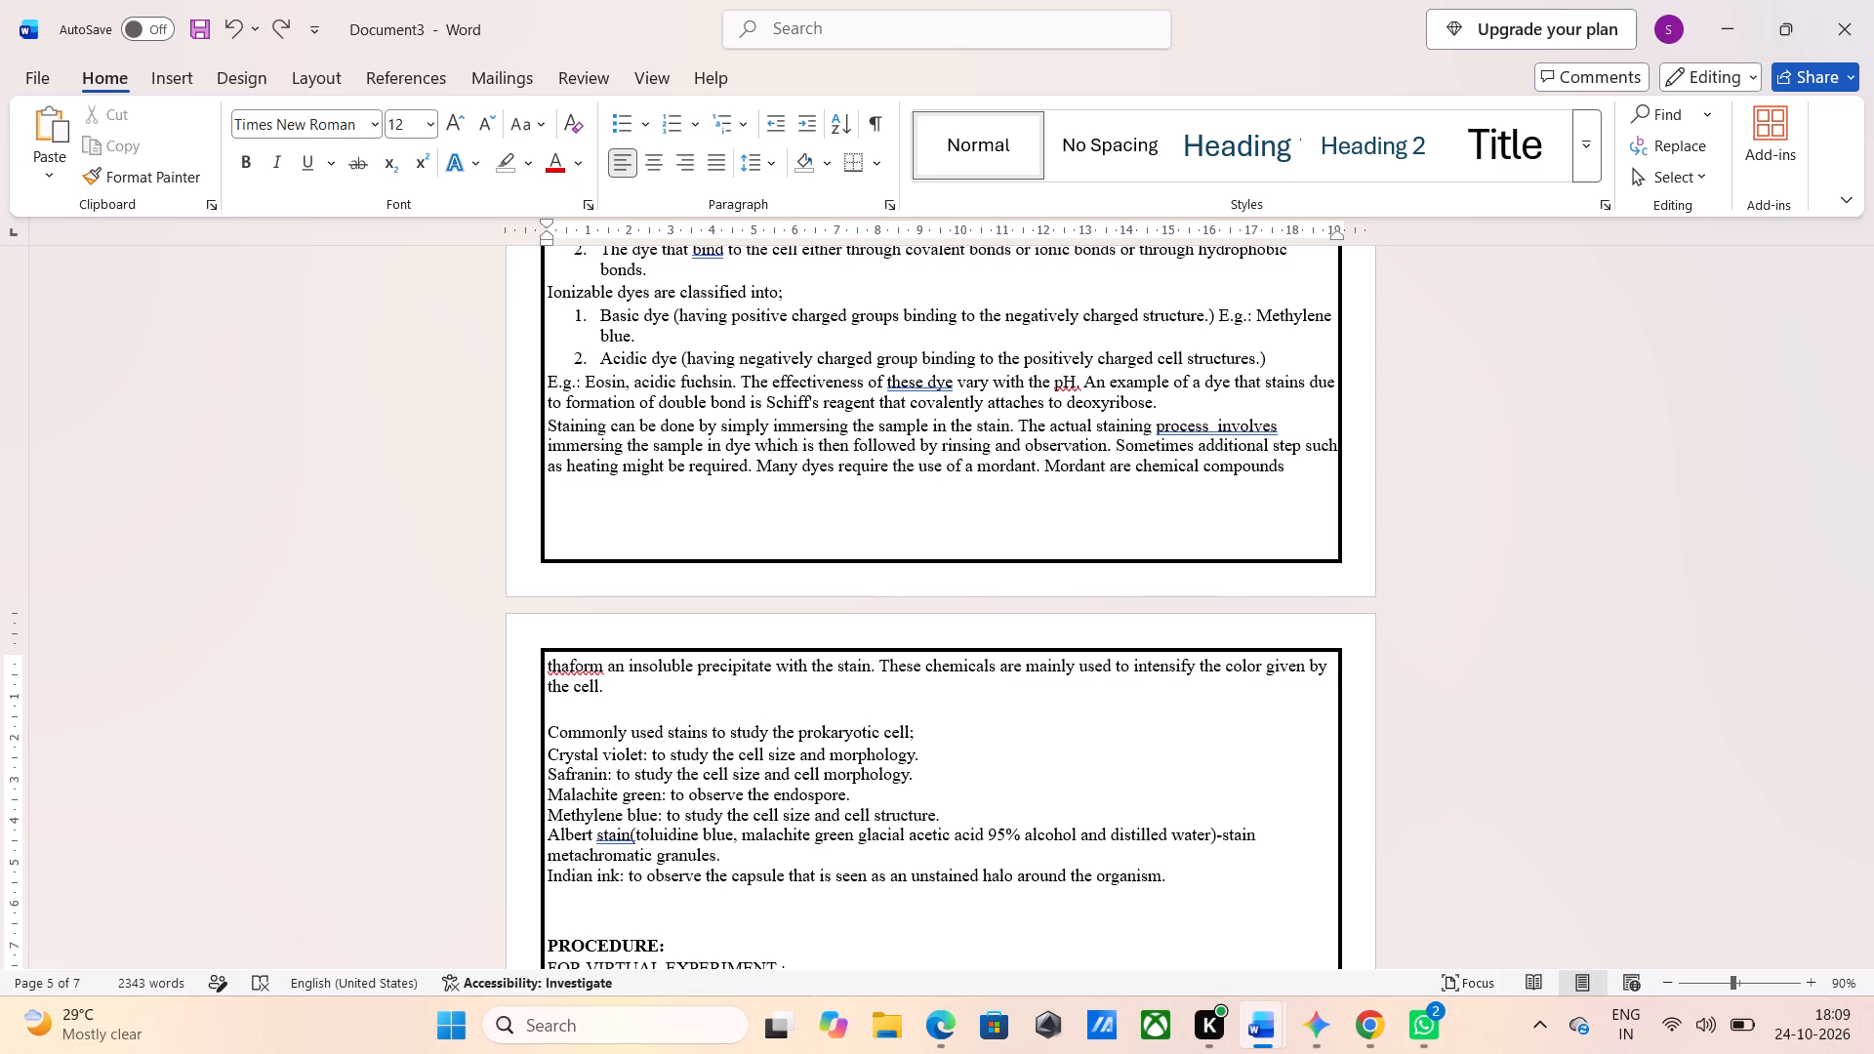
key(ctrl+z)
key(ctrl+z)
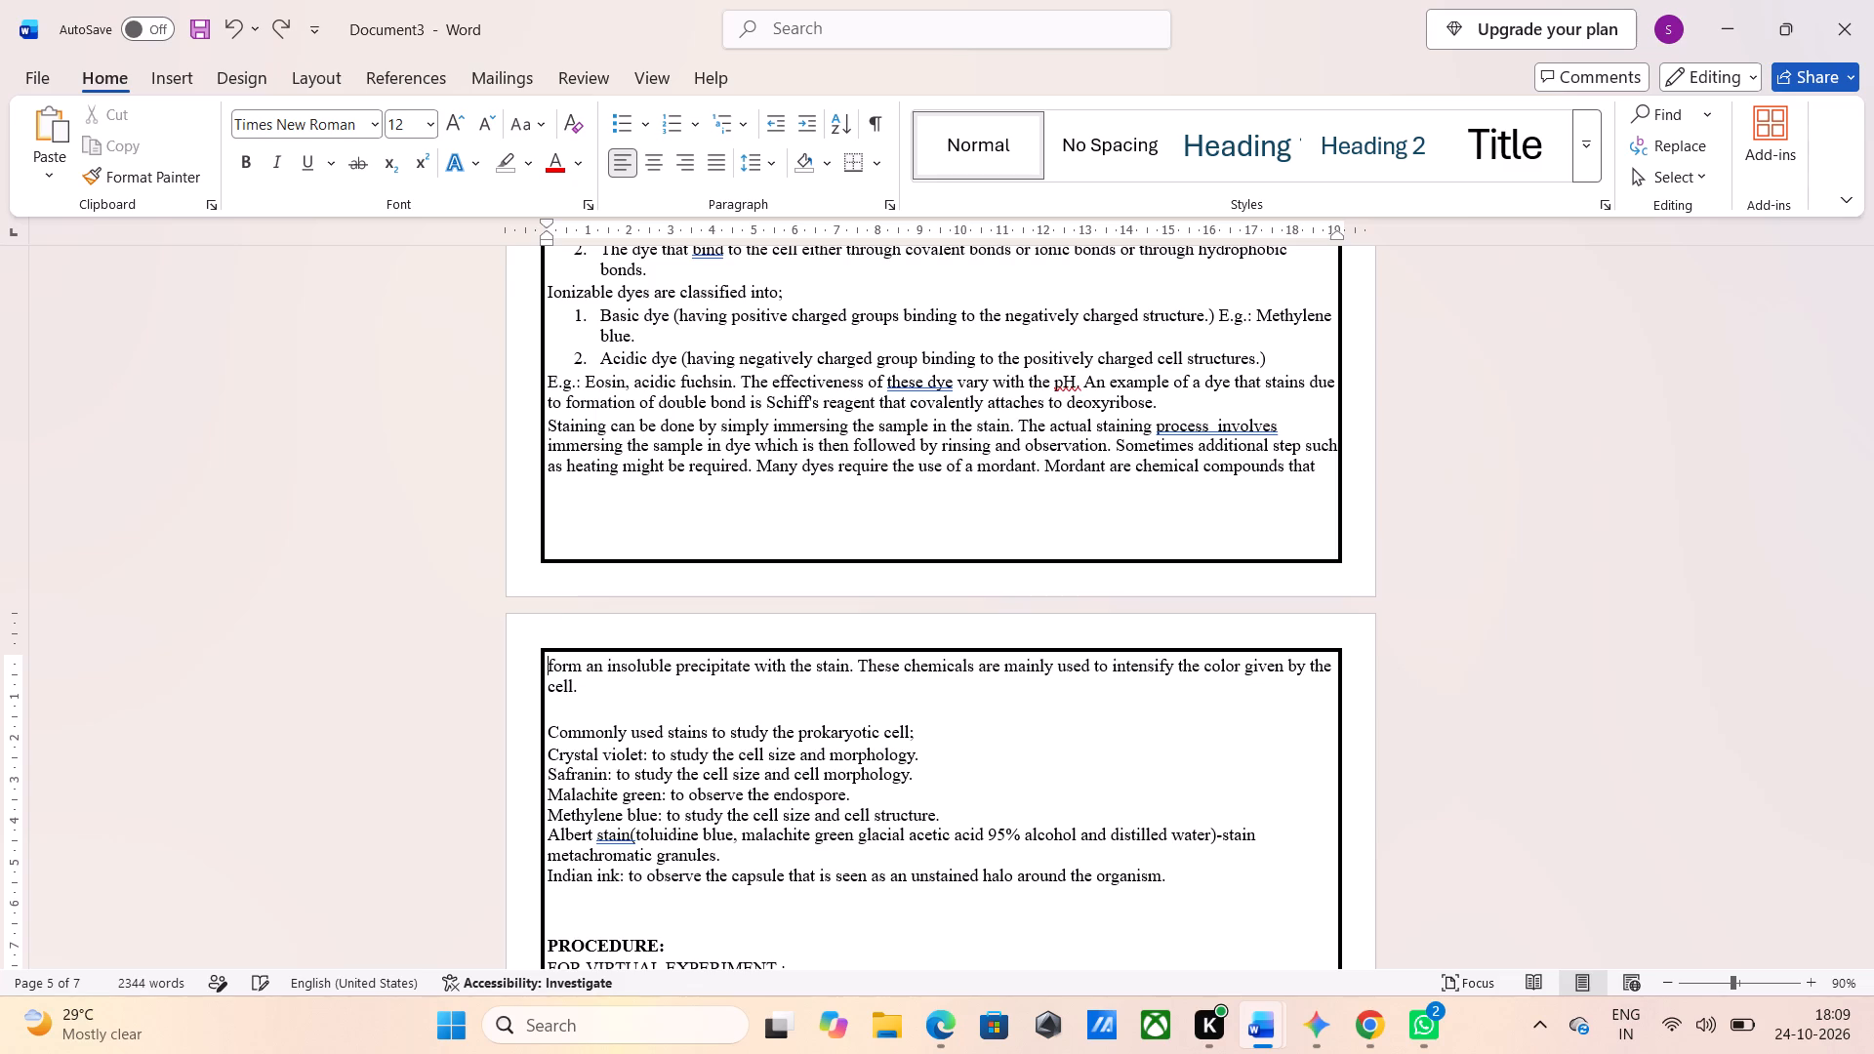
Remove the blank line above "Commonly used stains to study the prokaryotic cell;".
click(570, 522)
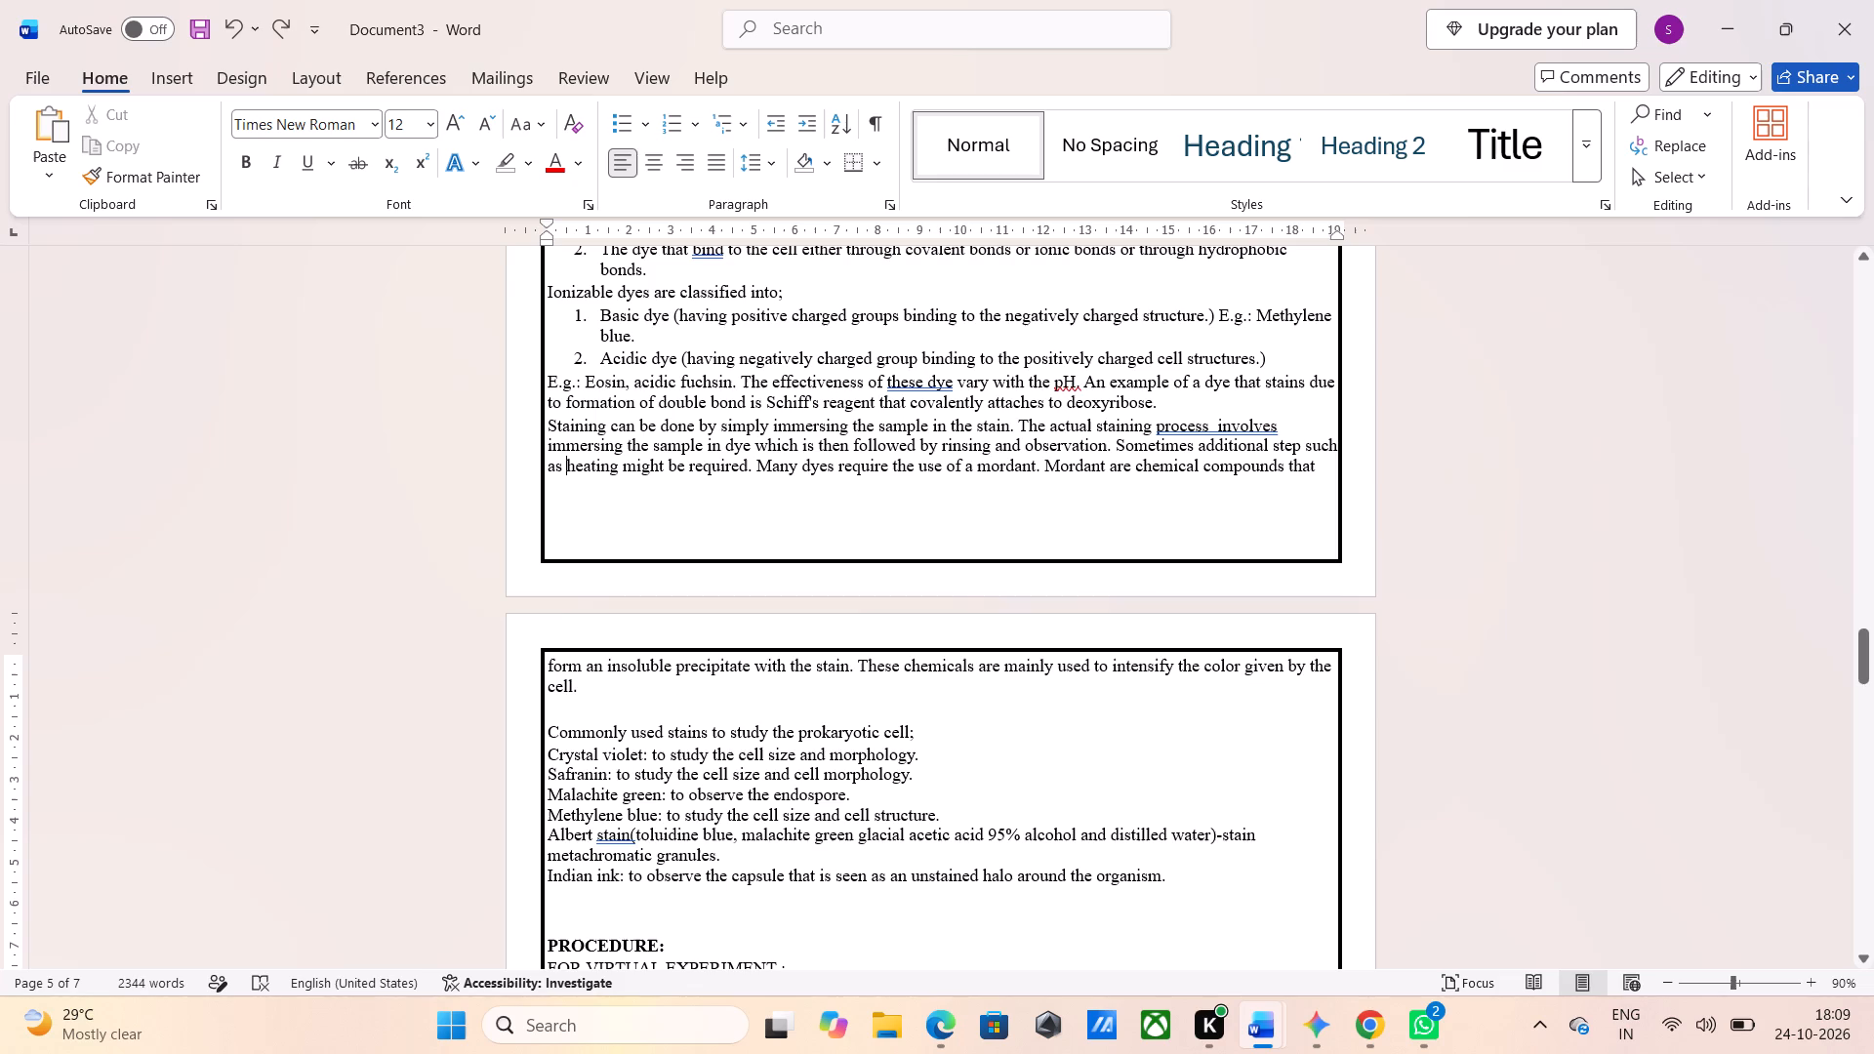
scroll(693, 577, down, 1)
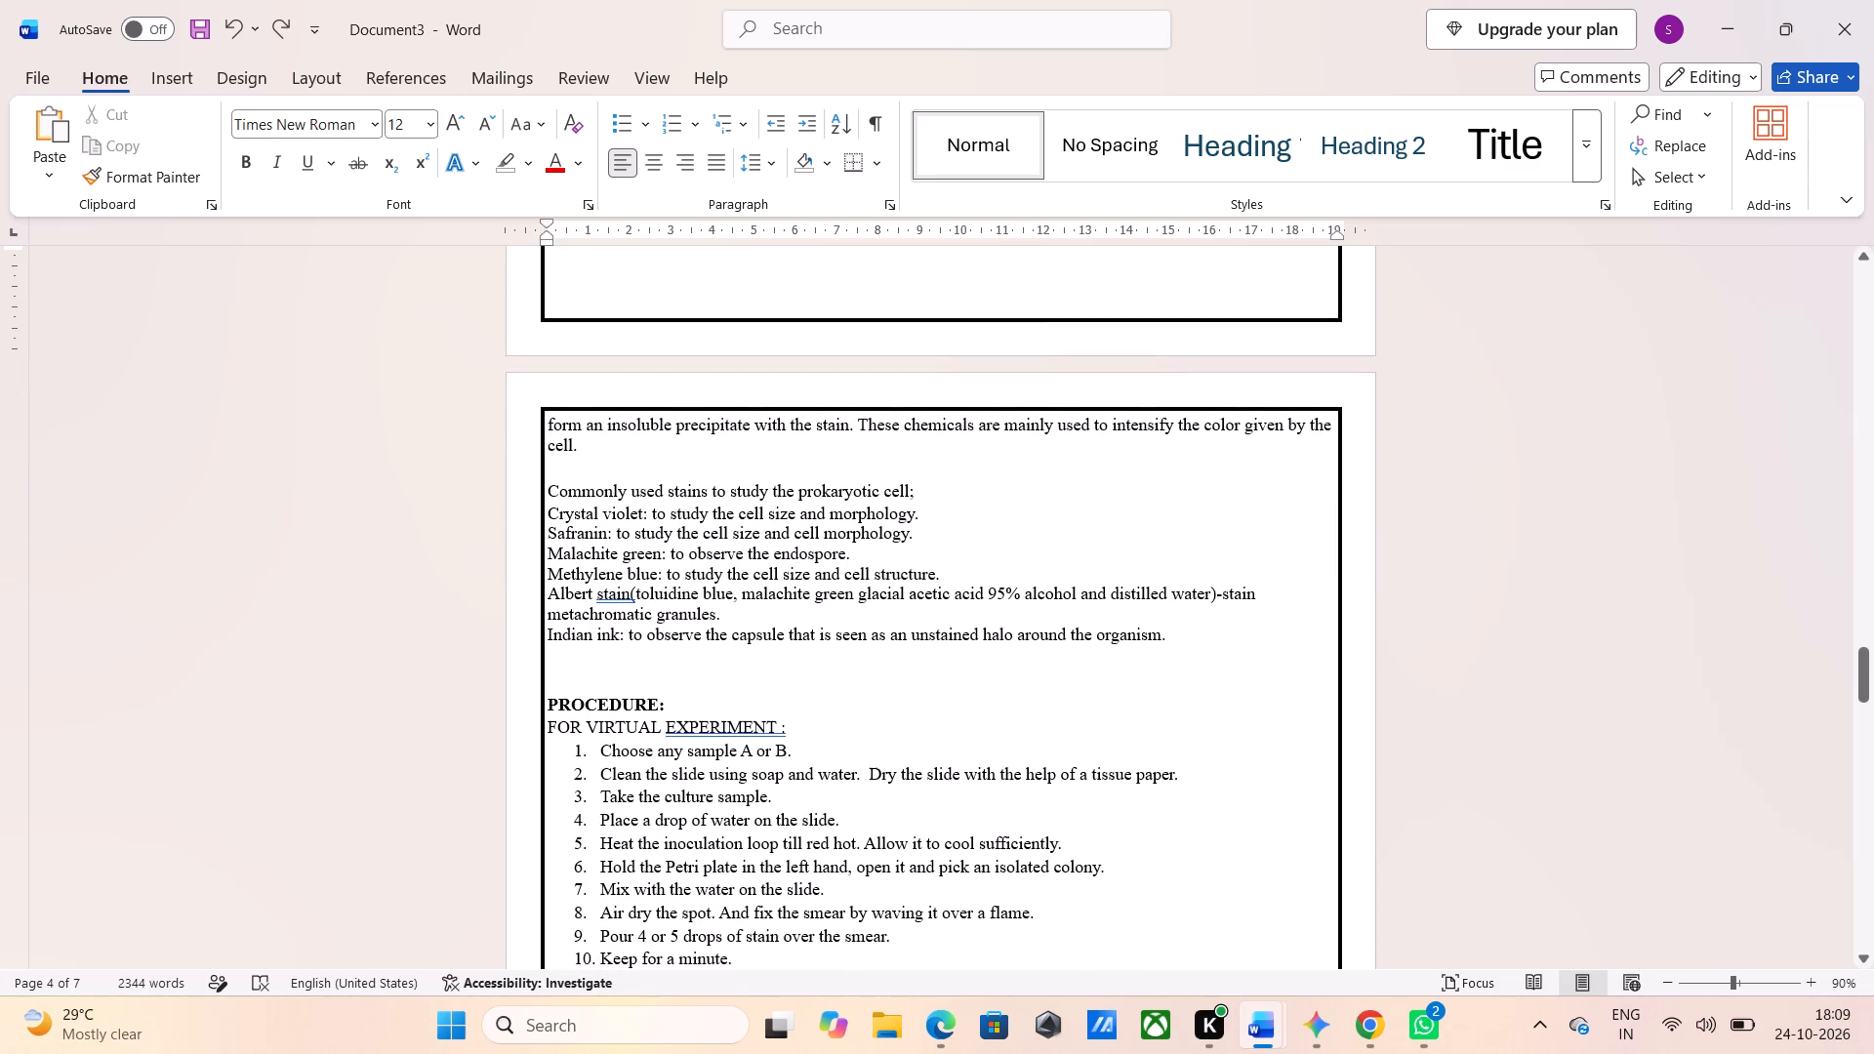
click(600, 467)
key(BackSpace)
key(BackSpace)
key(BackSpace)
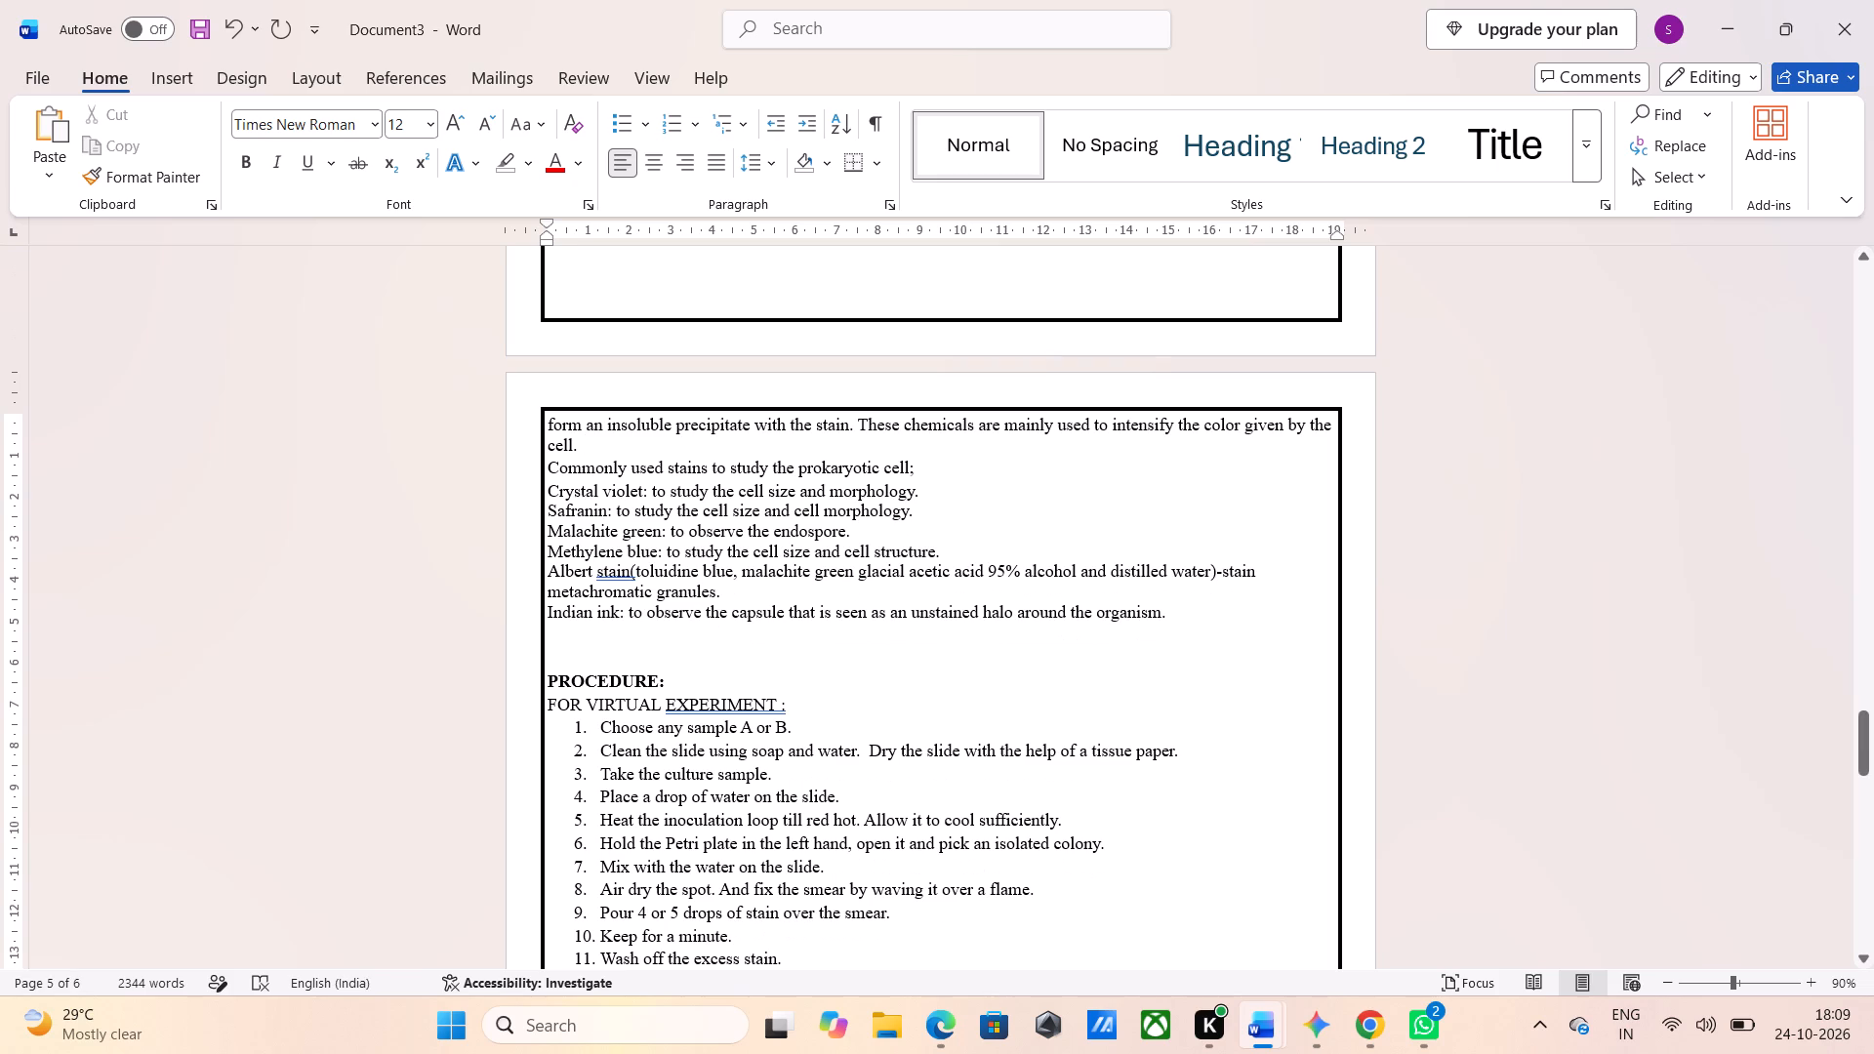
Remove the blank lines between the Indian ink line and the PROCEDURE heading.
key(Down)
key(Down)
key(Down)
key(Down)
key(Down)
key(Down)
key(Down)
key(Down)
key(Down)
key(Down)
key(BackSpace)
key(BackSpace)
key(BackSpace)
key(BackSpace)
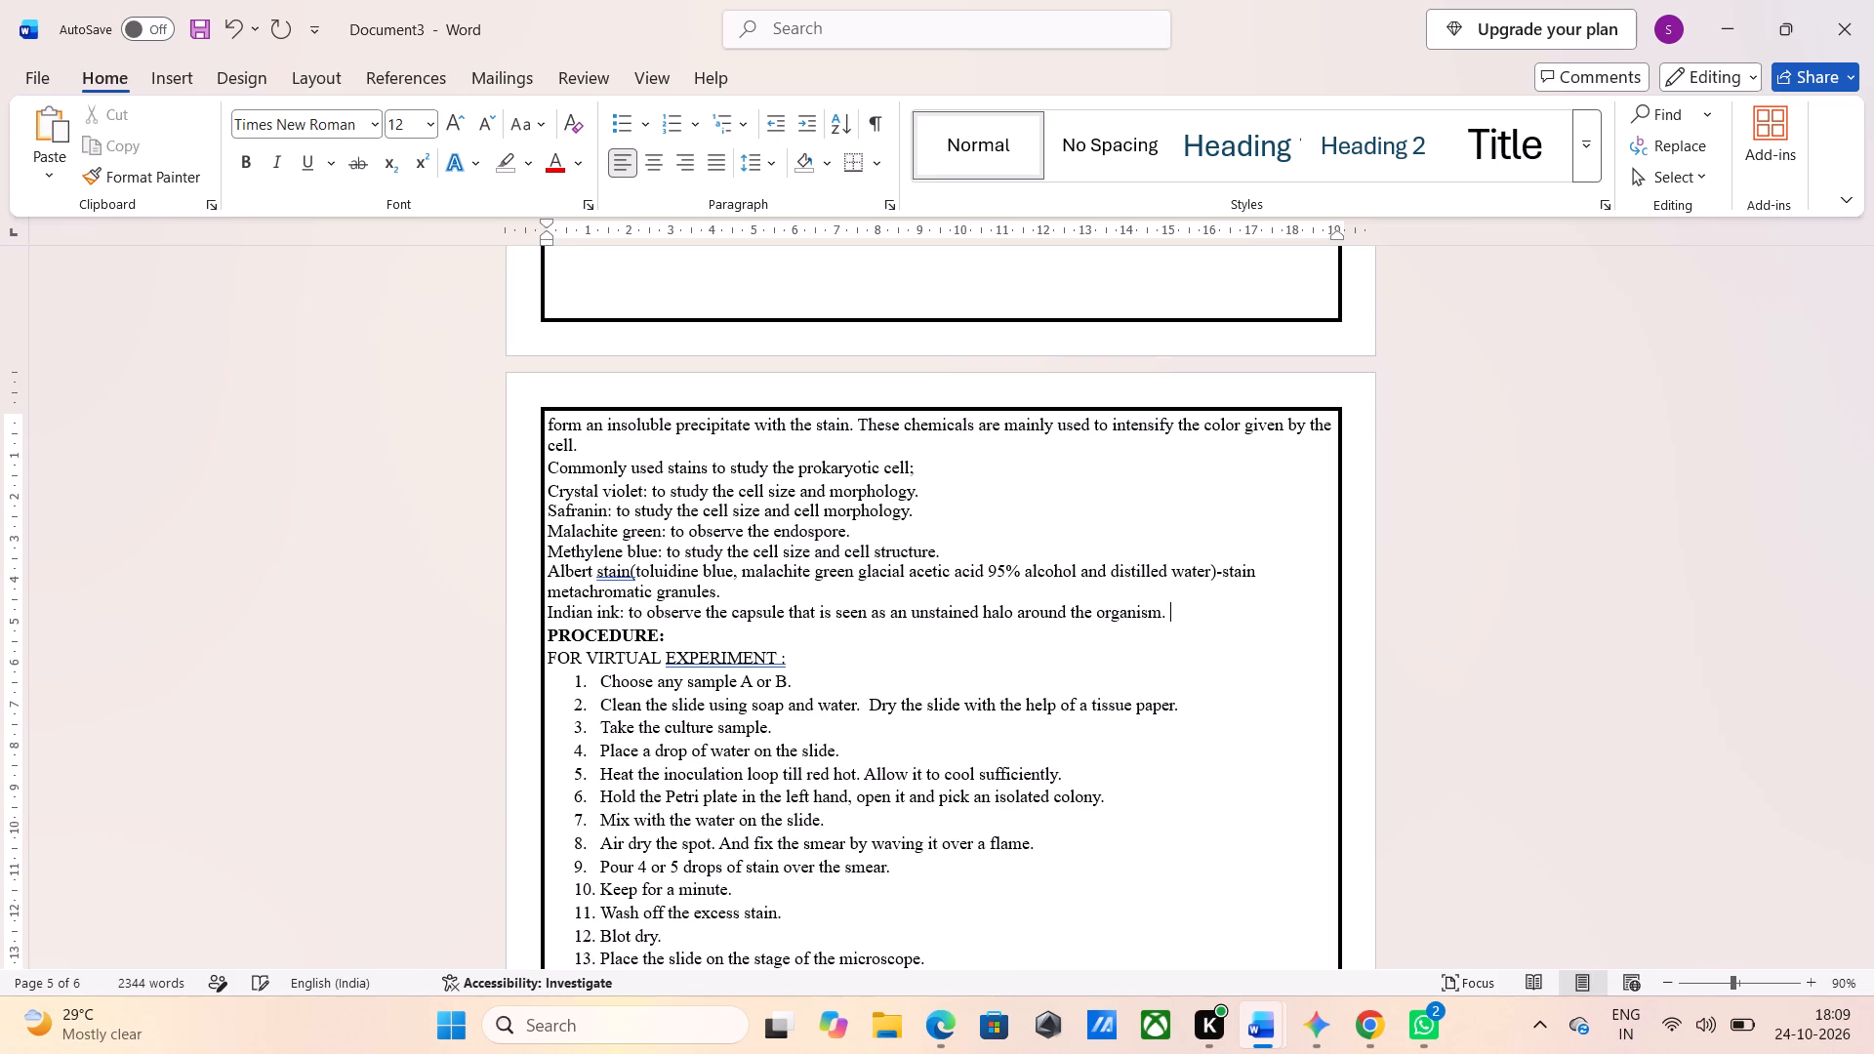
Remove the blank line between procedure item 29 and the VIRTUAL EXPERIMENT SETUP heading.
key(Down)
key(Down)
key(Down)
key(Down)
key(Down)
key(Down)
key(Down)
key(Down)
key(Down)
key(Down)
scroll(600, 467, down, 4)
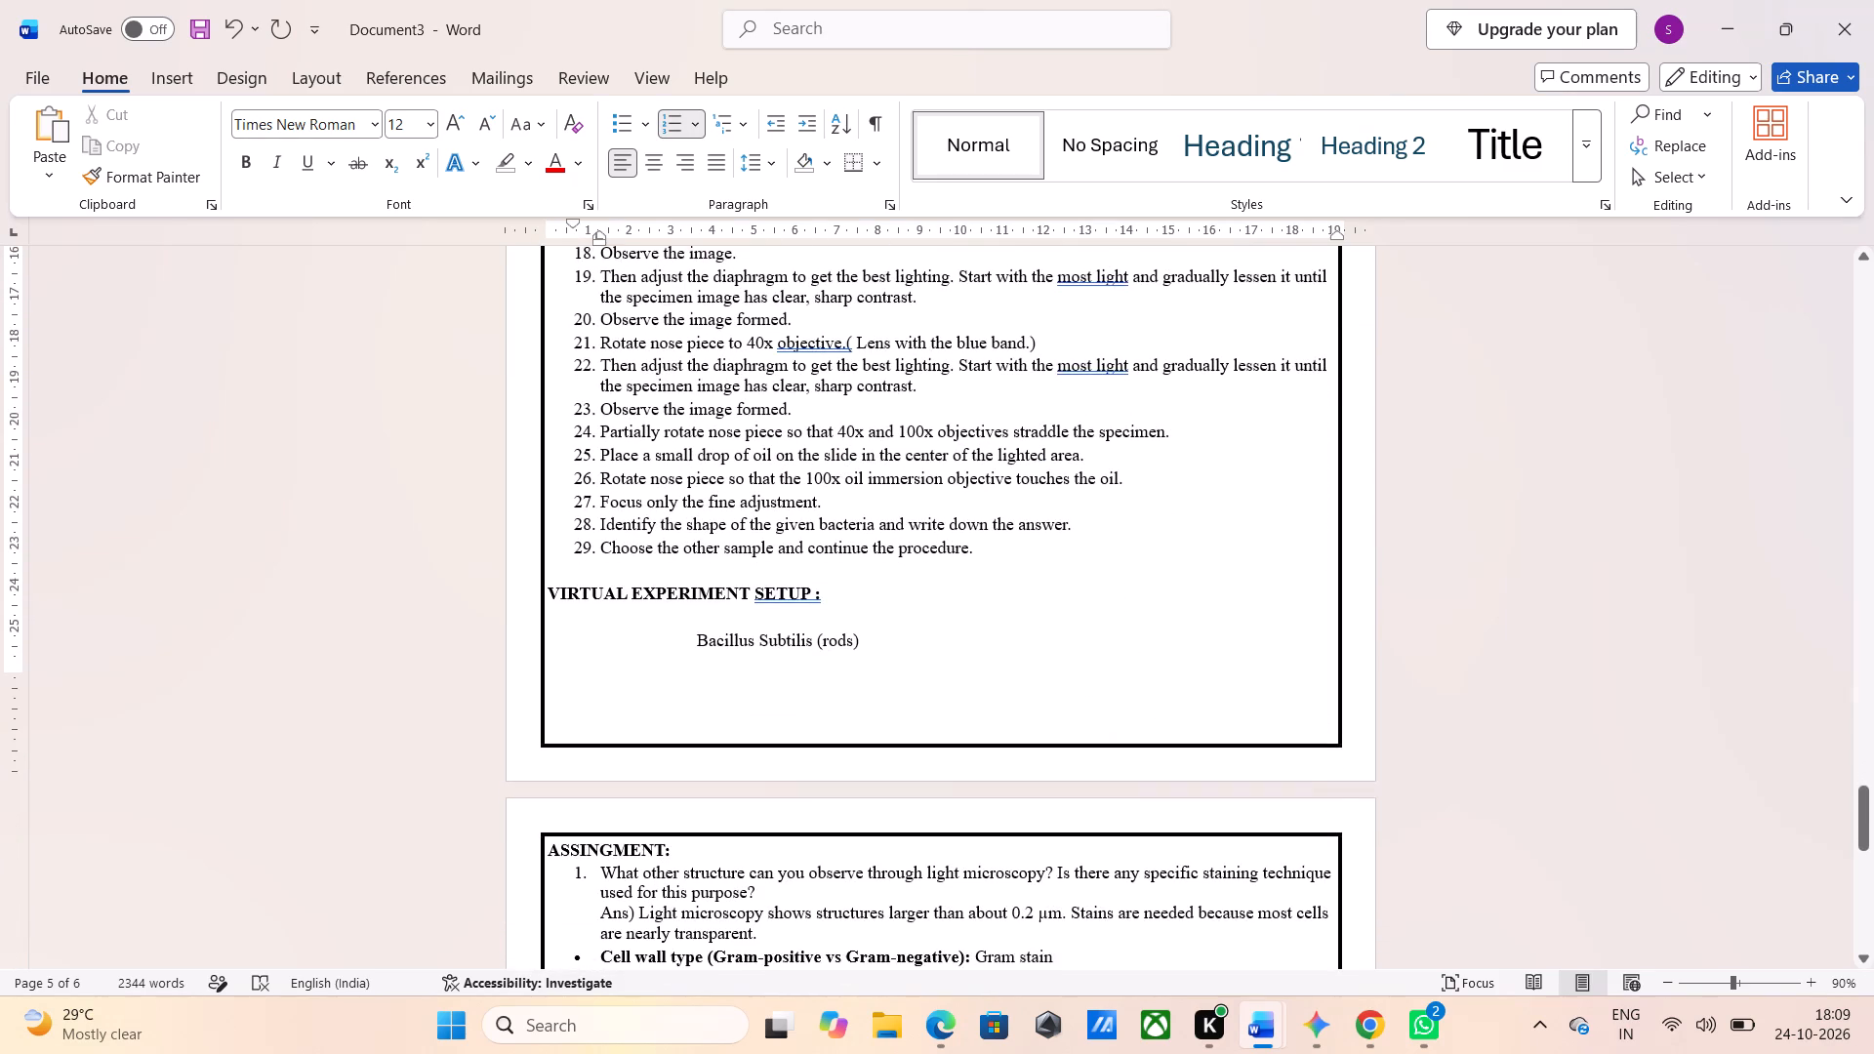
click(594, 560)
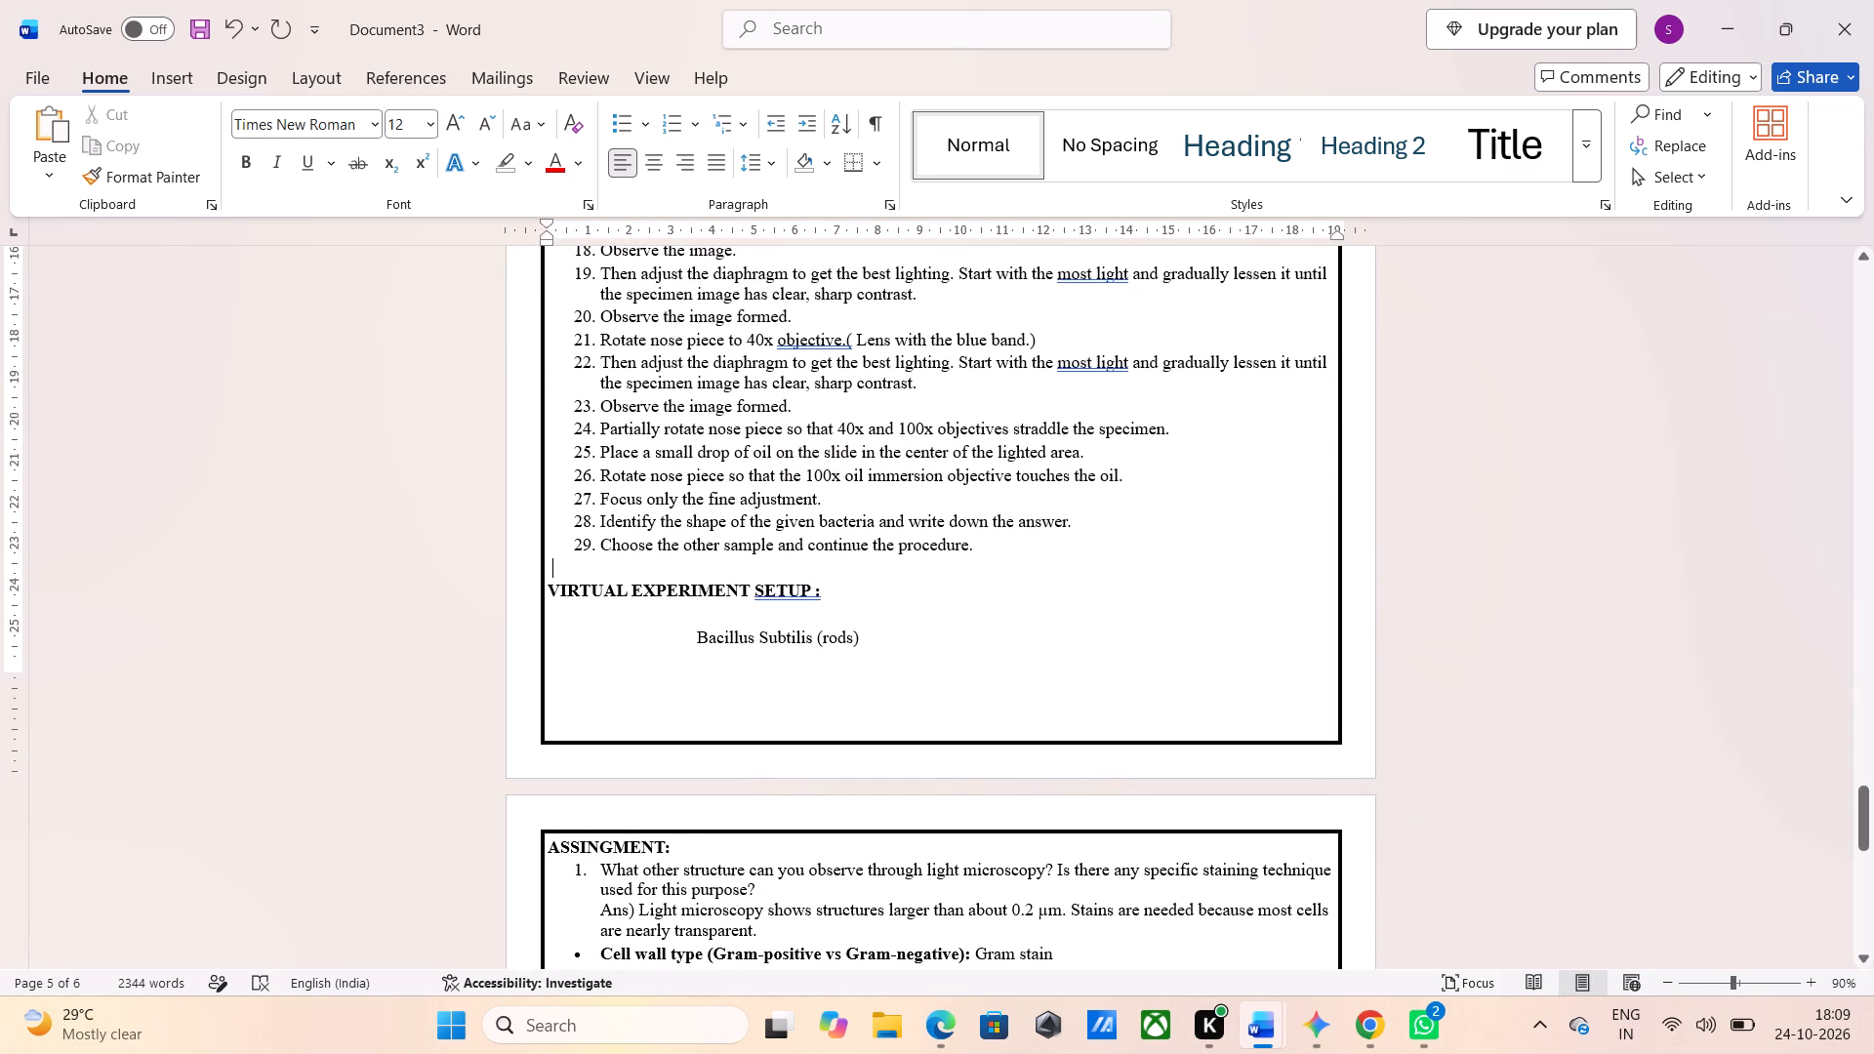
key(BackSpace)
key(BackSpace)
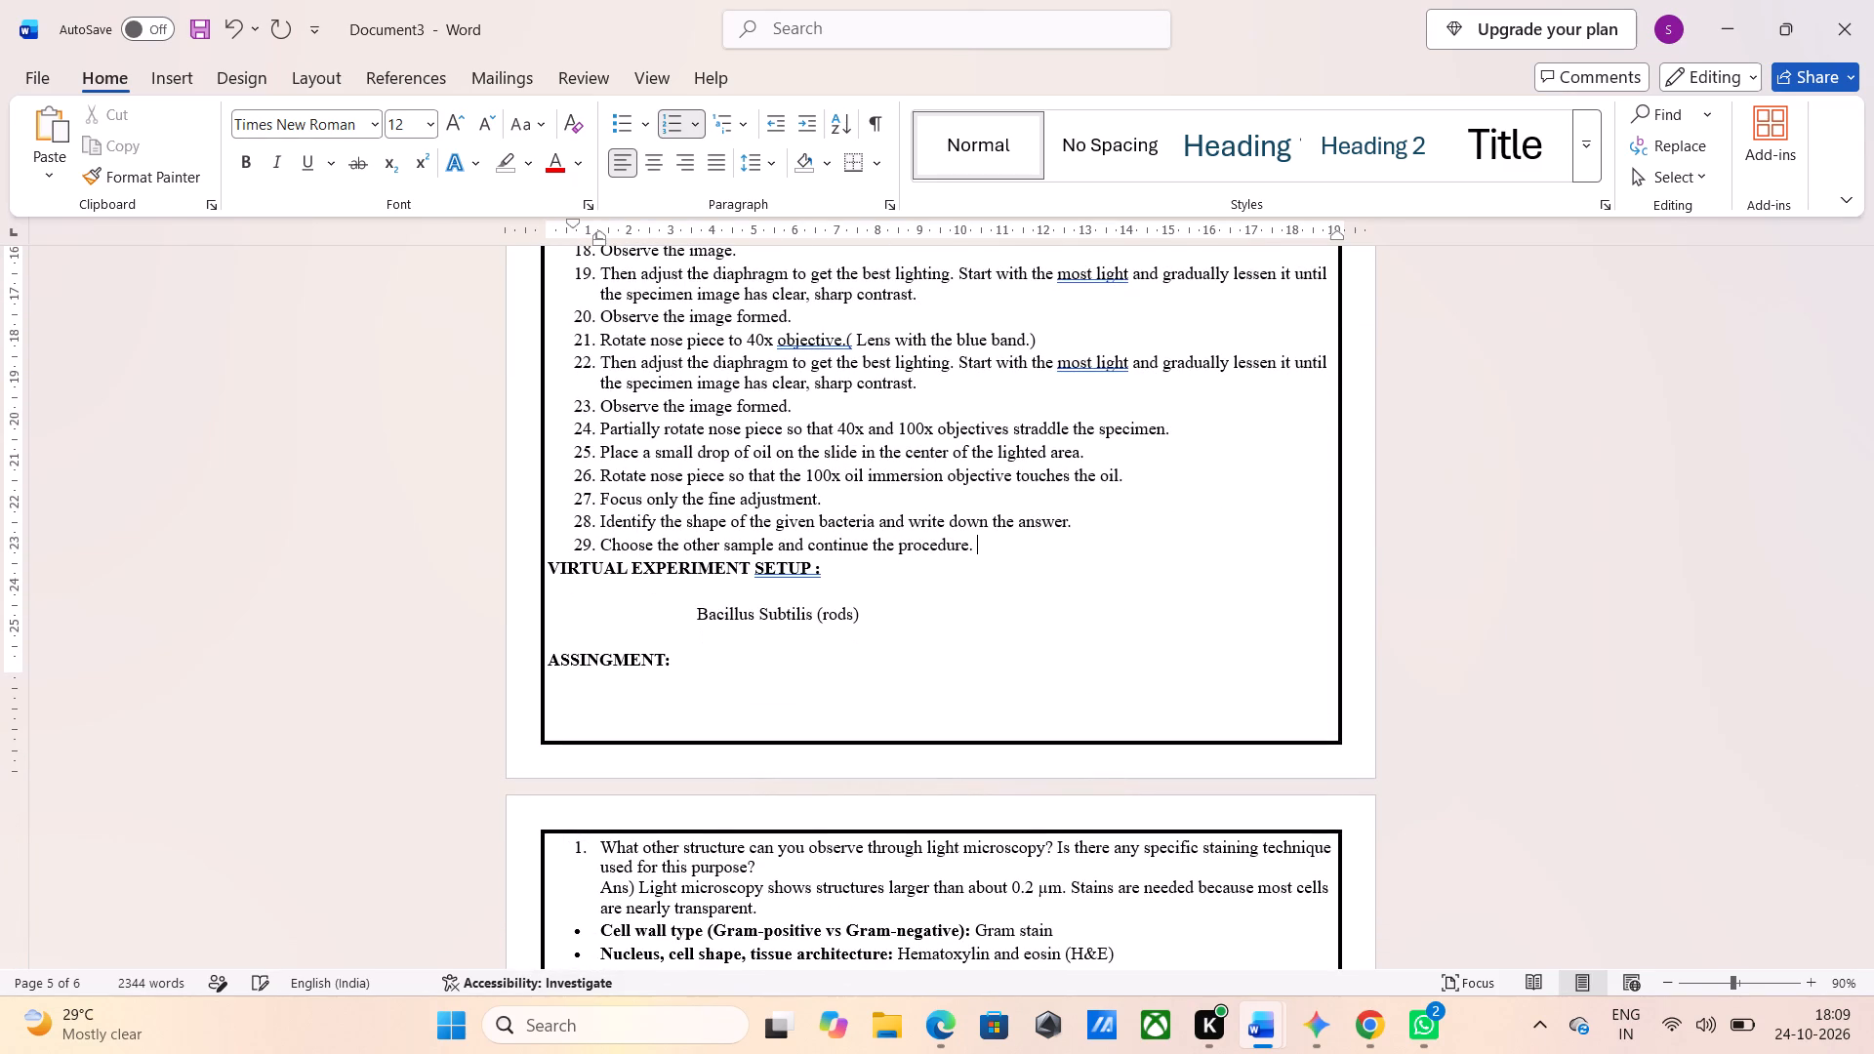
Remove the blank line between the VIRTUAL EXPERIMENT SETUP heading and "Bacillus Subtilis (rods)".
key(Up)
key(Up)
key(Up)
key(Down)
key(Down)
key(Down)
key(Down)
key(Down)
key(BackSpace)
key(BackSpace)
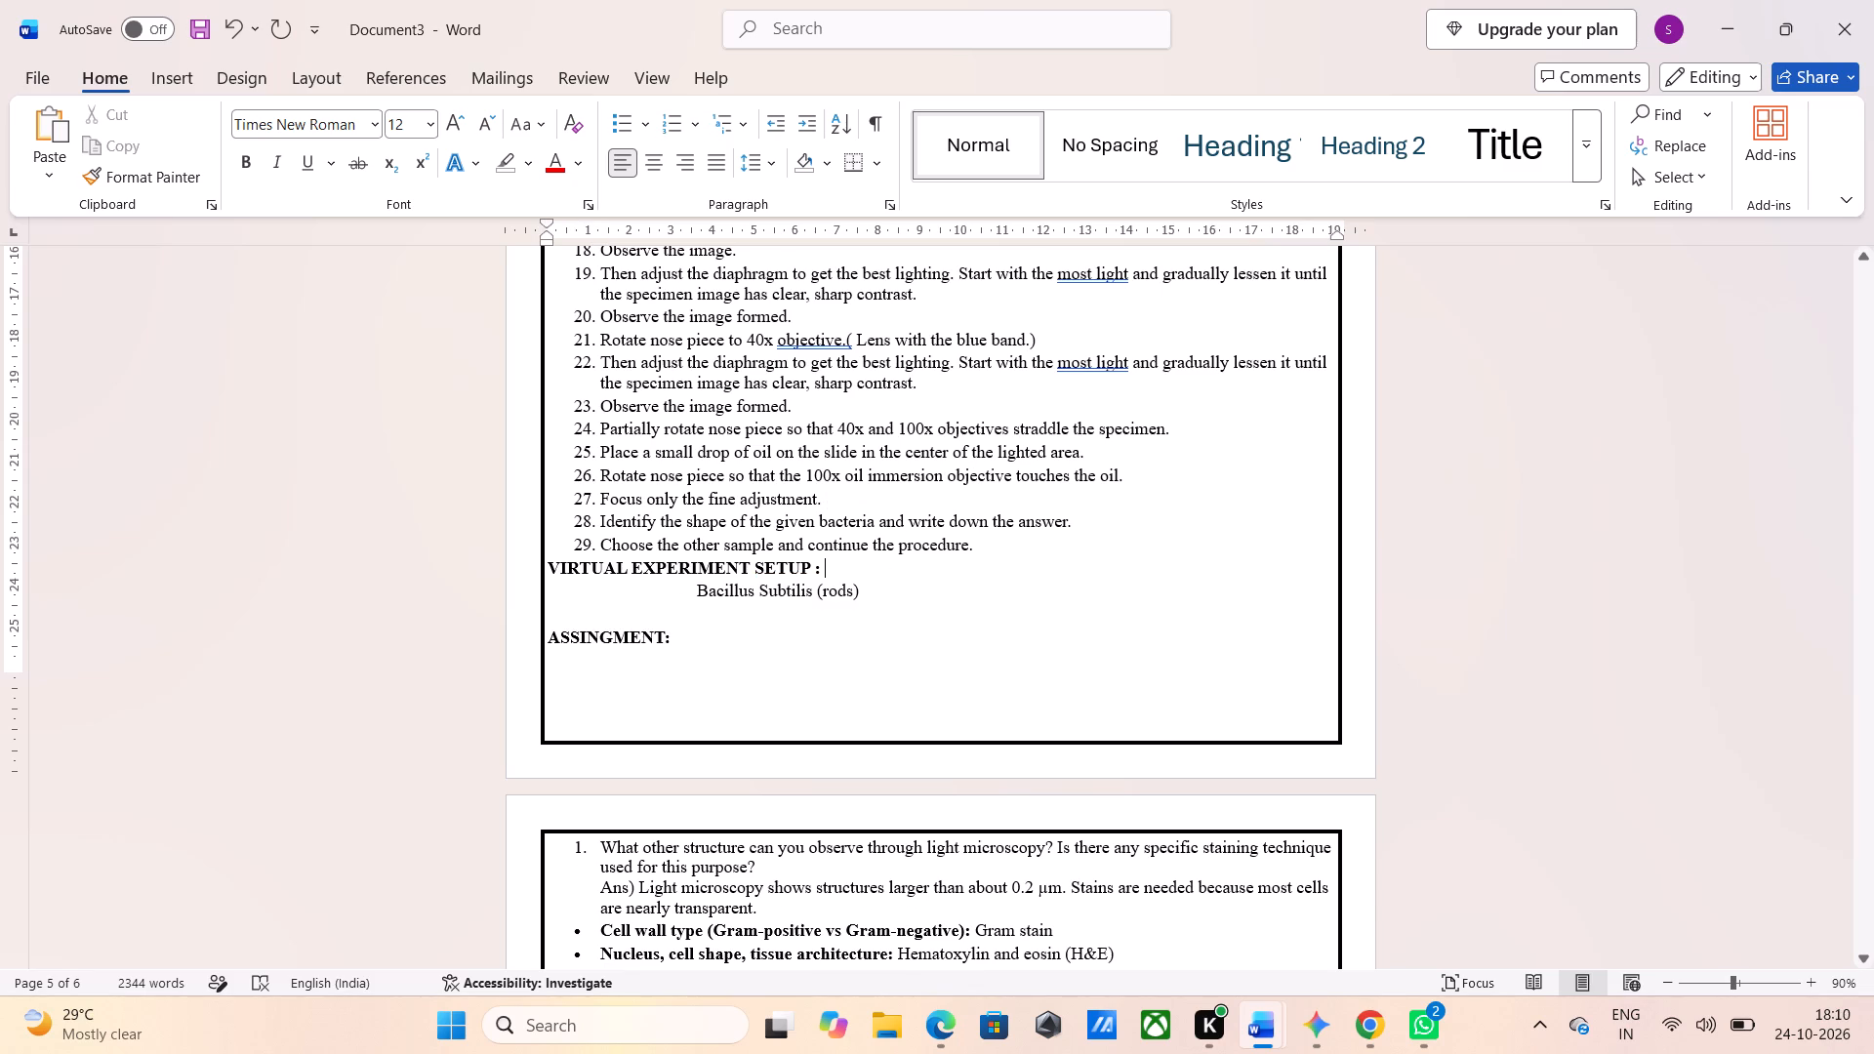
Remove the blank line above the ASSINGMENT heading.
click(664, 606)
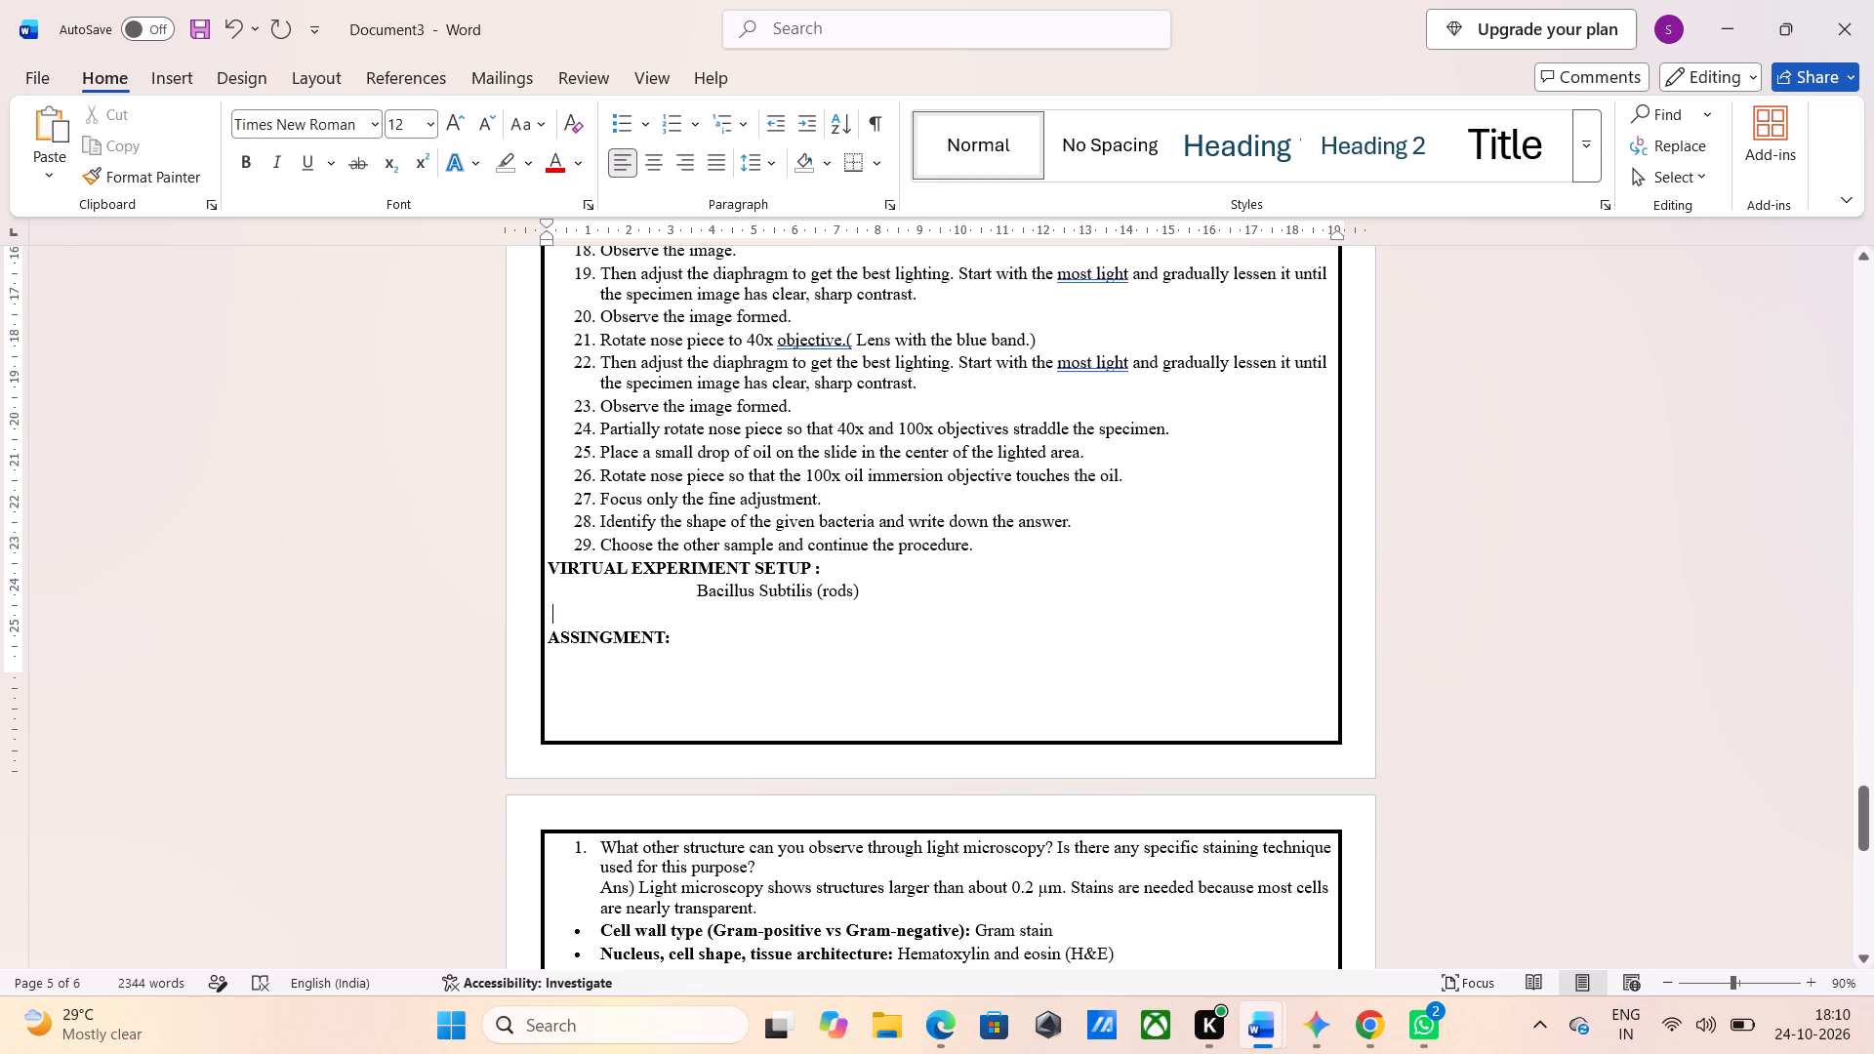
click(664, 606)
key(BackSpace)
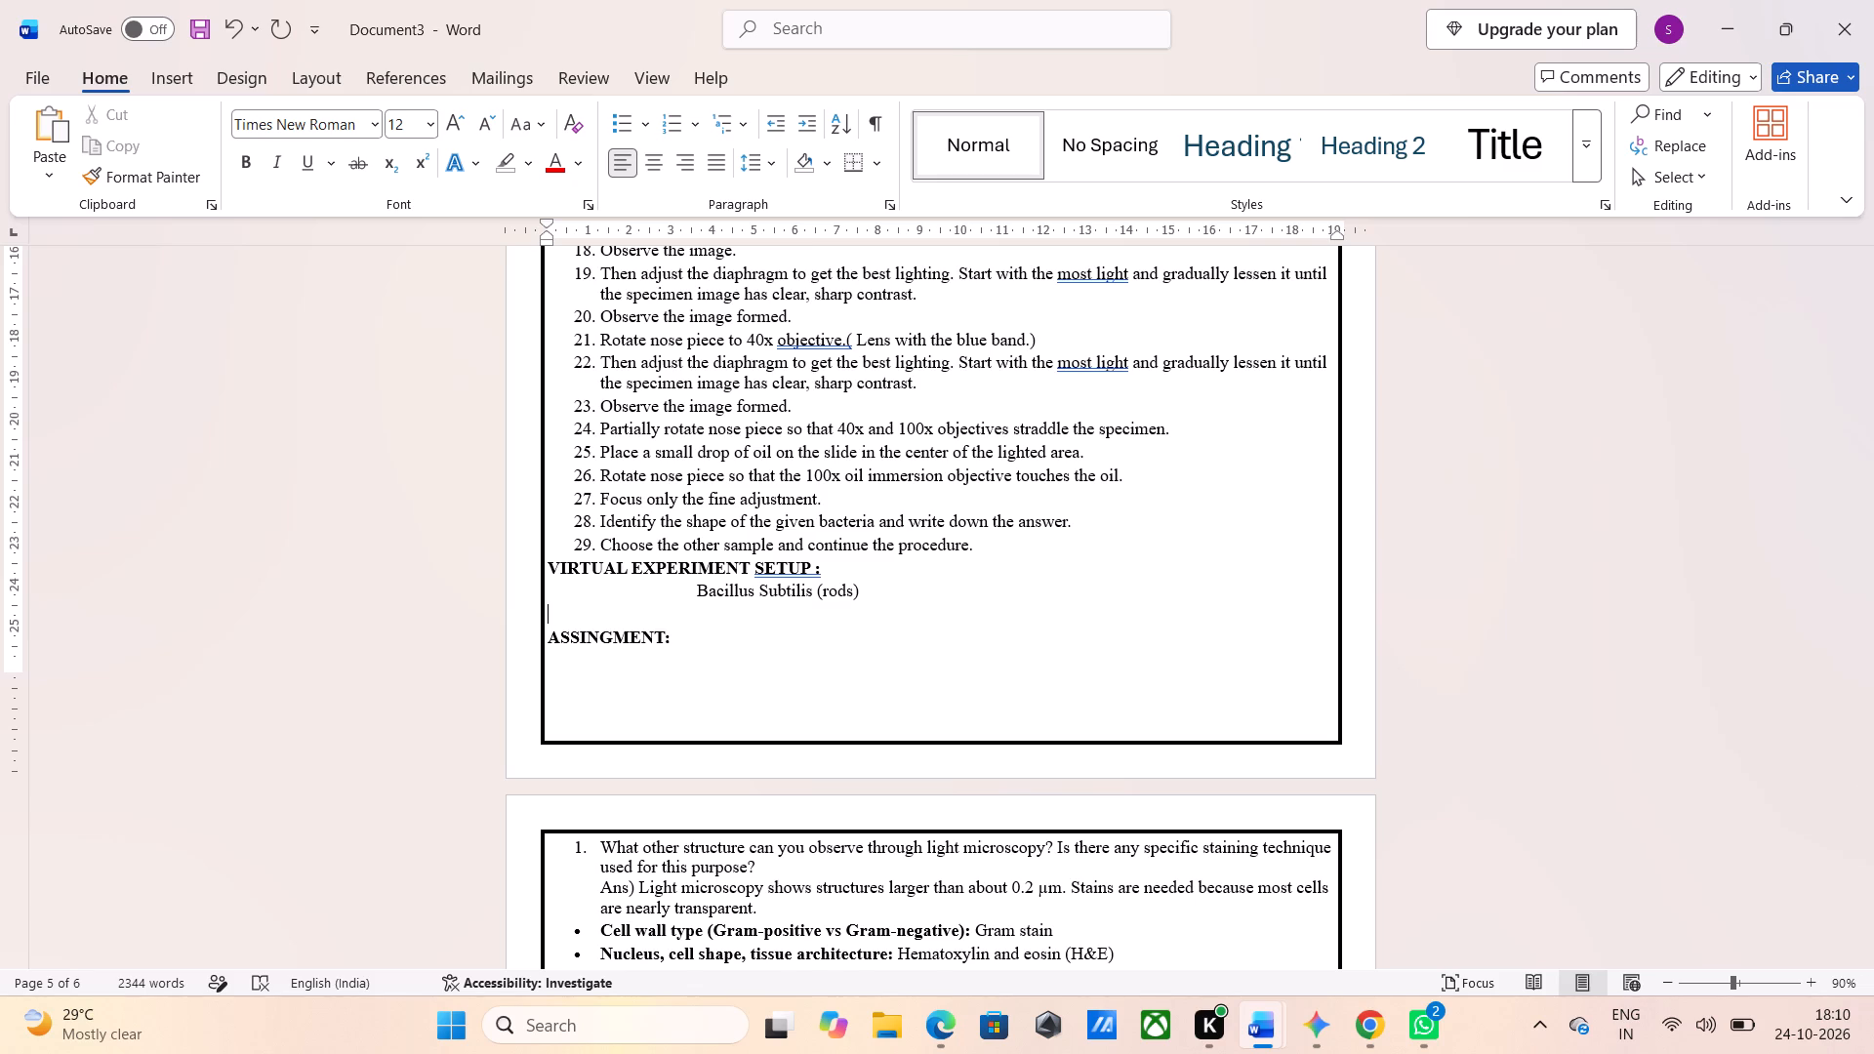
key(BackSpace)
Move "Bacillus Subtilis (rods)" onto the VIRTUAL EXPERIMENT SETUP heading line, removing its leading spacing and adding one space before it.
key(Left)
key(Left)
key(Left)
key(Left)
key(Left)
key(Left)
key(Left)
key(Left)
key(Left)
key(Left)
key(Left)
key(Left)
key(Left)
key(Left)
key(Left)
key(Left)
key(Left)
key(Left)
key(Left)
key(Left)
key(Left)
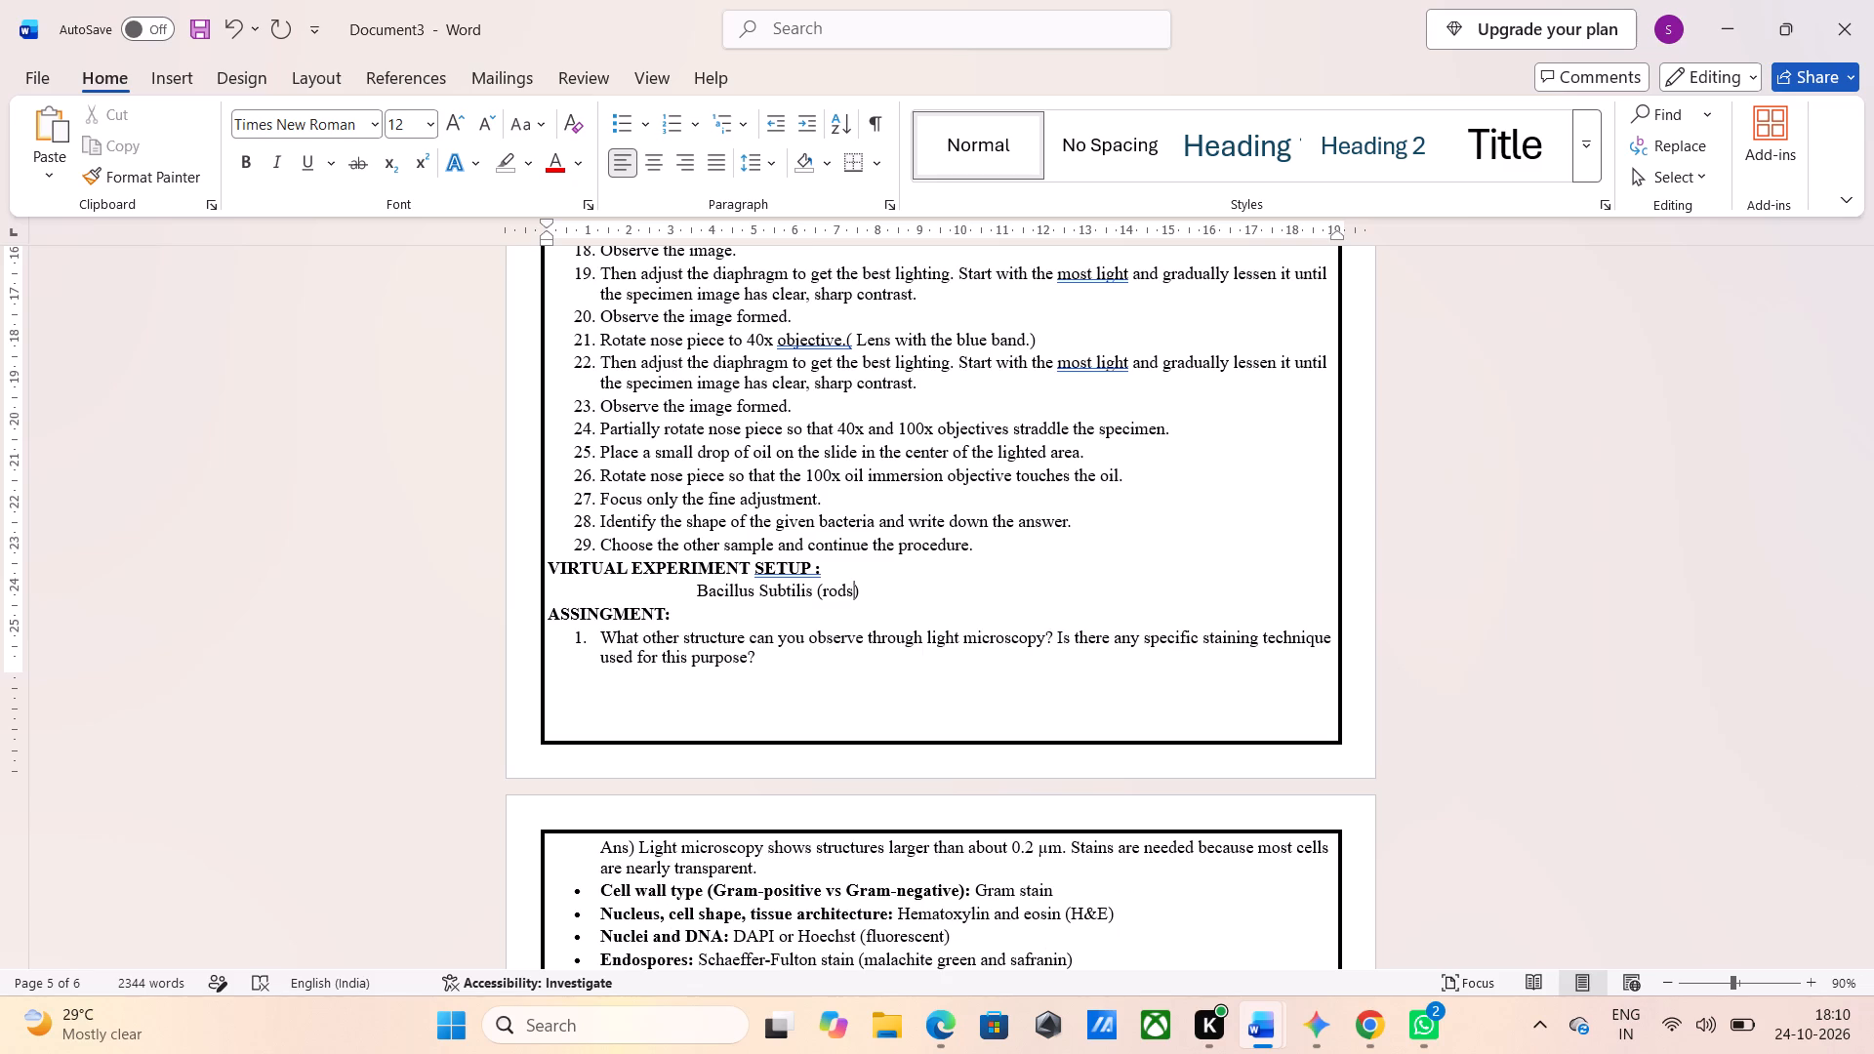
key(Left)
key(BackSpace)
key(BackSpace)
key(BackSpace)
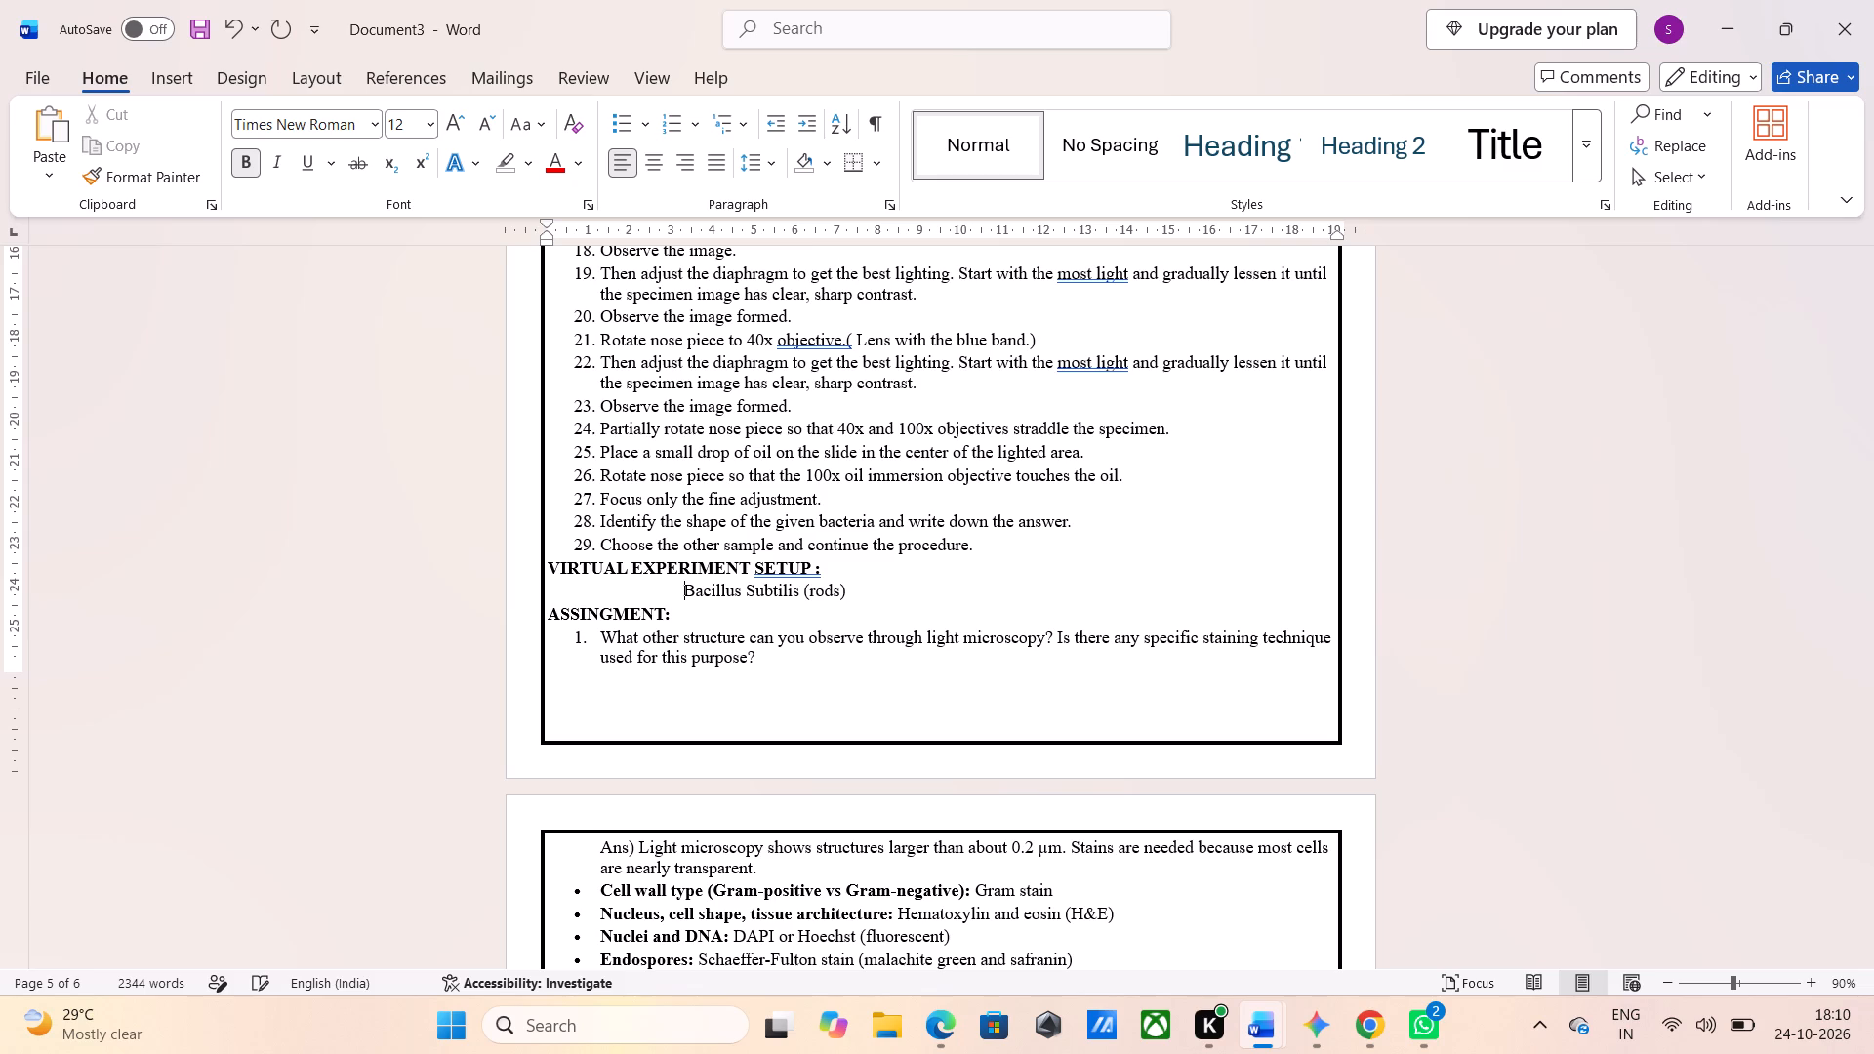
key(ctrl+BackSpace)
key(ctrl+BackSpace)
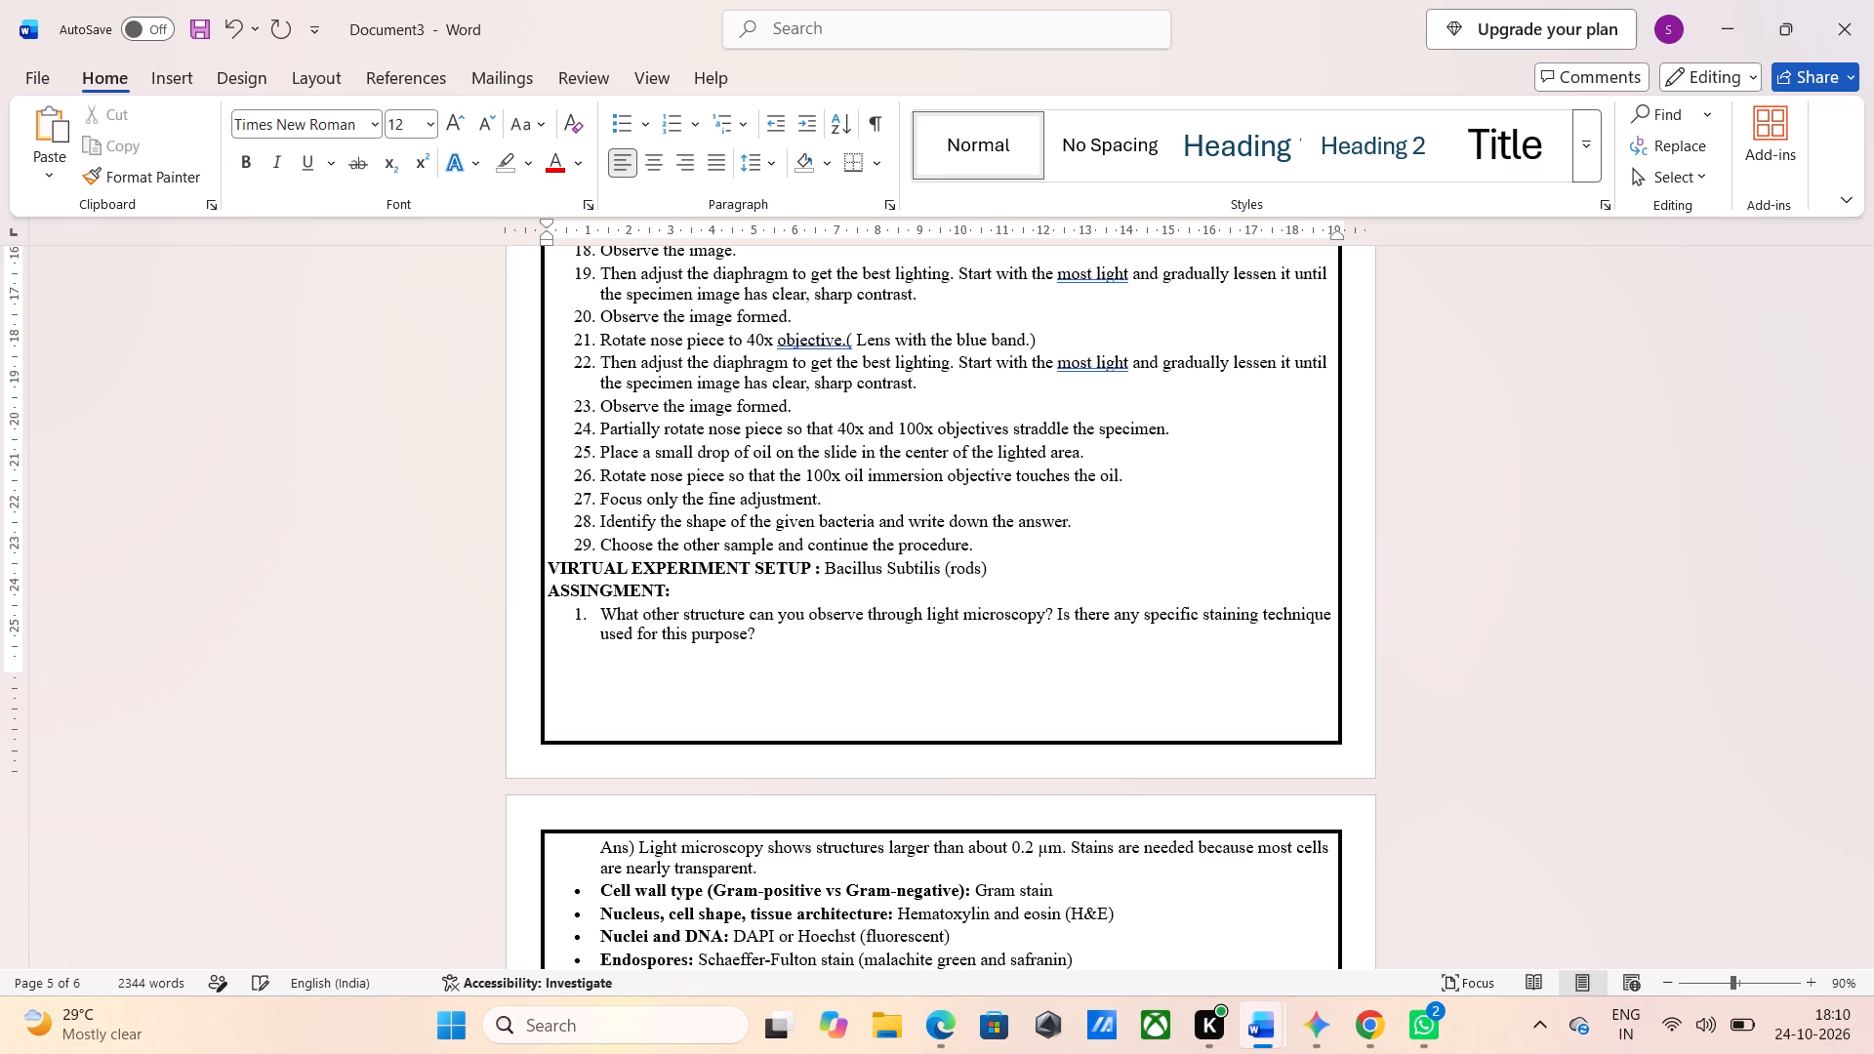
key(space)
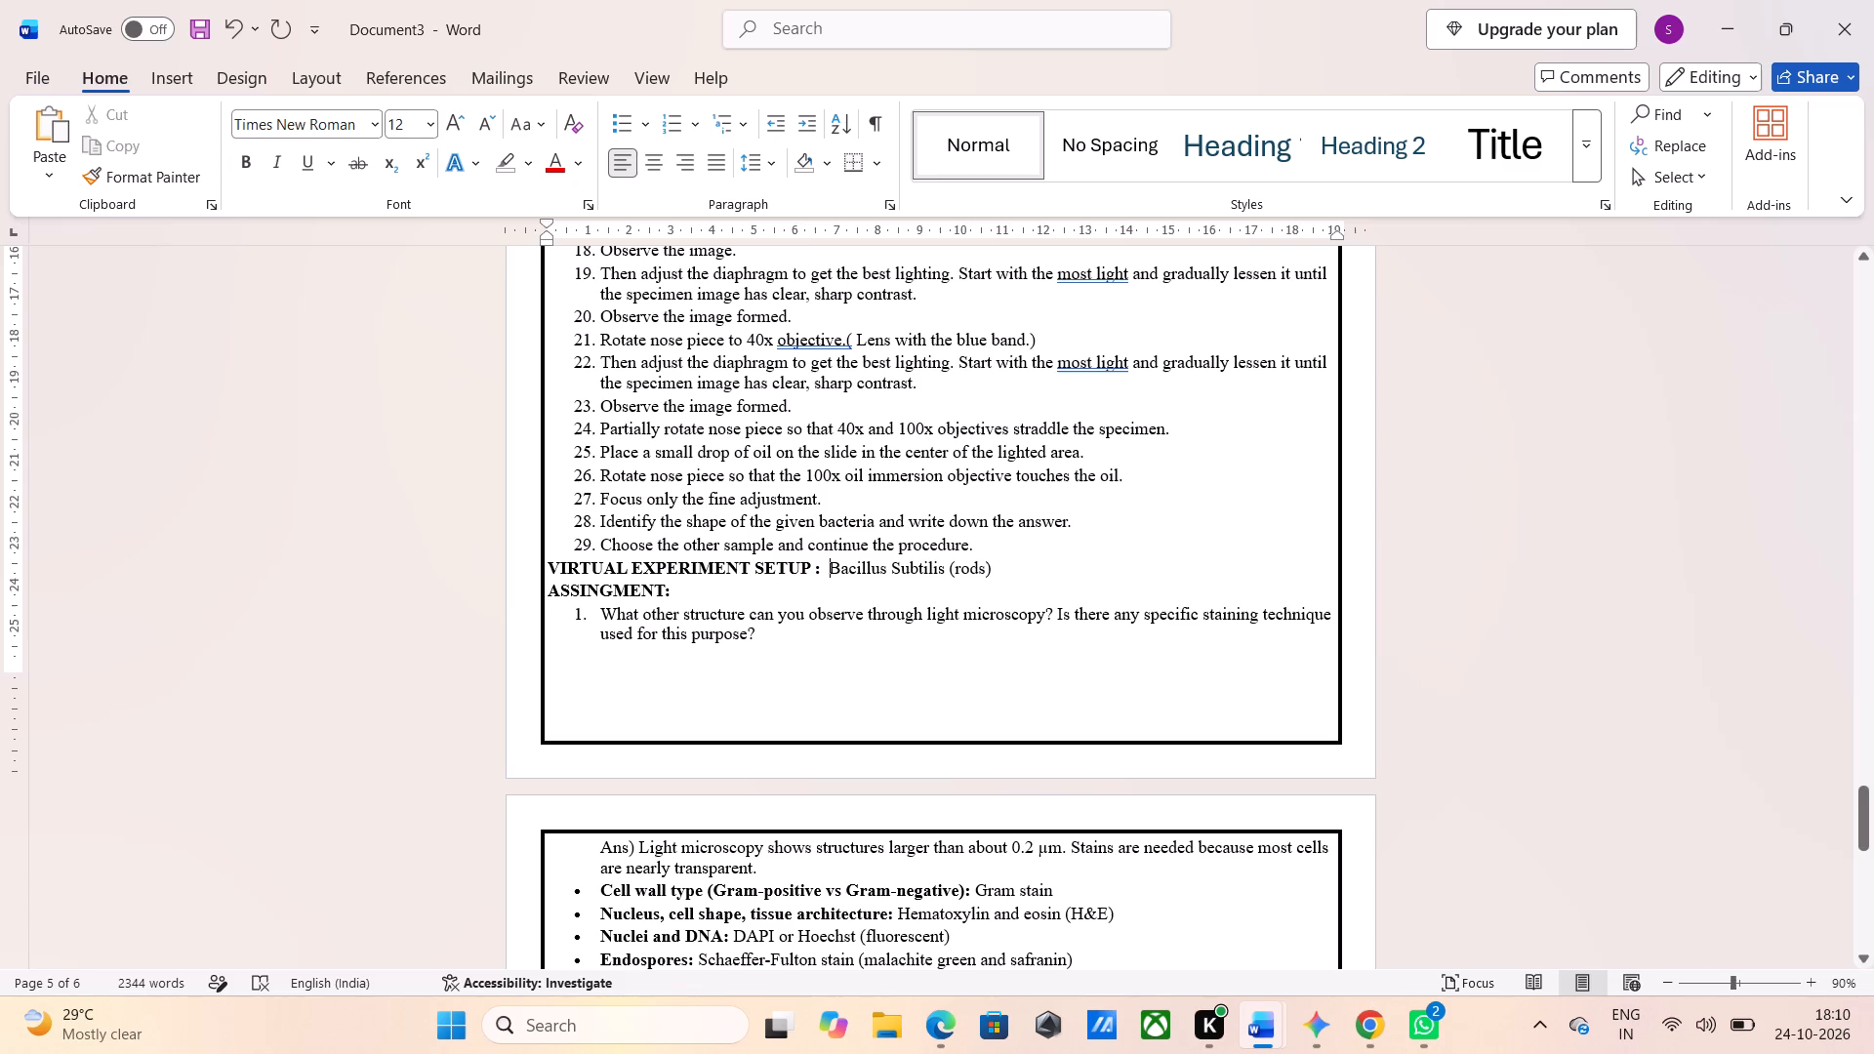
Format the ASSINGMENT heading at size 14 and underline it.
click(590, 660)
click(477, 593)
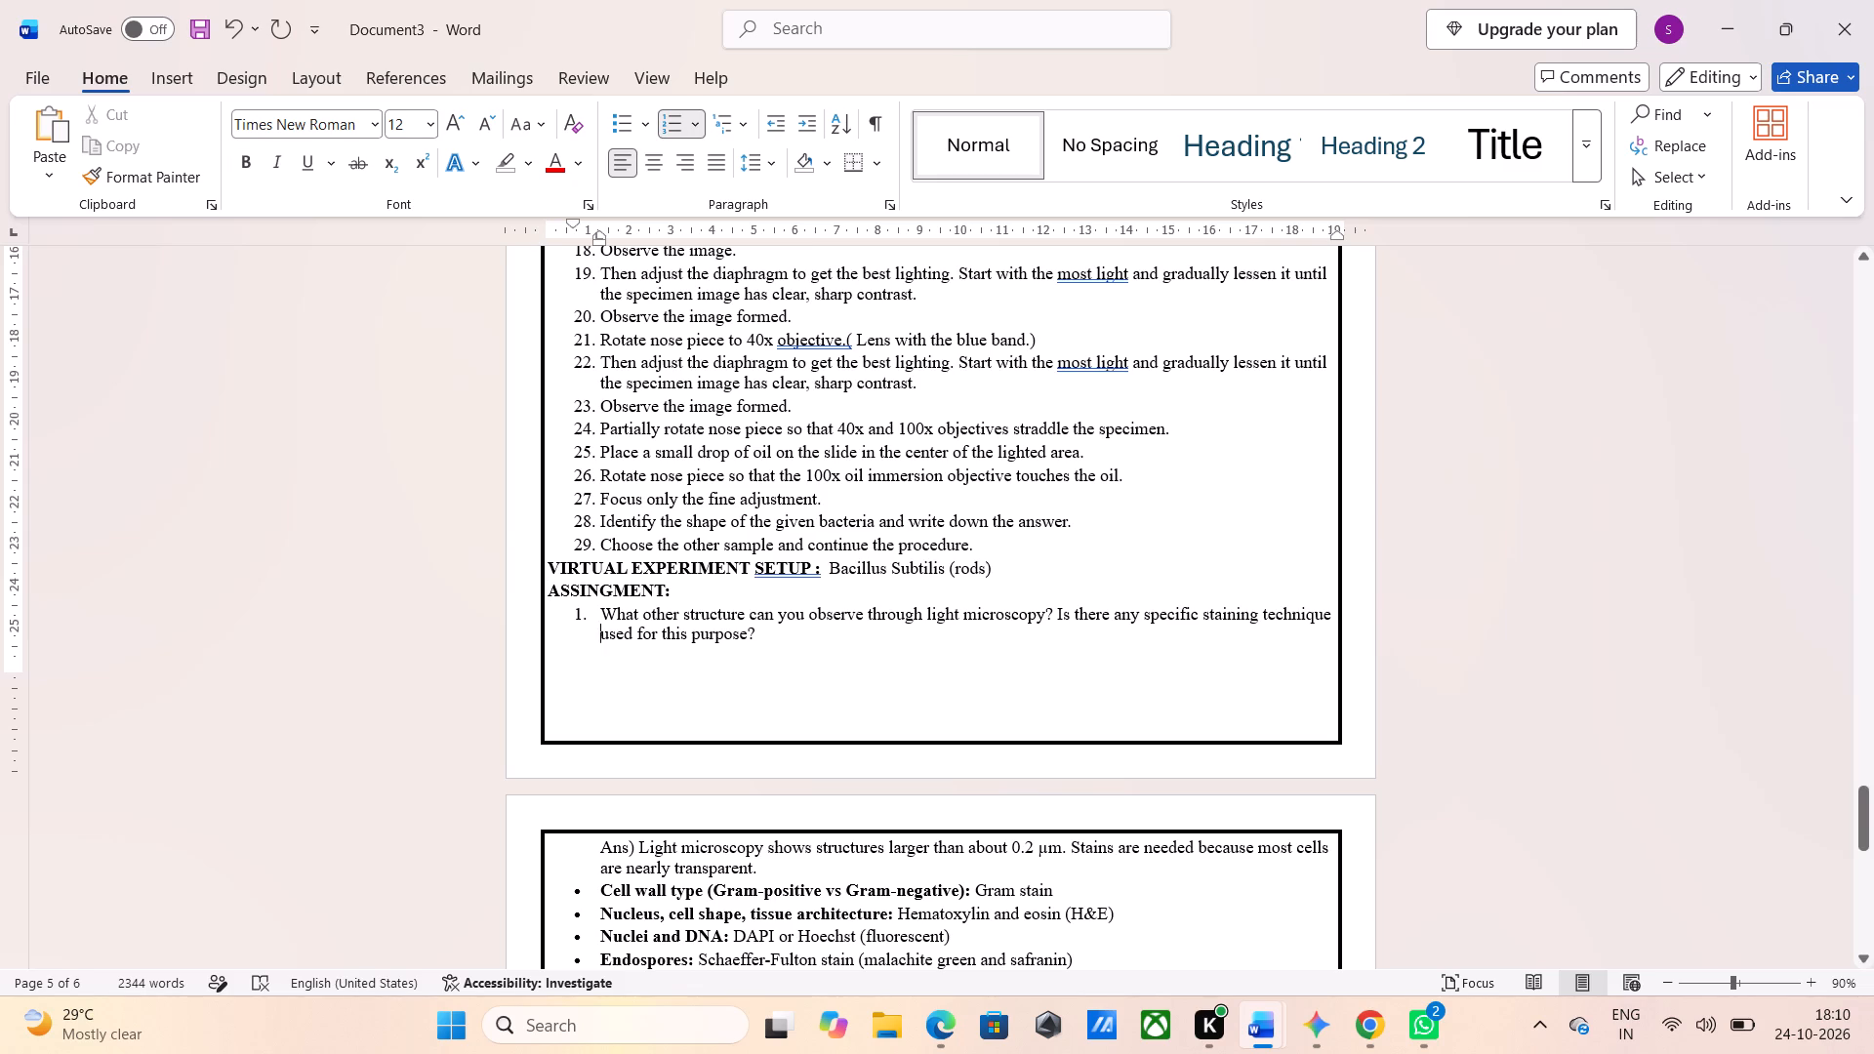
click(451, 119)
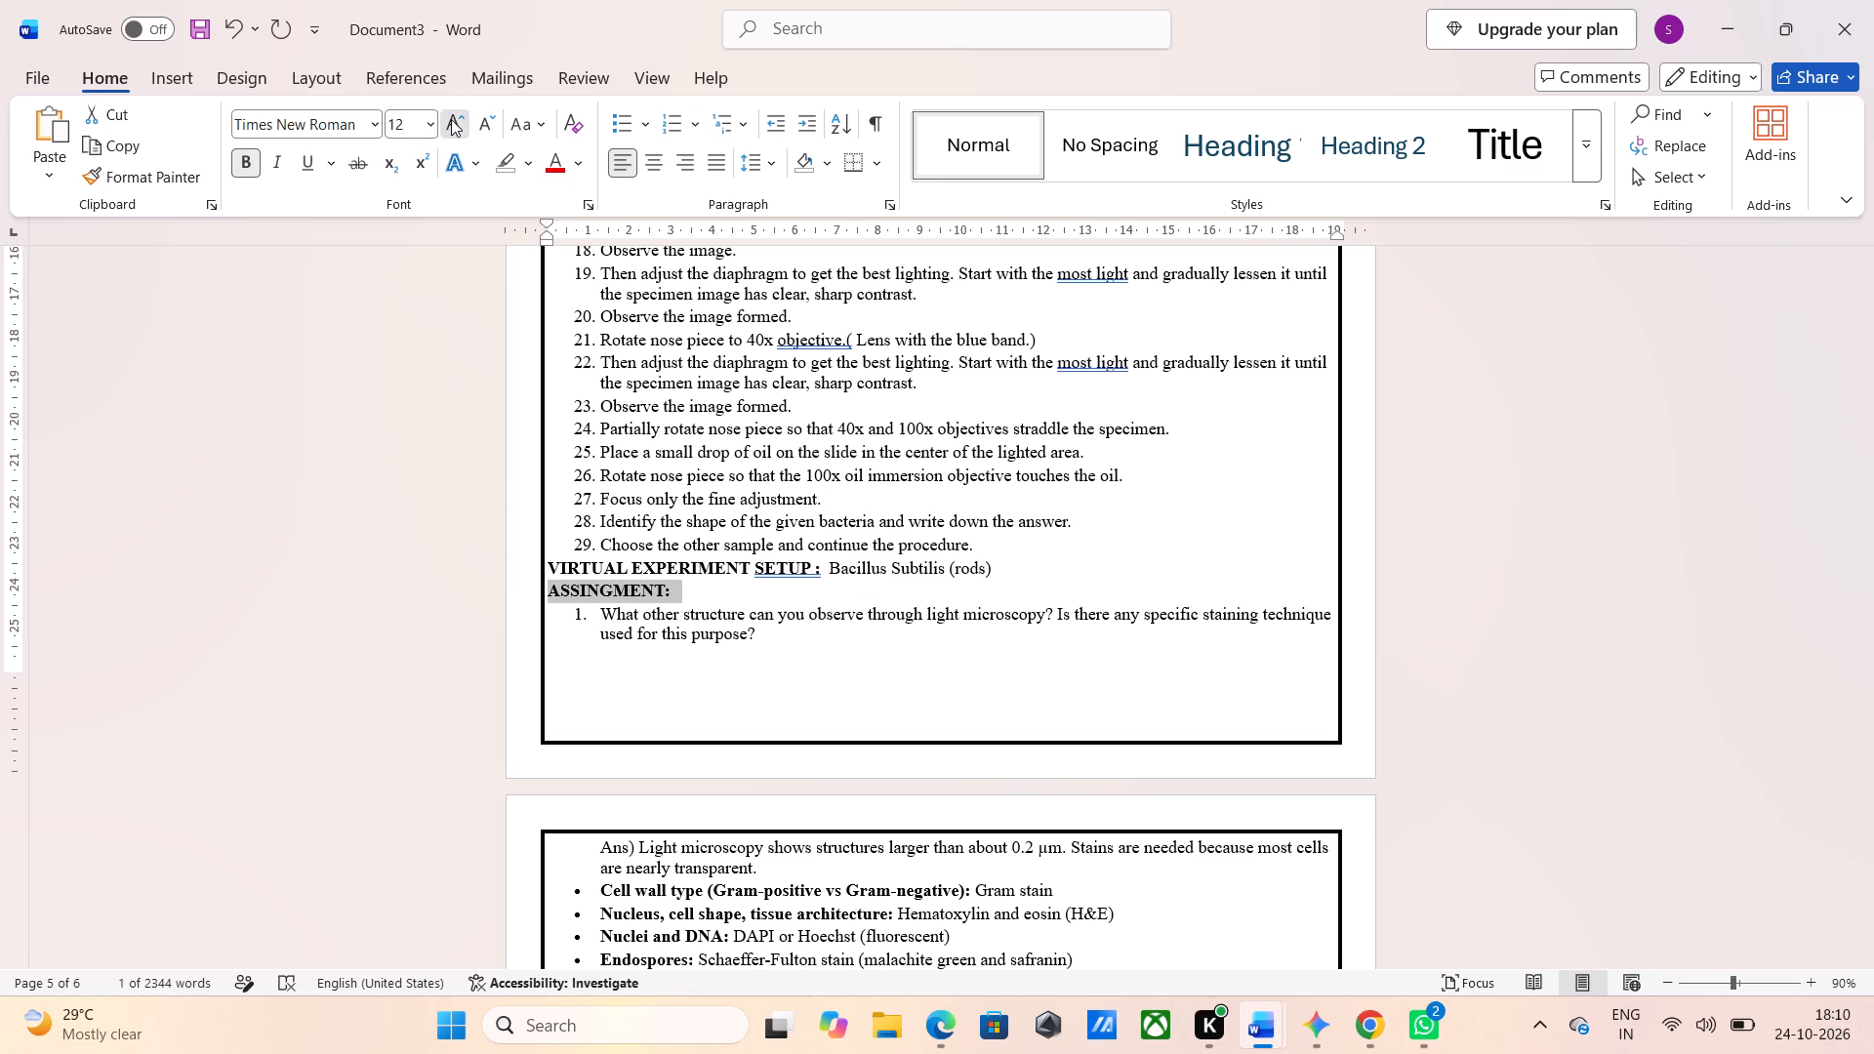
click(306, 151)
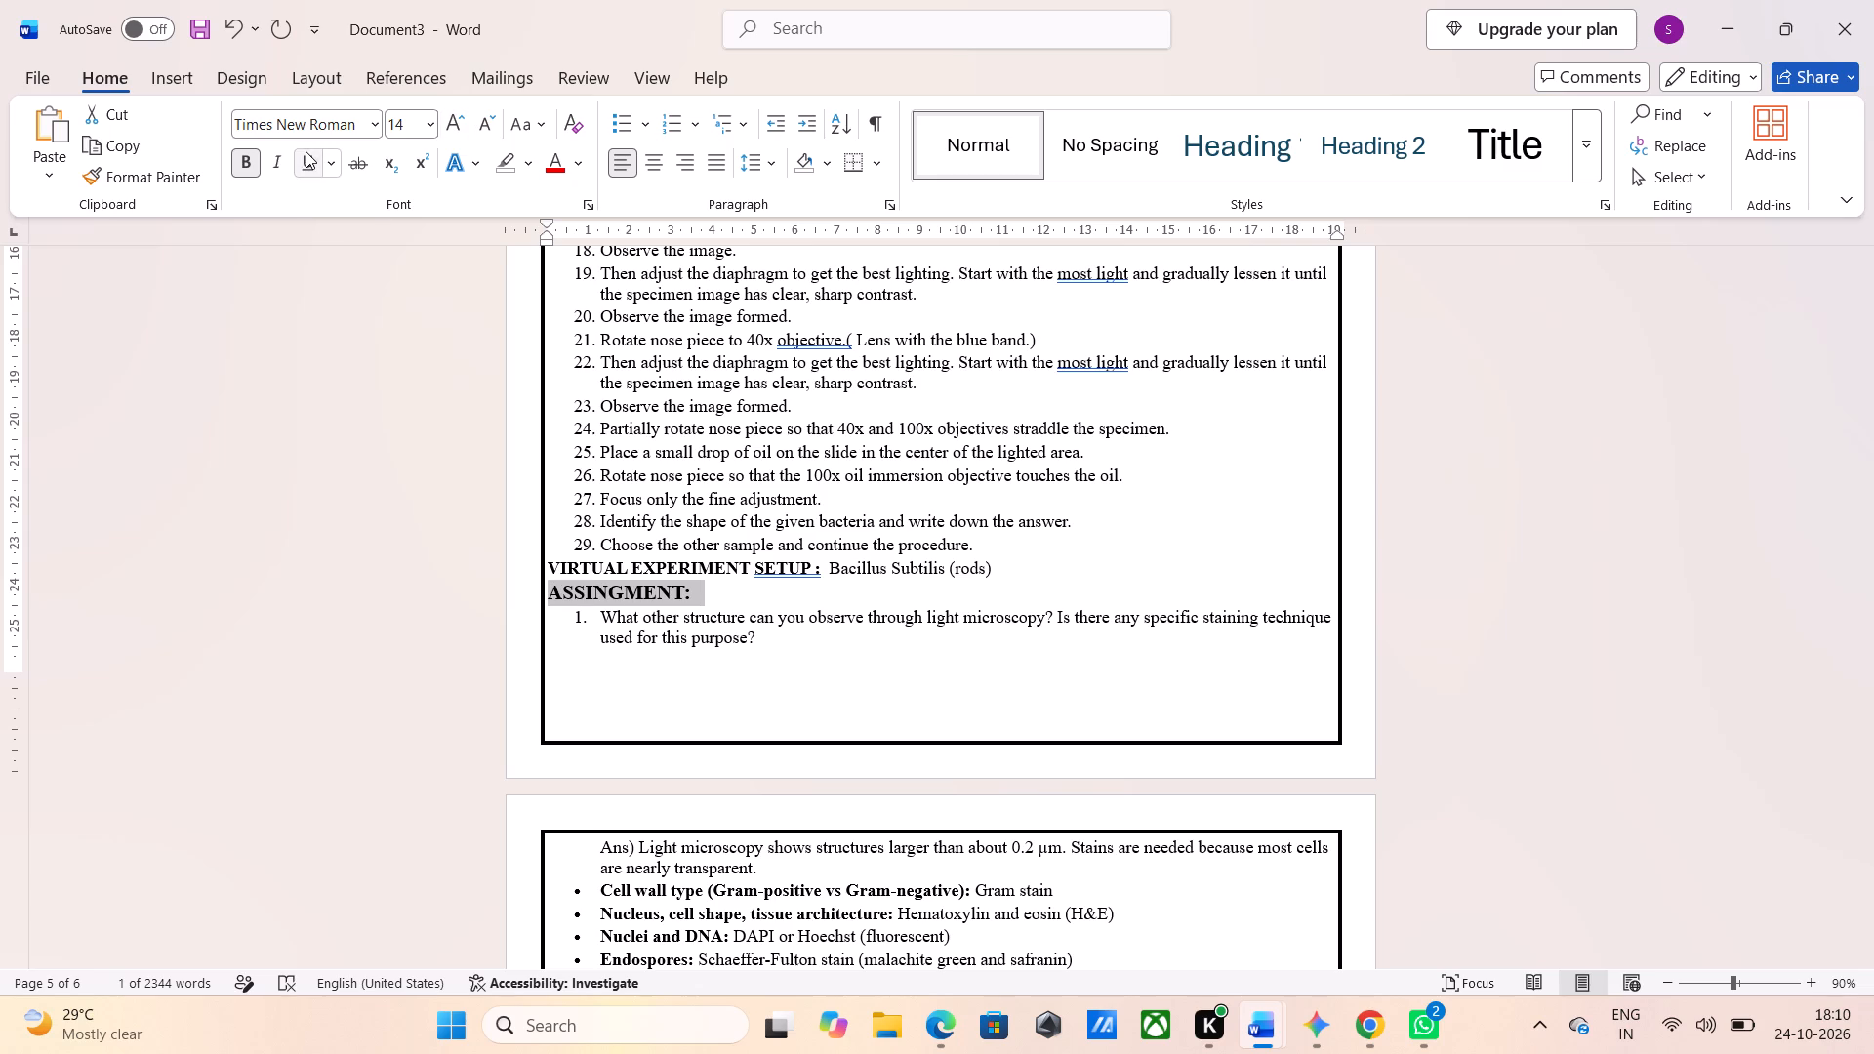
Replace the list numbering of the "Observe various cultures of bacteria" question with a plain "2." at the margin and bold the question.
scroll(465, 401, down, 3)
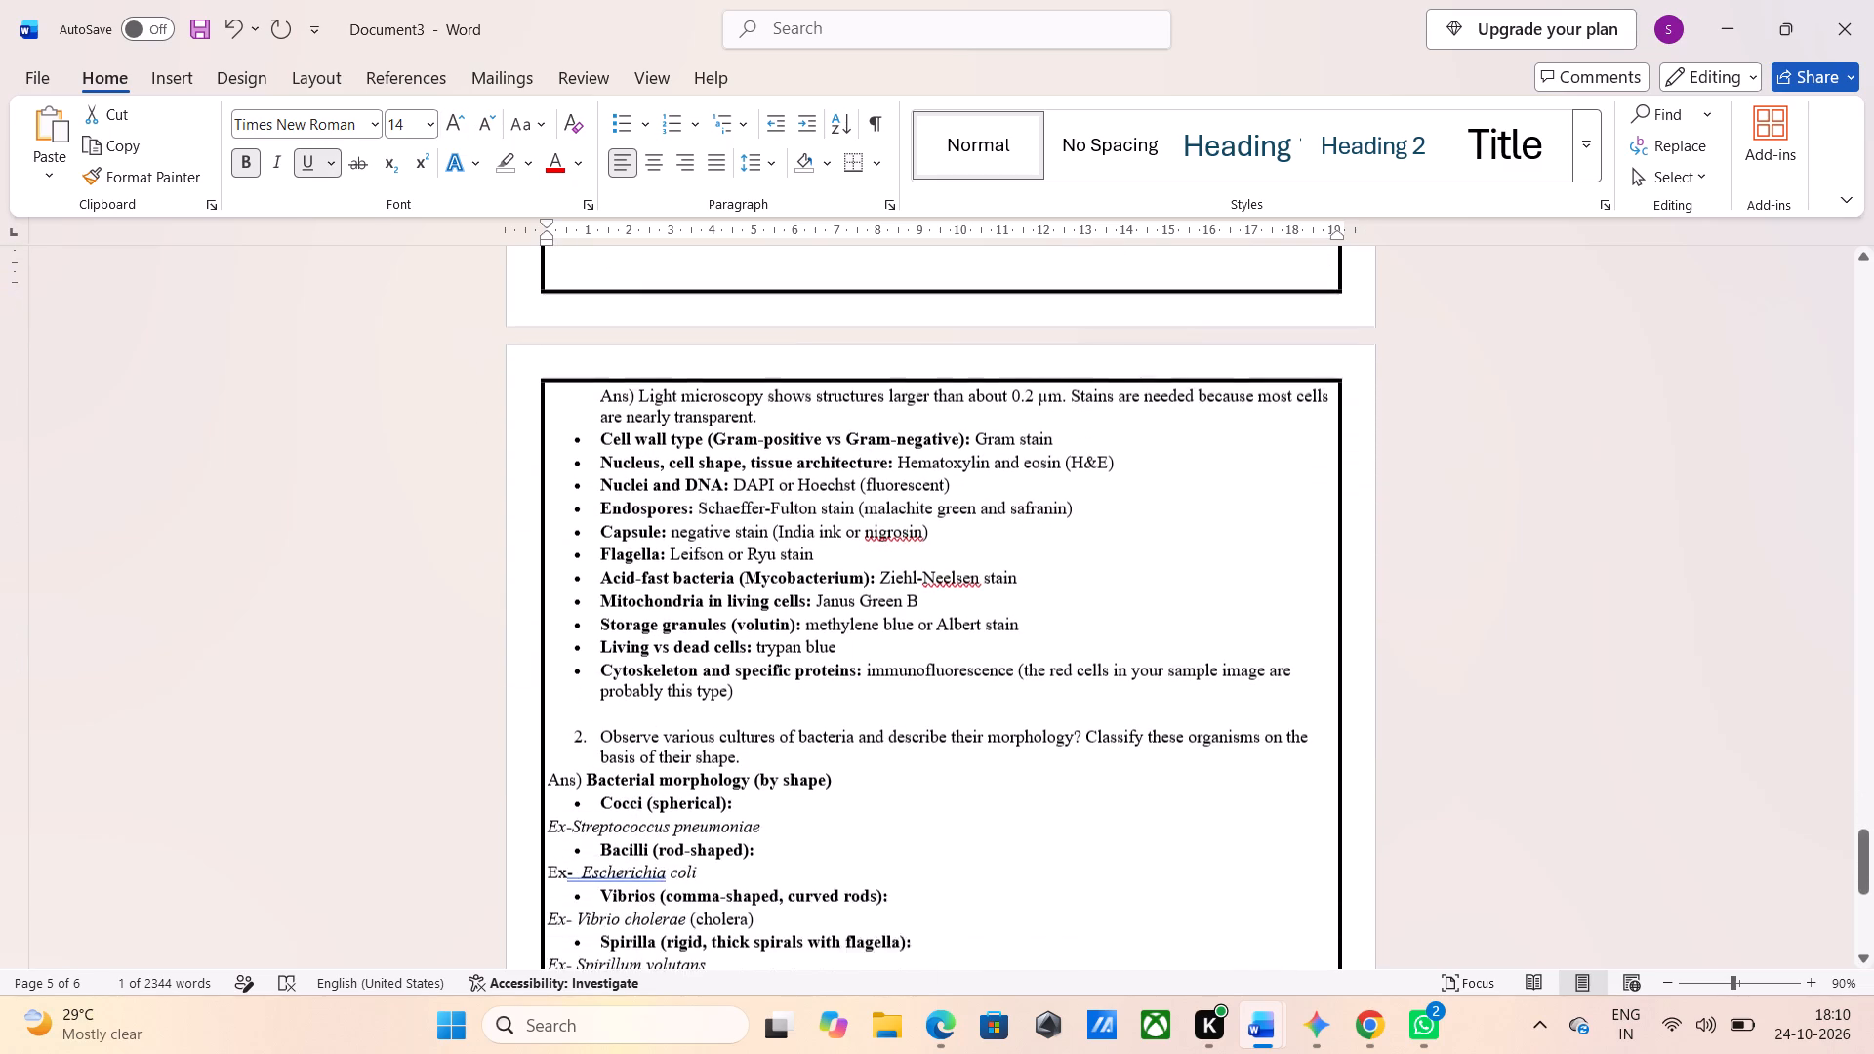
scroll(465, 401, down, 1)
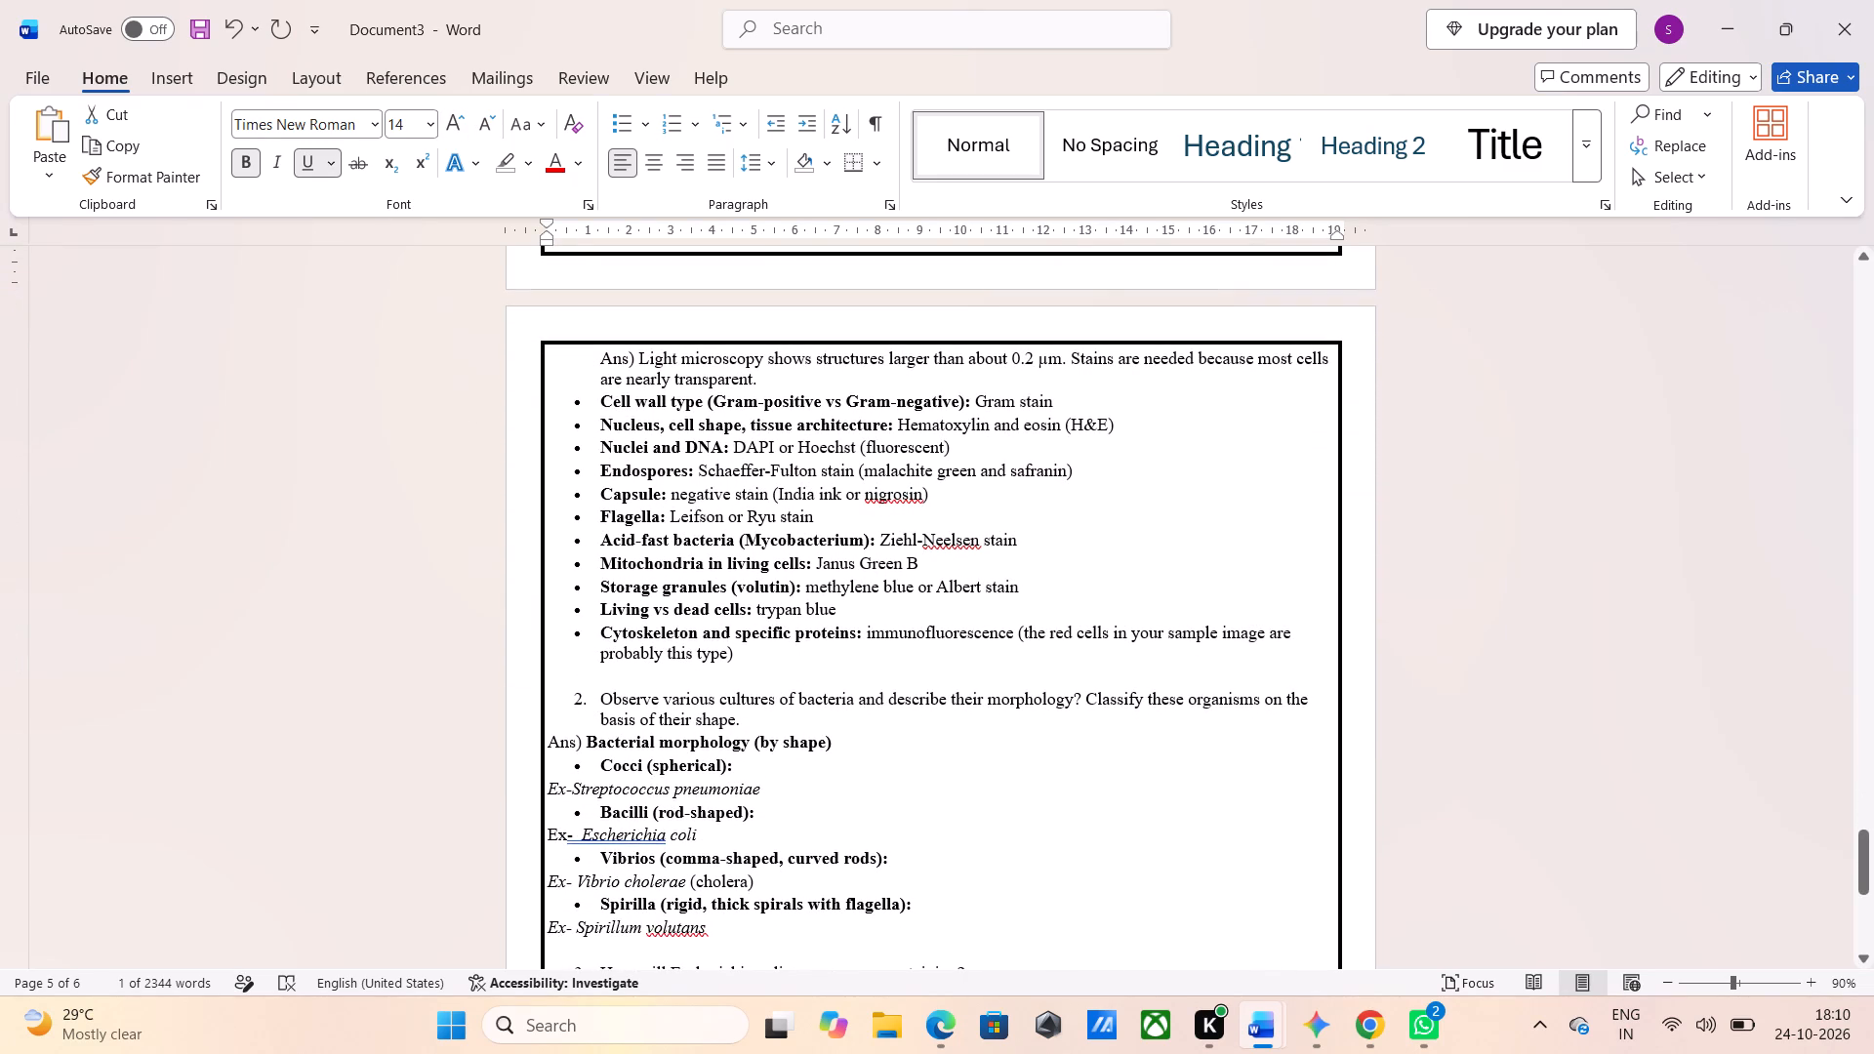
click(570, 701)
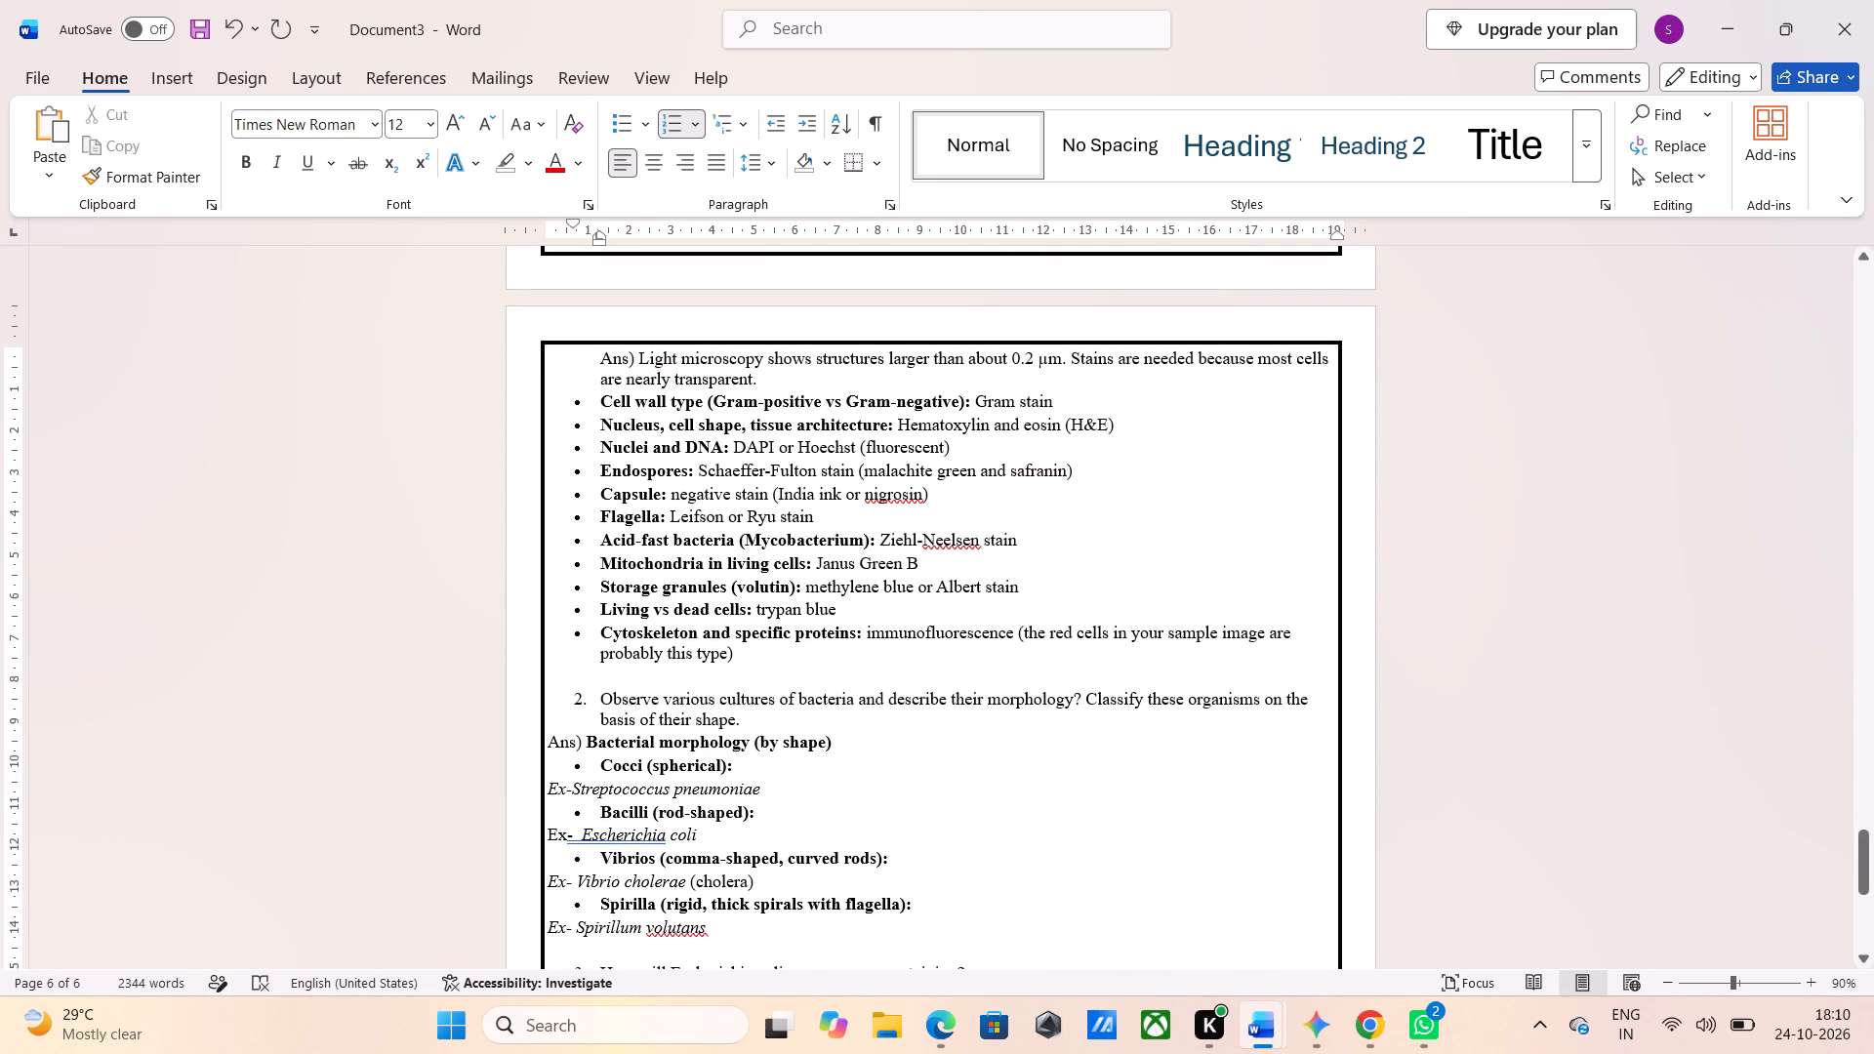
key(BackSpace)
key(BackSpace)
text(2.)
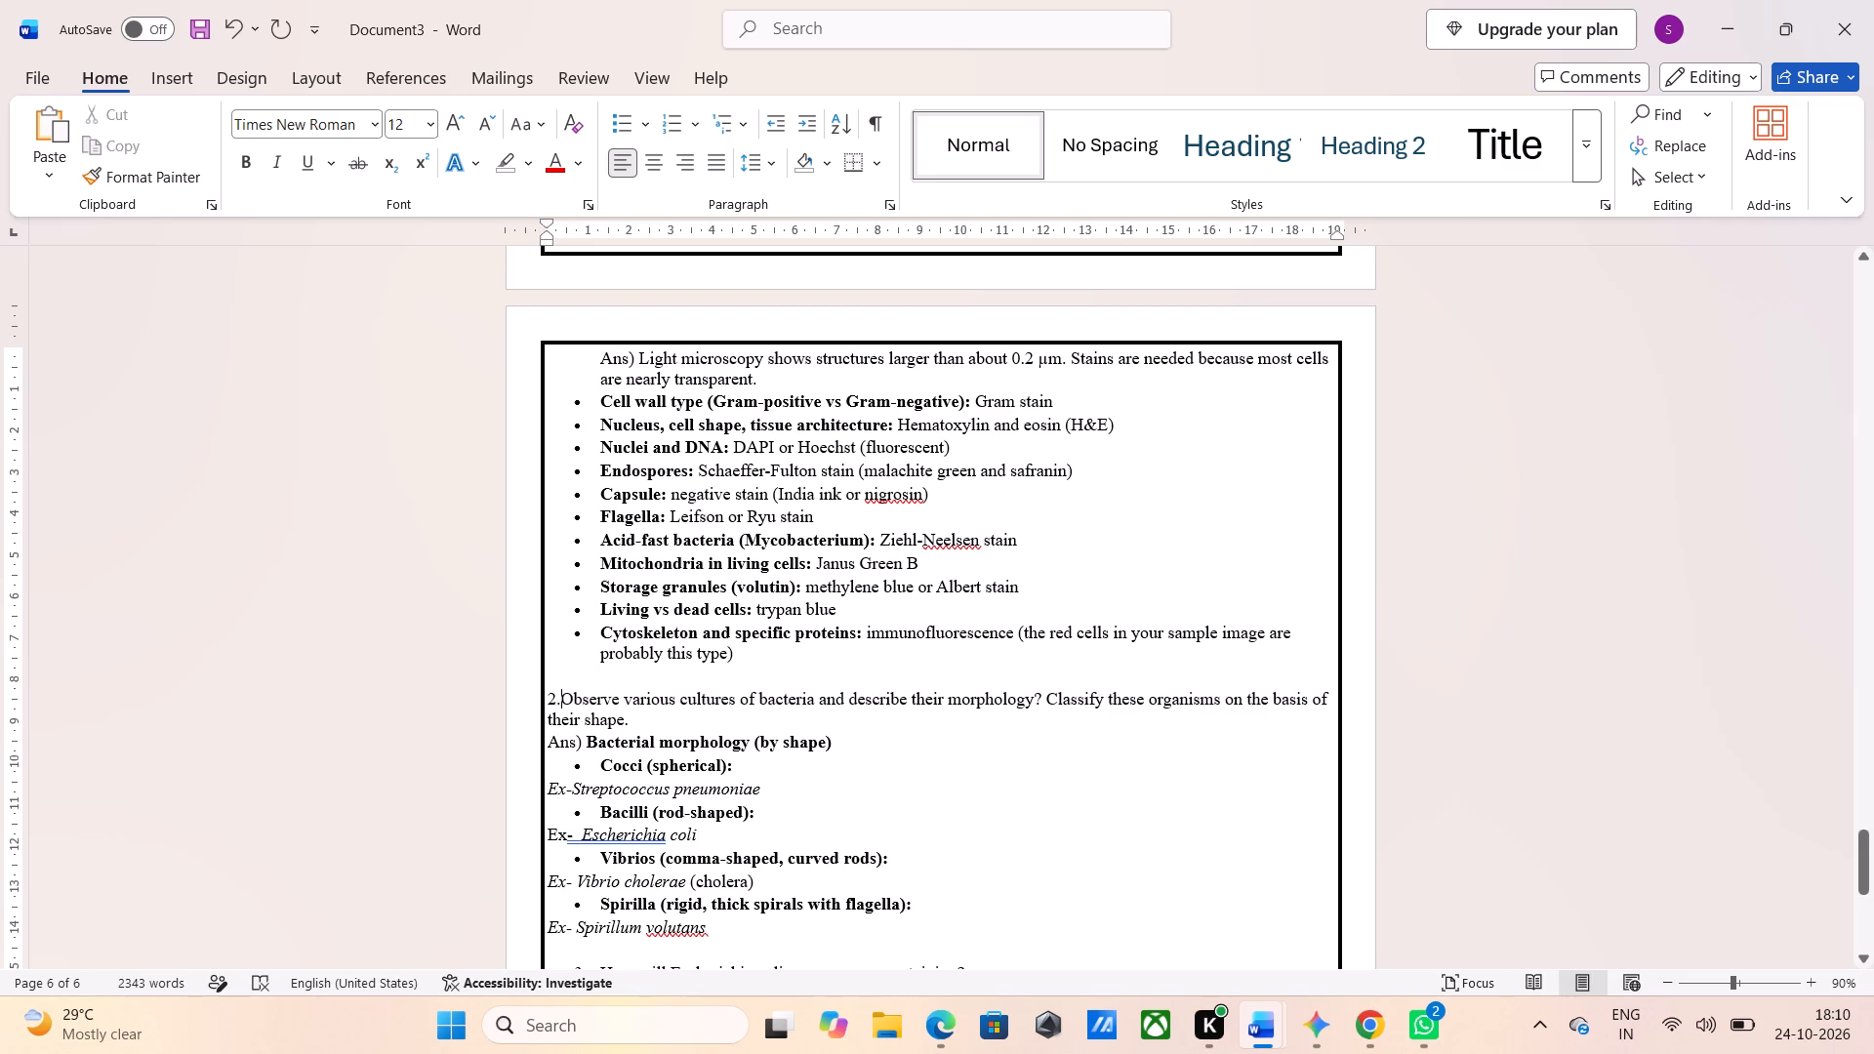
drag(486, 701, 488, 719)
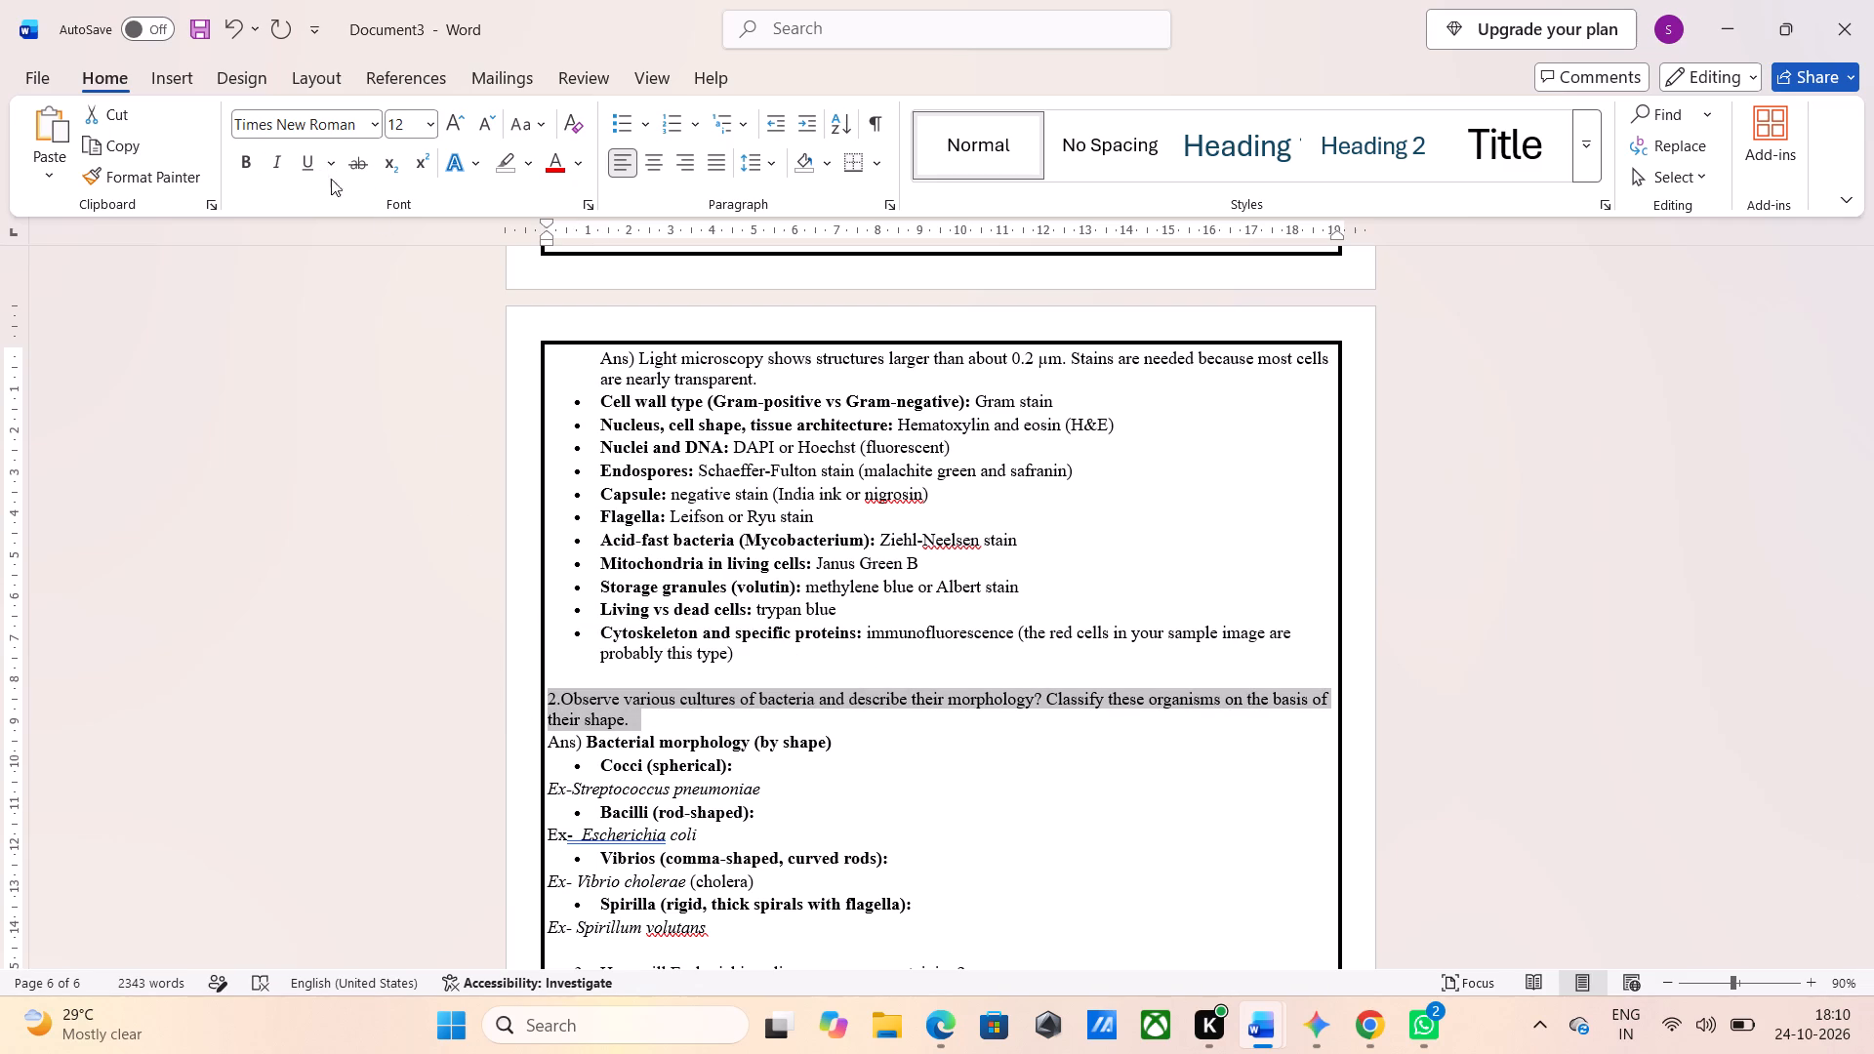
click(248, 158)
Replace the Escherichia coli question's list numbering with a plain "3.", remove the blank line above it, and bold the question.
scroll(454, 472, down, 1)
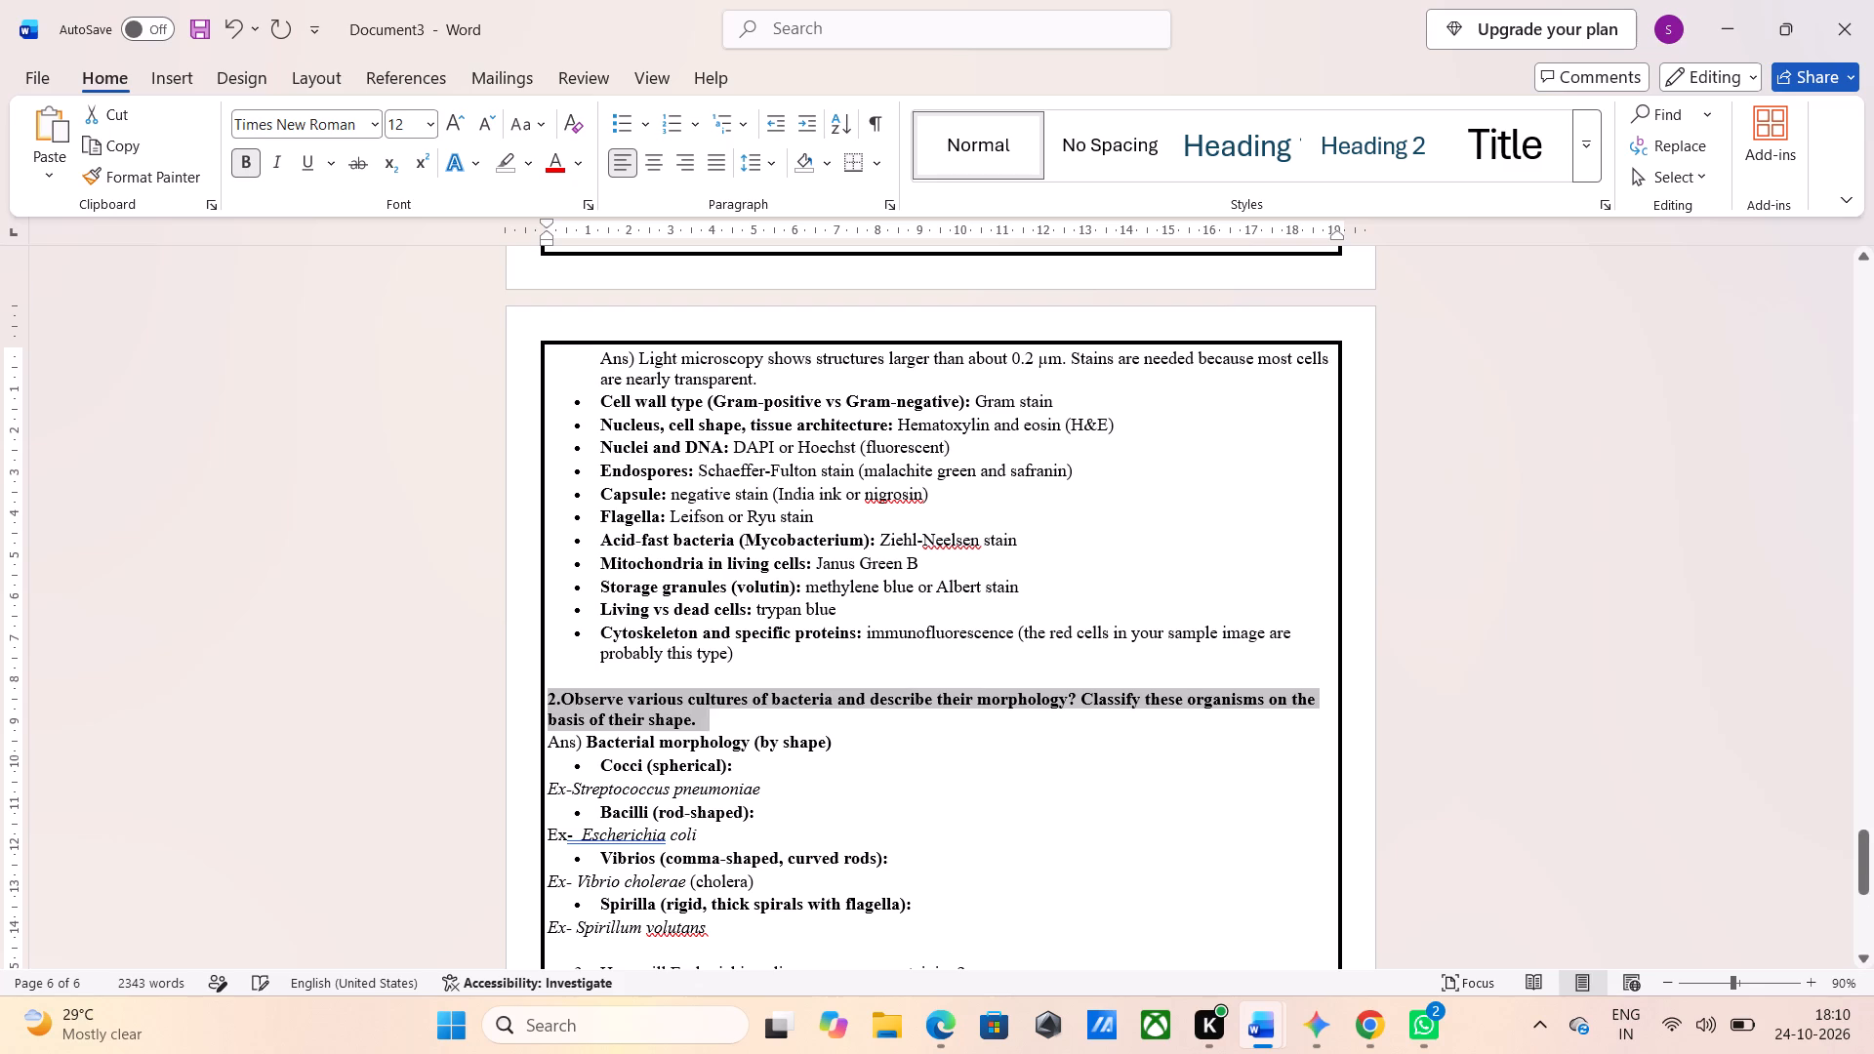
scroll(454, 472, down, 1)
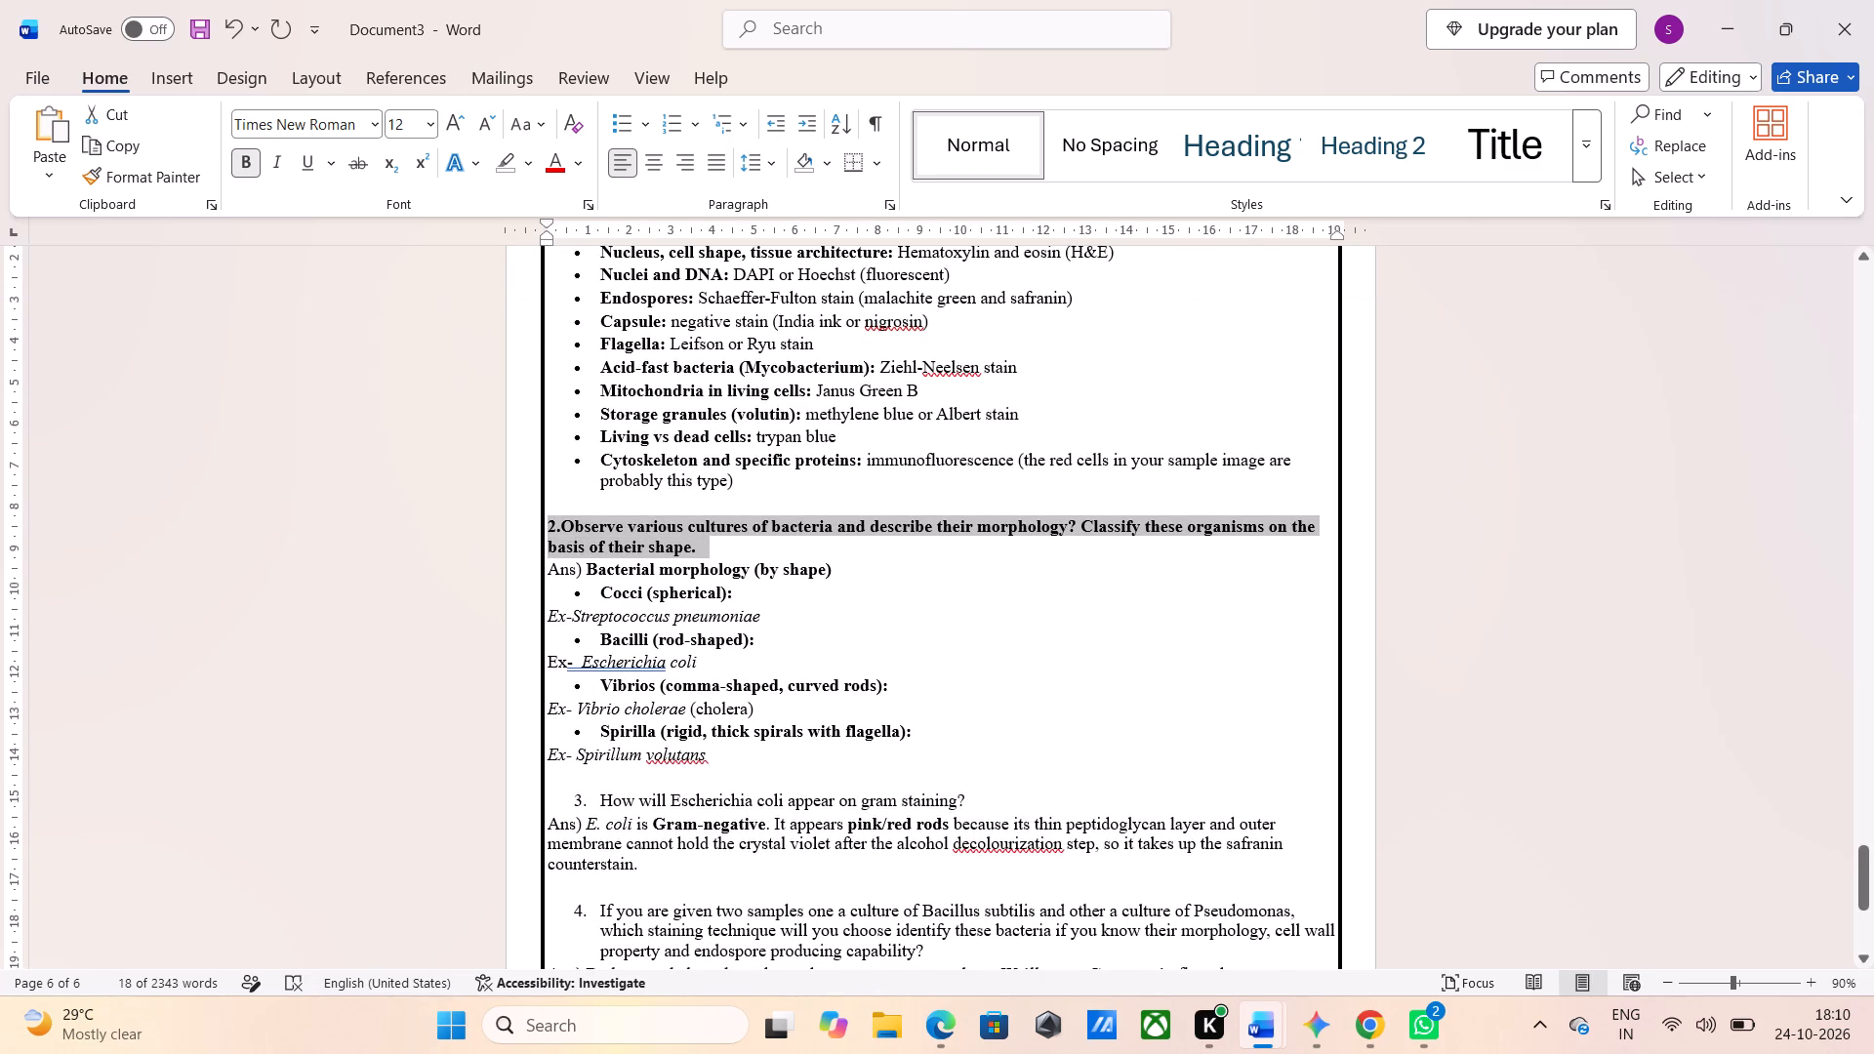
scroll(534, 635, down, 1)
scroll(640, 766, down, 1)
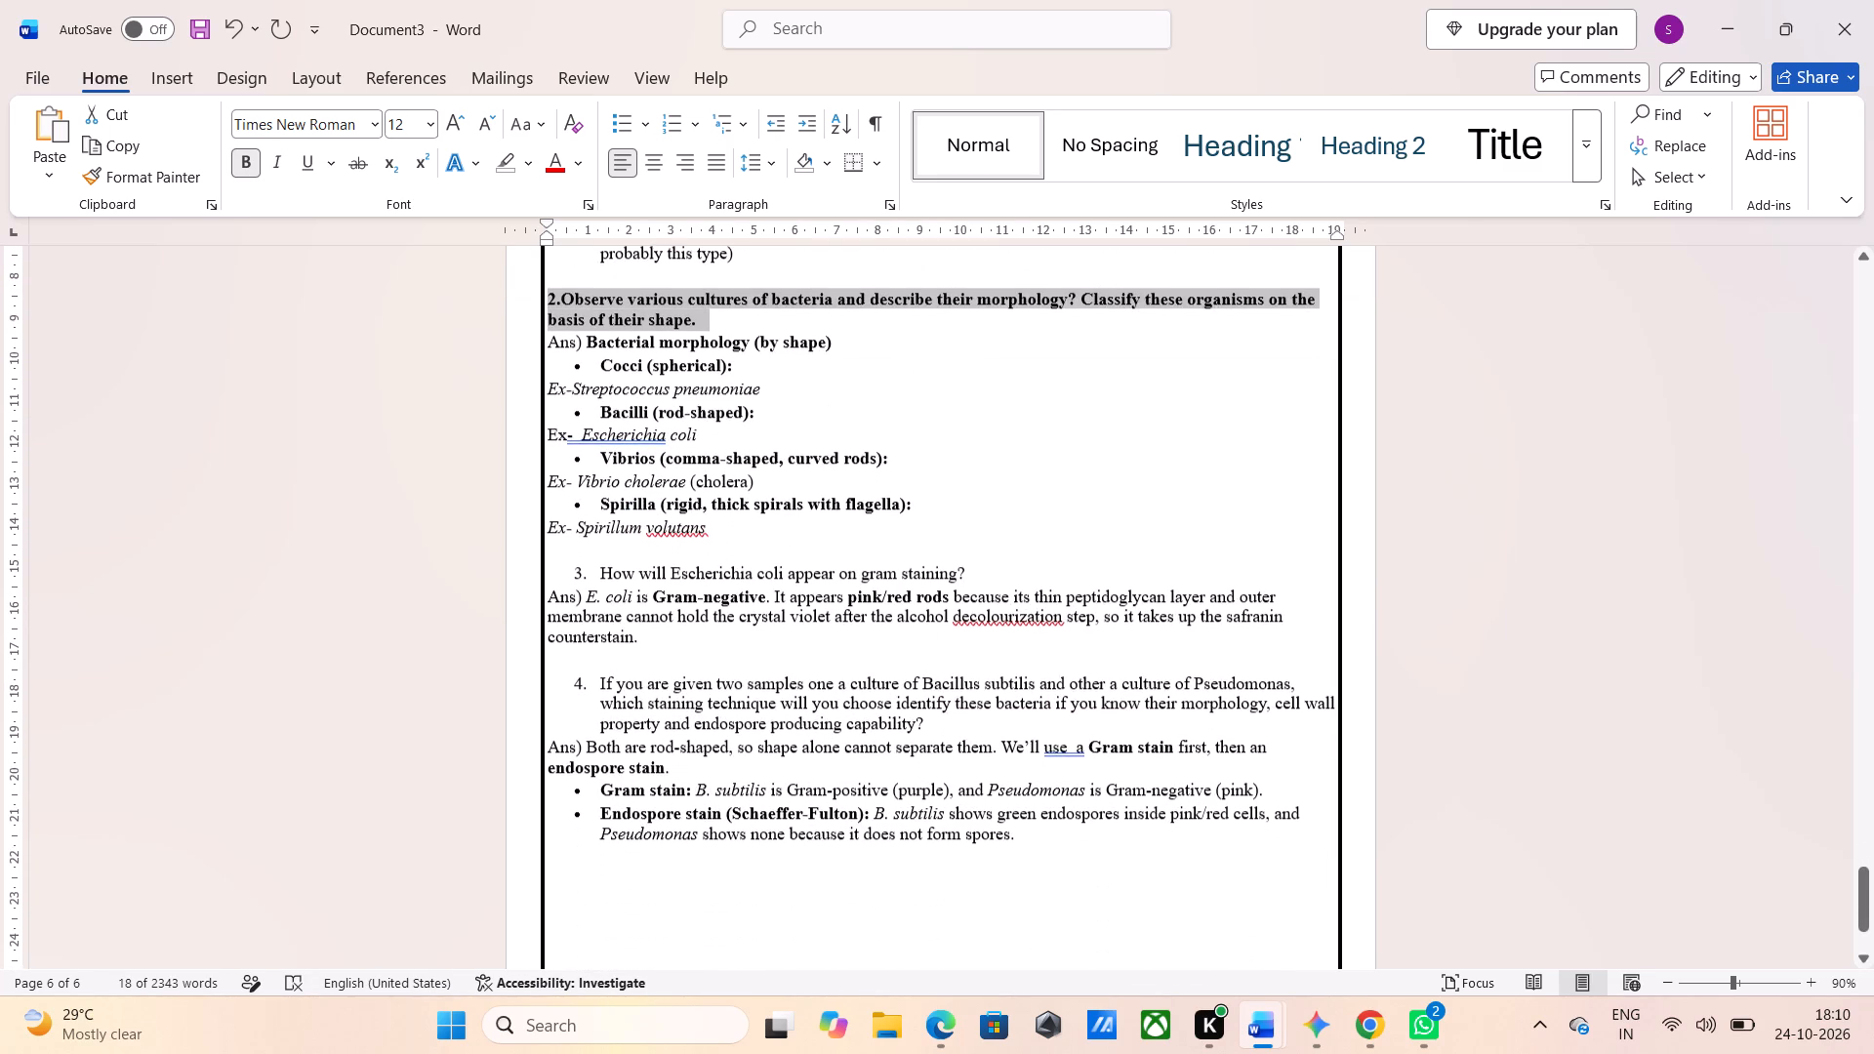
click(599, 573)
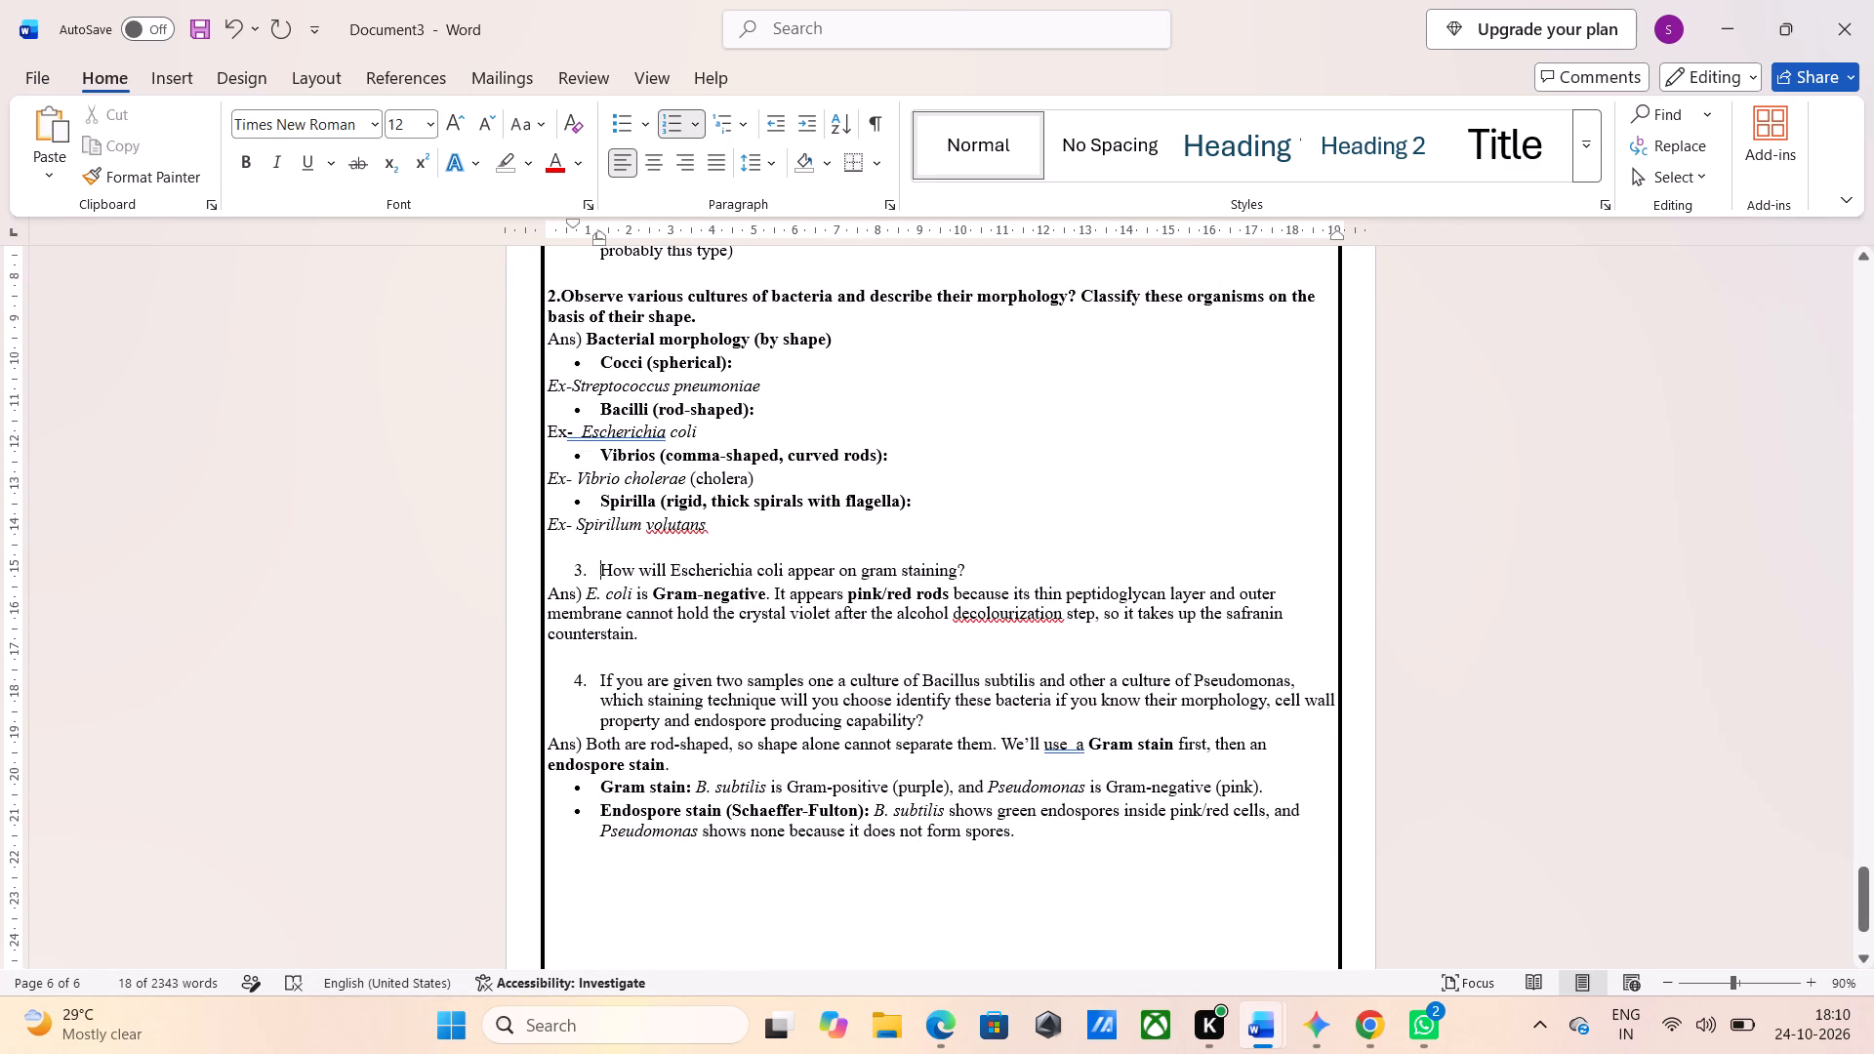
key(BackSpace)
key(BackSpace)
key(BackSpace)
key(BackSpace)
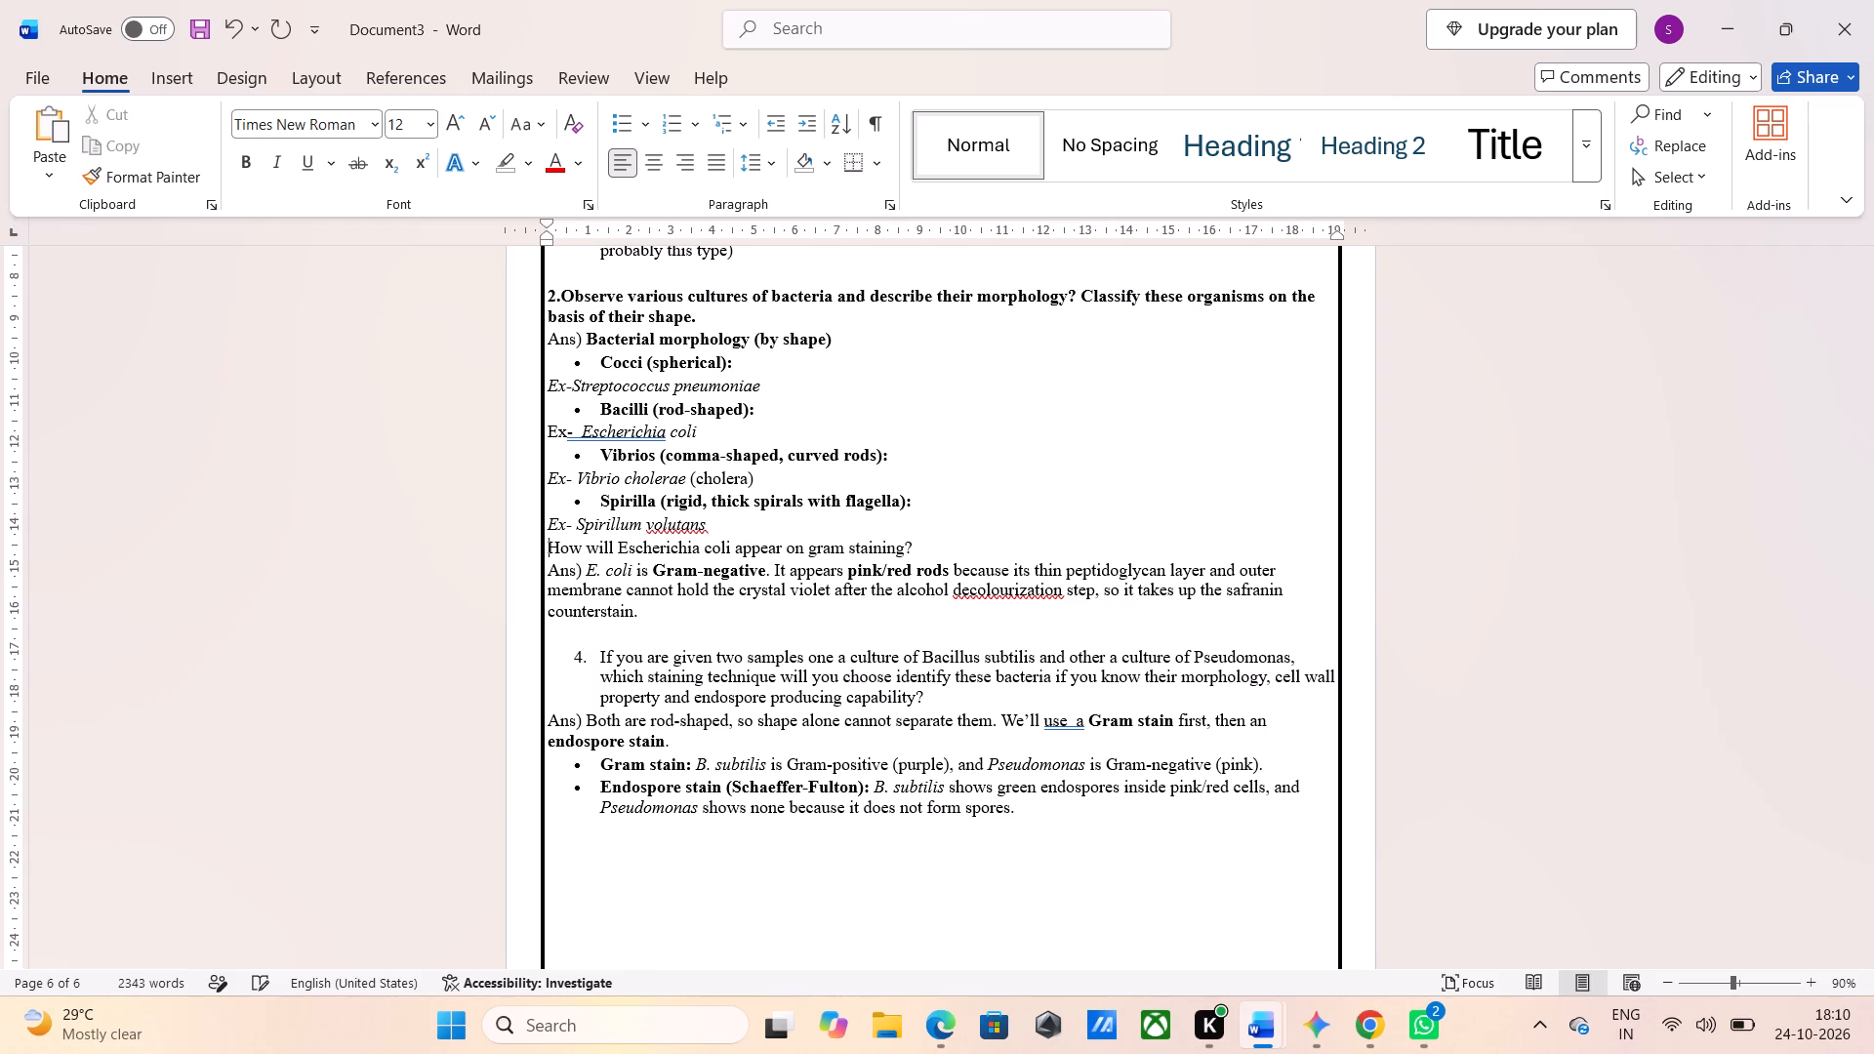
text(3.)
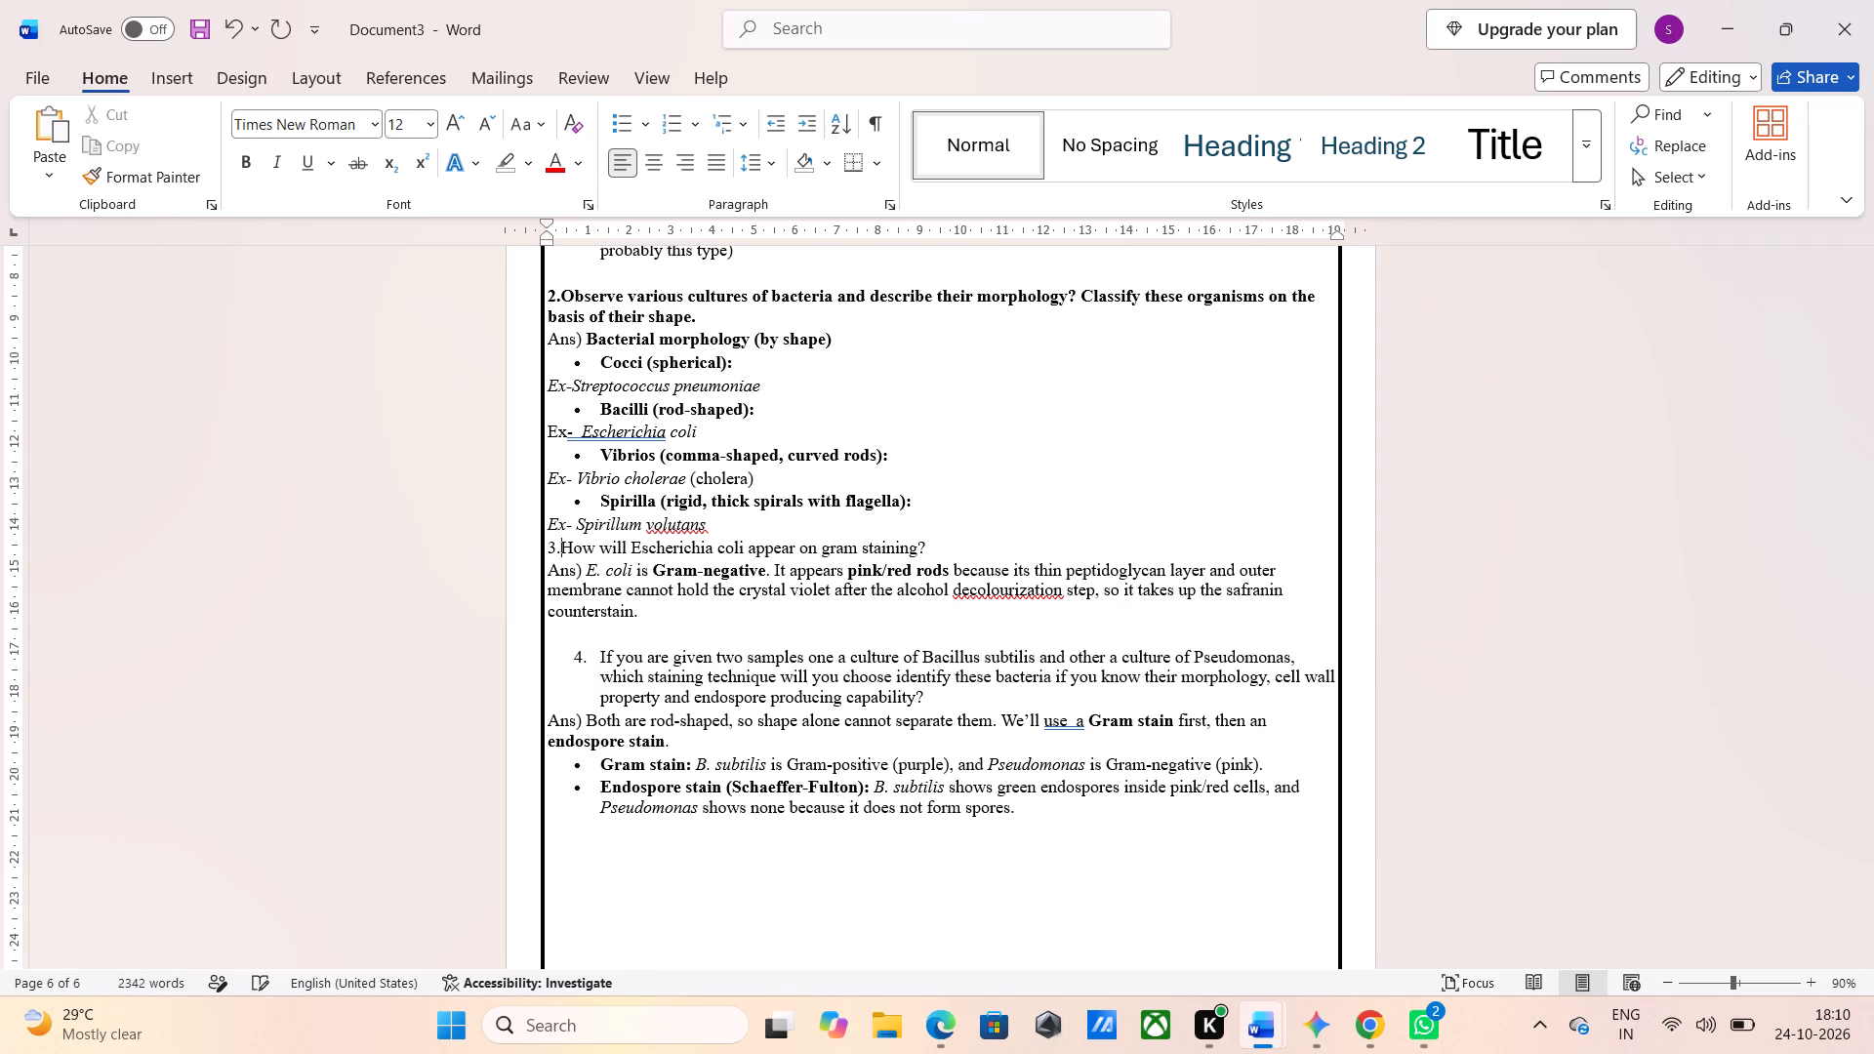
click(464, 549)
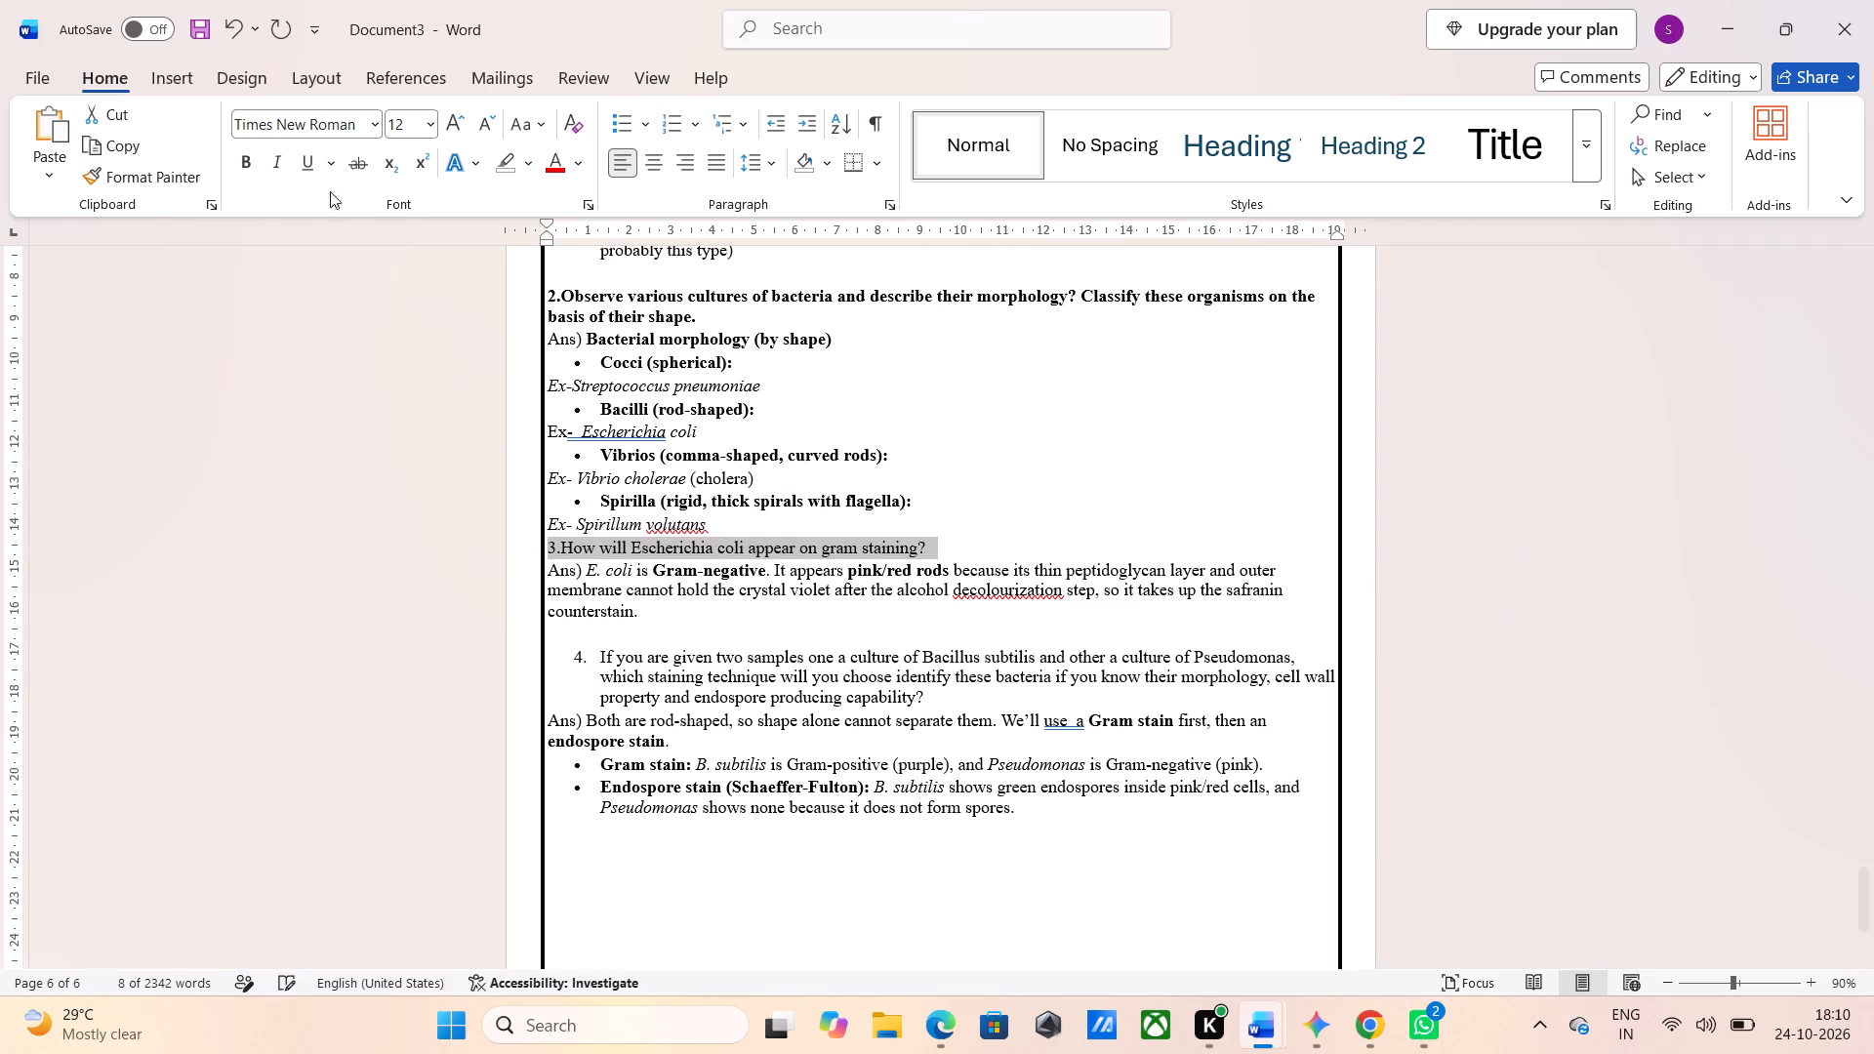
click(252, 167)
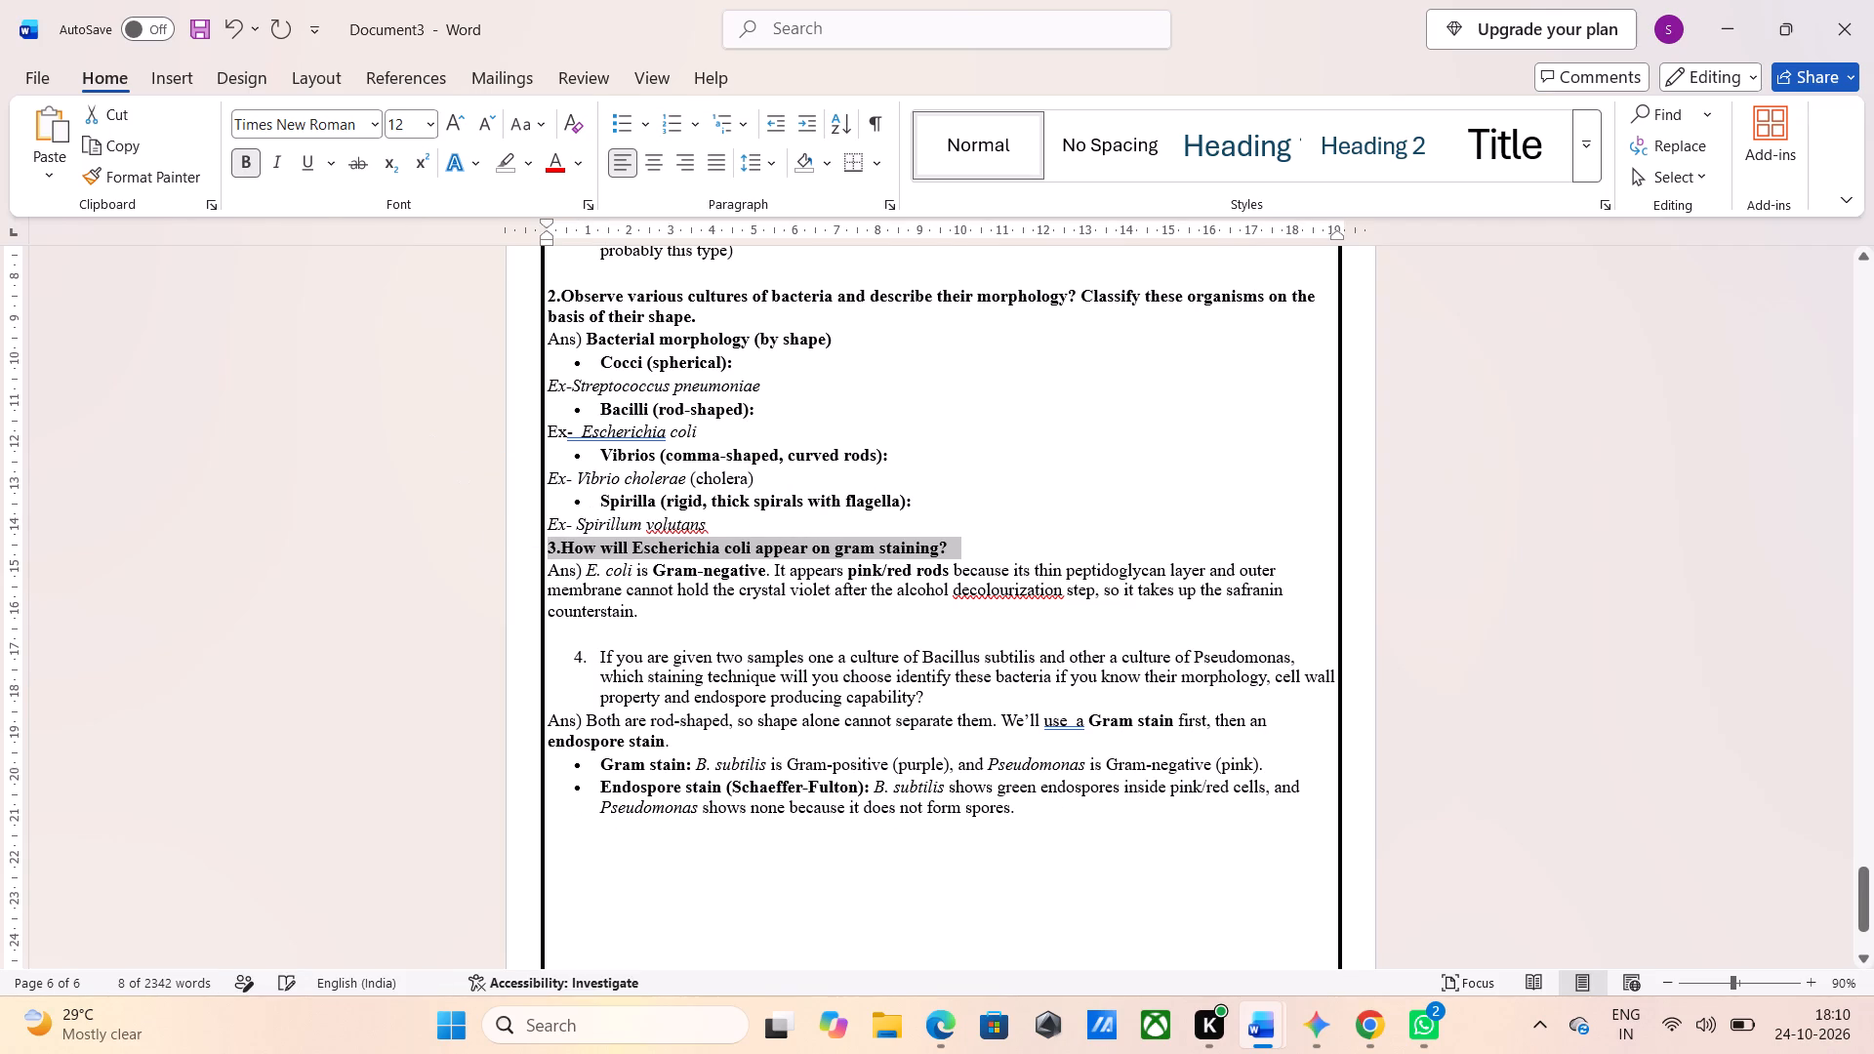
Replace the two-samples question's list numbering with a plain "4.", remove the blank line above it, and bold the whole question.
click(569, 654)
key(BackSpace)
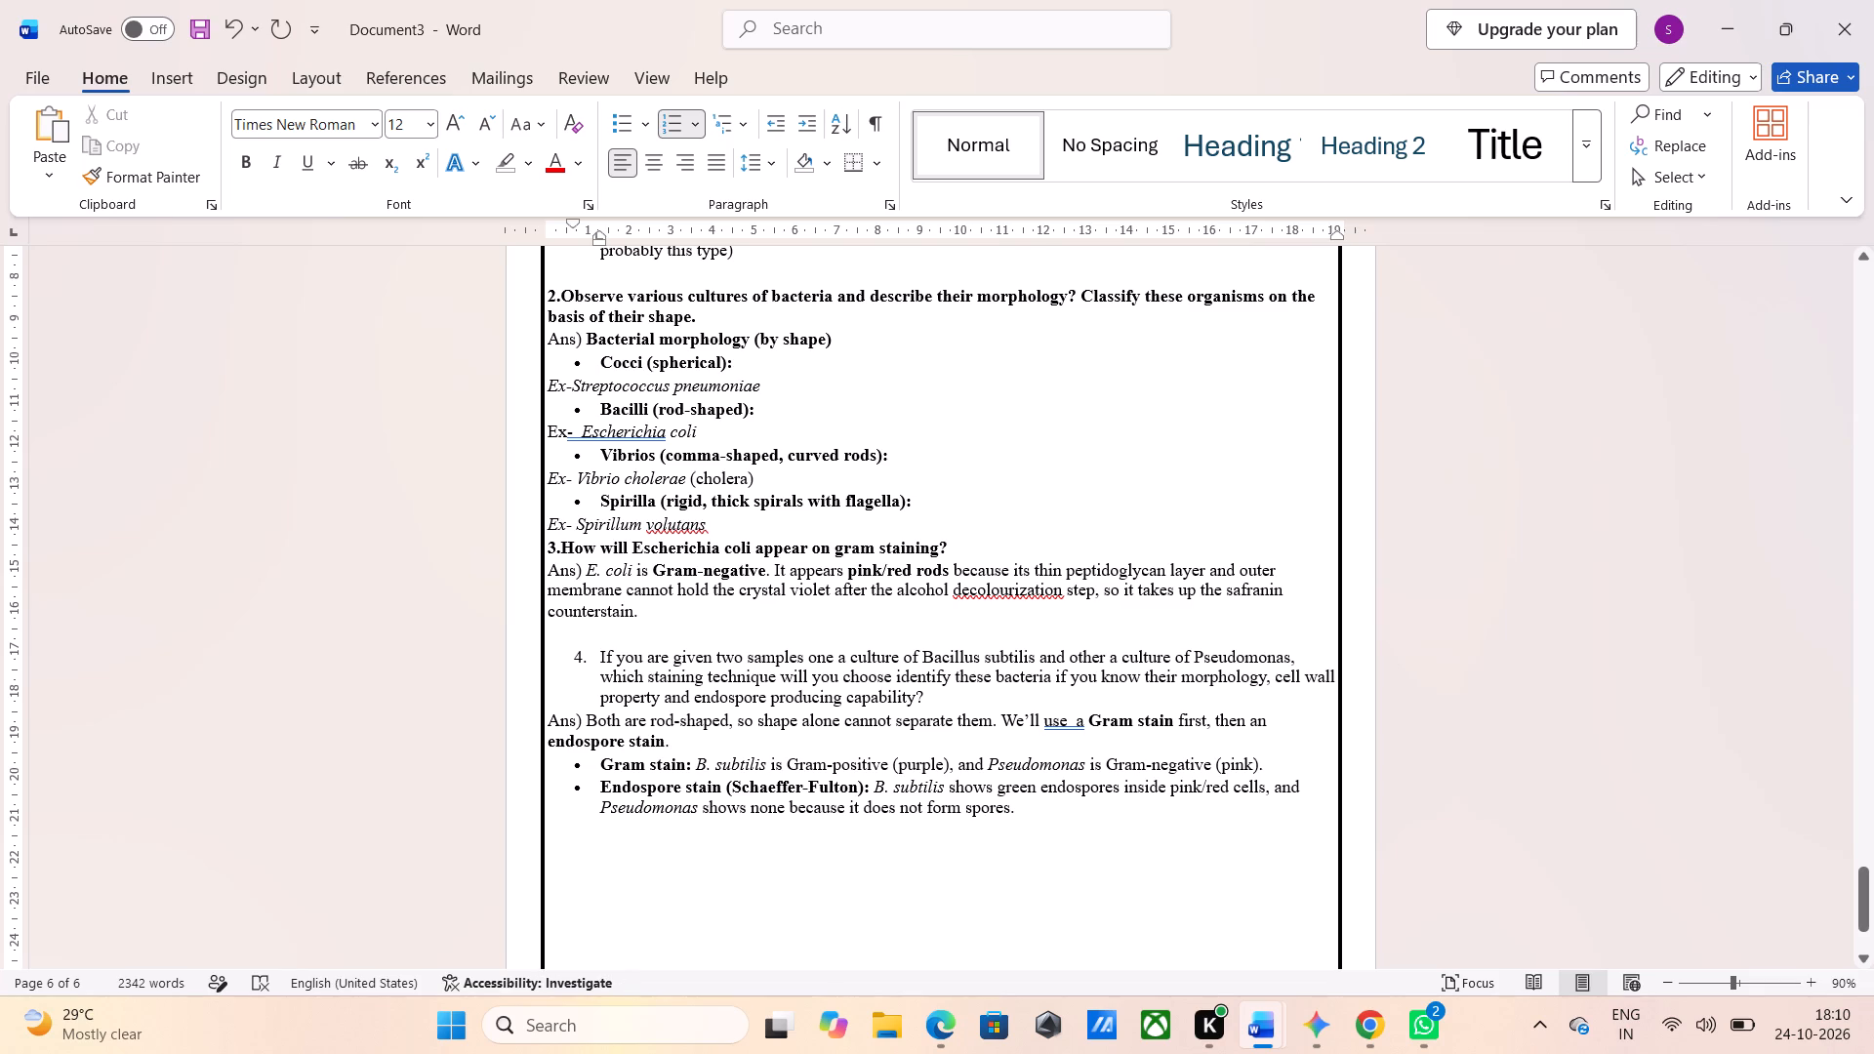
key(BackSpace)
key(BackSpace)
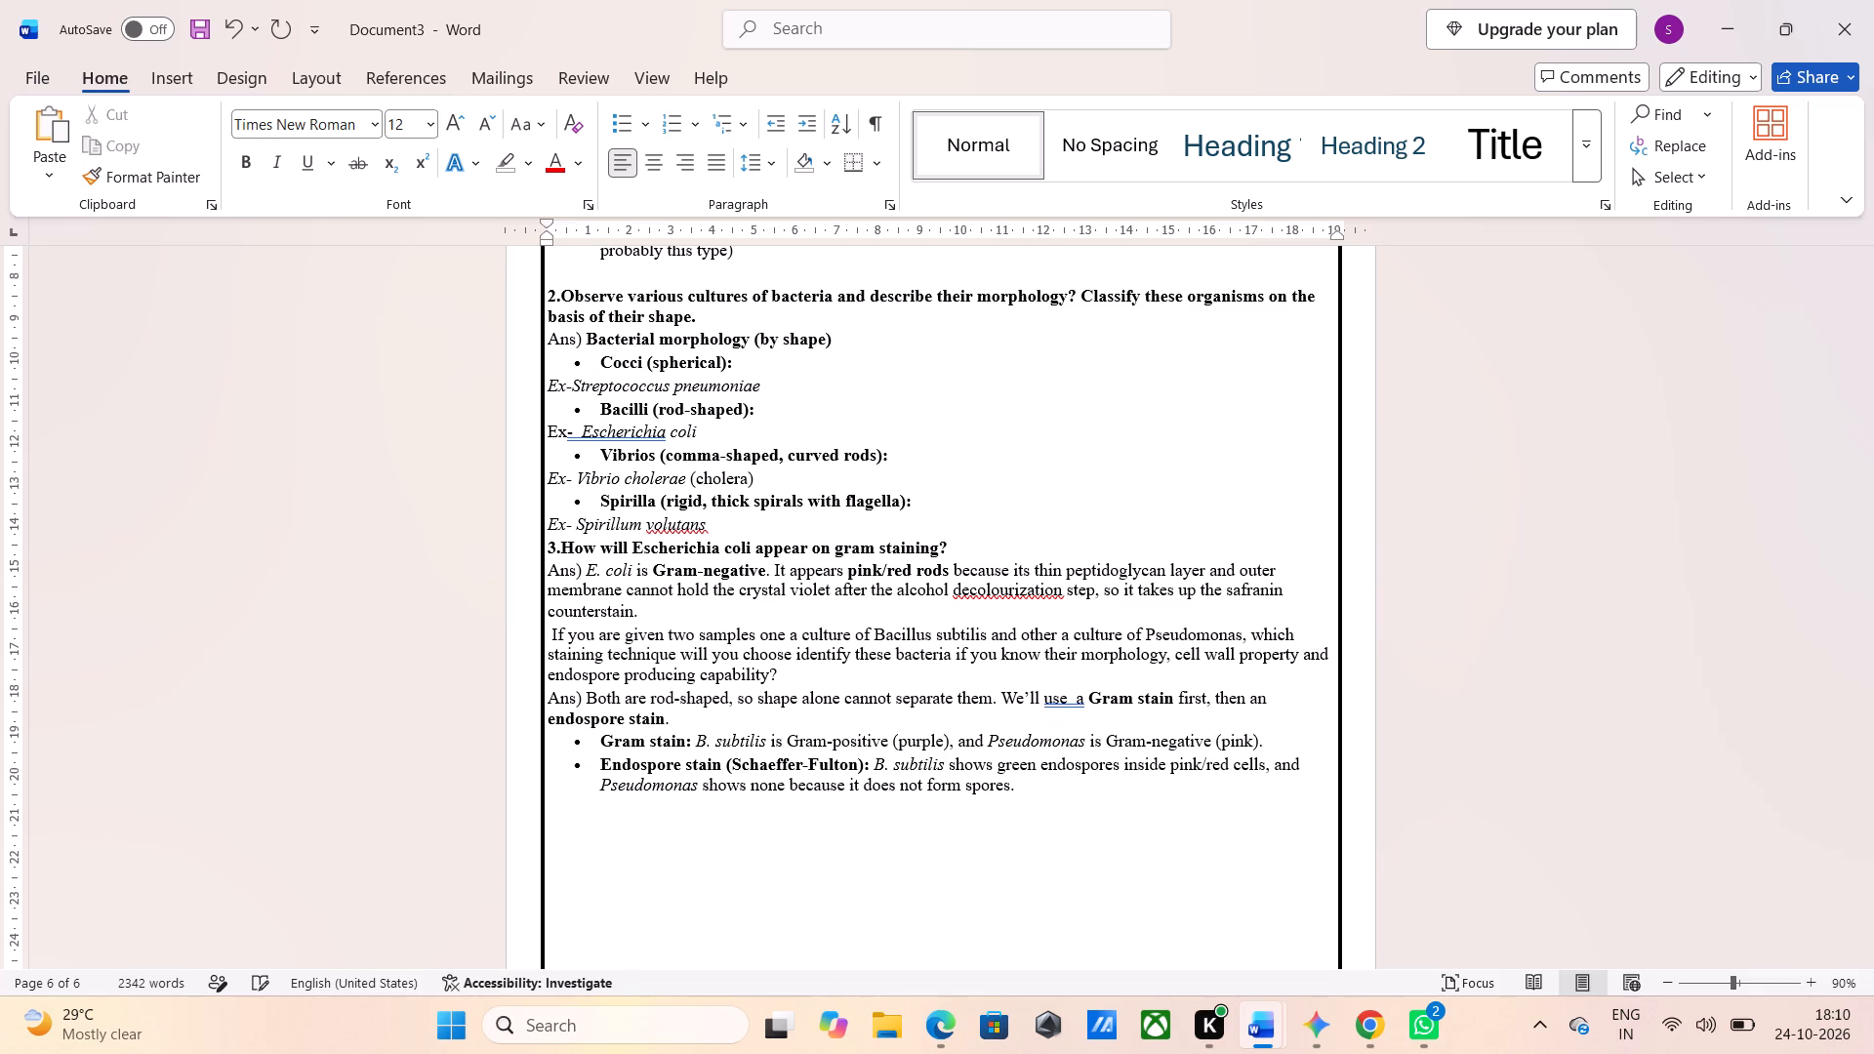
key(BackSpace)
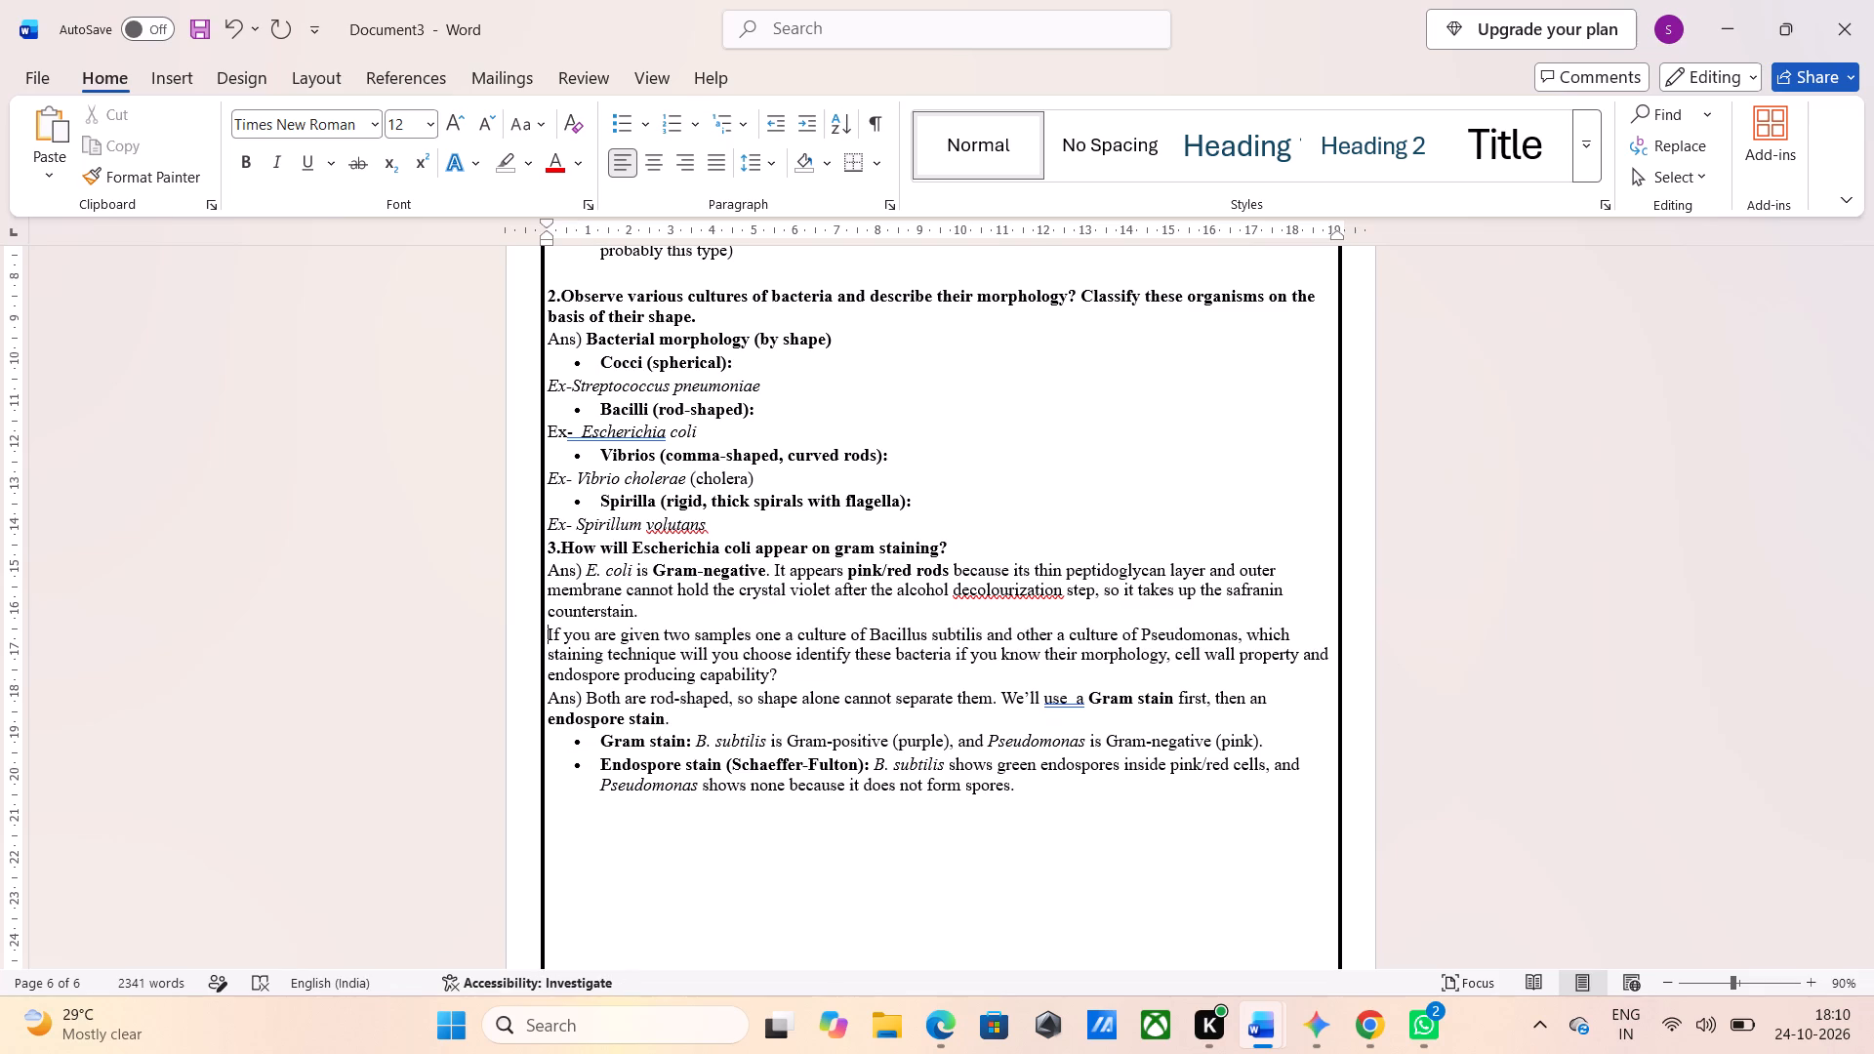
text(4.)
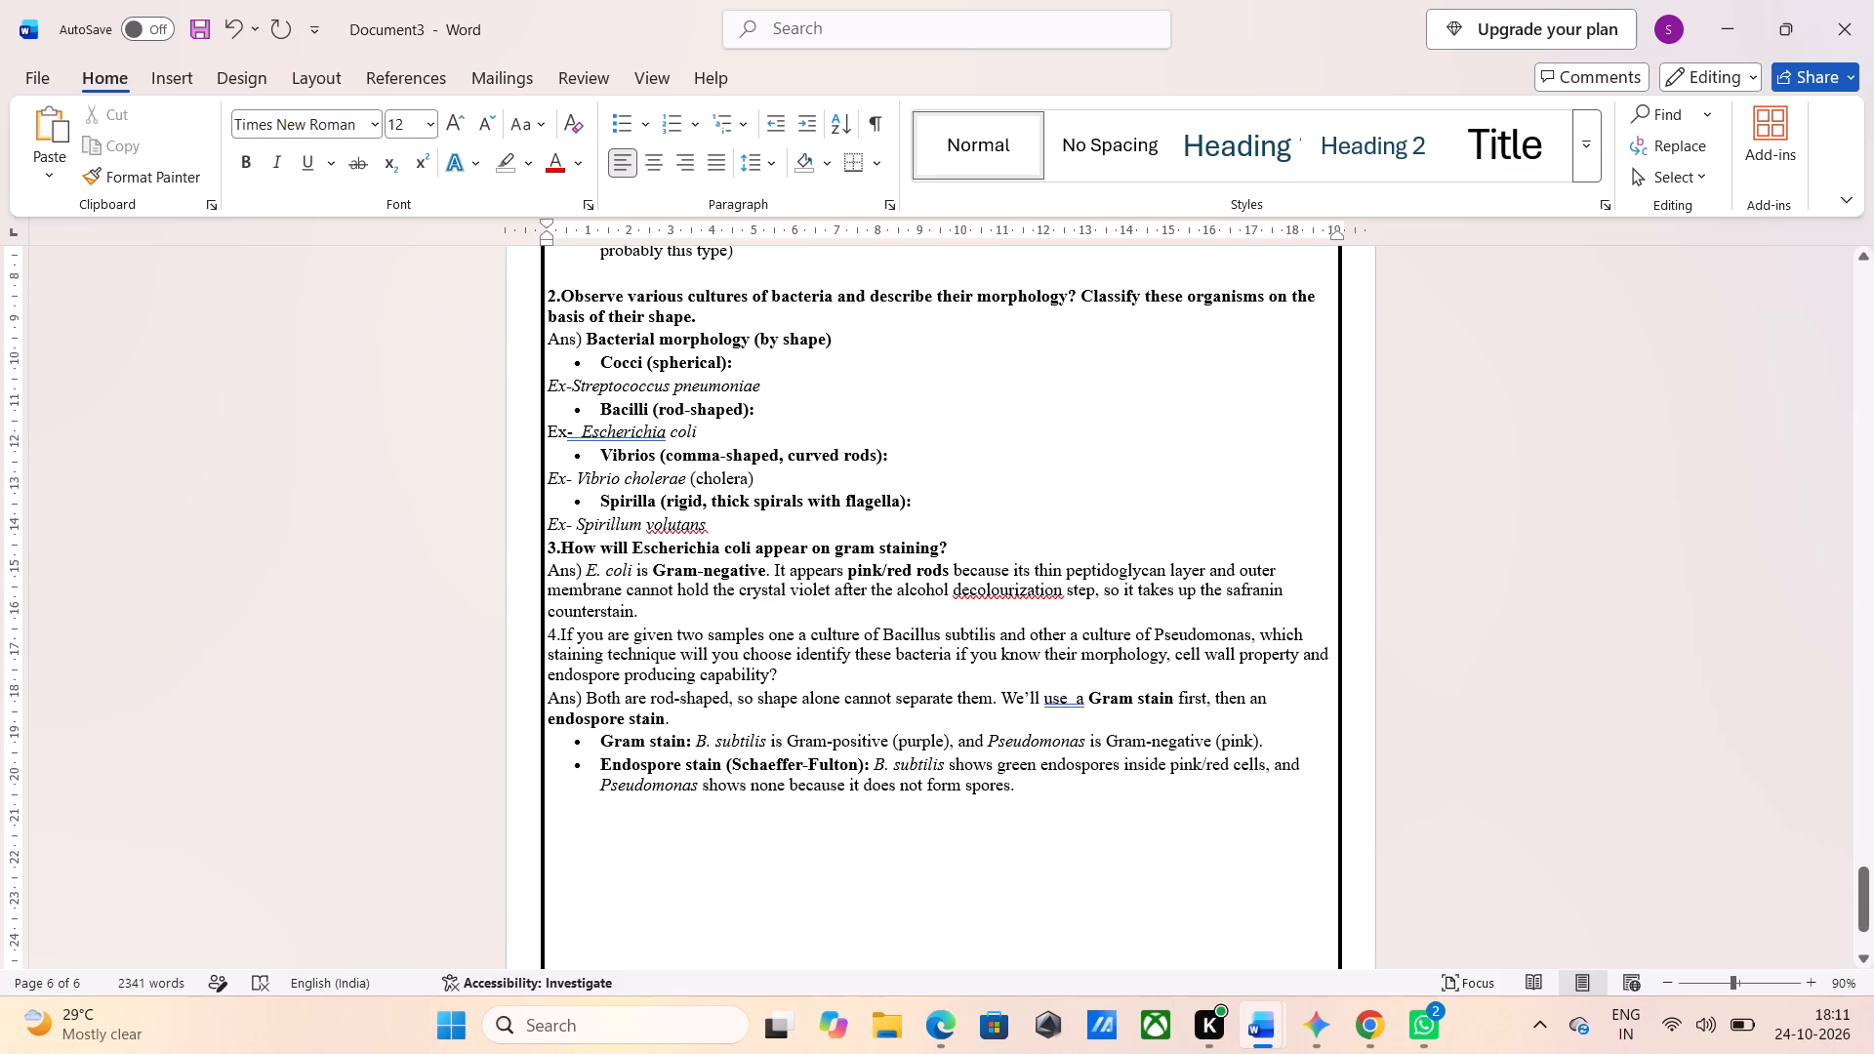
drag(474, 637, 480, 680)
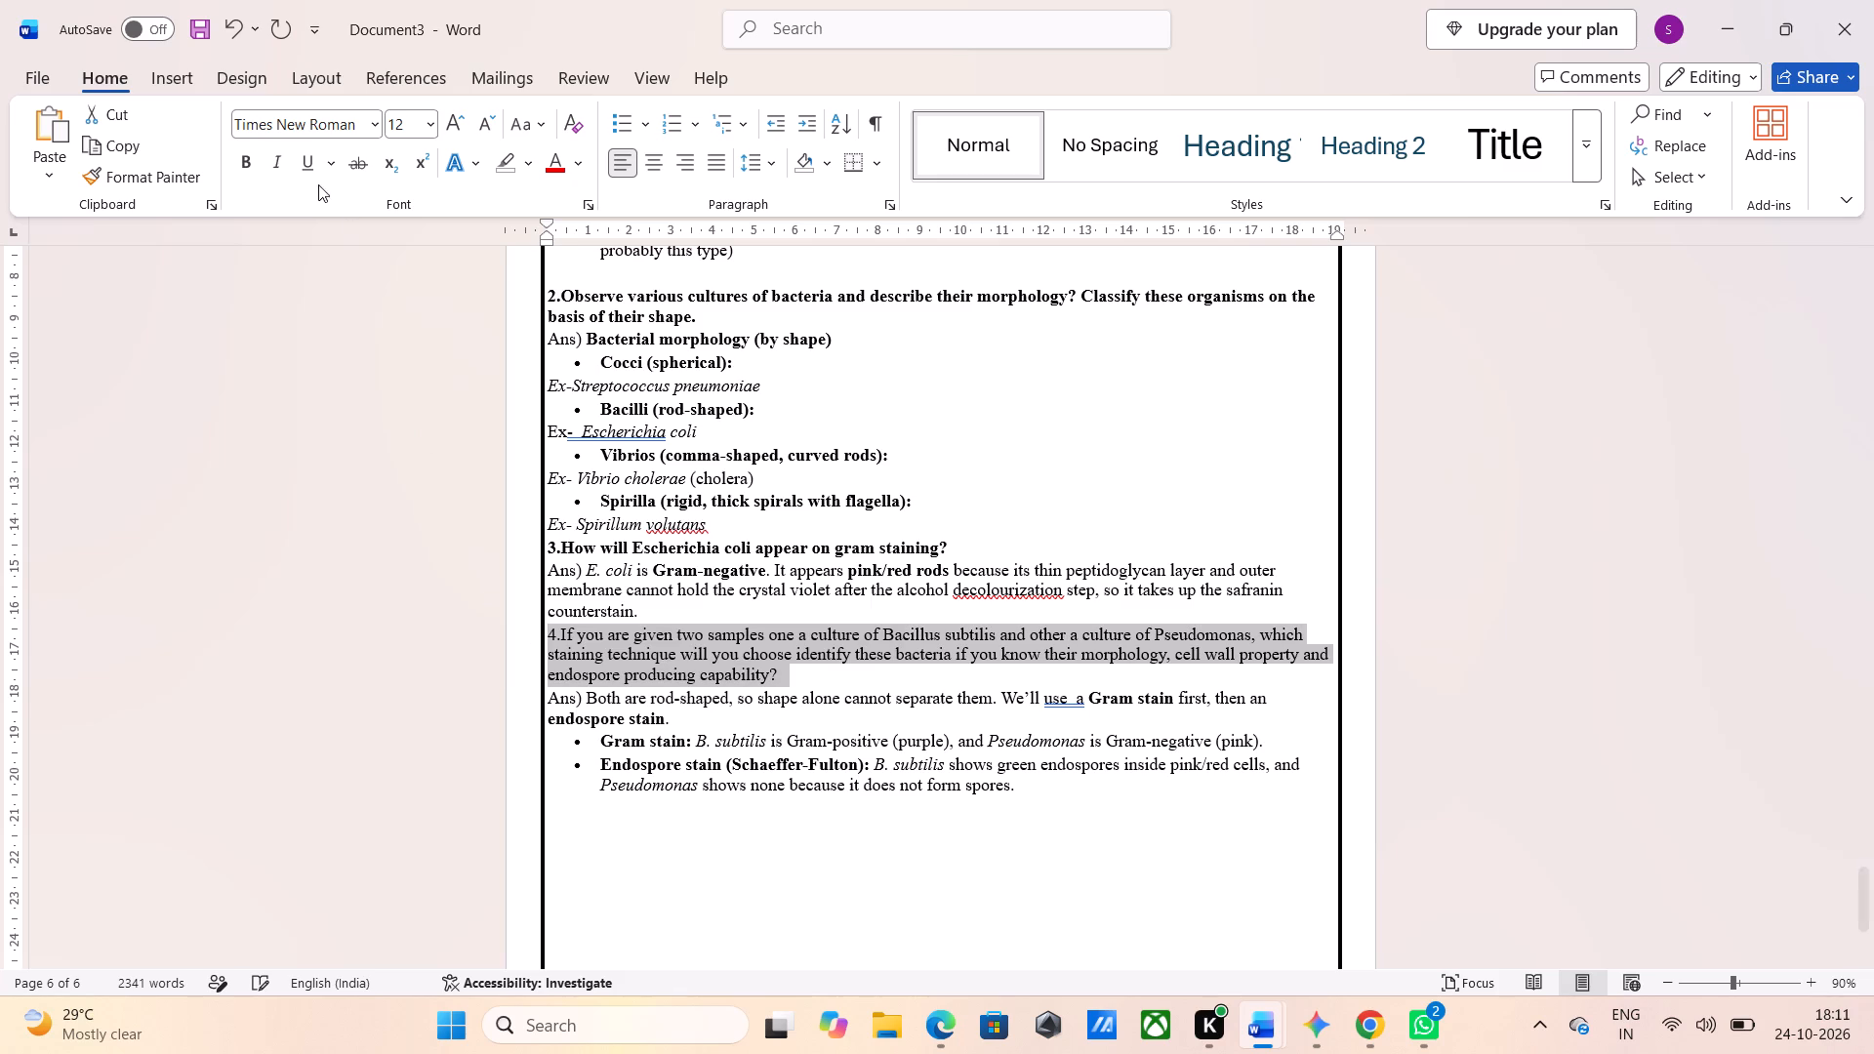
click(240, 161)
Remove the blank line between the "Cytoskeleton and specific proteins" bullet and question 2.
scroll(357, 493, down, 4)
click(357, 493)
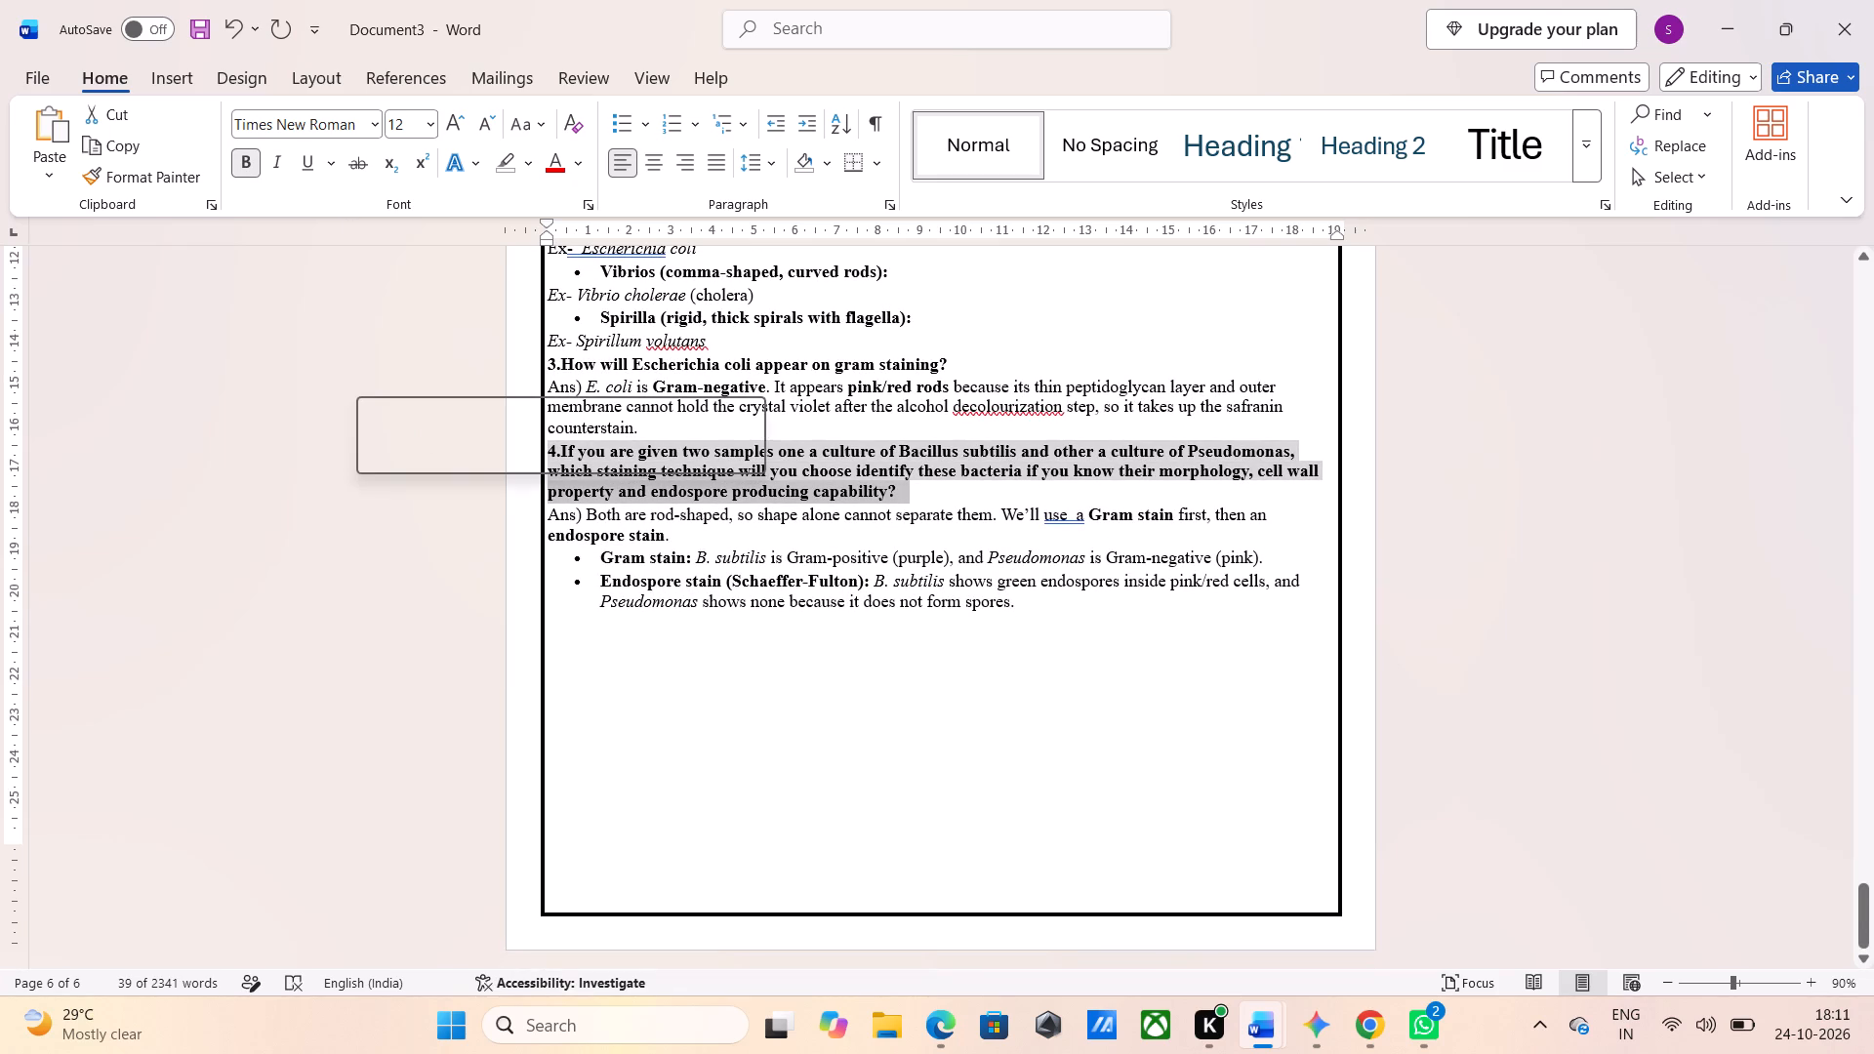
scroll(648, 612, up, 2)
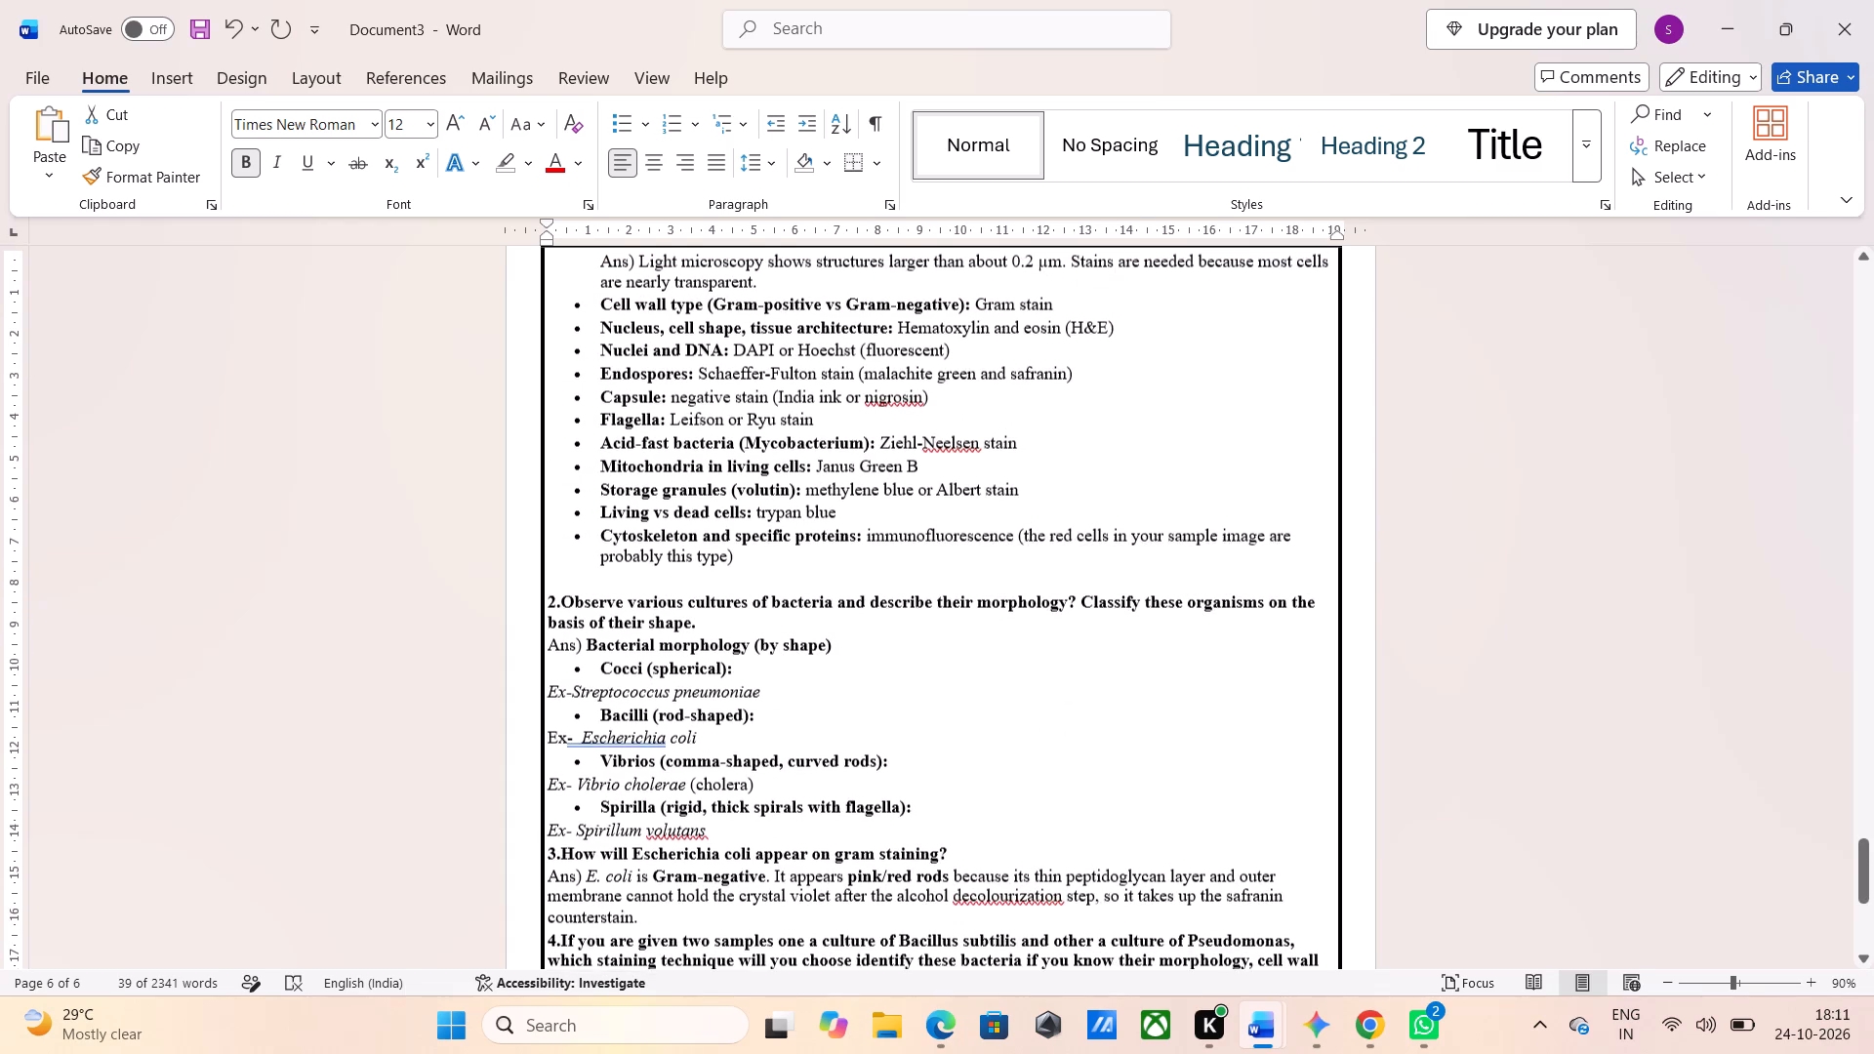
click(576, 604)
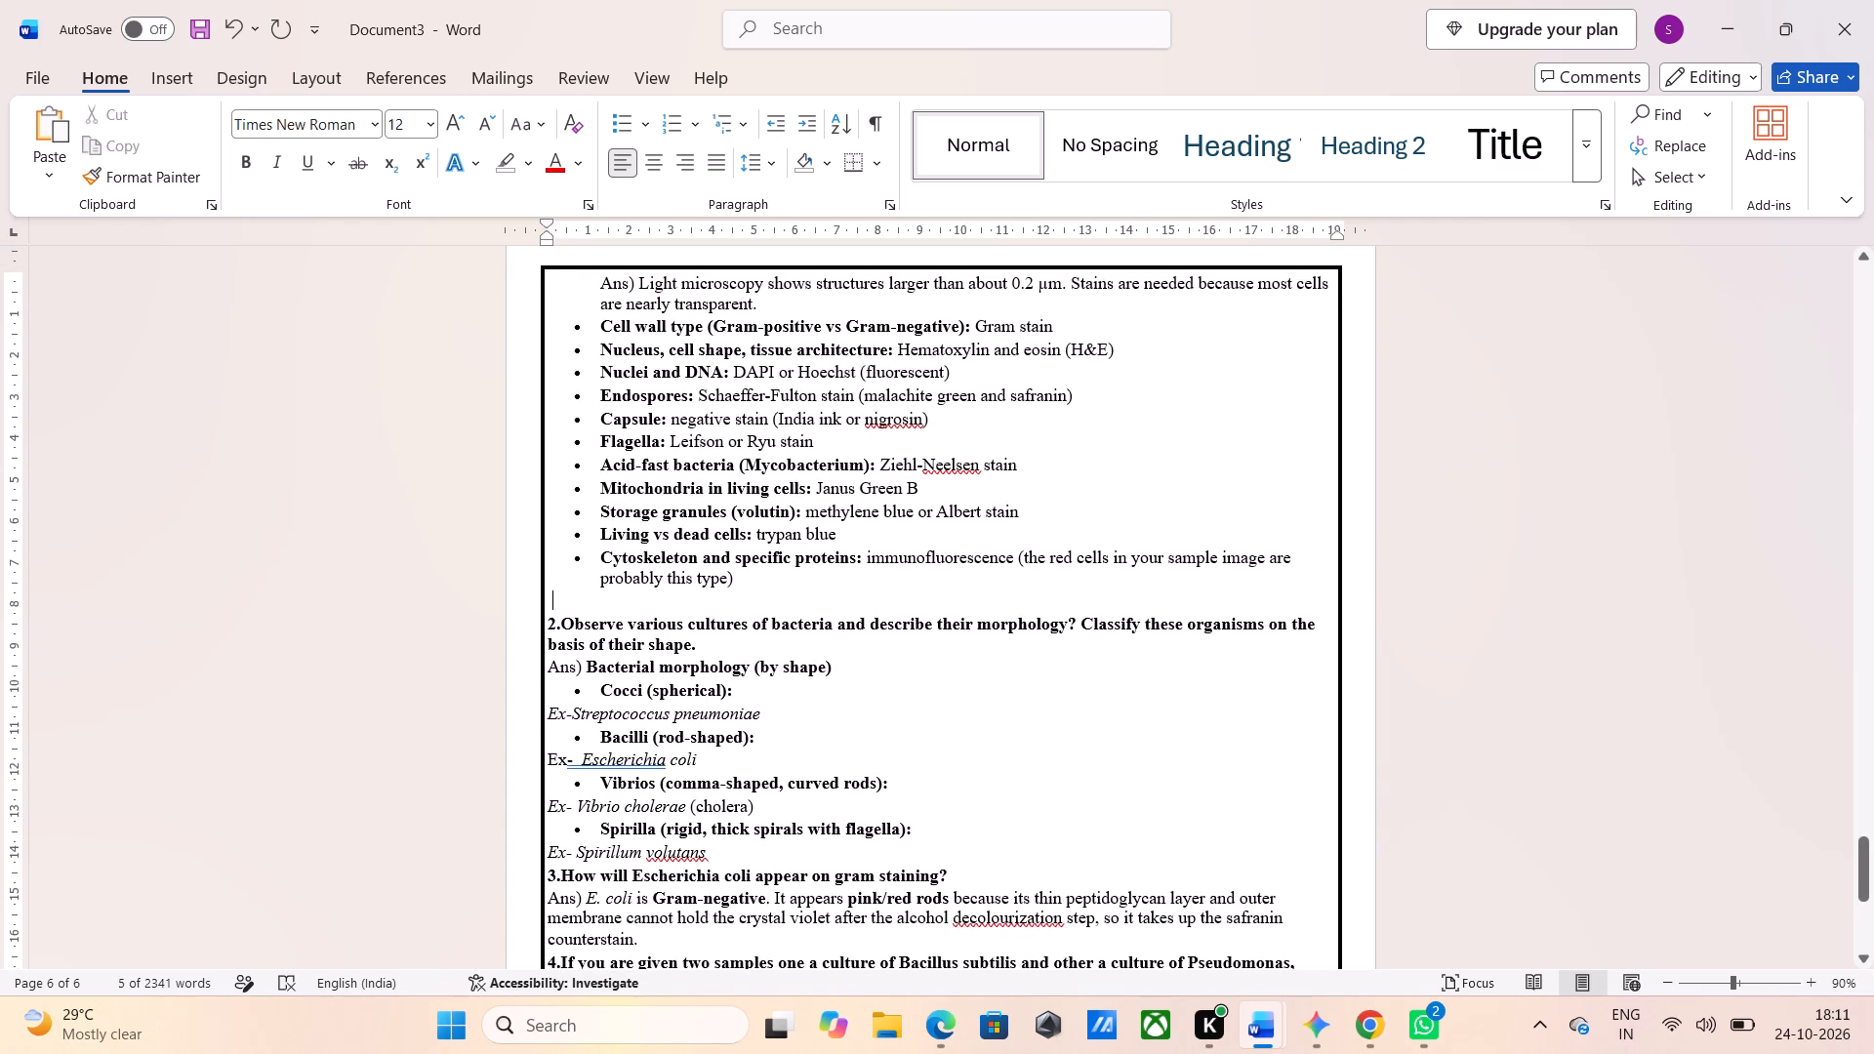
key(BackSpace)
key(BackSpace)
Review the layout of the procedure steps and staining theory above the ASSINGMENT section.
scroll(576, 604, up, 1)
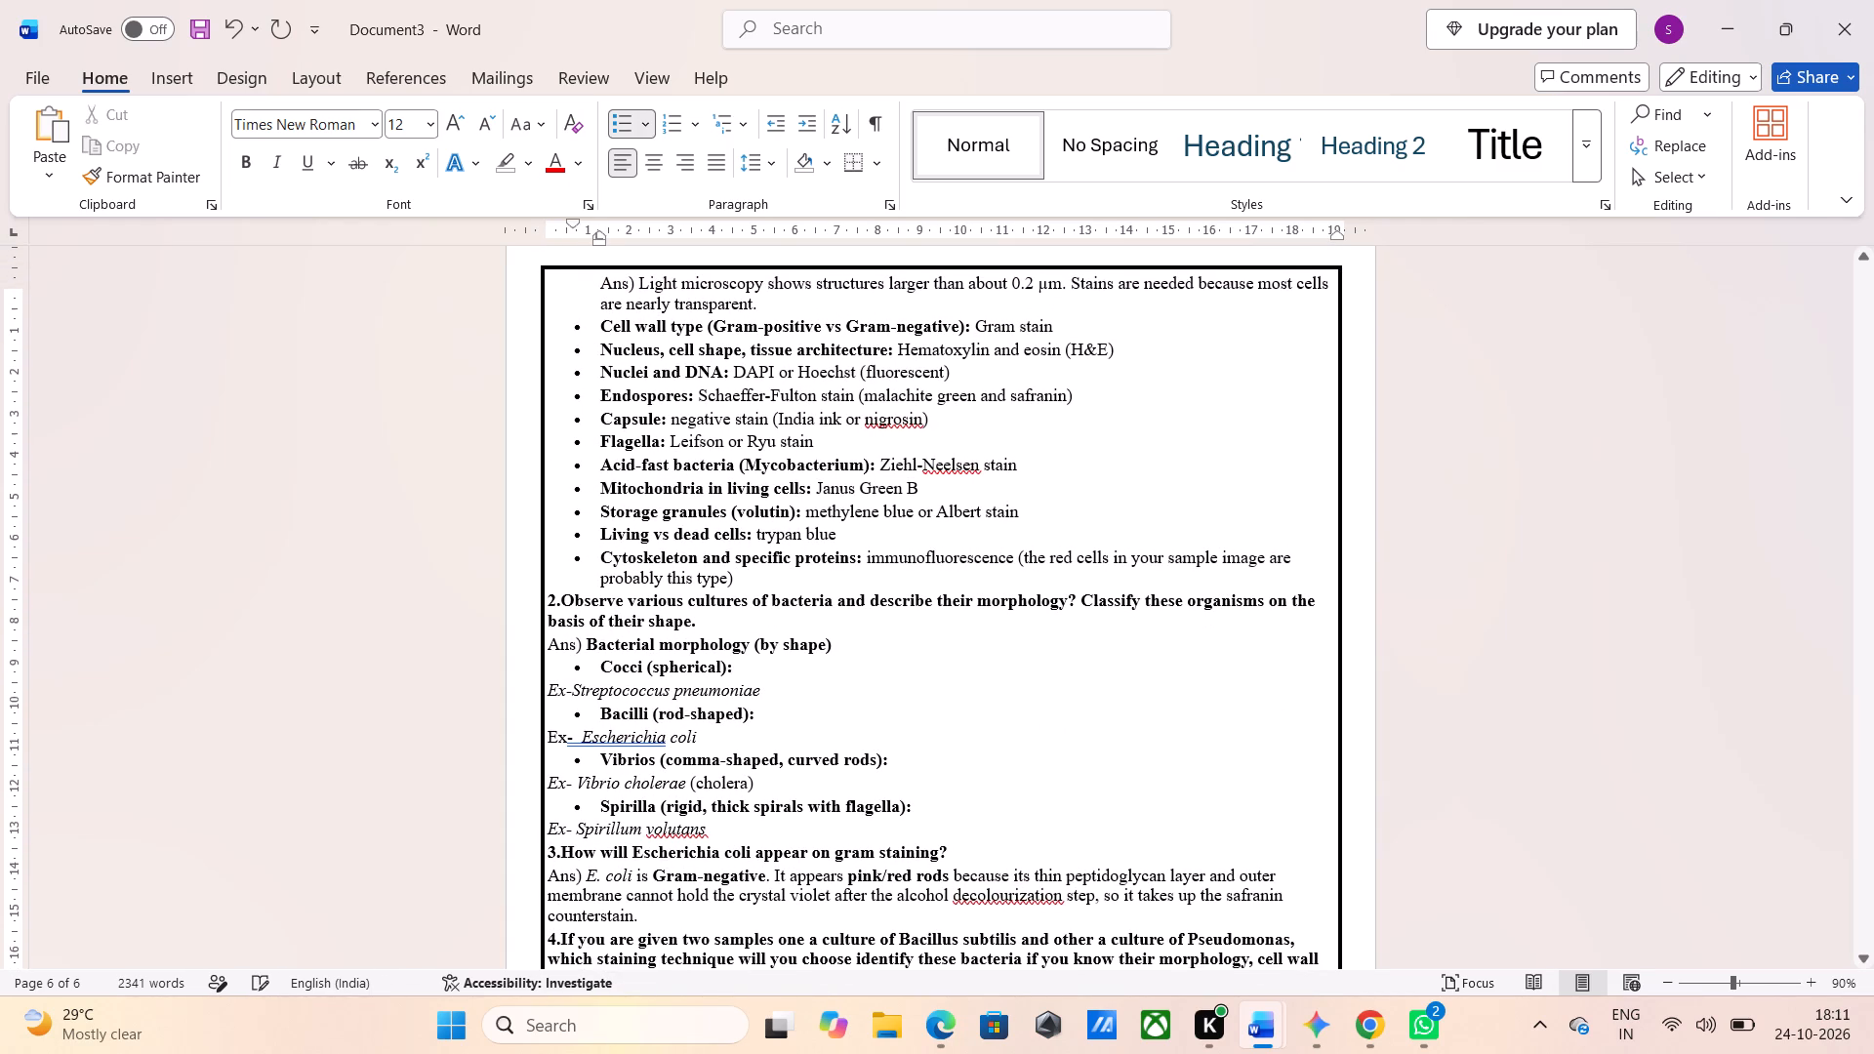
scroll(576, 604, up, 2)
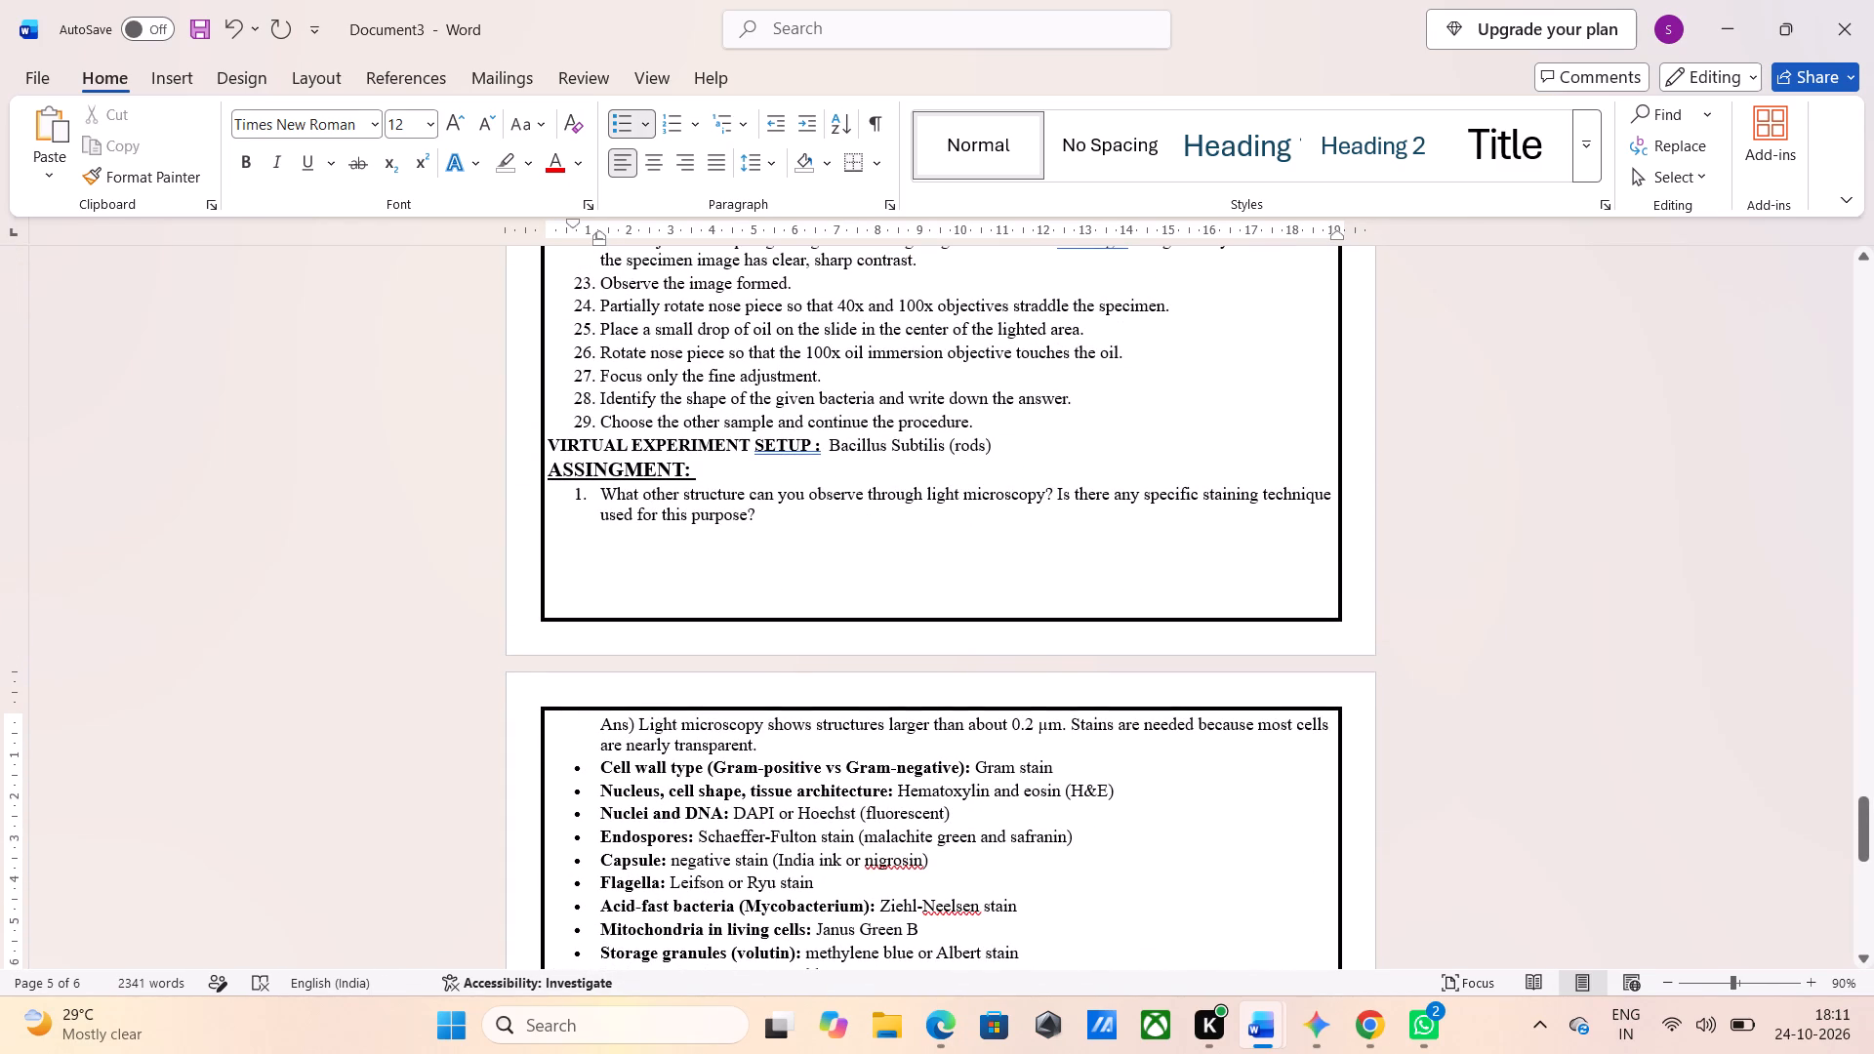
scroll(602, 492, up, 2)
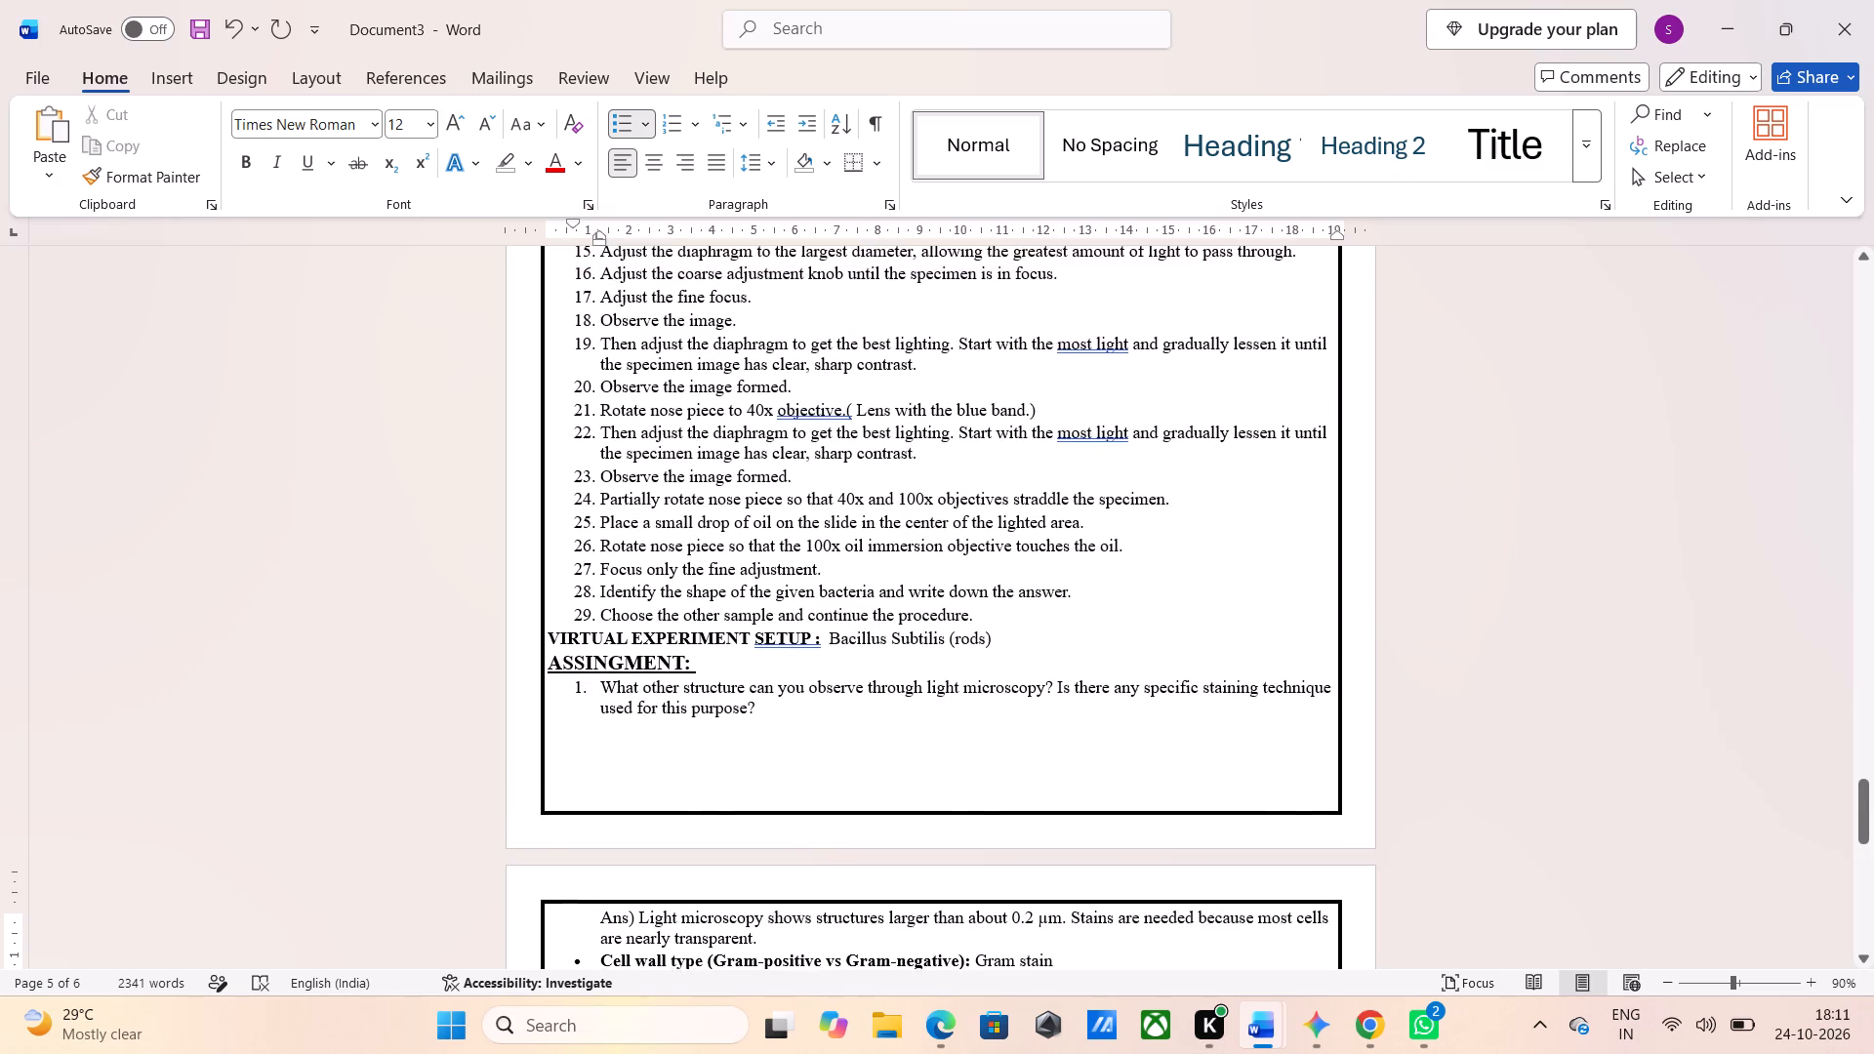
scroll(602, 492, up, 3)
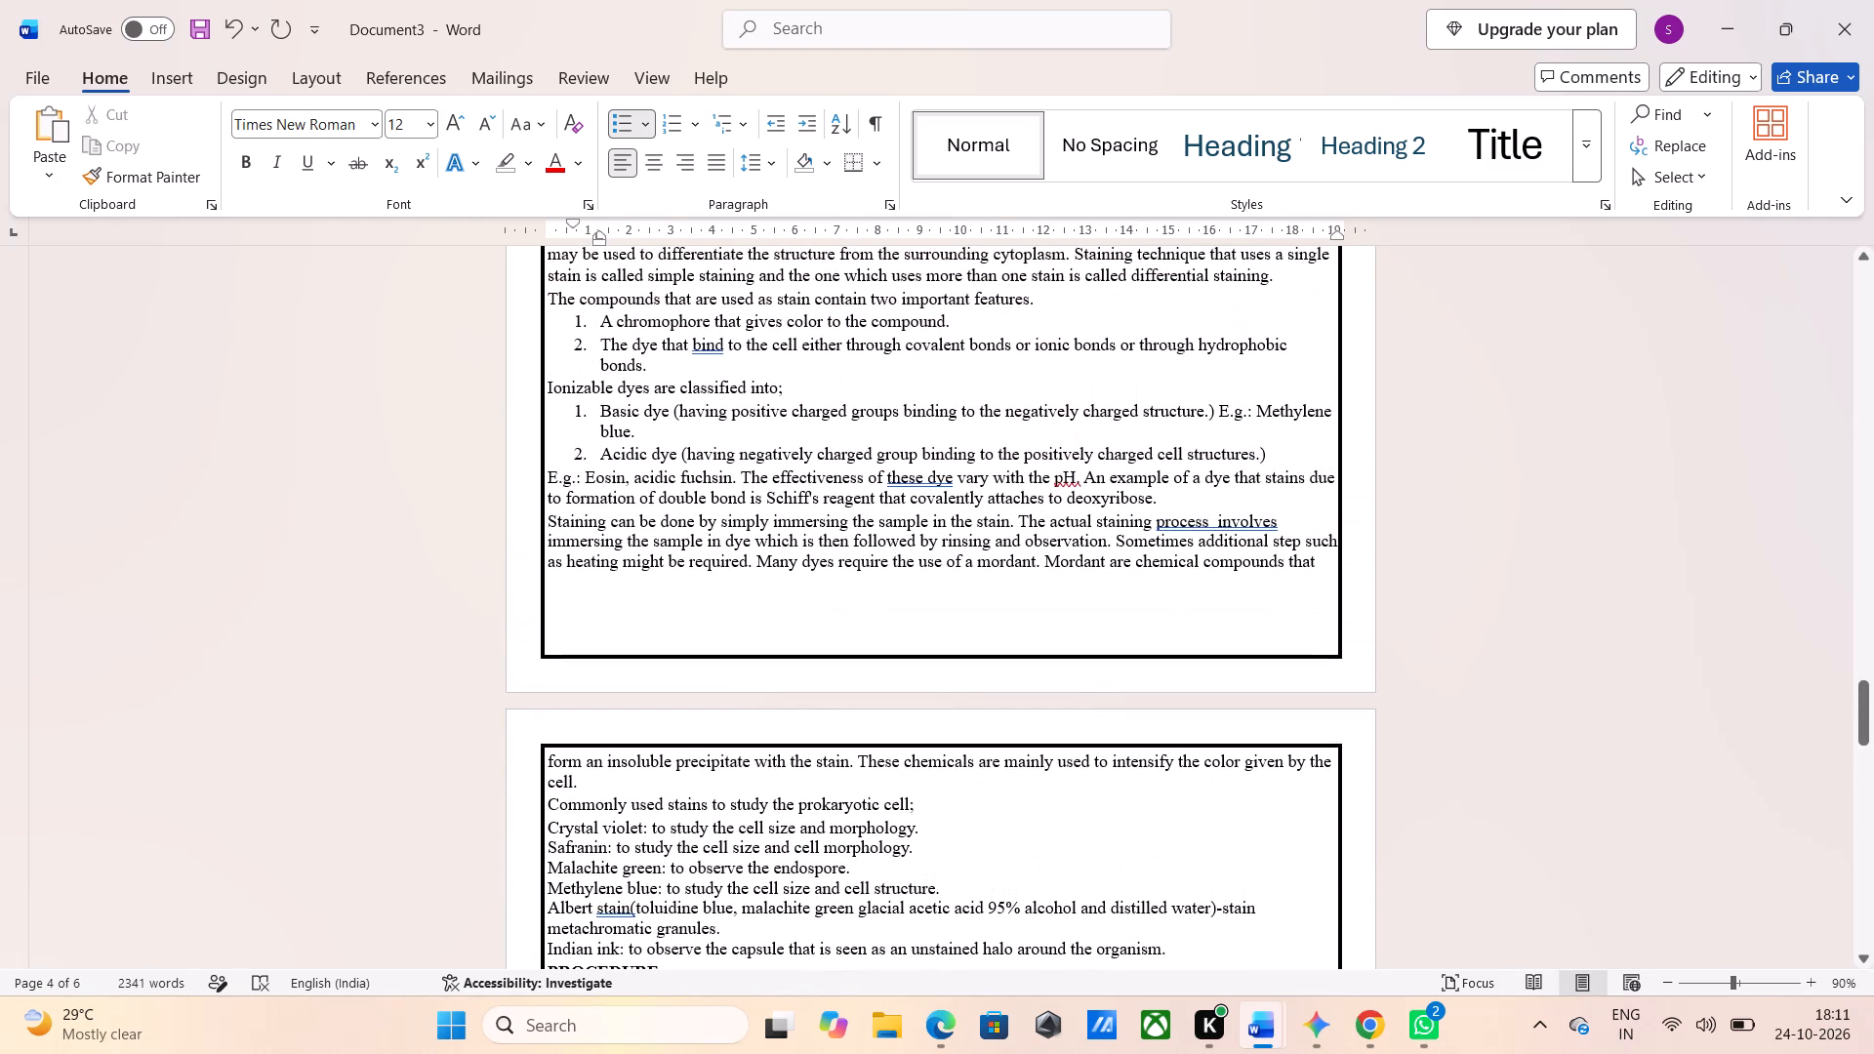
Remove the indent of the first assignment answer so "Ans) Light microscopy shows structures..." starts at the margin as its own unnumbered paragraph.
scroll(673, 603, down, 4)
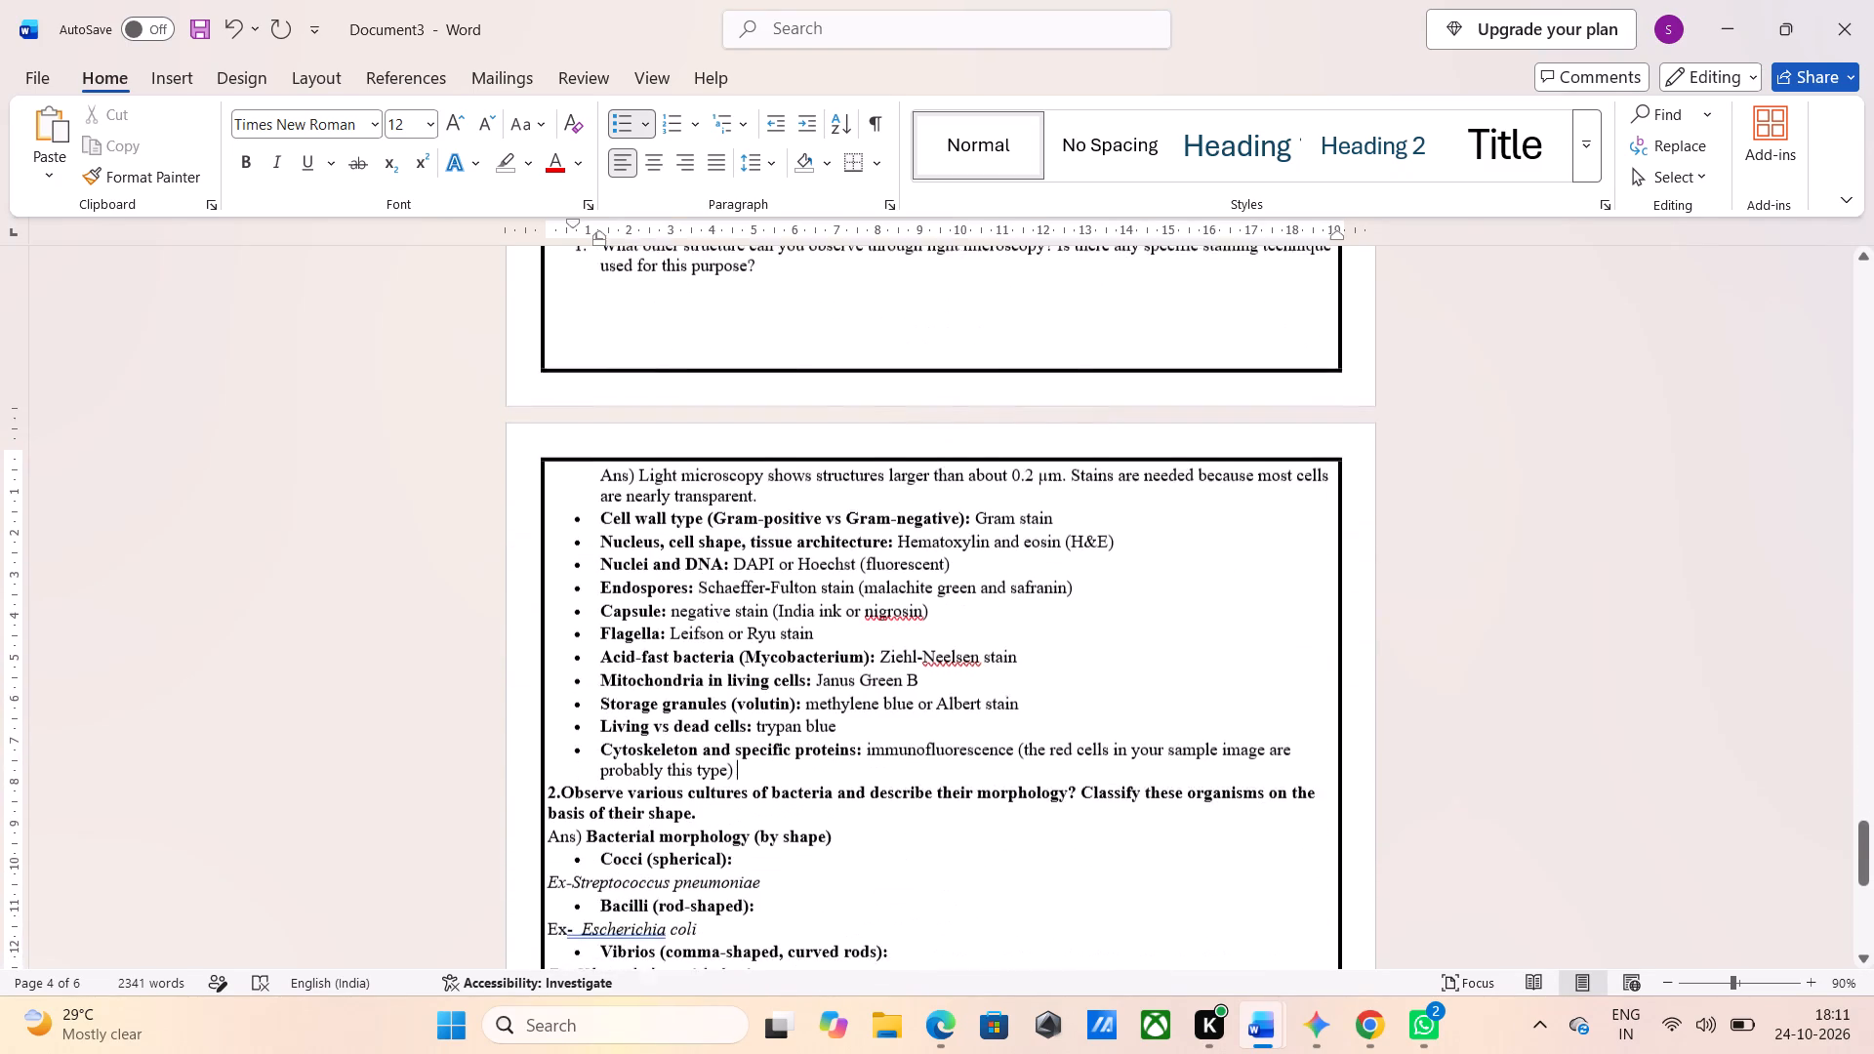
scroll(673, 603, down, 1)
click(598, 541)
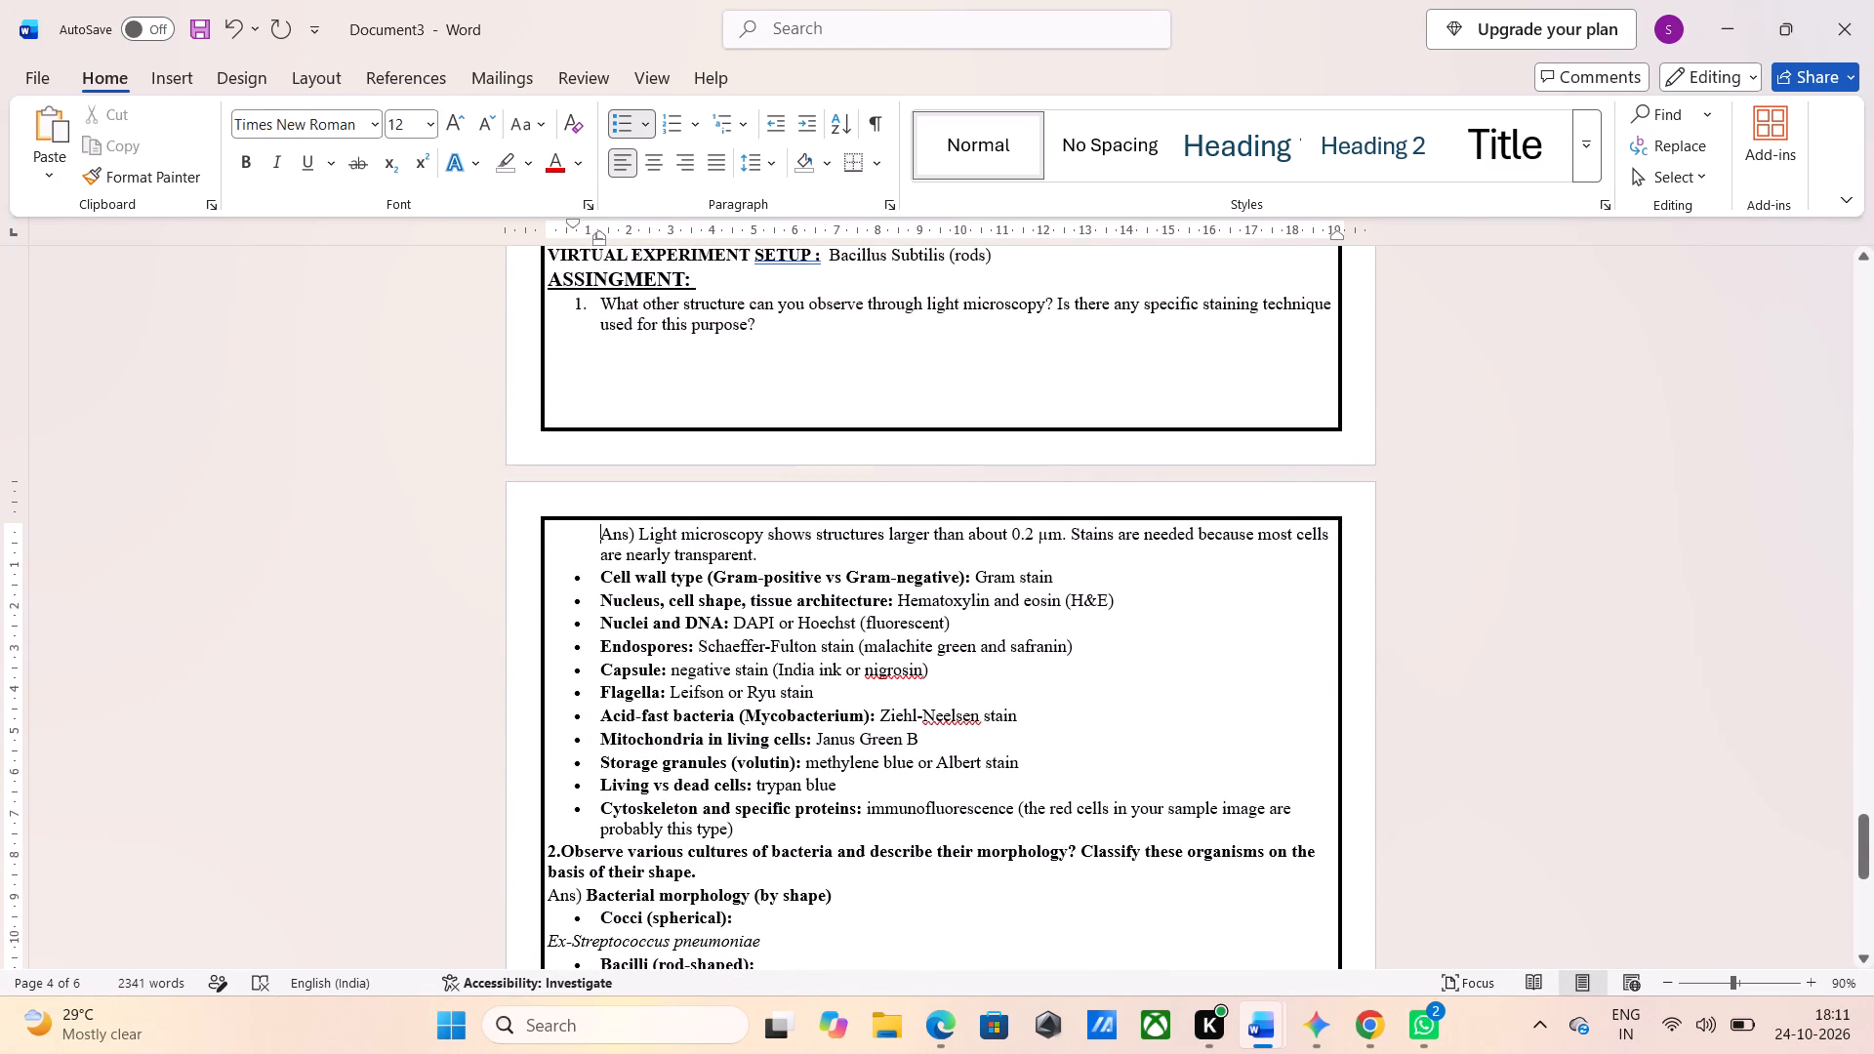
key(BackSpace)
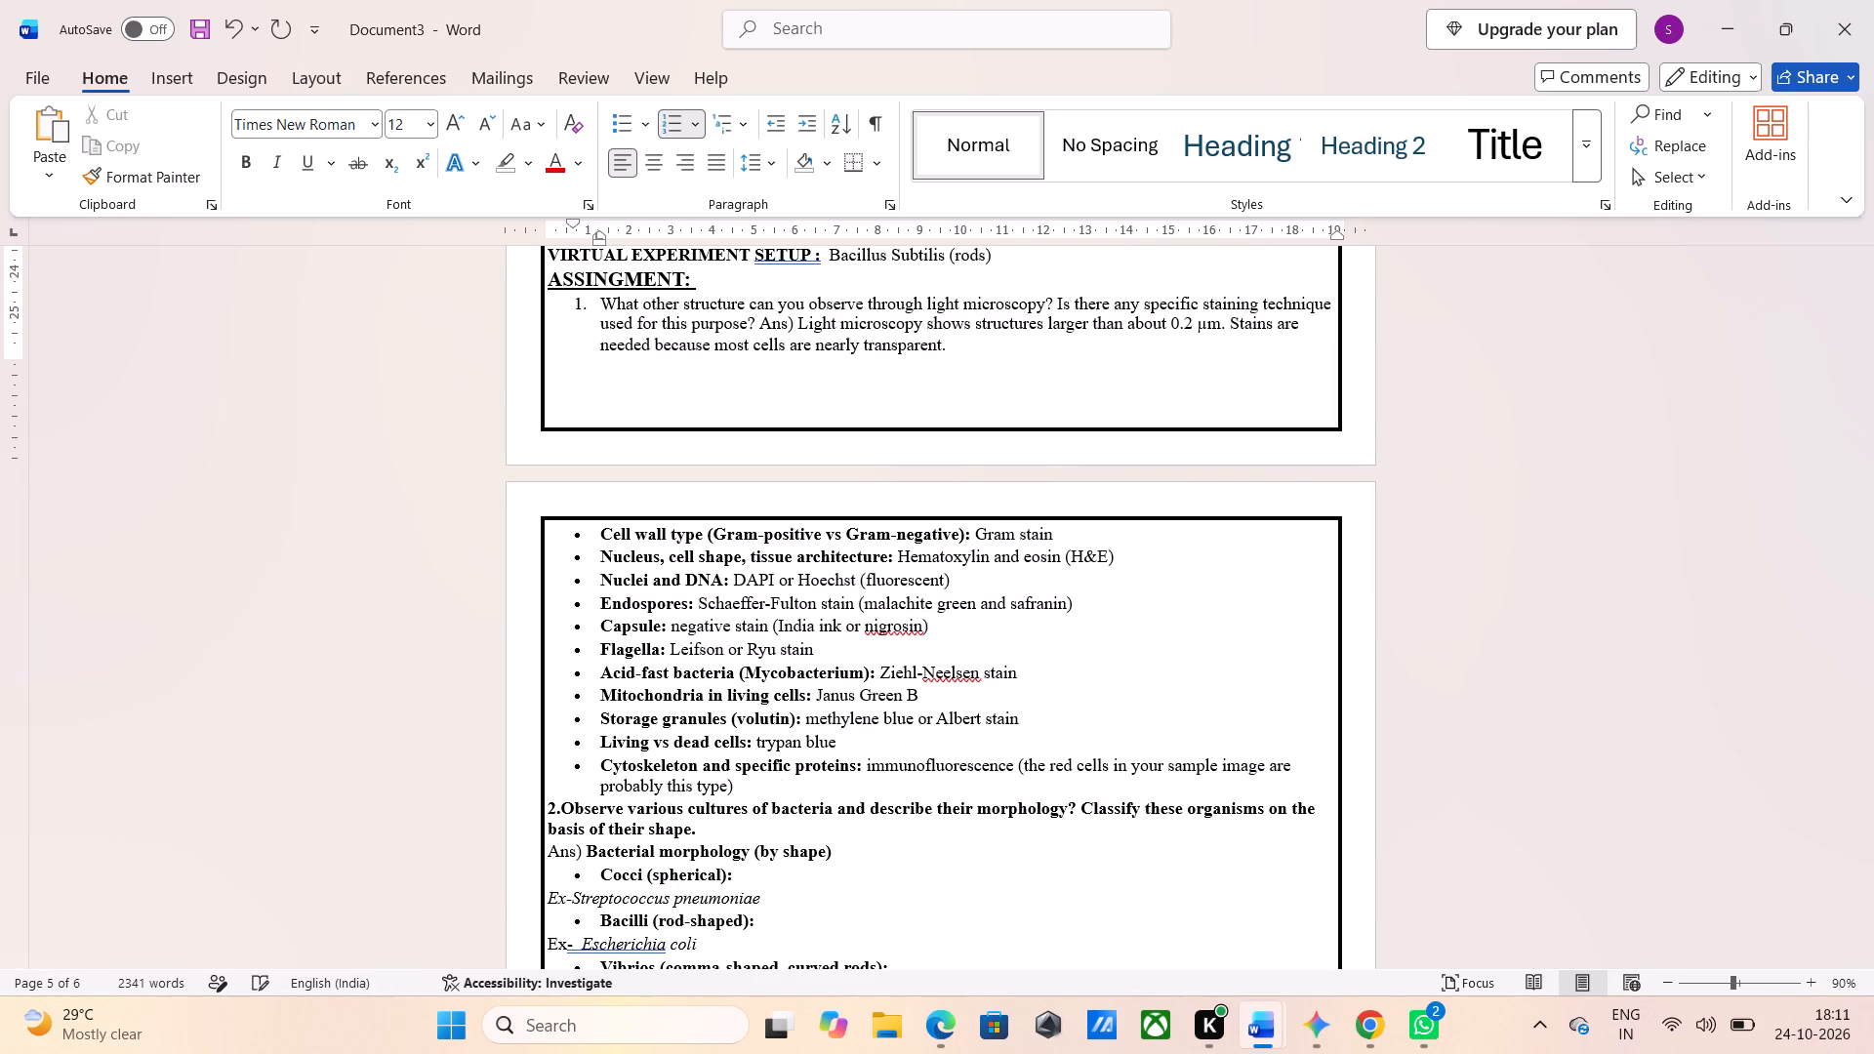
key(Return)
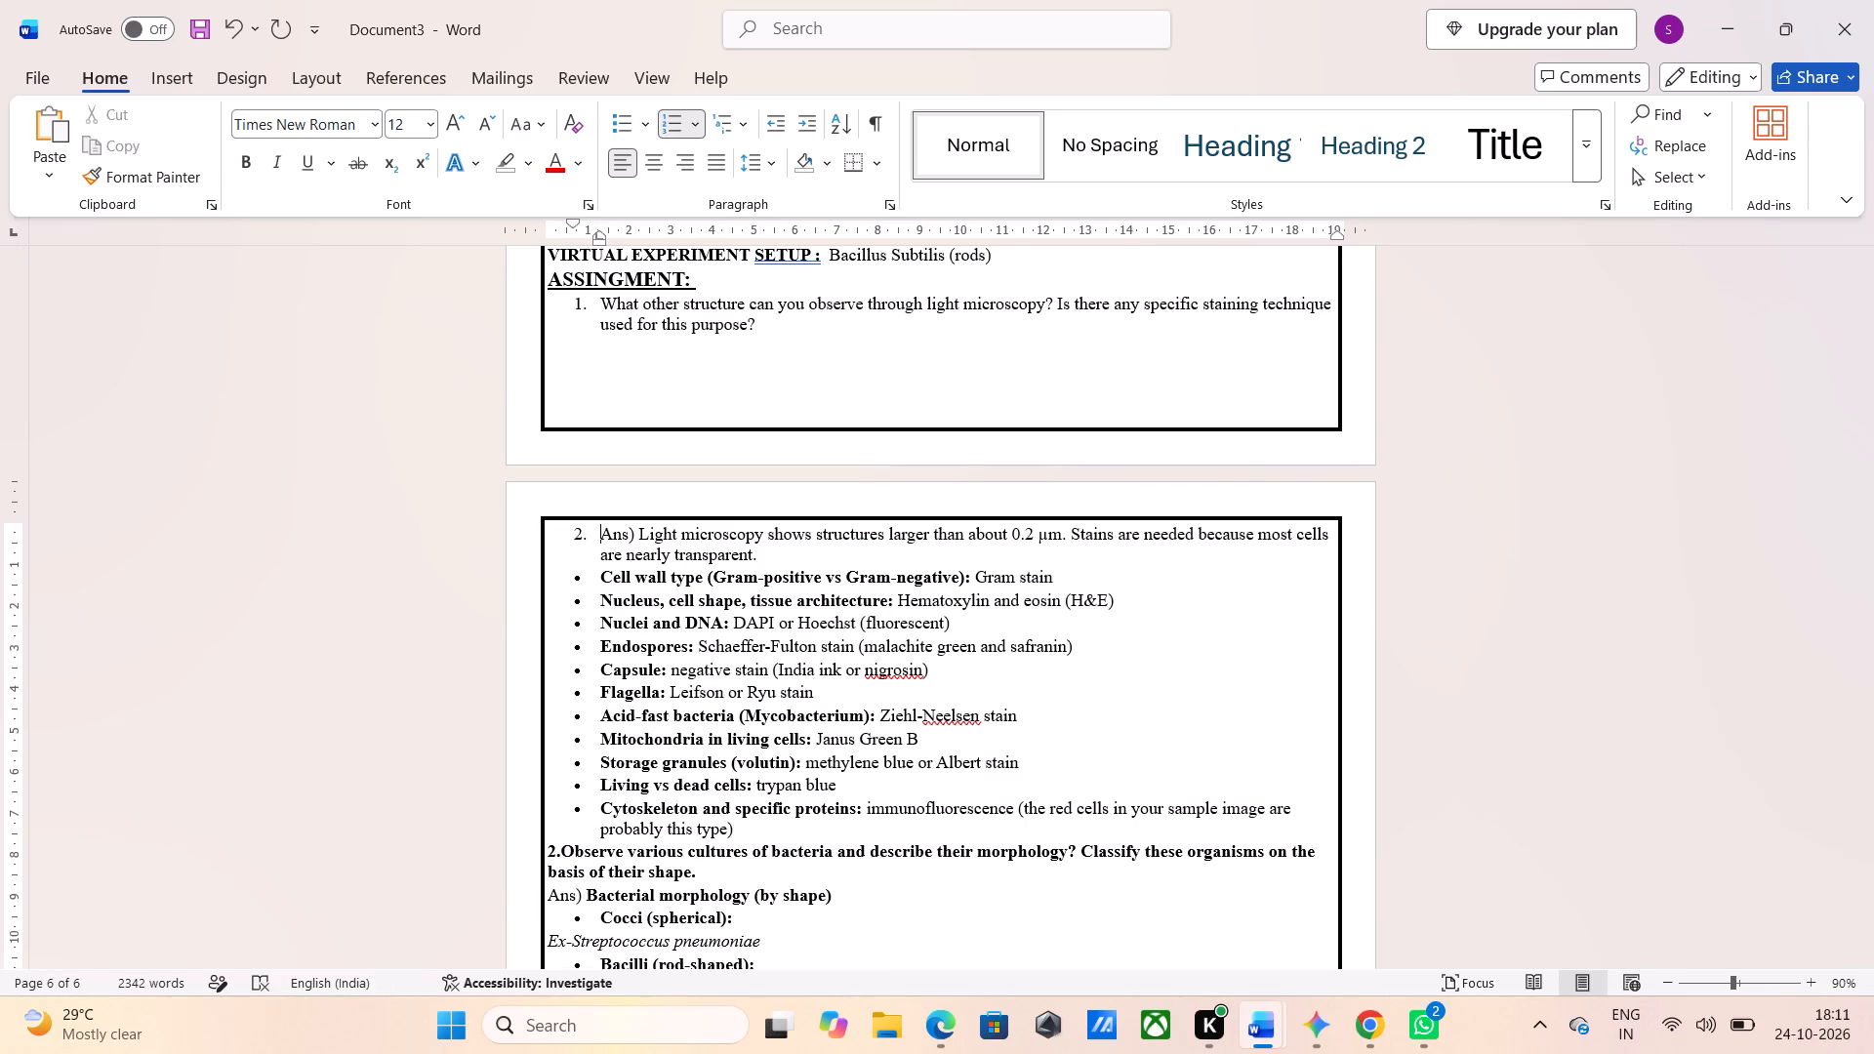
key(BackSpace)
key(BackSpace)
key(BackSpace)
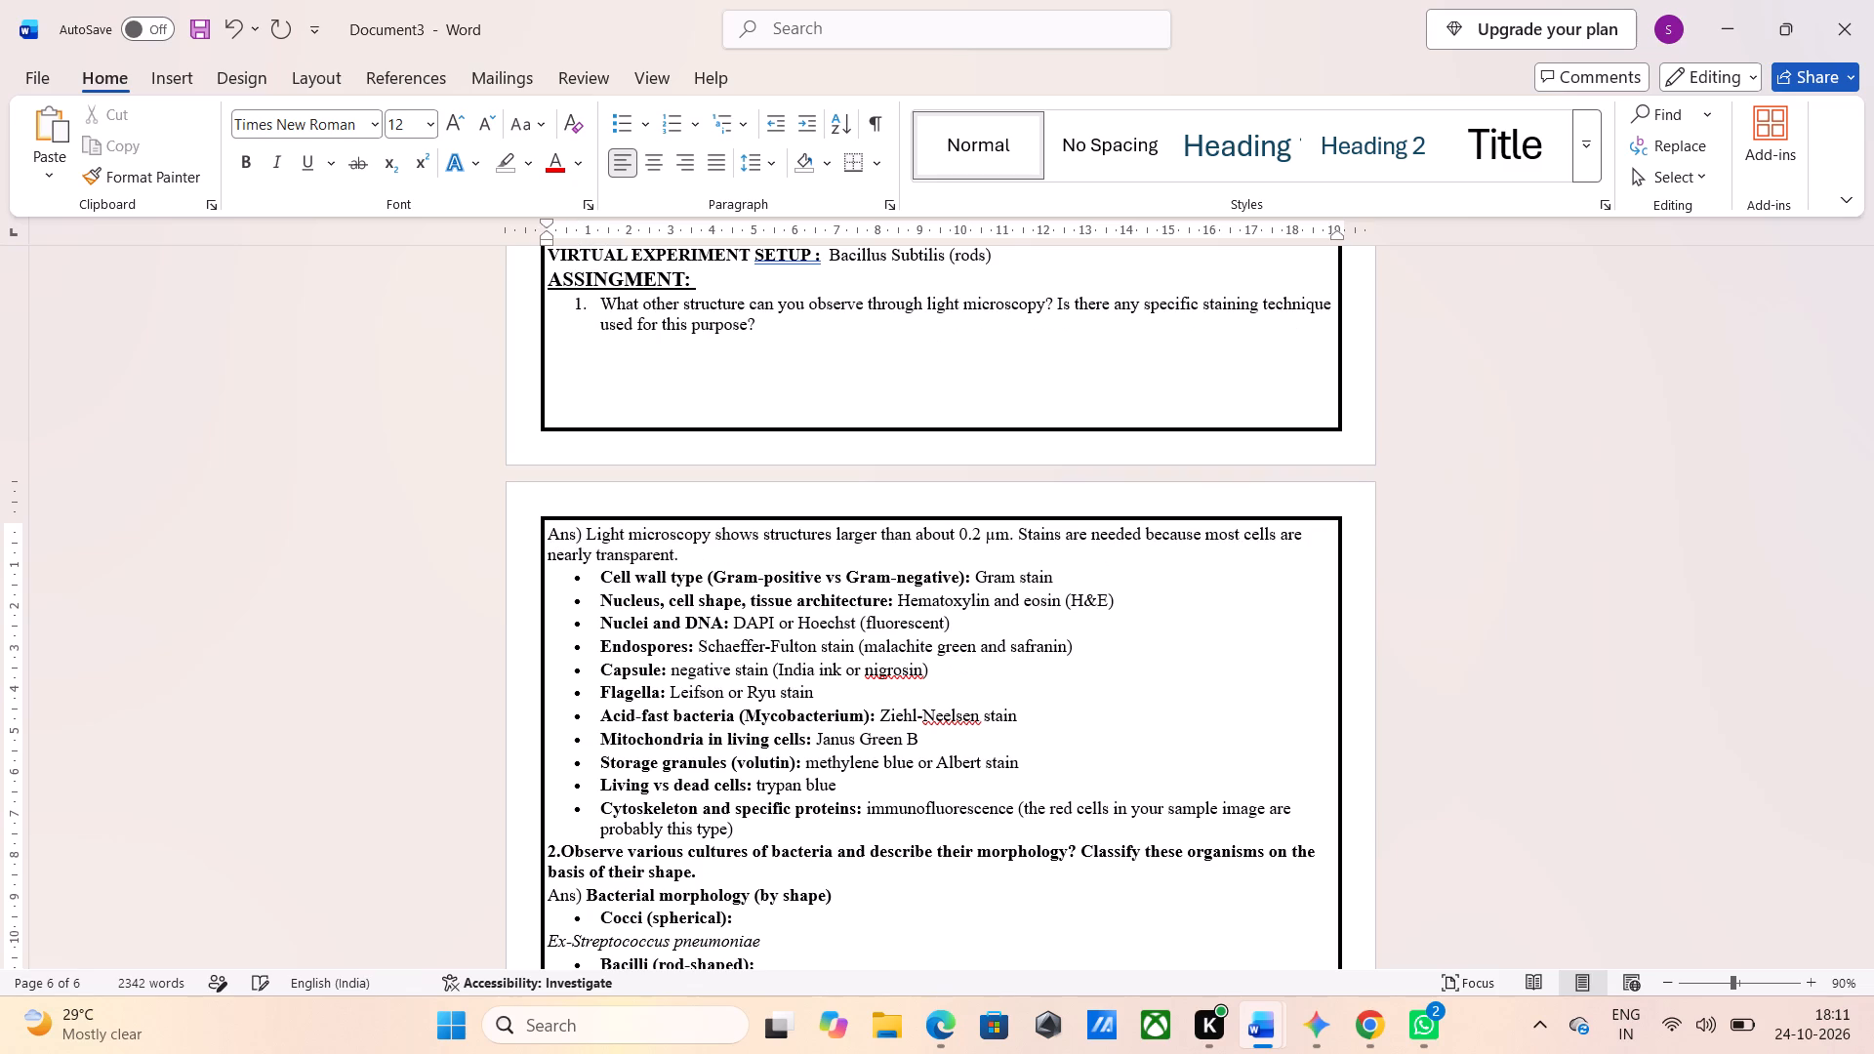
key(BackSpace)
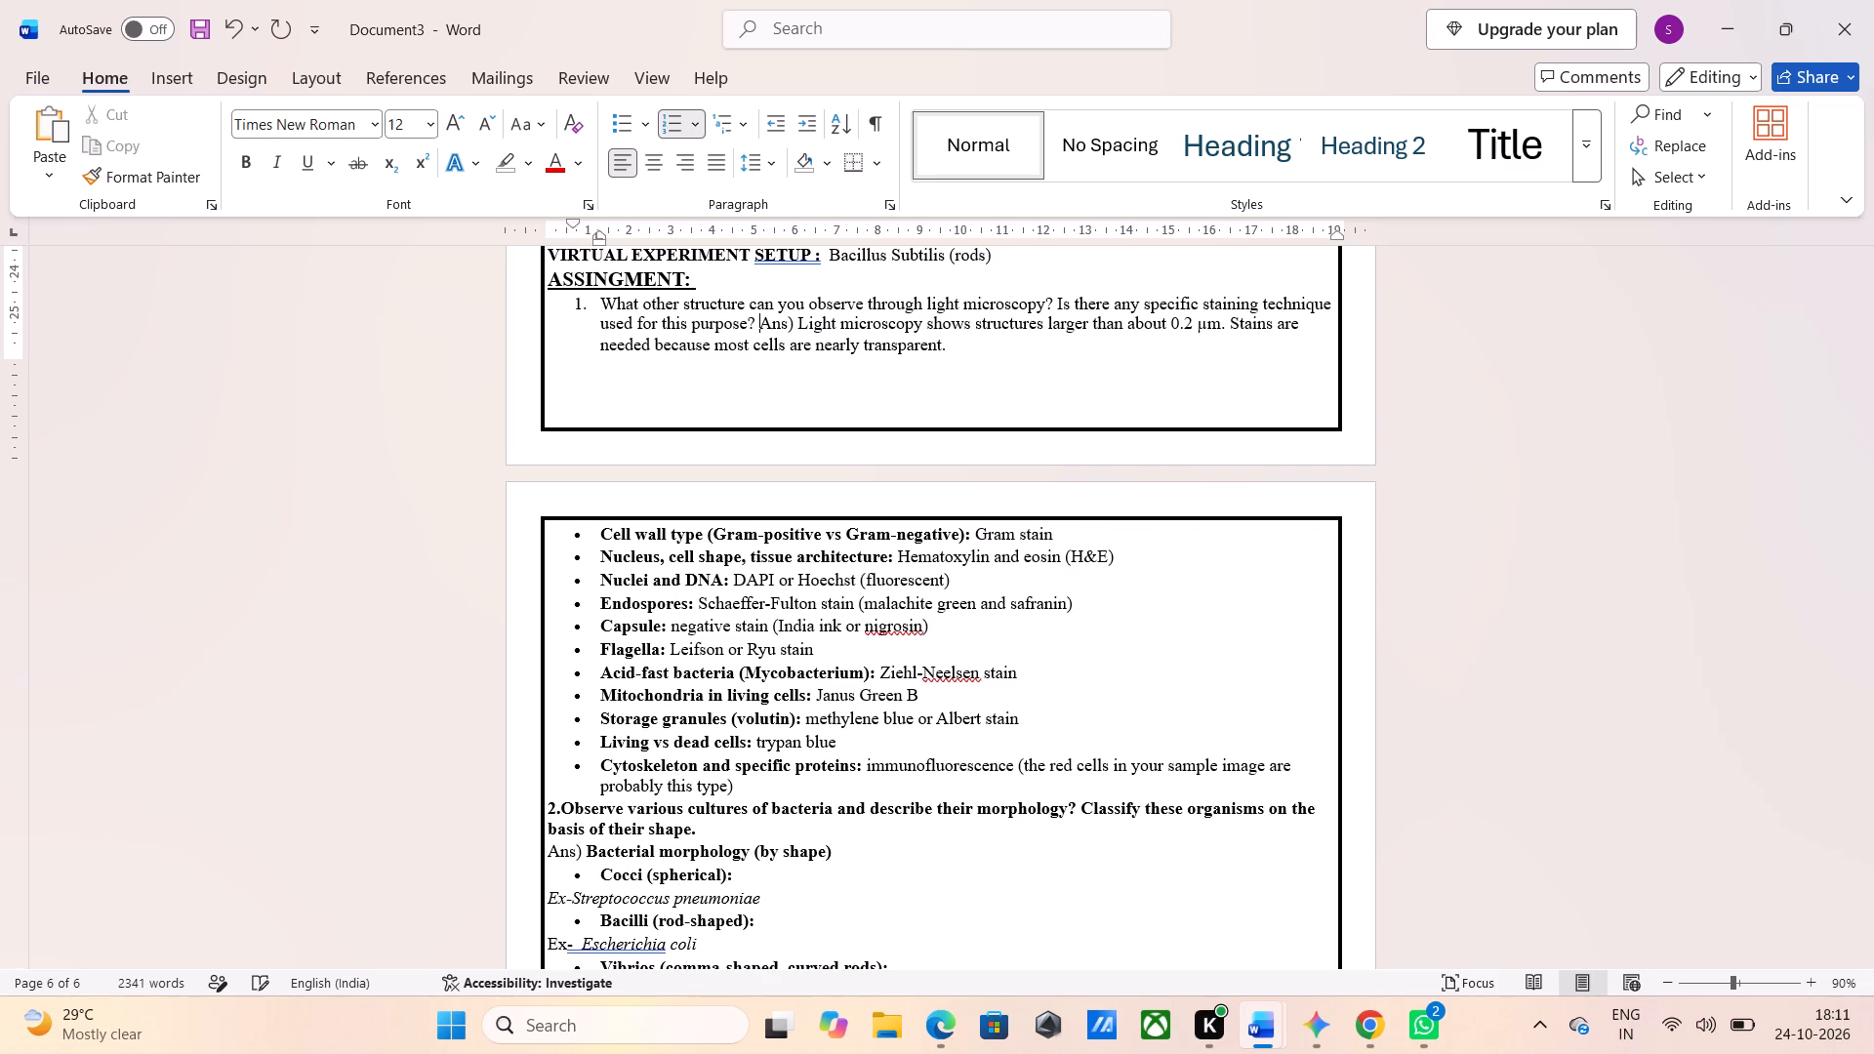
key(Return)
key(BackSpace)
key(BackSpace)
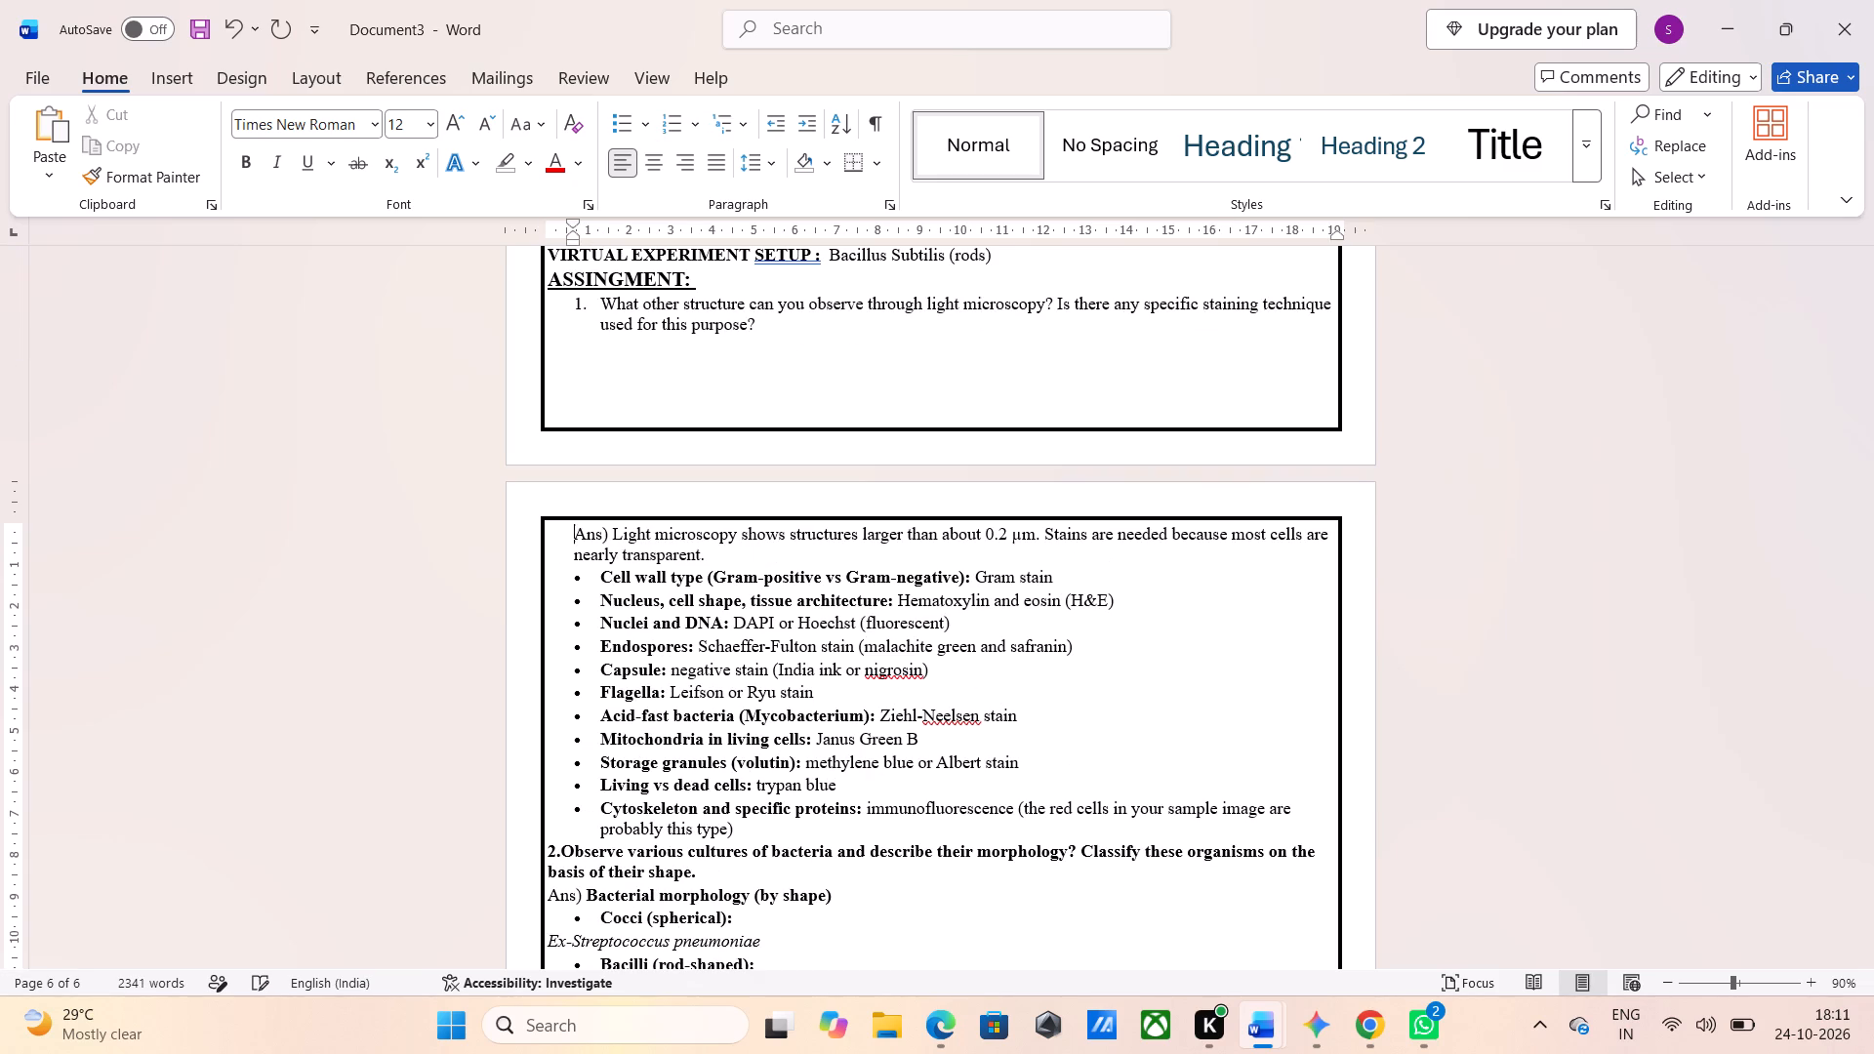
key(BackSpace)
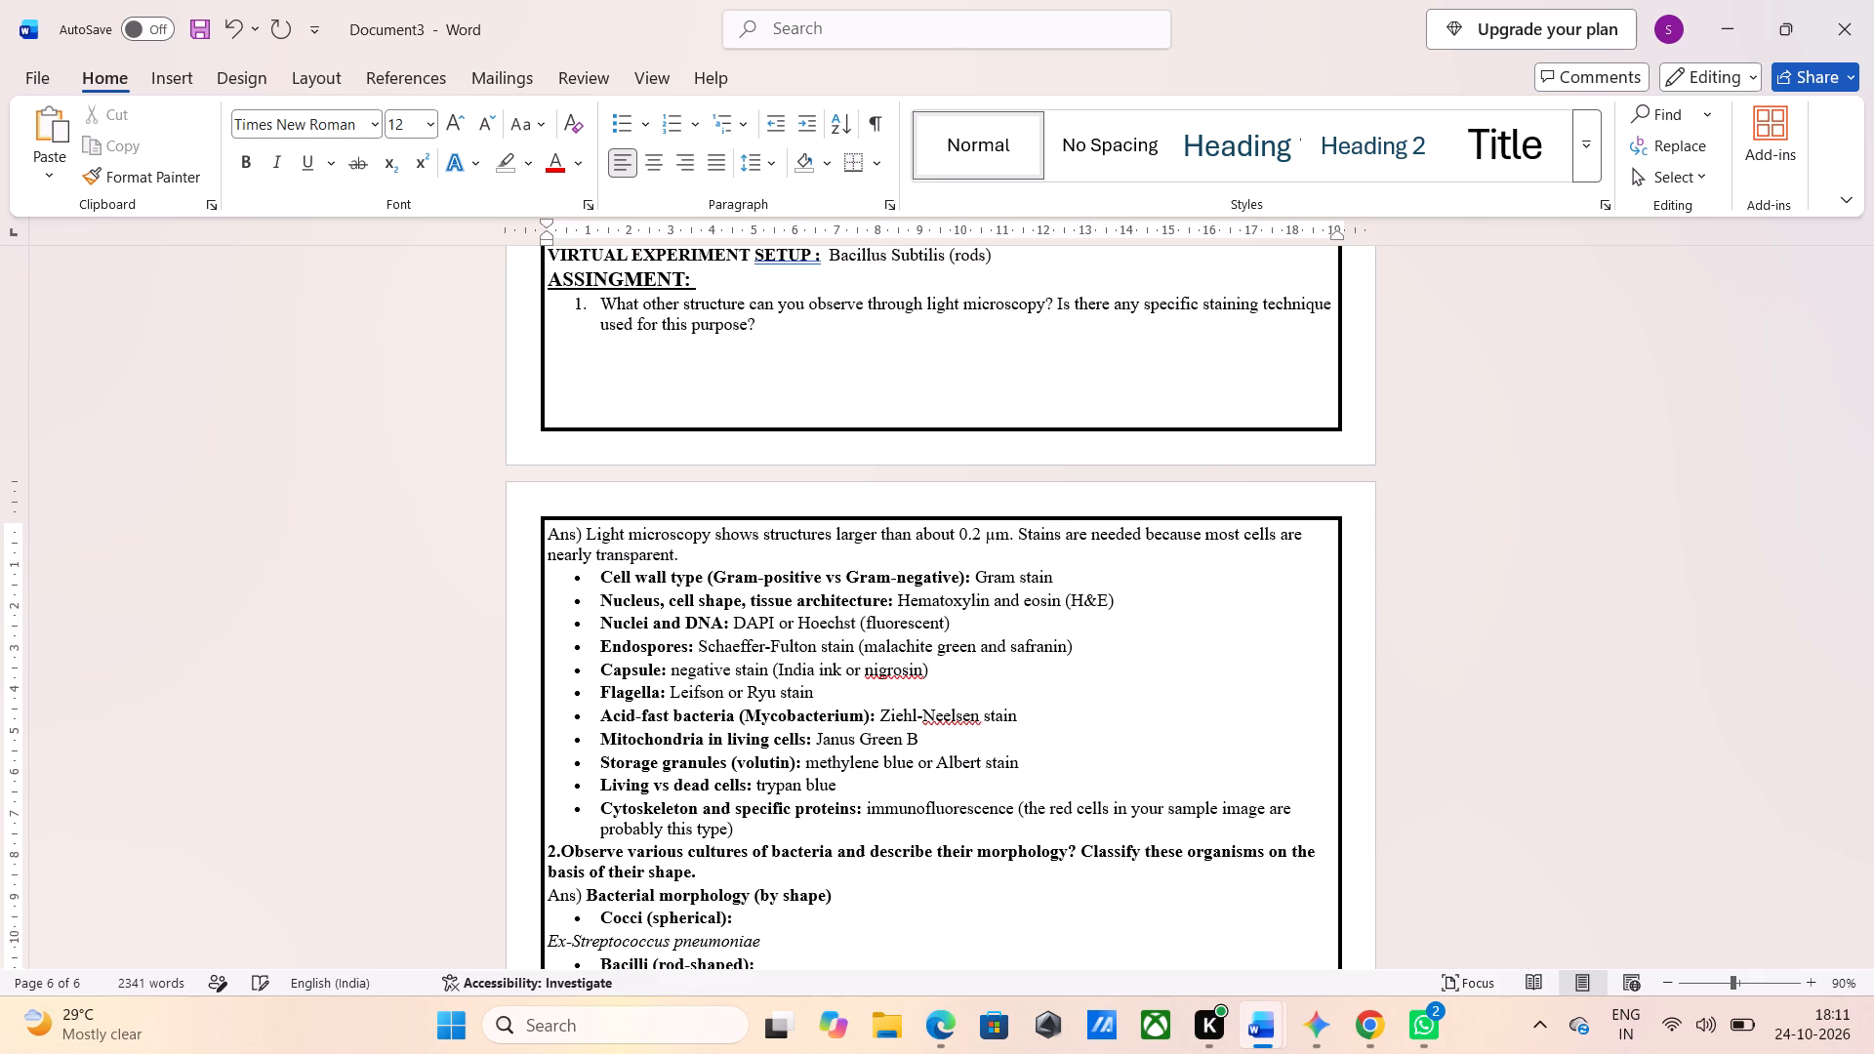
Clear all pagination options for the whole document, including widow/orphan control and keep with next, plus Suppress line numbers and Don't hyphenate.
scroll(598, 541, up, 6)
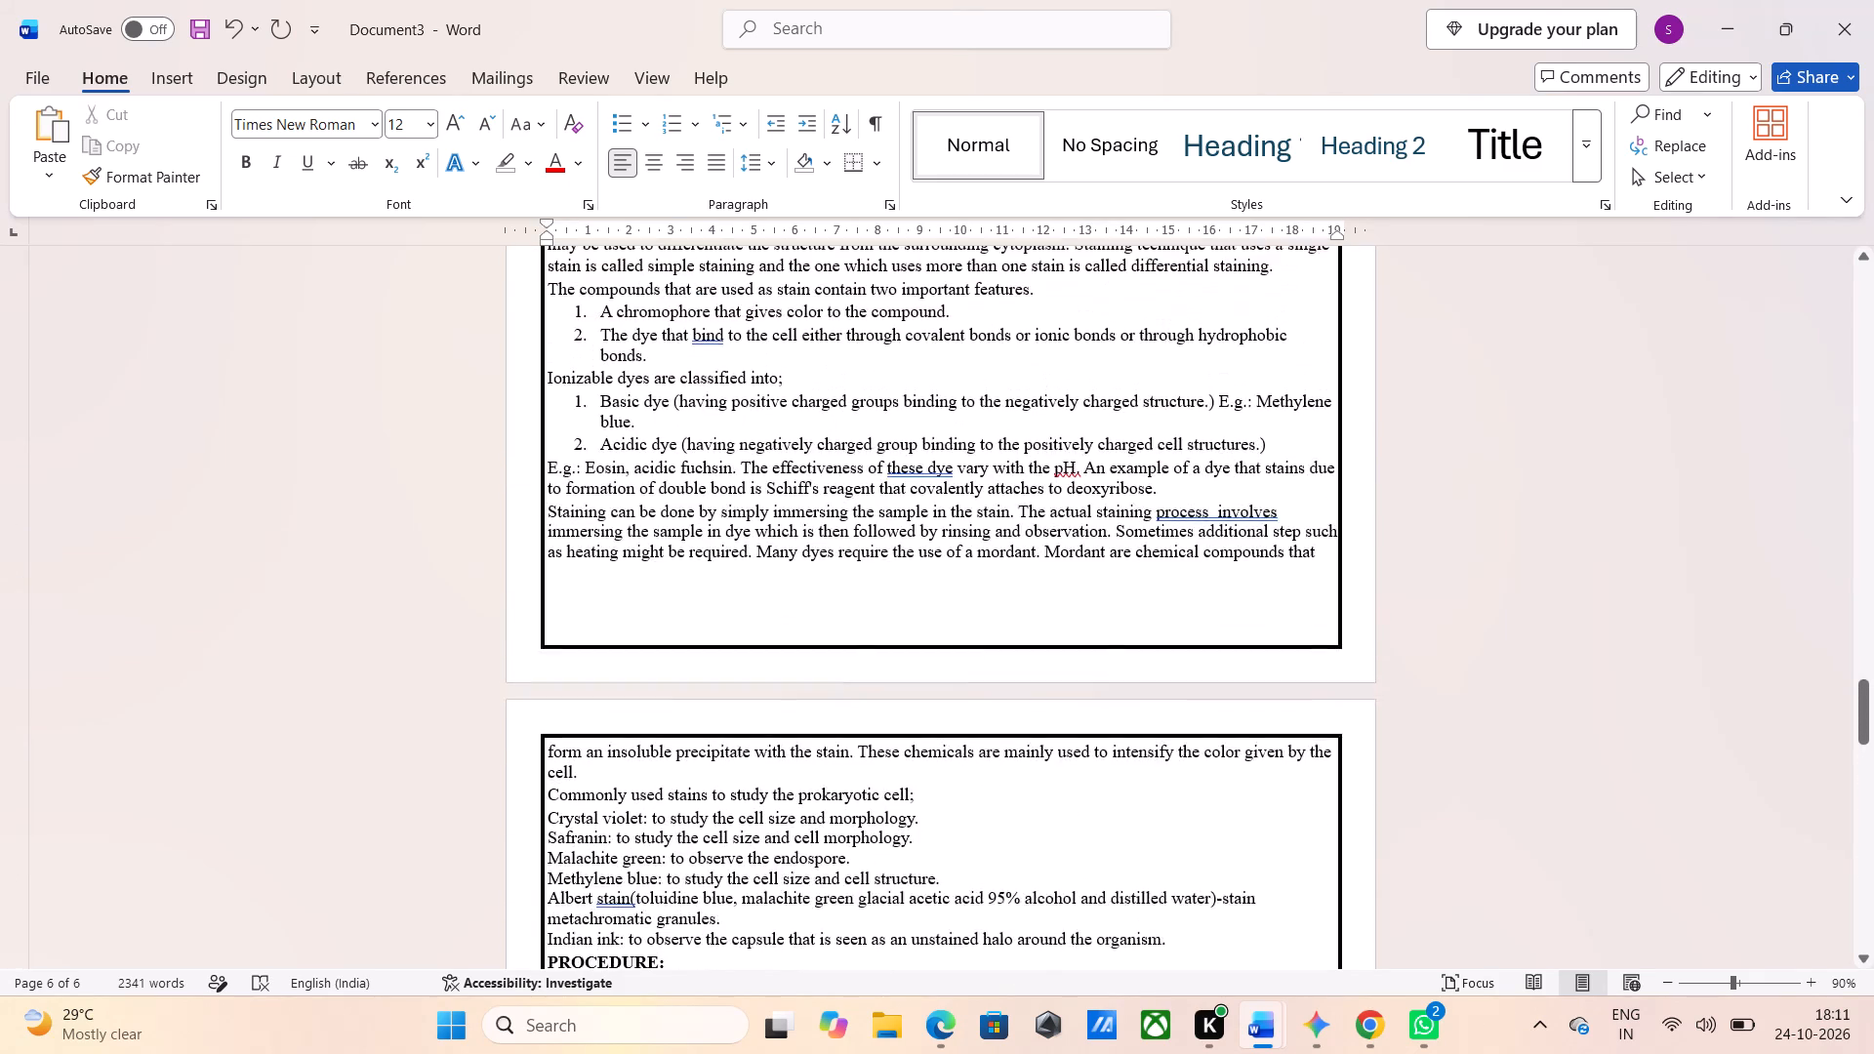
scroll(598, 541, up, 2)
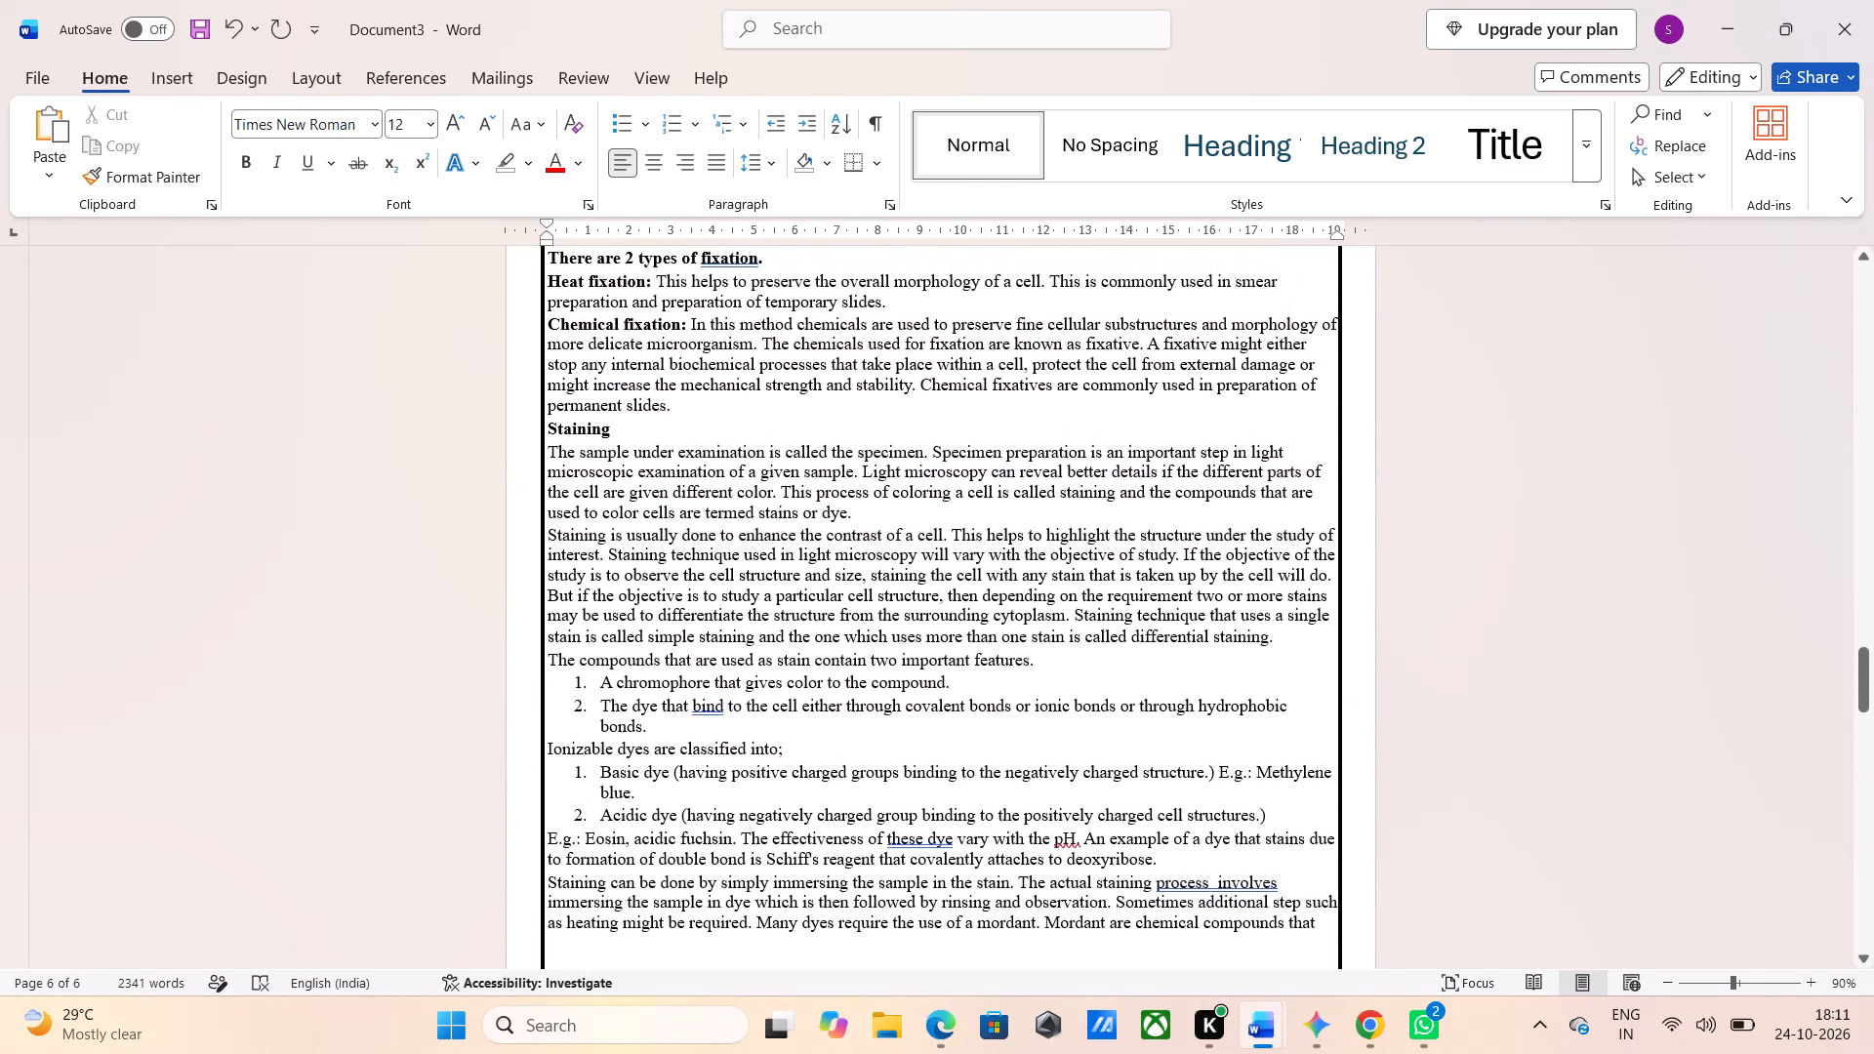
scroll(598, 541, up, 3)
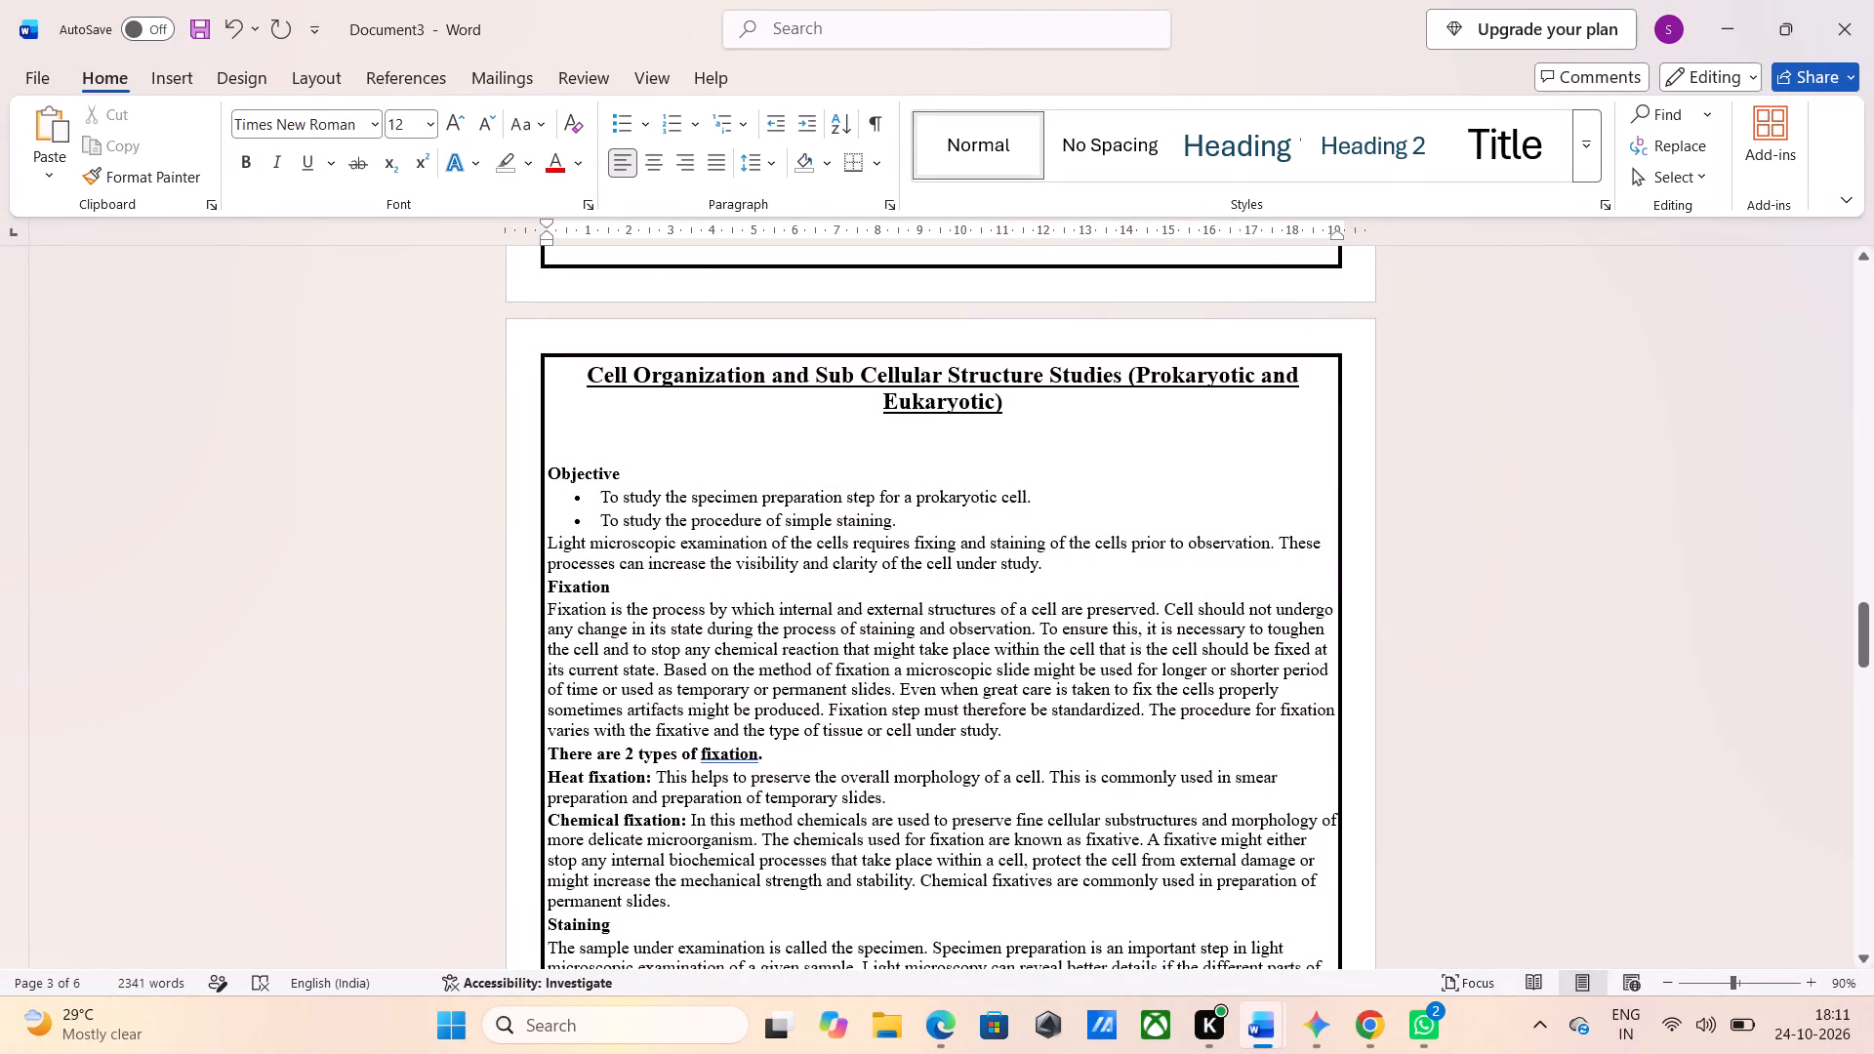
key(ctrl+a)
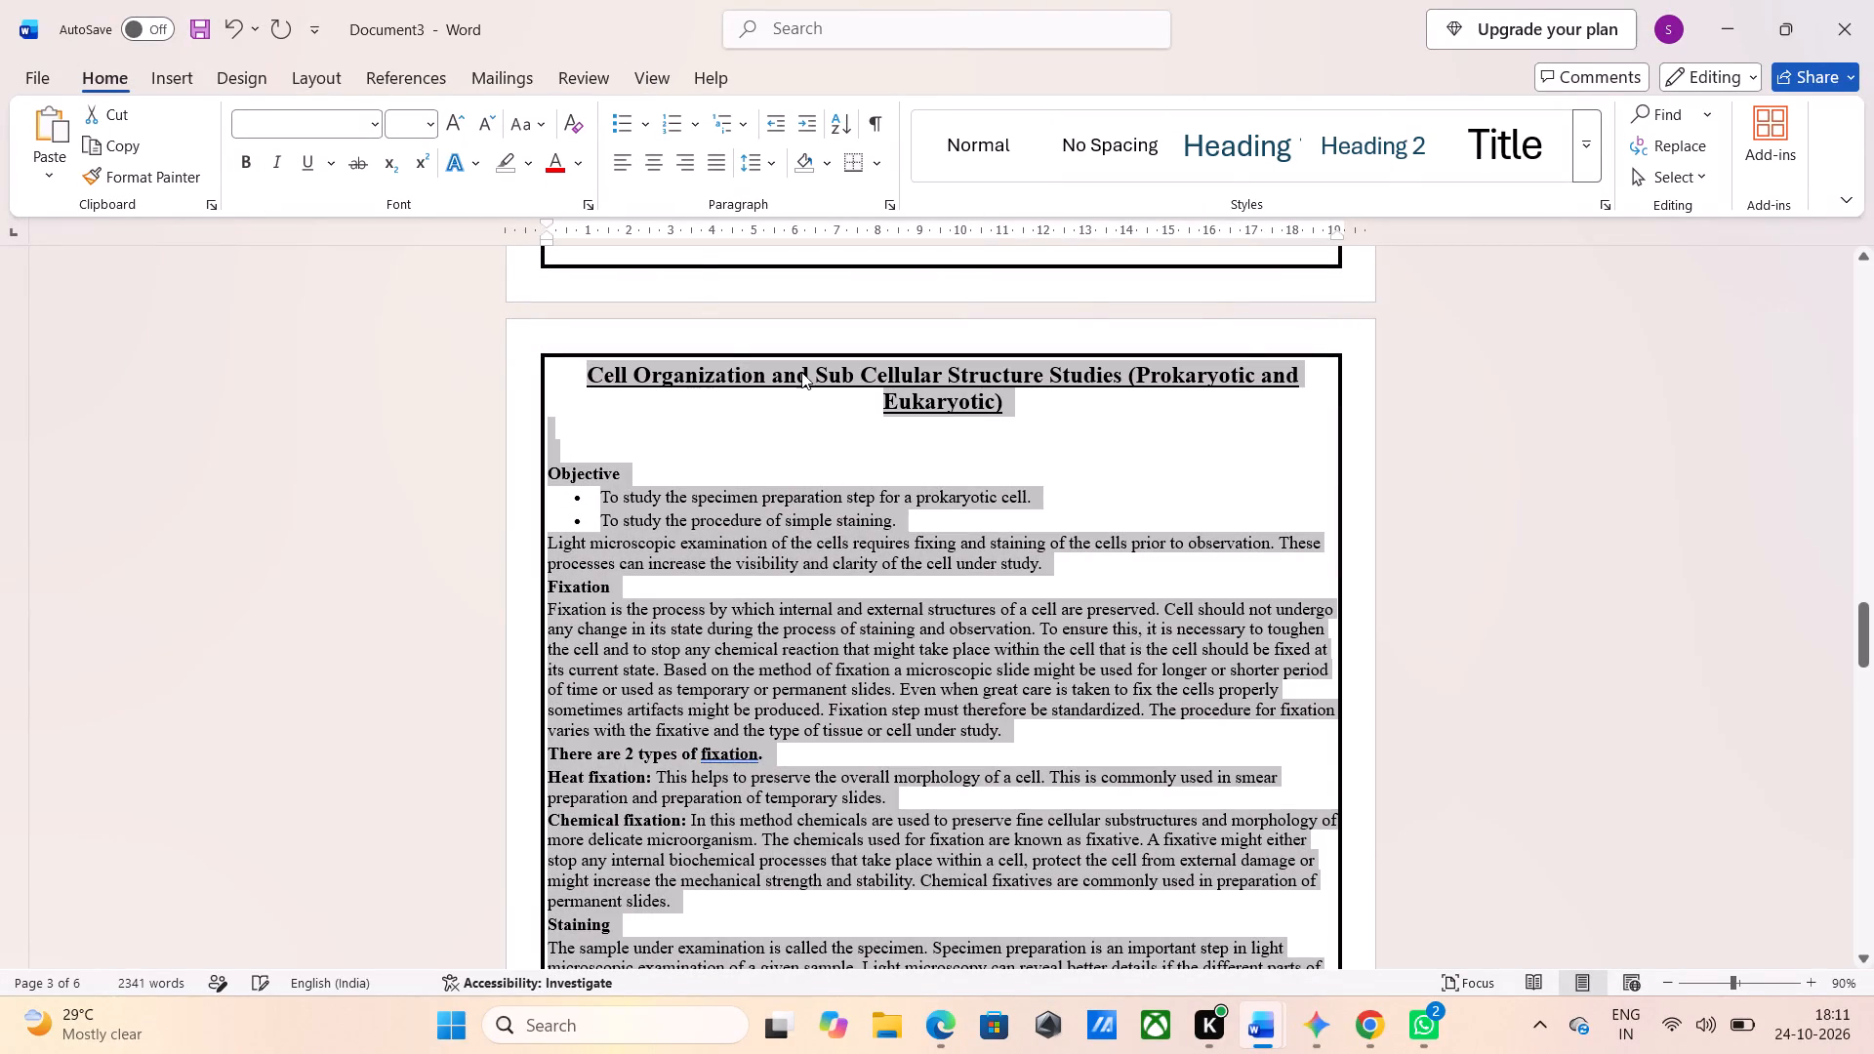
right_click(862, 585)
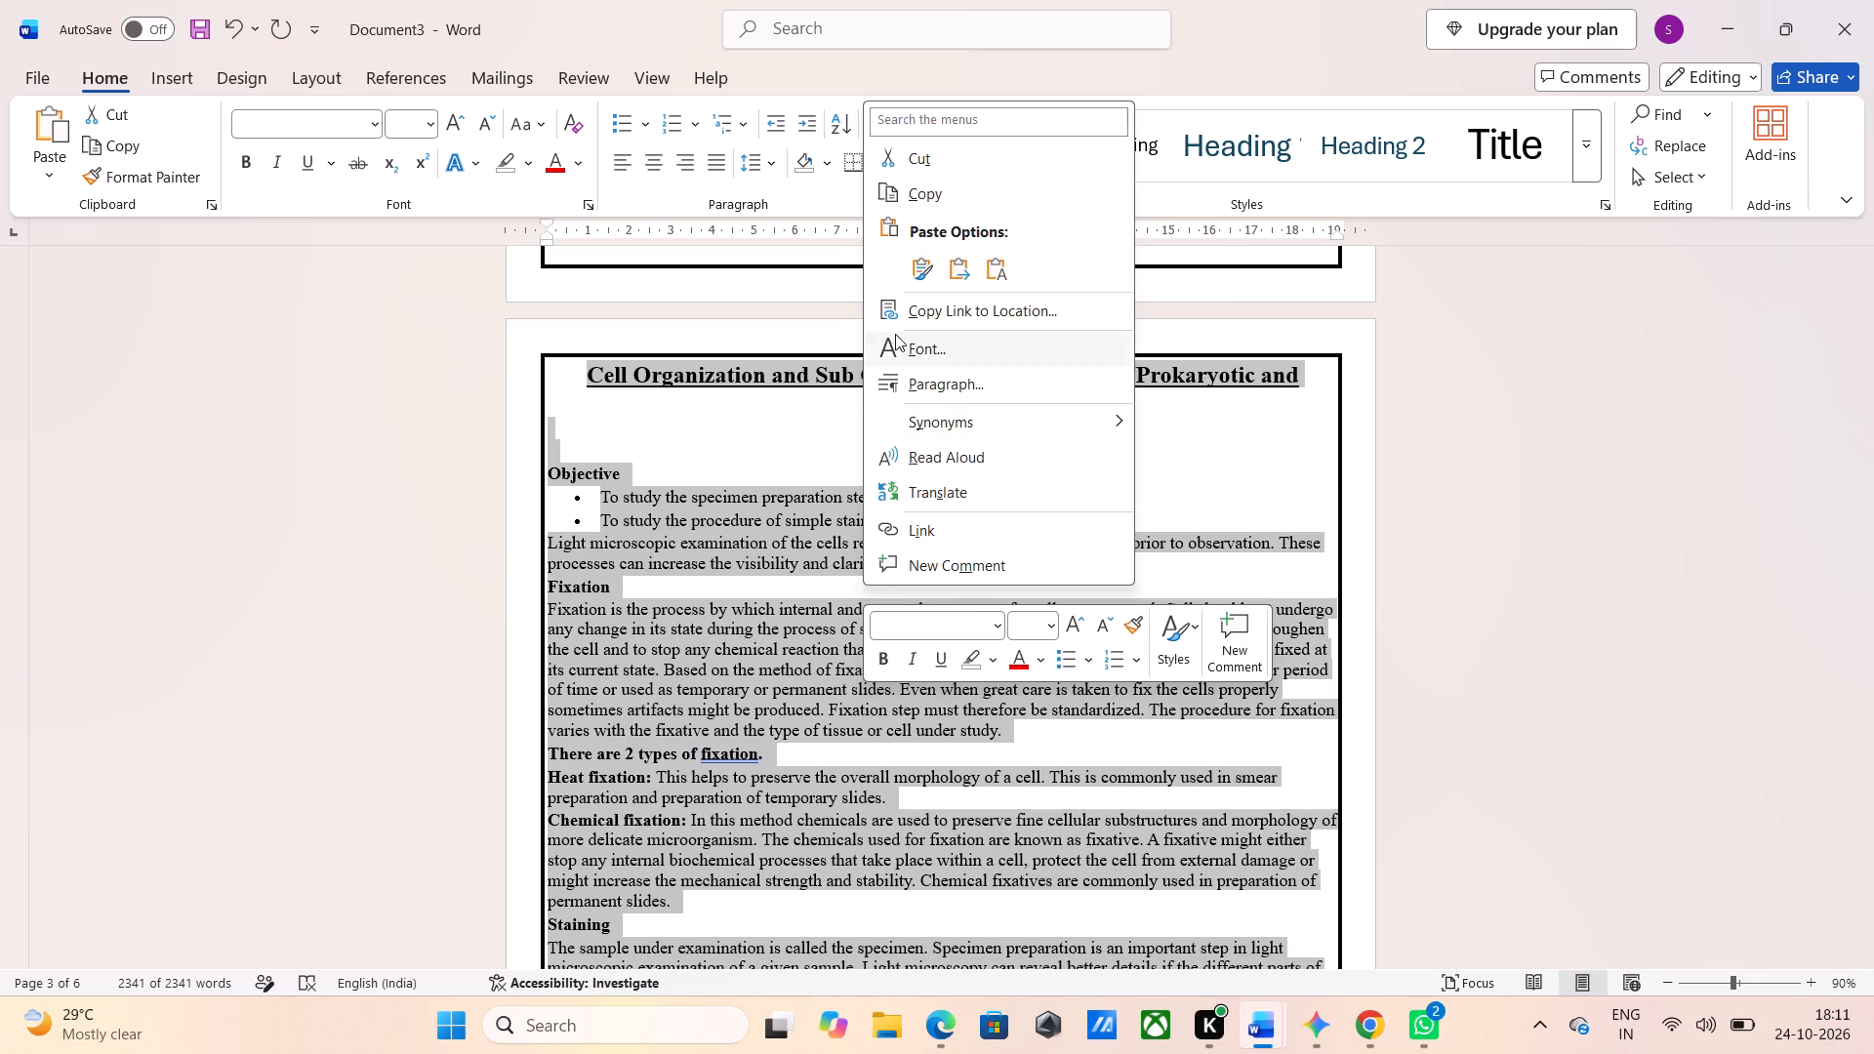
click(922, 382)
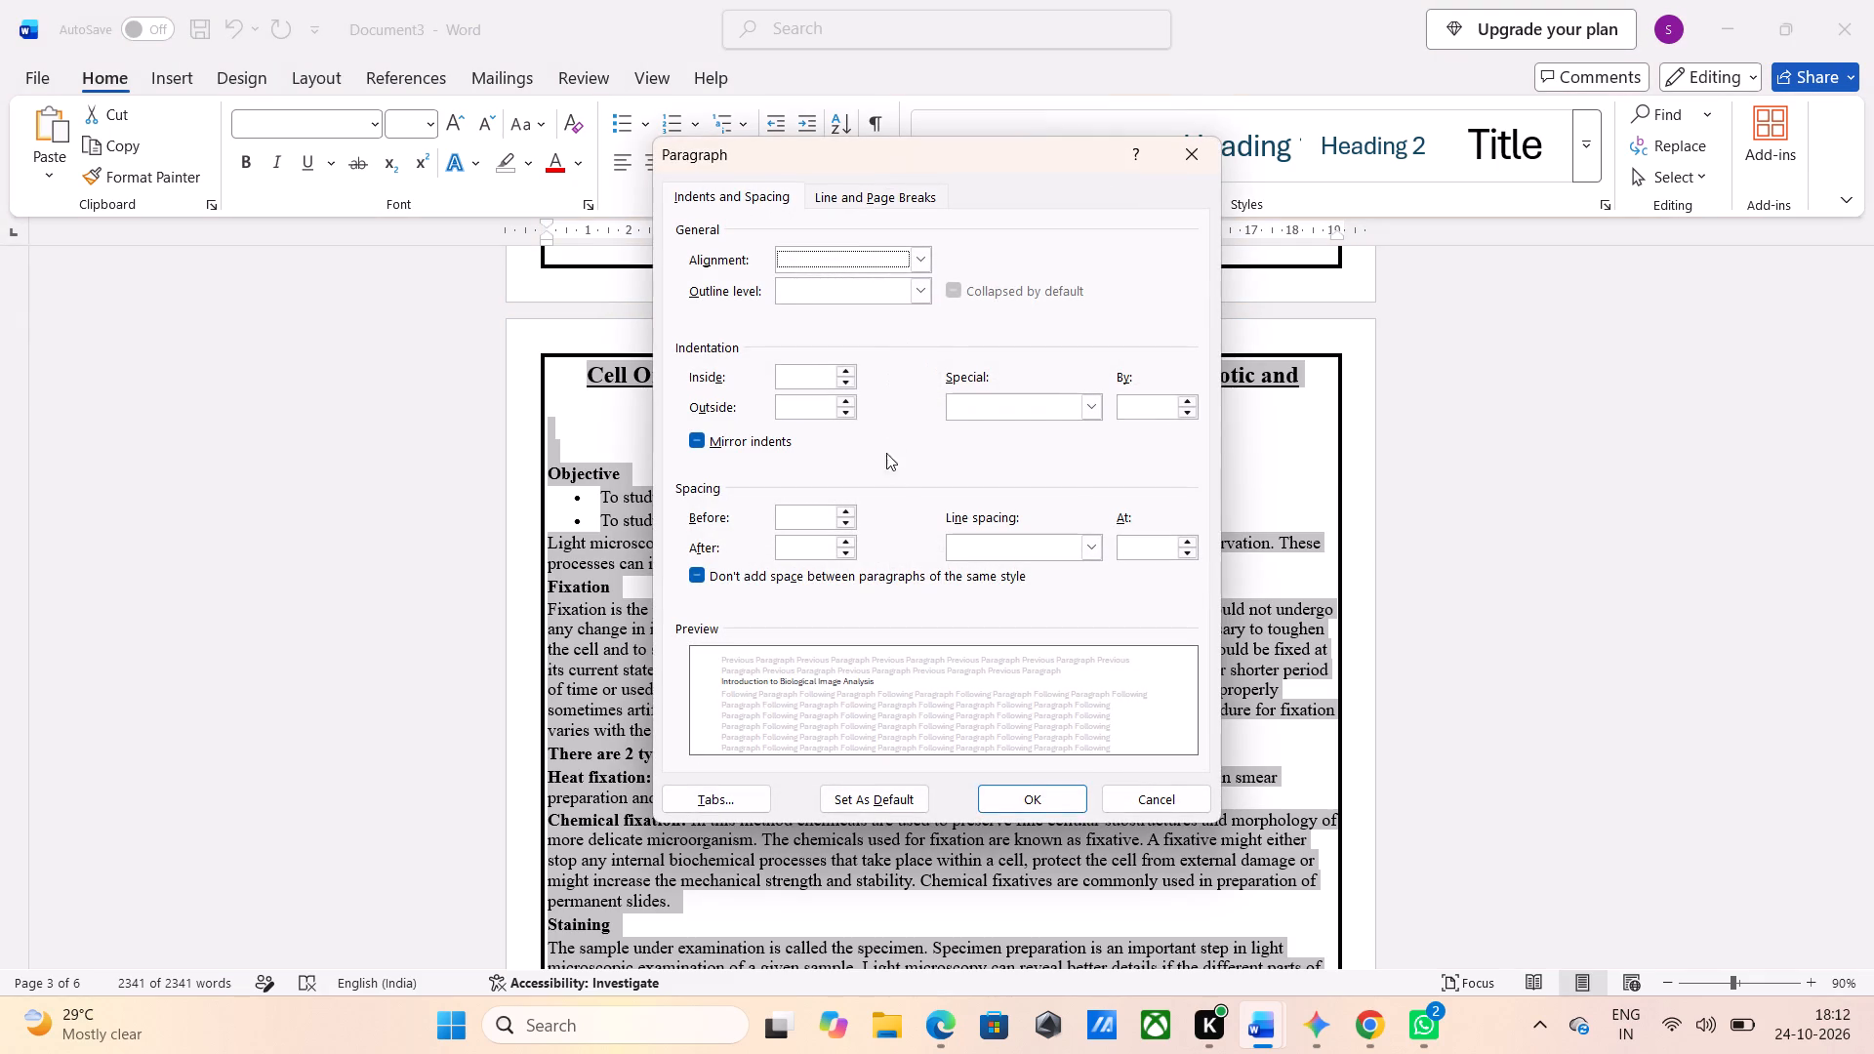
click(886, 191)
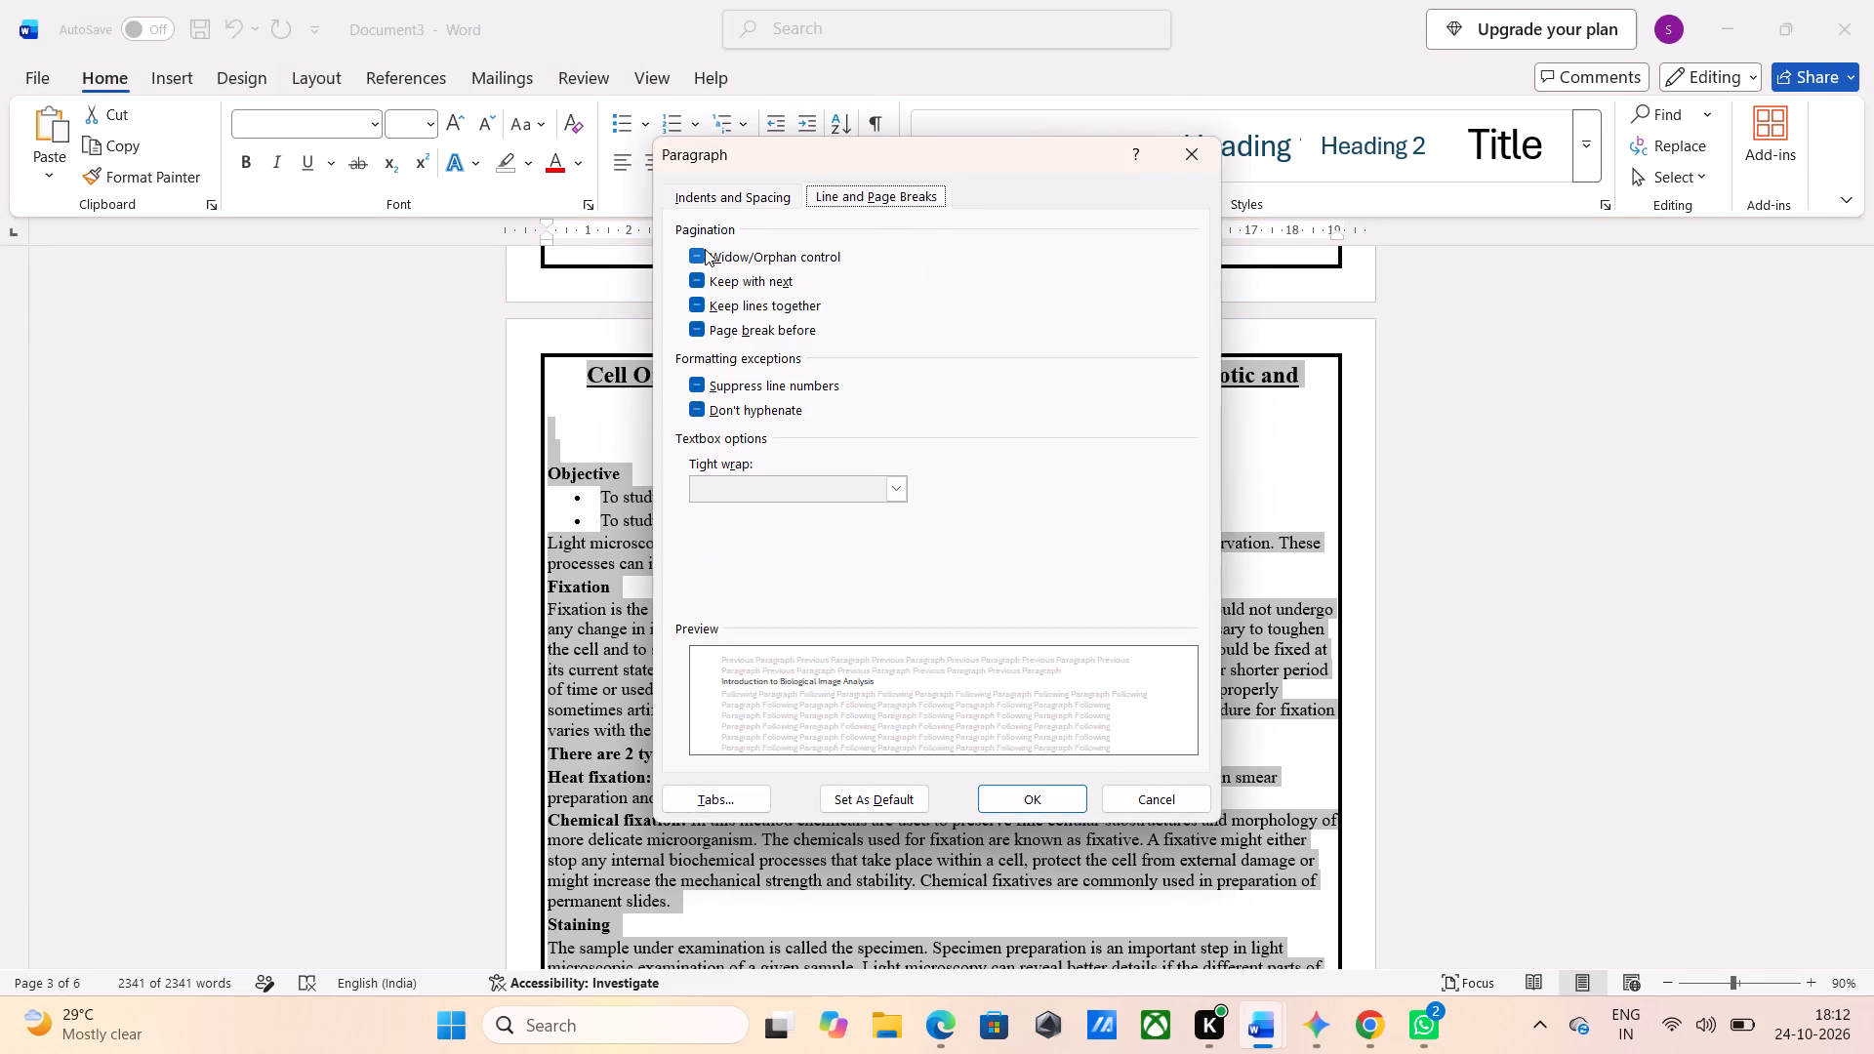
double_click(697, 258)
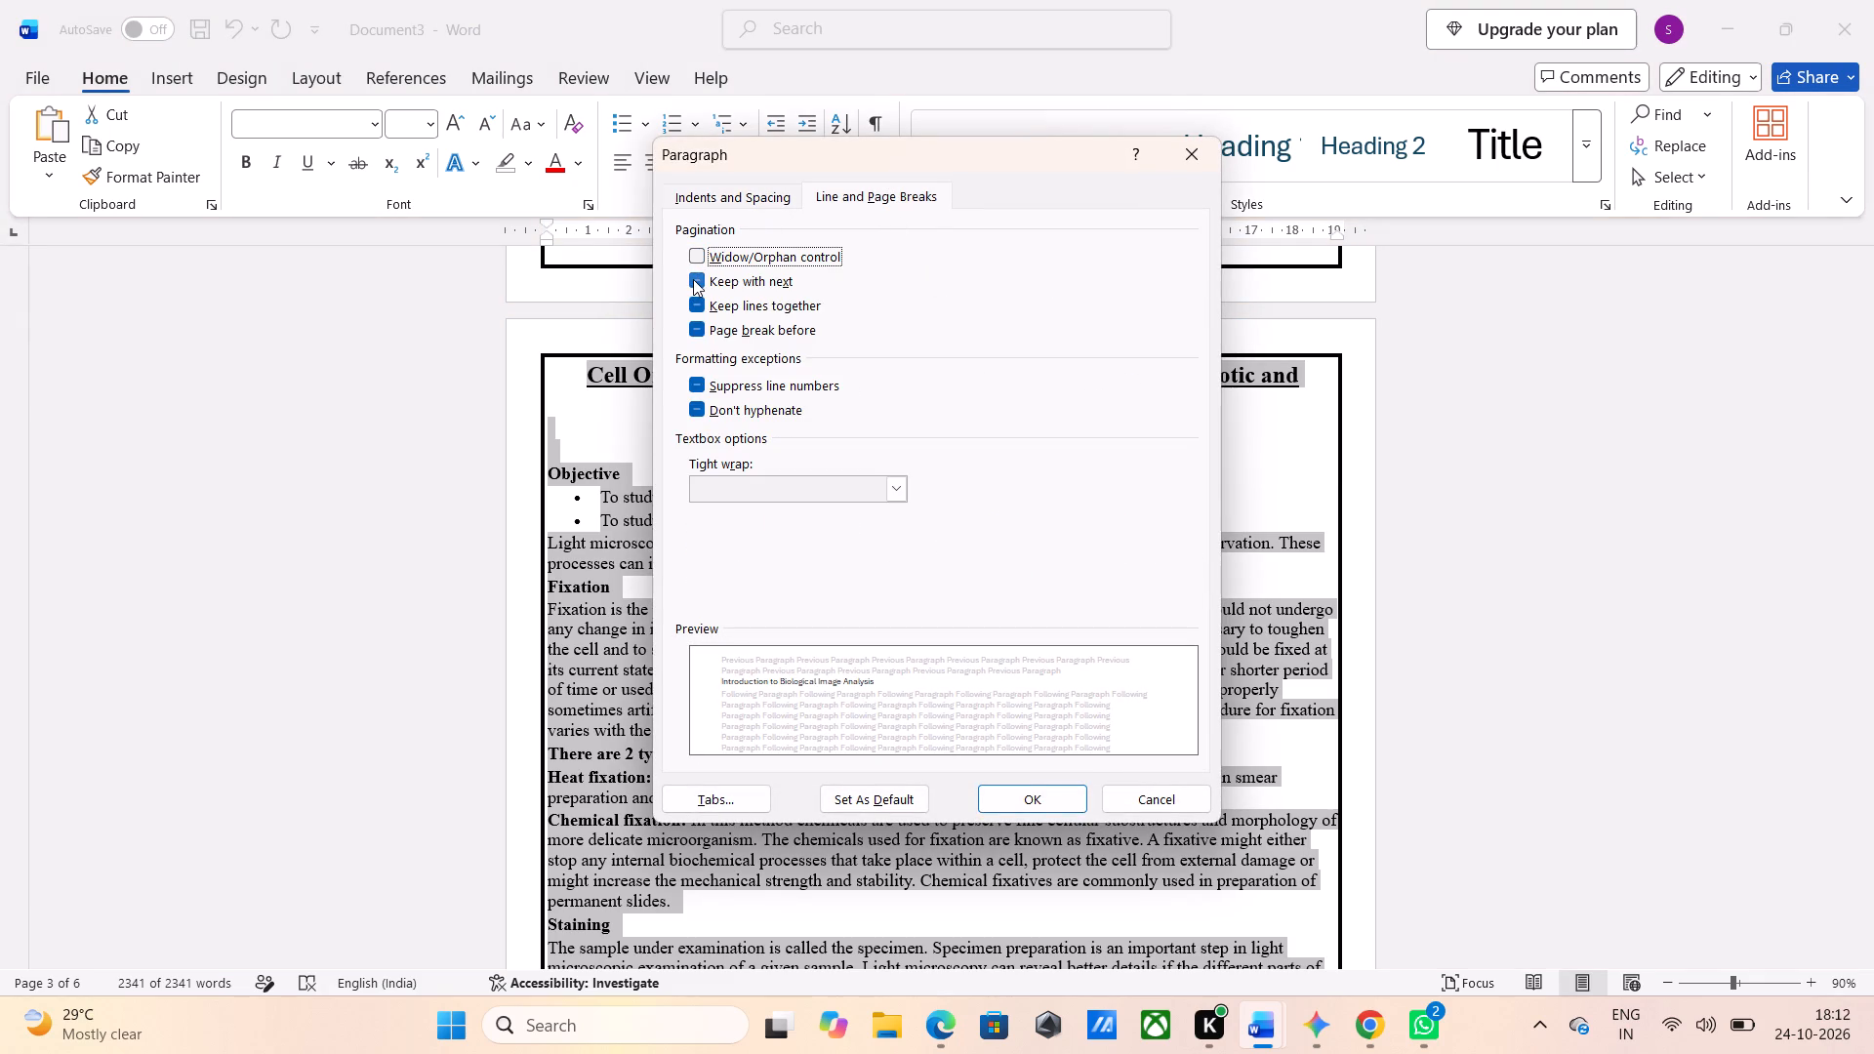
double_click(693, 279)
double_click(700, 303)
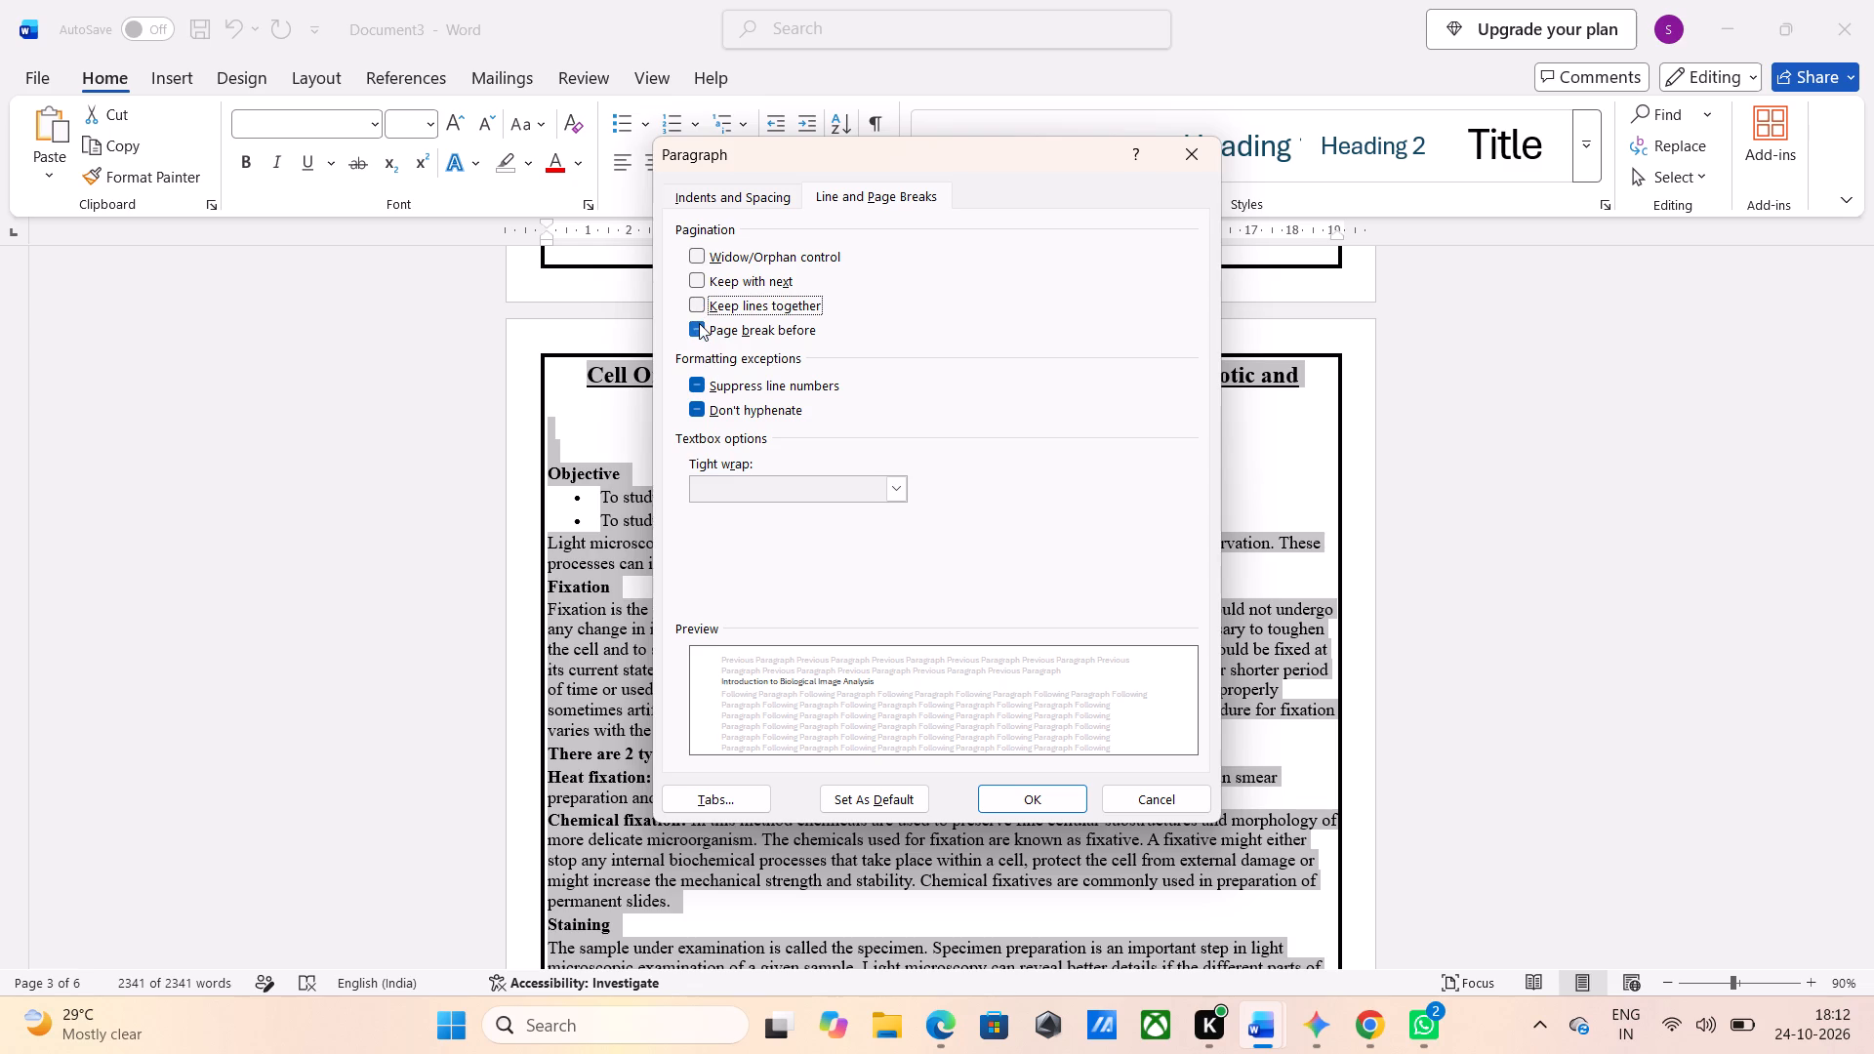
double_click(699, 323)
double_click(693, 386)
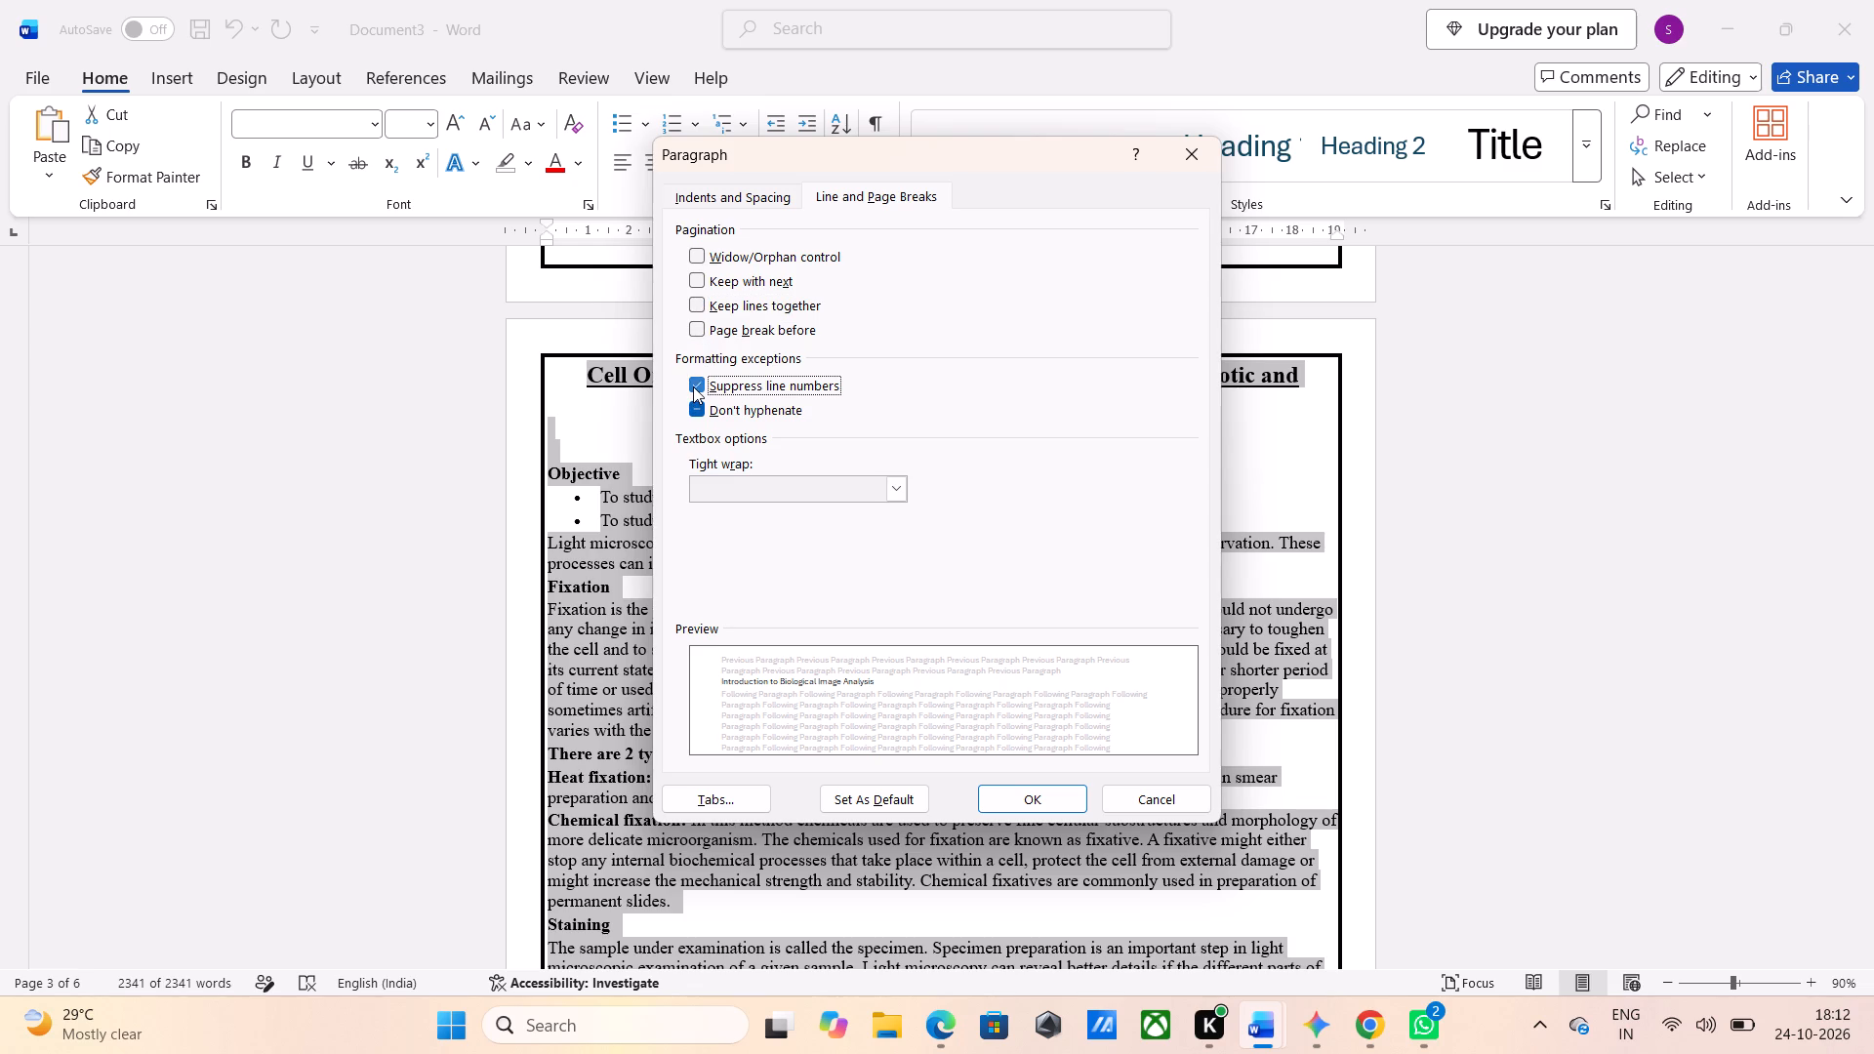
double_click(695, 408)
click(1052, 788)
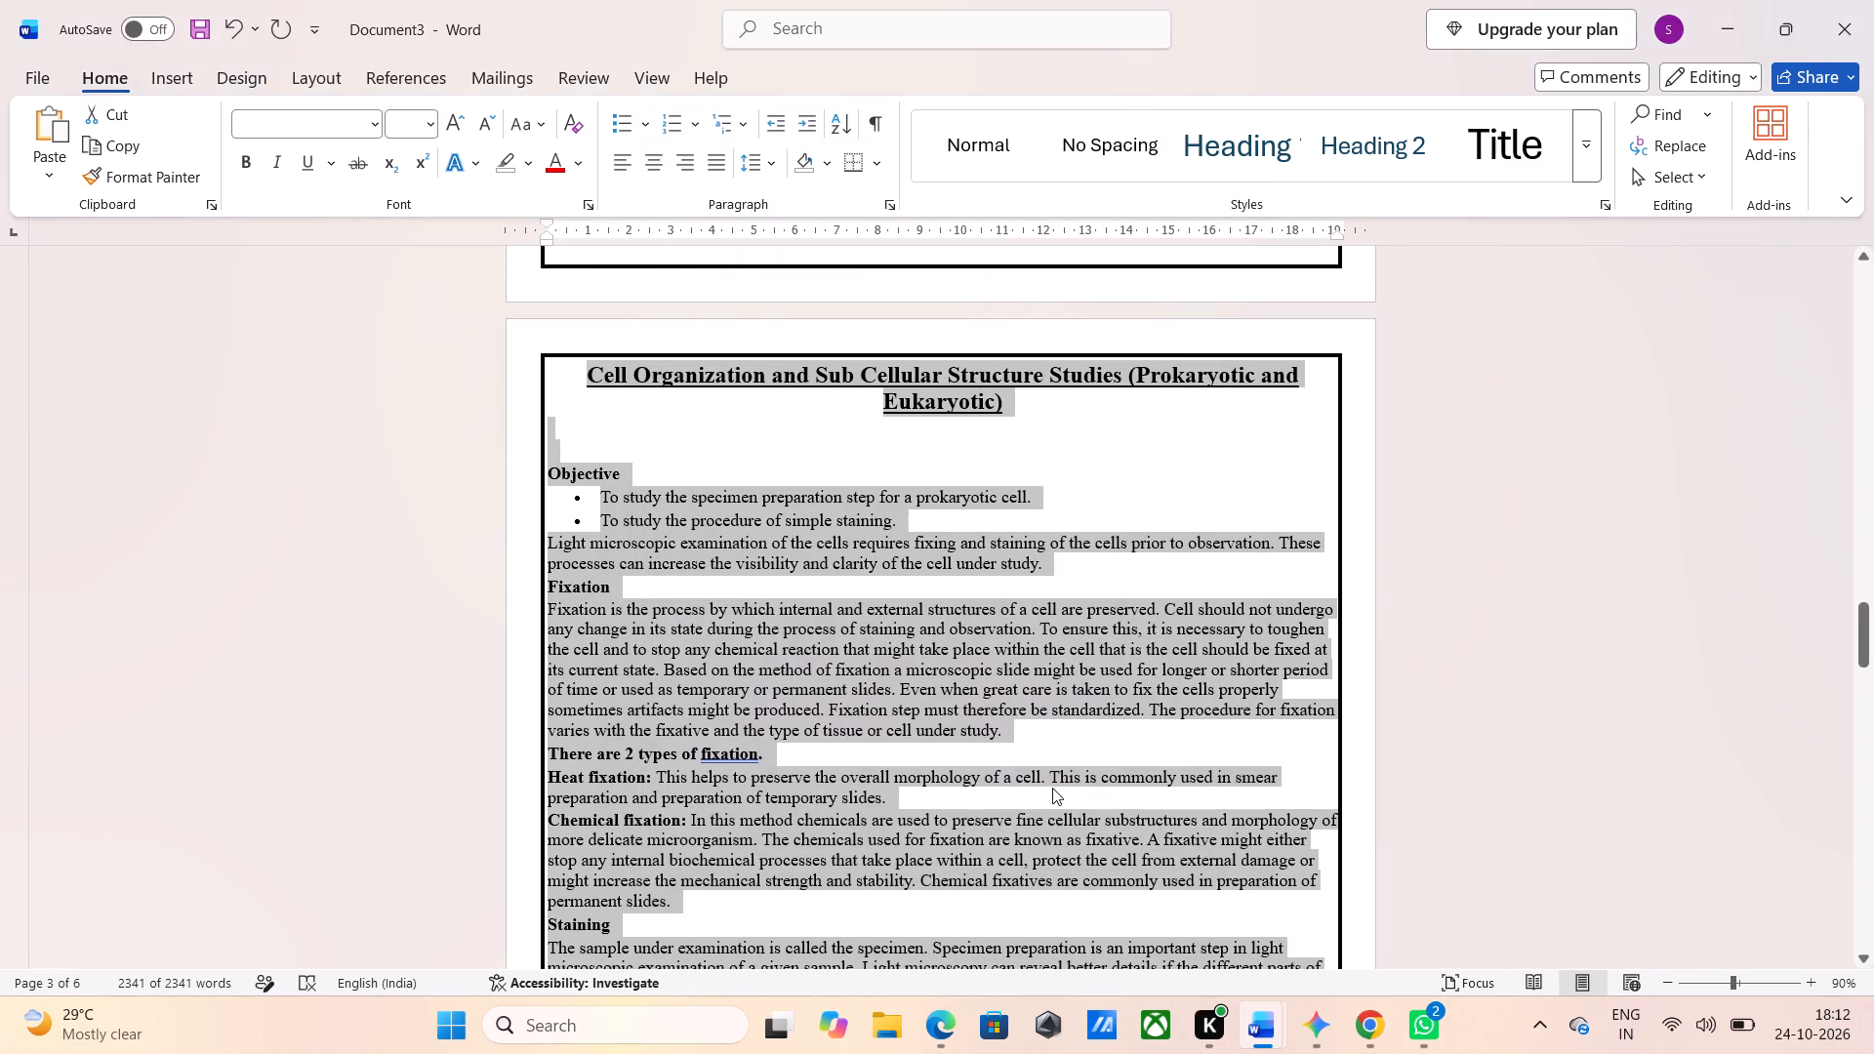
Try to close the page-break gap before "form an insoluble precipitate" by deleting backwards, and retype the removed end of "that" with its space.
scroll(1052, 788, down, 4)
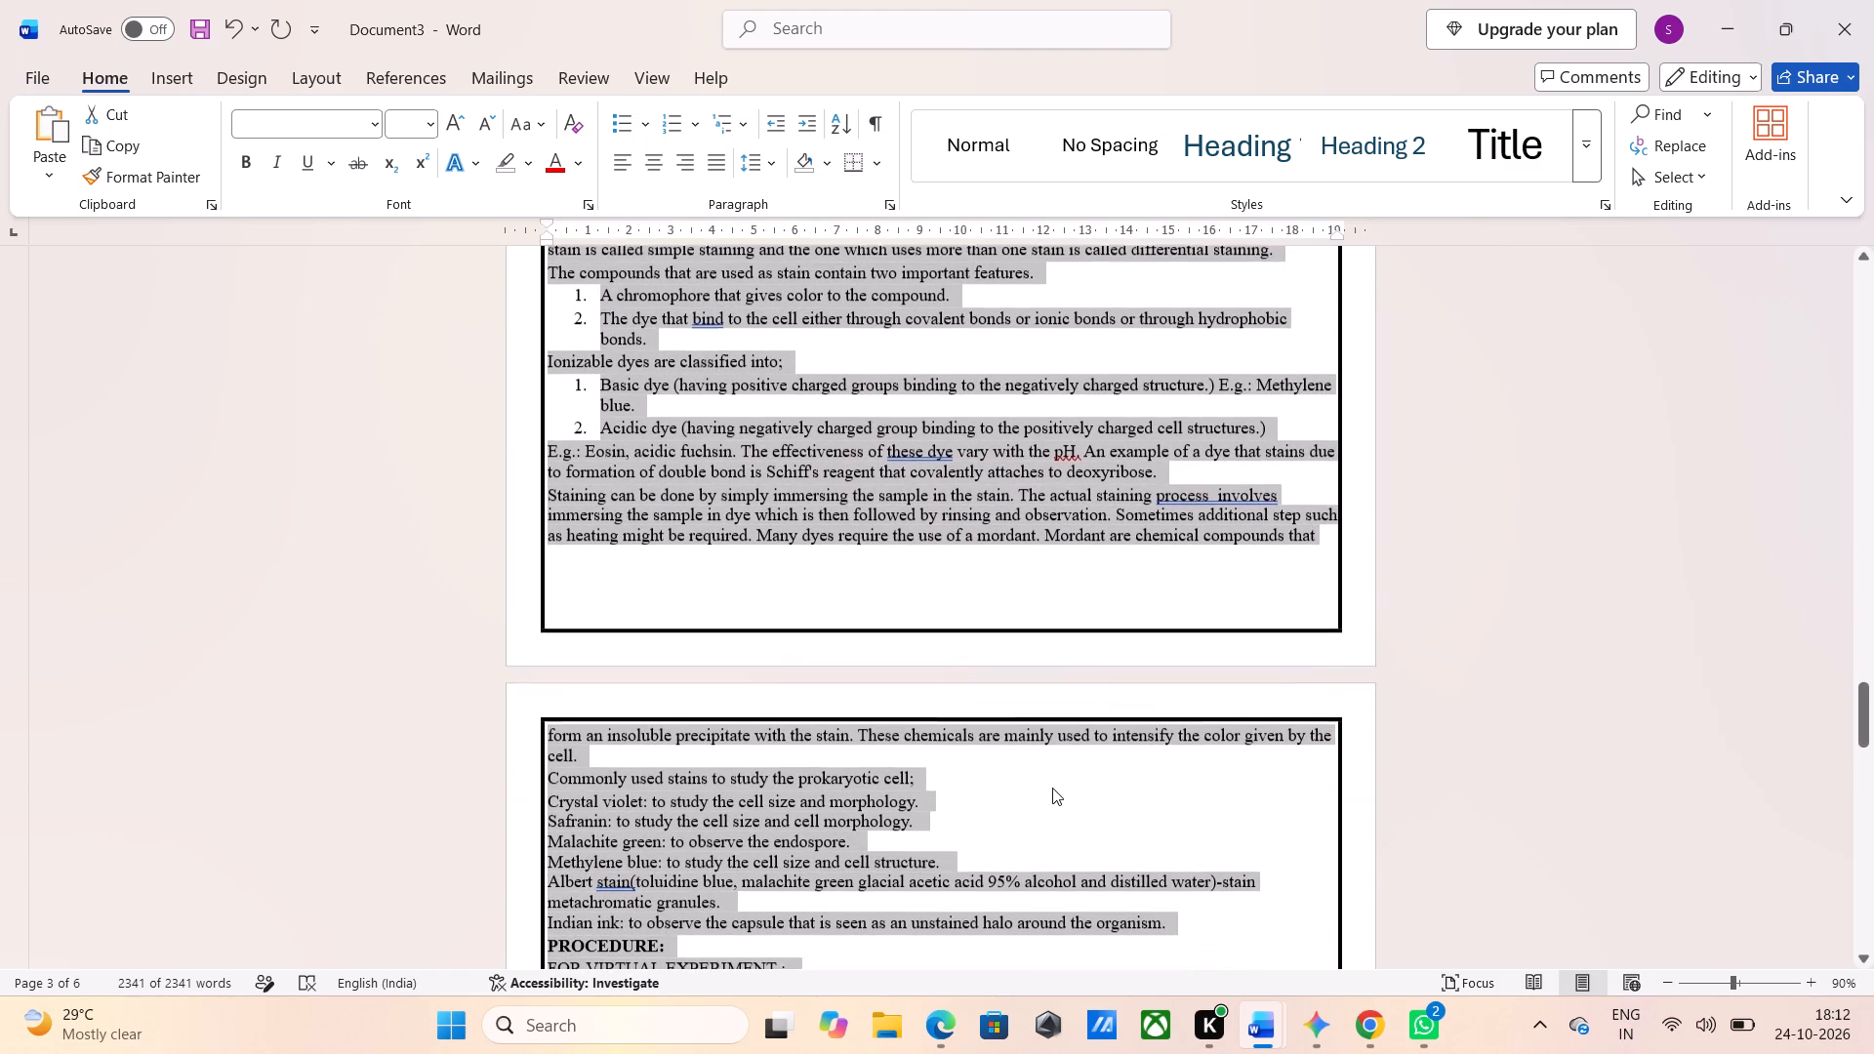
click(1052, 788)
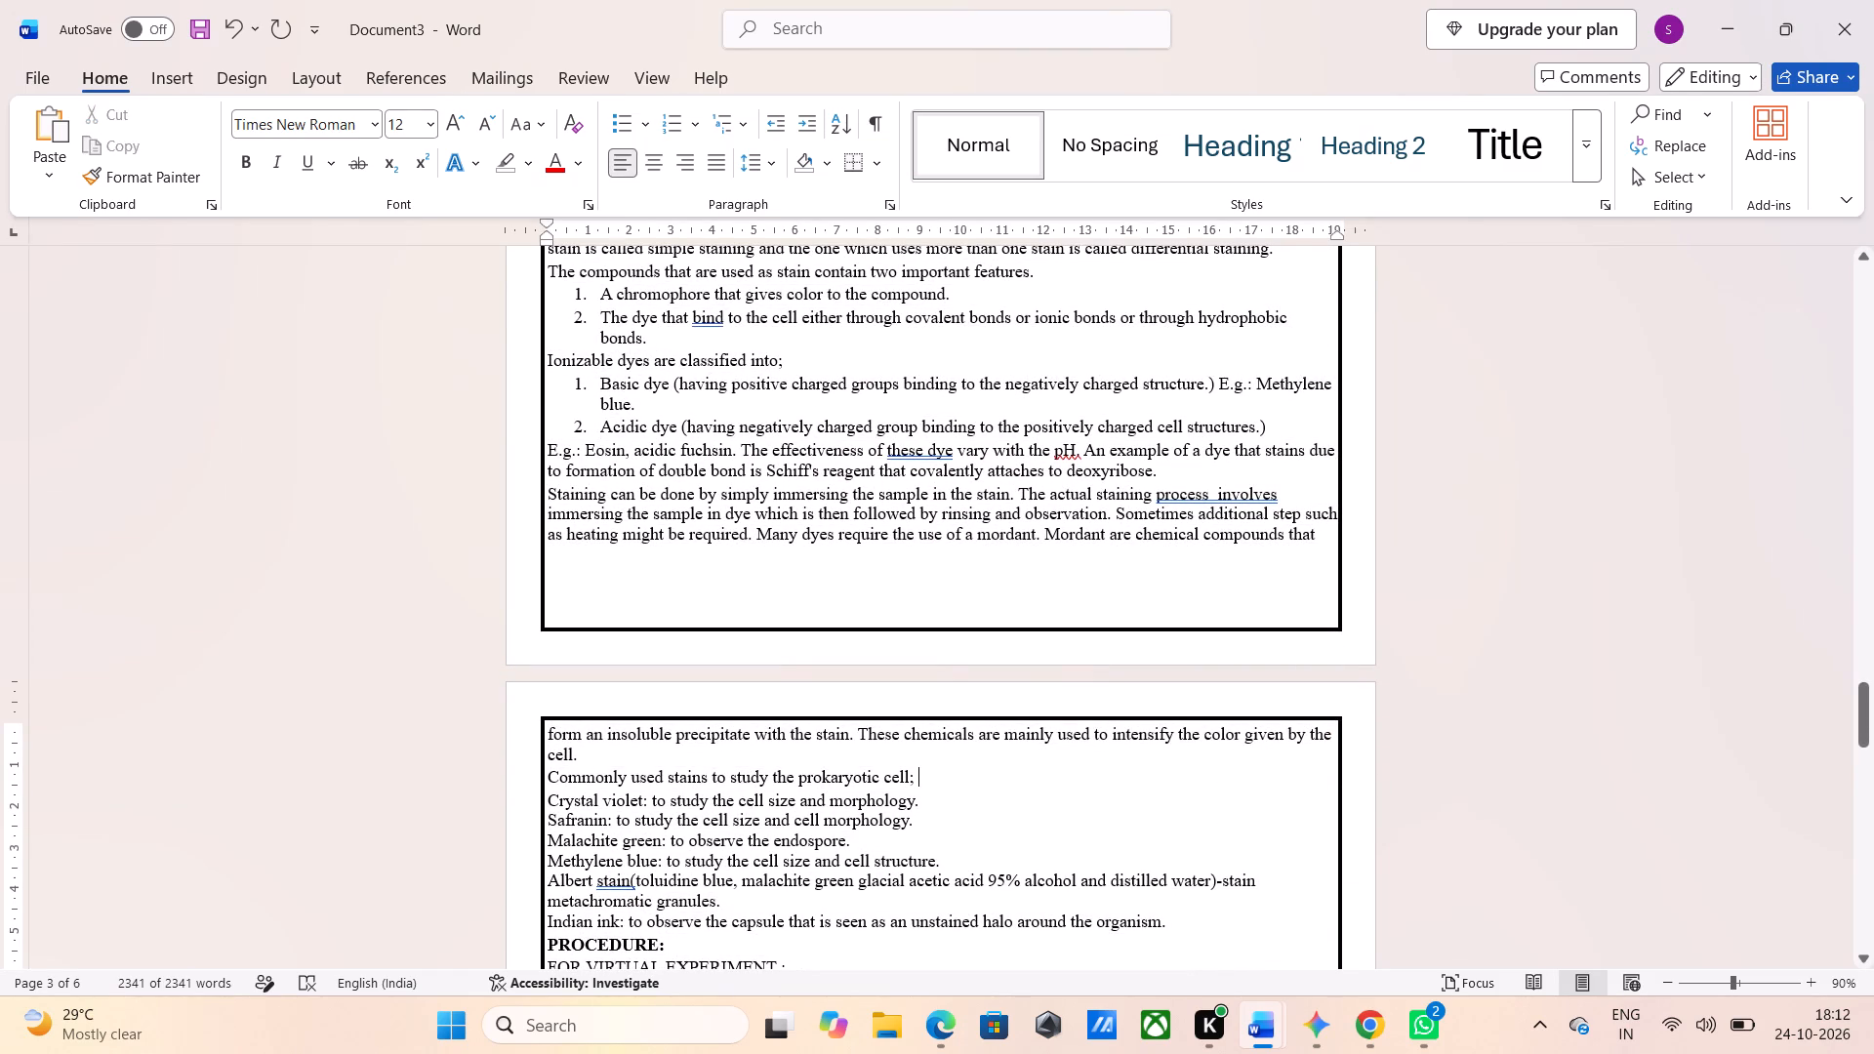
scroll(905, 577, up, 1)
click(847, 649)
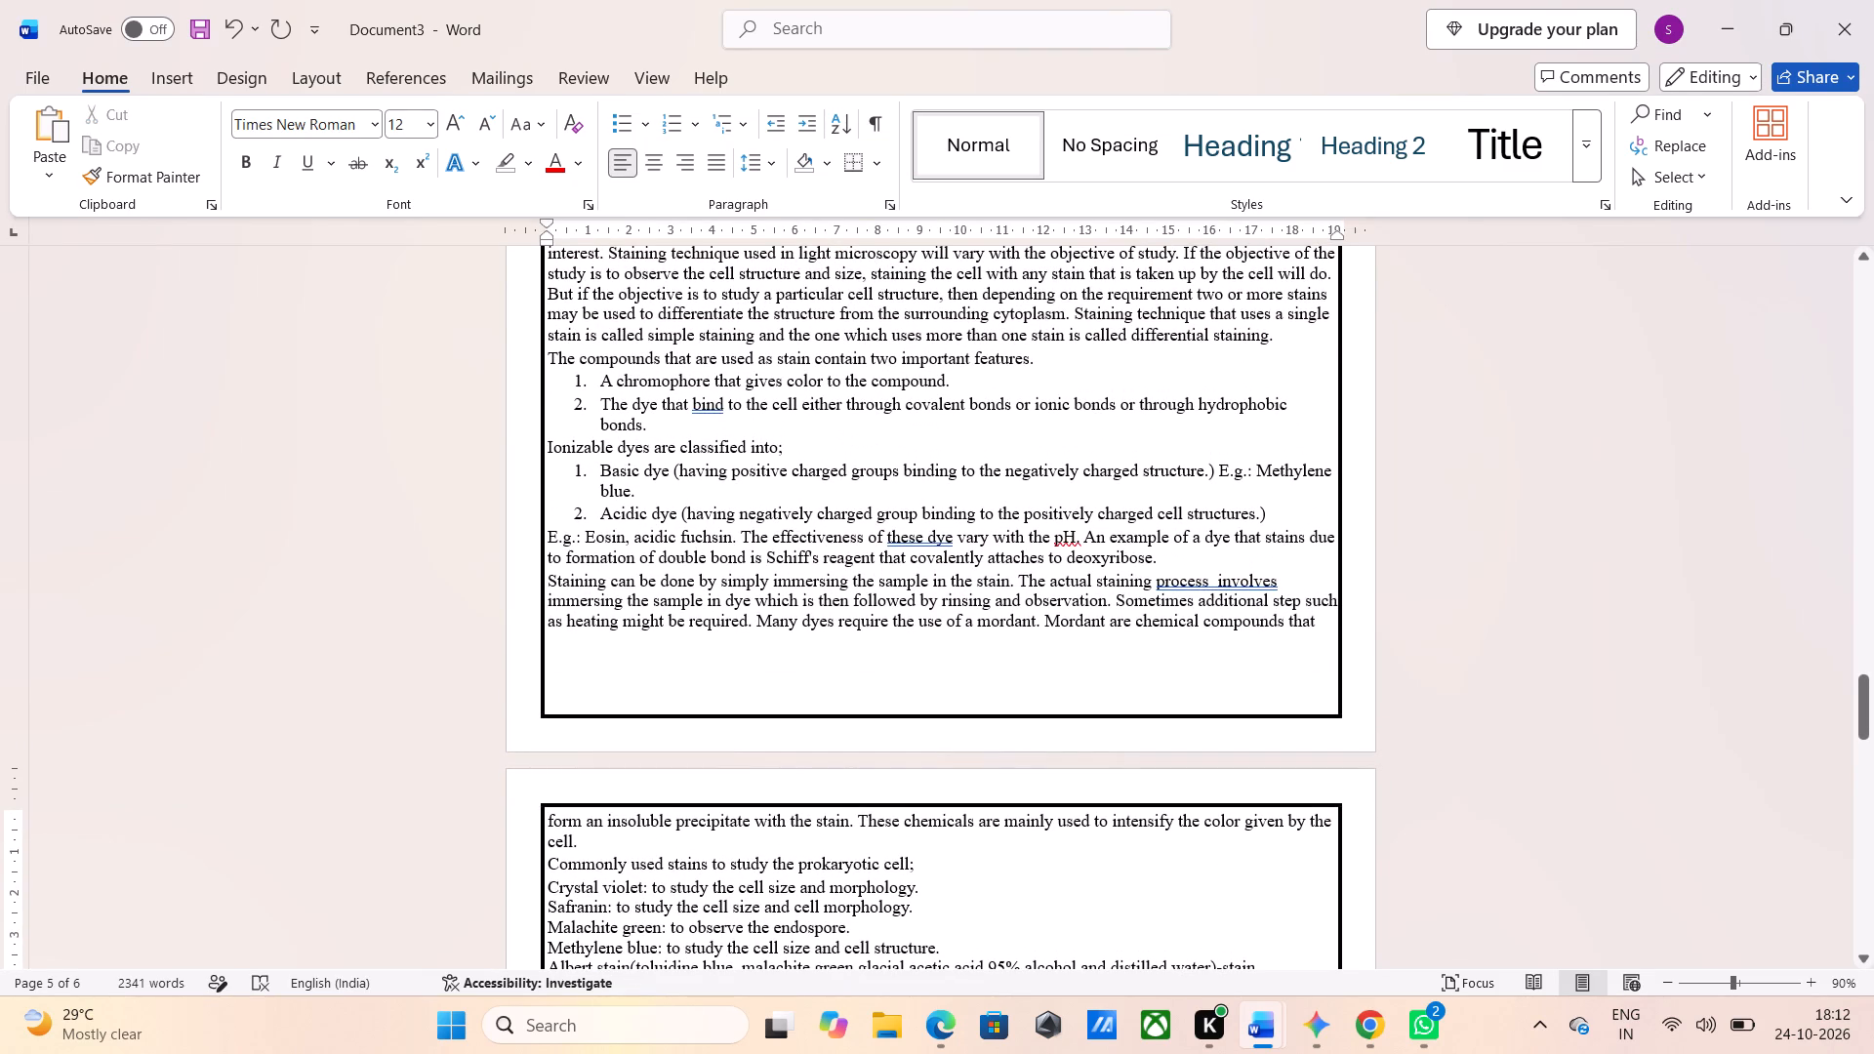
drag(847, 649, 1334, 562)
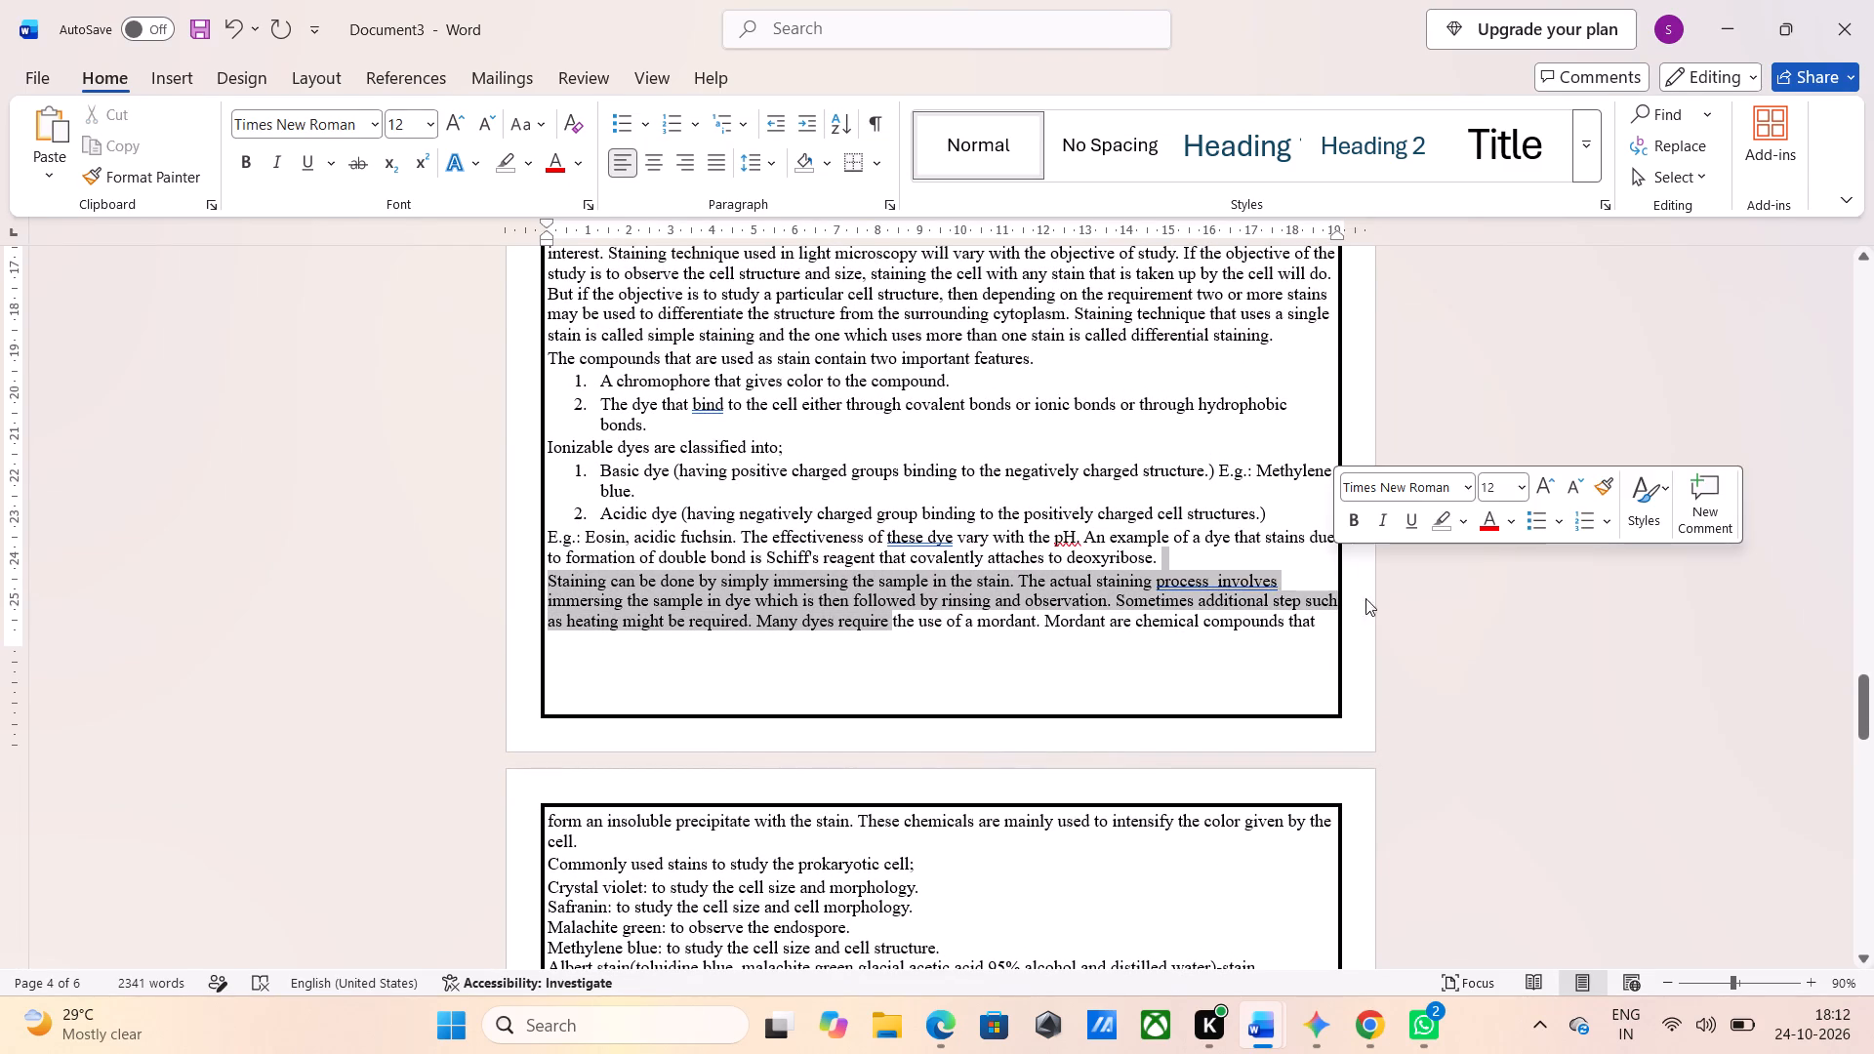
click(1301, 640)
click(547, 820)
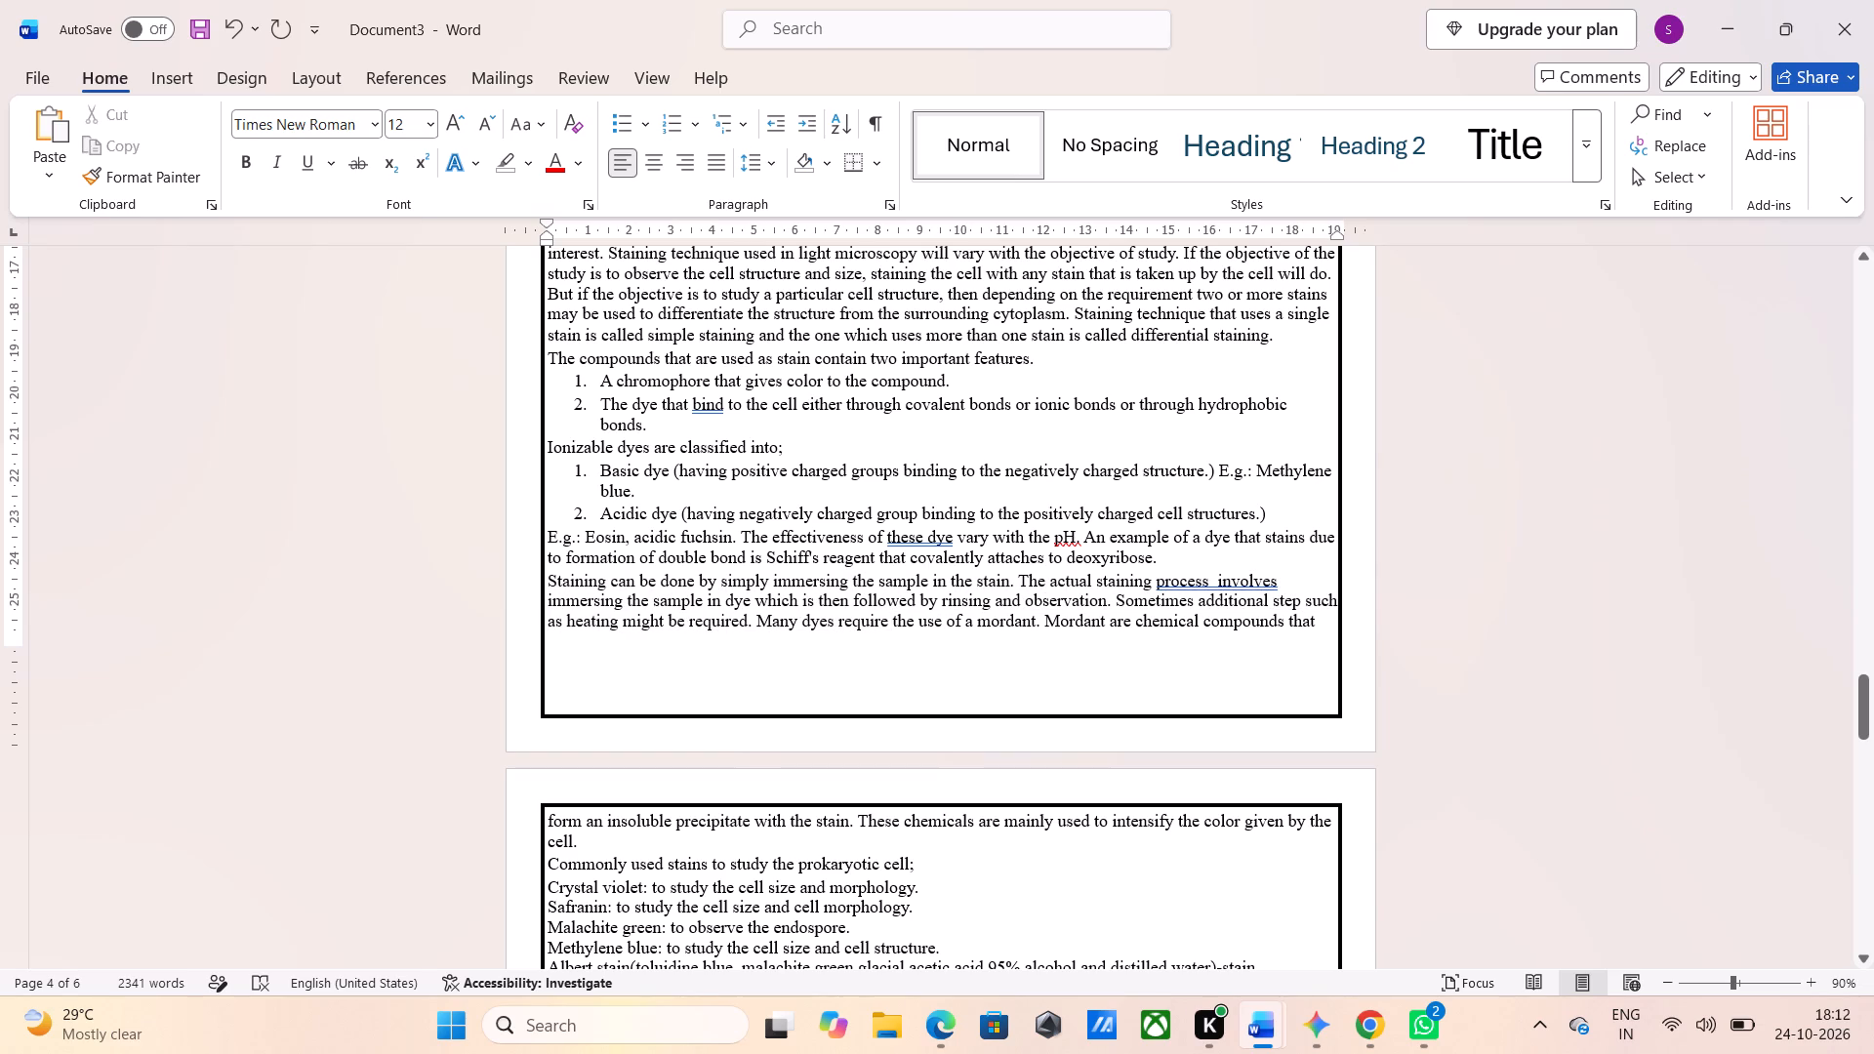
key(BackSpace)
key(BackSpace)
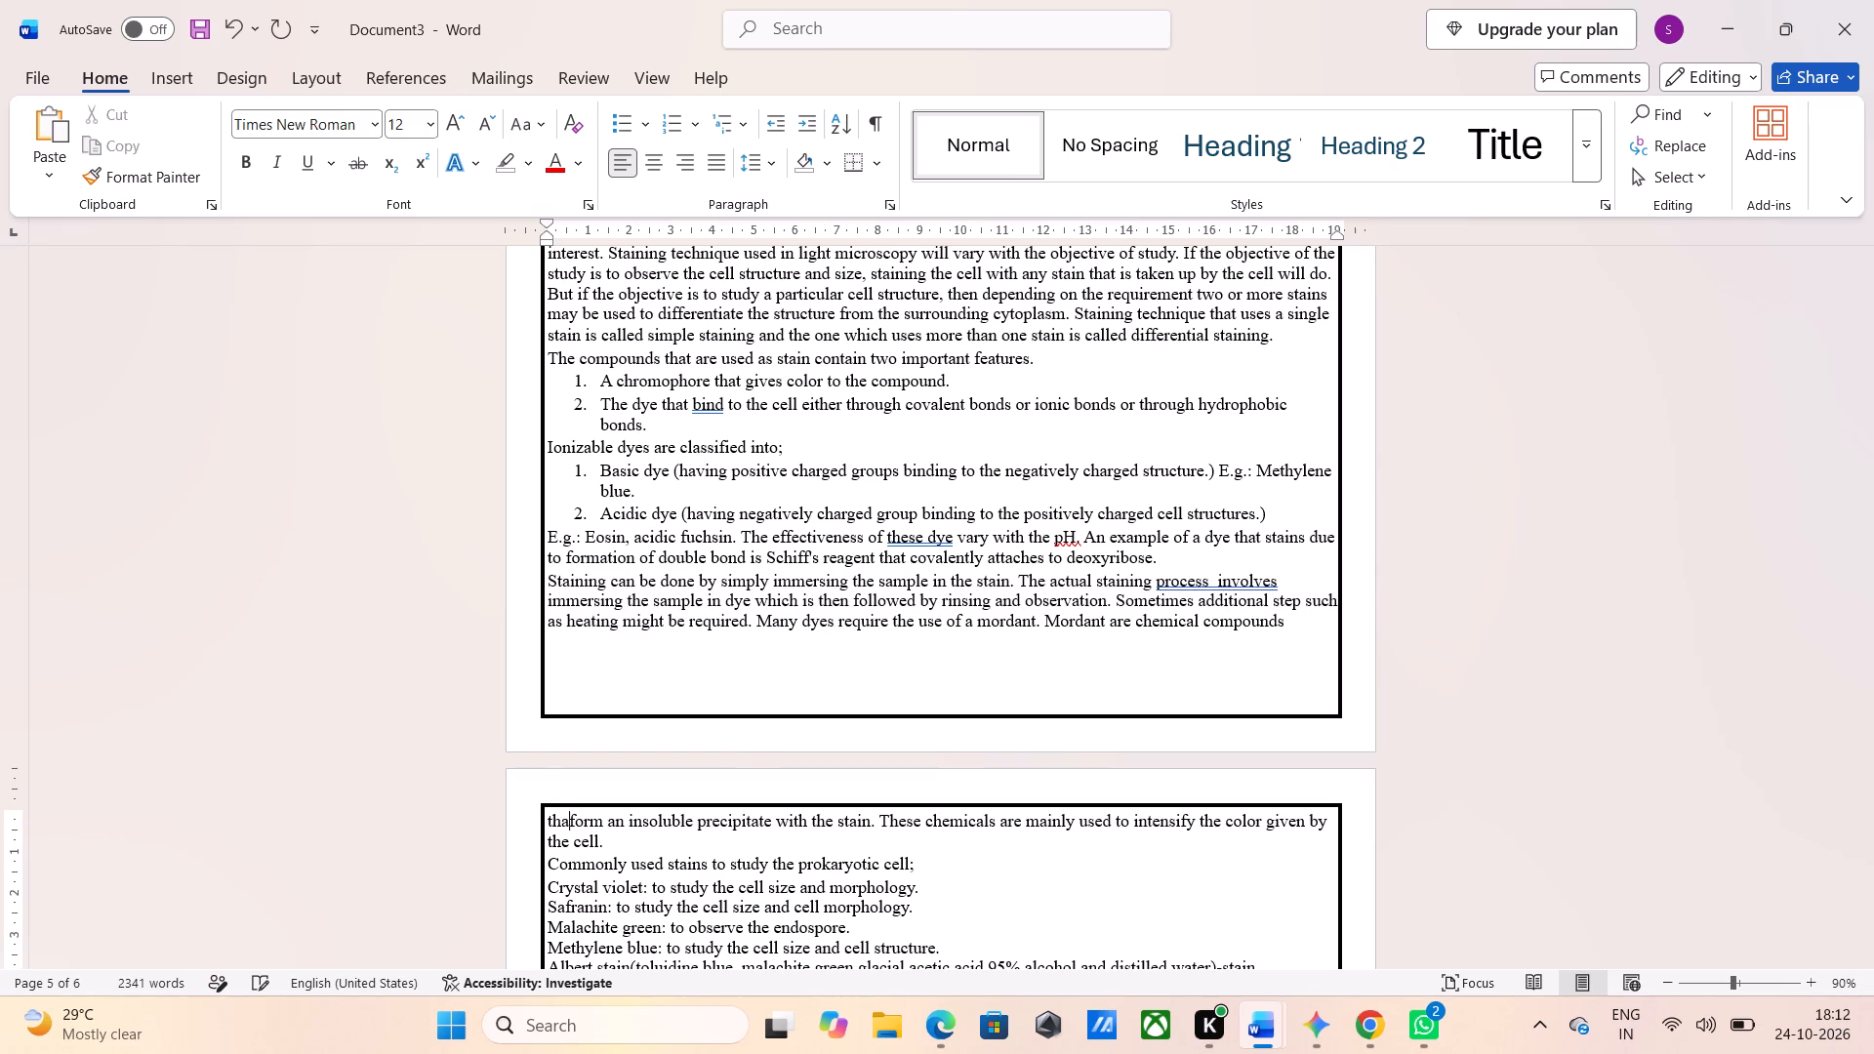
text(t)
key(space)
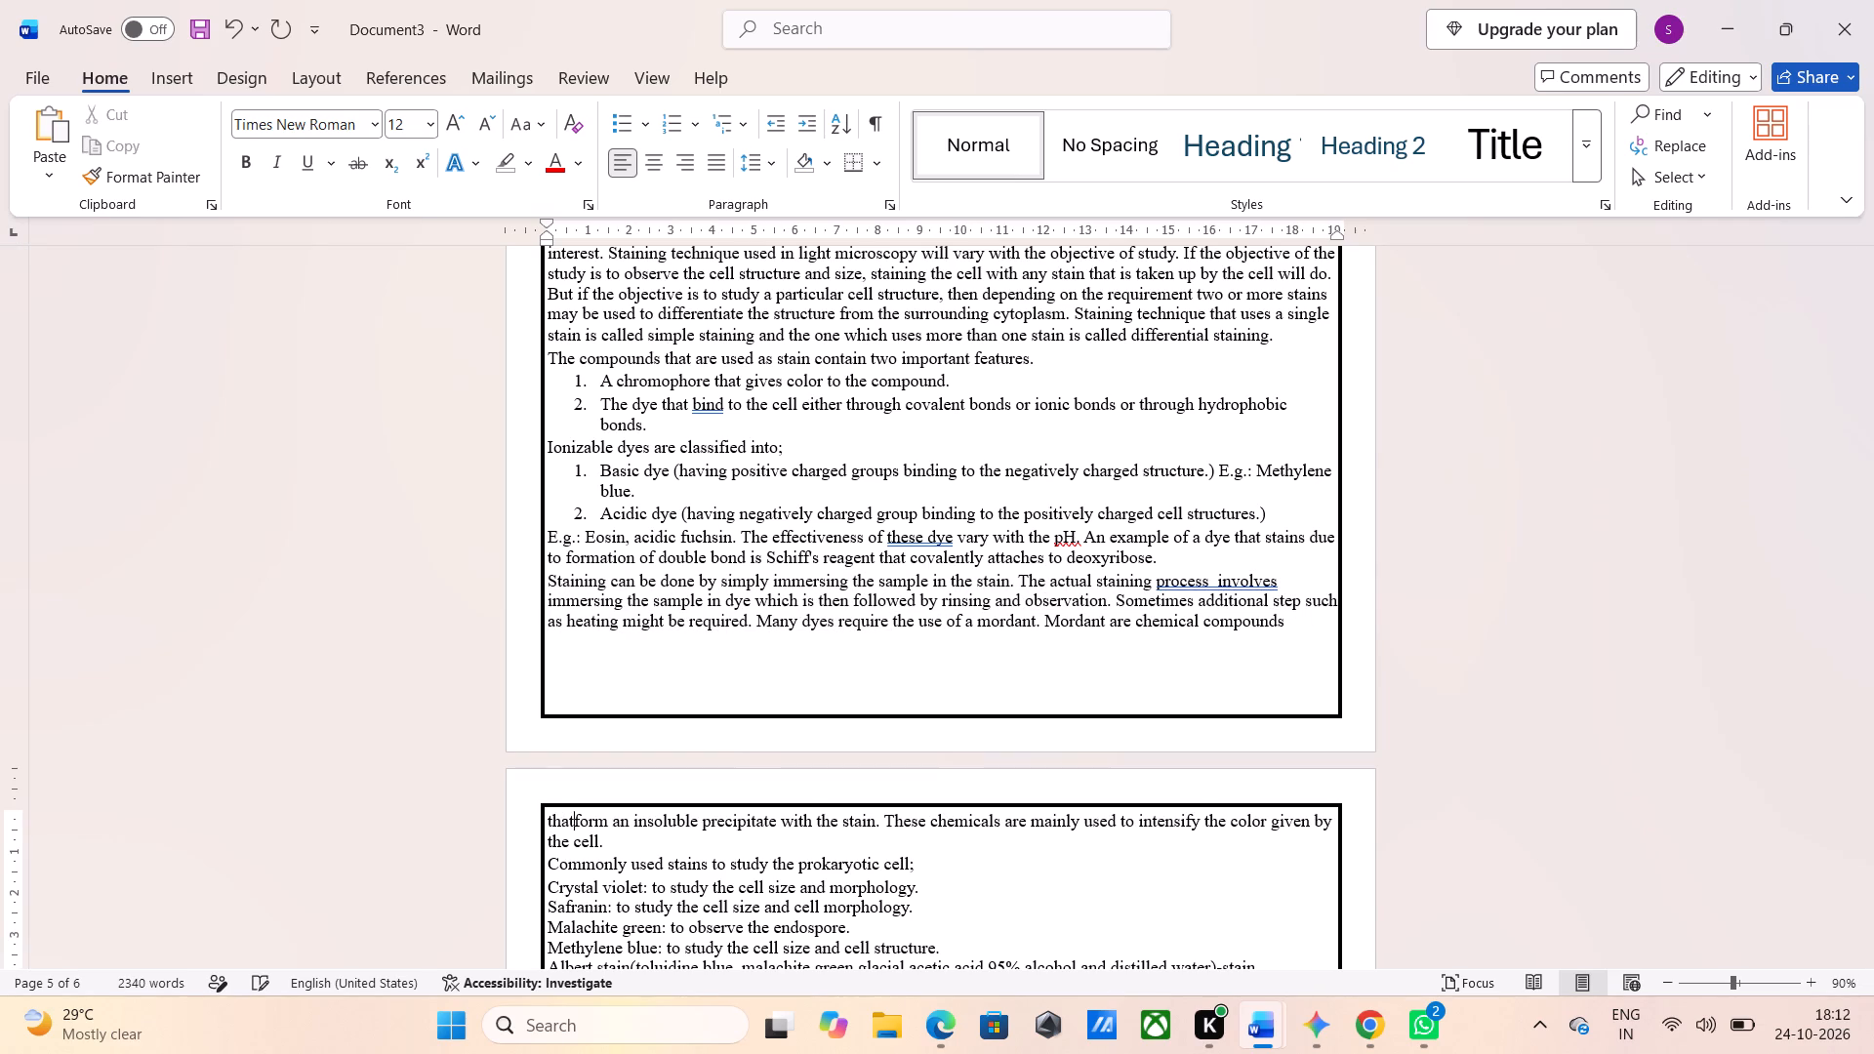
Review the Assignments section under the ImageJ Toolbars table, including the blank space around the cell-area answer and question 3.
scroll(620, 932, up, 5)
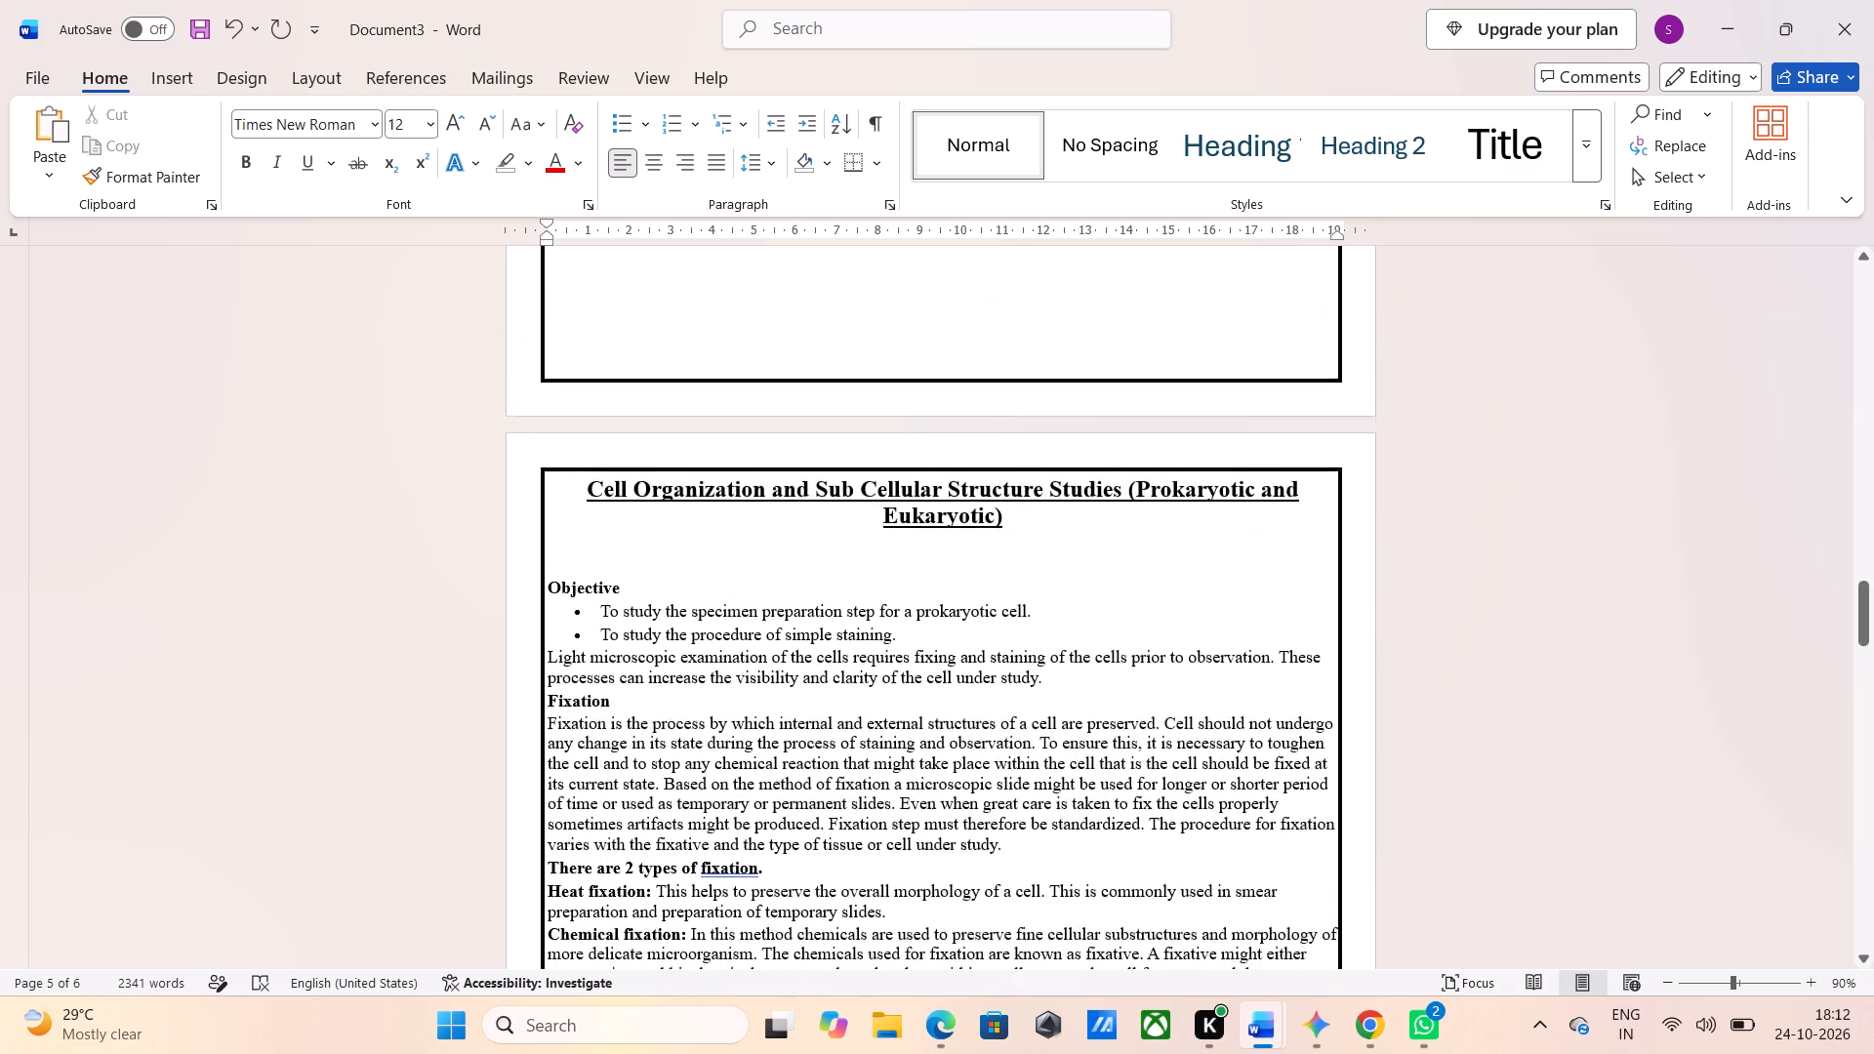
scroll(620, 932, up, 4)
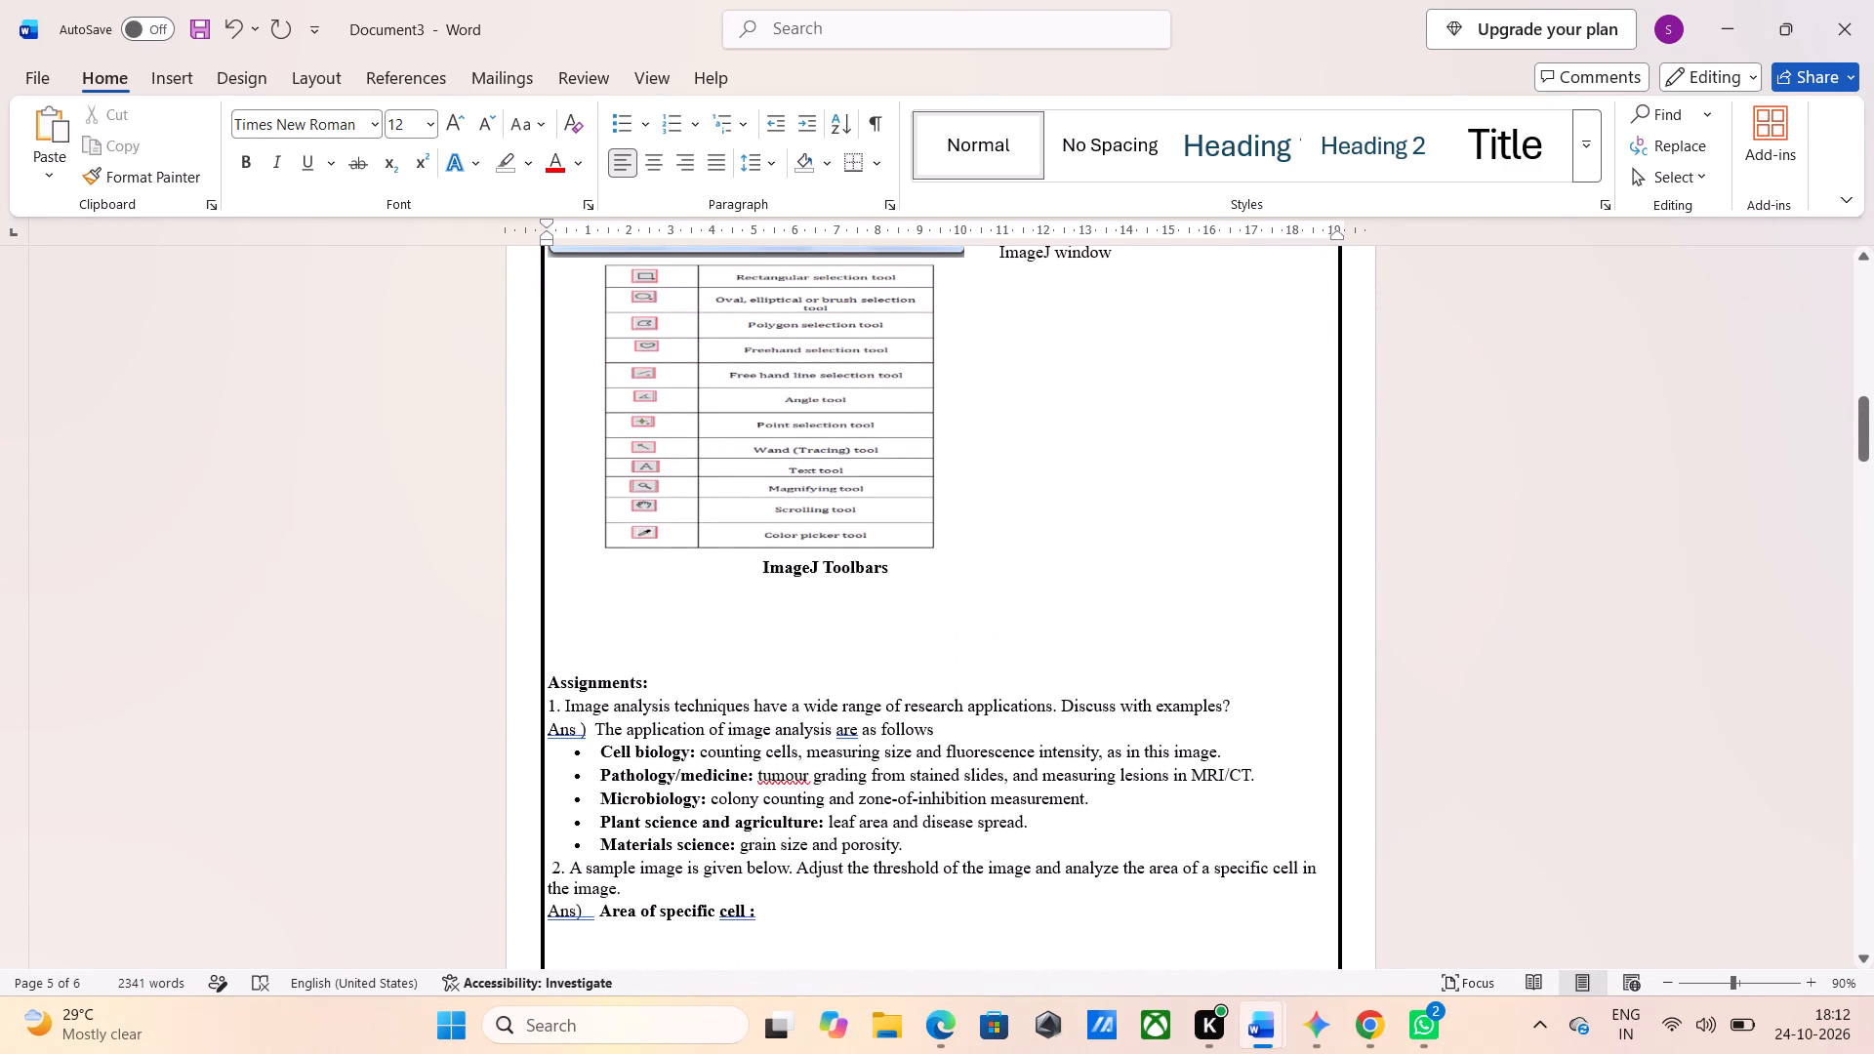
drag(545, 677, 612, 729)
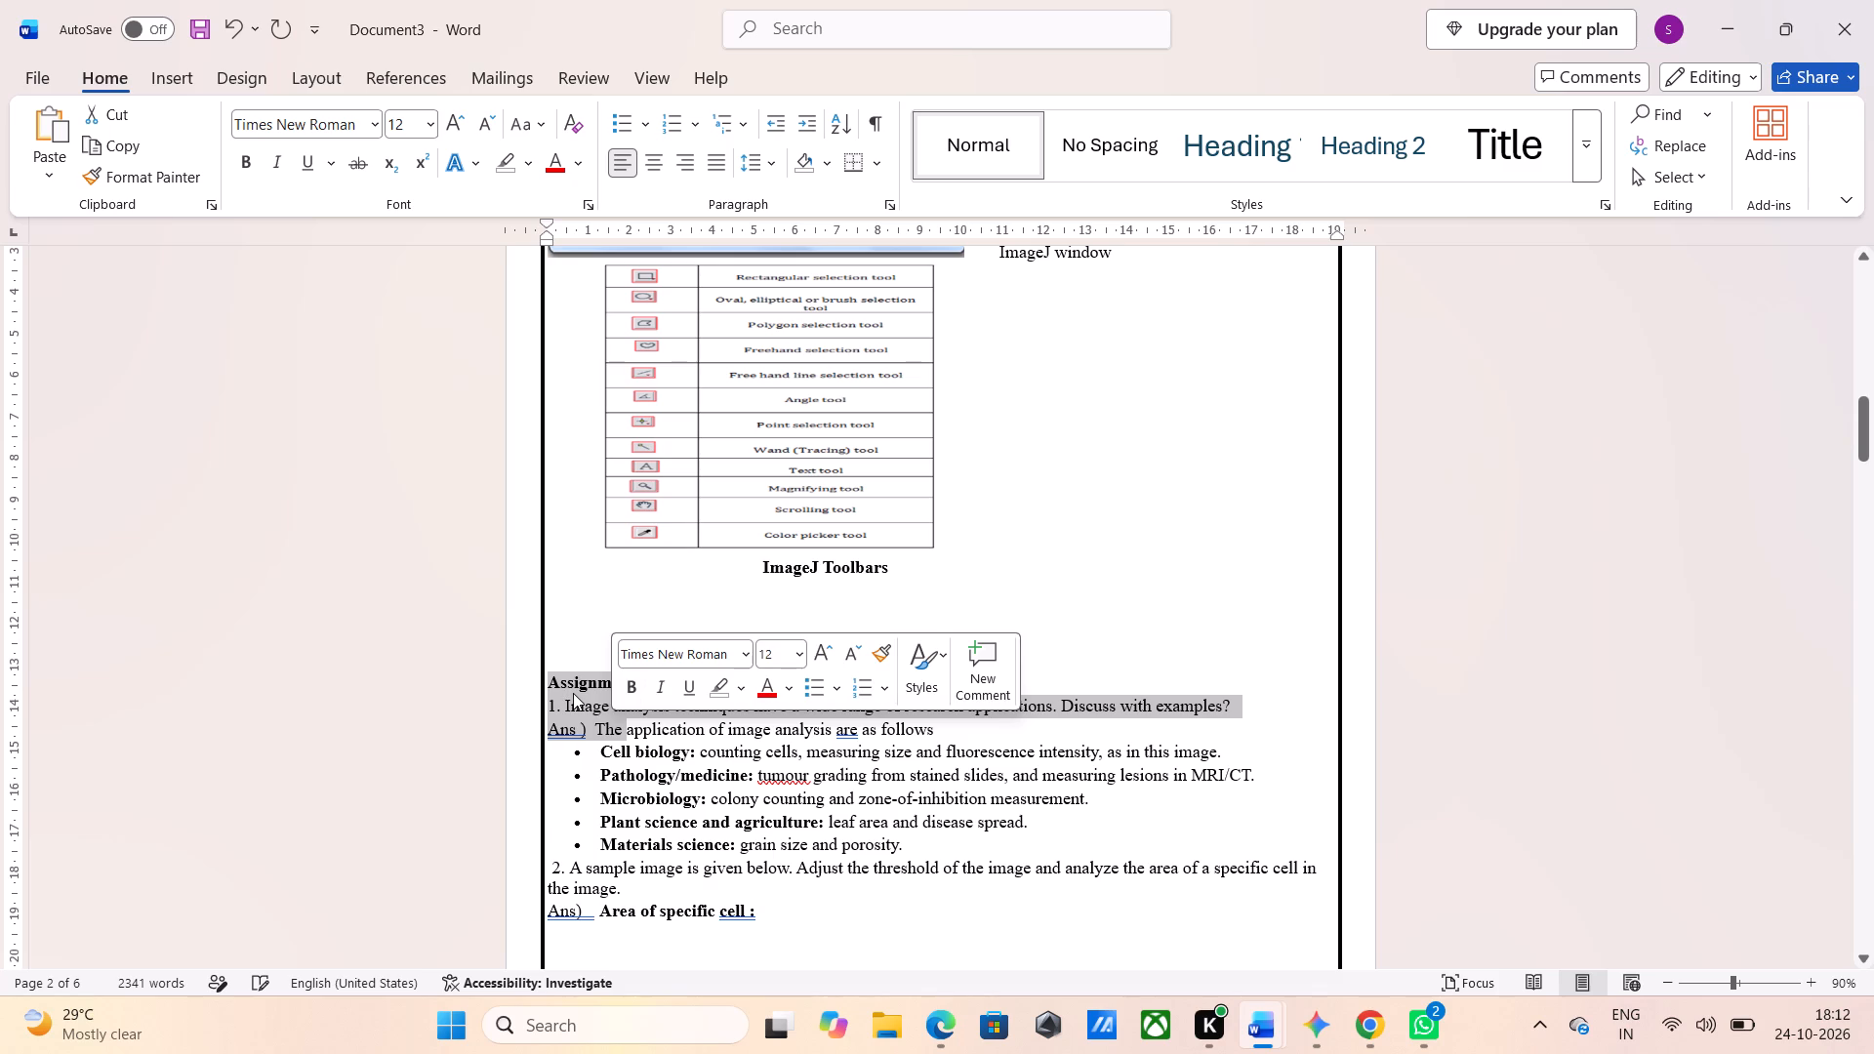
click(570, 648)
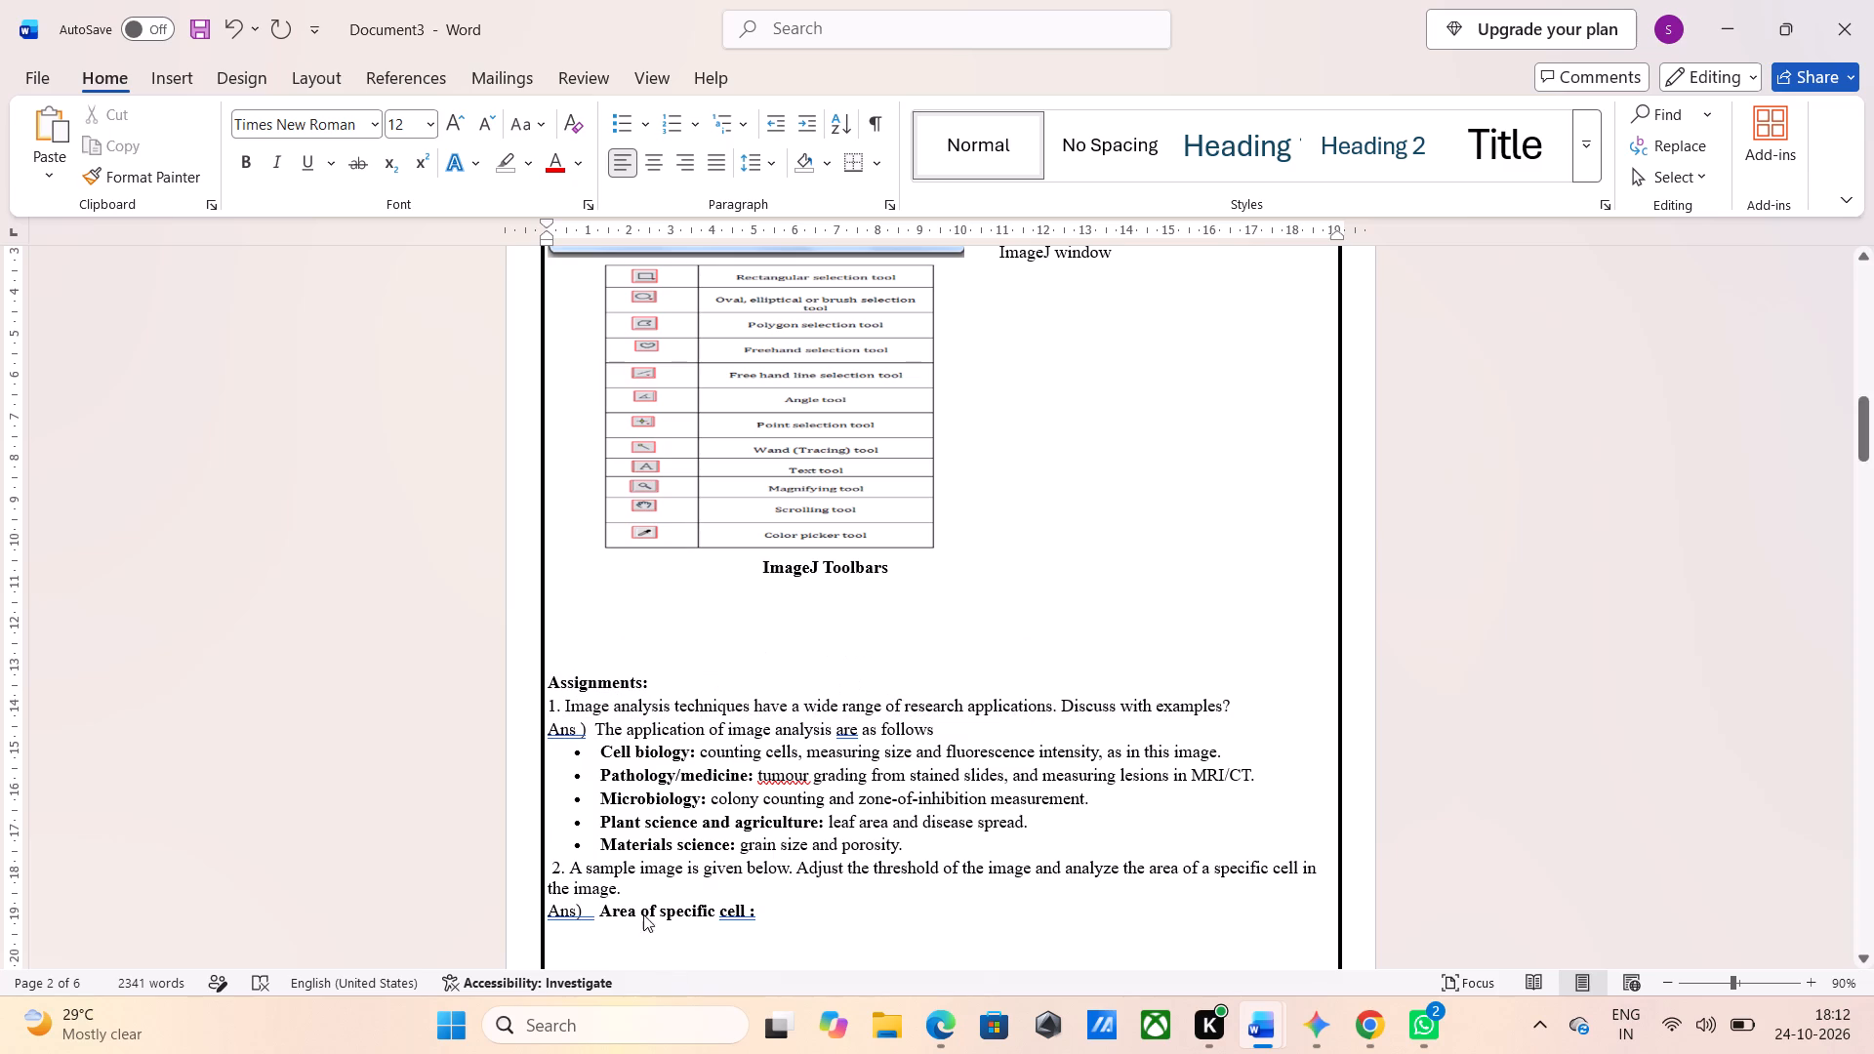
scroll(643, 914, down, 1)
click(599, 837)
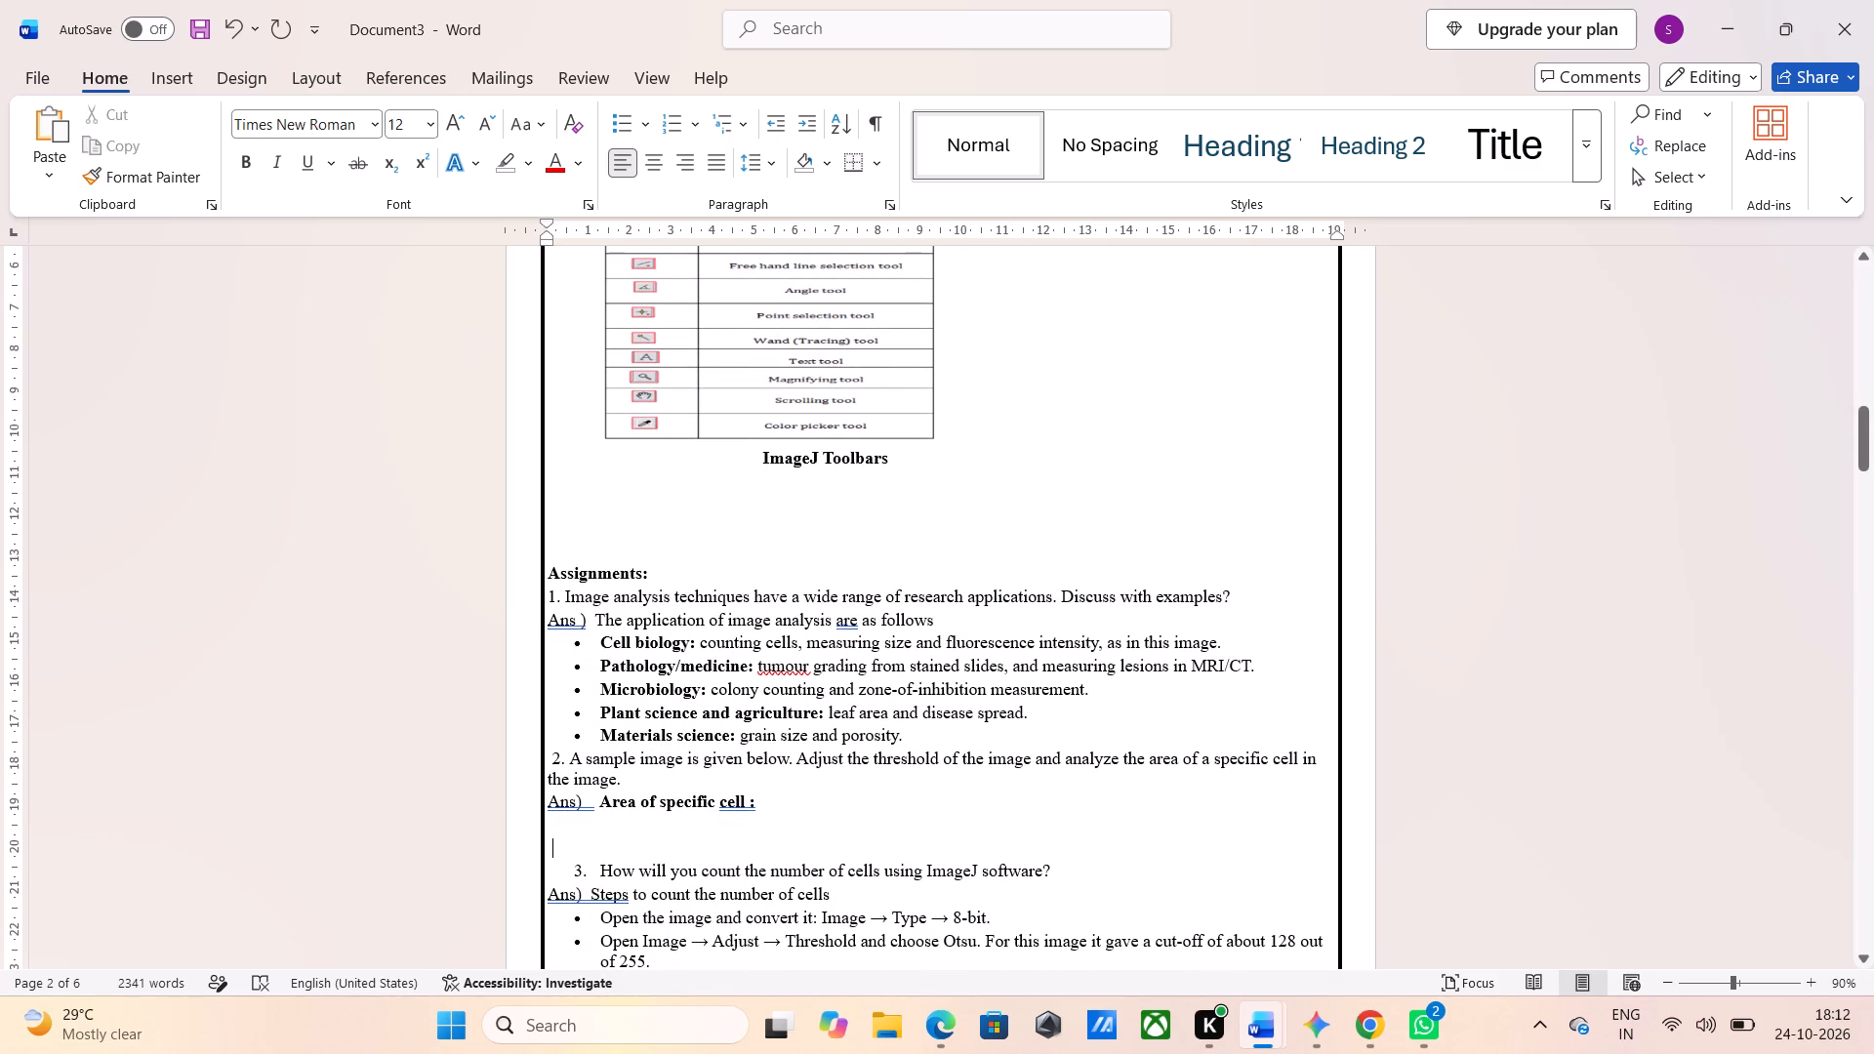
scroll(599, 837, down, 1)
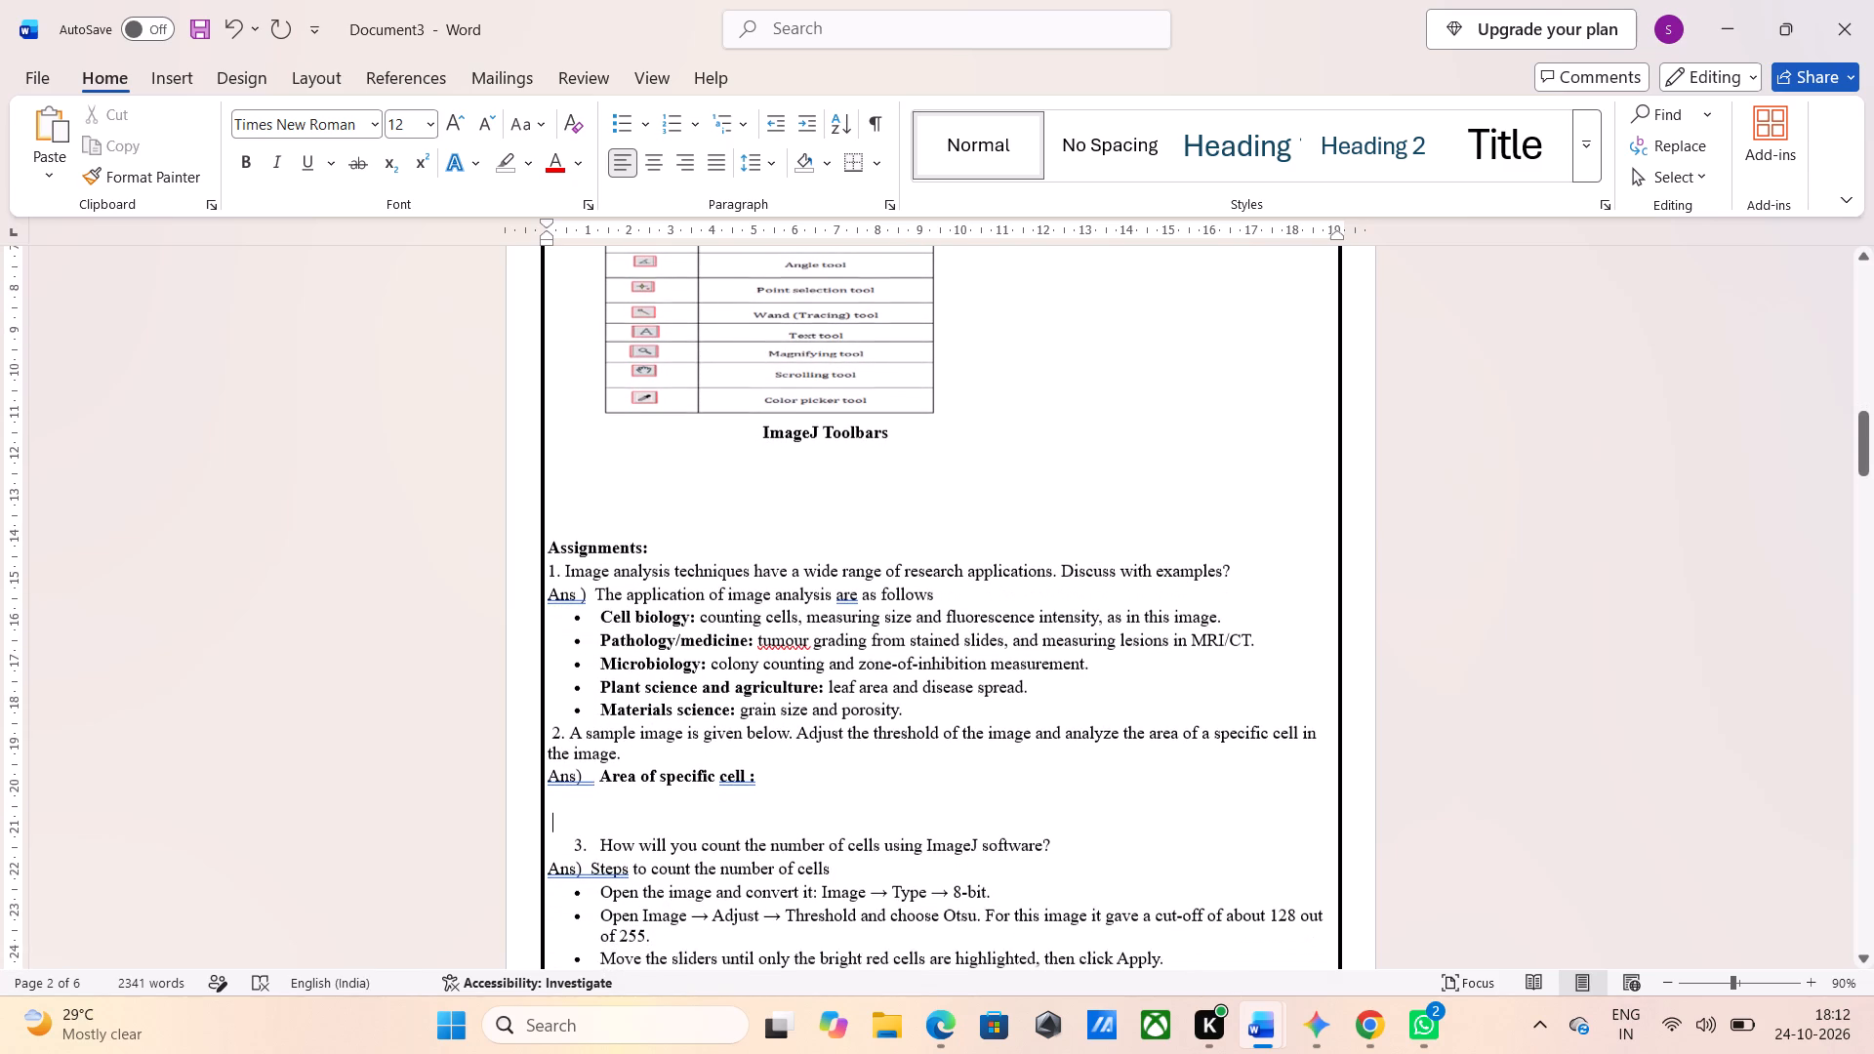
scroll(599, 837, down, 1)
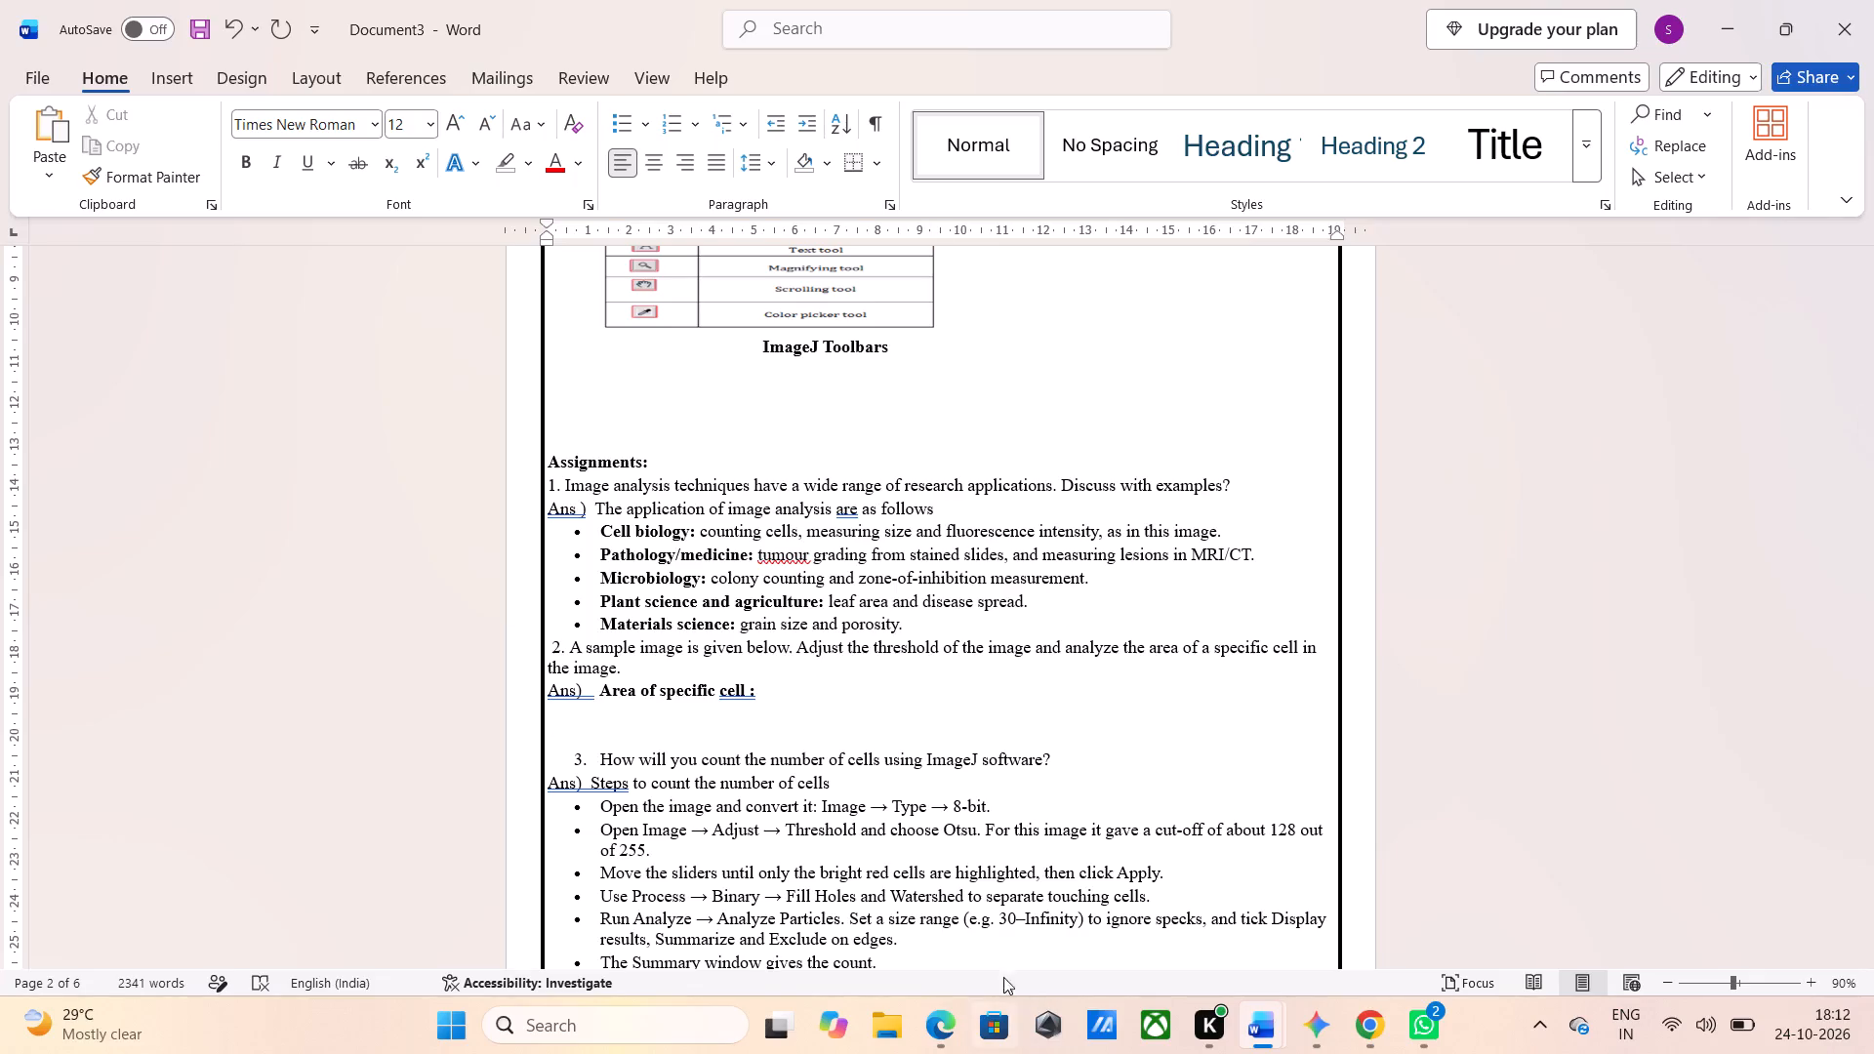
Turn on AutoSave by uploading the document to the personal OneDrive under the name "virtual bio lab 2".
click(143, 20)
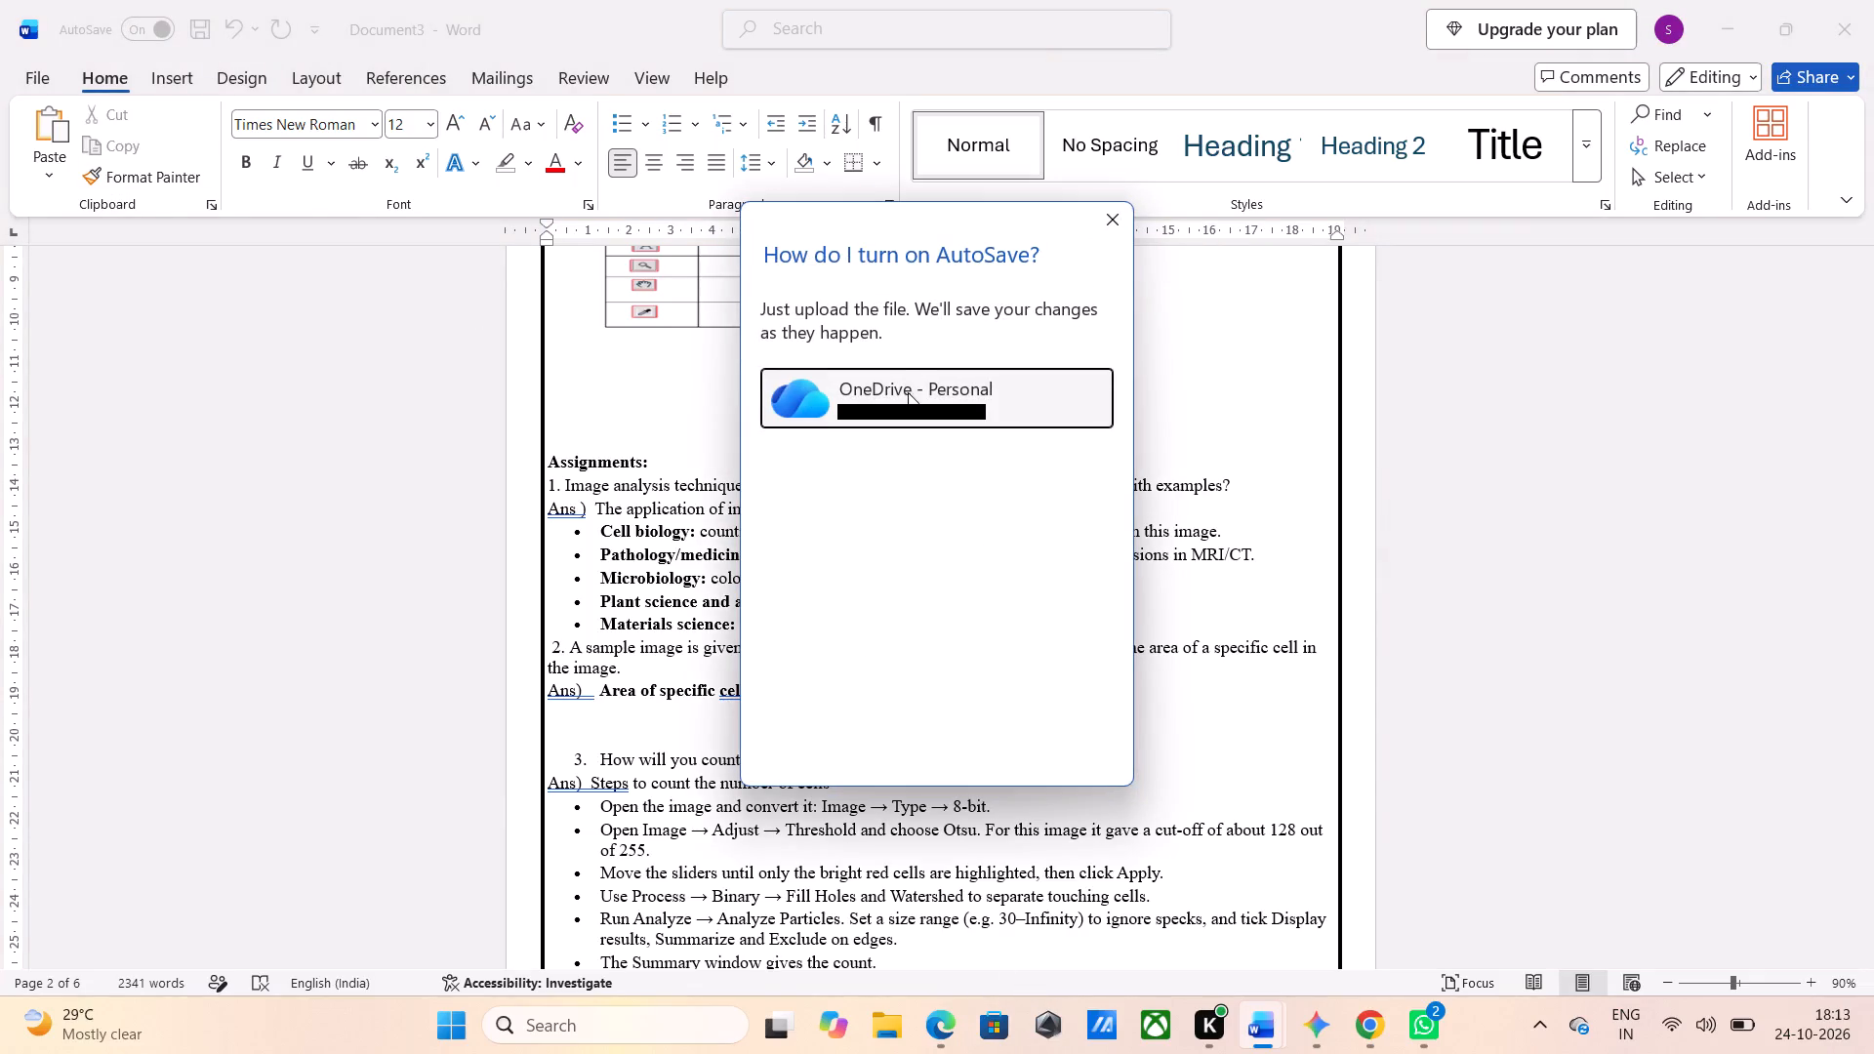
click(911, 397)
key(BackSpace)
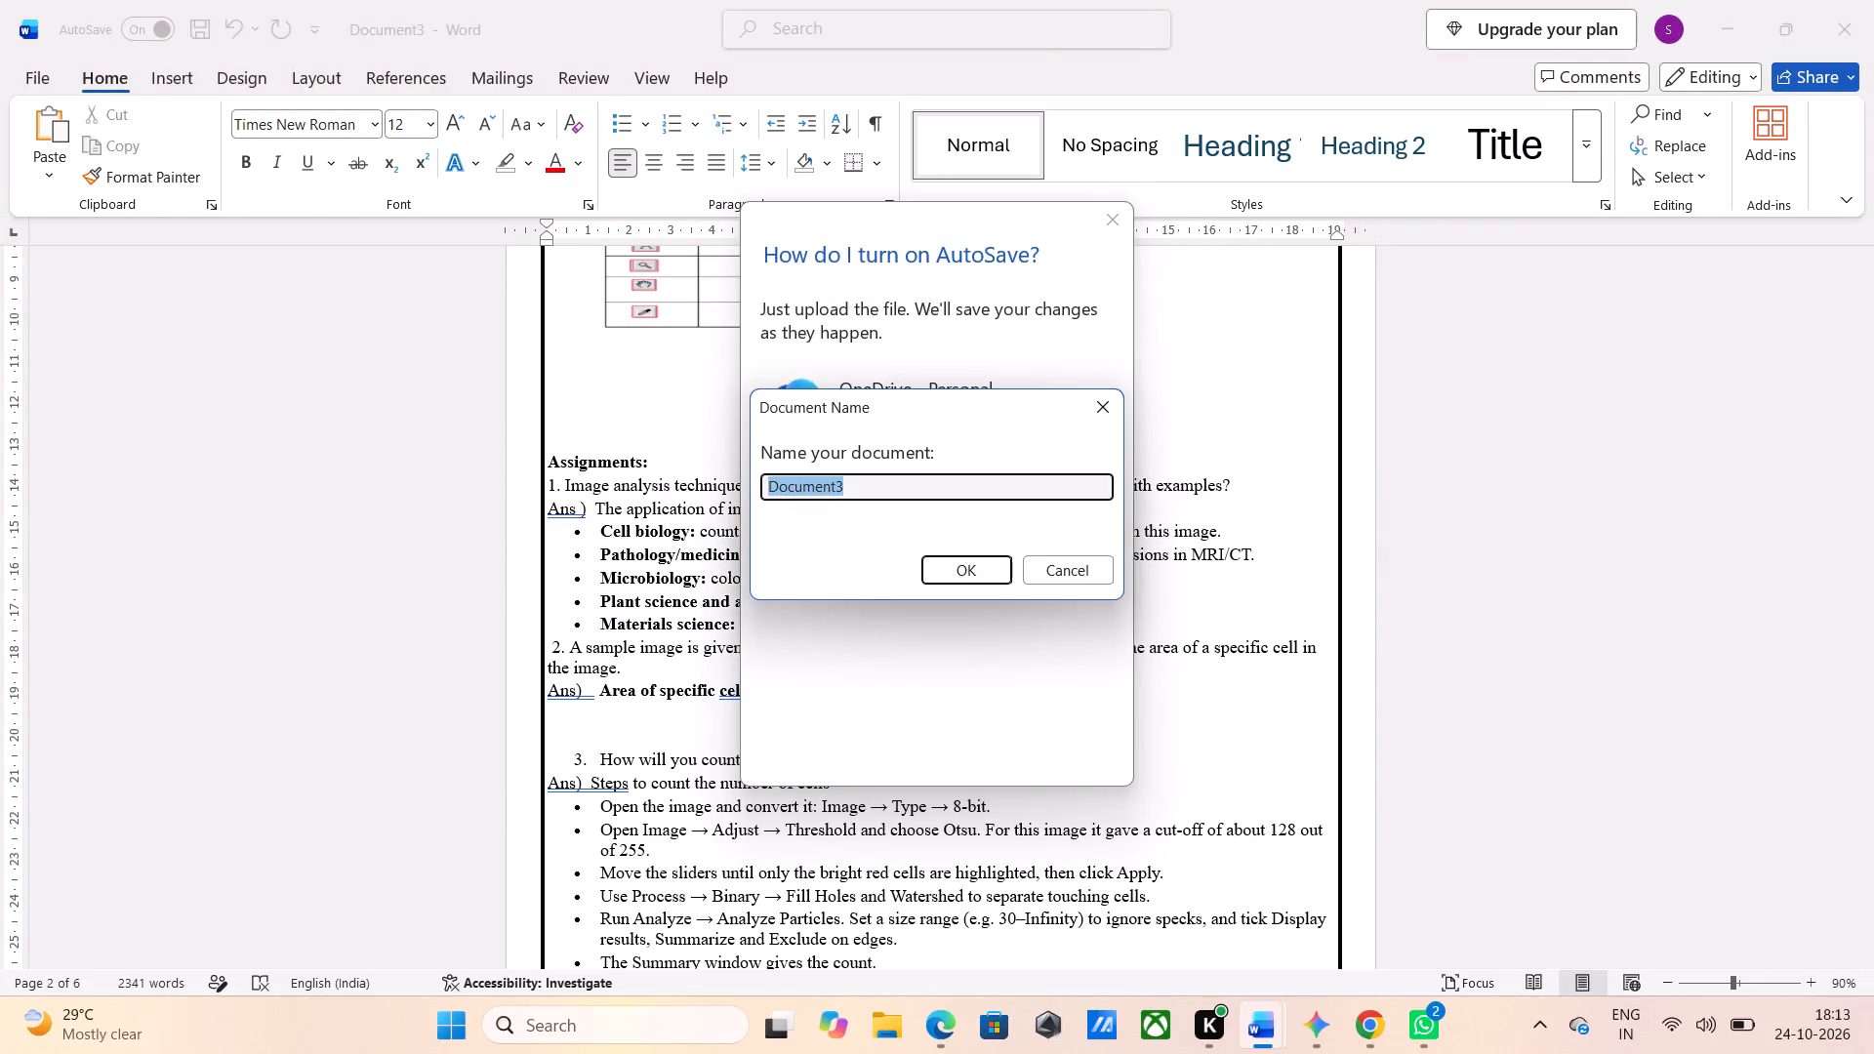
text(vir)
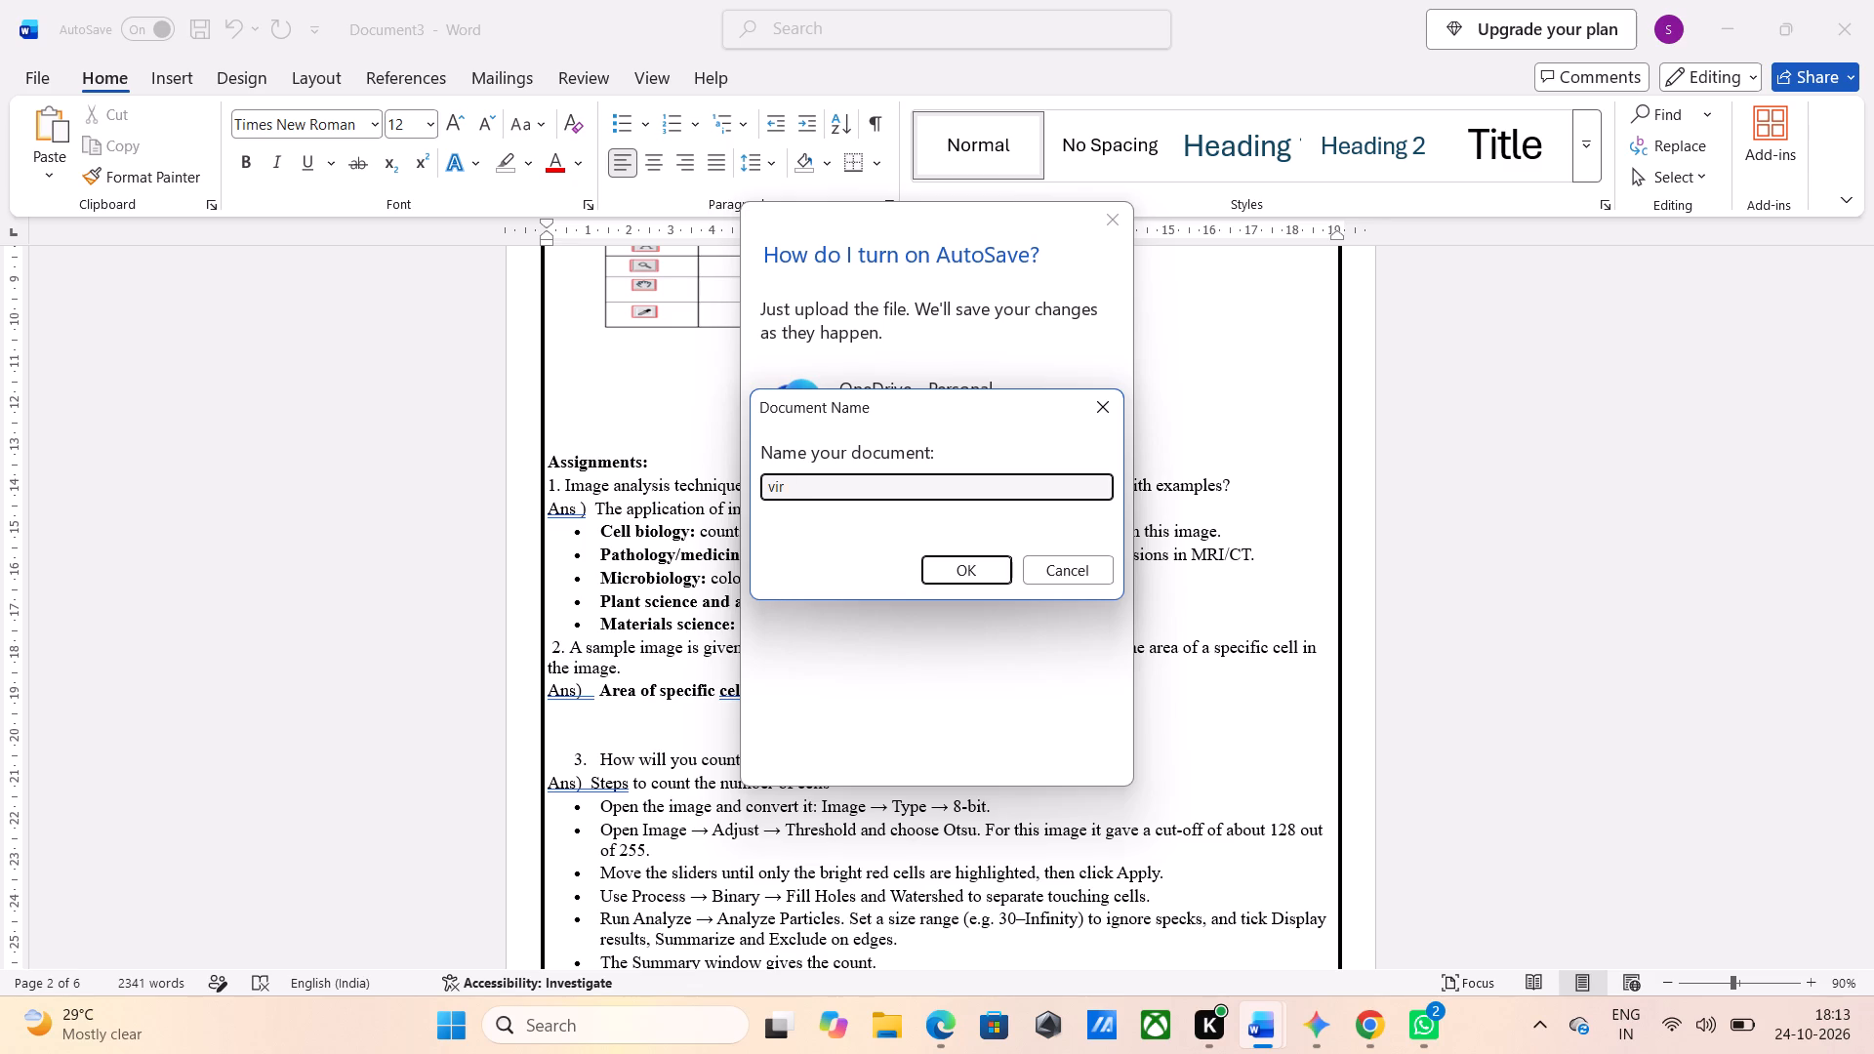
text(tual)
key(space)
text(bio)
key(space)
text(lab 2)
click(962, 569)
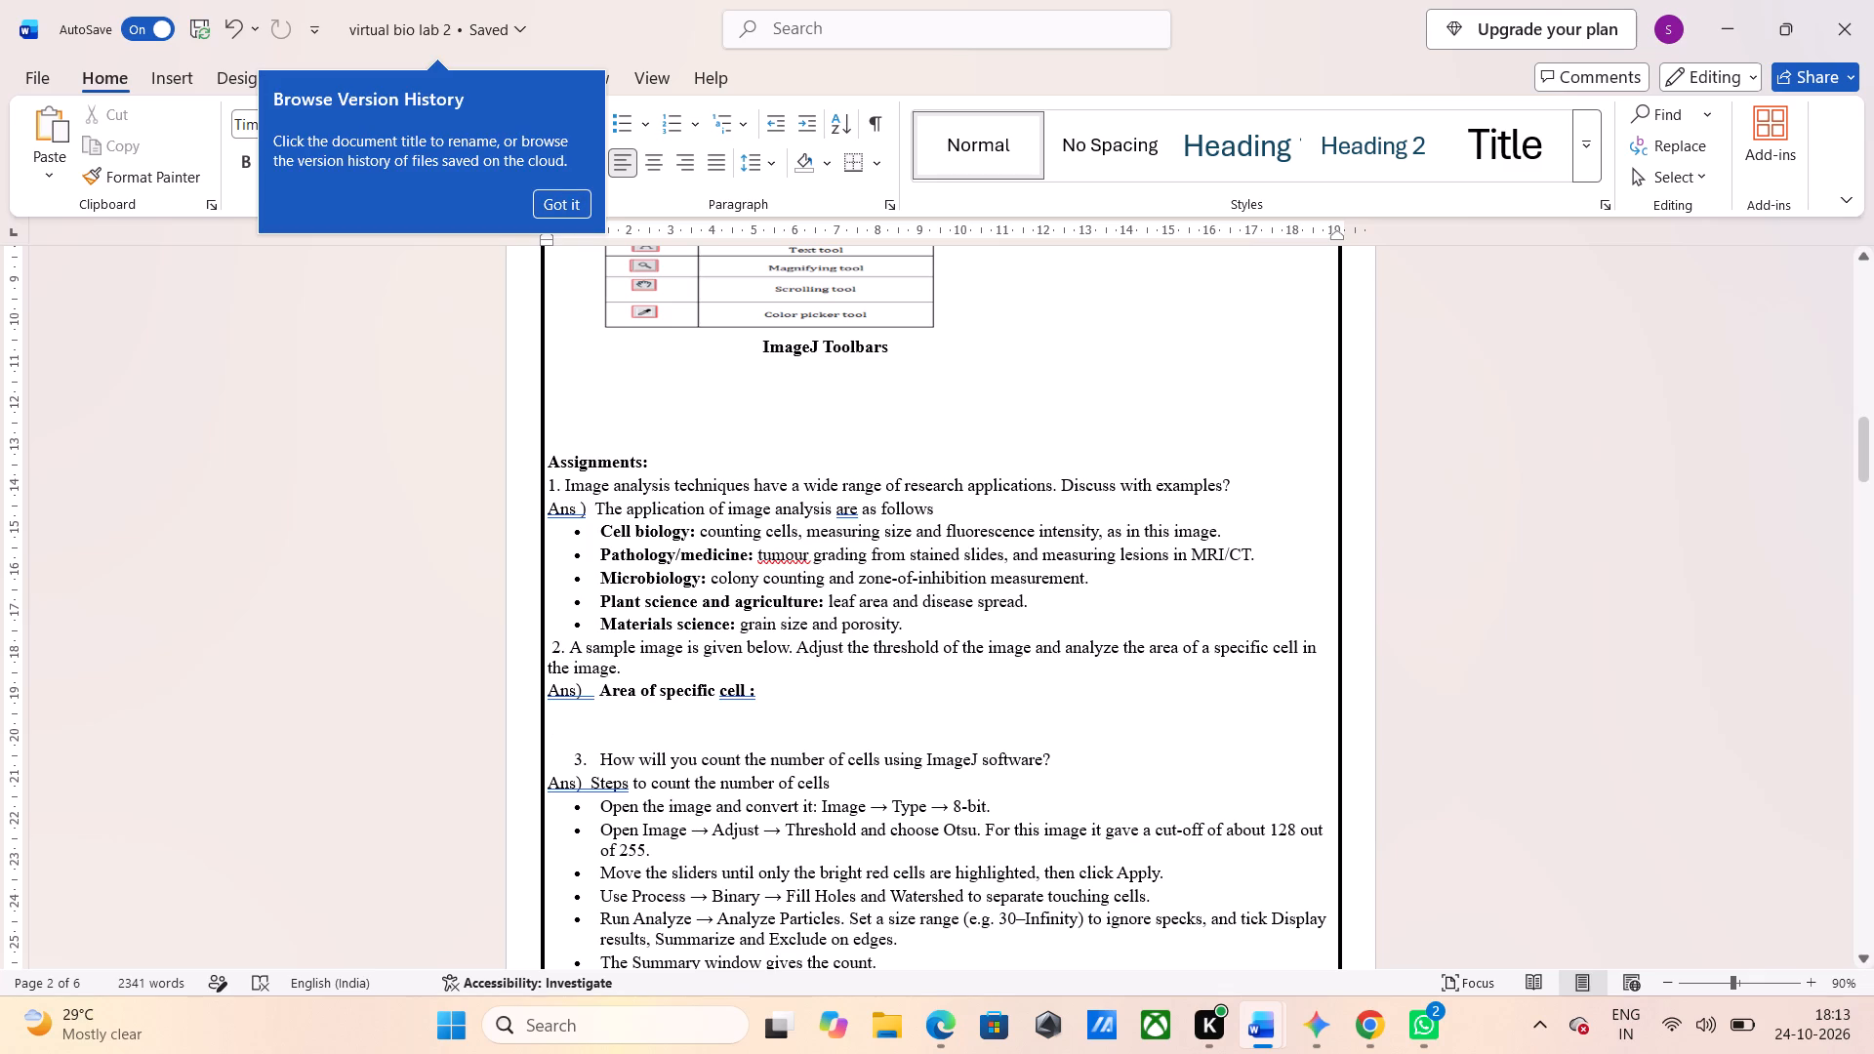
Close the separate "bio virtual lab" document and return to the "virtual bio lab 2" report.
click(1378, 1003)
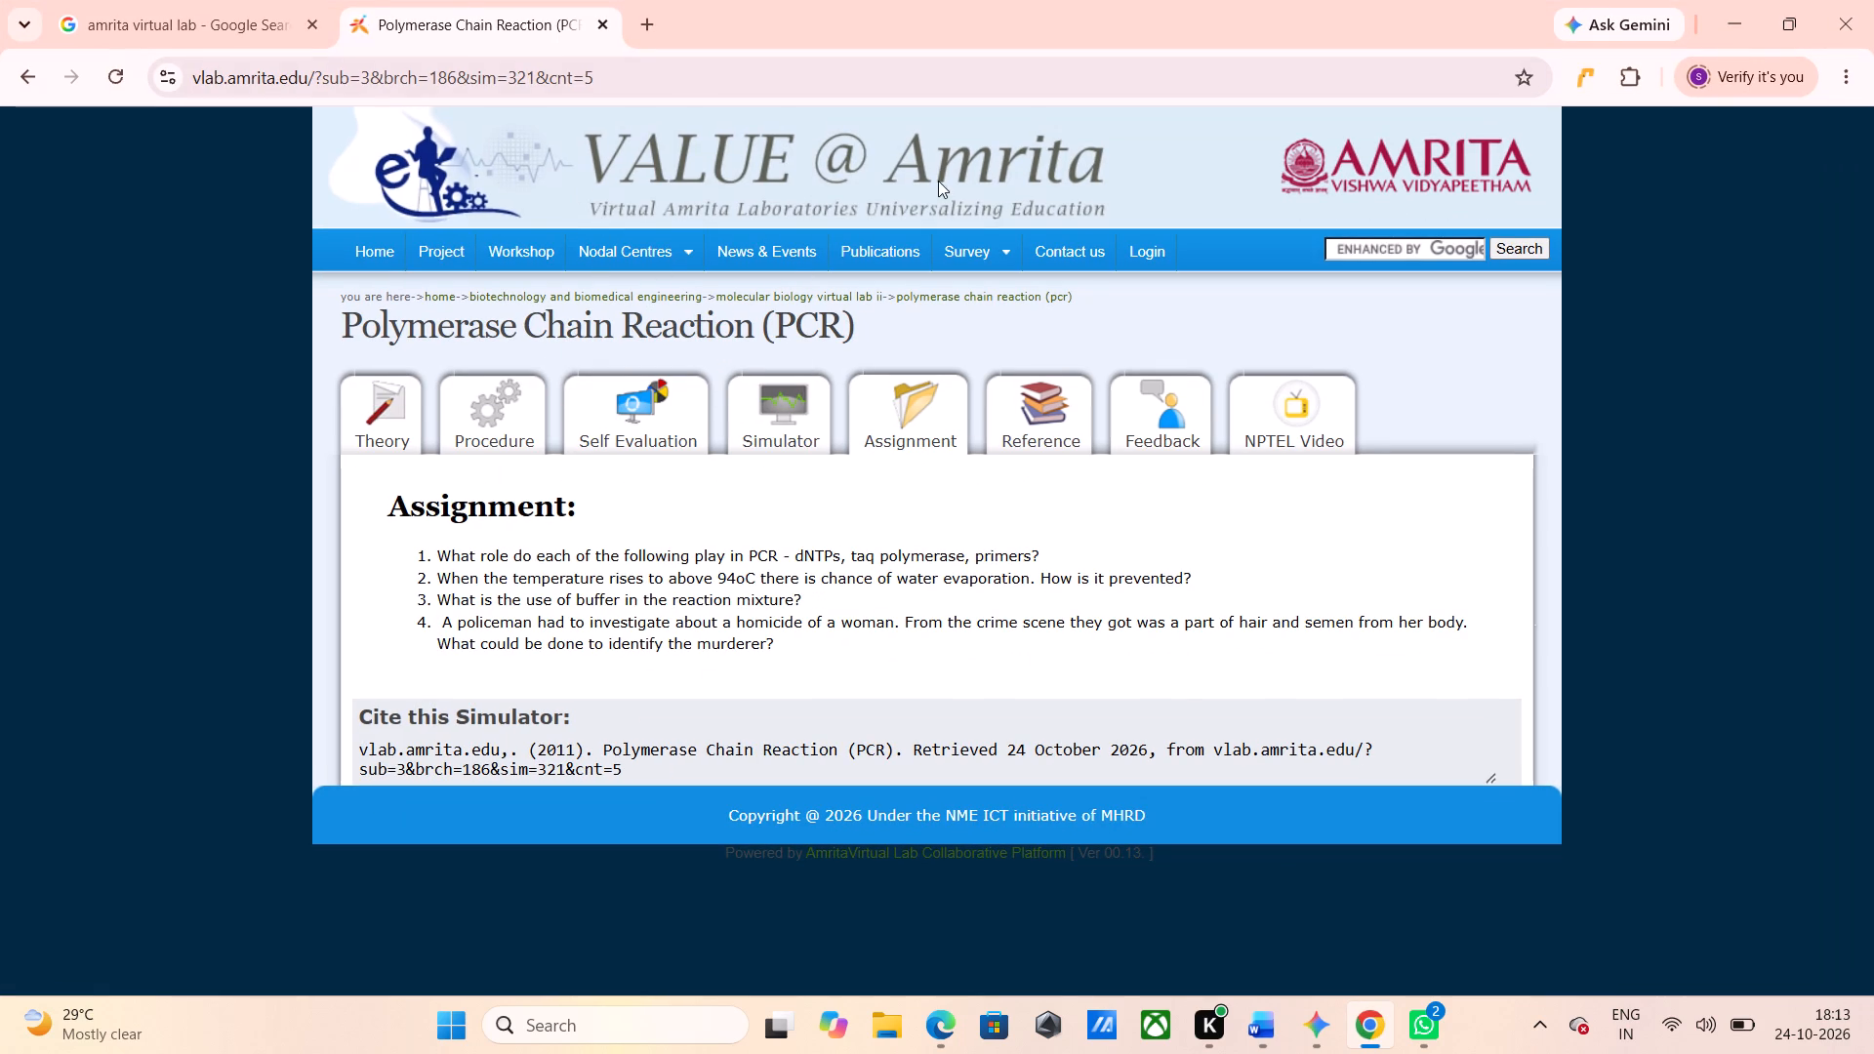
click(1256, 1034)
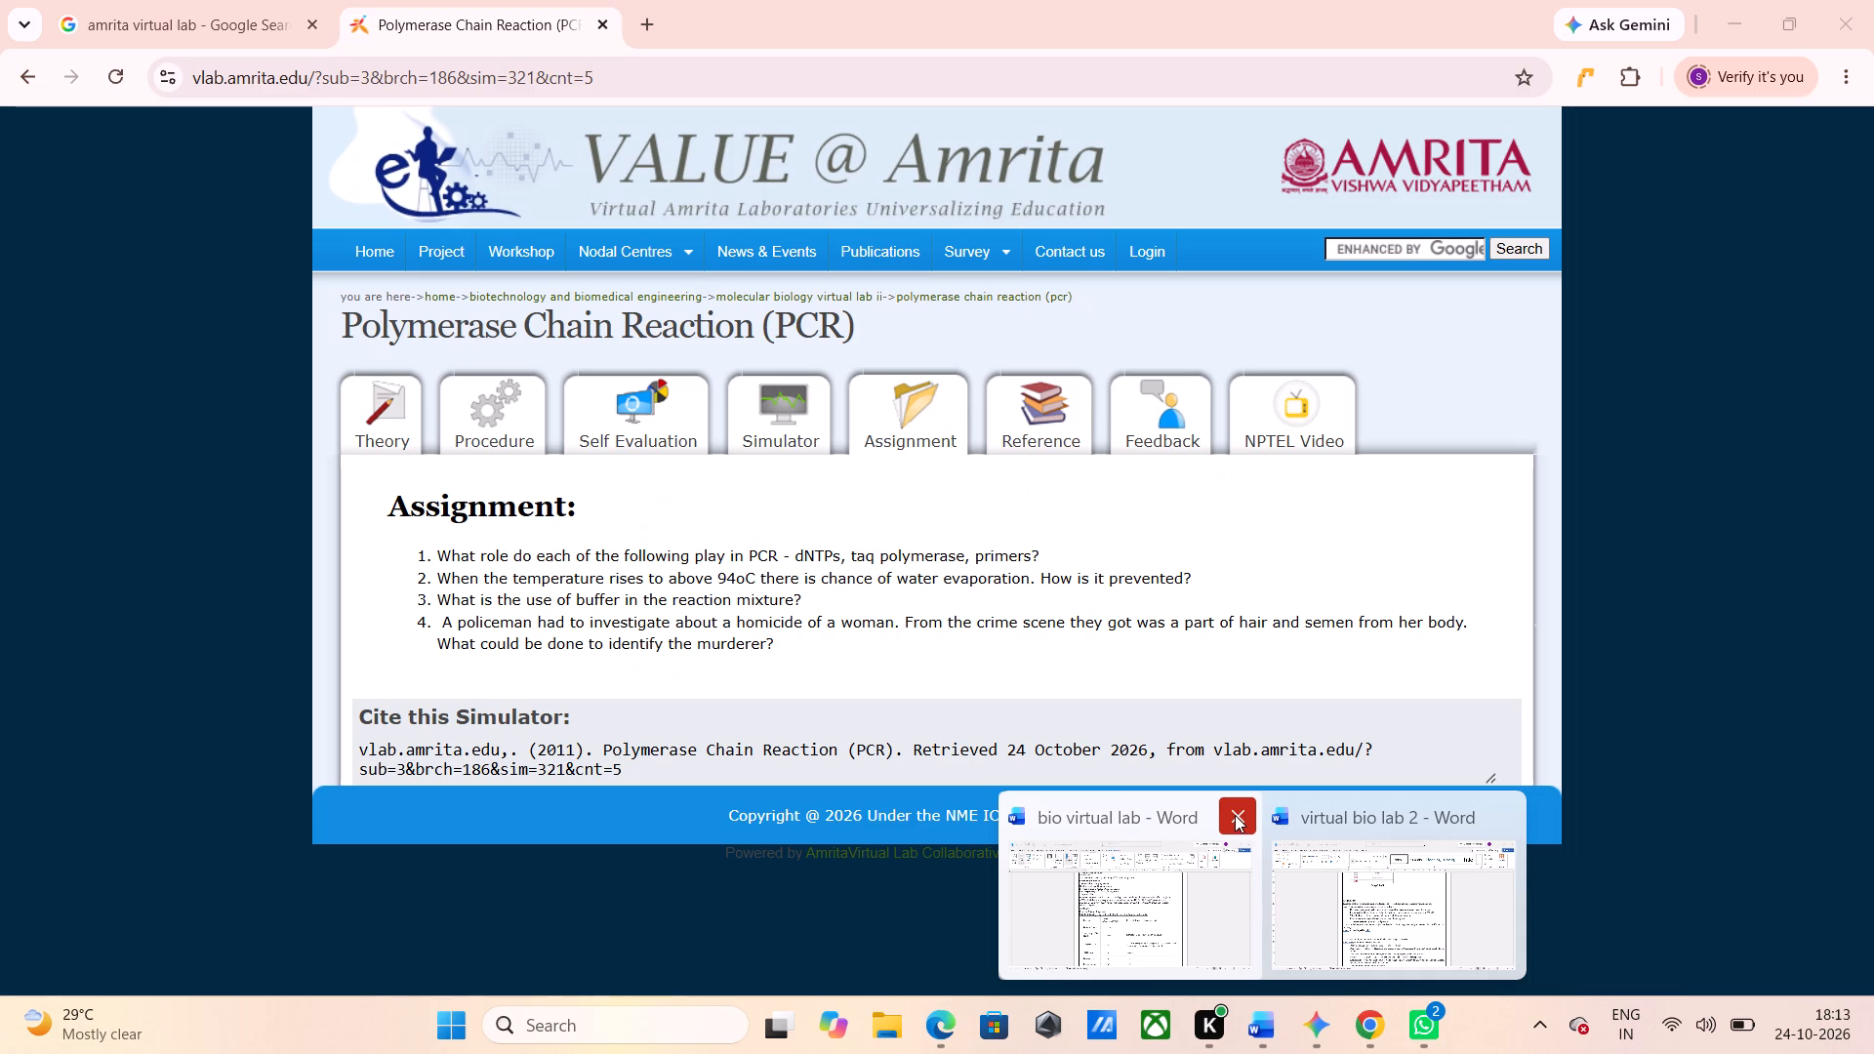
click(1235, 815)
click(1235, 888)
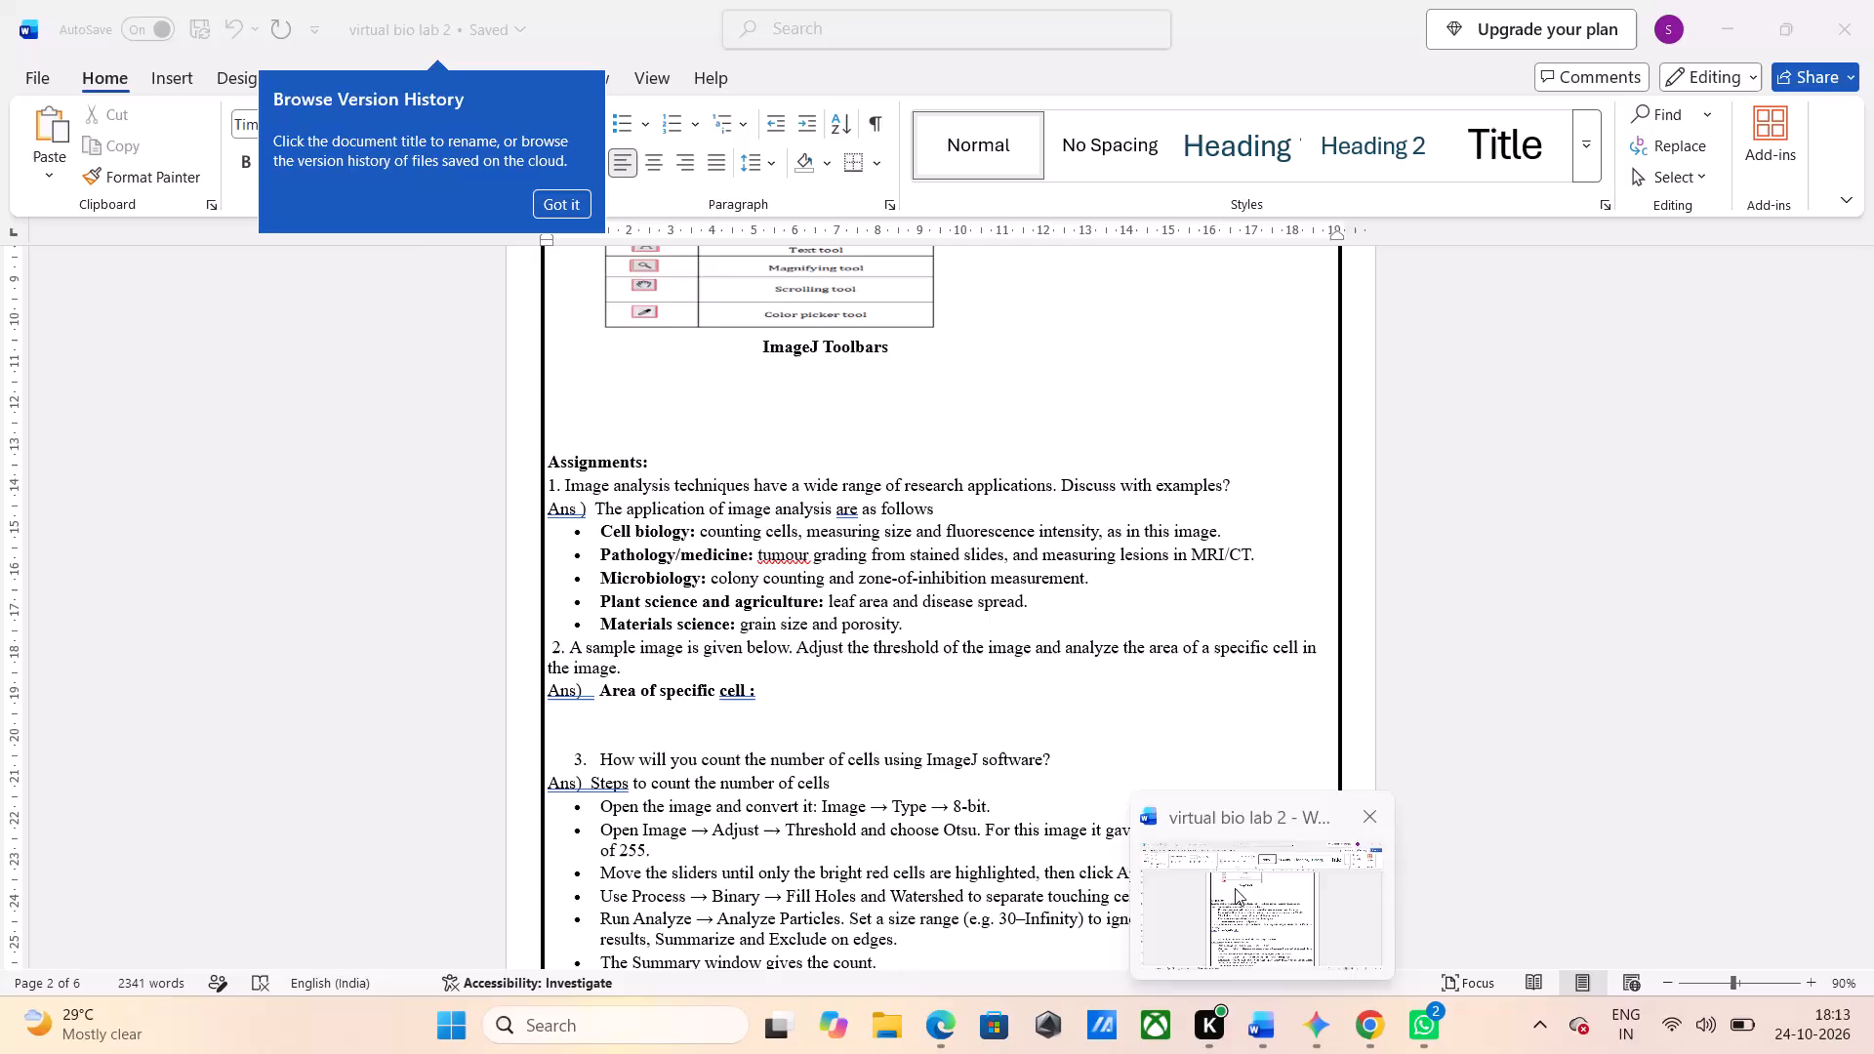
Check the report's file name and save location details.
scroll(1029, 577, up, 2)
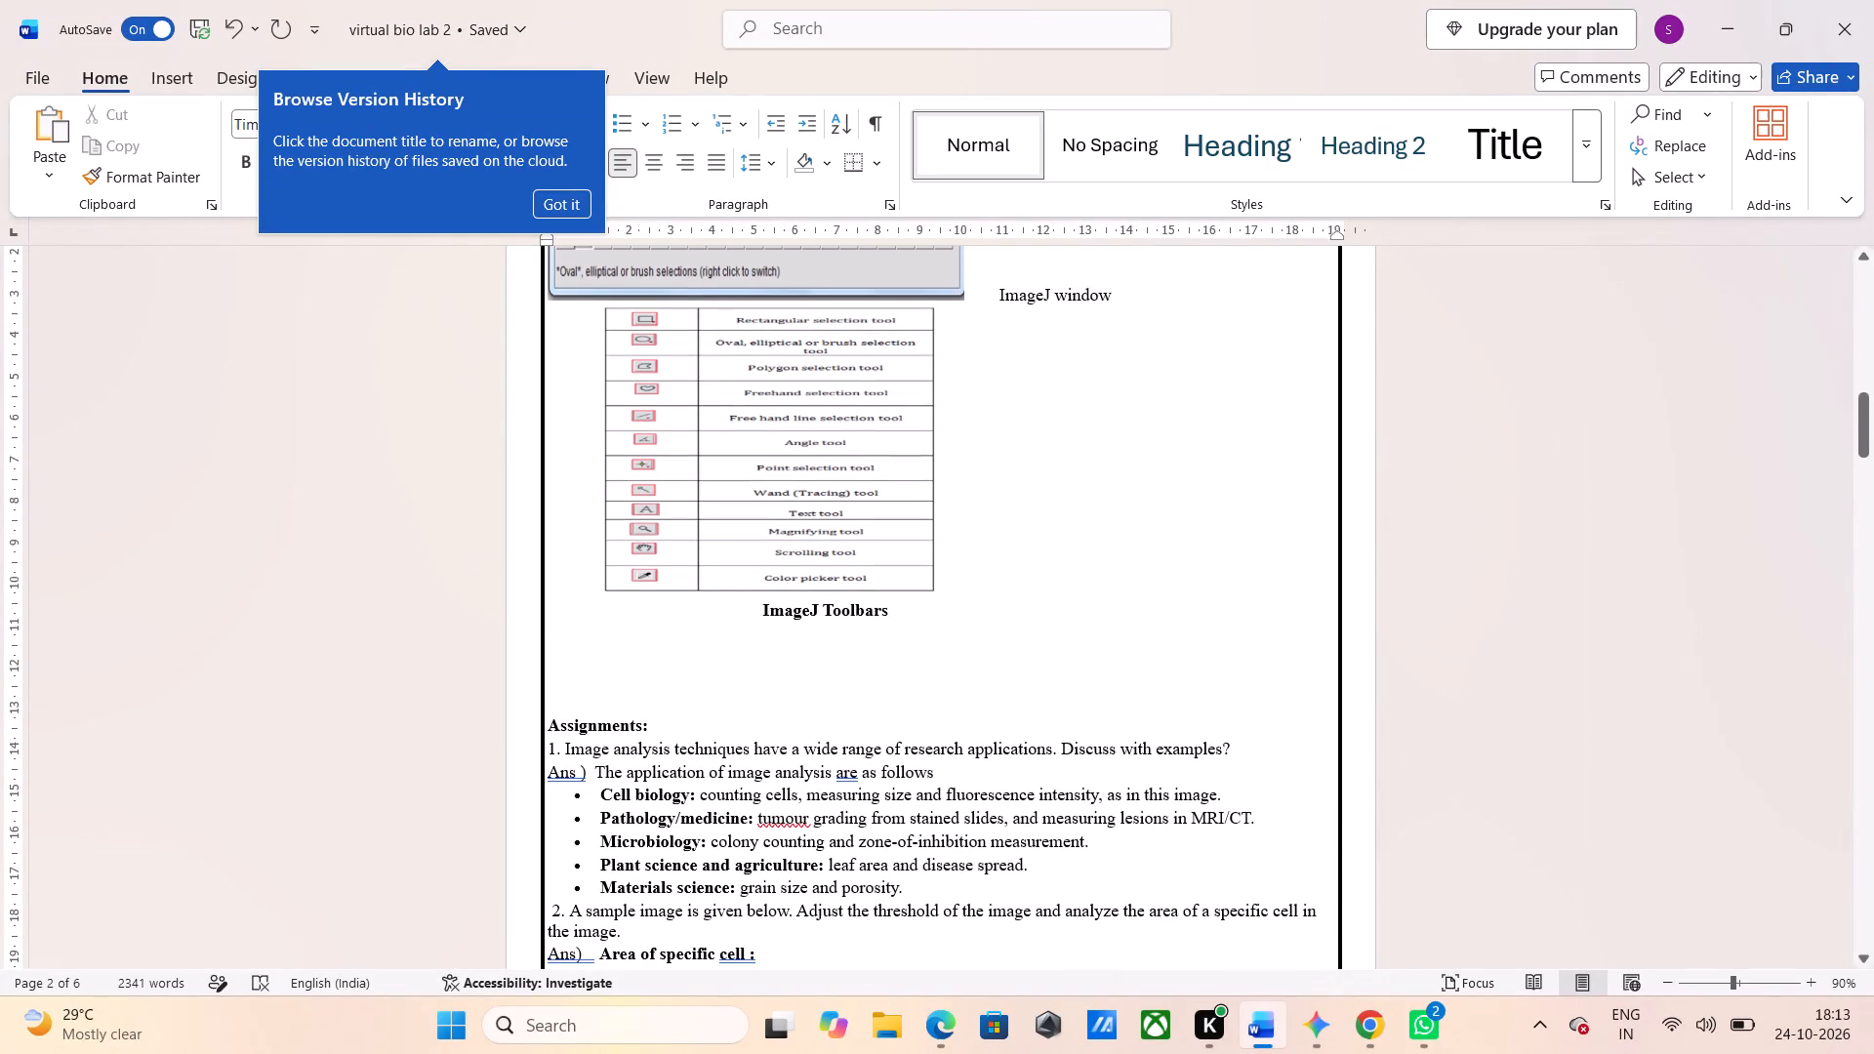
click(499, 22)
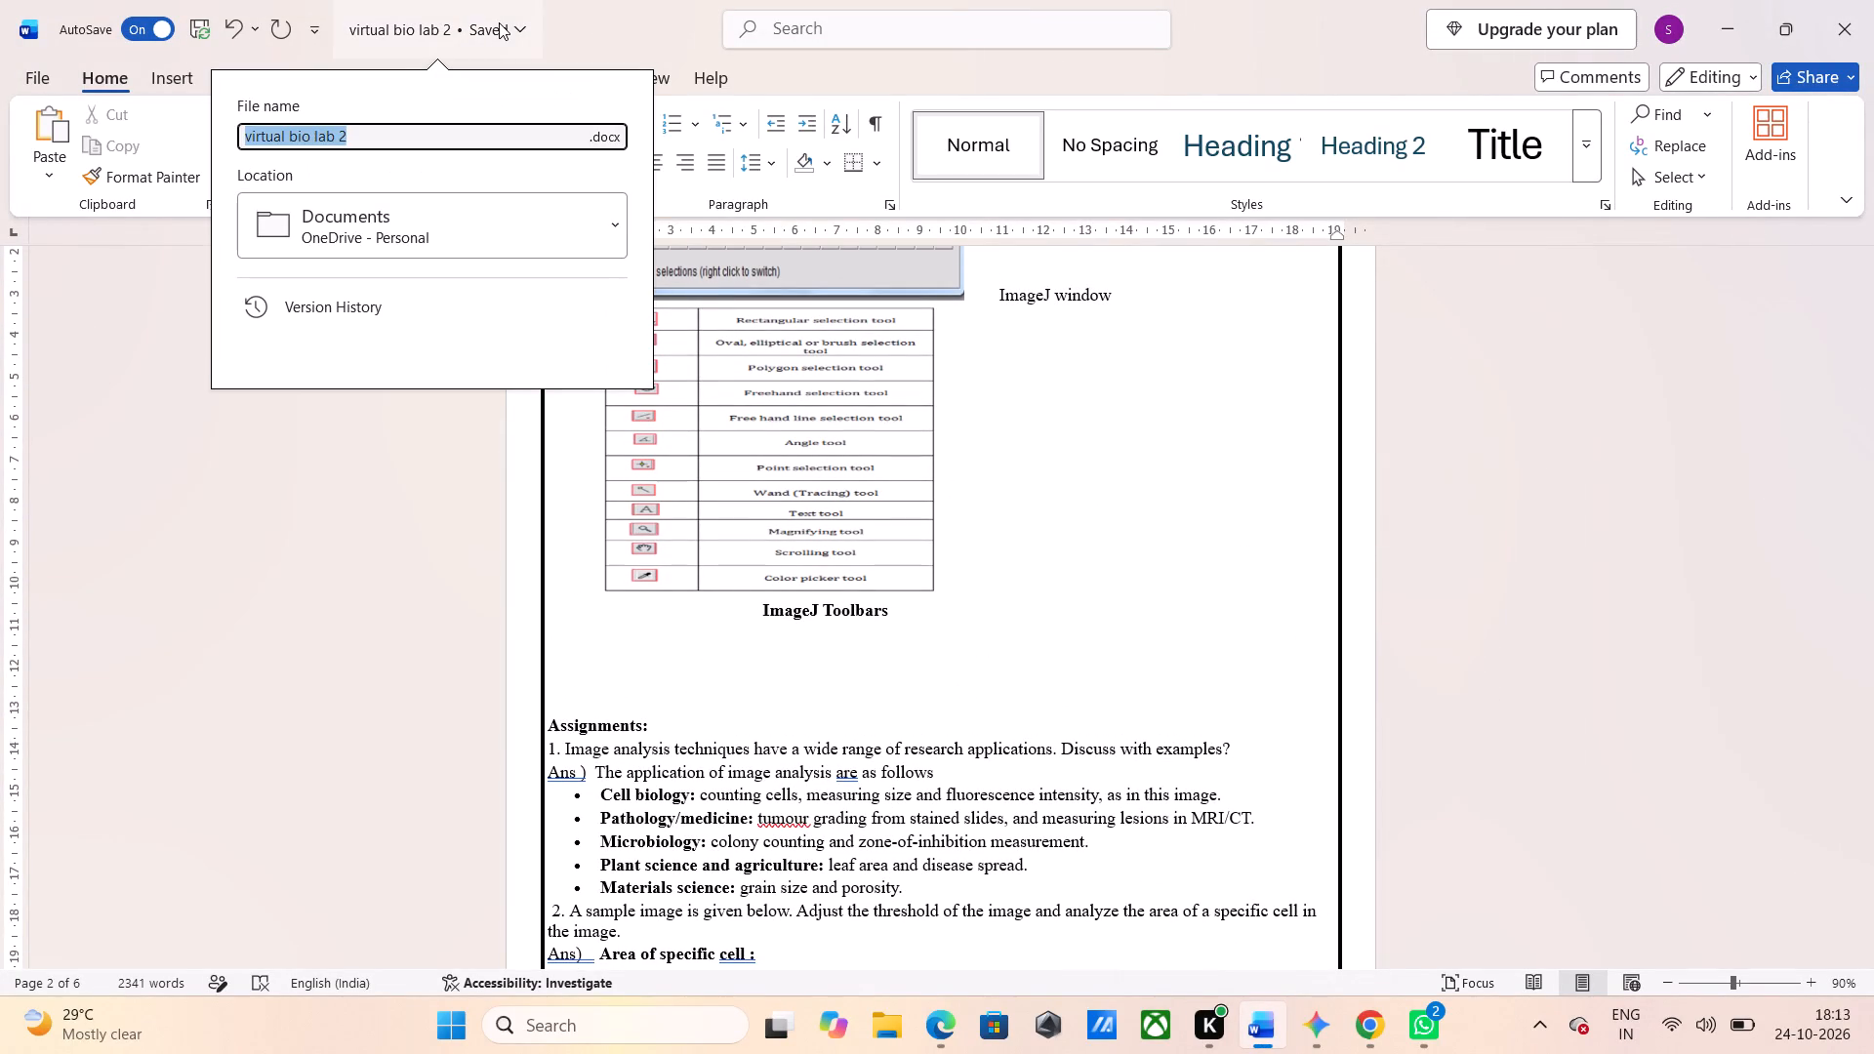
click(388, 467)
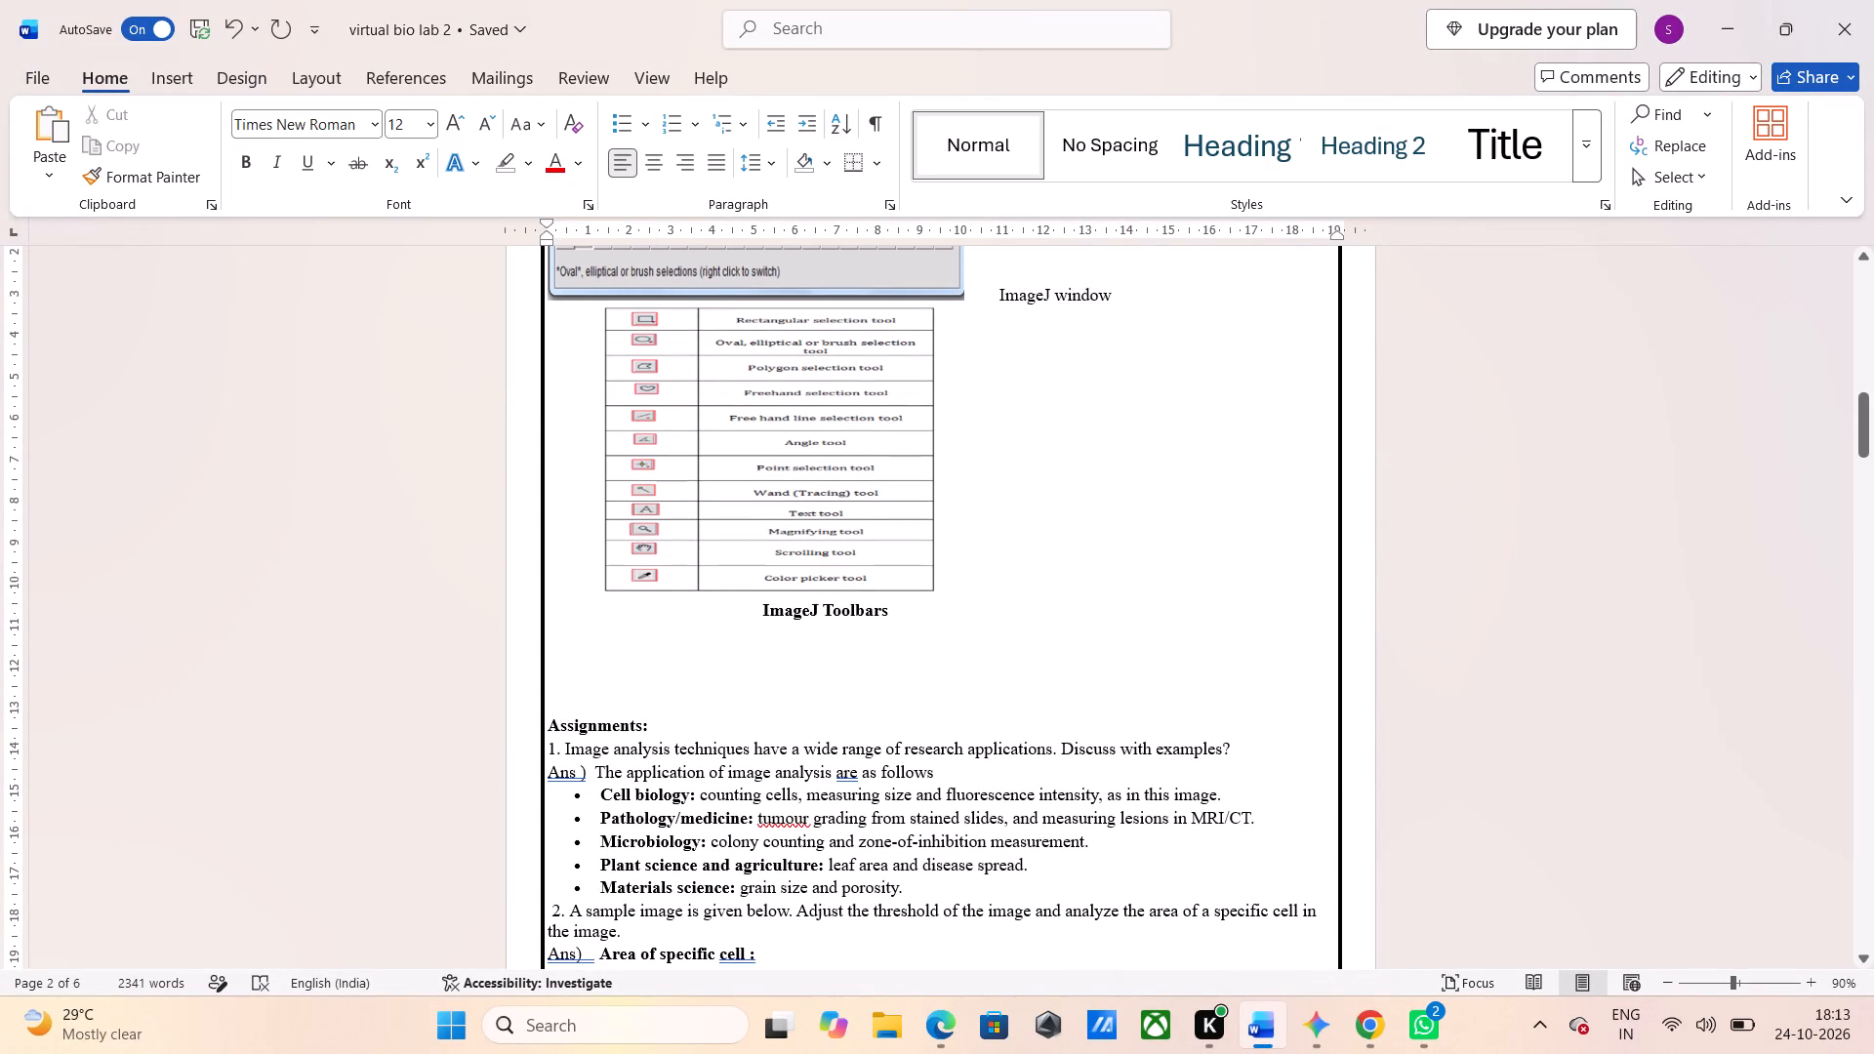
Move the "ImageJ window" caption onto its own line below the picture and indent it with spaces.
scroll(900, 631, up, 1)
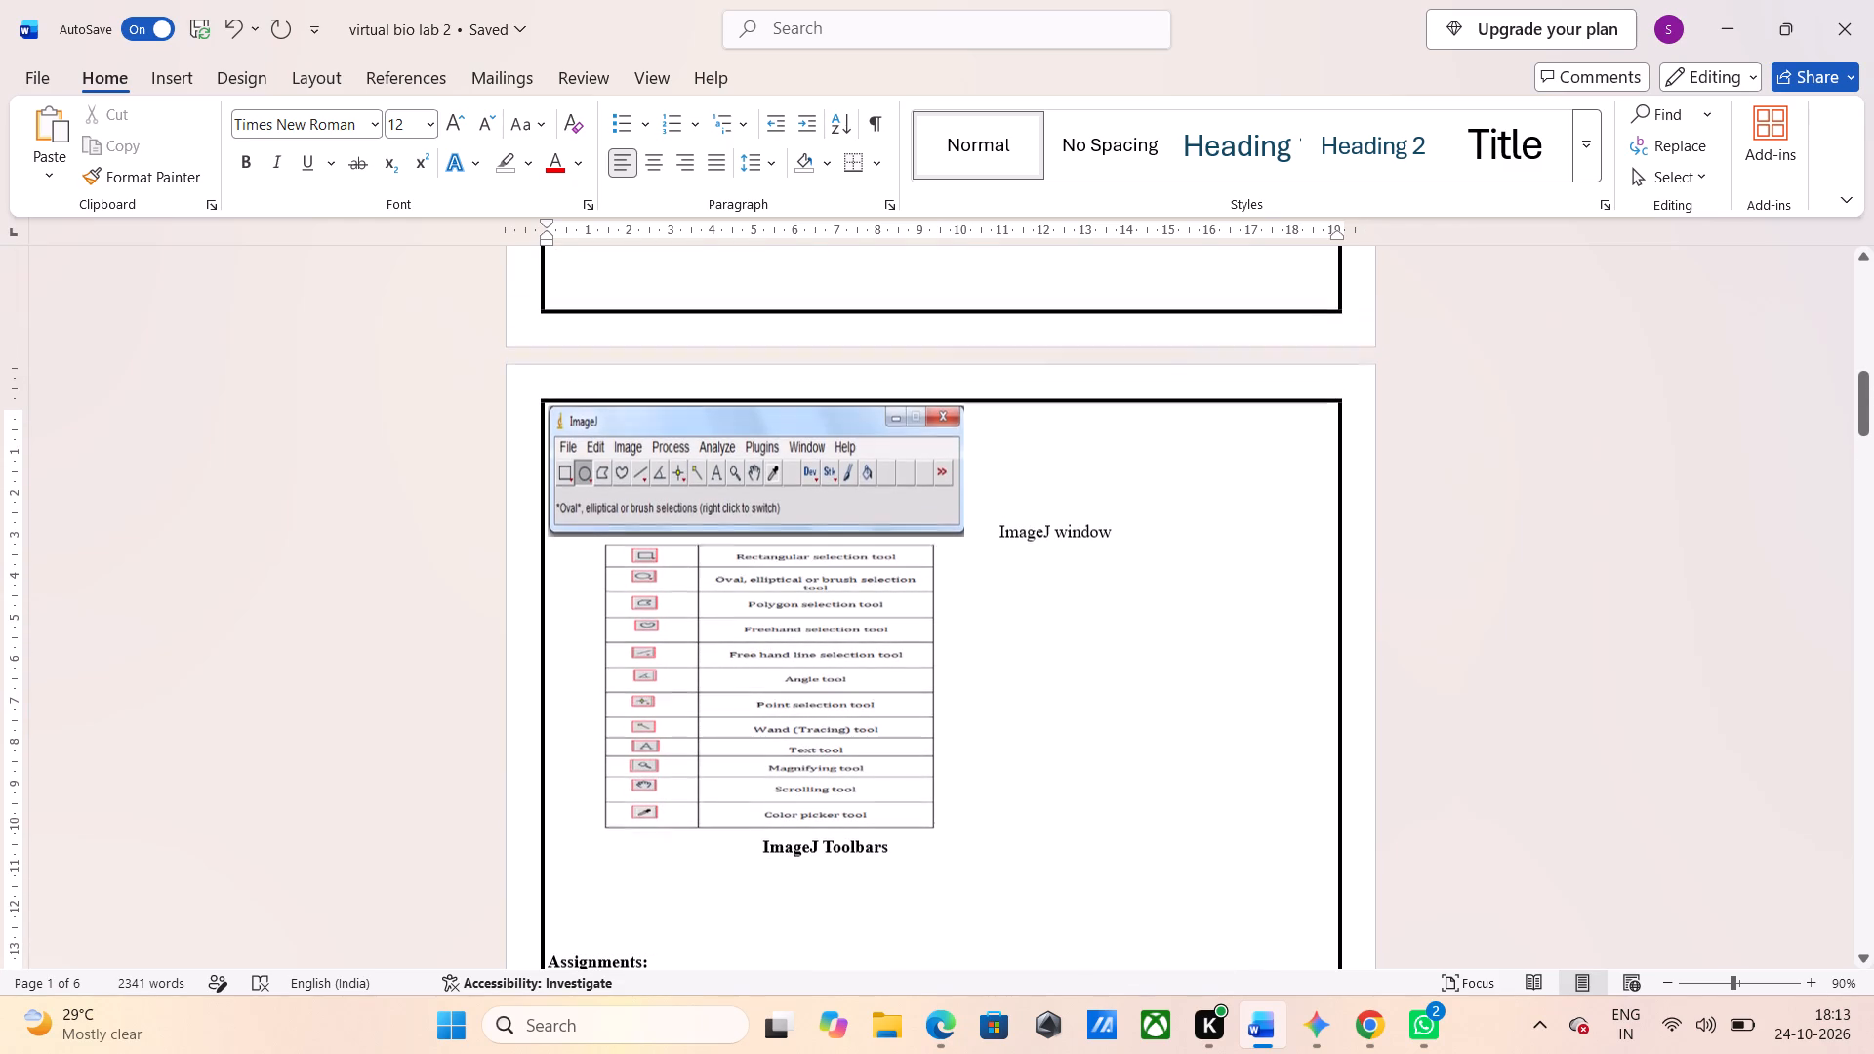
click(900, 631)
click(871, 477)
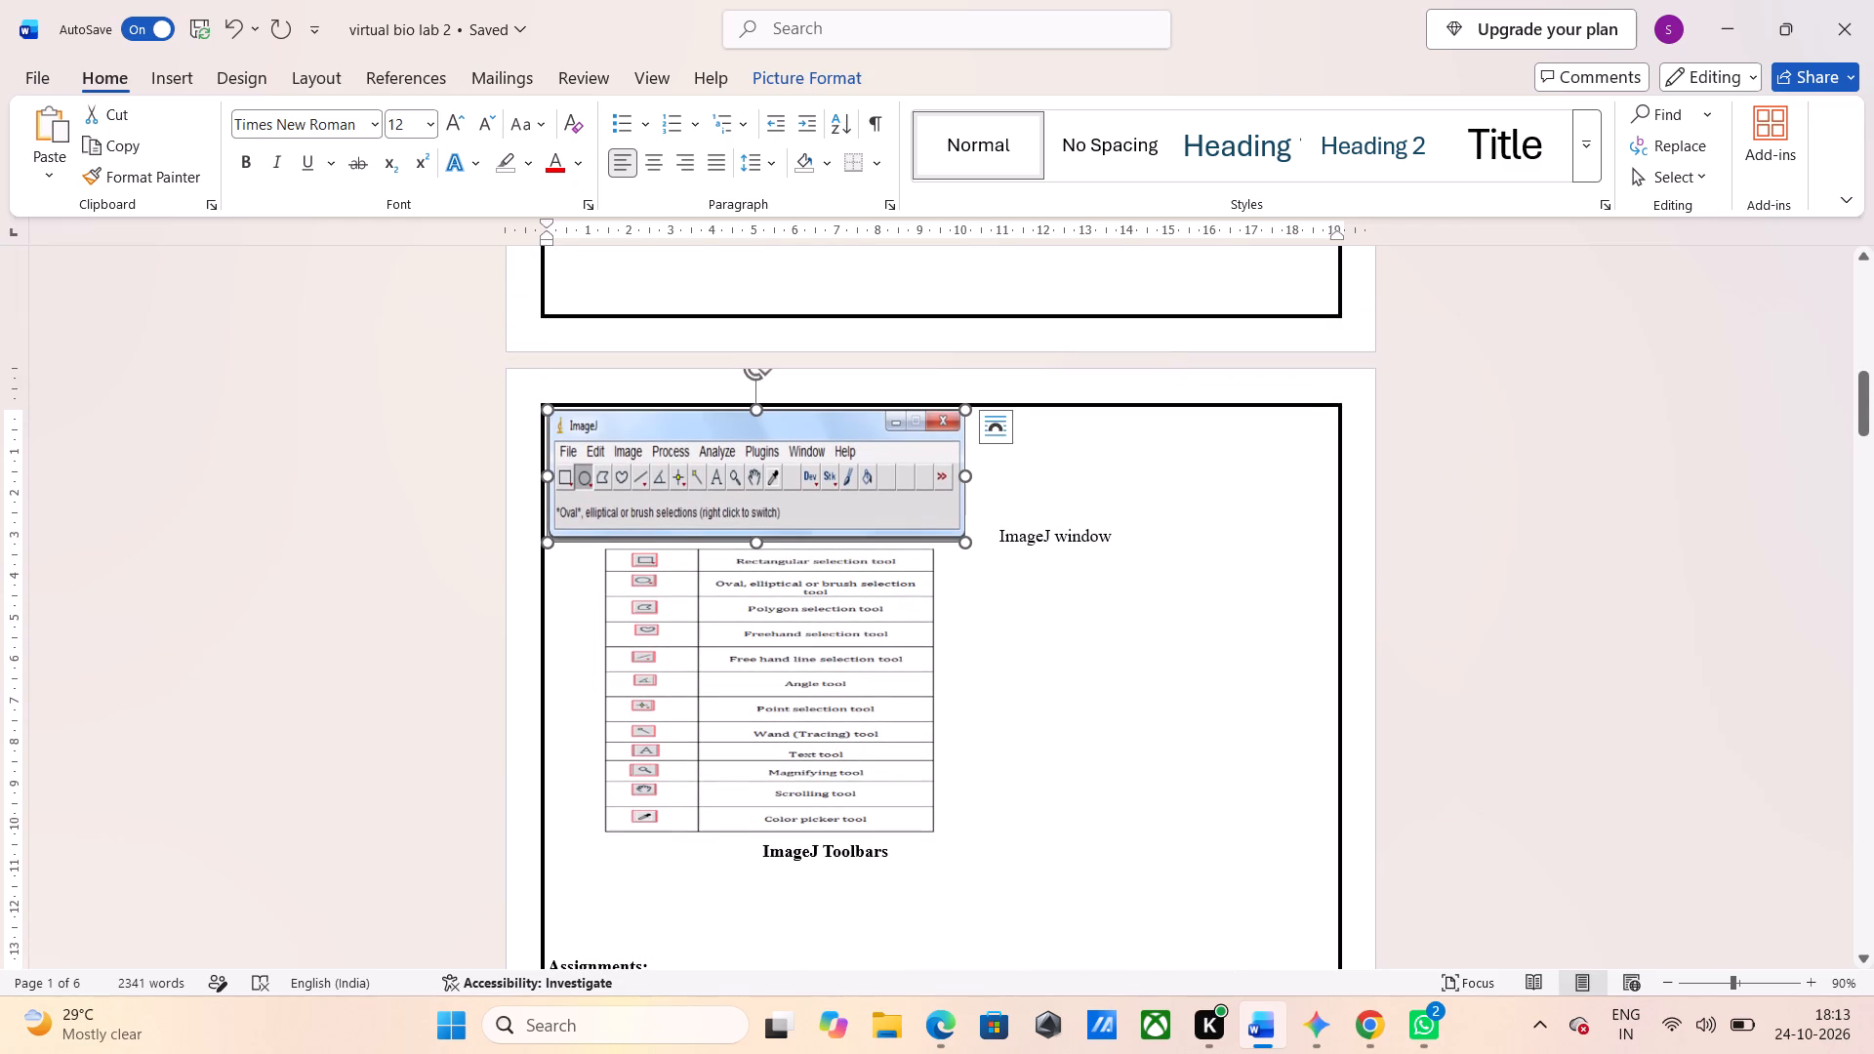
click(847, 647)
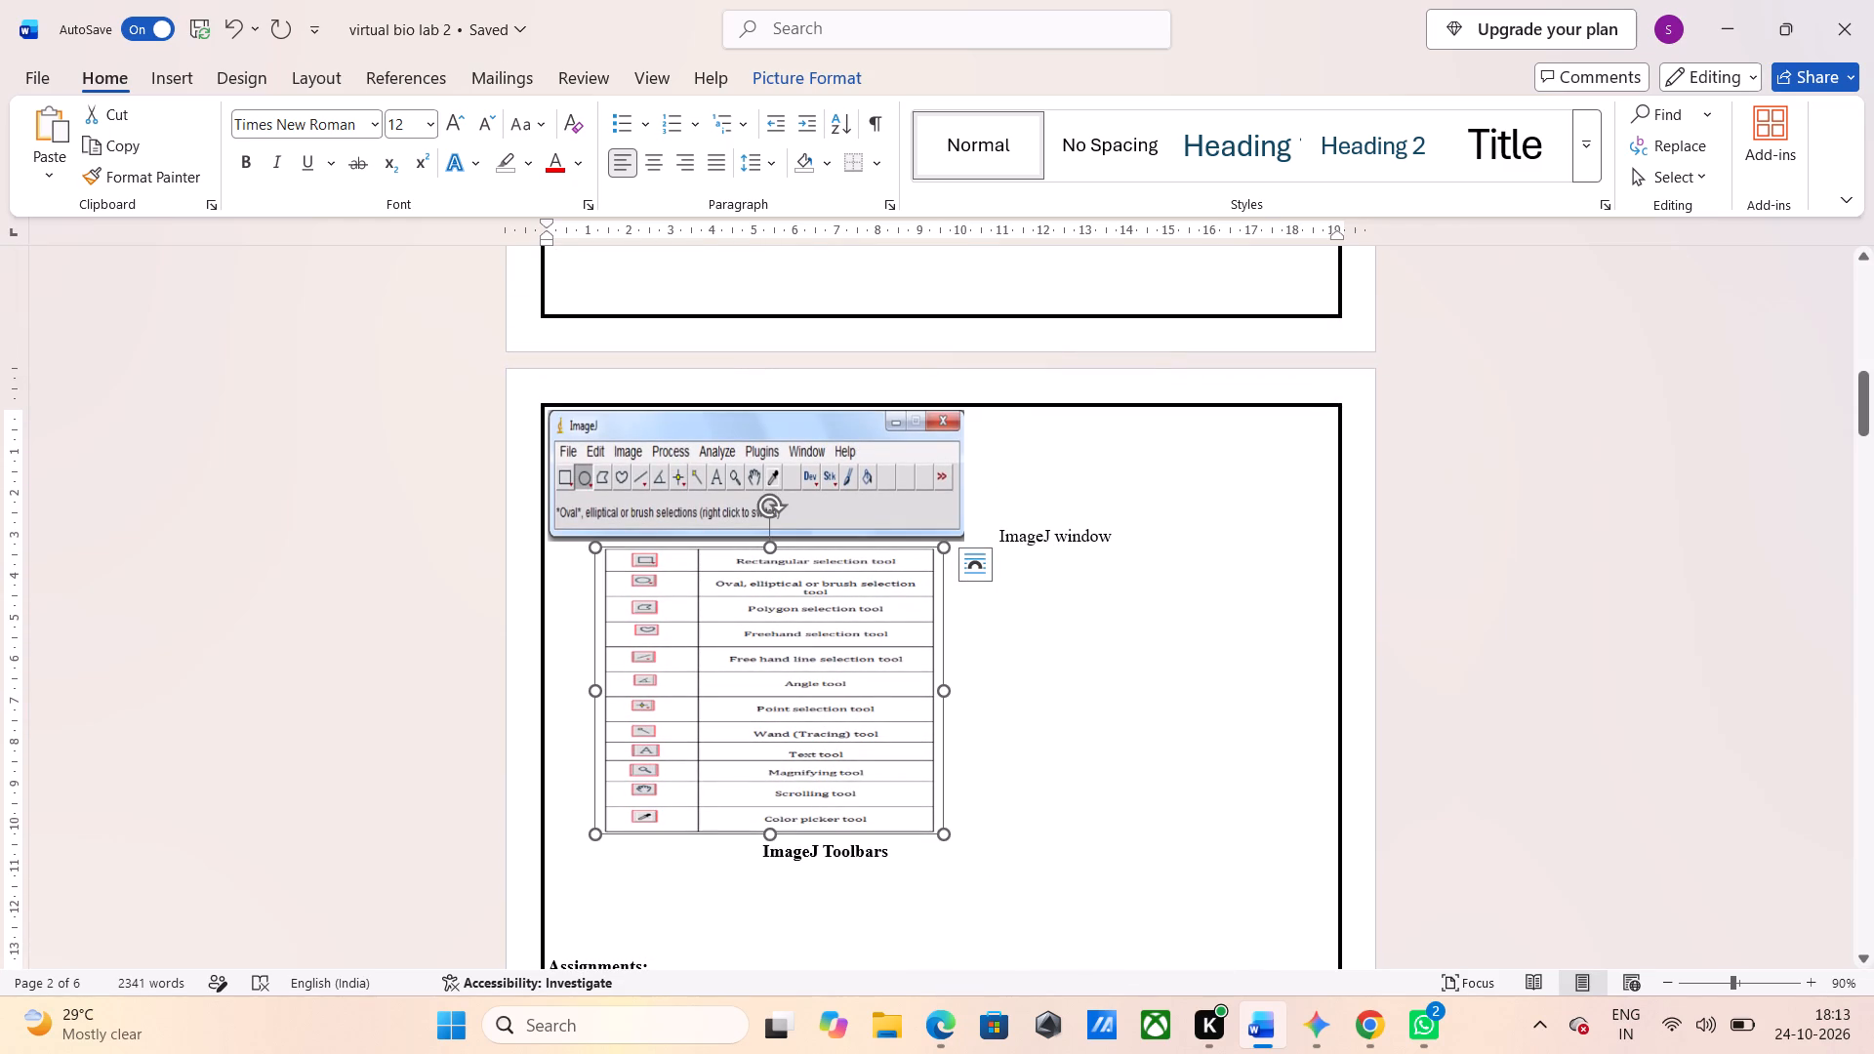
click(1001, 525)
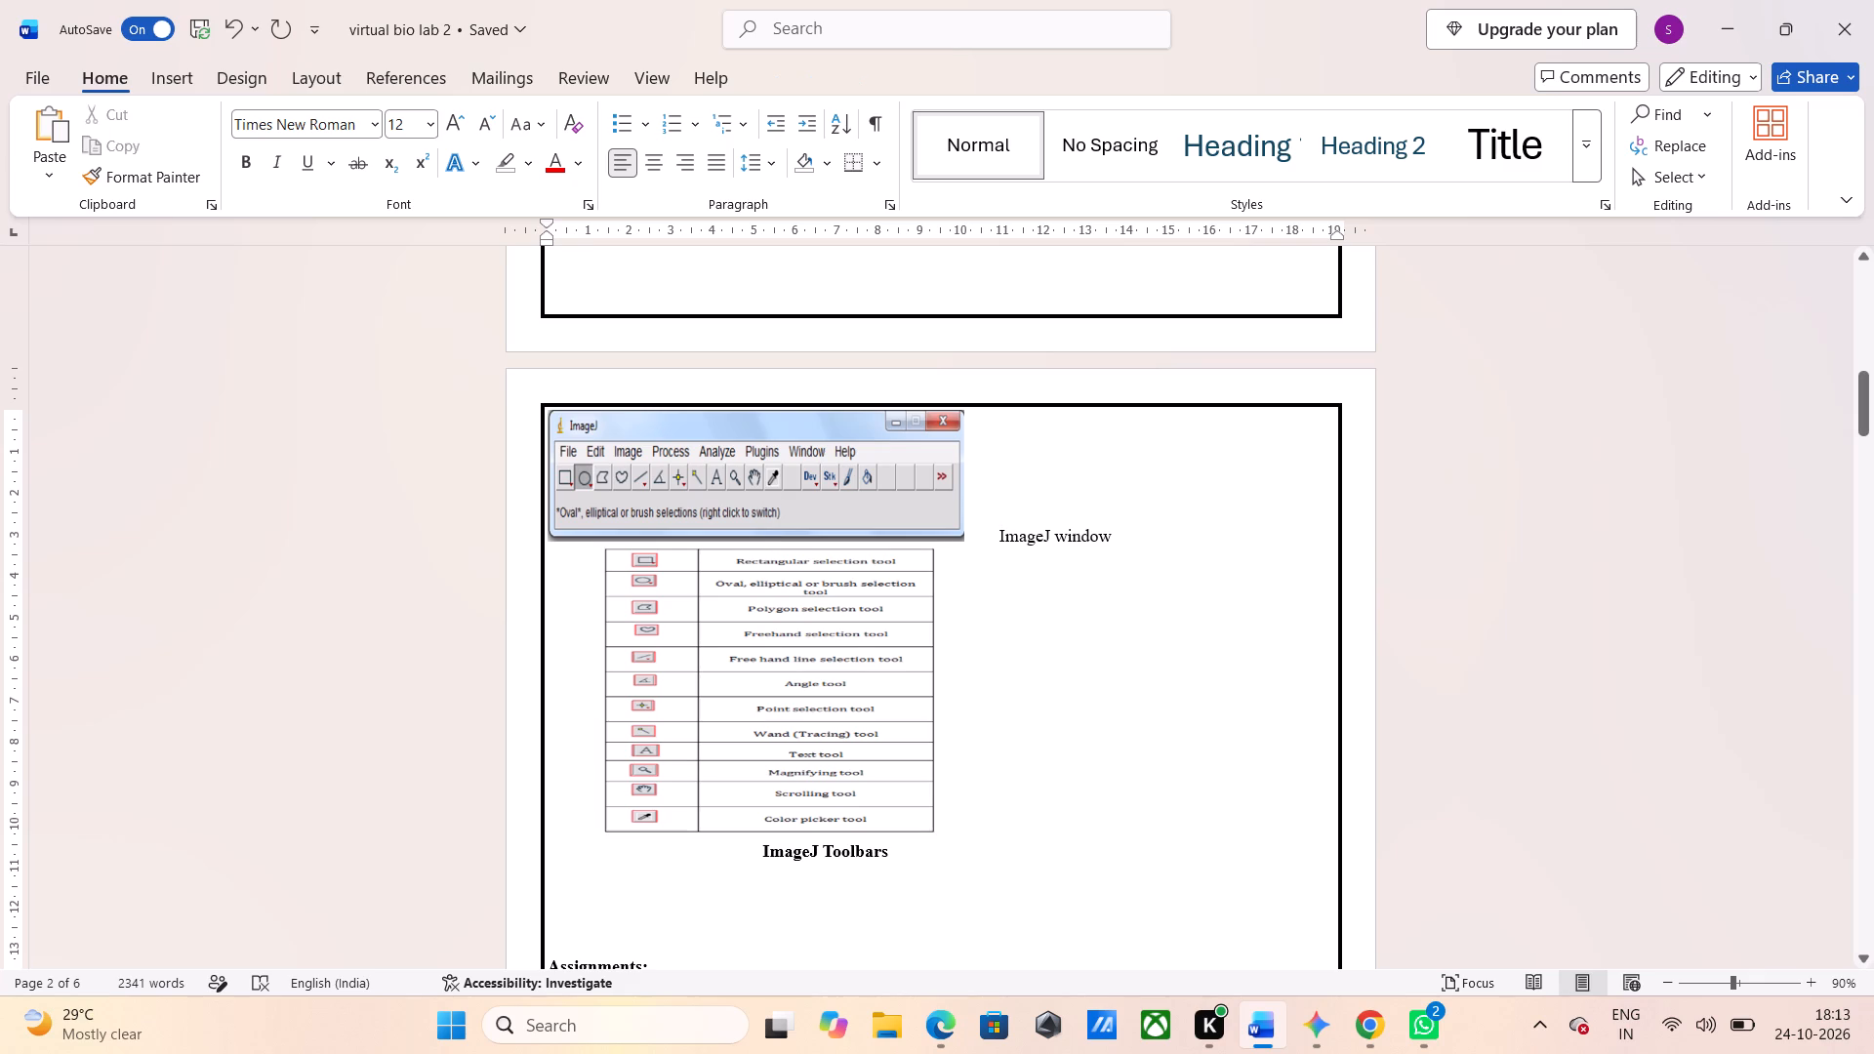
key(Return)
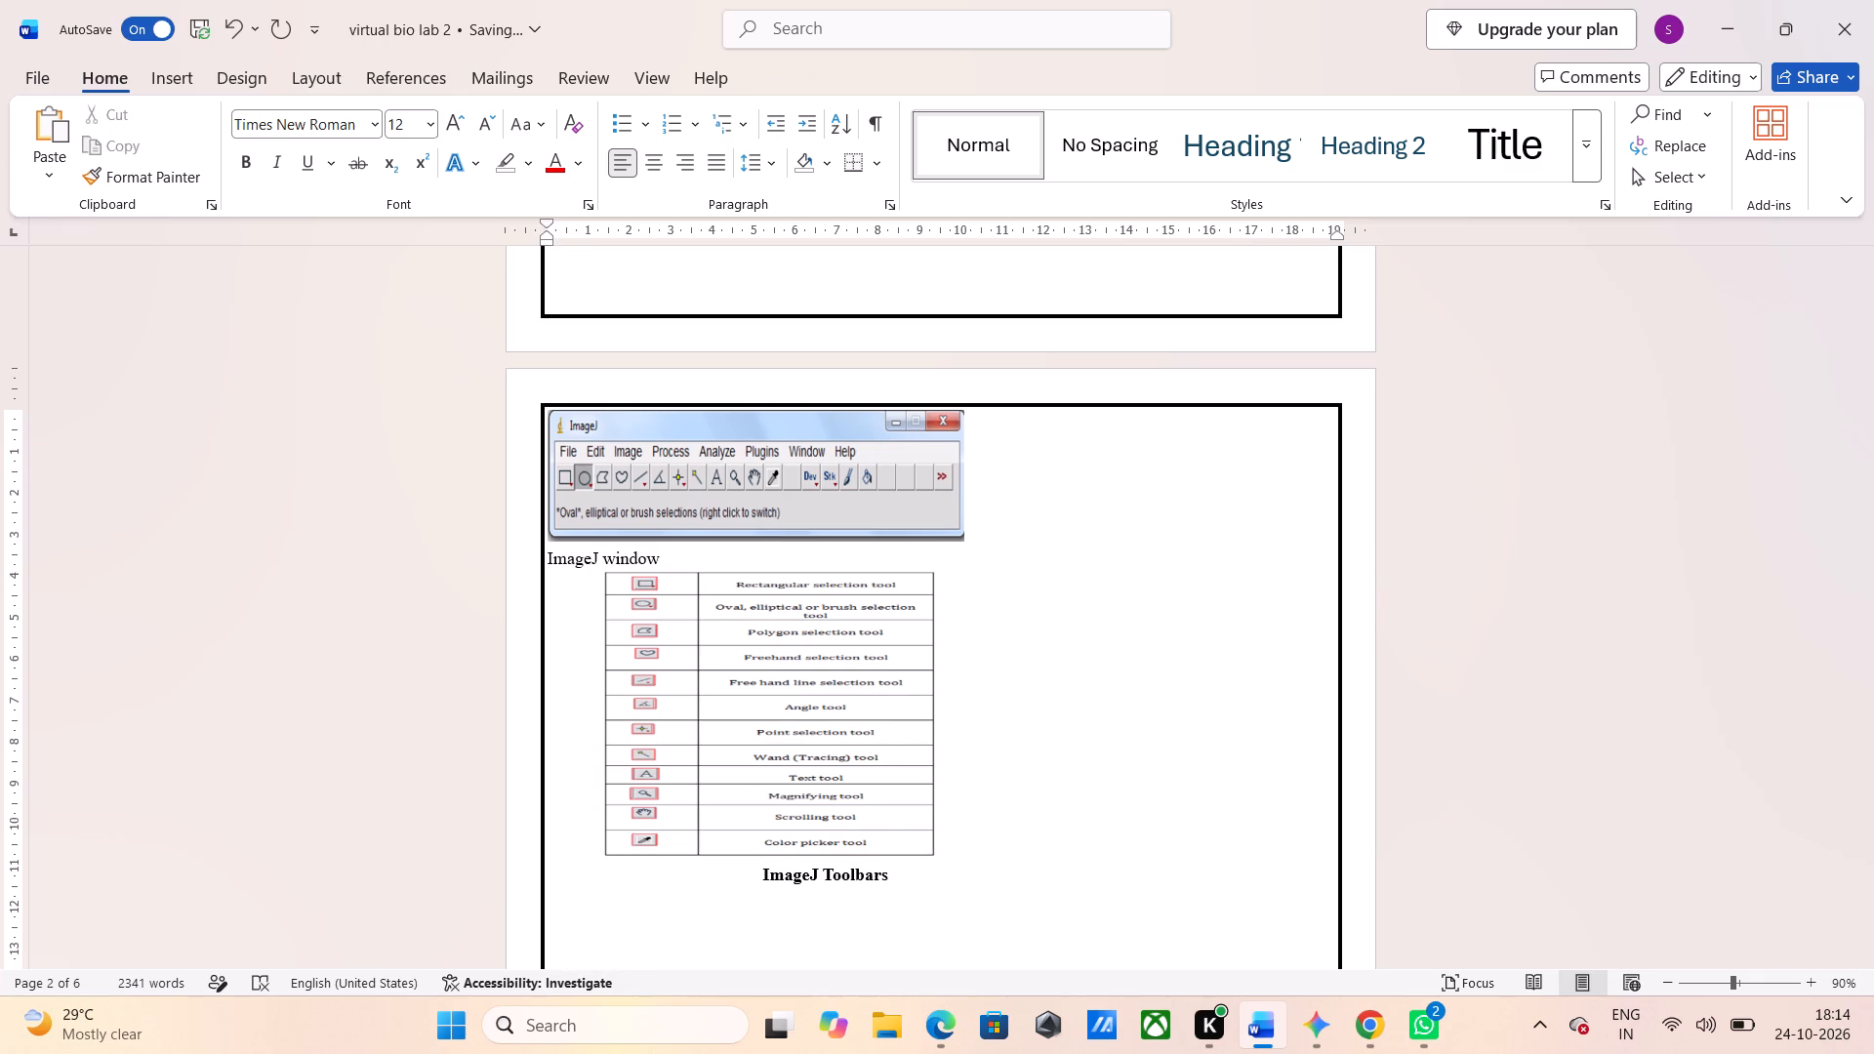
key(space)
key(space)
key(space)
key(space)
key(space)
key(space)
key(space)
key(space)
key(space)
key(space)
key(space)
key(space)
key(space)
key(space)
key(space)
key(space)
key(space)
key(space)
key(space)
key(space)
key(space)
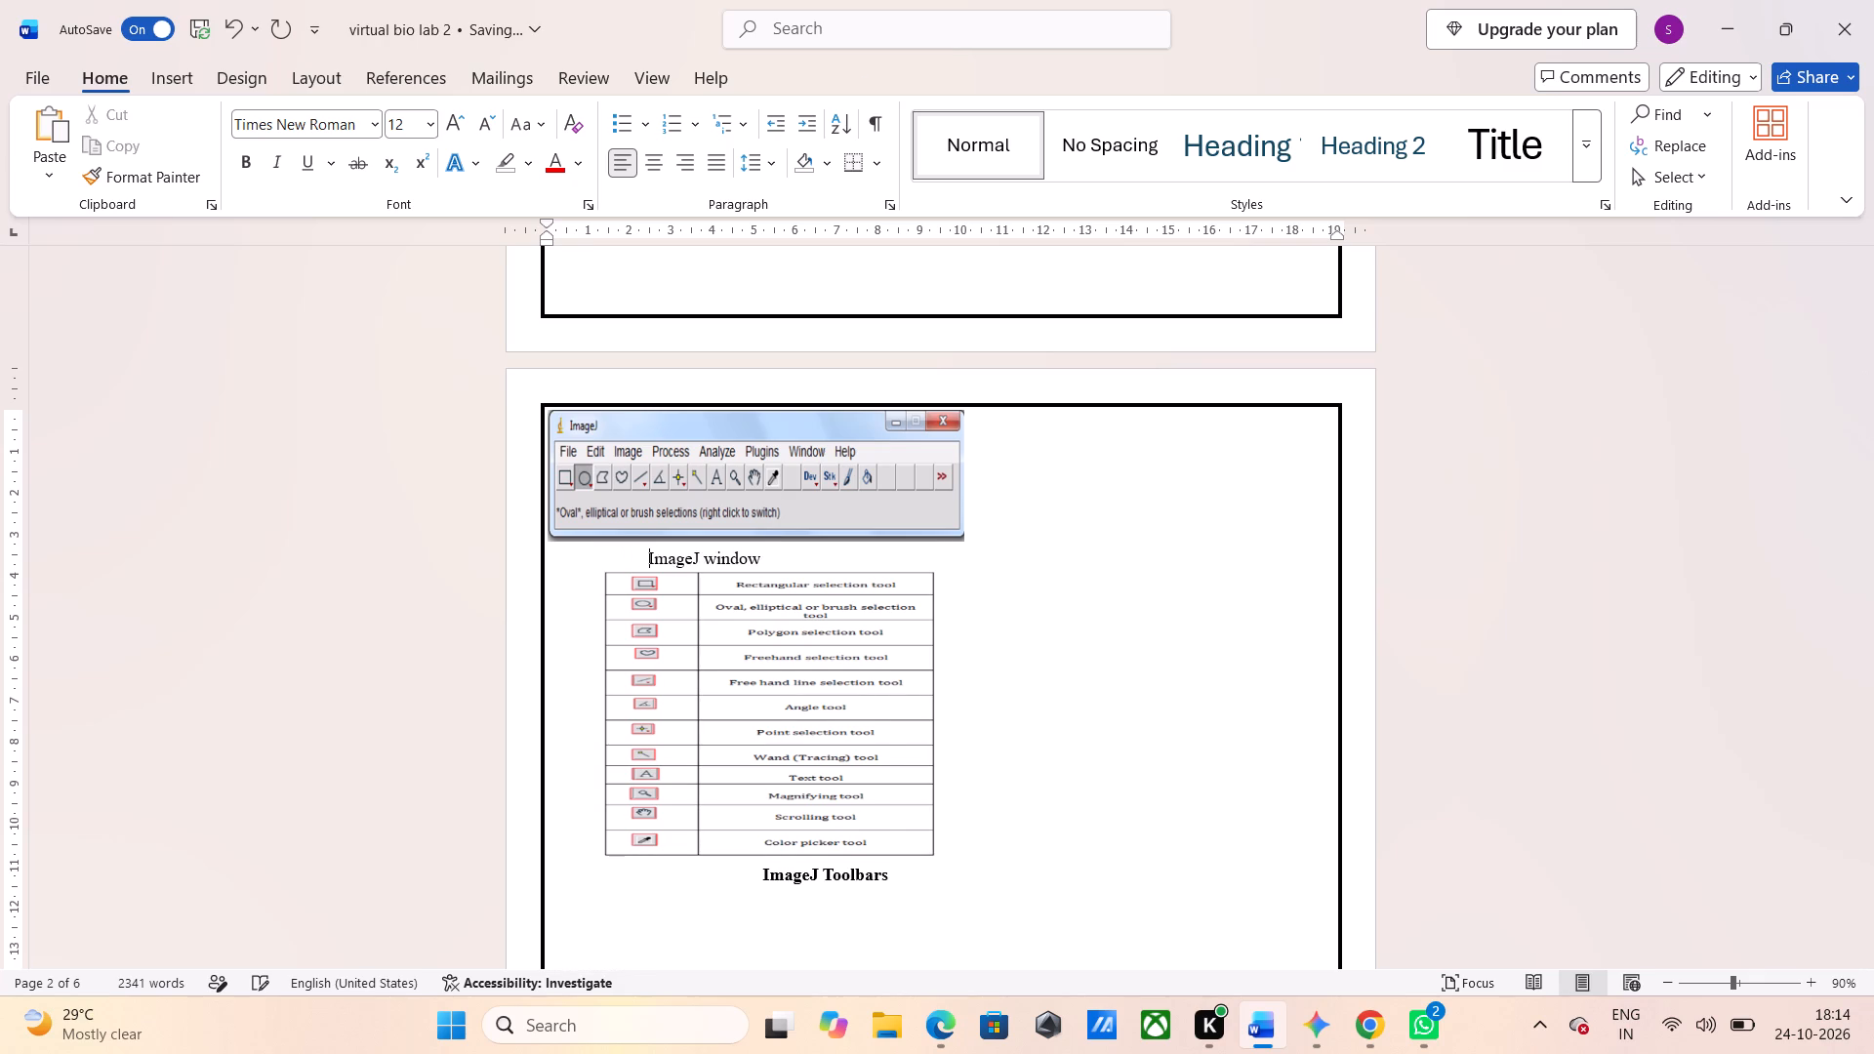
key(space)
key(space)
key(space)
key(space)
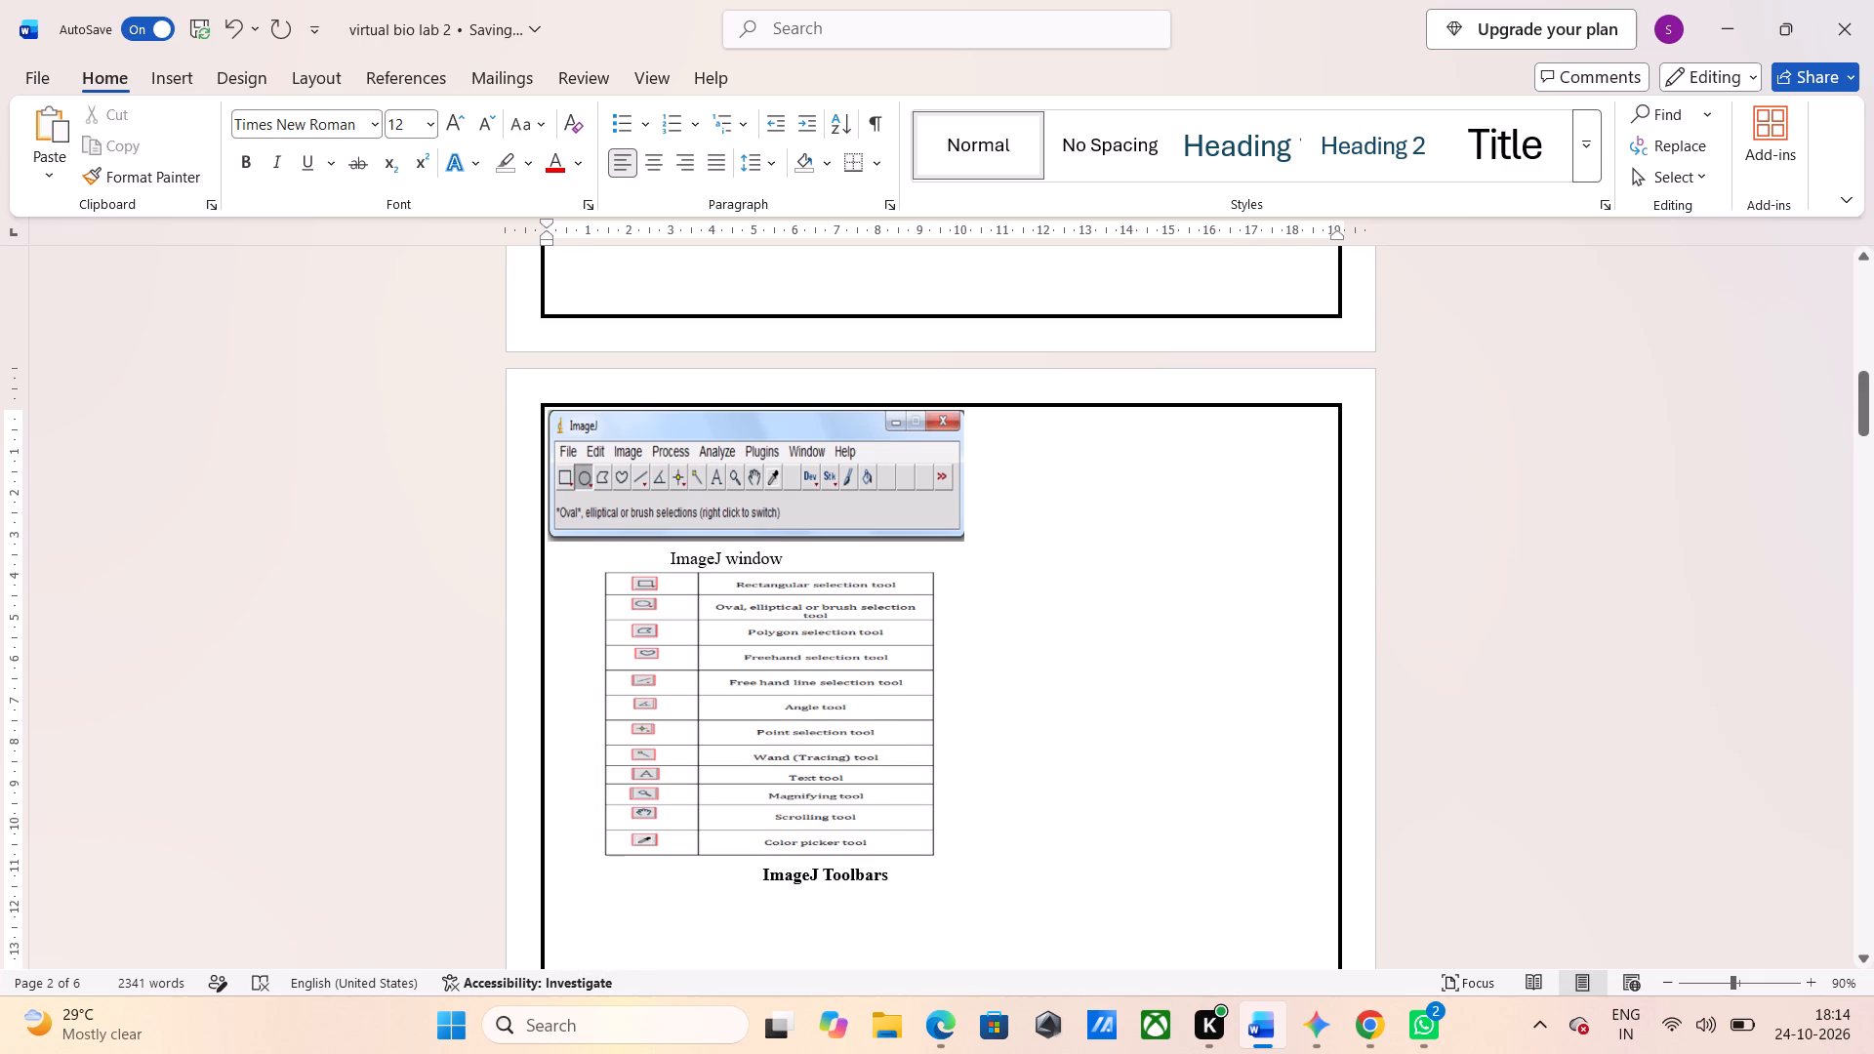
Center the ImageJ window picture on the page.
click(902, 497)
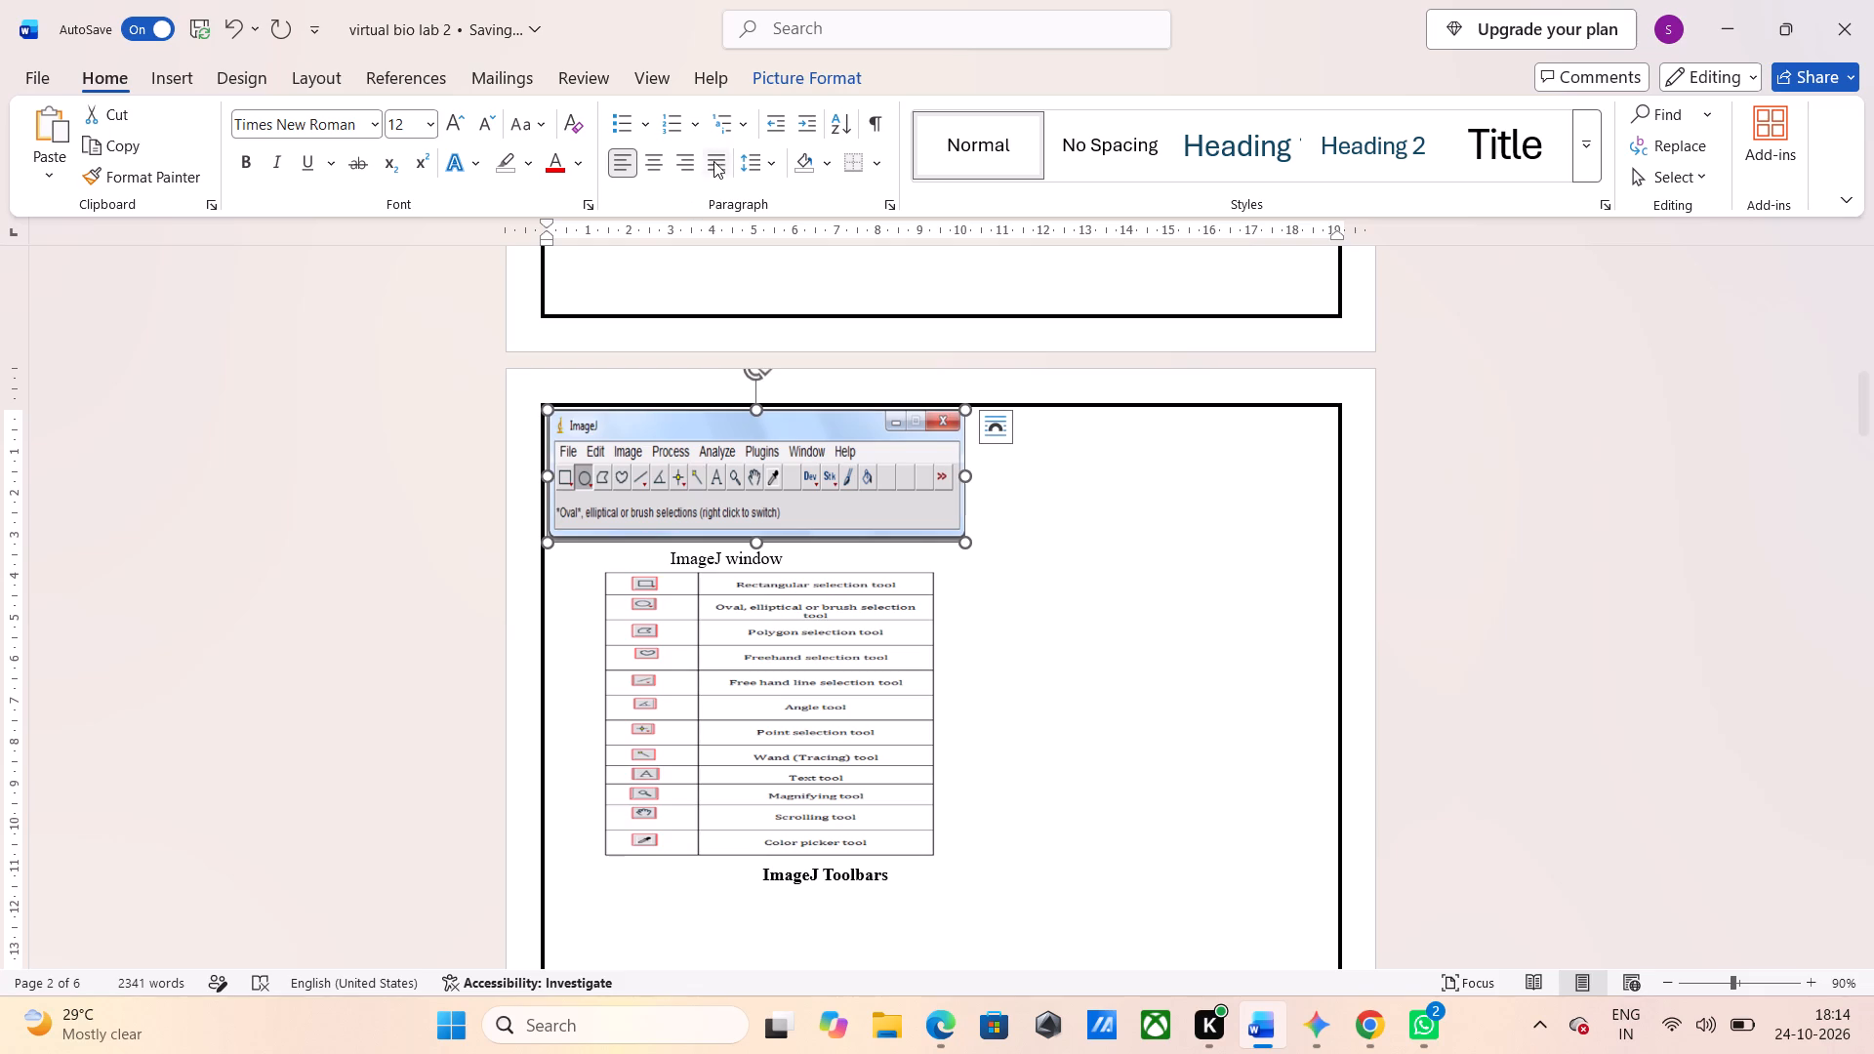
click(650, 166)
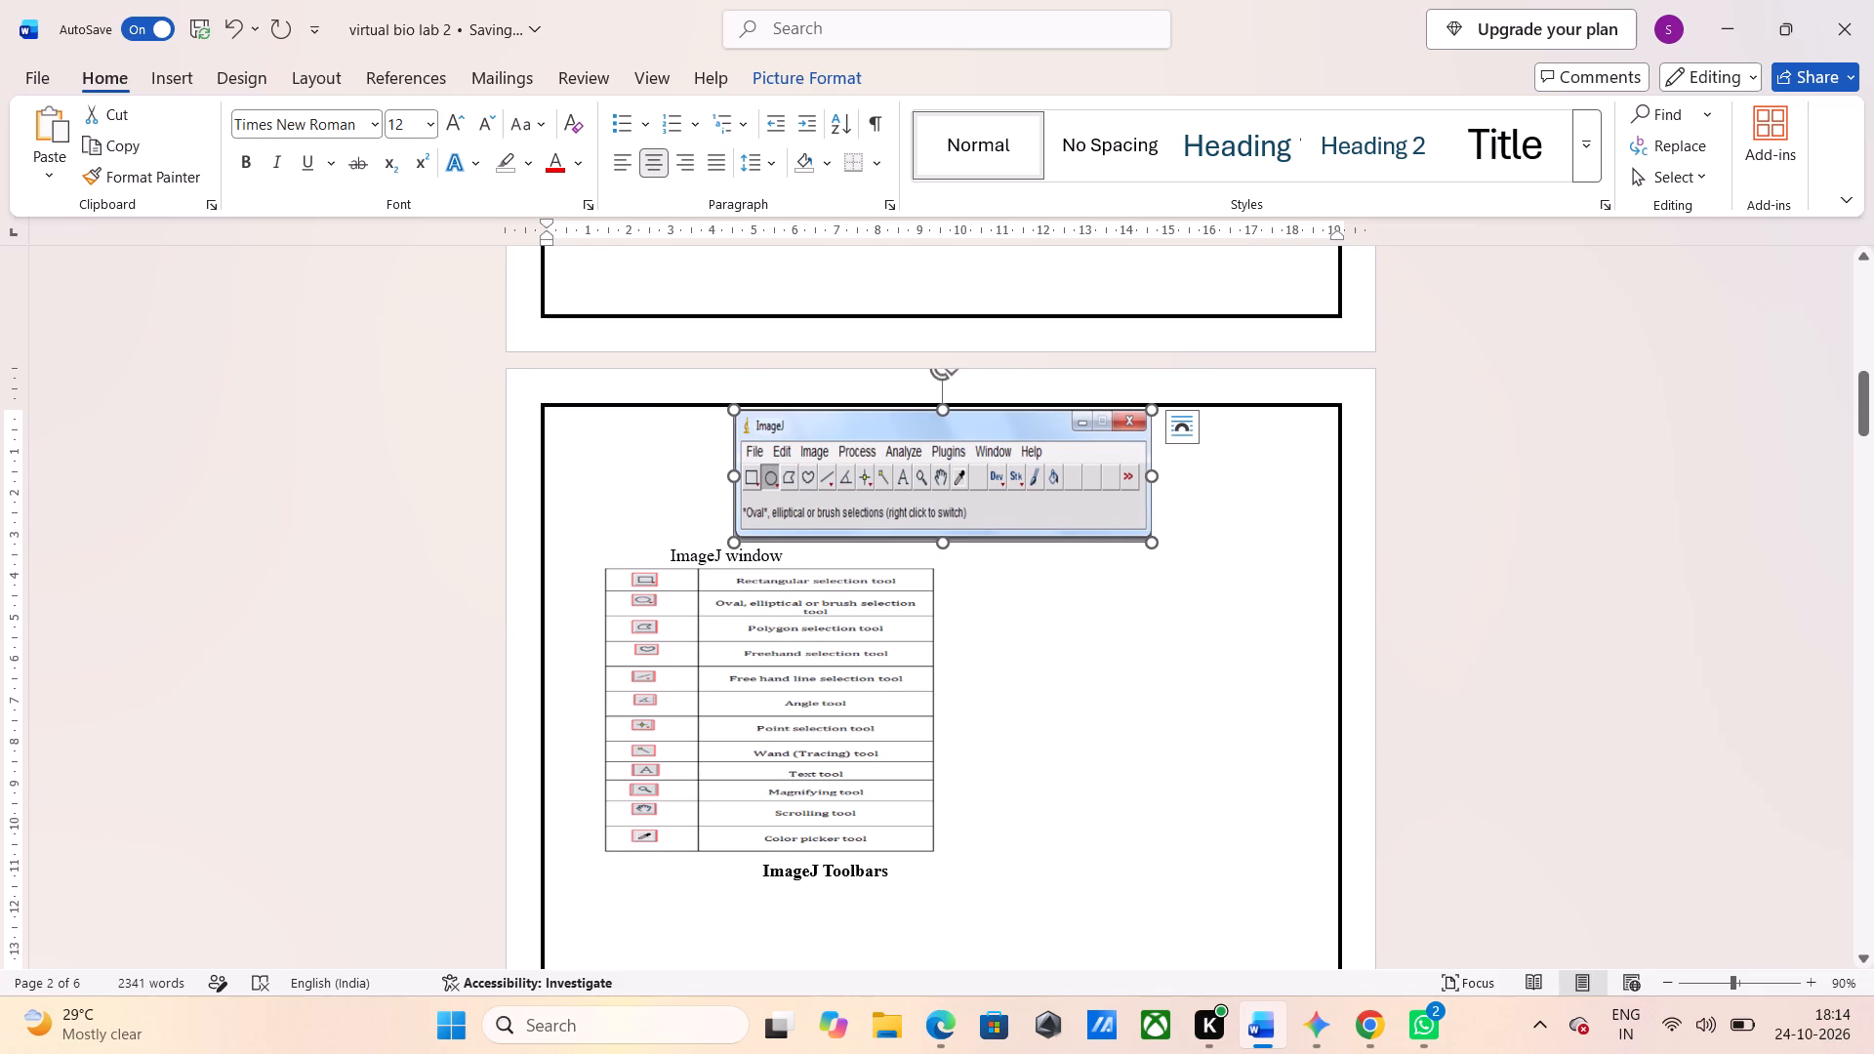
Remove the spaces before the "ImageJ window" caption and put it on its own centered line below the picture.
click(655, 552)
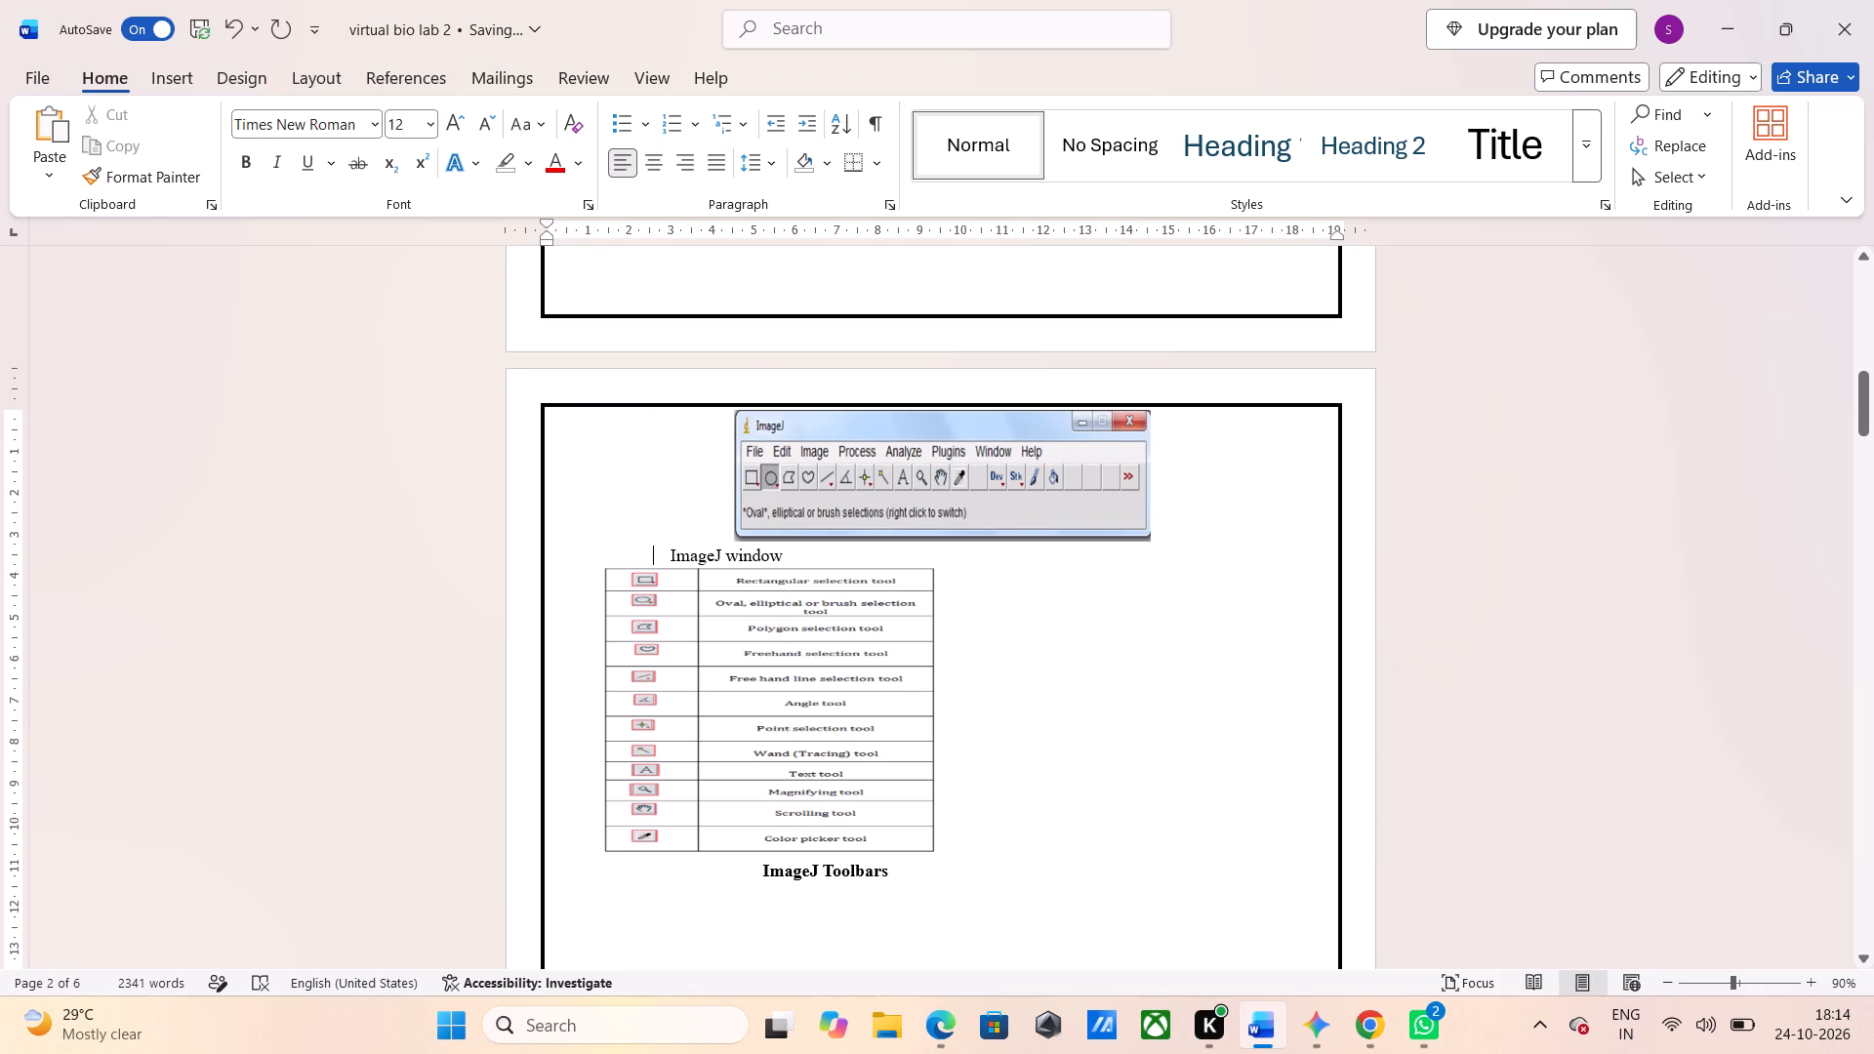
click(667, 552)
key(BackSpace)
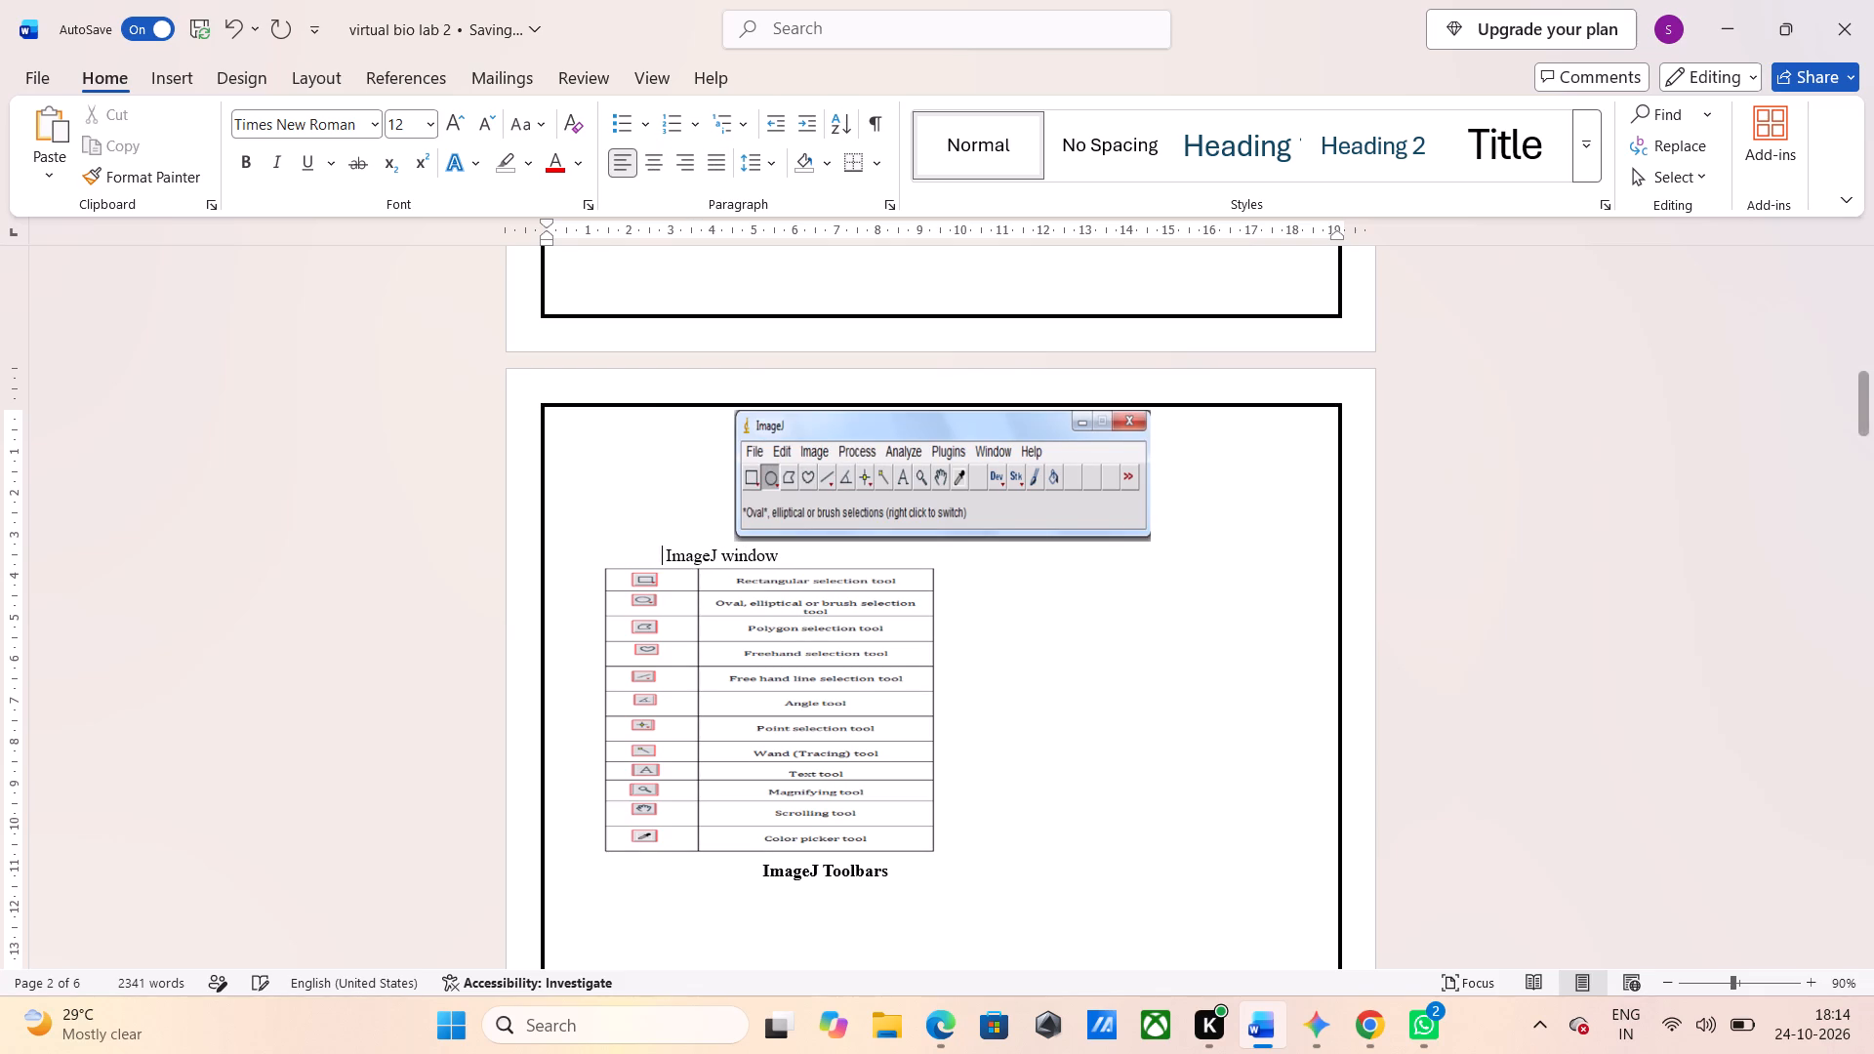
key(BackSpace)
key(BackSpace)
key(BackSpace)
key(BackSpace)
key(BackSpace)
key(BackSpace)
key(BackSpace)
key(BackSpace)
key(BackSpace)
key(BackSpace)
key(BackSpace)
key(BackSpace)
key(BackSpace)
key(BackSpace)
key(BackSpace)
key(BackSpace)
key(BackSpace)
key(BackSpace)
key(BackSpace)
key(BackSpace)
key(BackSpace)
key(BackSpace)
key(BackSpace)
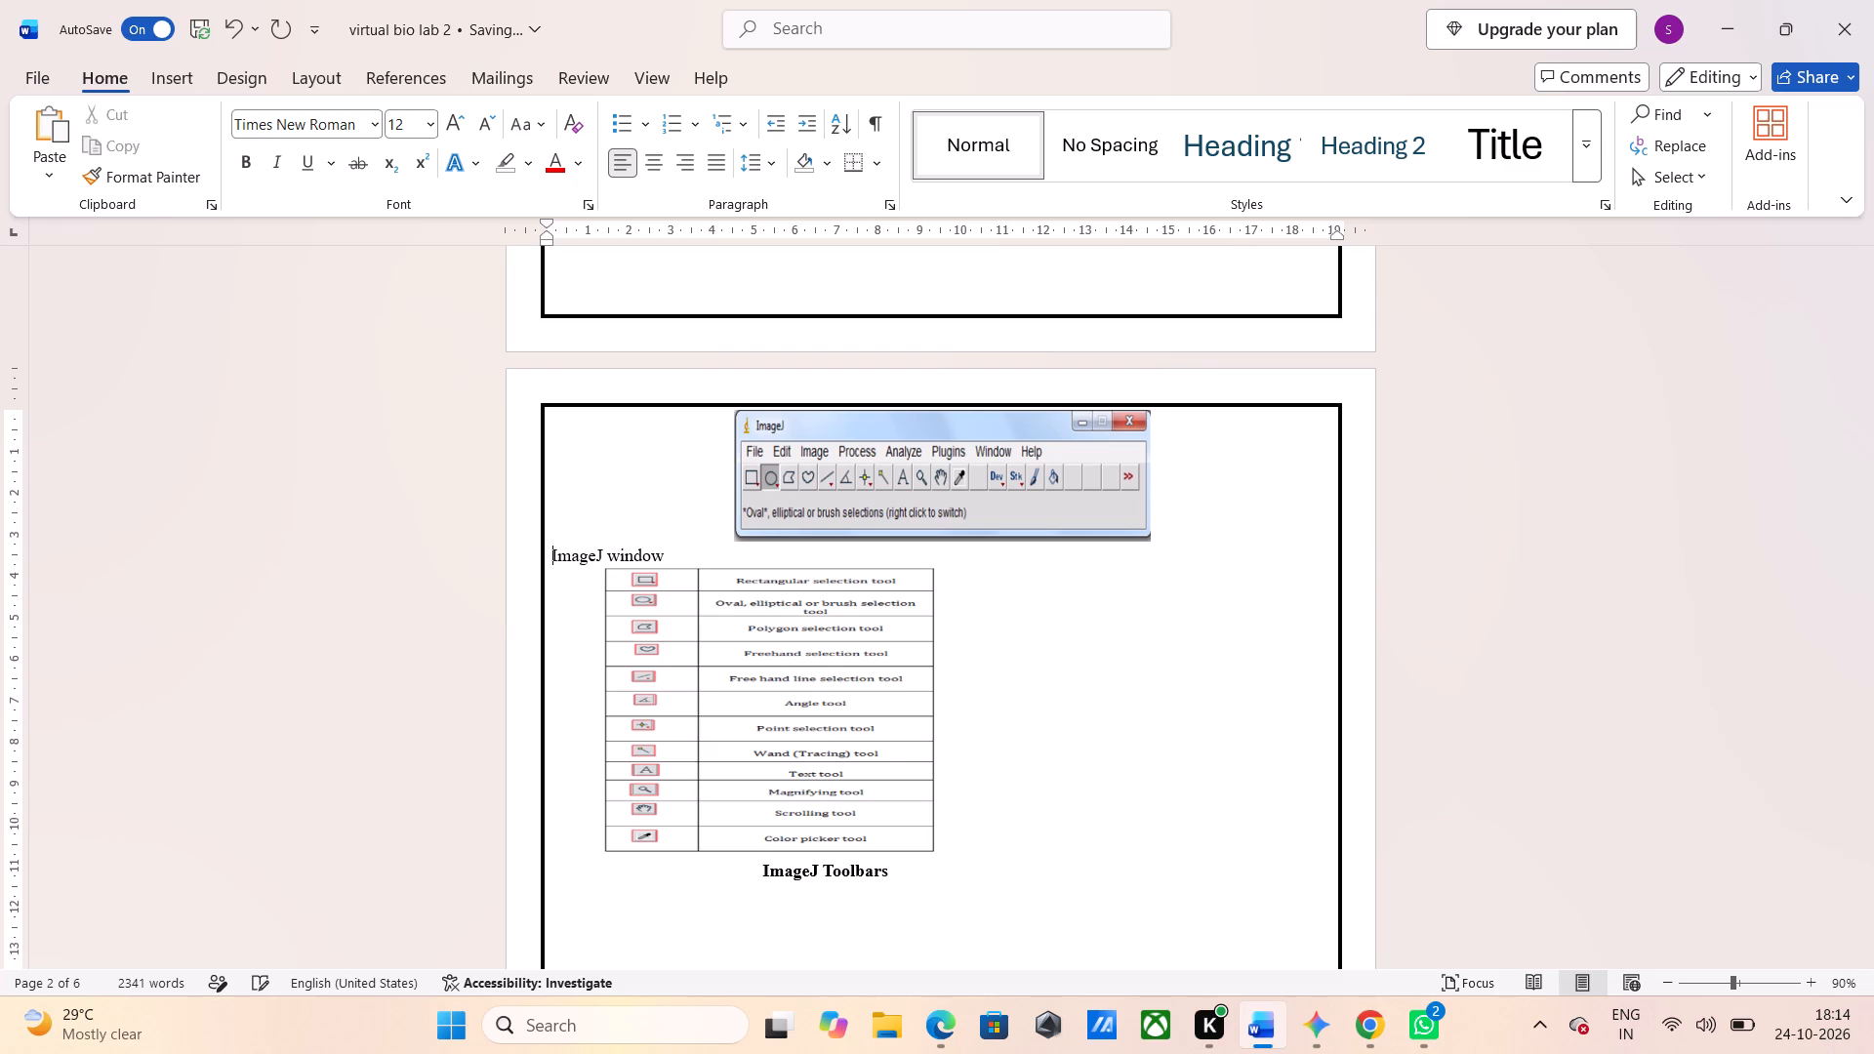
key(BackSpace)
key(Return)
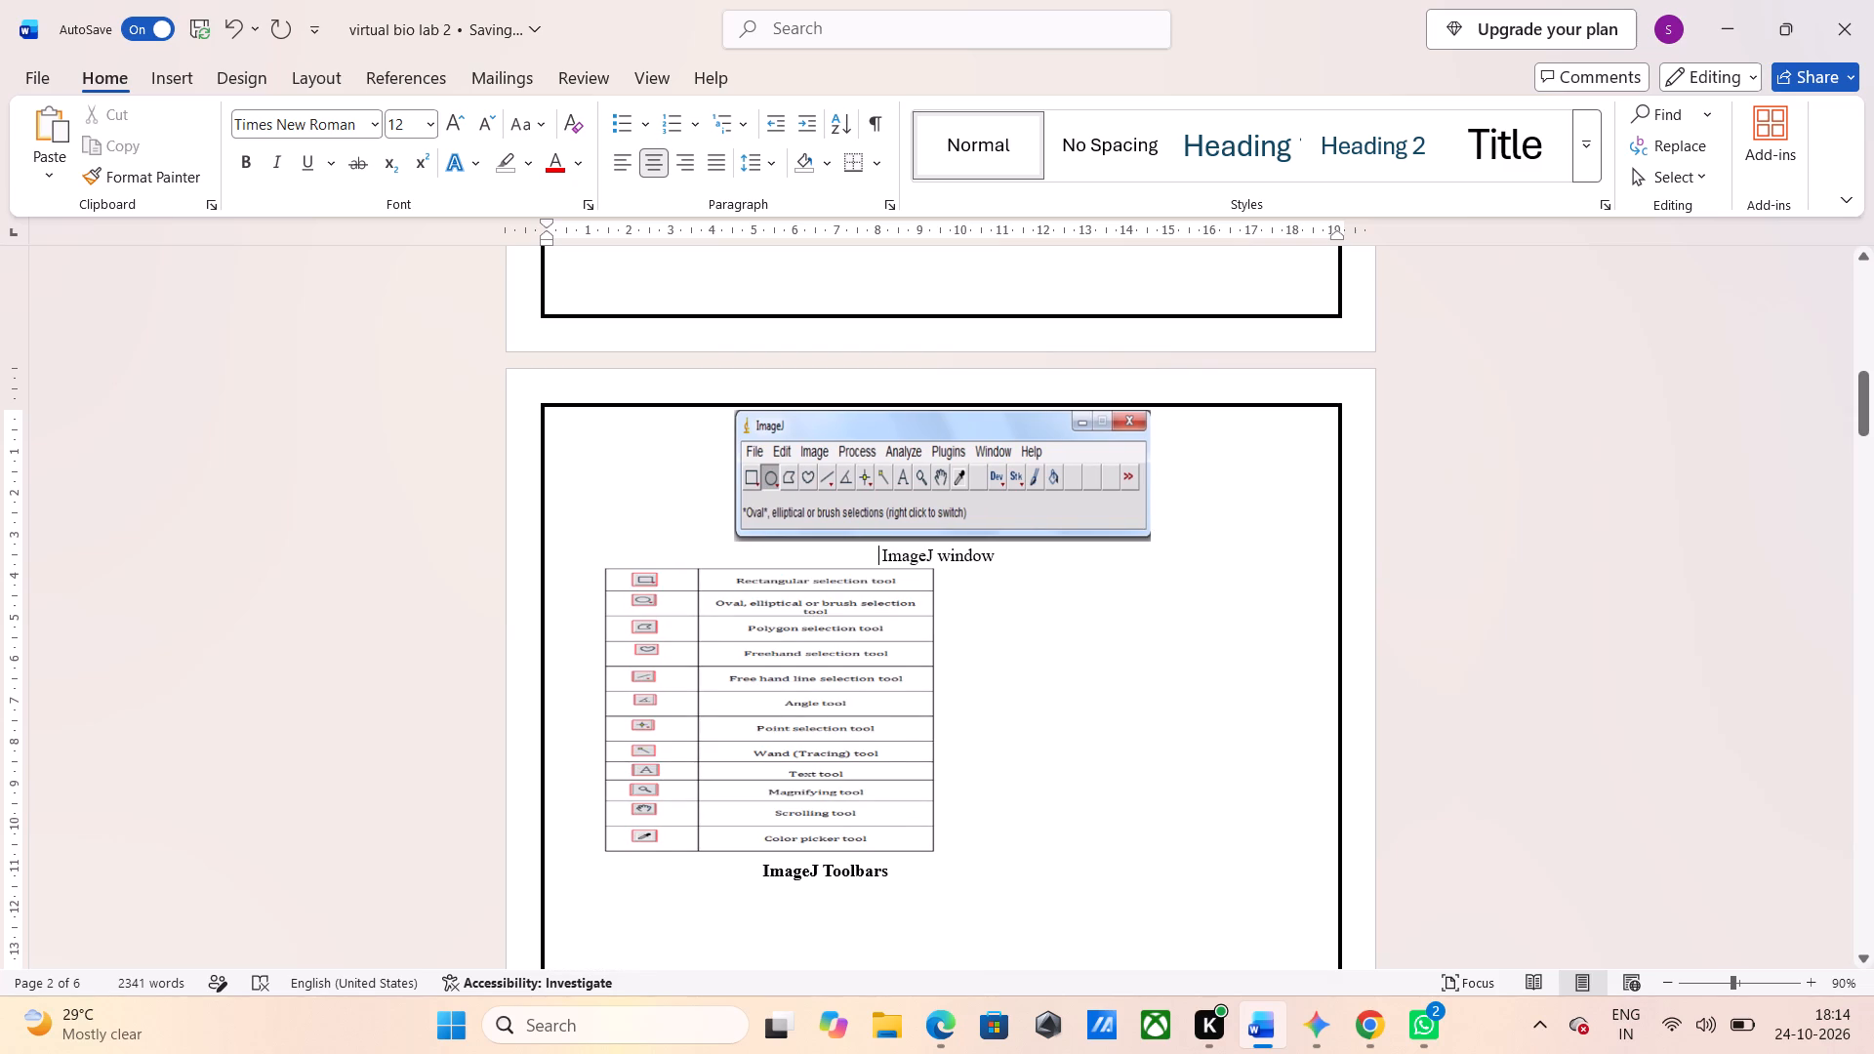
Center the selection-tools table picture together with its "ImageJ Toolbars" caption.
drag(450, 577, 490, 908)
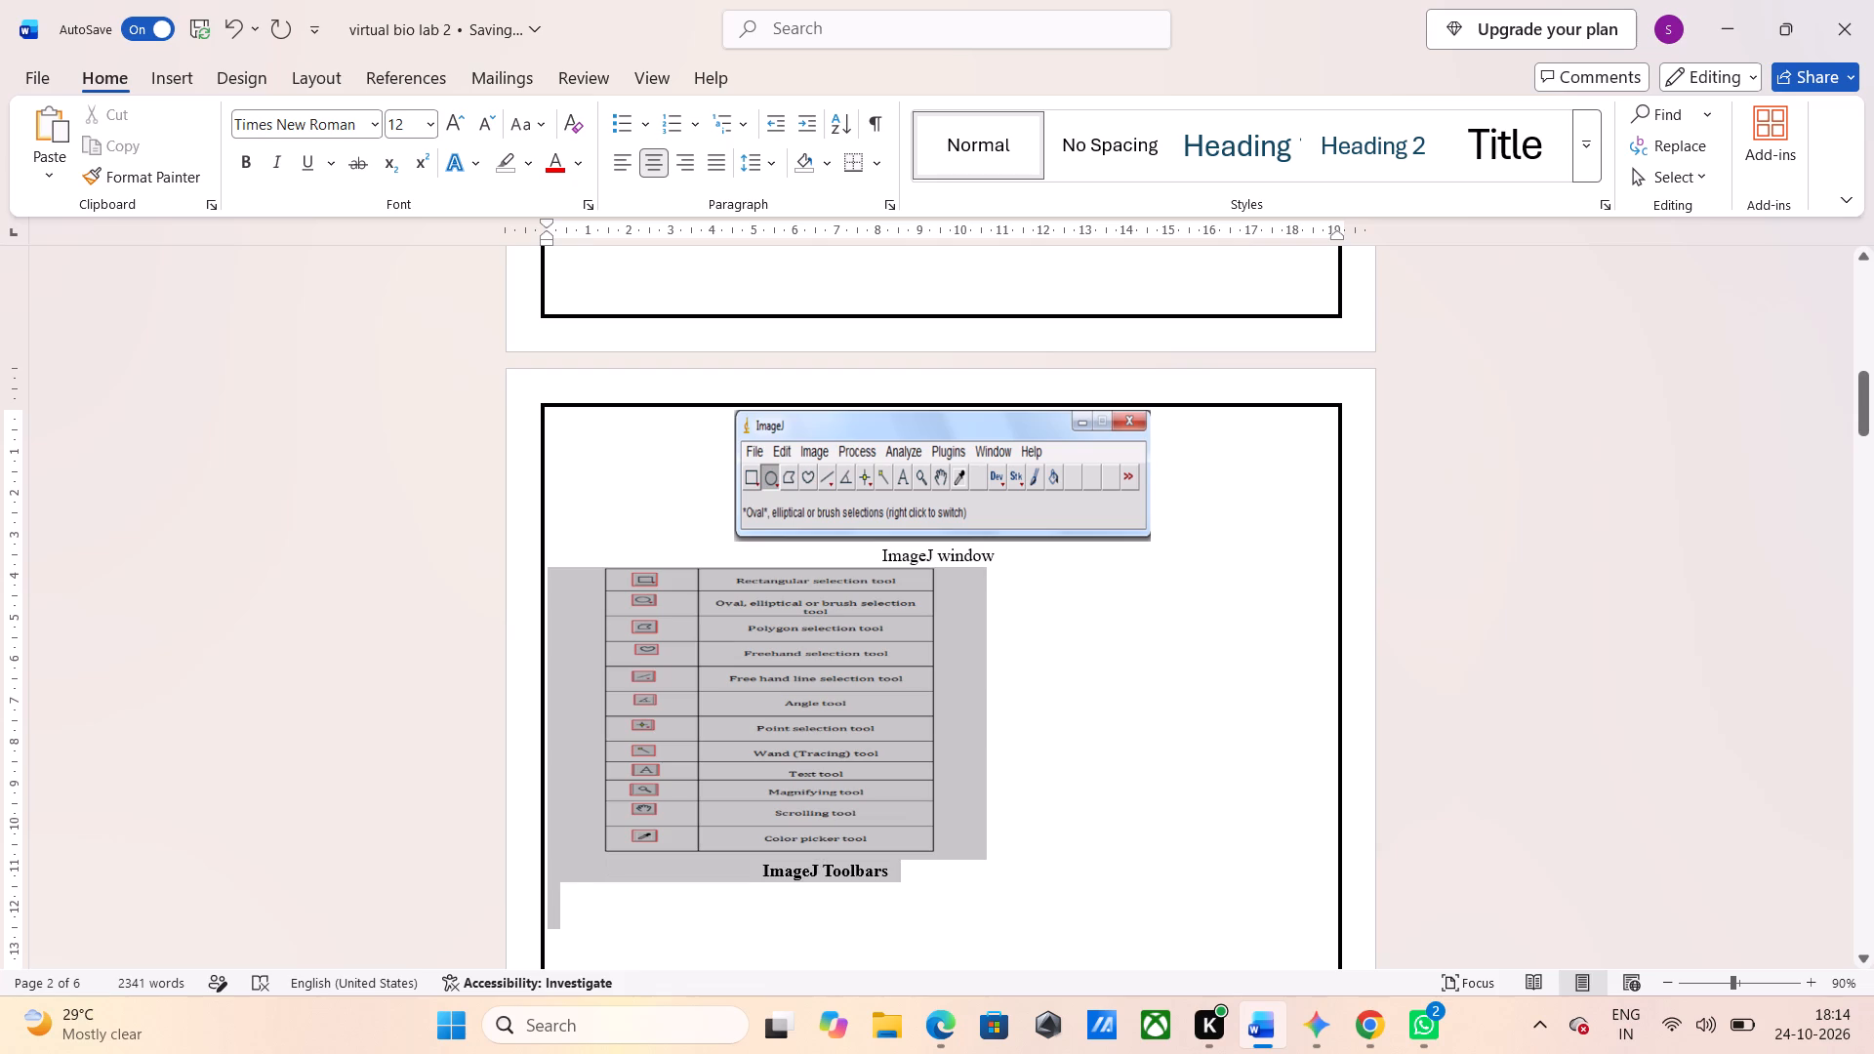
drag(490, 908, 490, 910)
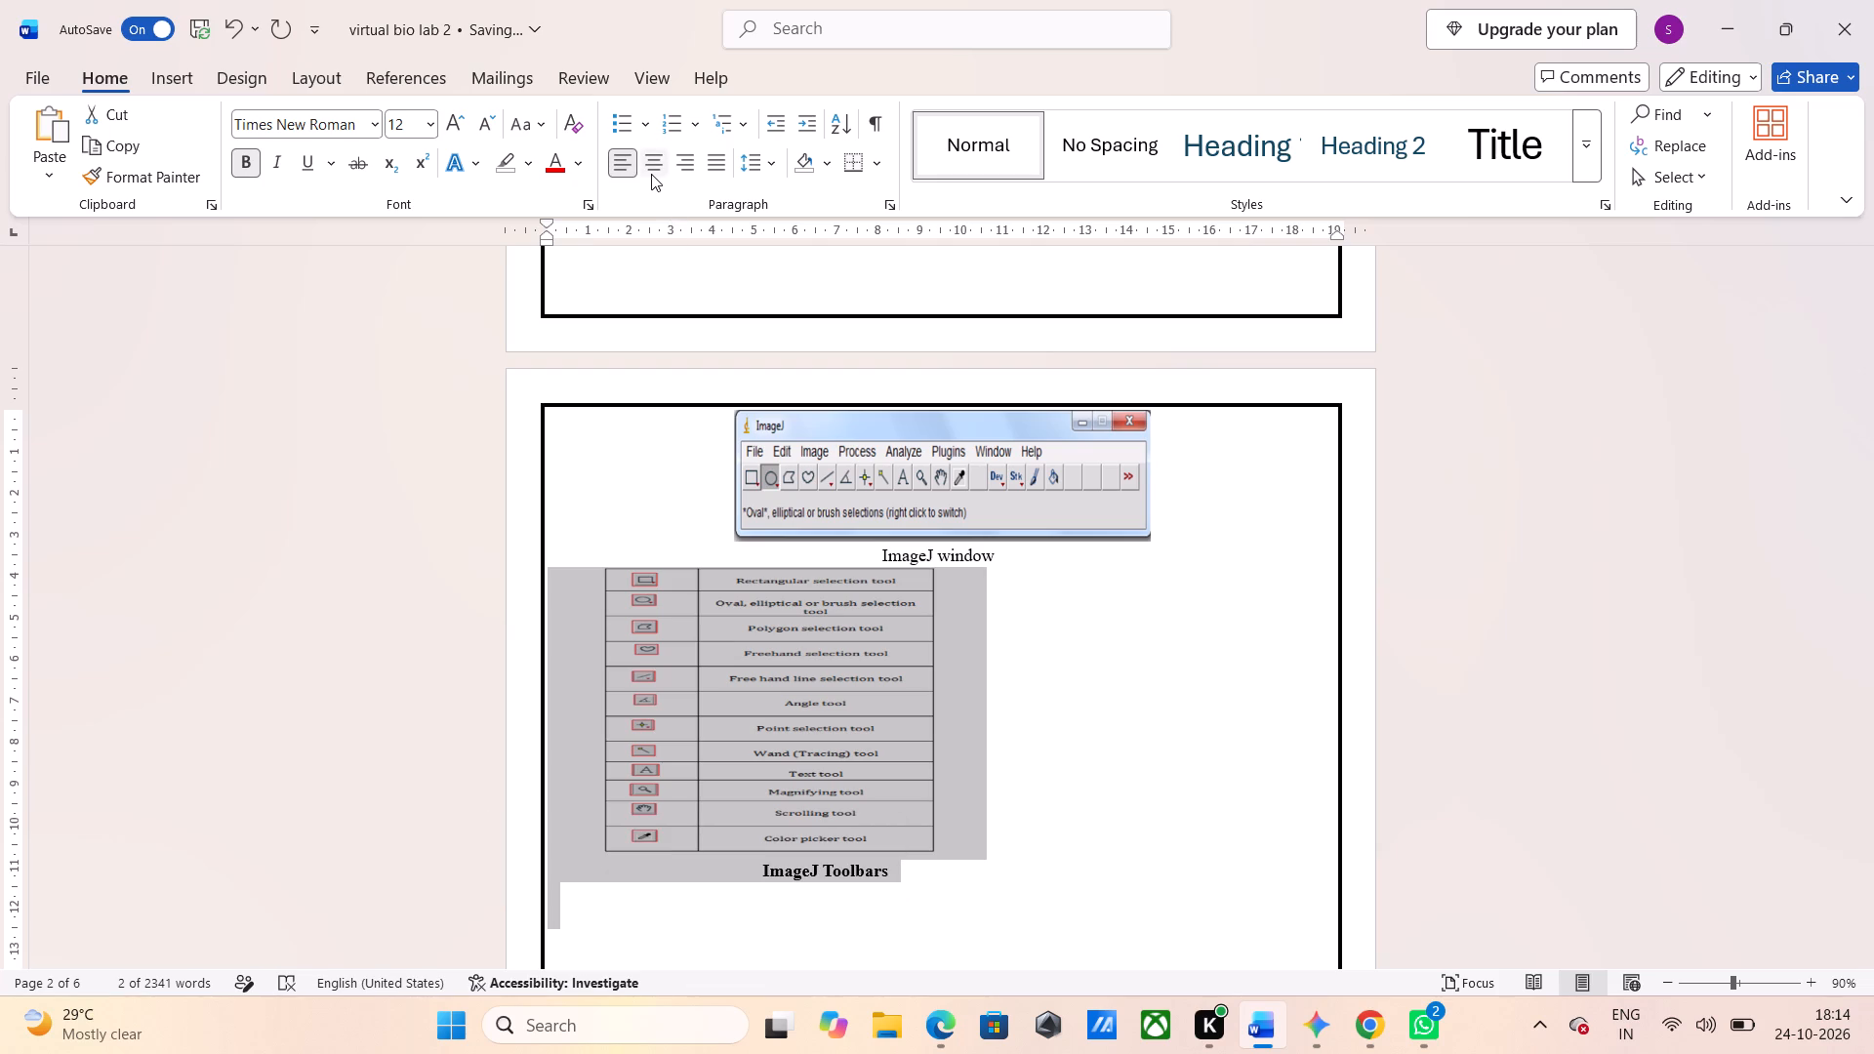
click(651, 169)
click(312, 613)
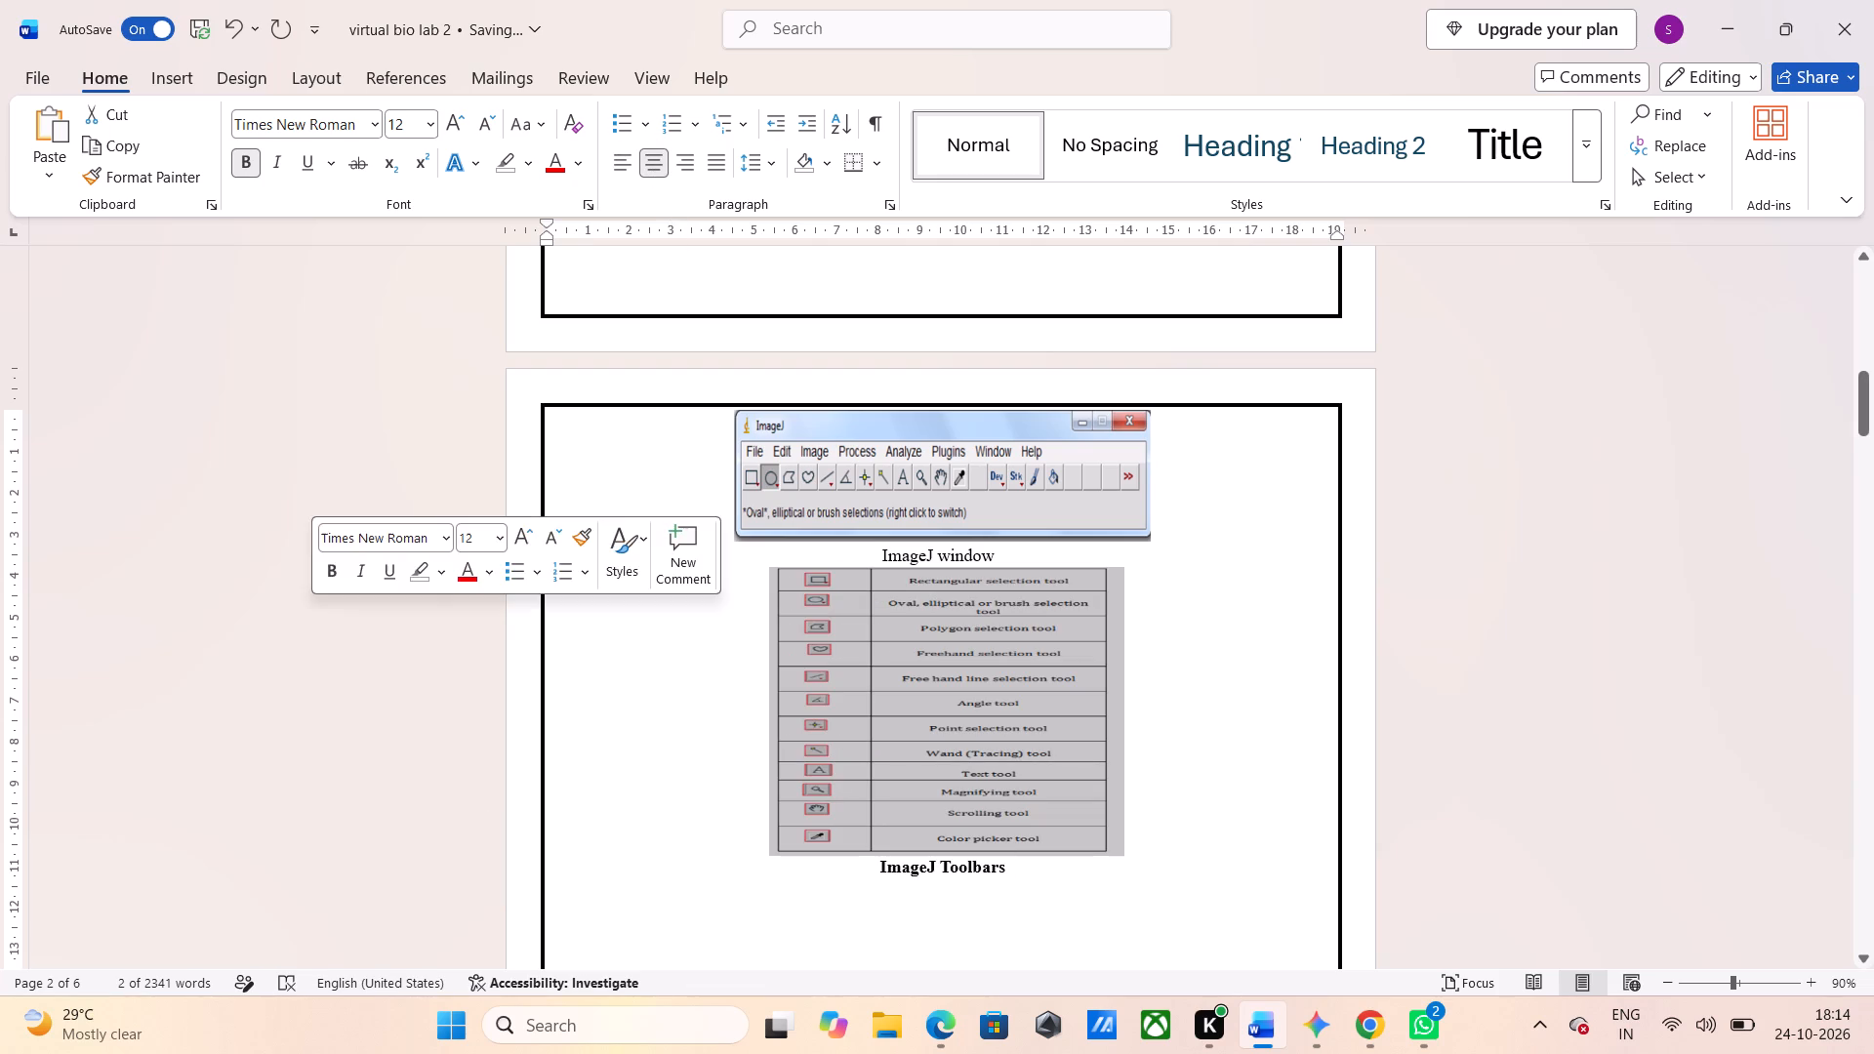
click(1671, 370)
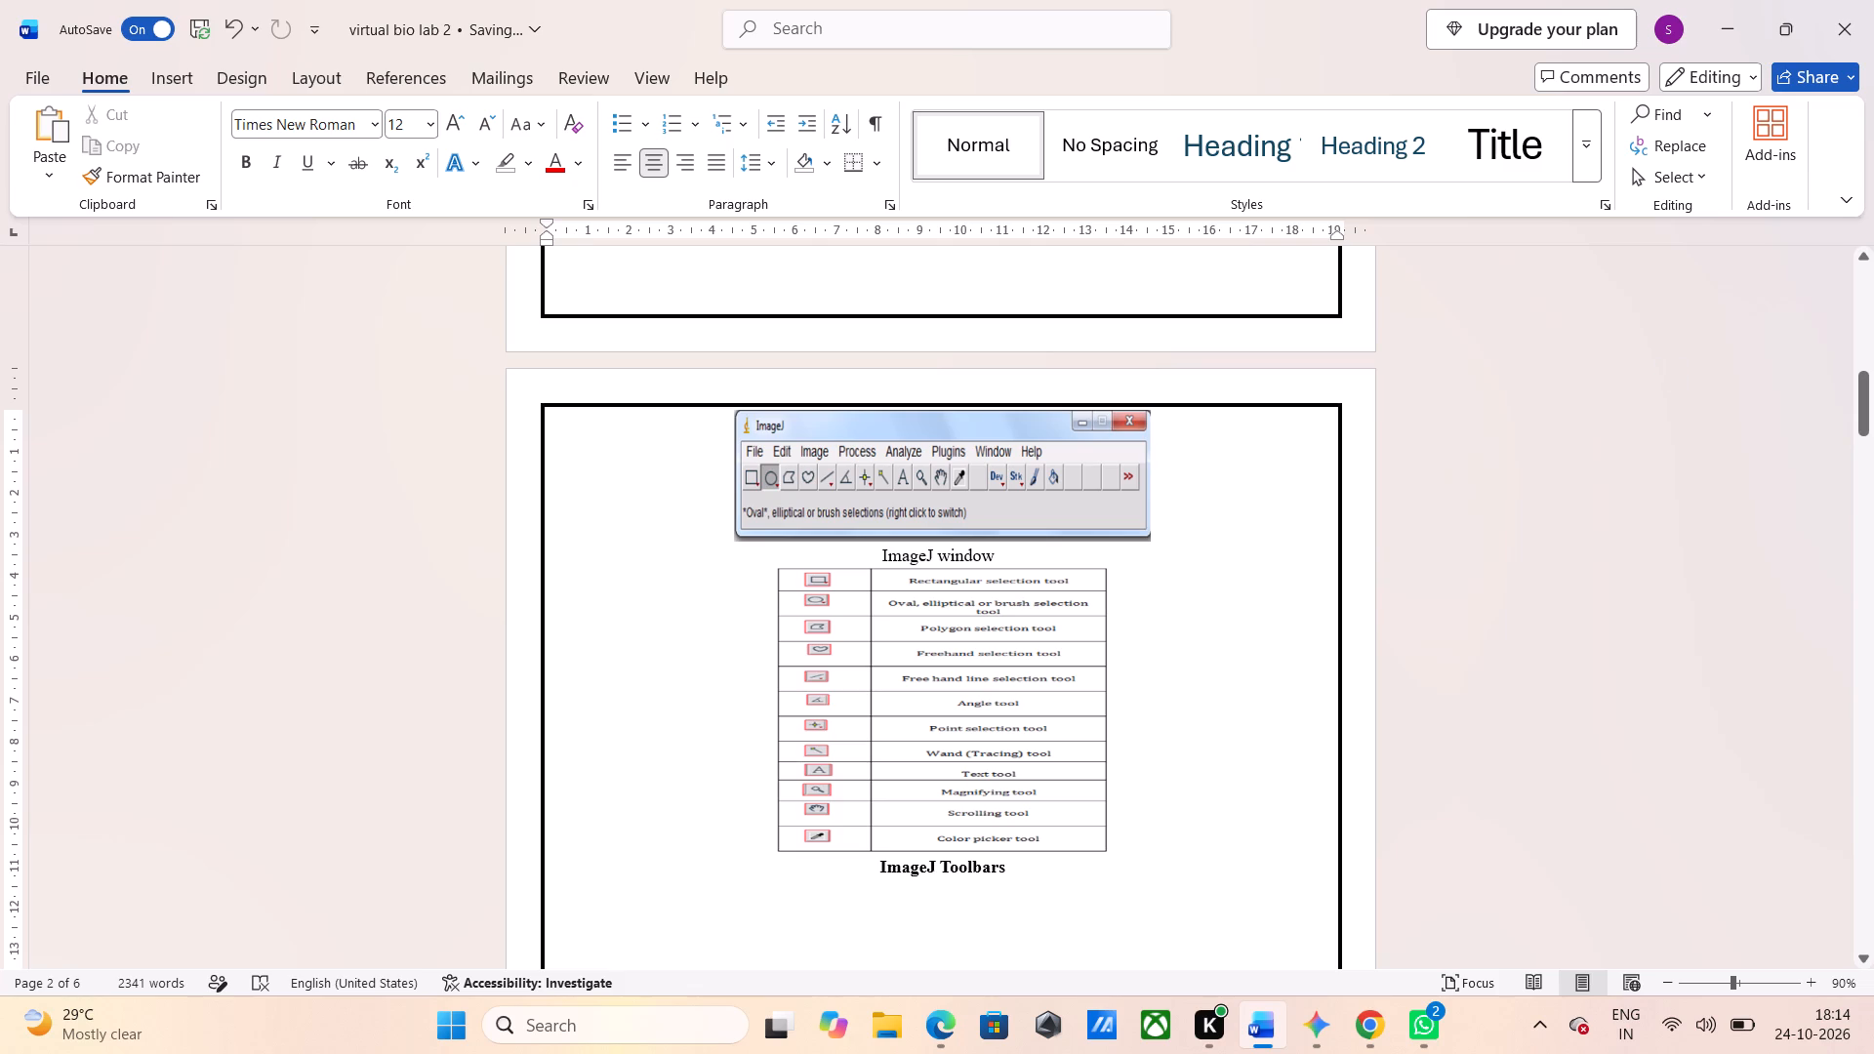
Reduce the "OBJECTIVE :" heading on the first page to 12 pt.
scroll(1725, 451, up, 4)
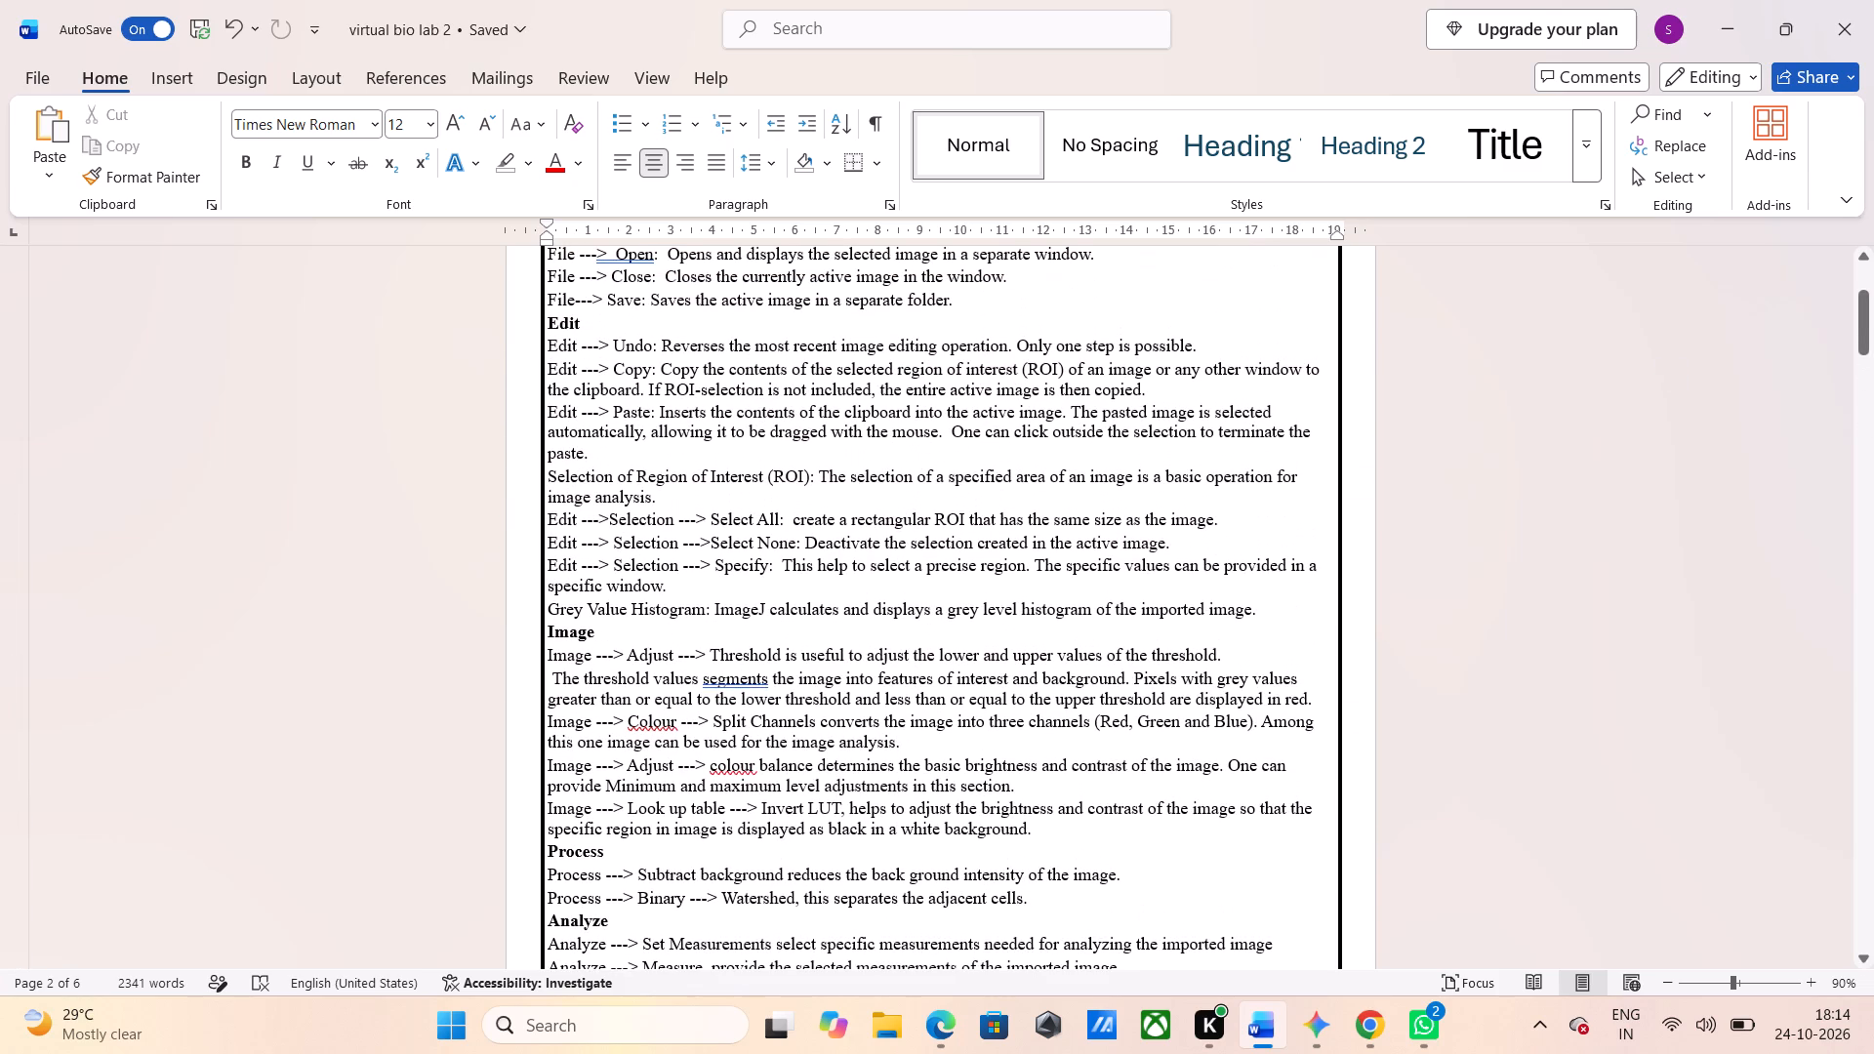
scroll(1725, 451, down, 1)
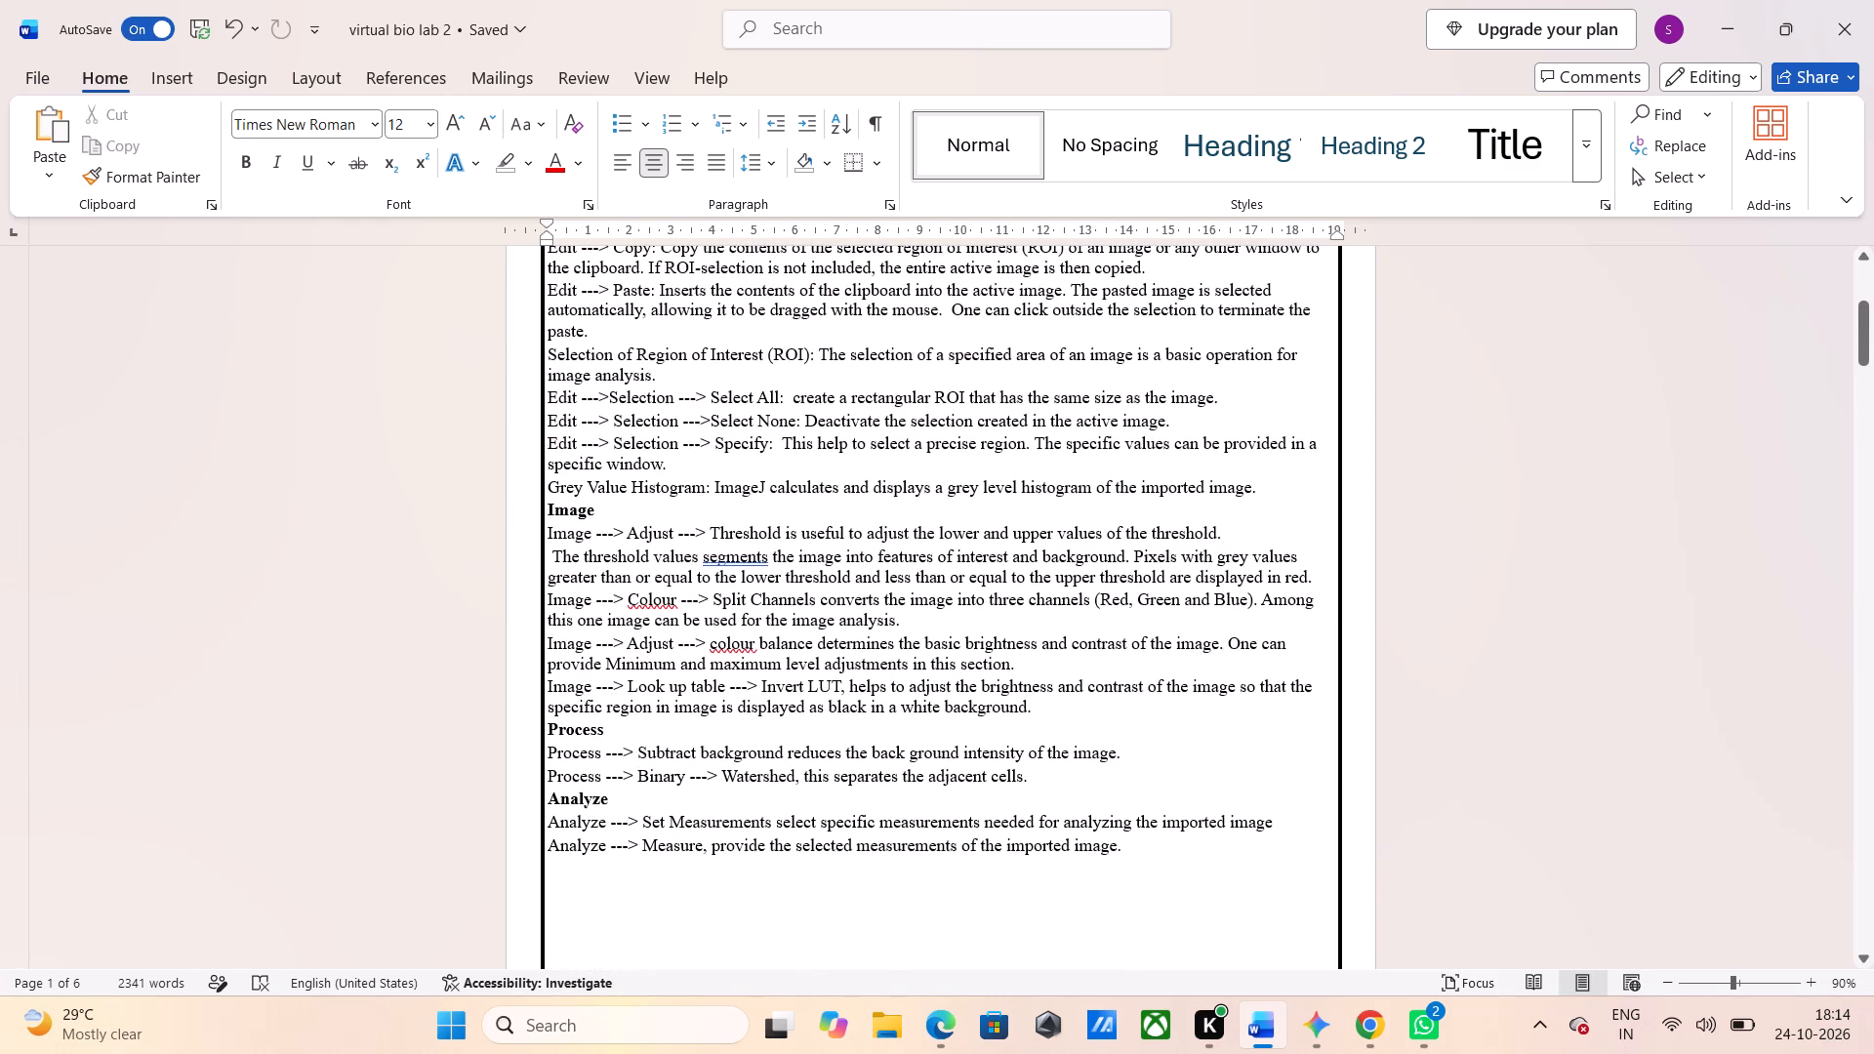
scroll(1725, 451, up, 3)
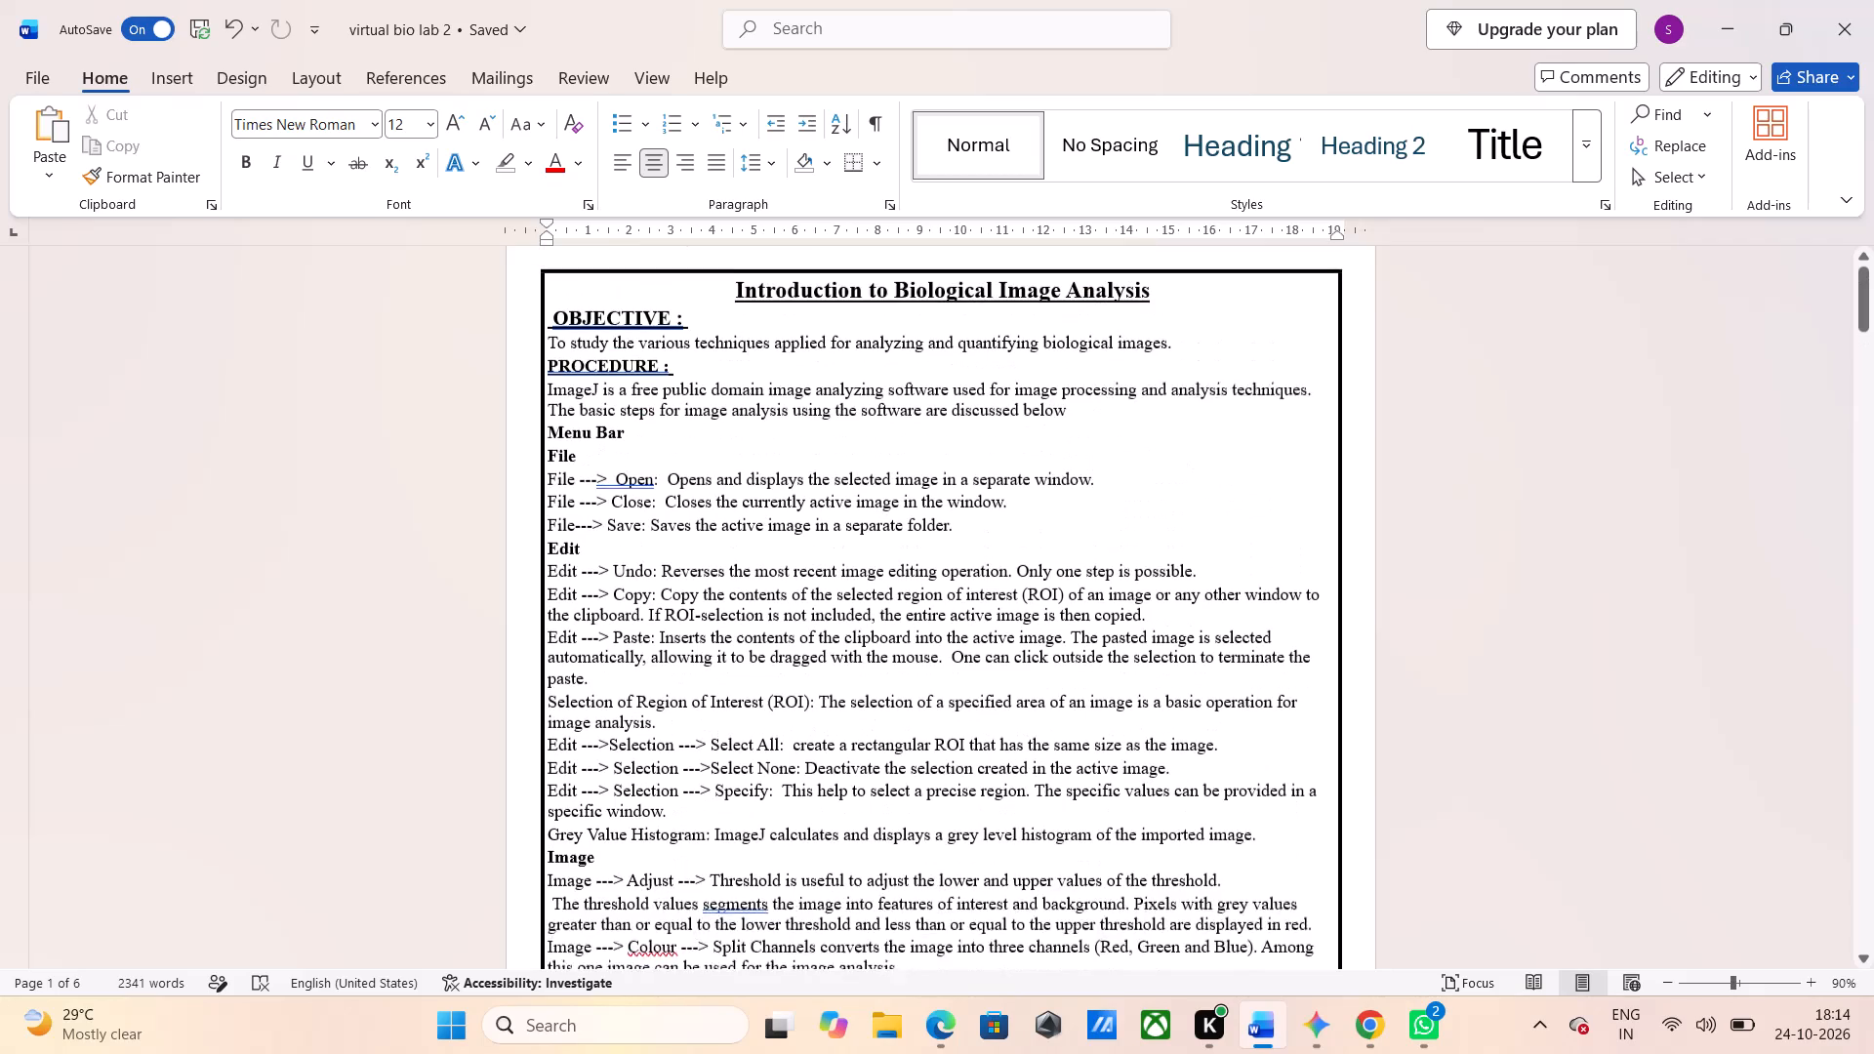
scroll(1725, 451, up, 1)
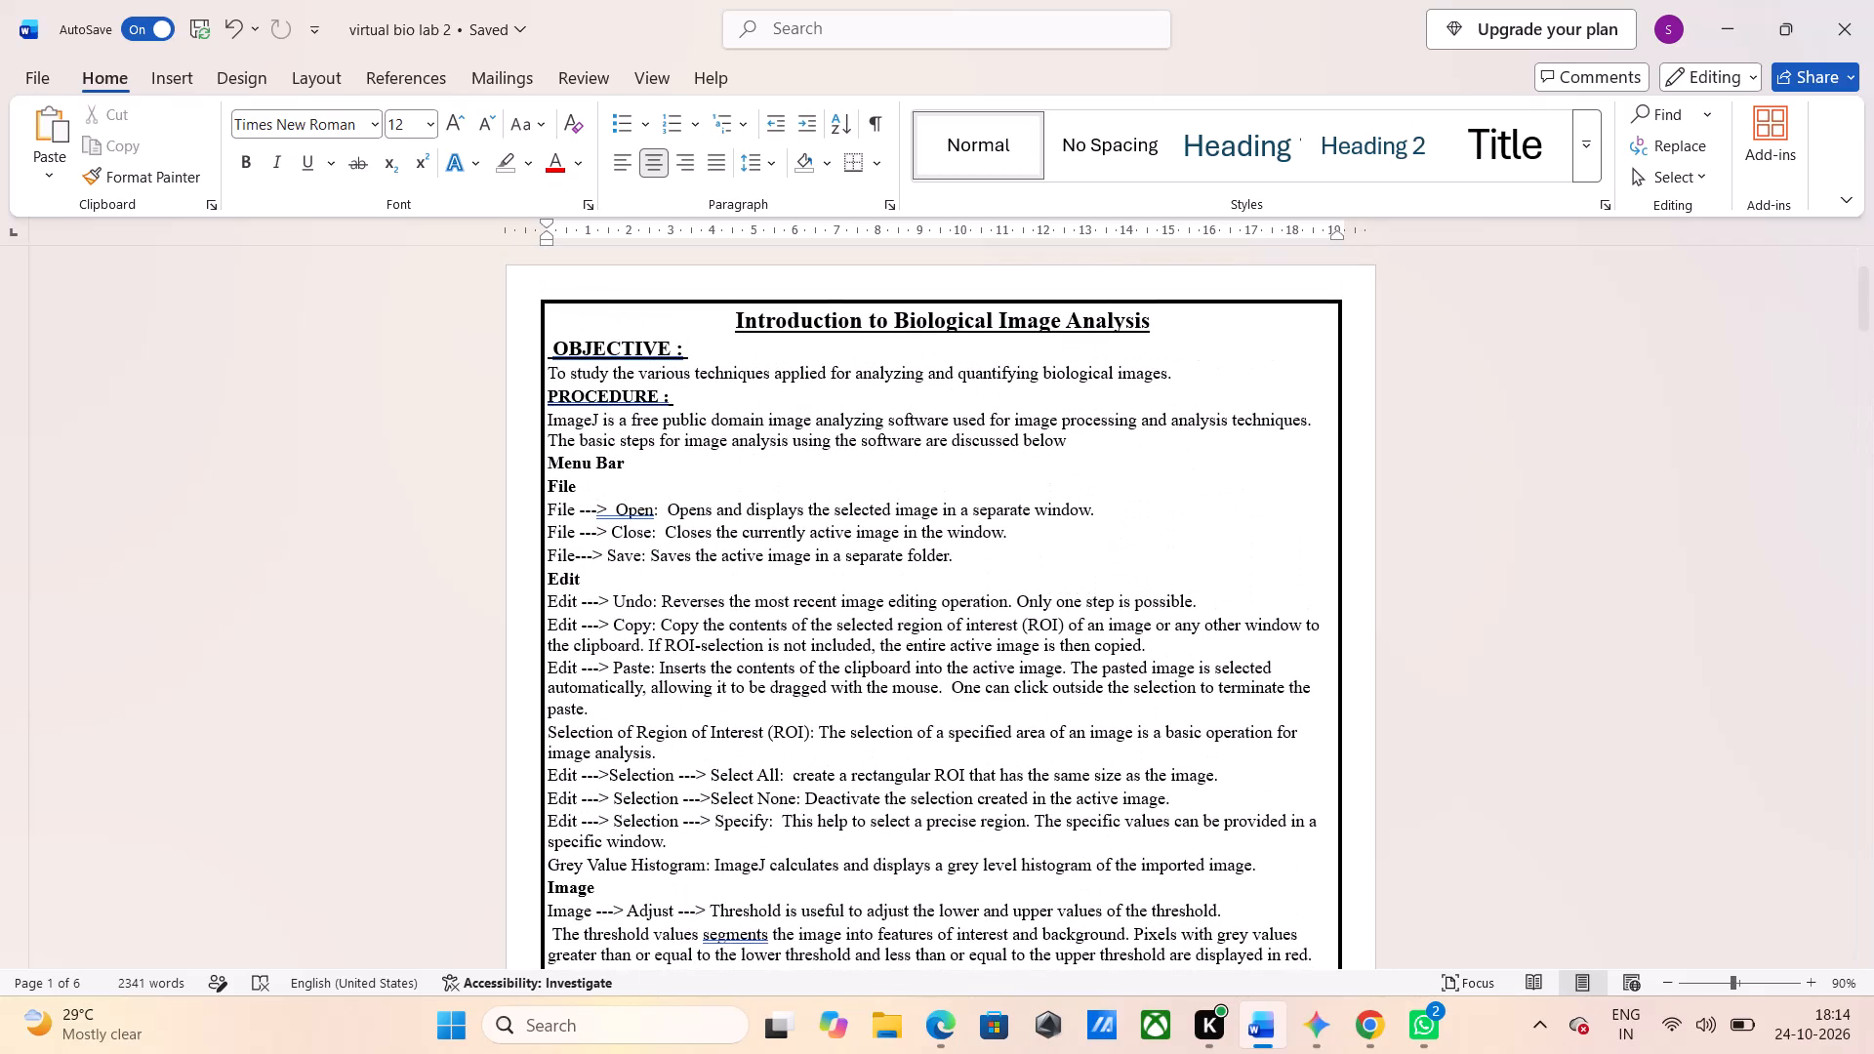
scroll(1725, 451, down, 1)
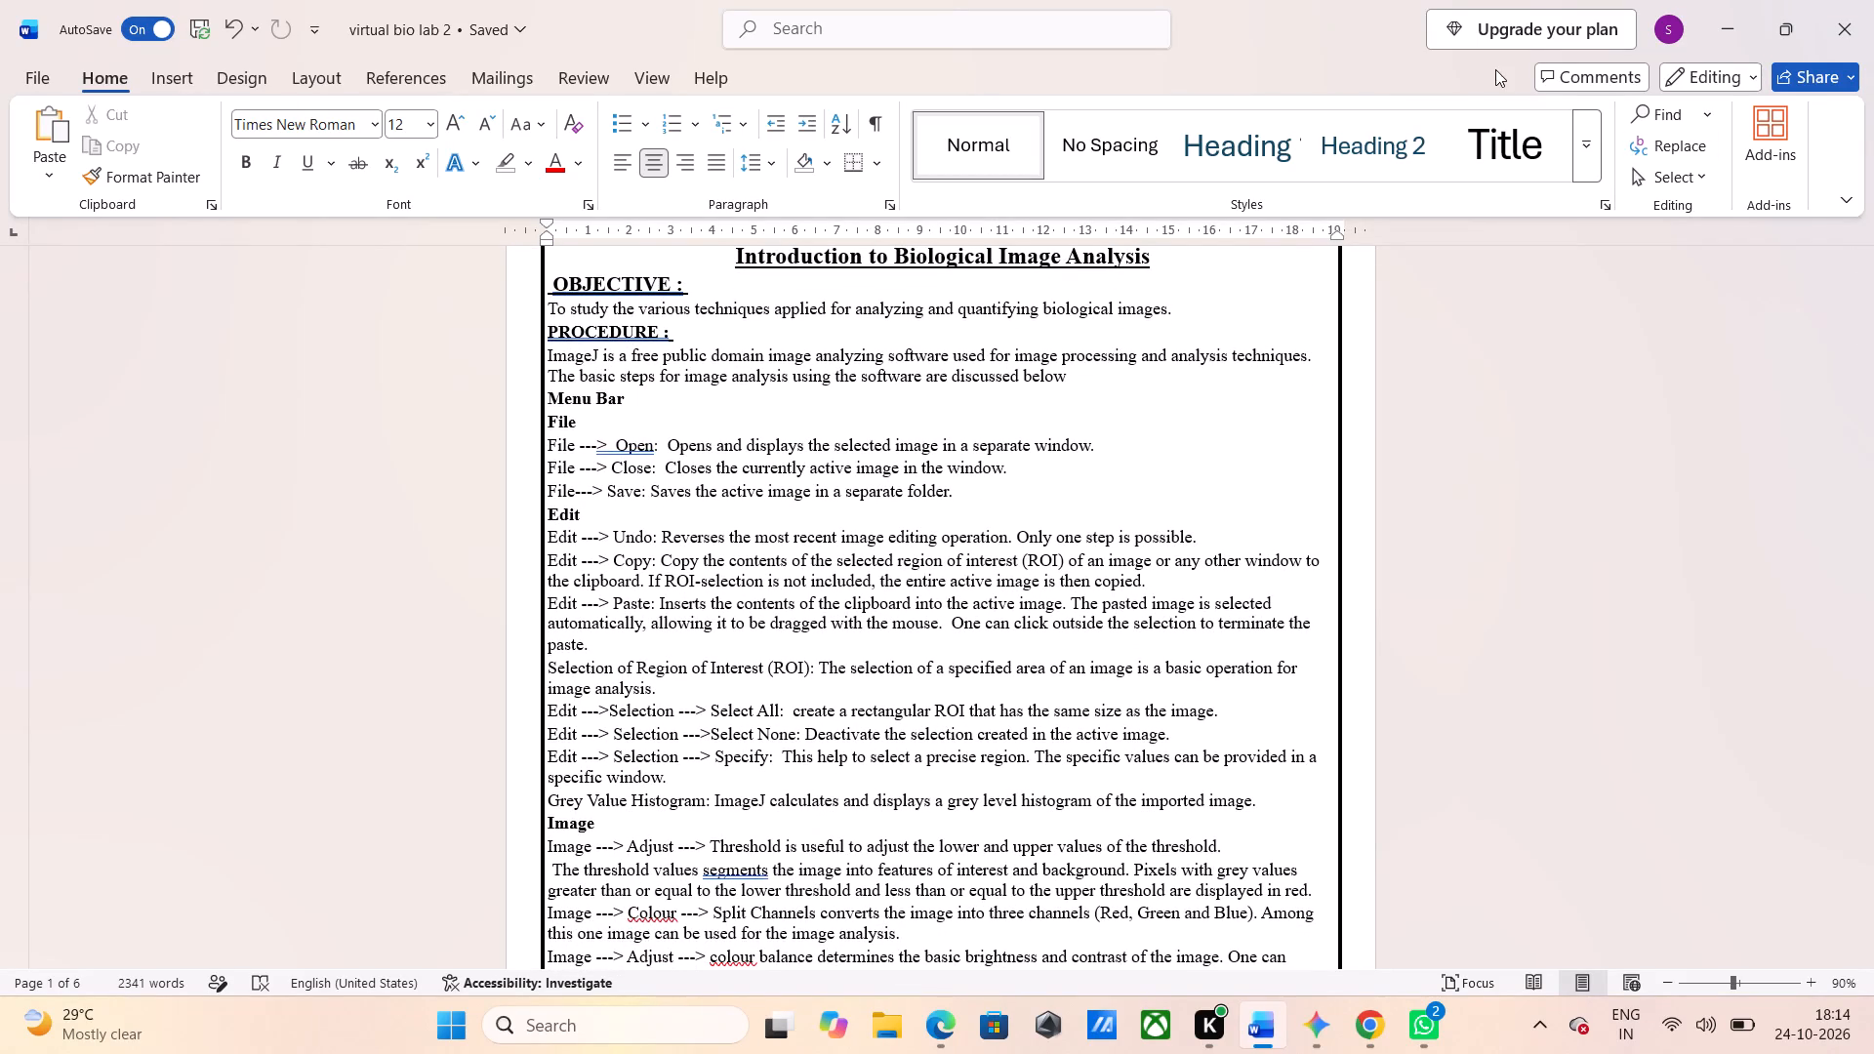
click(468, 279)
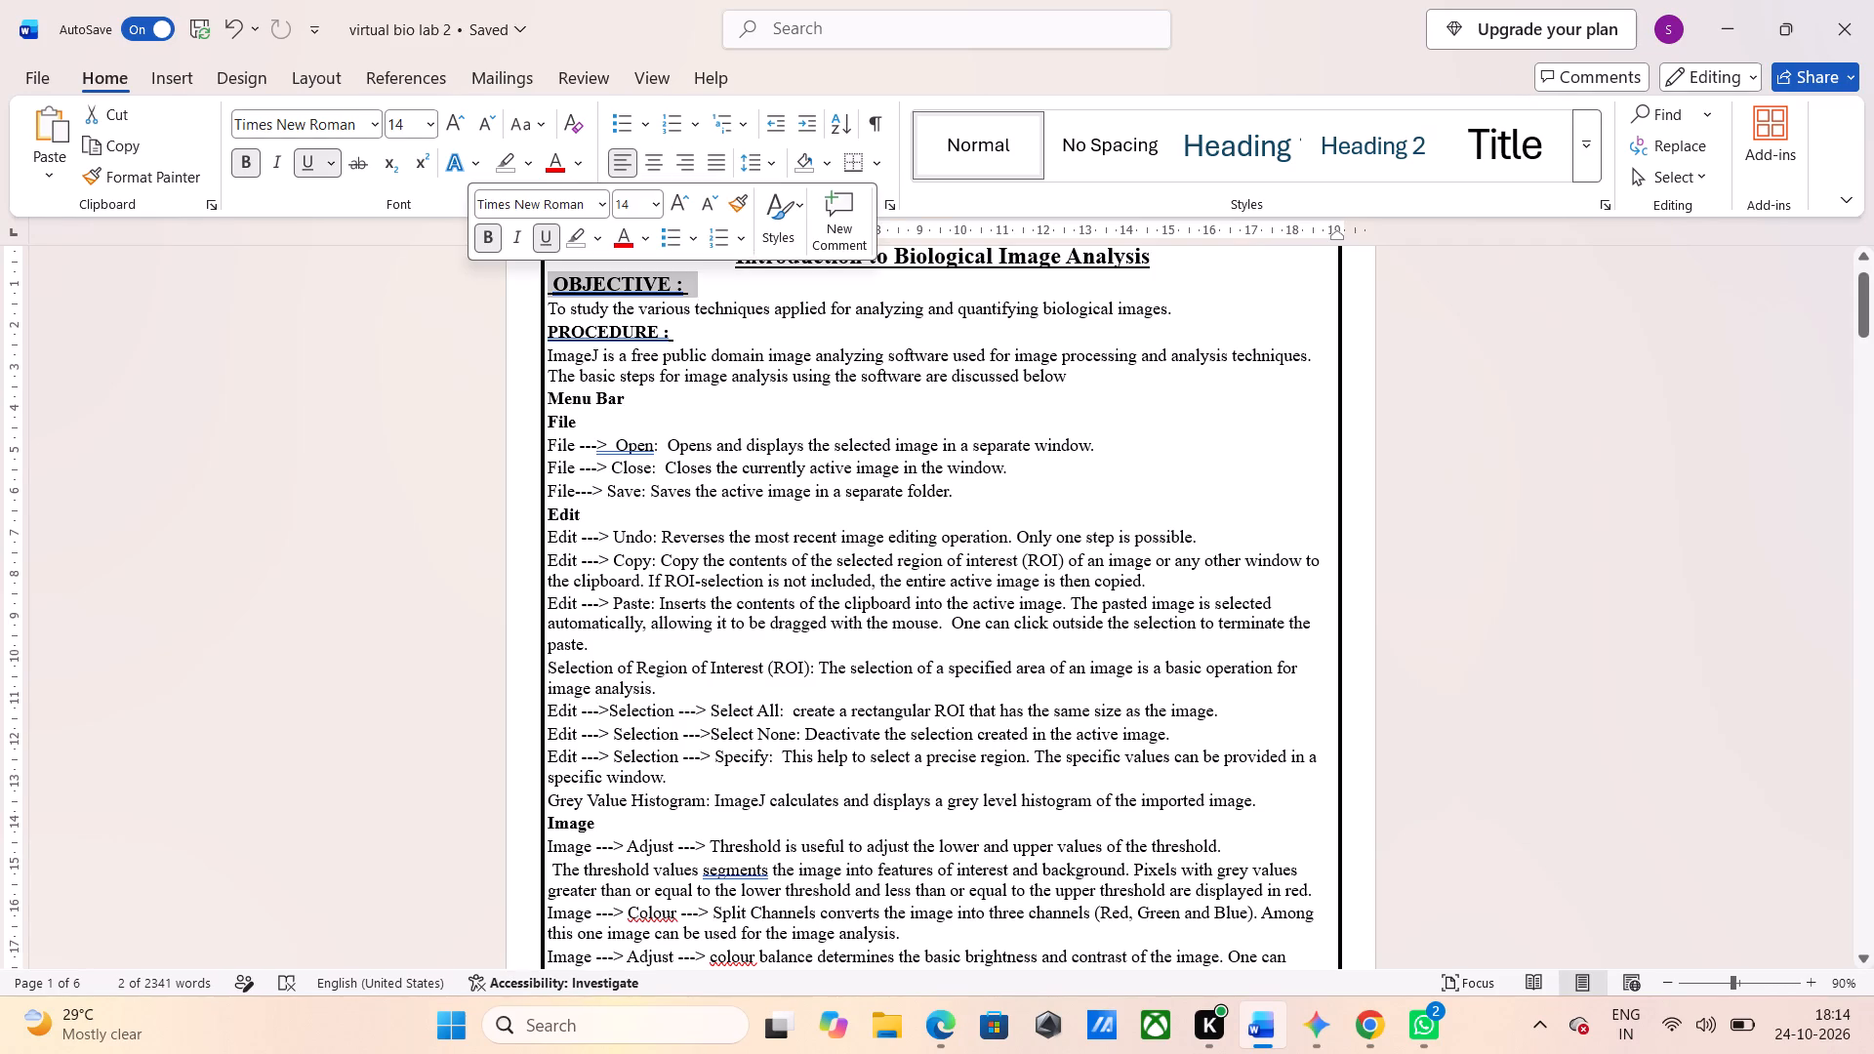
click(482, 125)
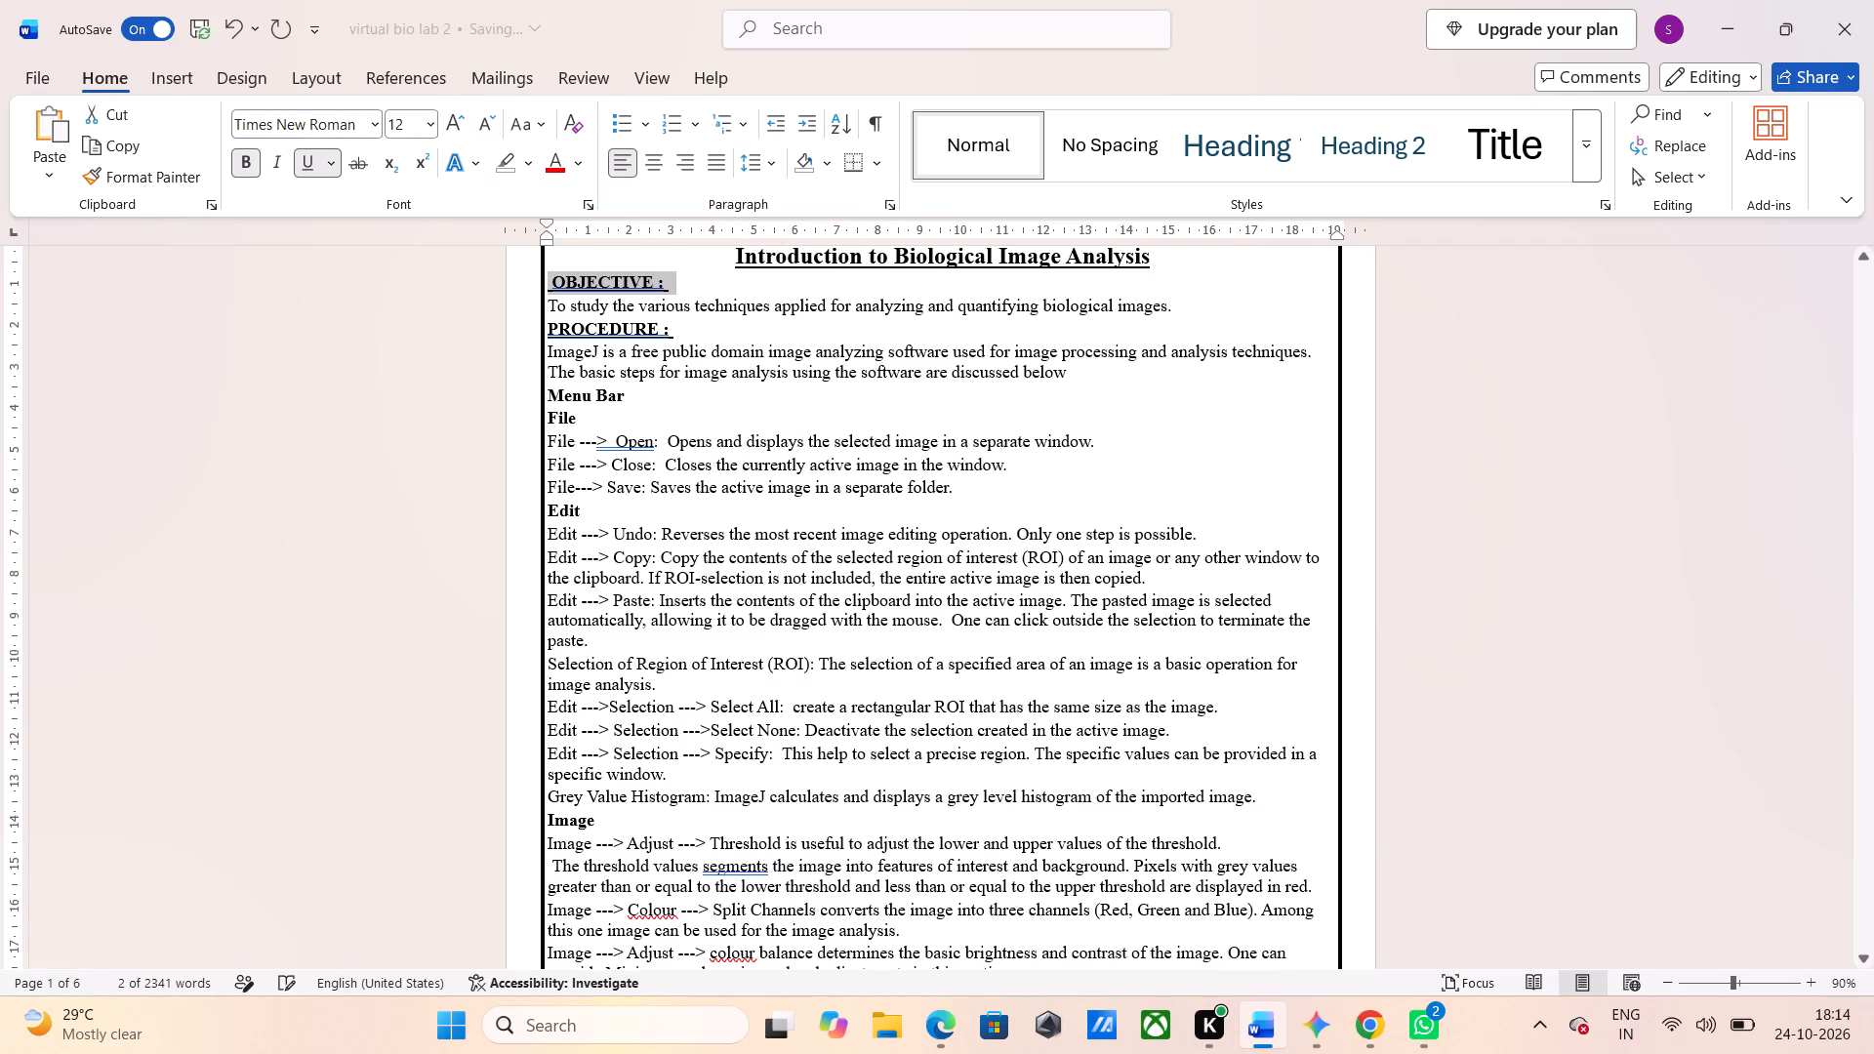
Check the "PROCEDURE :" heading's font size and review the layout from there down to the Assignments section.
click(467, 345)
click(461, 335)
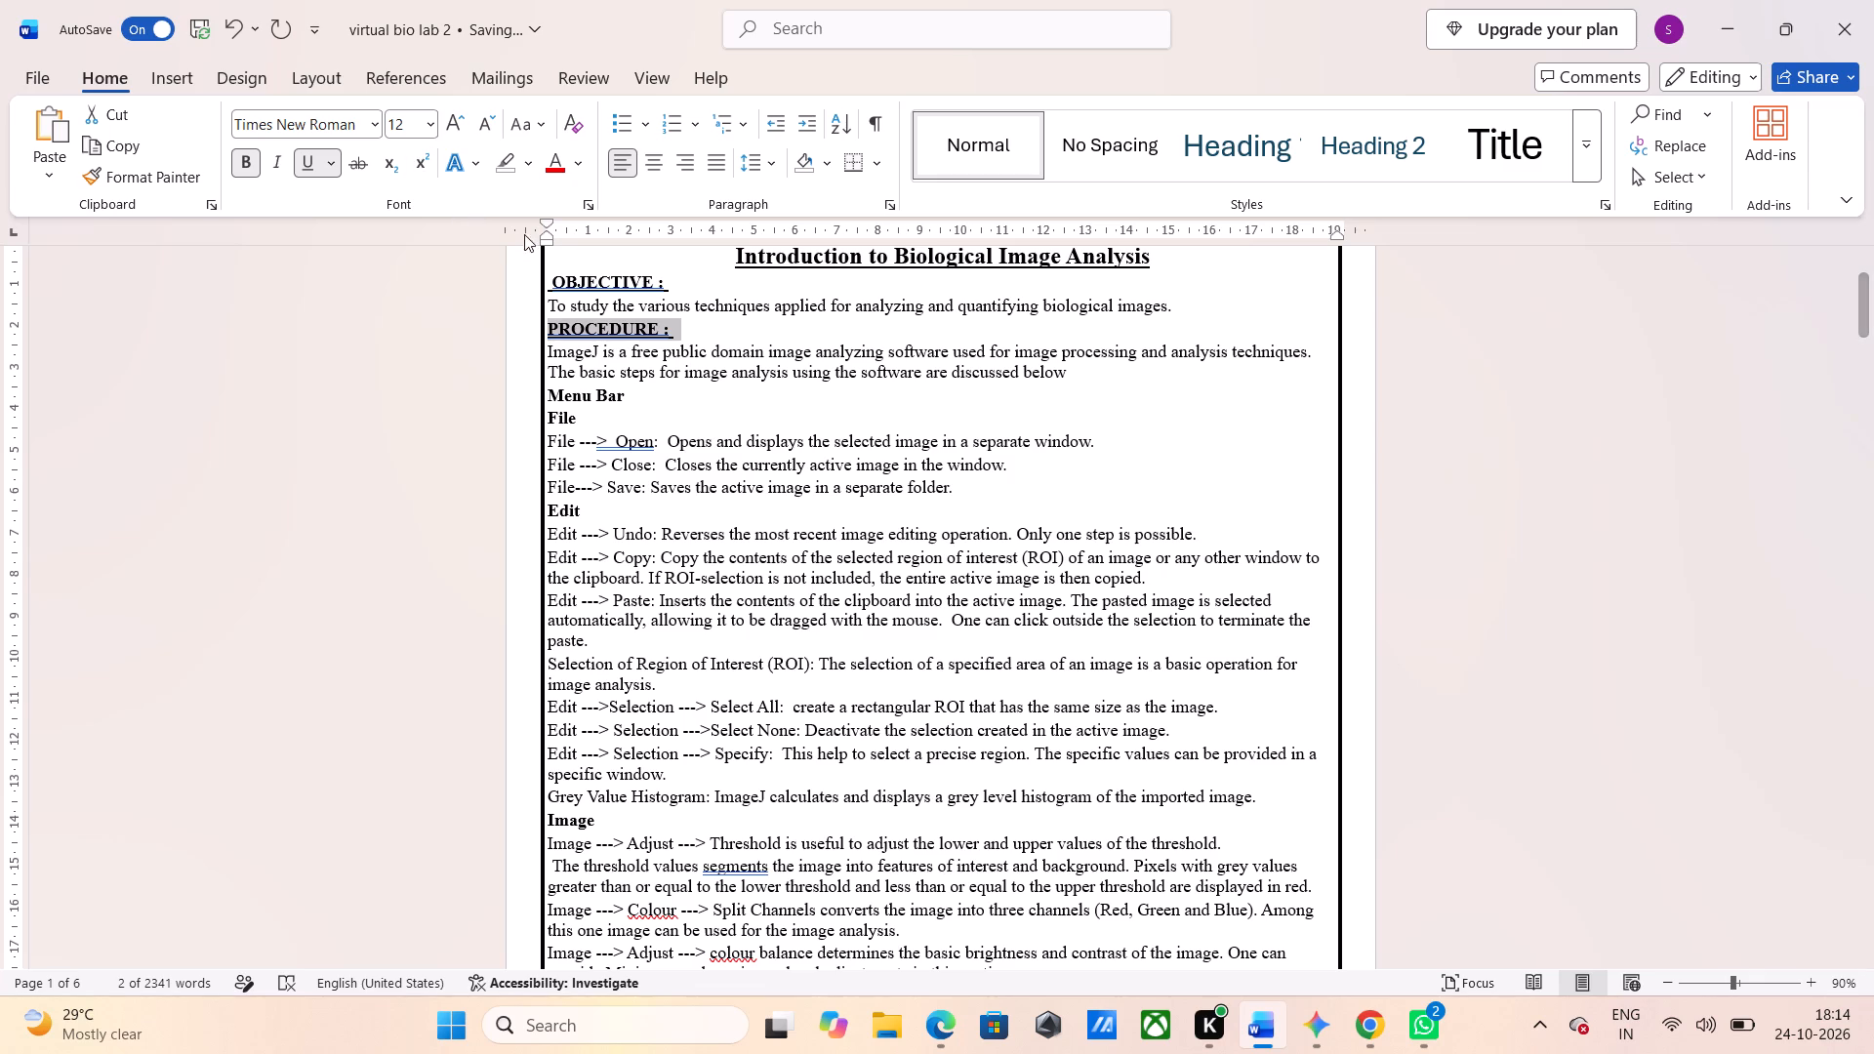
scroll(793, 319, down, 1)
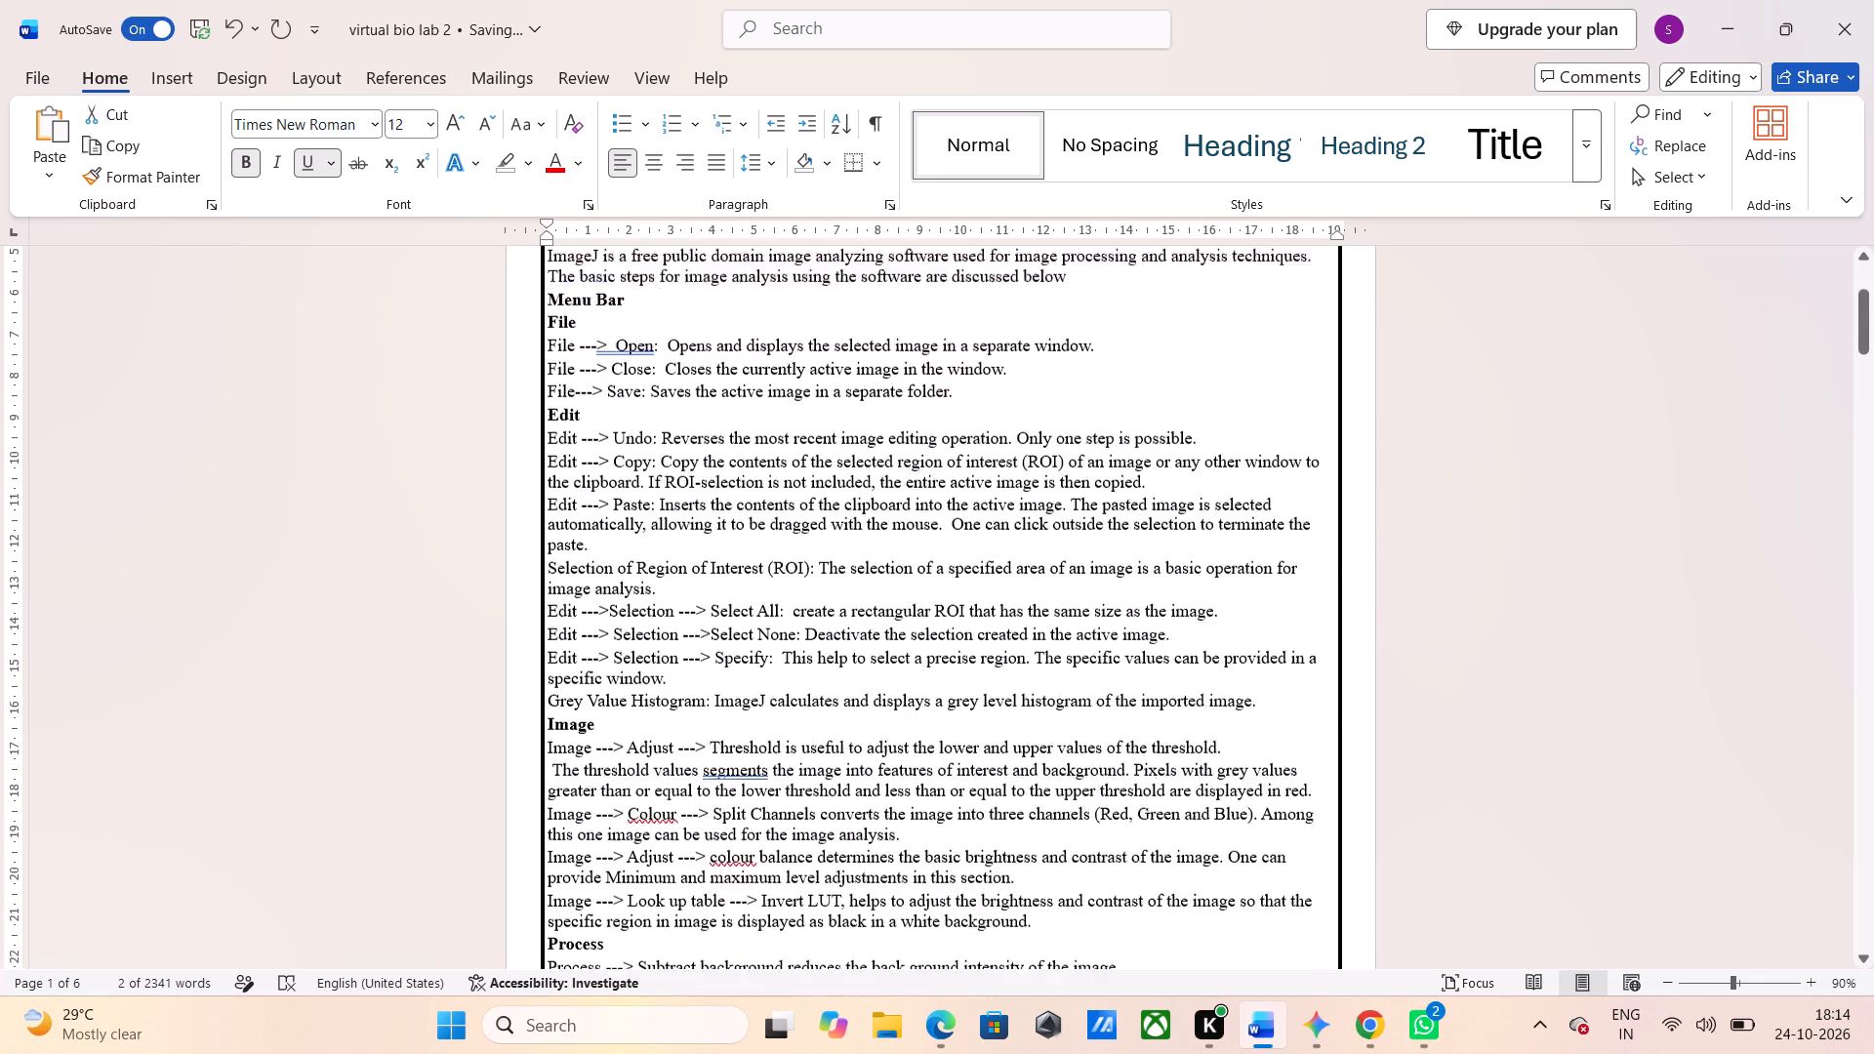
scroll(793, 319, down, 2)
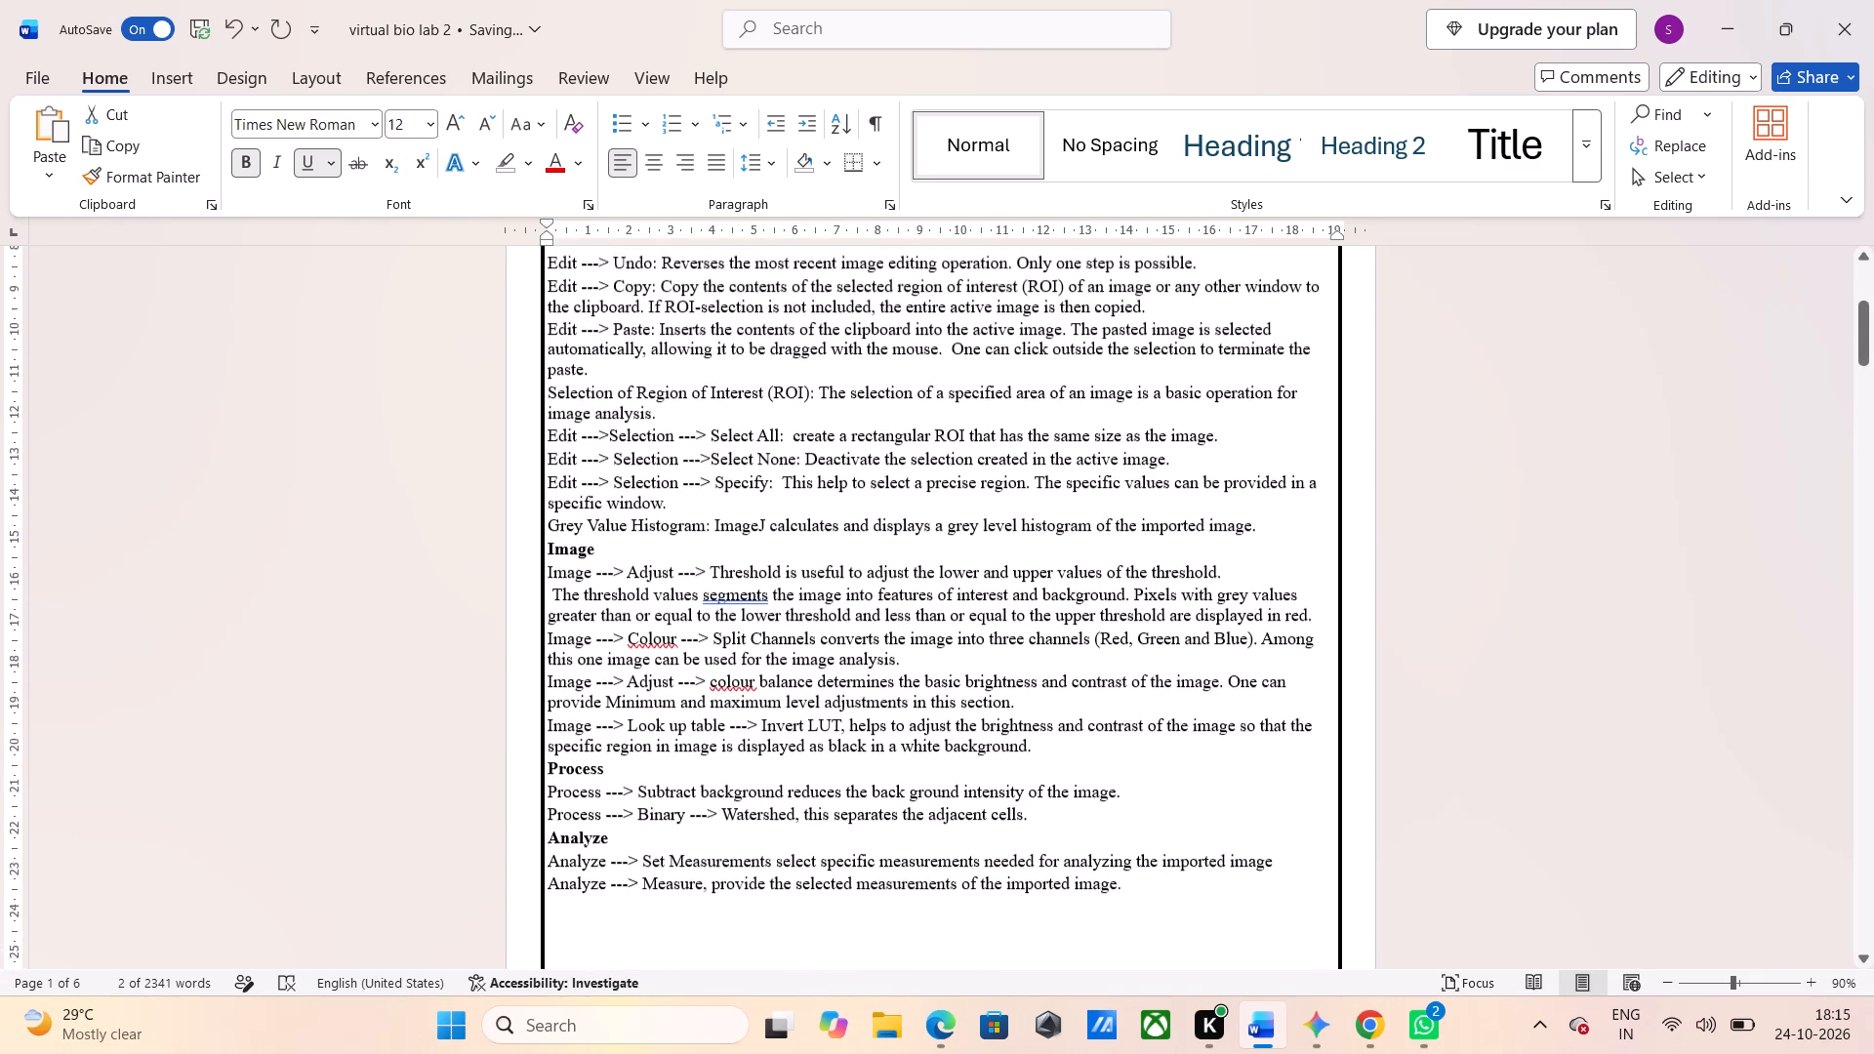
scroll(793, 319, down, 5)
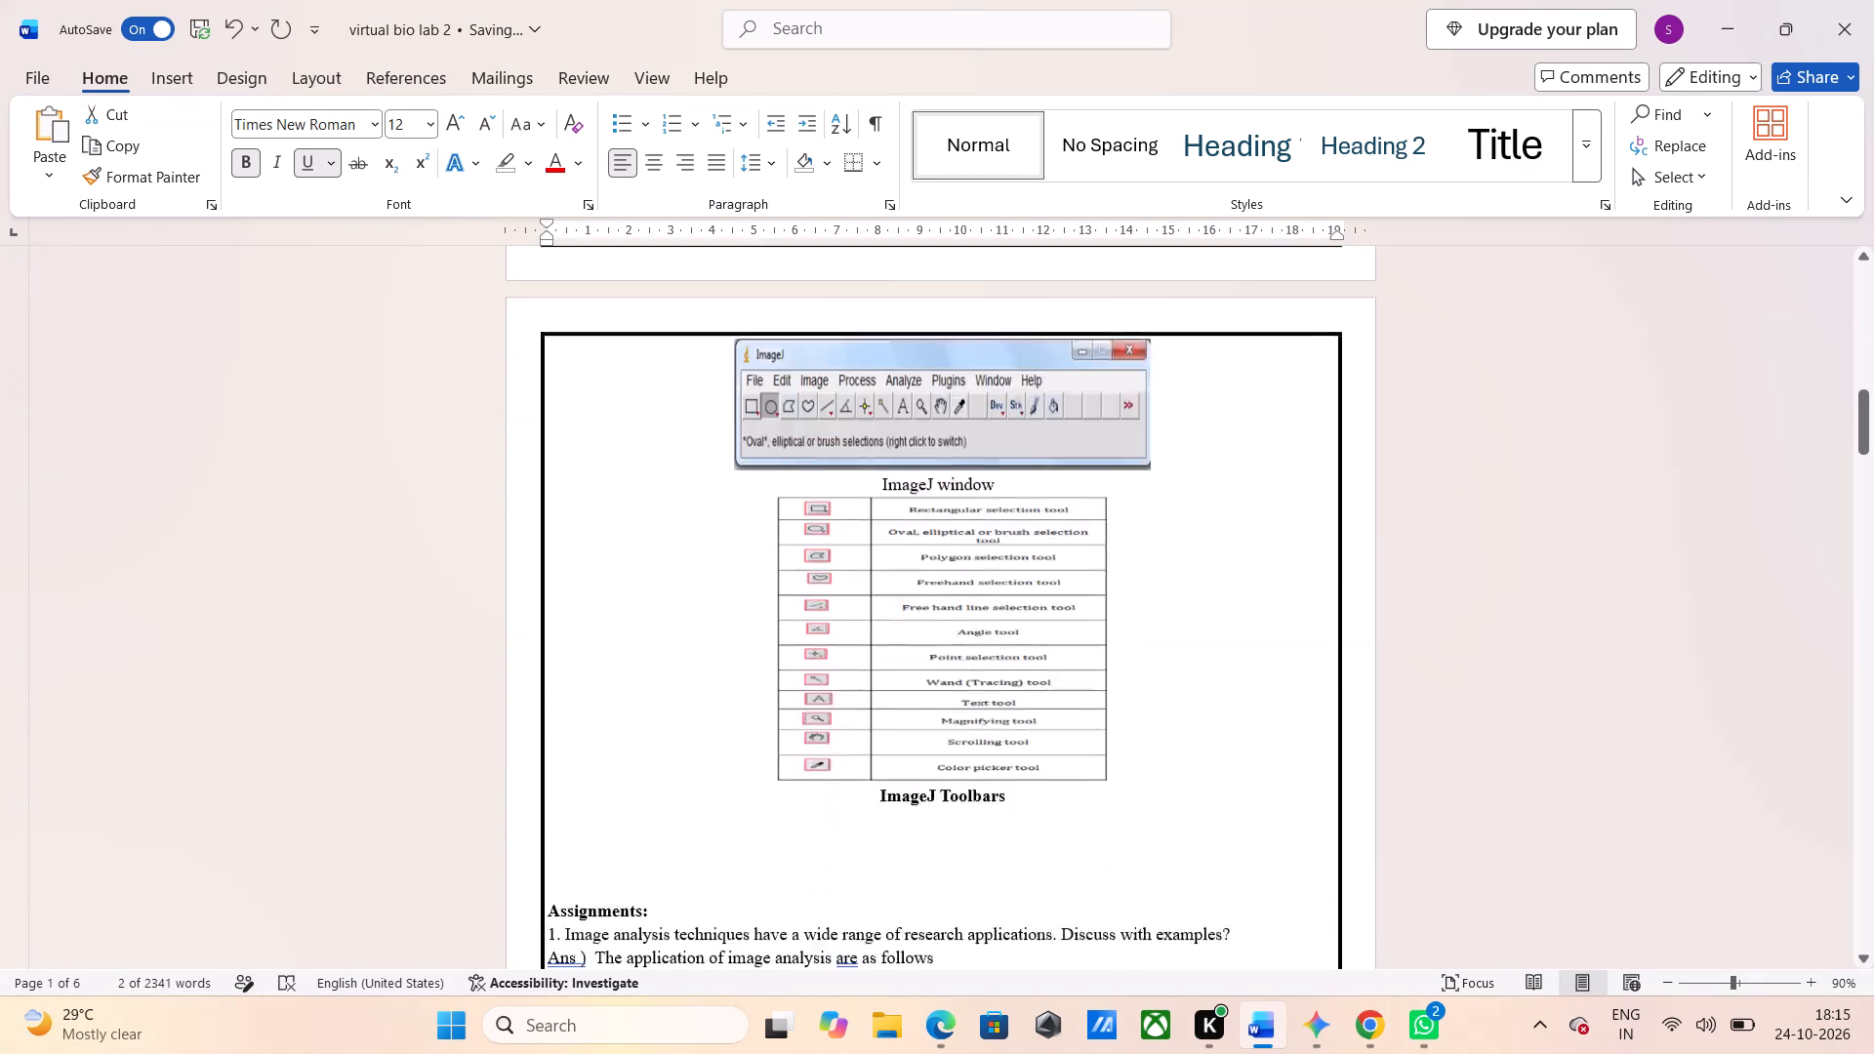
scroll(793, 319, down, 3)
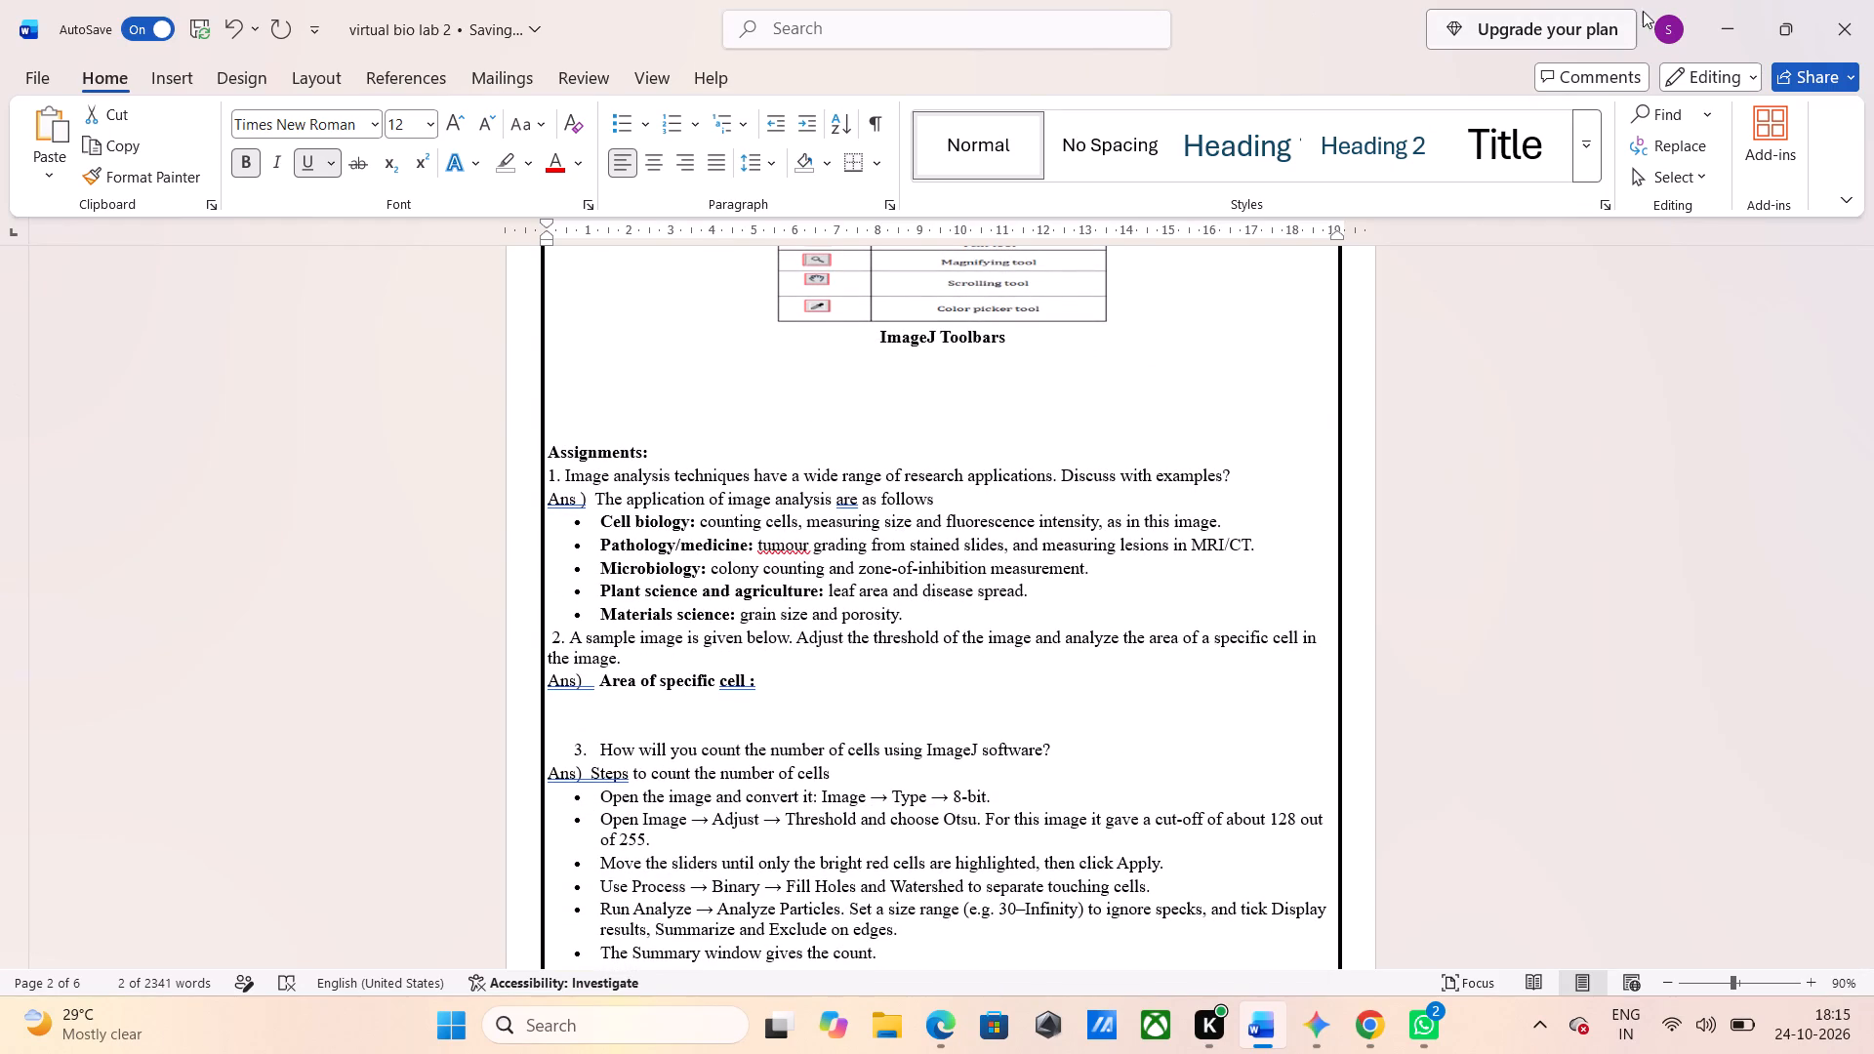
click(1718, 17)
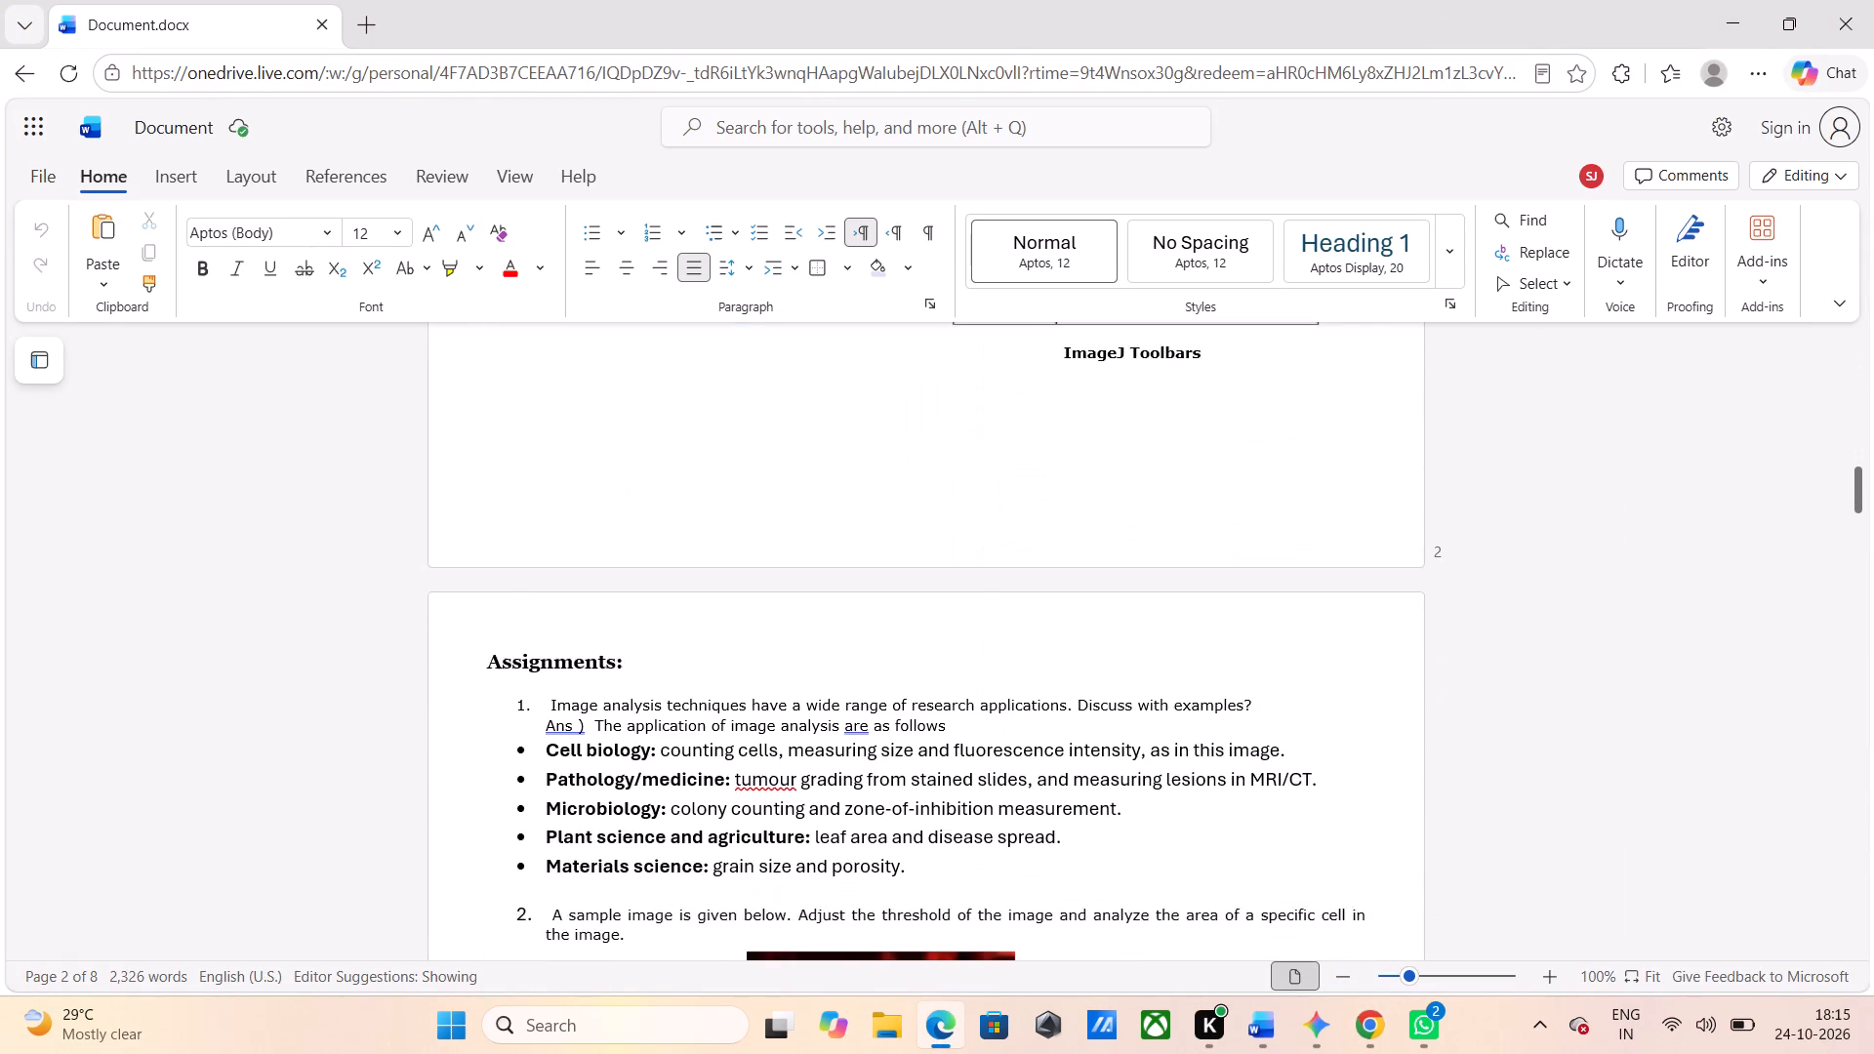
scroll(1379, 497, down, 4)
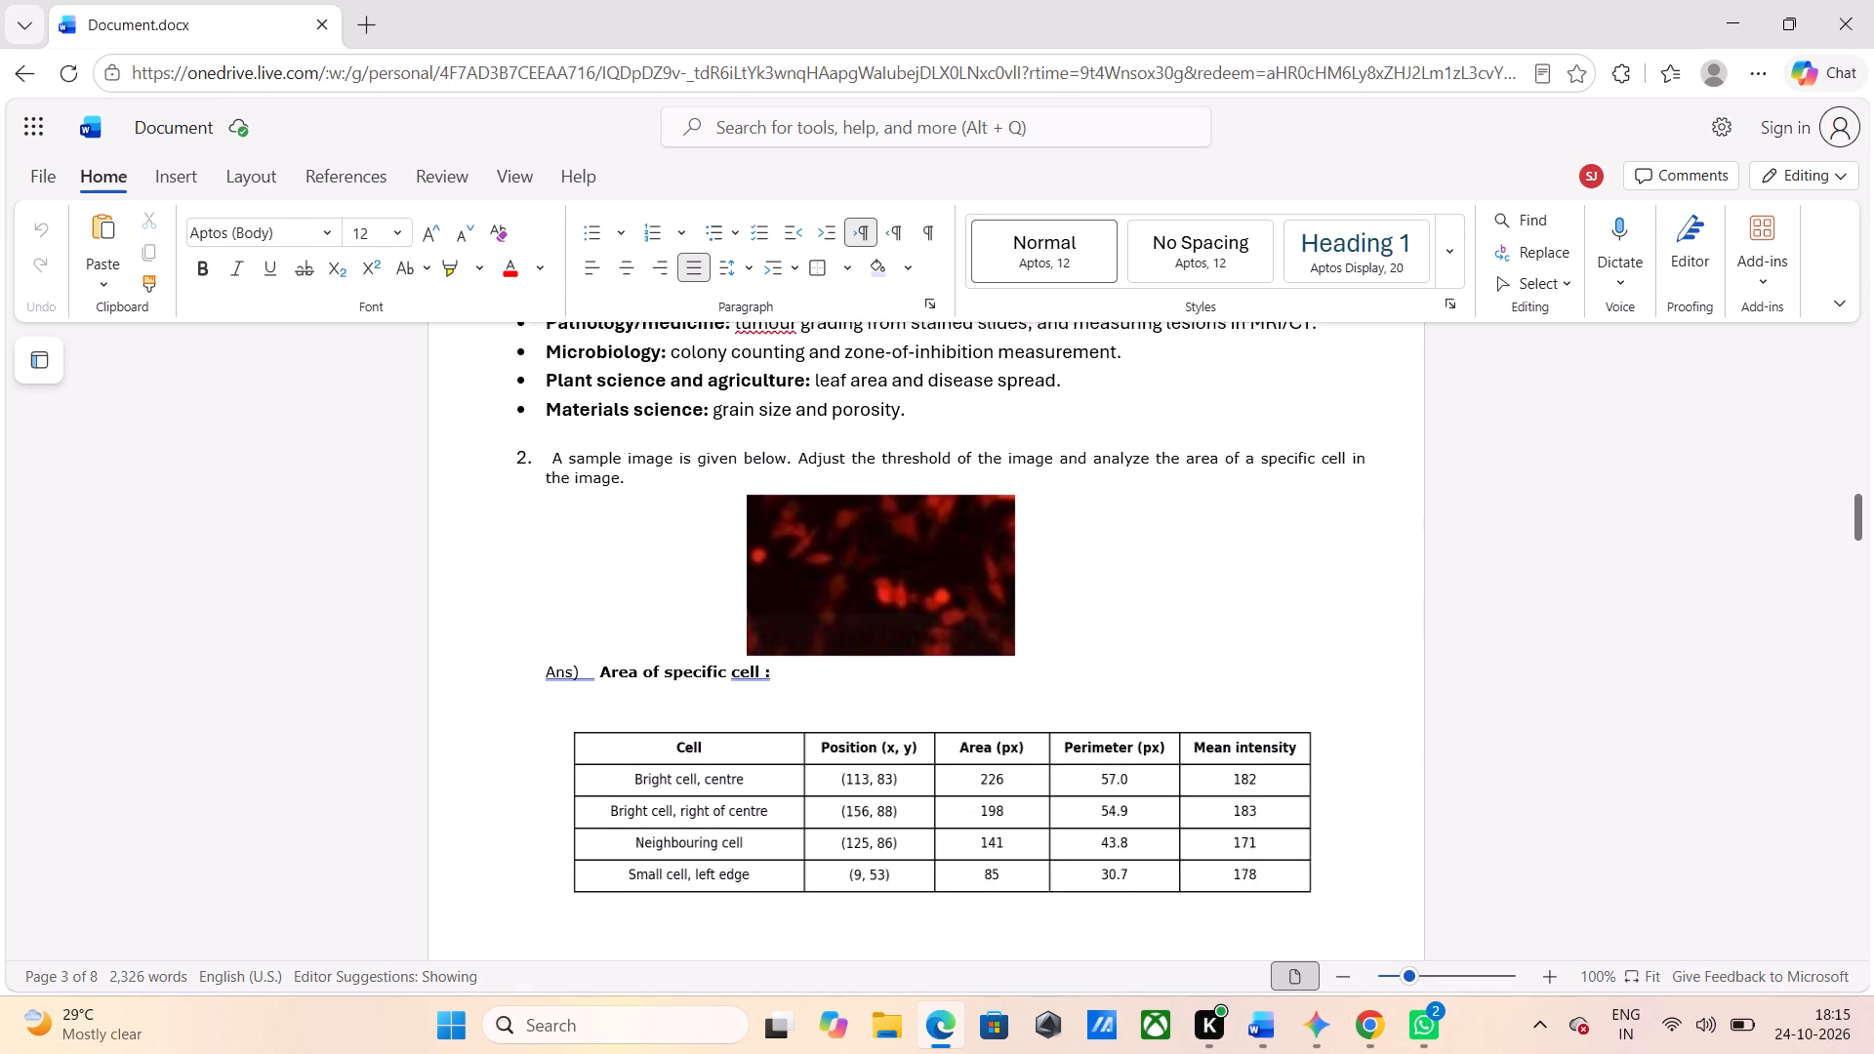
scroll(1379, 497, down, 1)
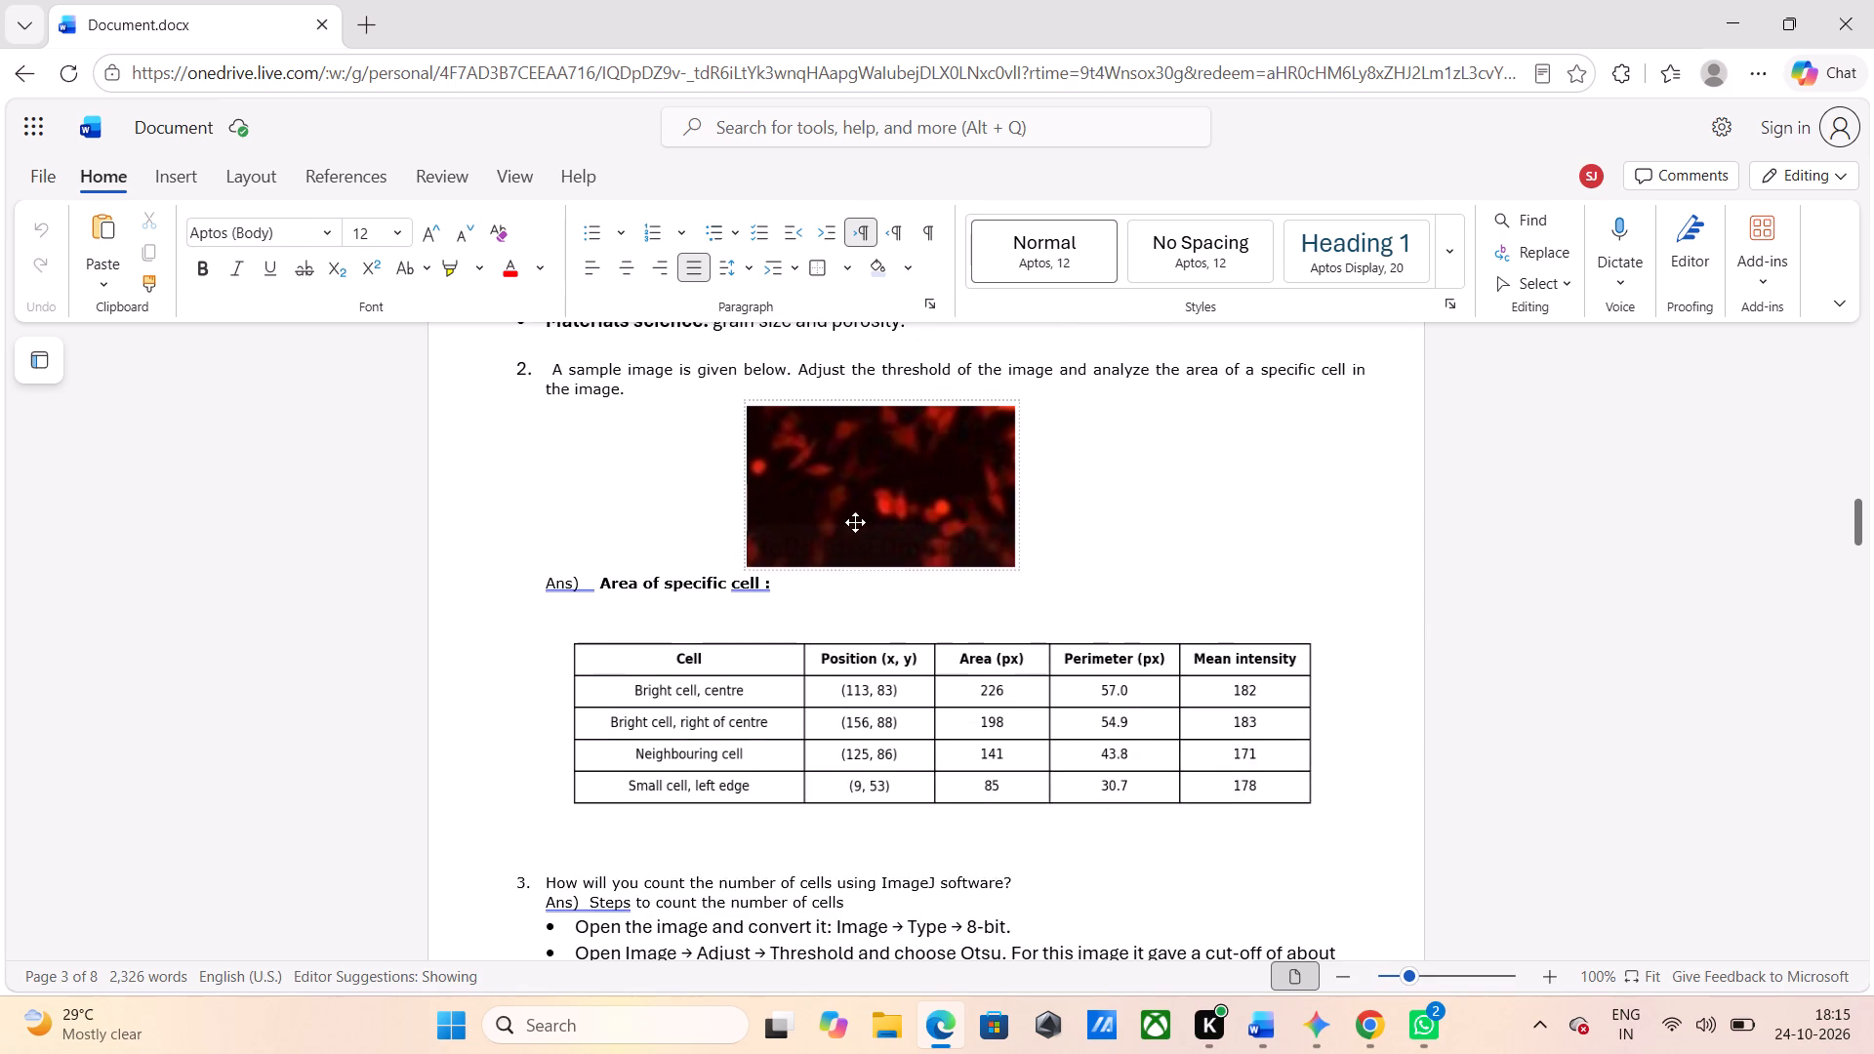
click(762, 473)
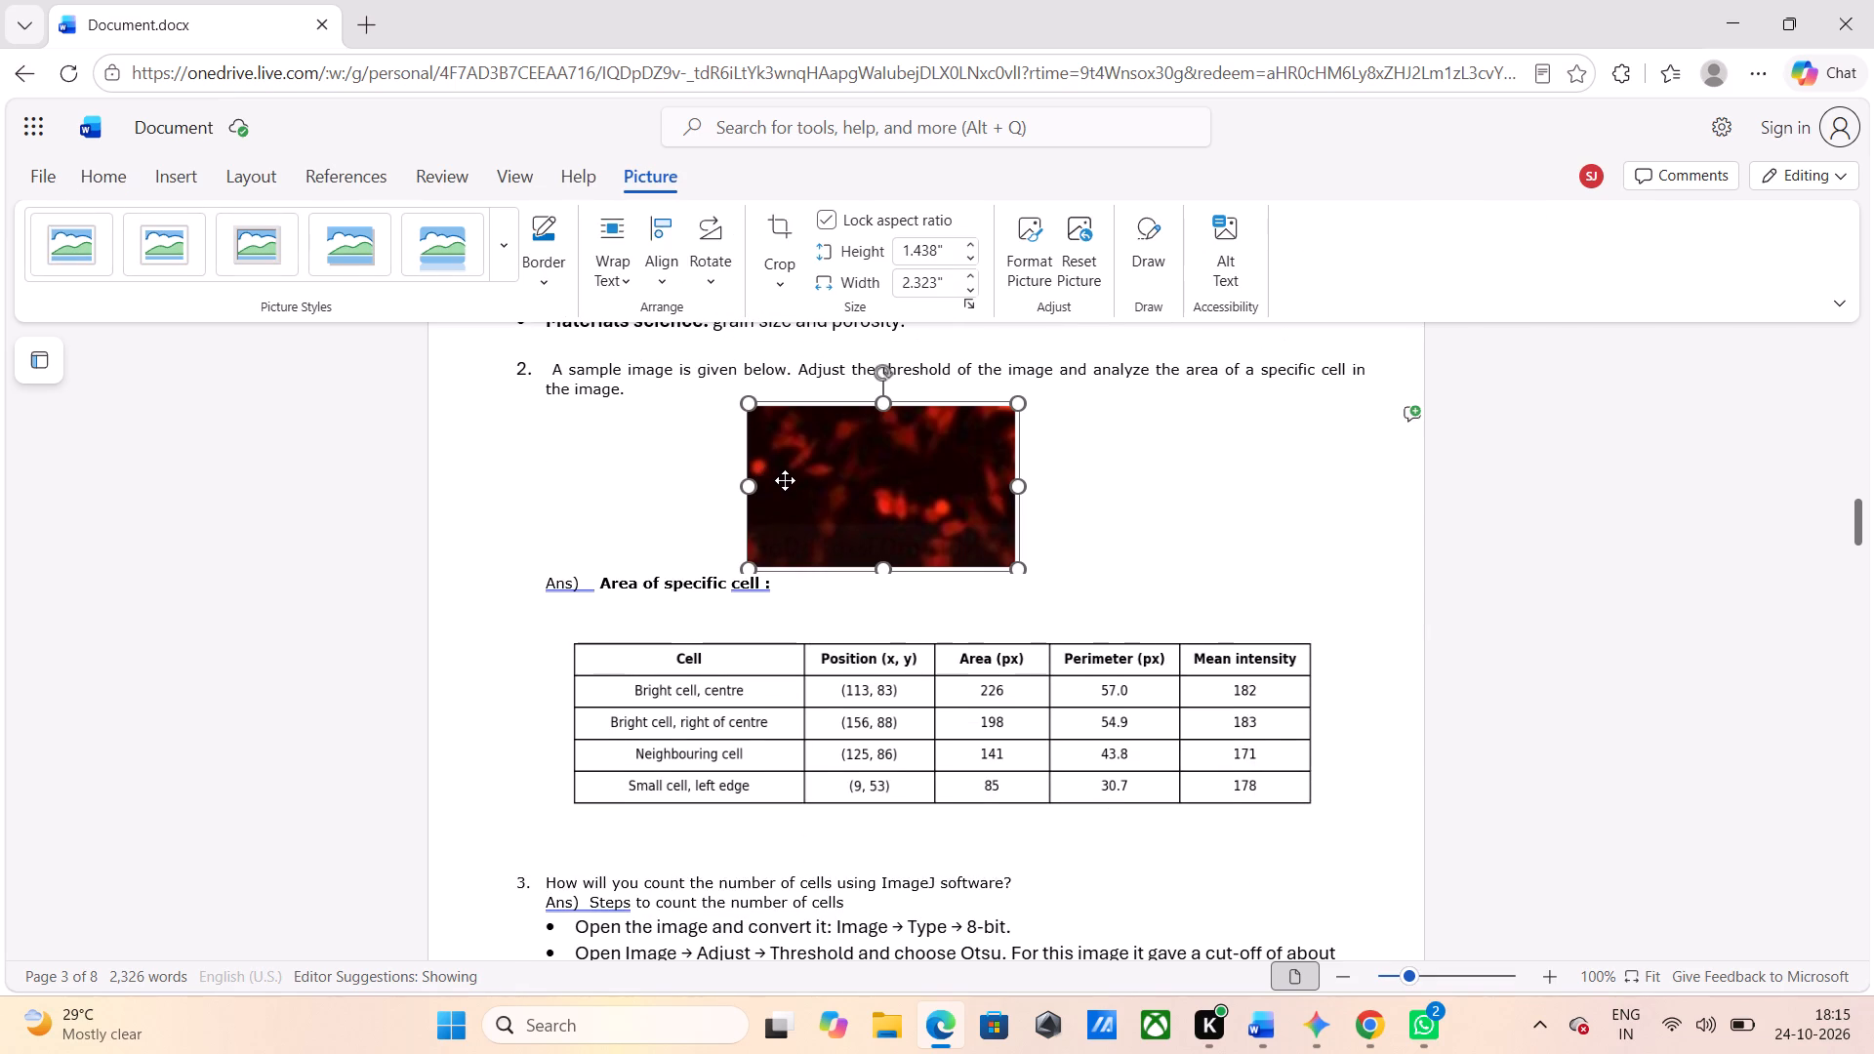
key(ctrl+c)
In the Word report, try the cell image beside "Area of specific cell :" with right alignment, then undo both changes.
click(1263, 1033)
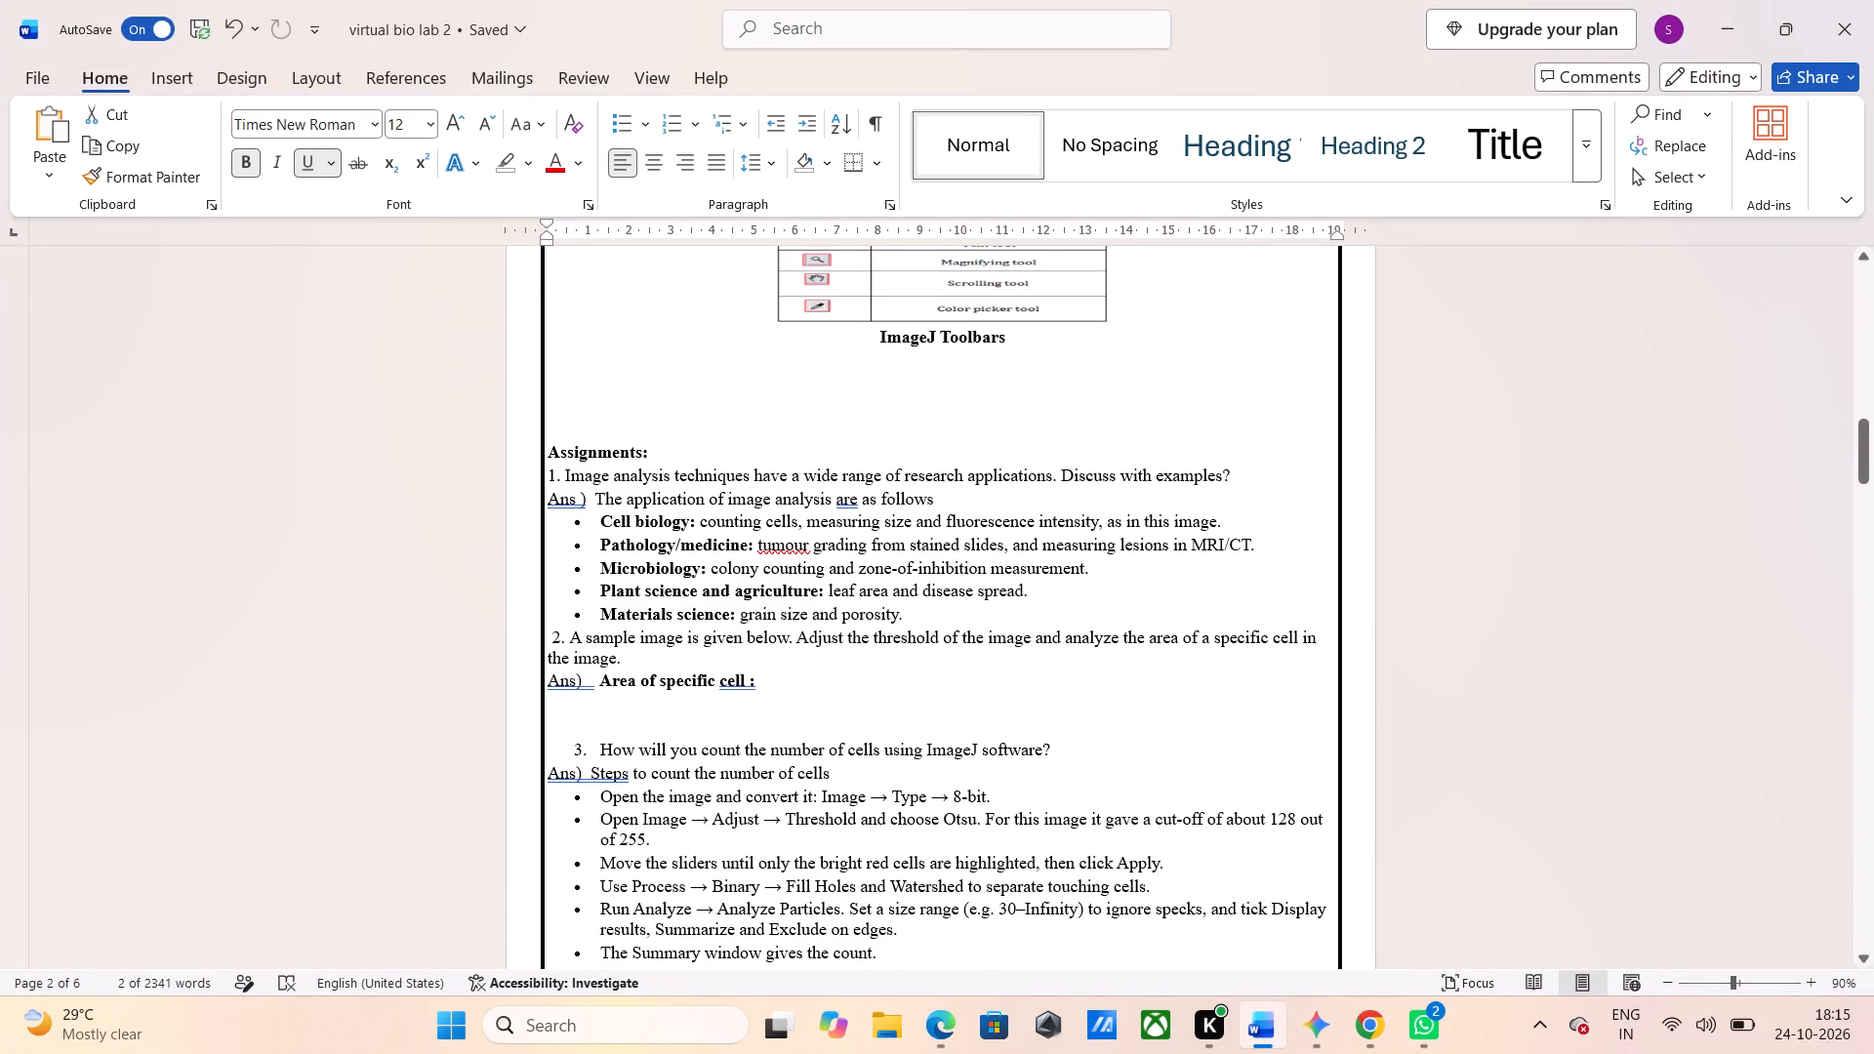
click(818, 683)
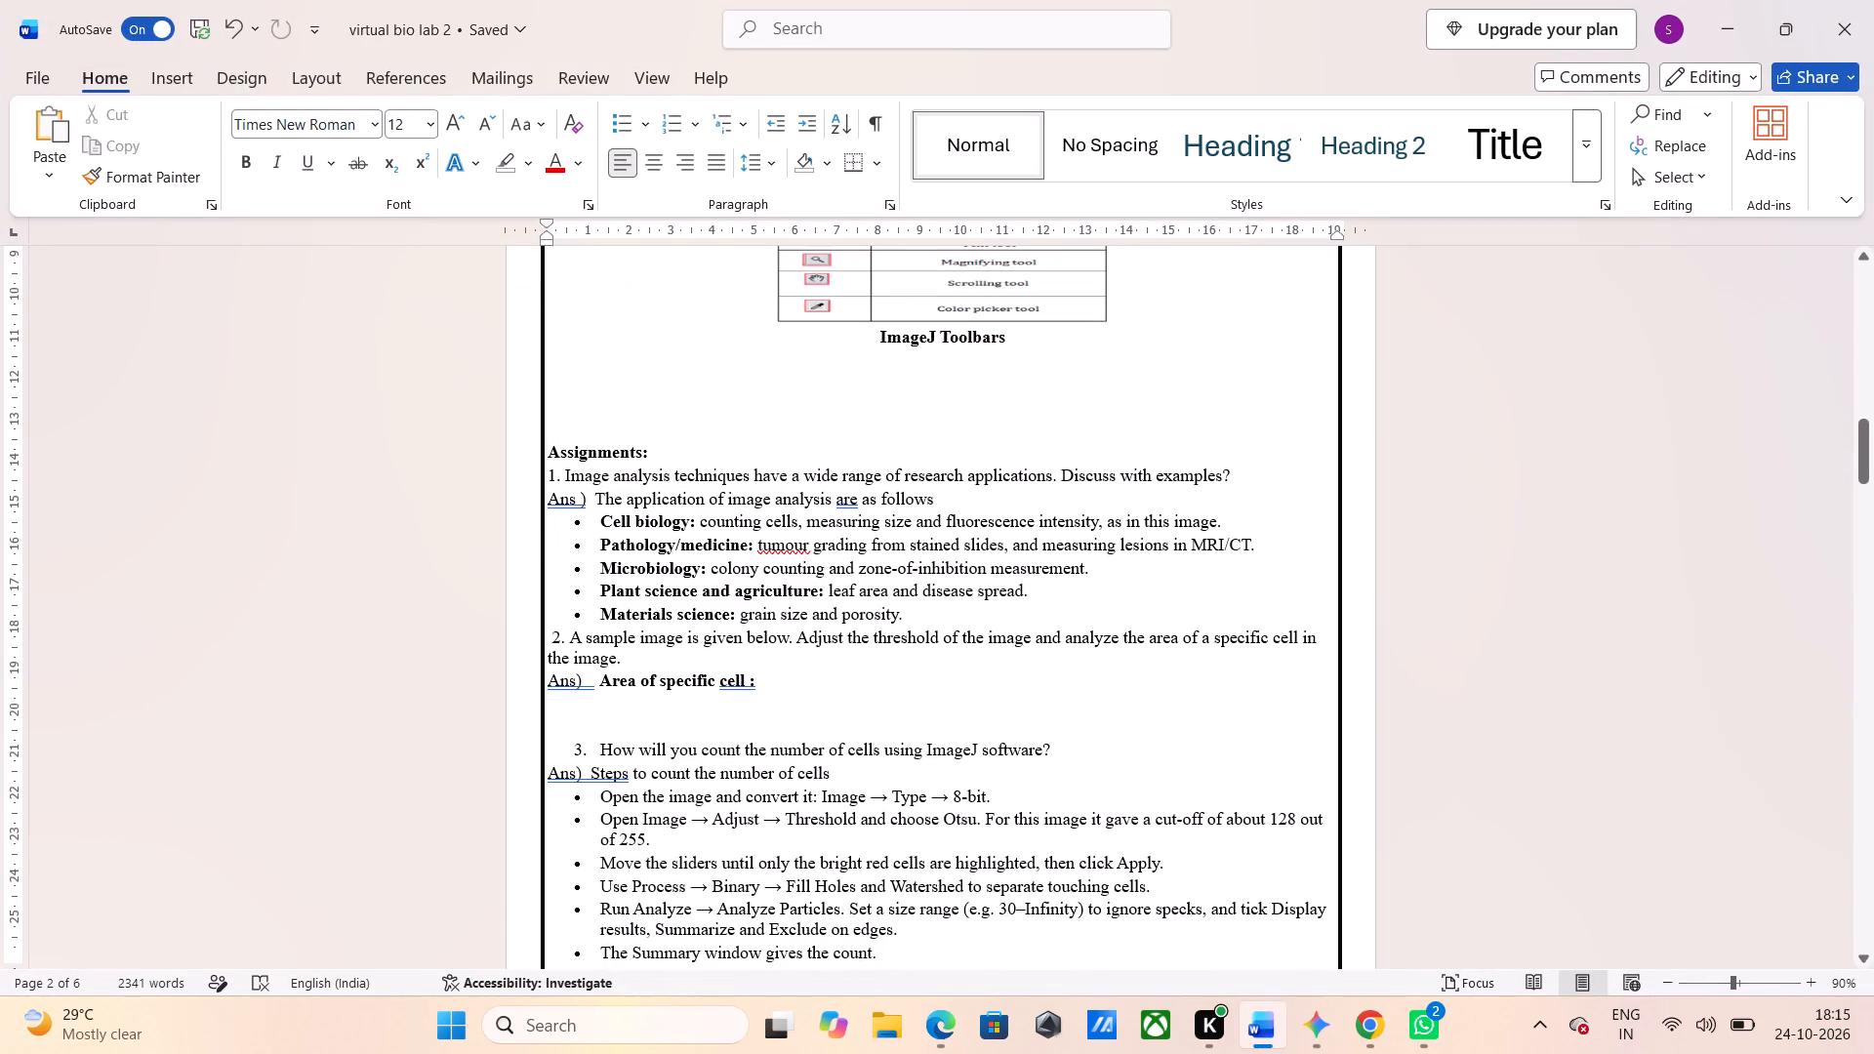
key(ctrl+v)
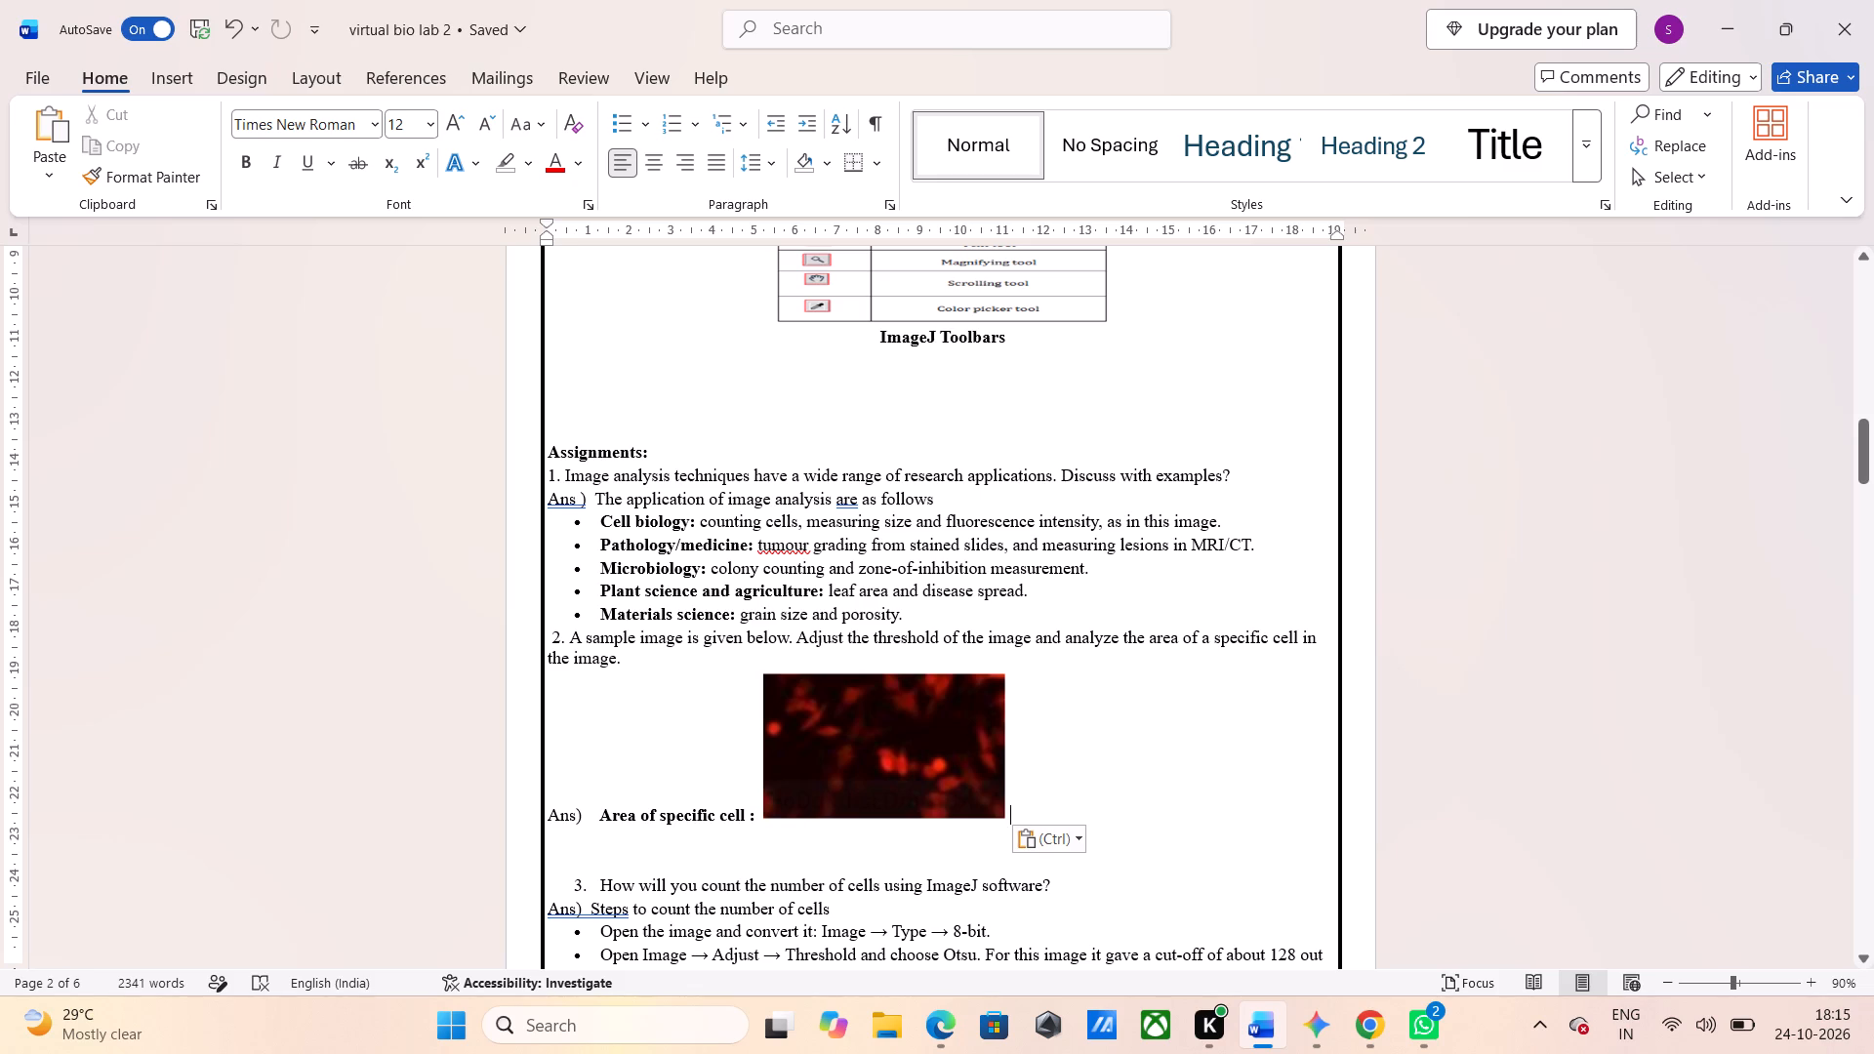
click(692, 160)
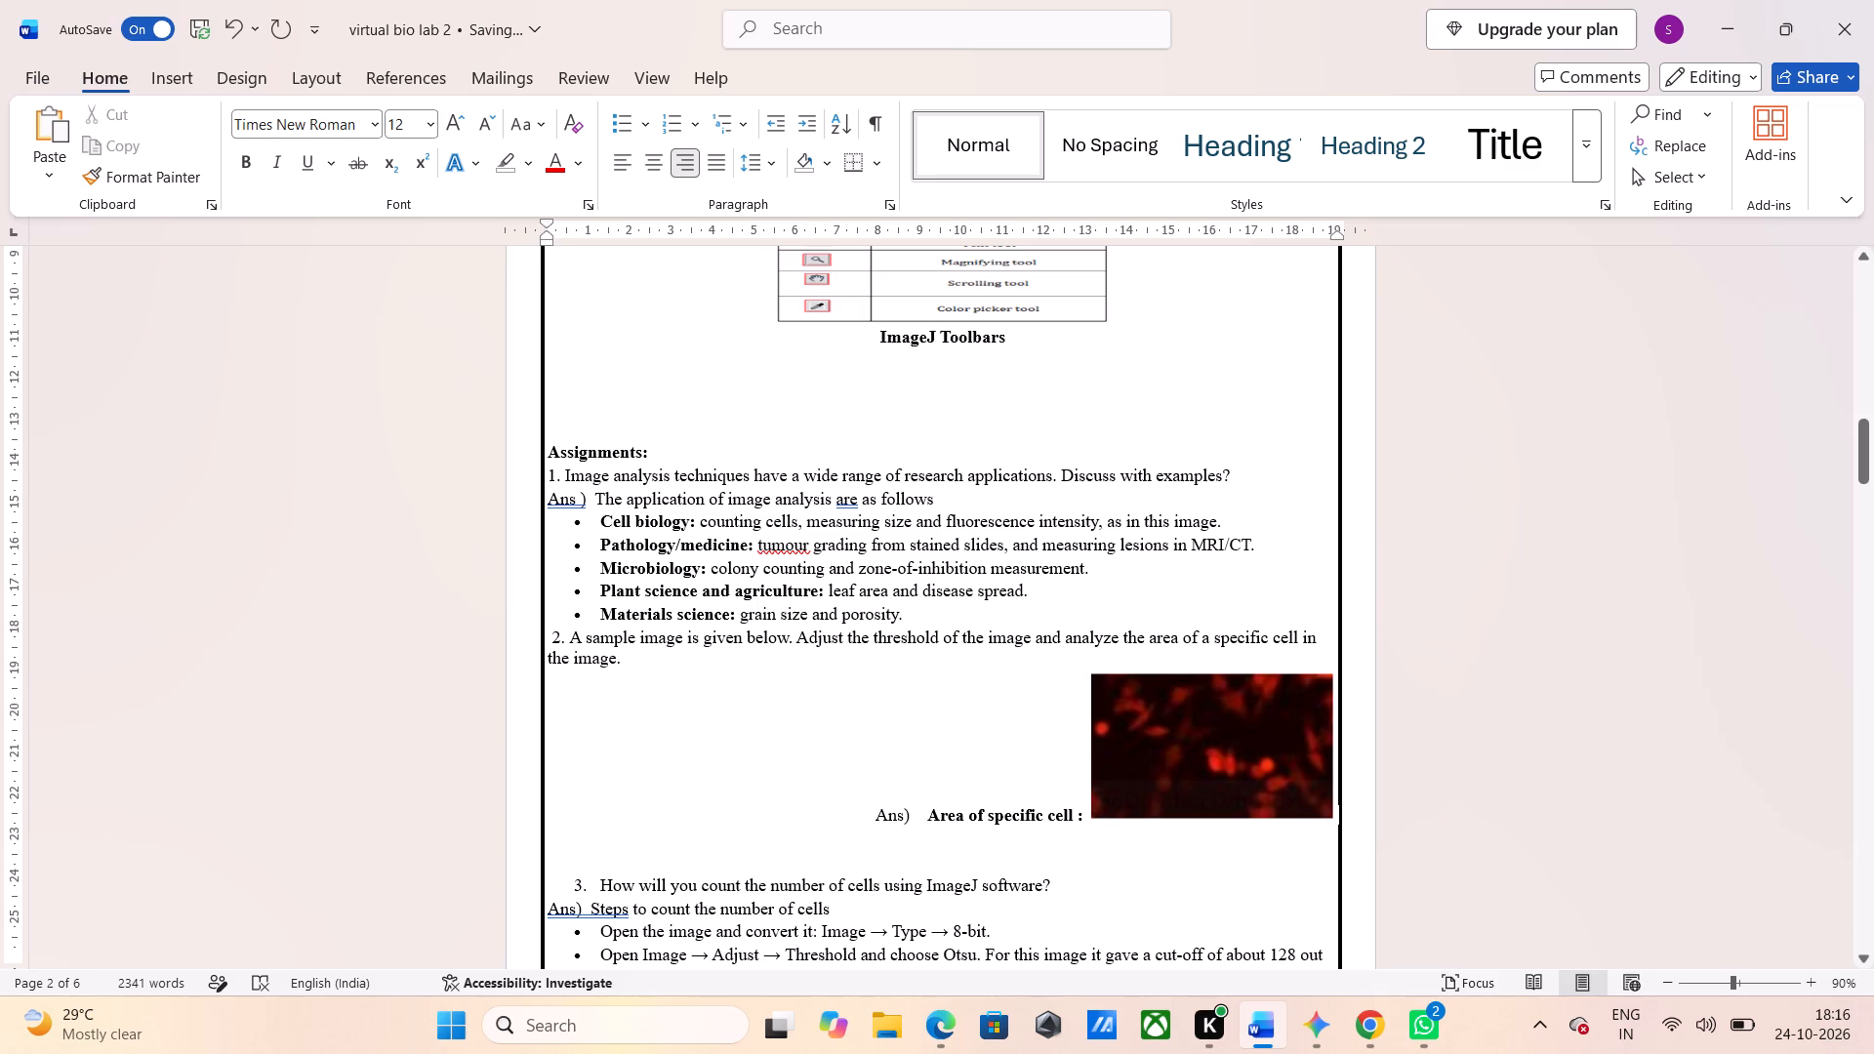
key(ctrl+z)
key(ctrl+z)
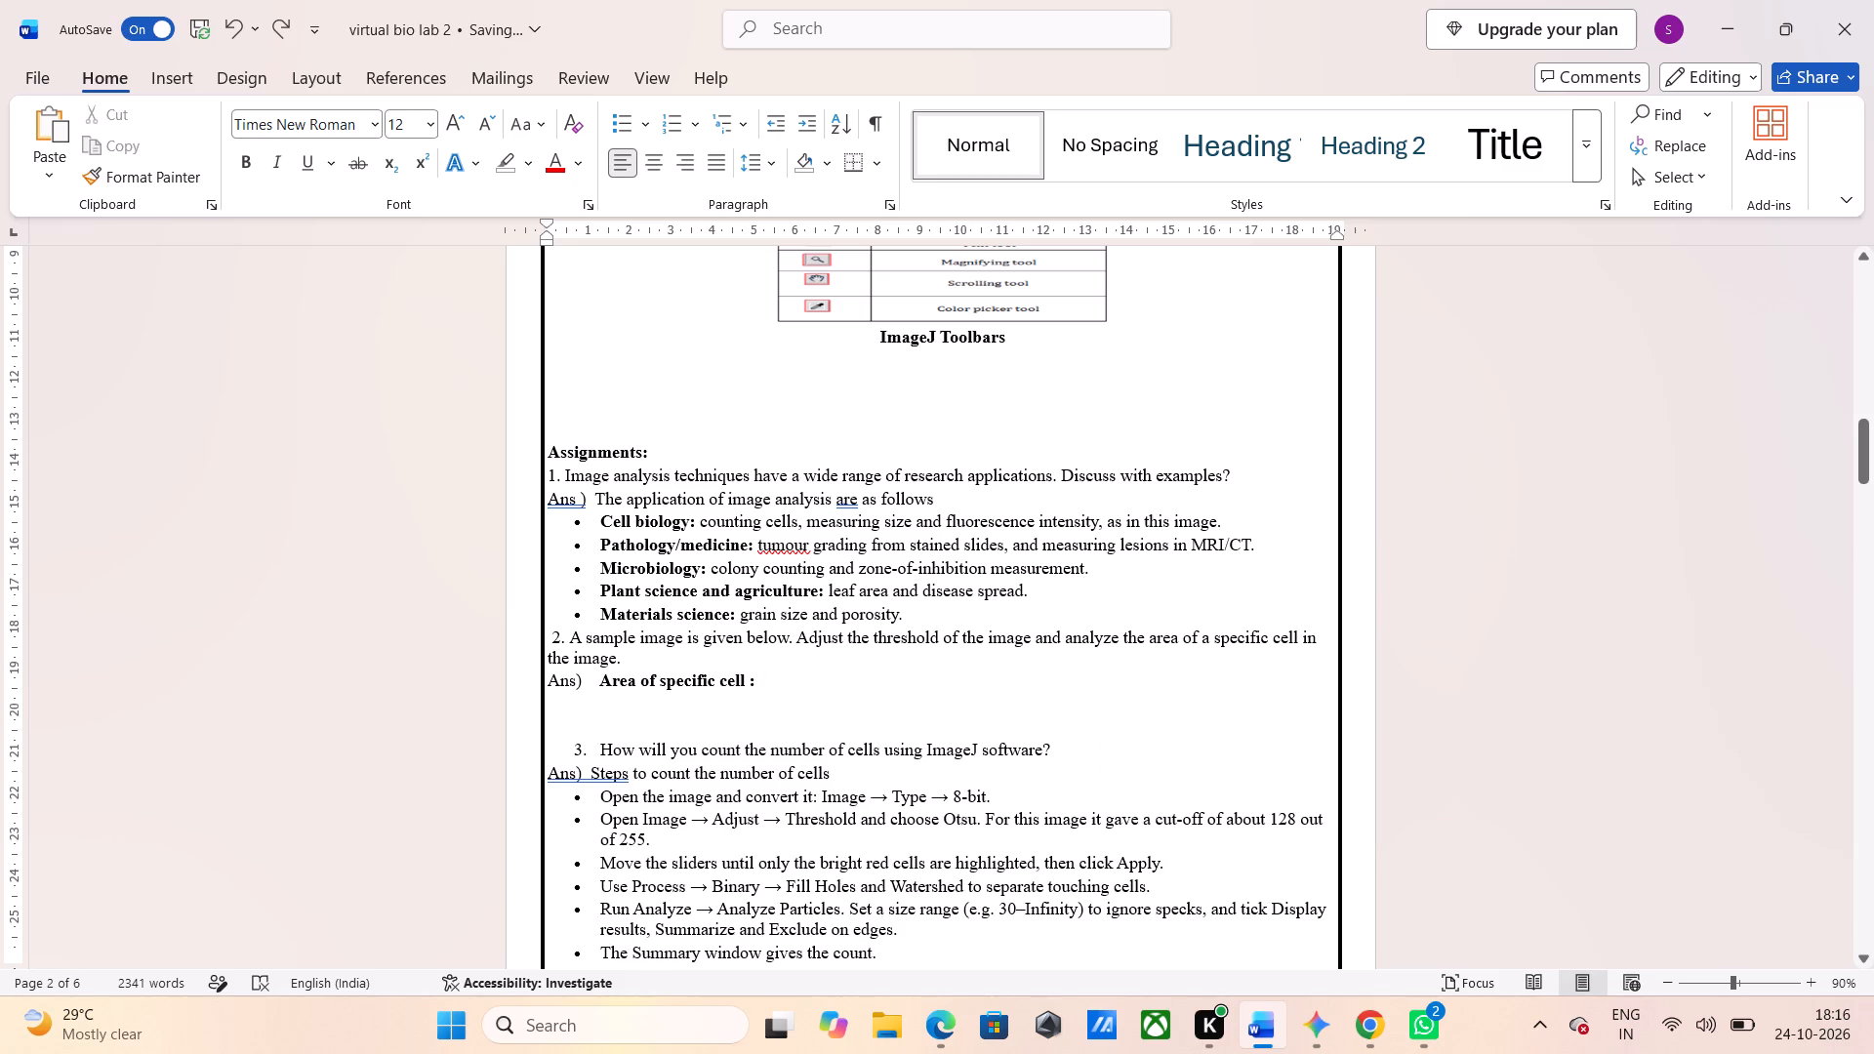
Insert a table with 2 columns and 1 row below the "Area of specific cell :" line and stretch its row taller.
key(Return)
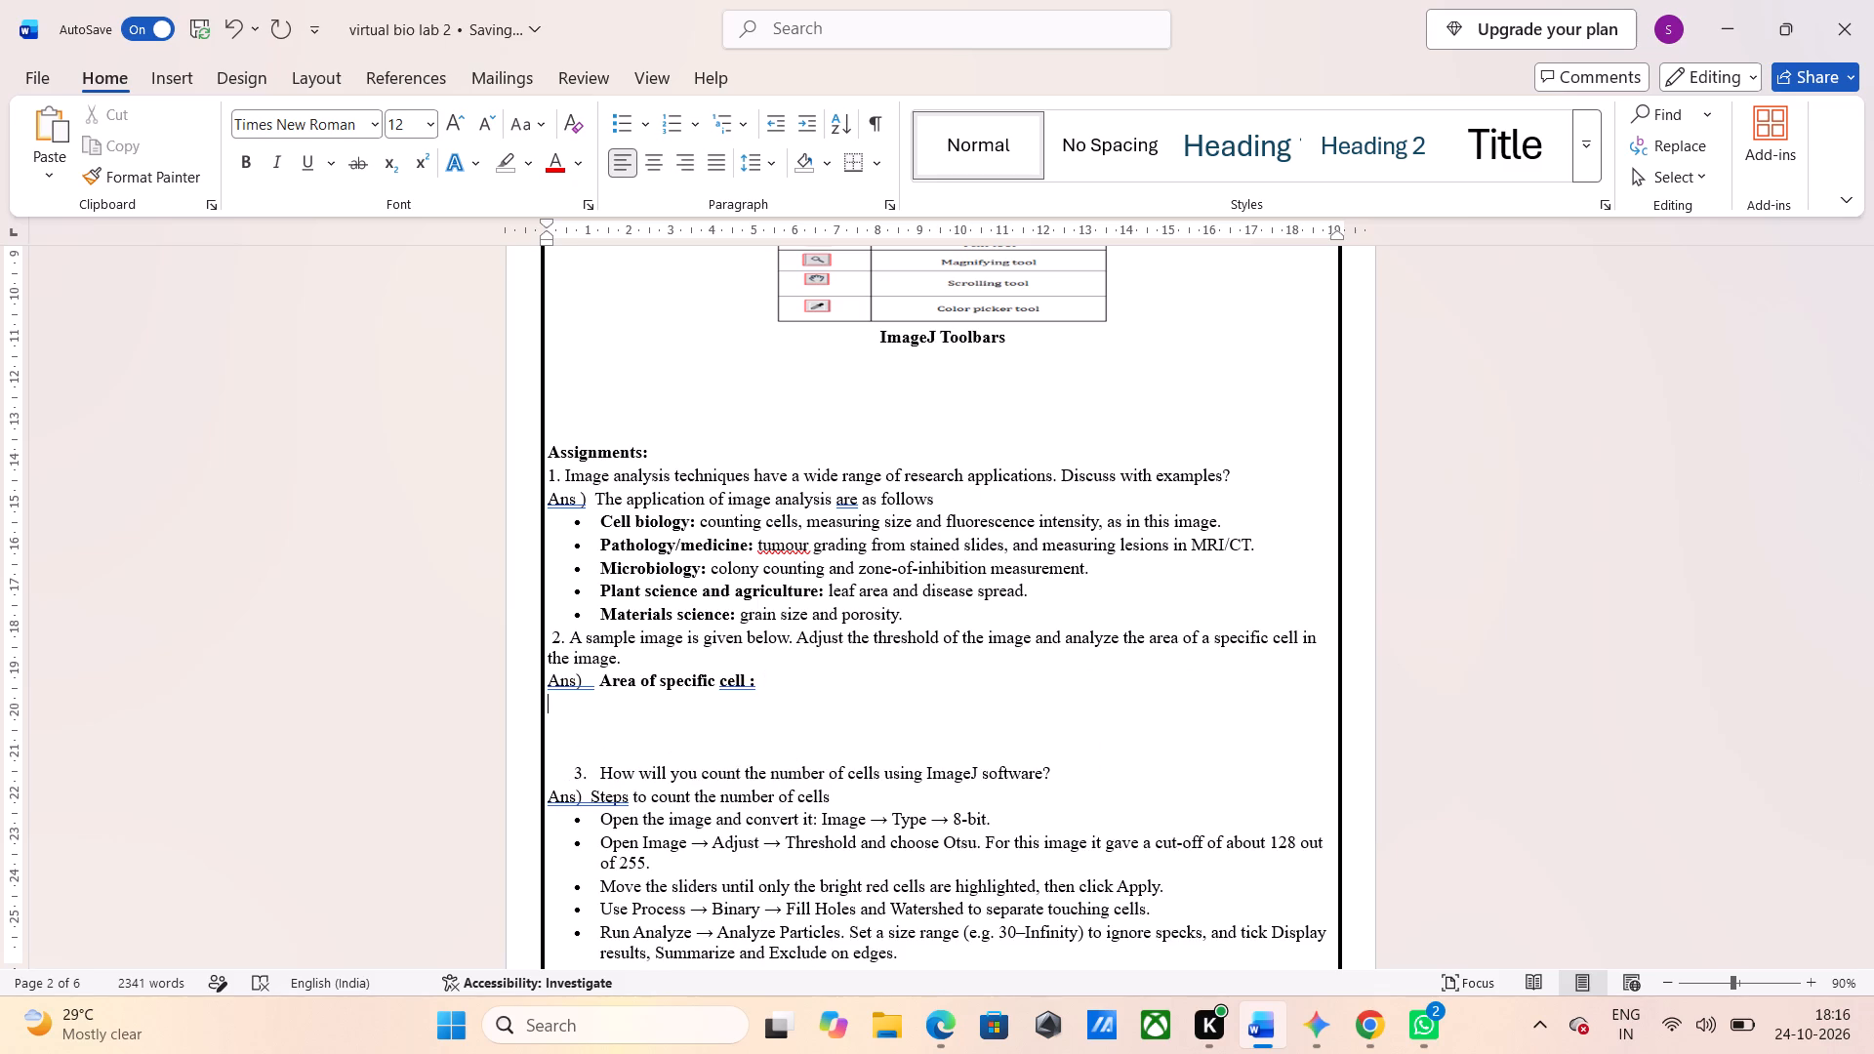
click(171, 79)
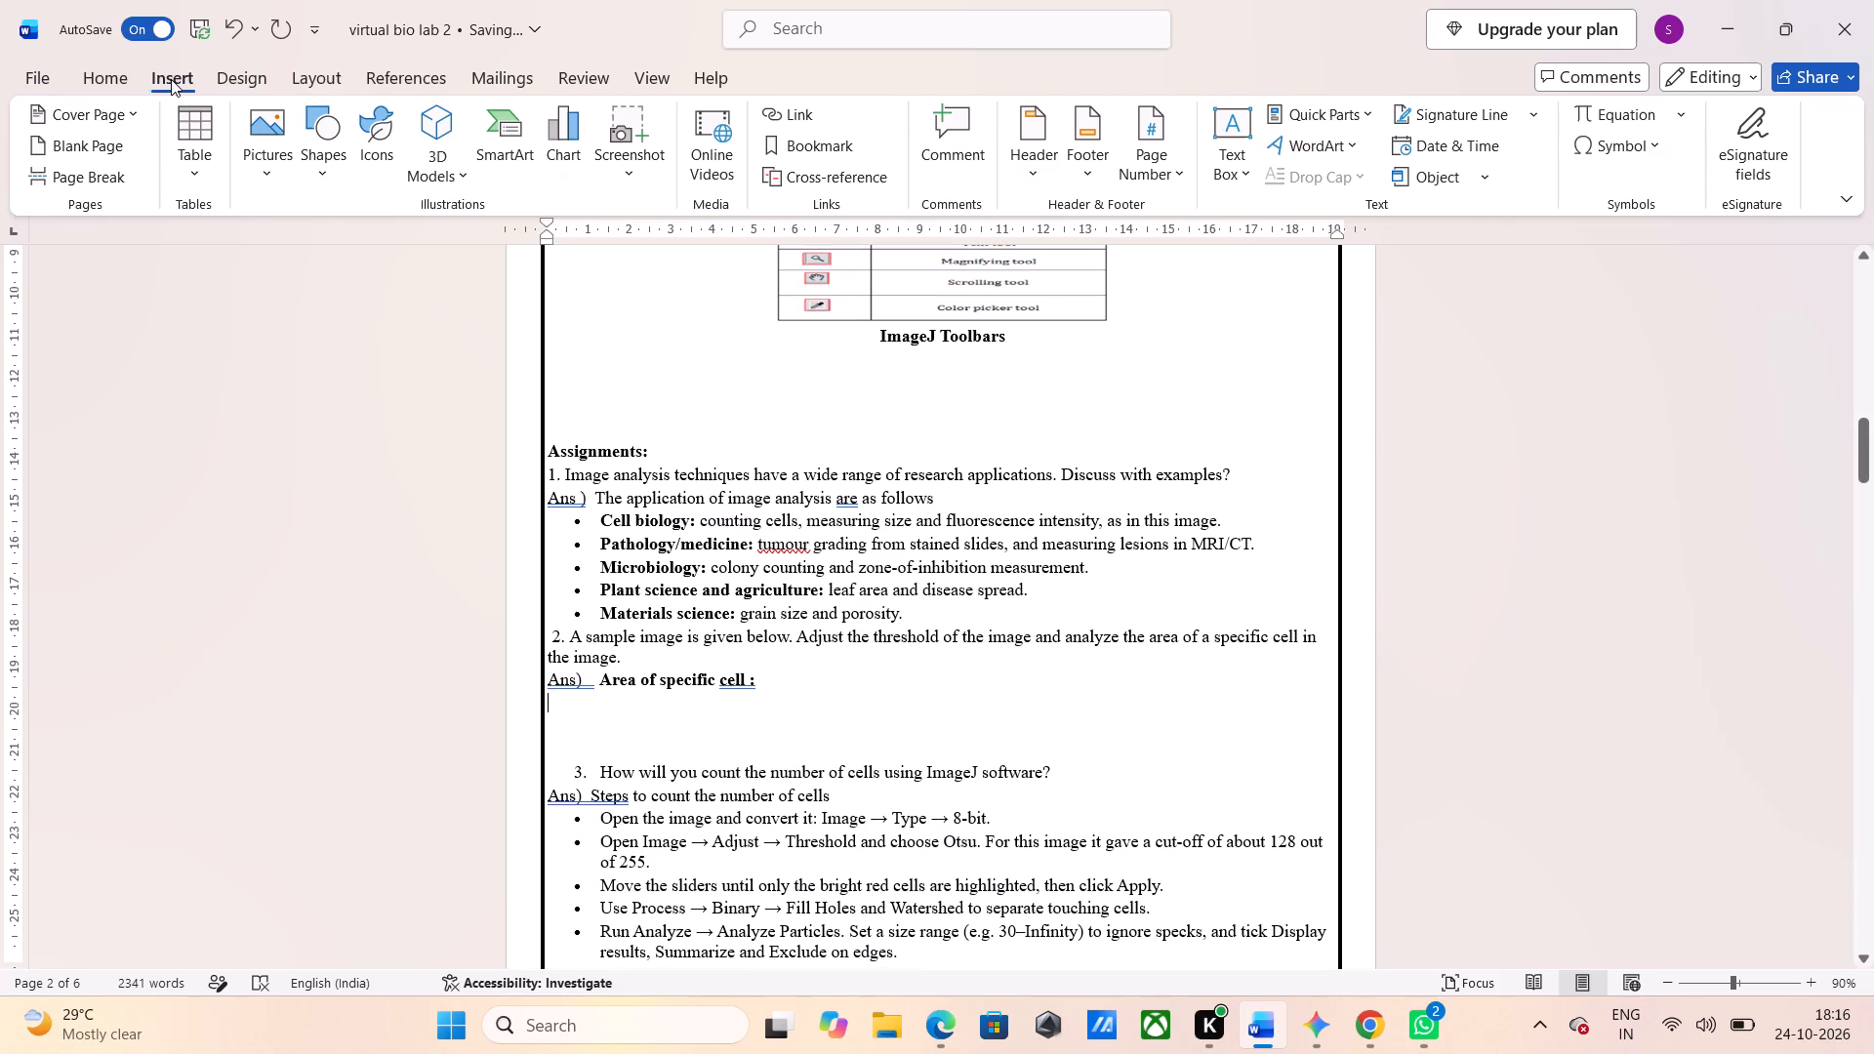
click(192, 173)
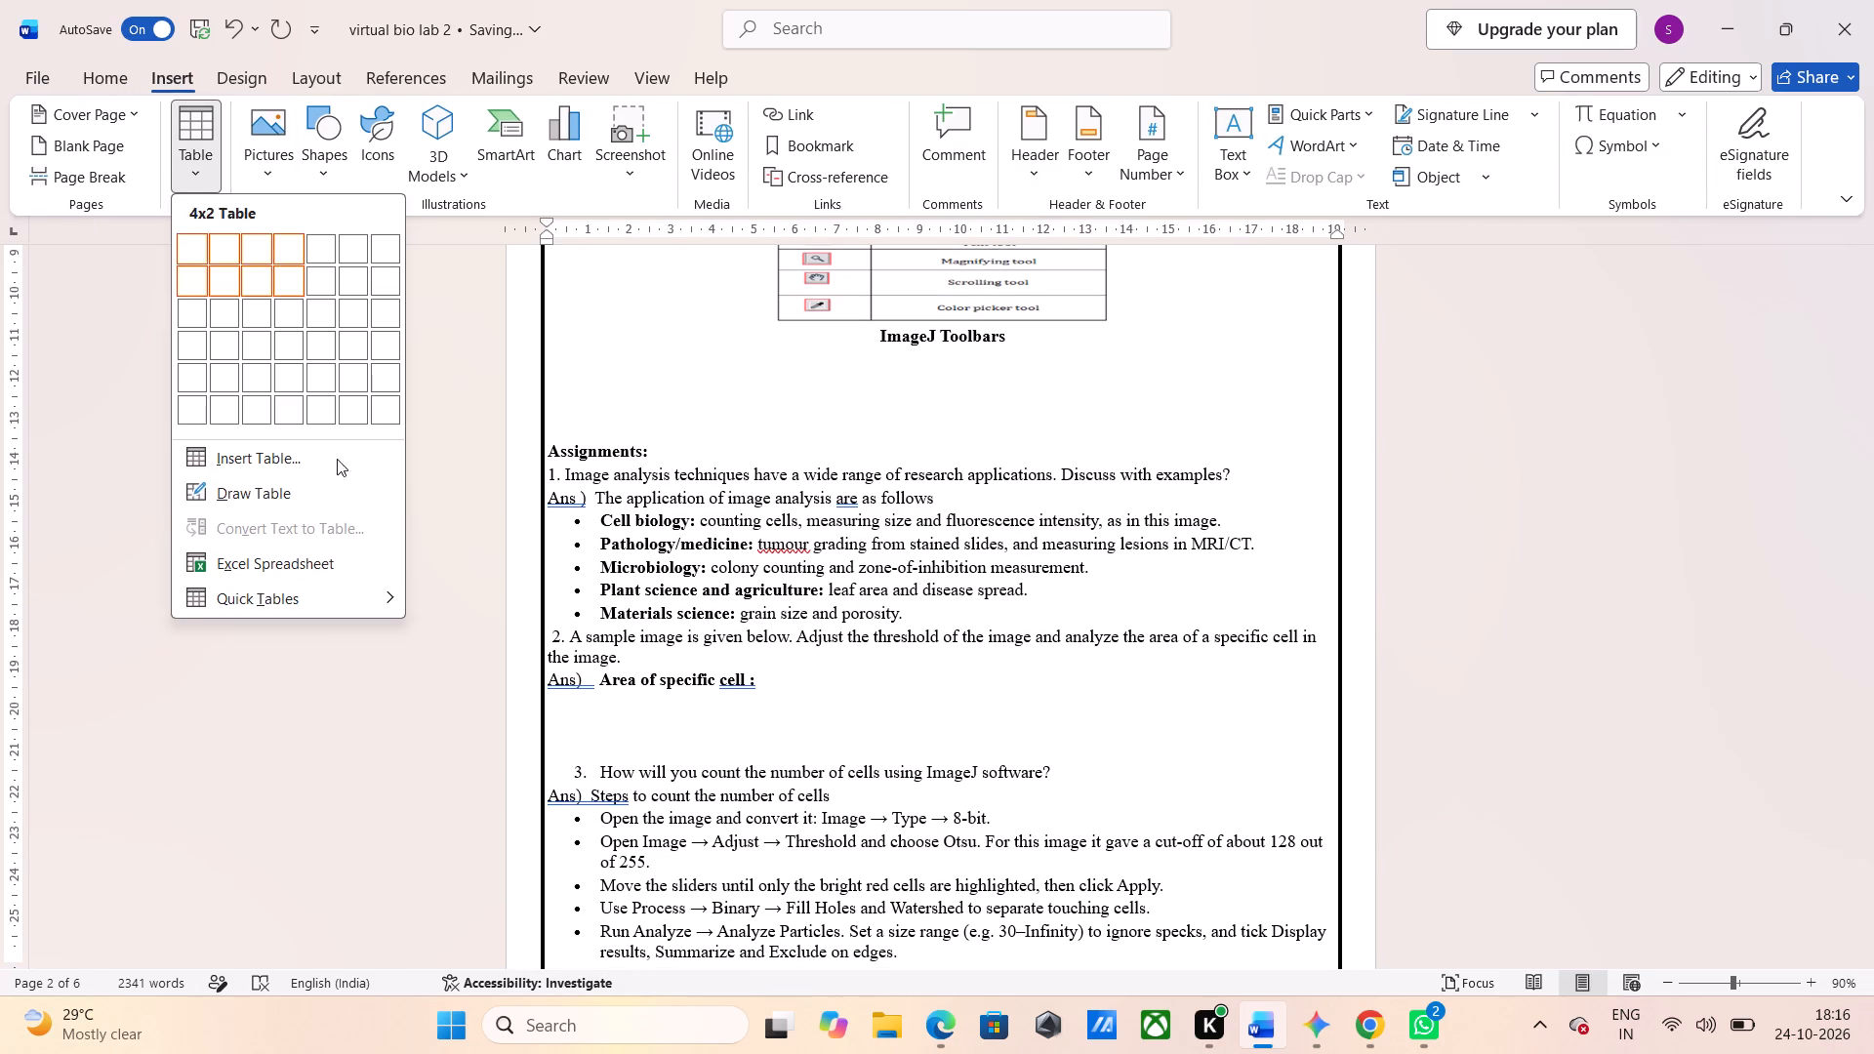
click(320, 462)
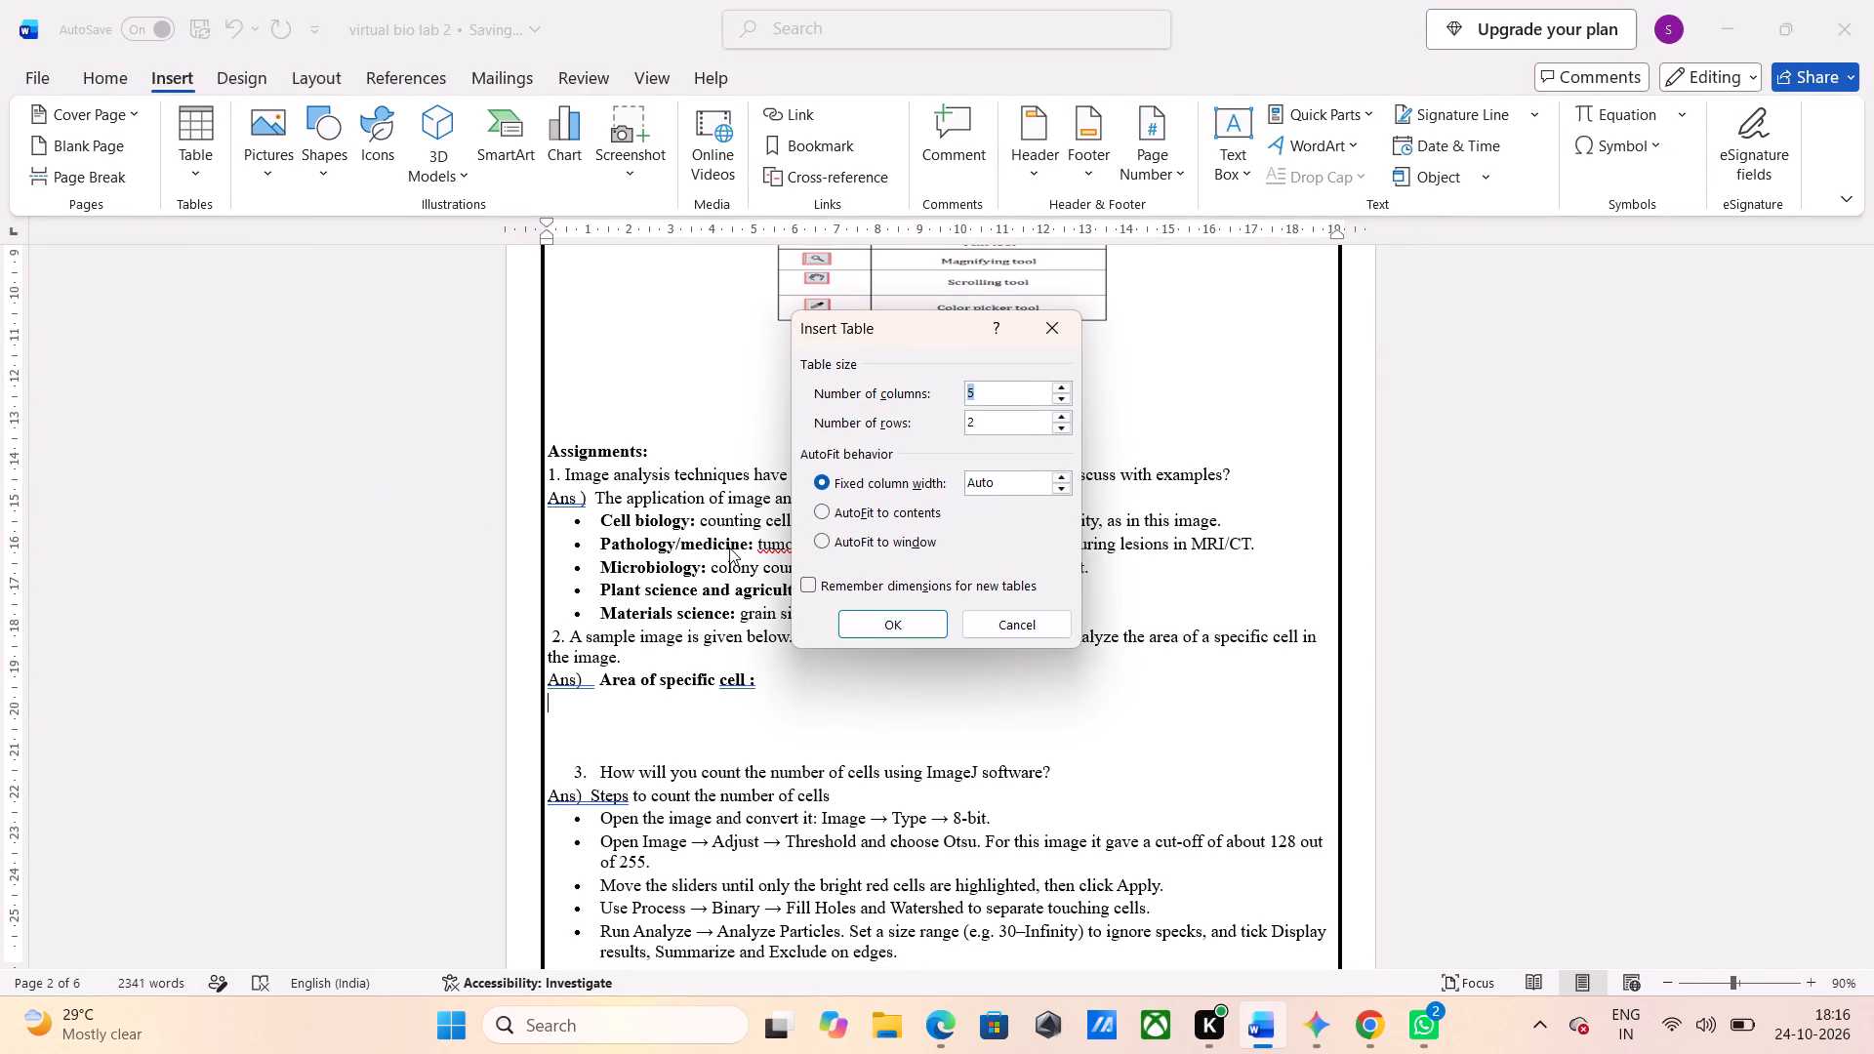
click(1007, 385)
key(BackSpace)
key(2)
click(1007, 419)
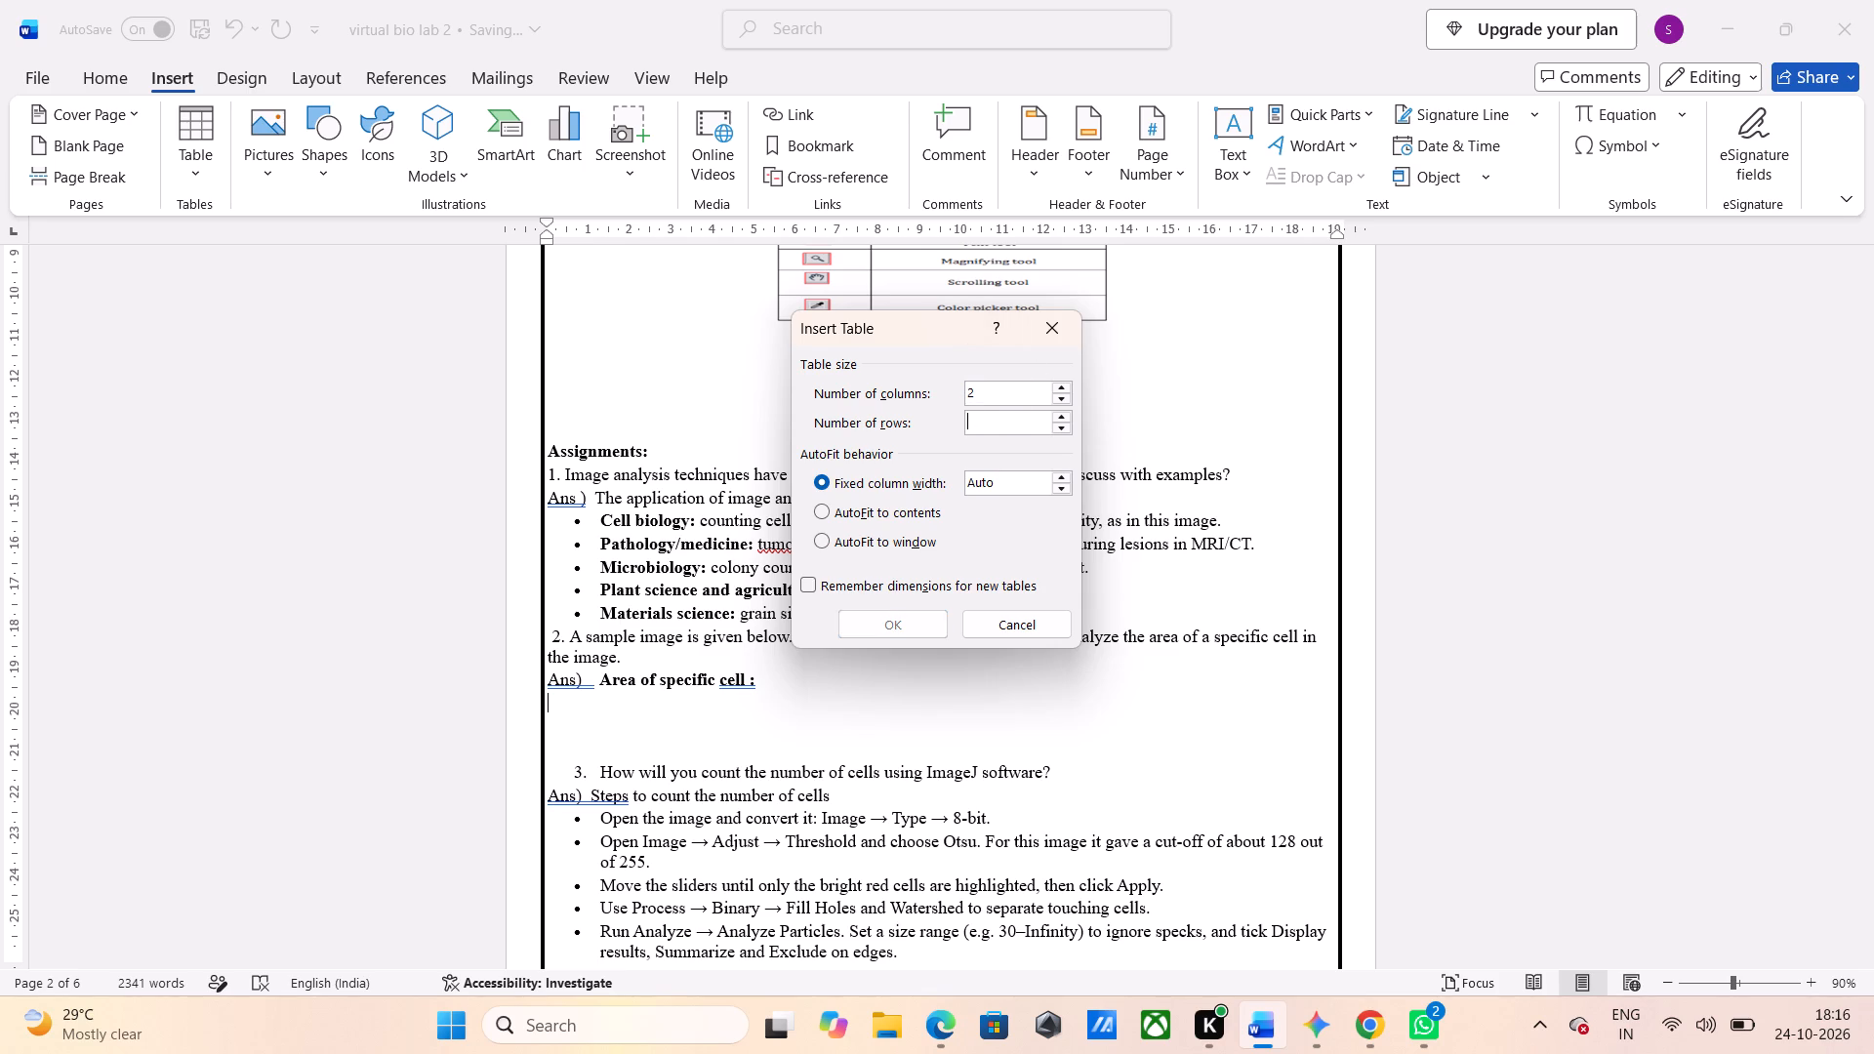
key(BackSpace)
key(1)
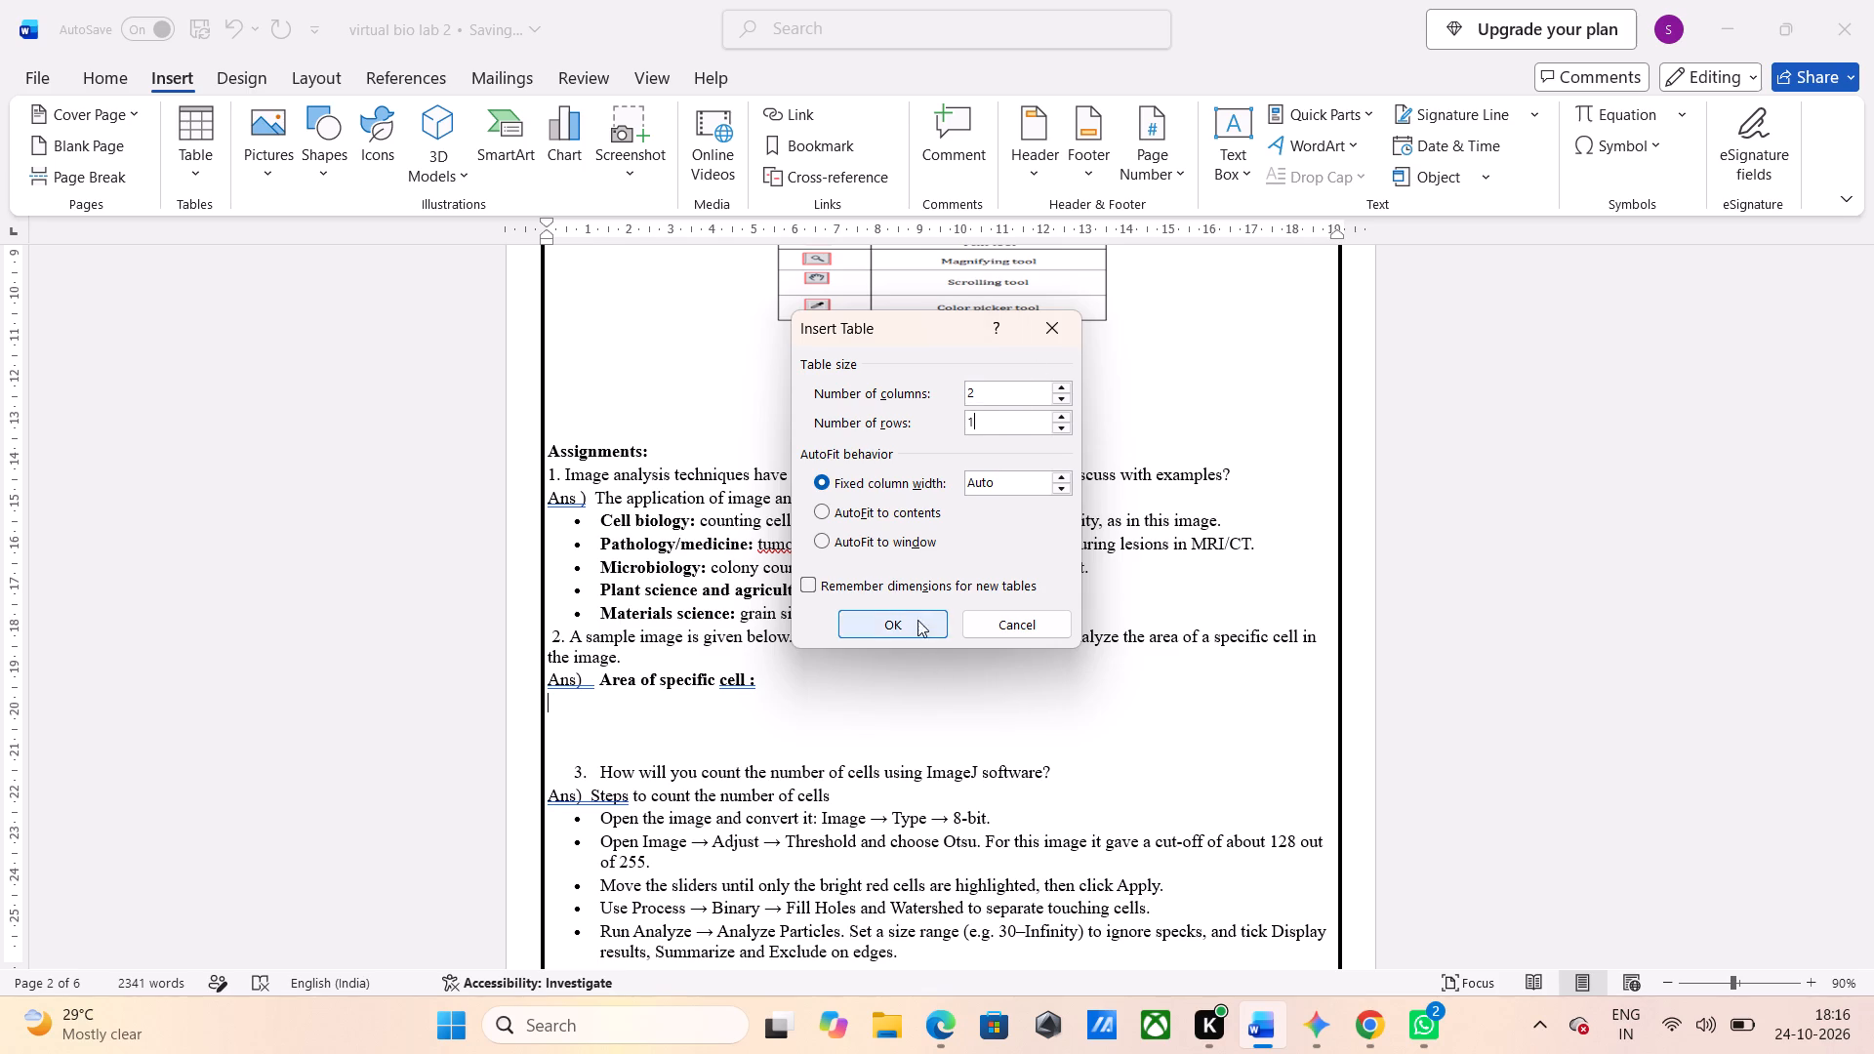
click(917, 609)
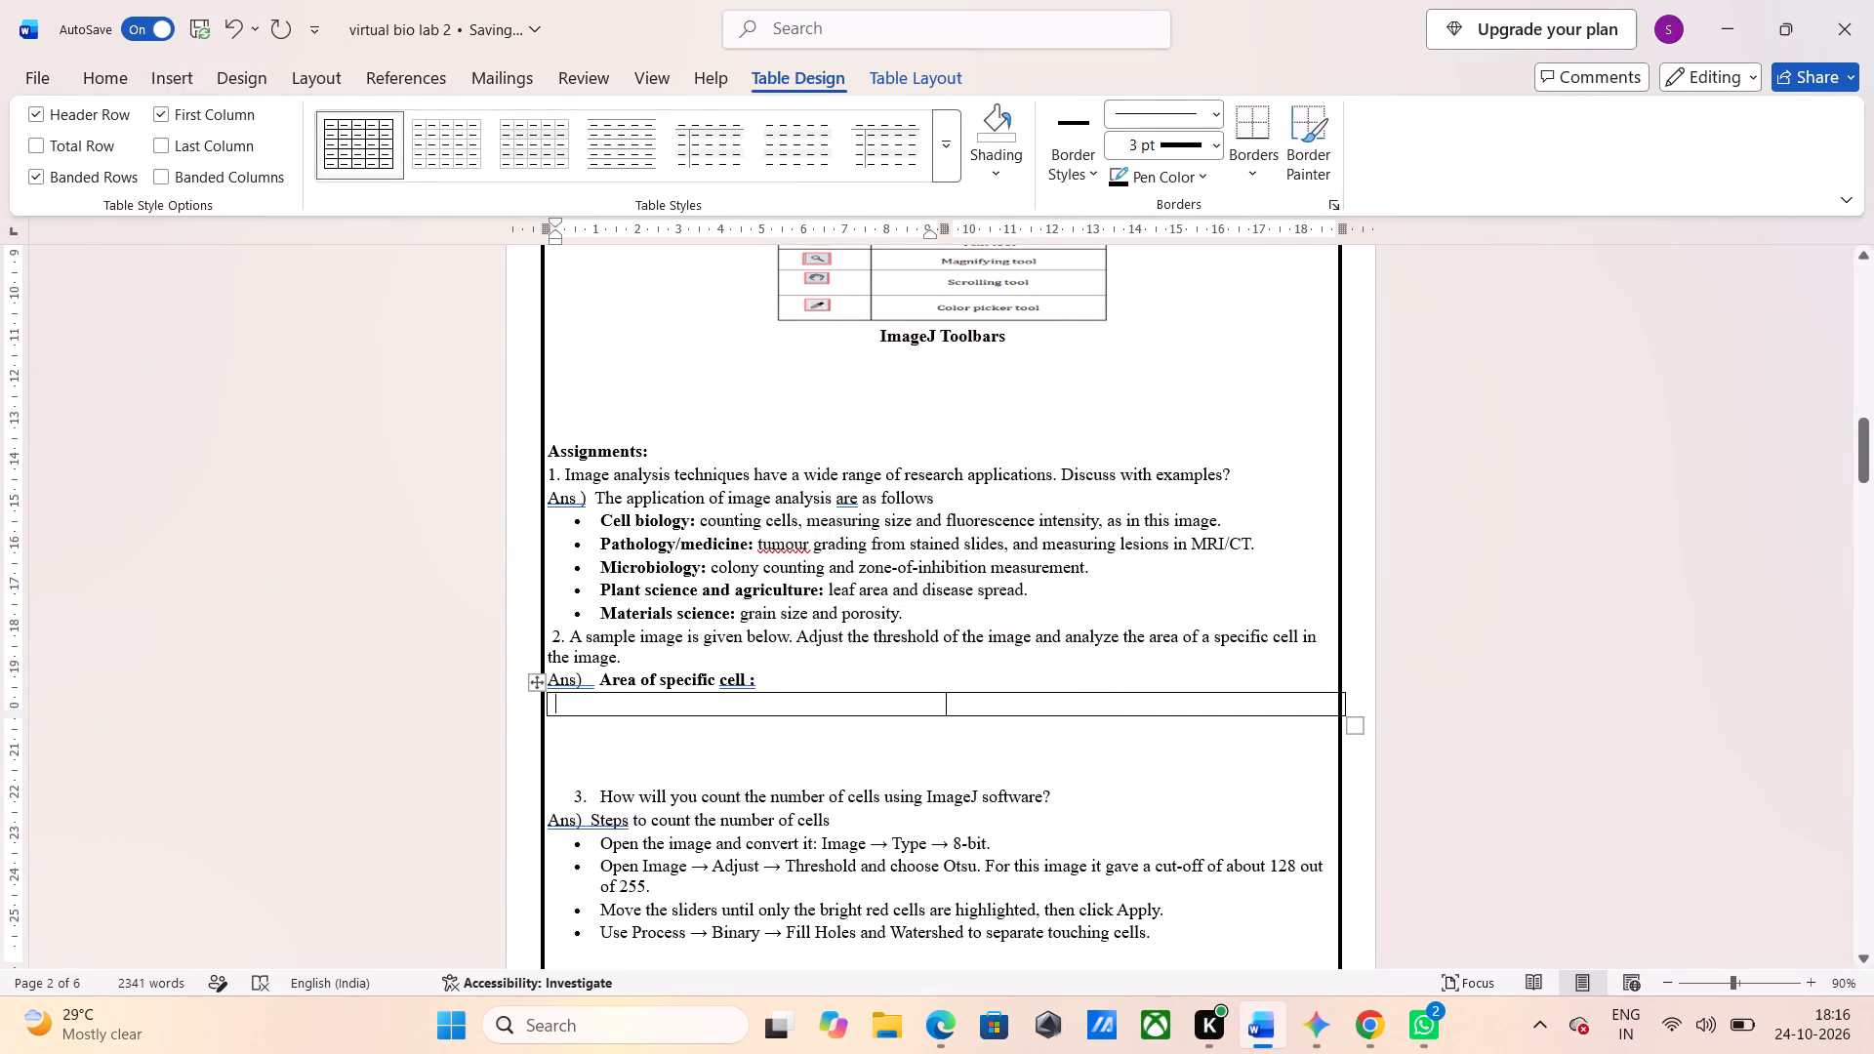
drag(1352, 730, 1352, 818)
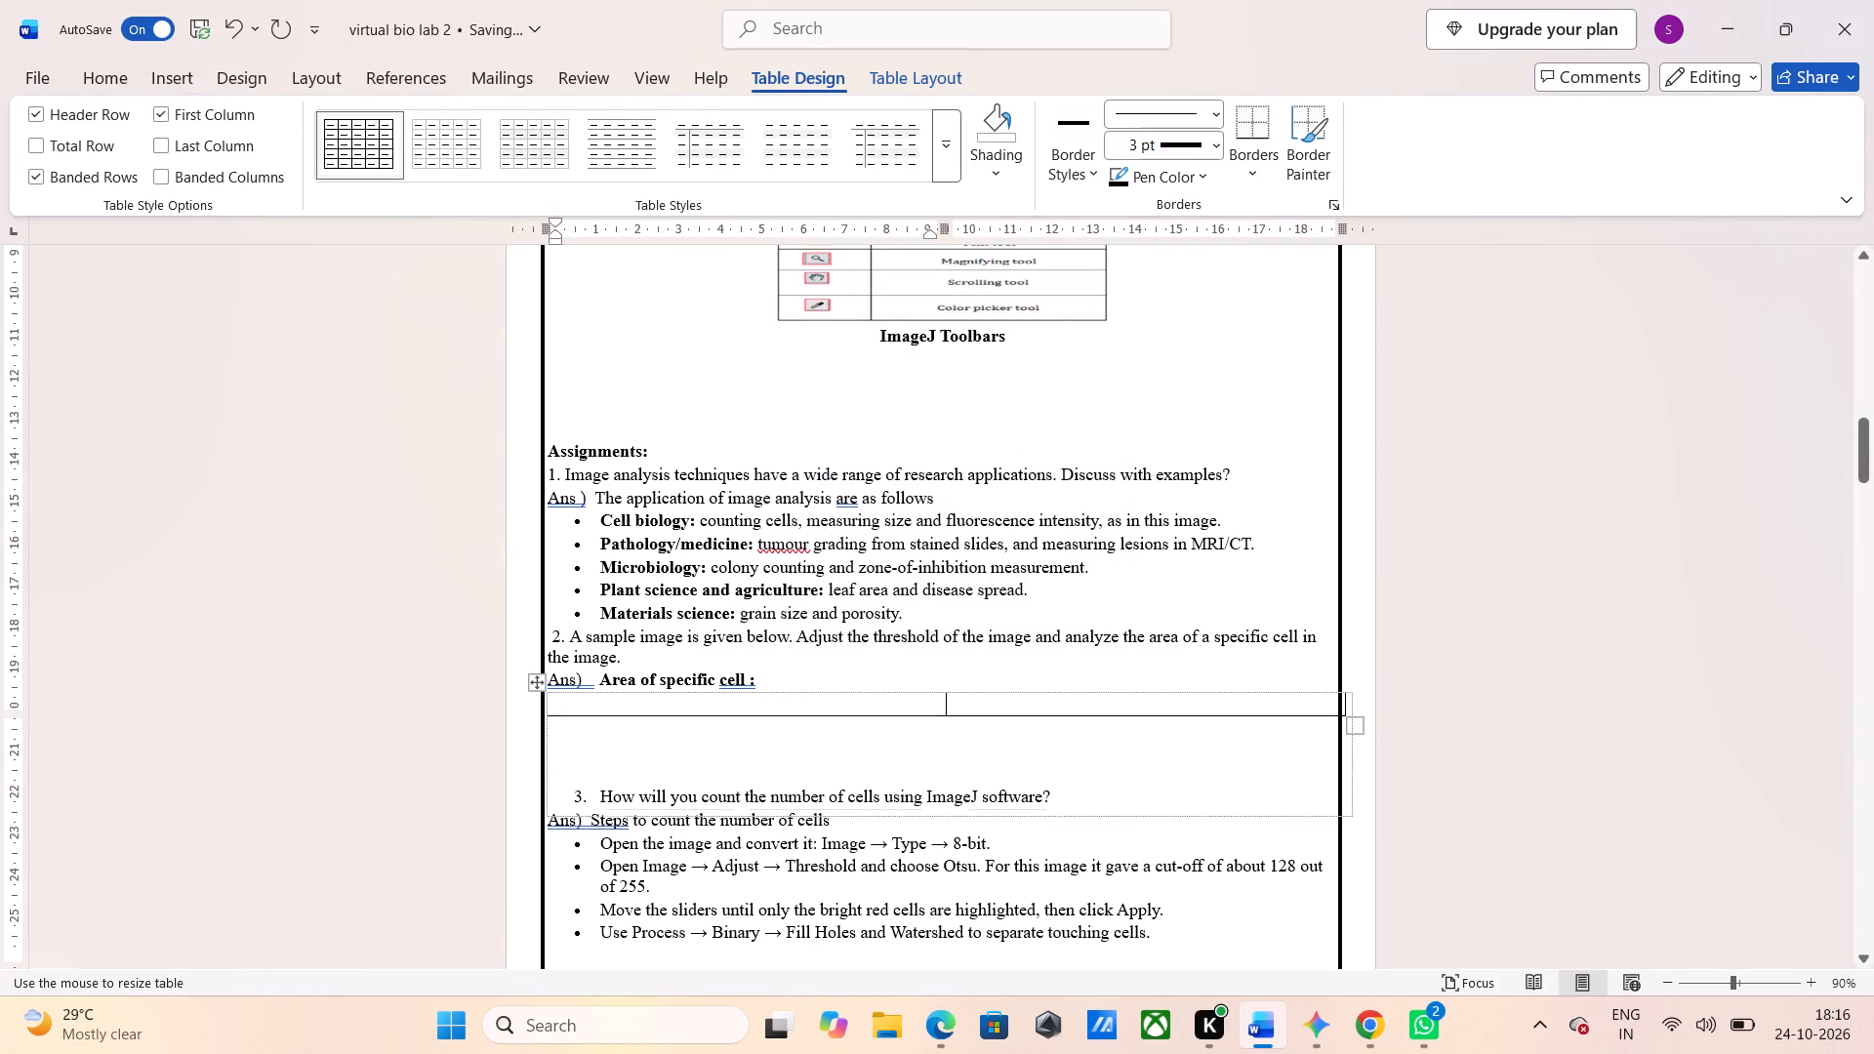
drag(1352, 818, 1354, 825)
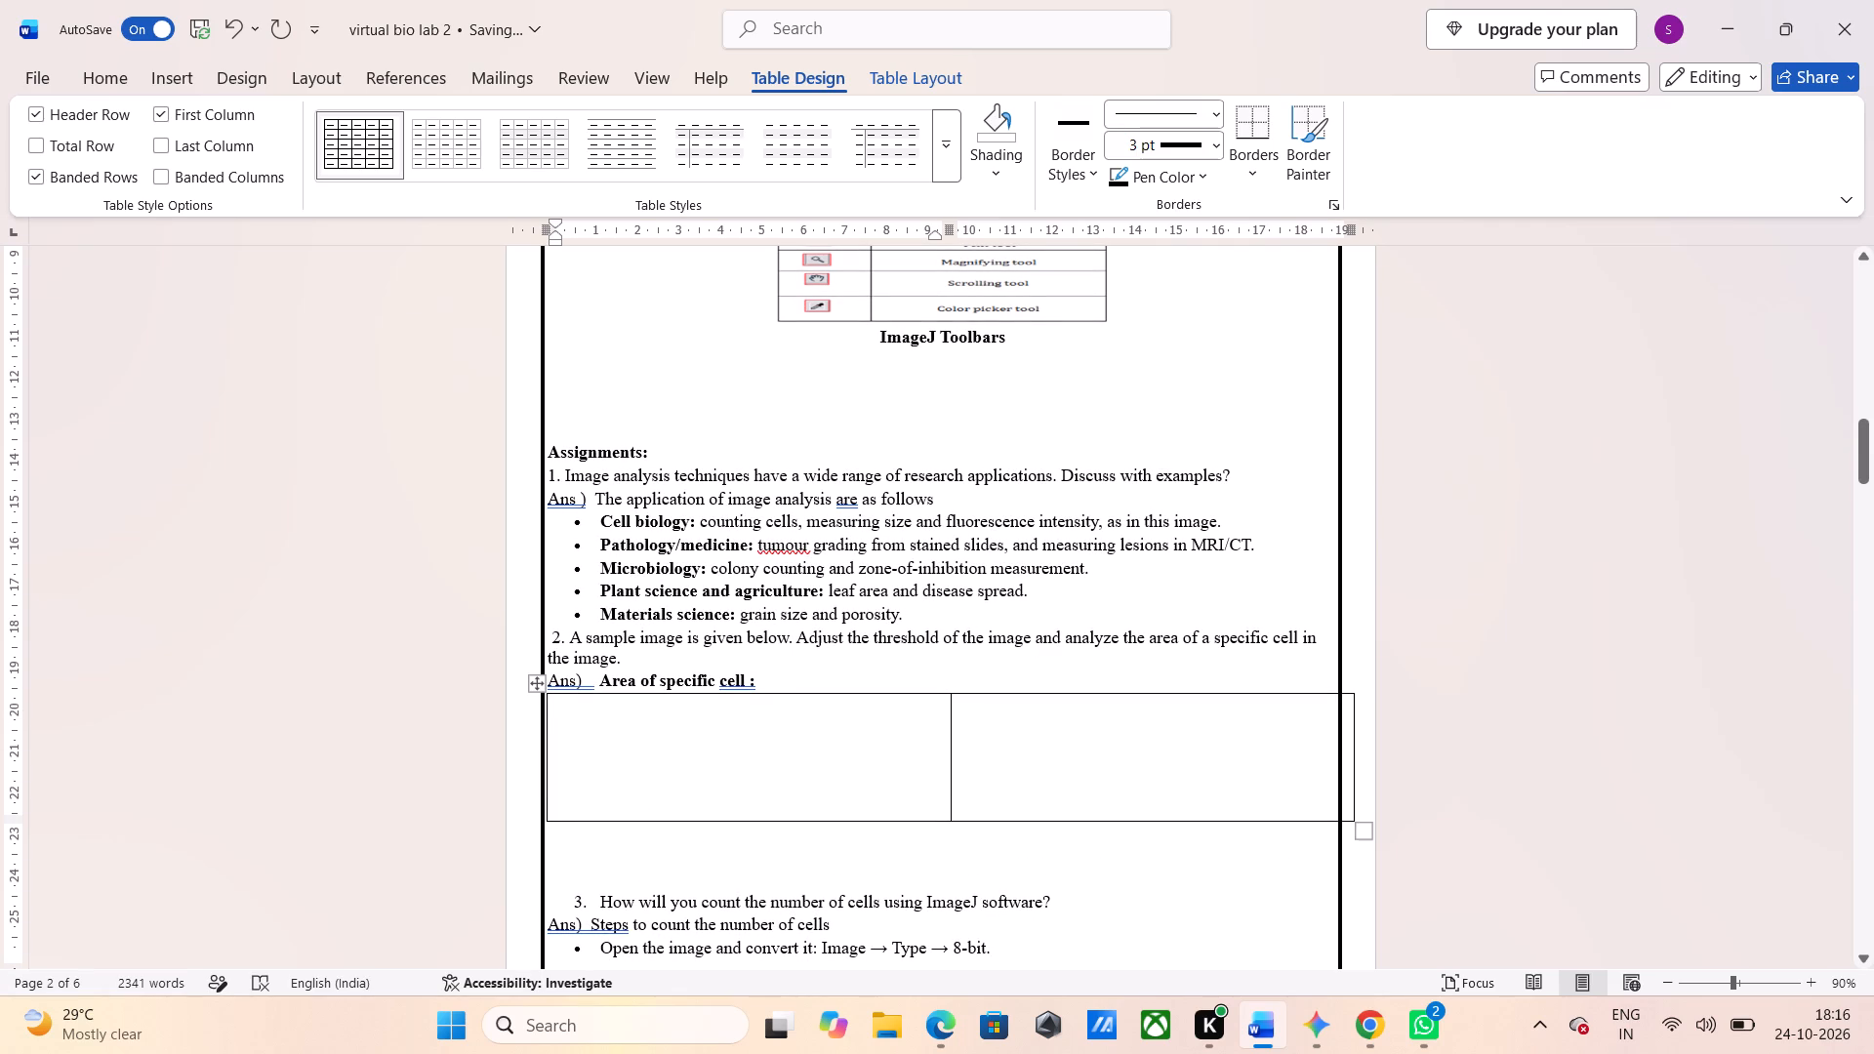
drag(1357, 831, 1352, 878)
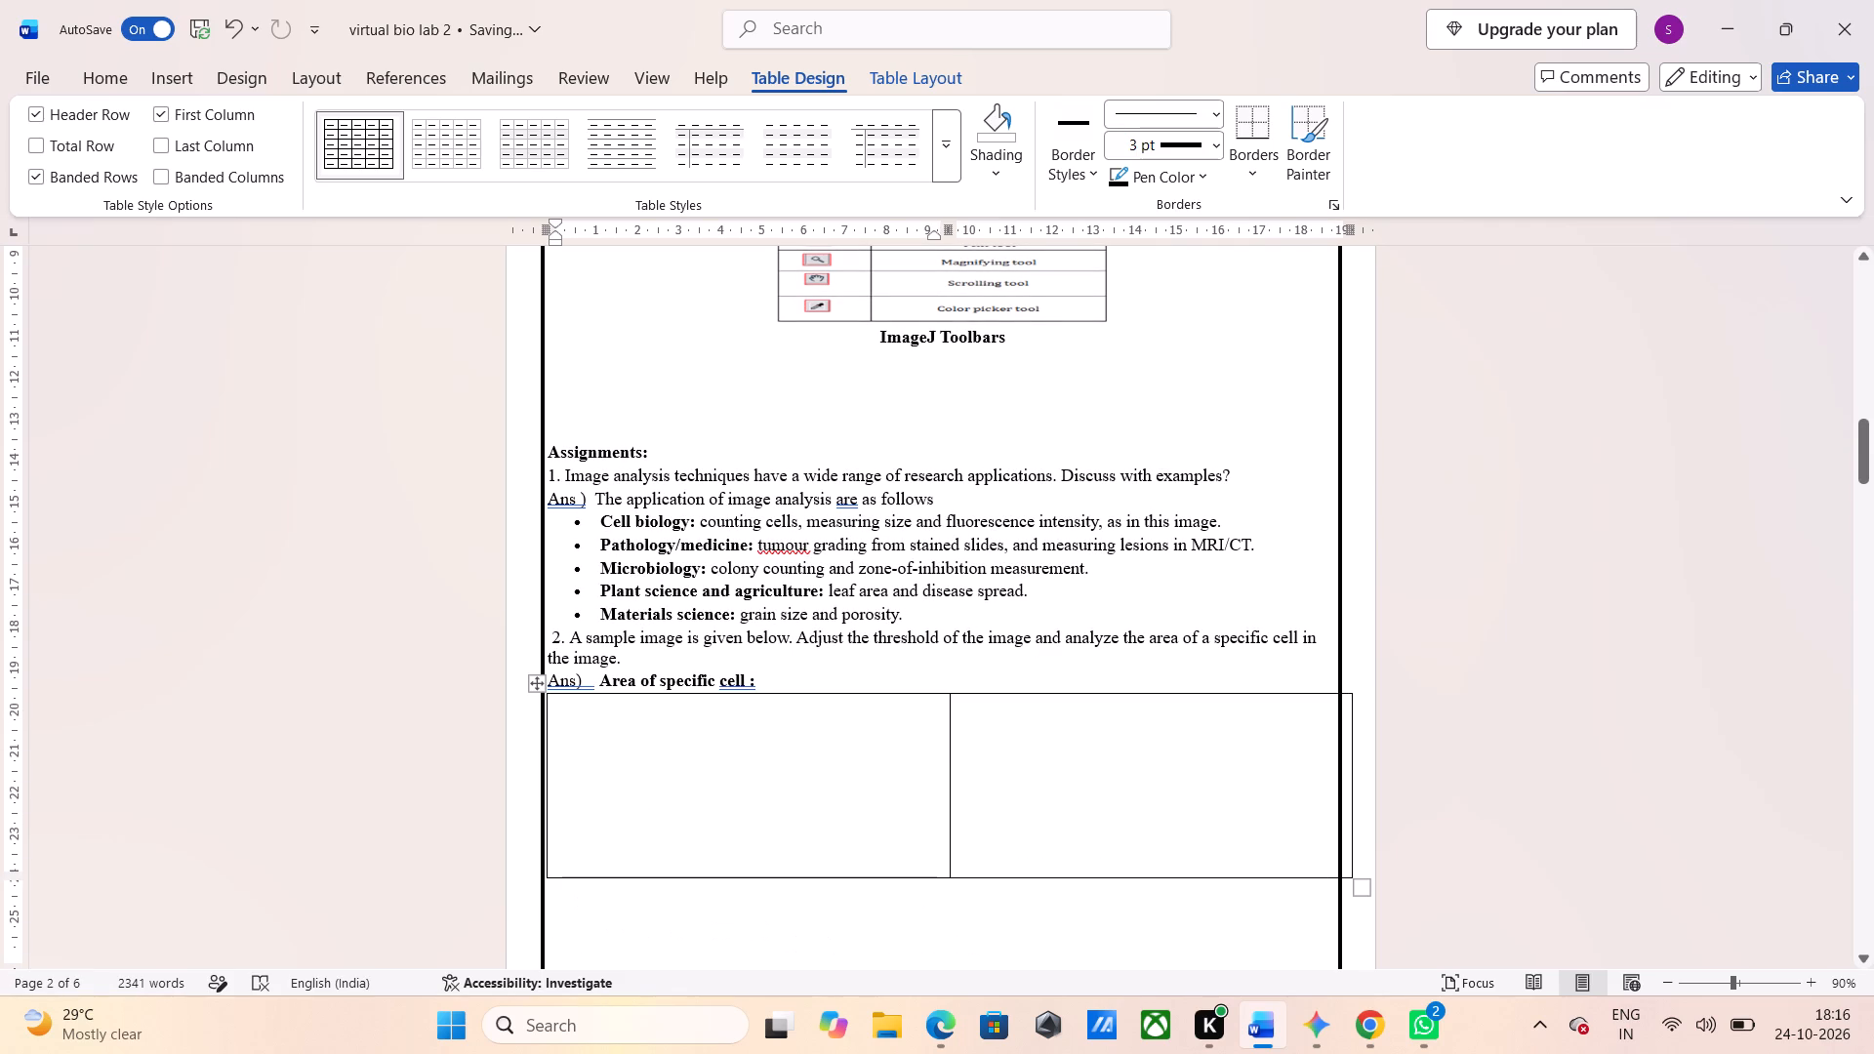
Paste the copied cell image into the new table's first cell and narrow that column to fit the picture.
click(168, 62)
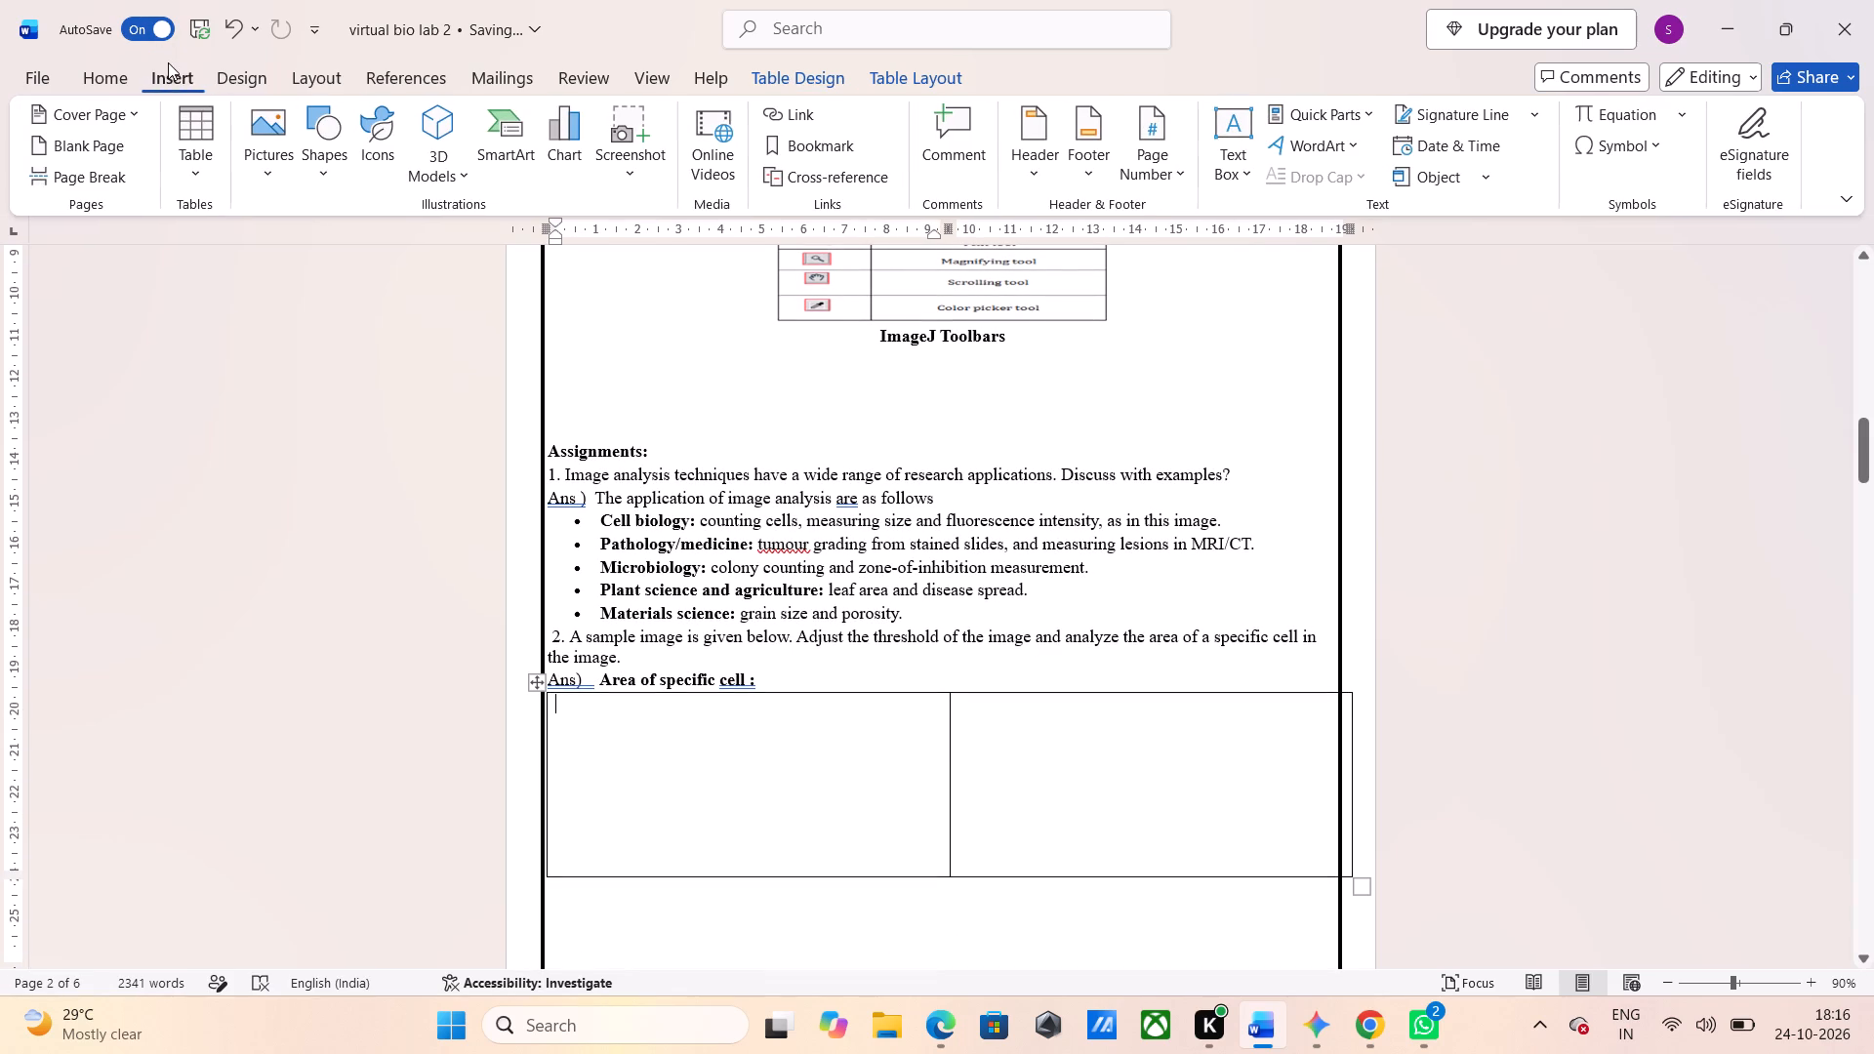
double_click(264, 164)
key(ctrl+c)
click(570, 715)
key(ctrl+c)
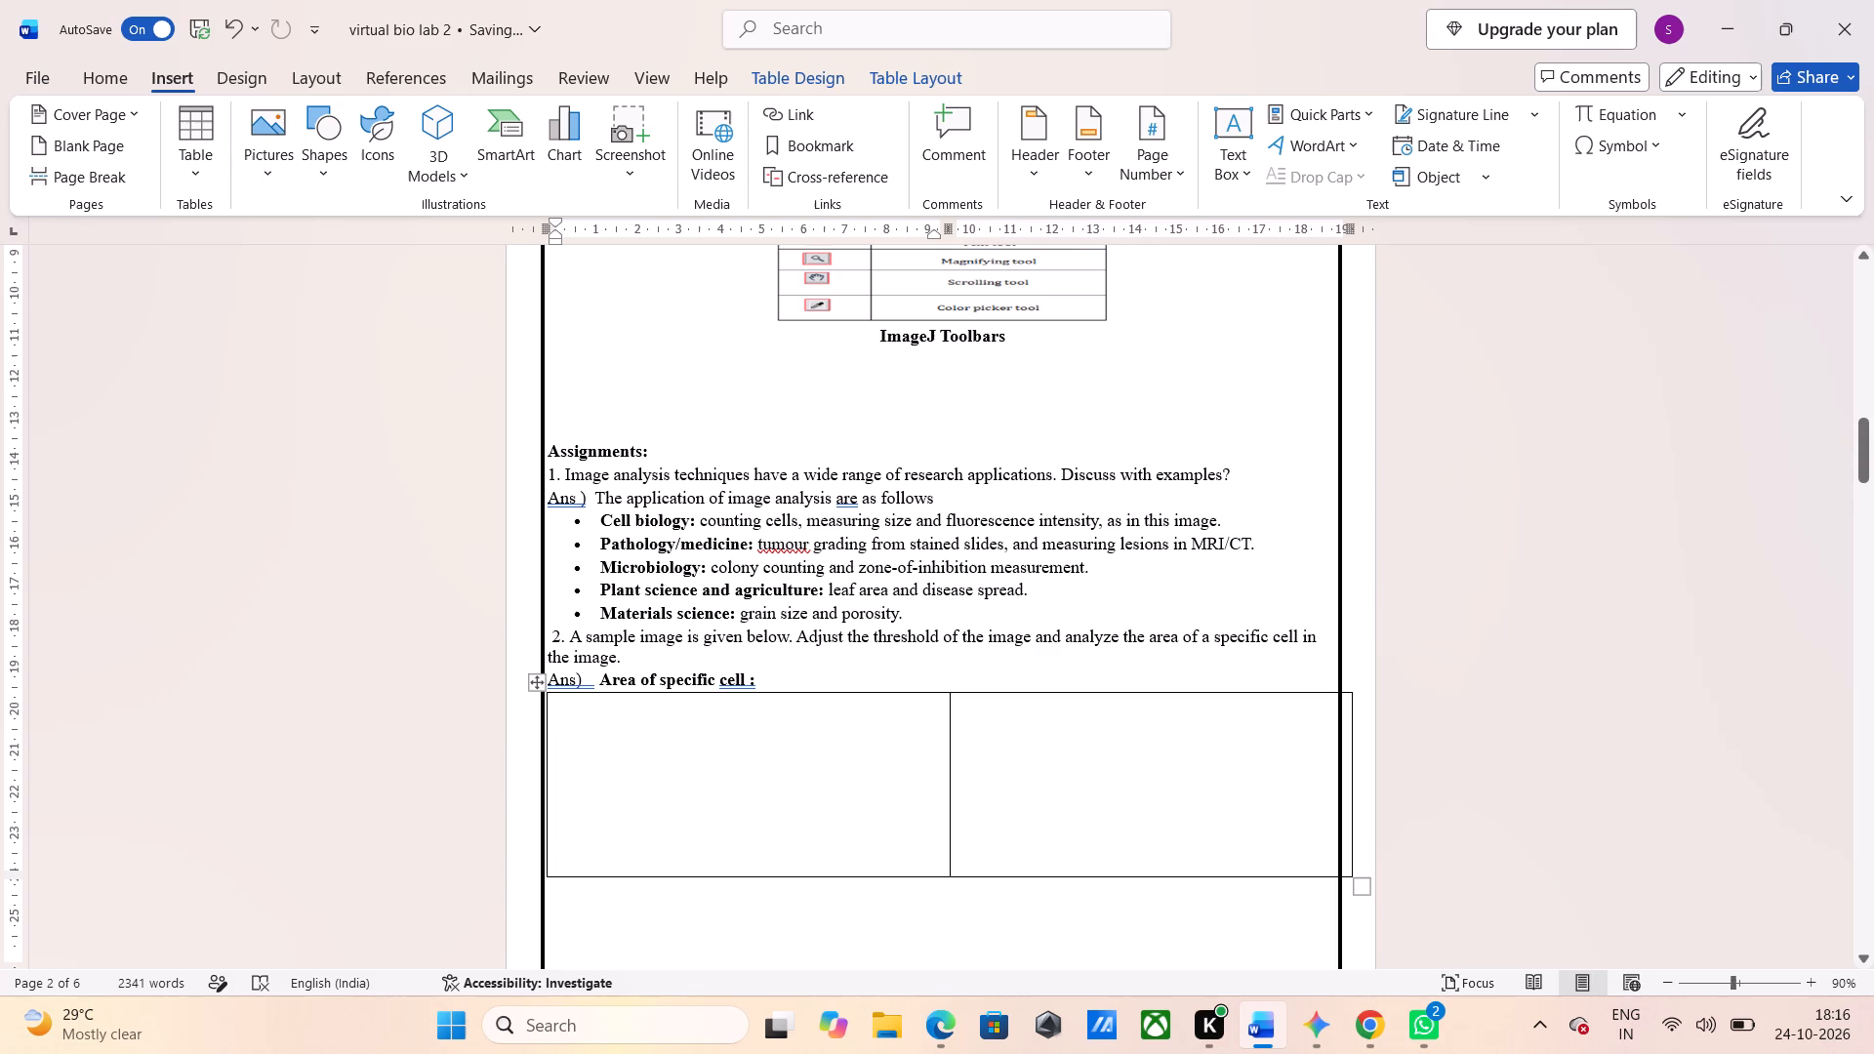
key(ctrl+v)
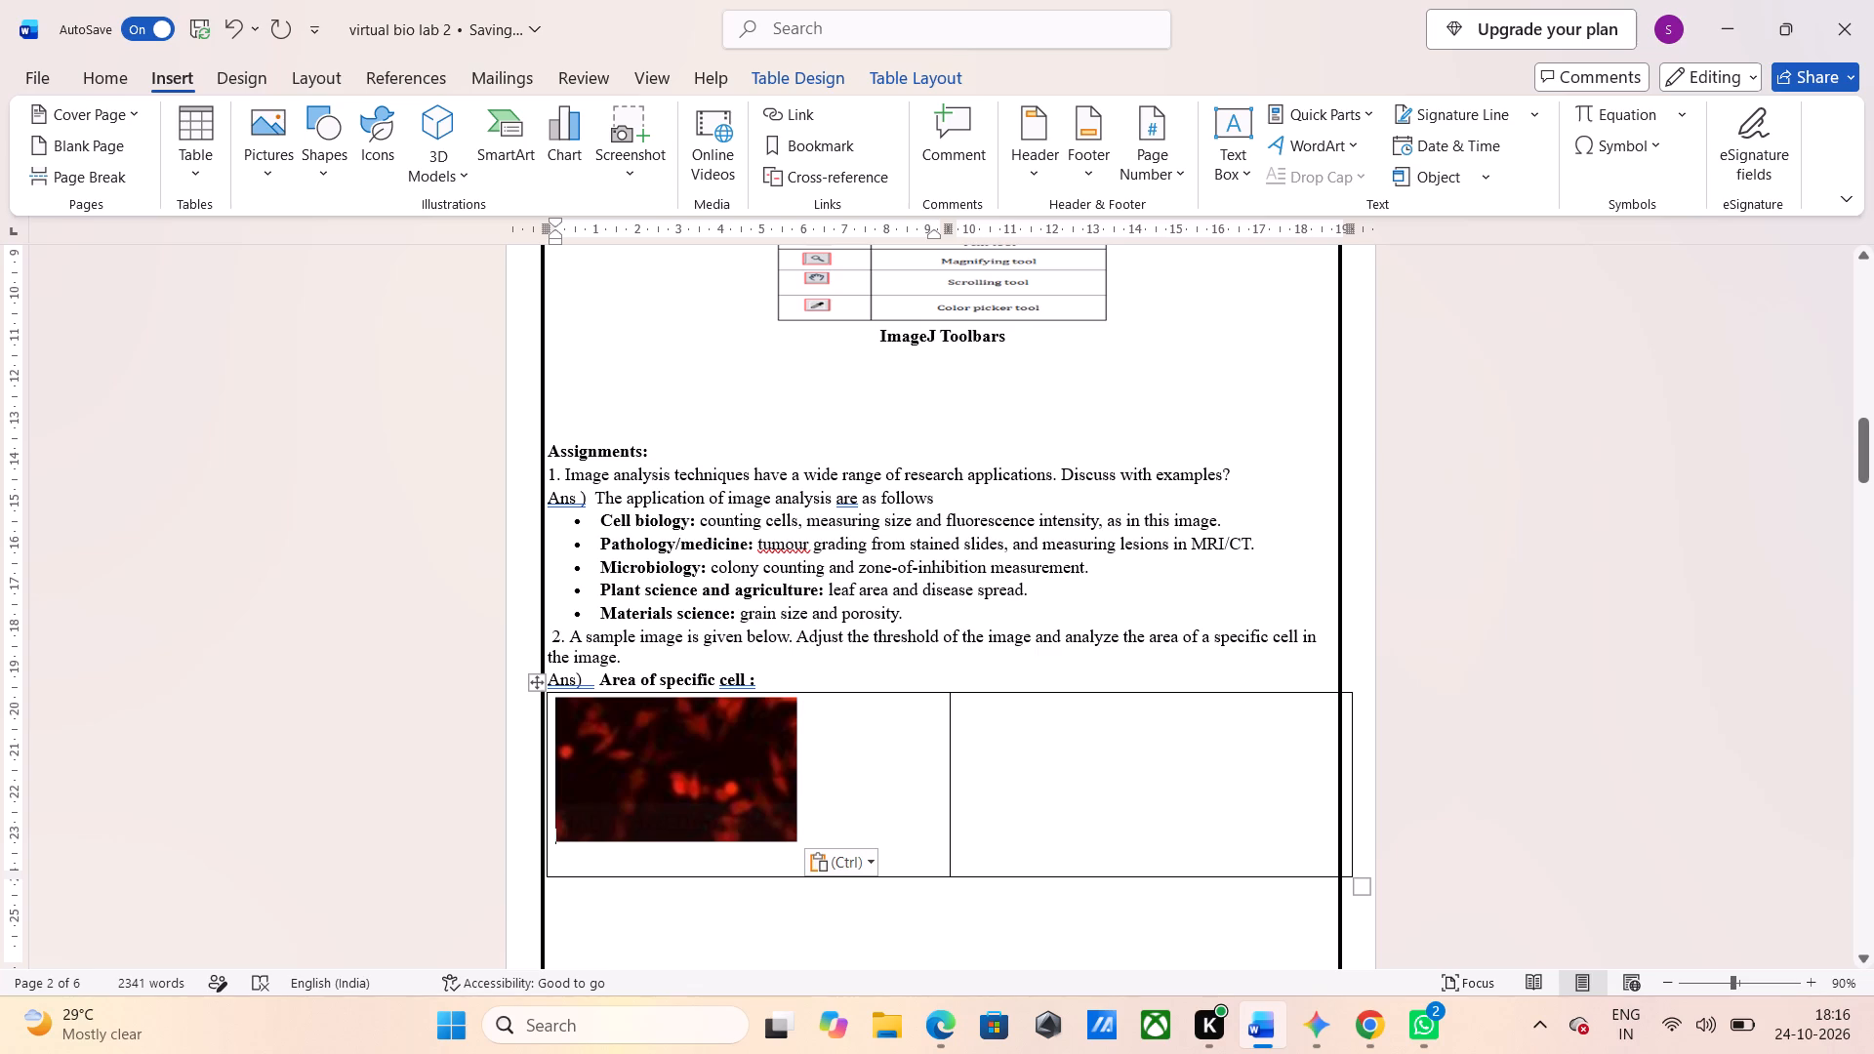
drag(950, 777, 791, 770)
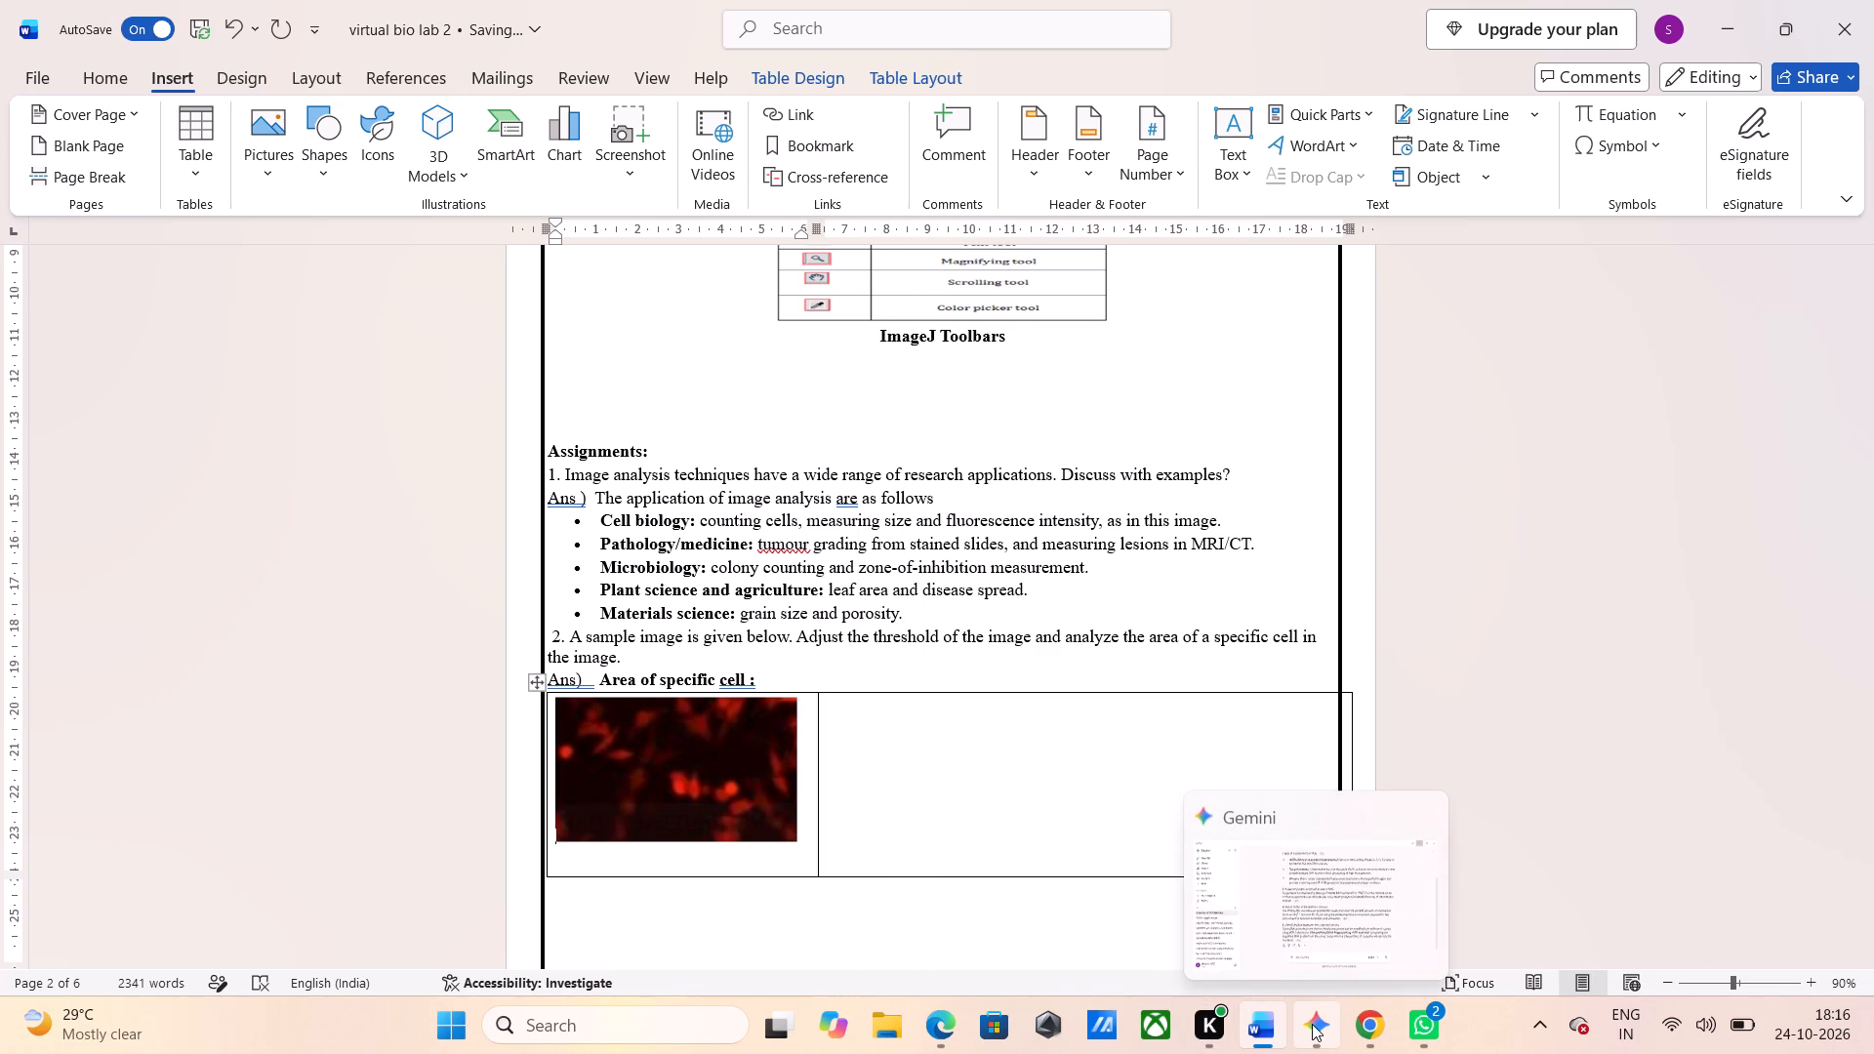
click(1262, 1031)
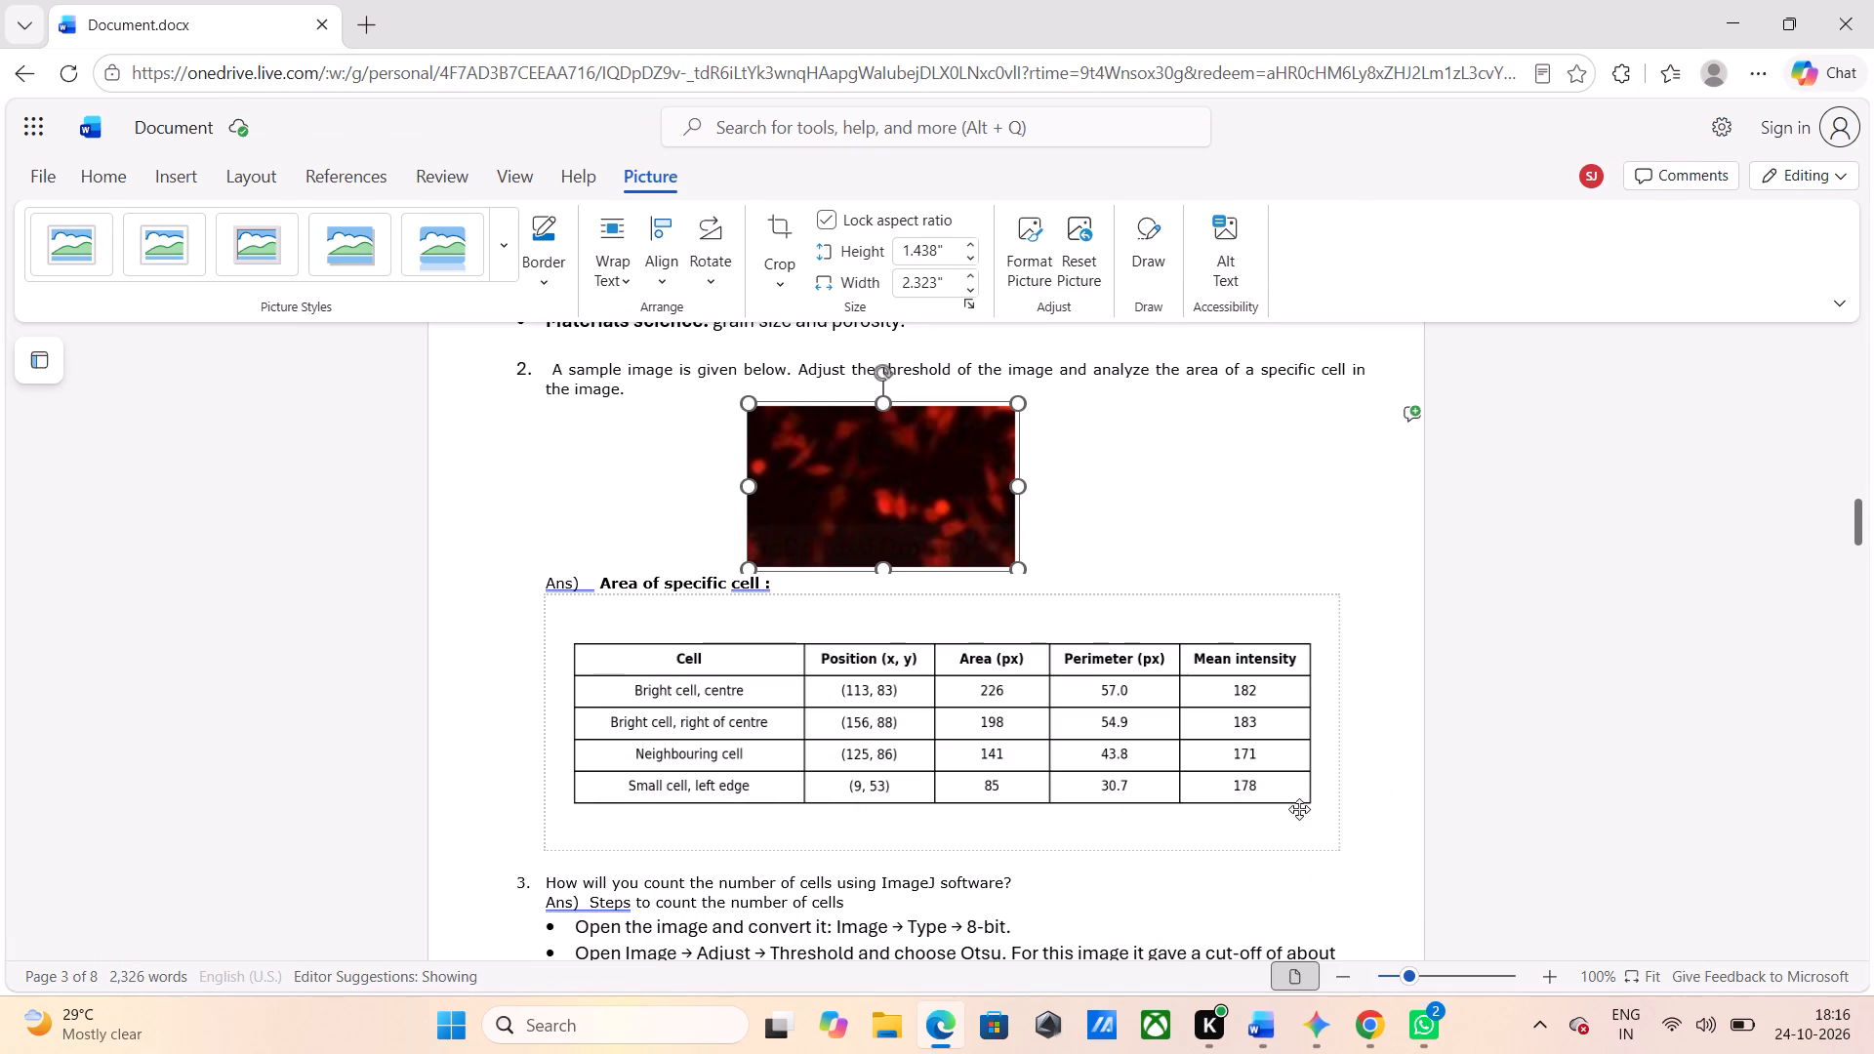
click(732, 660)
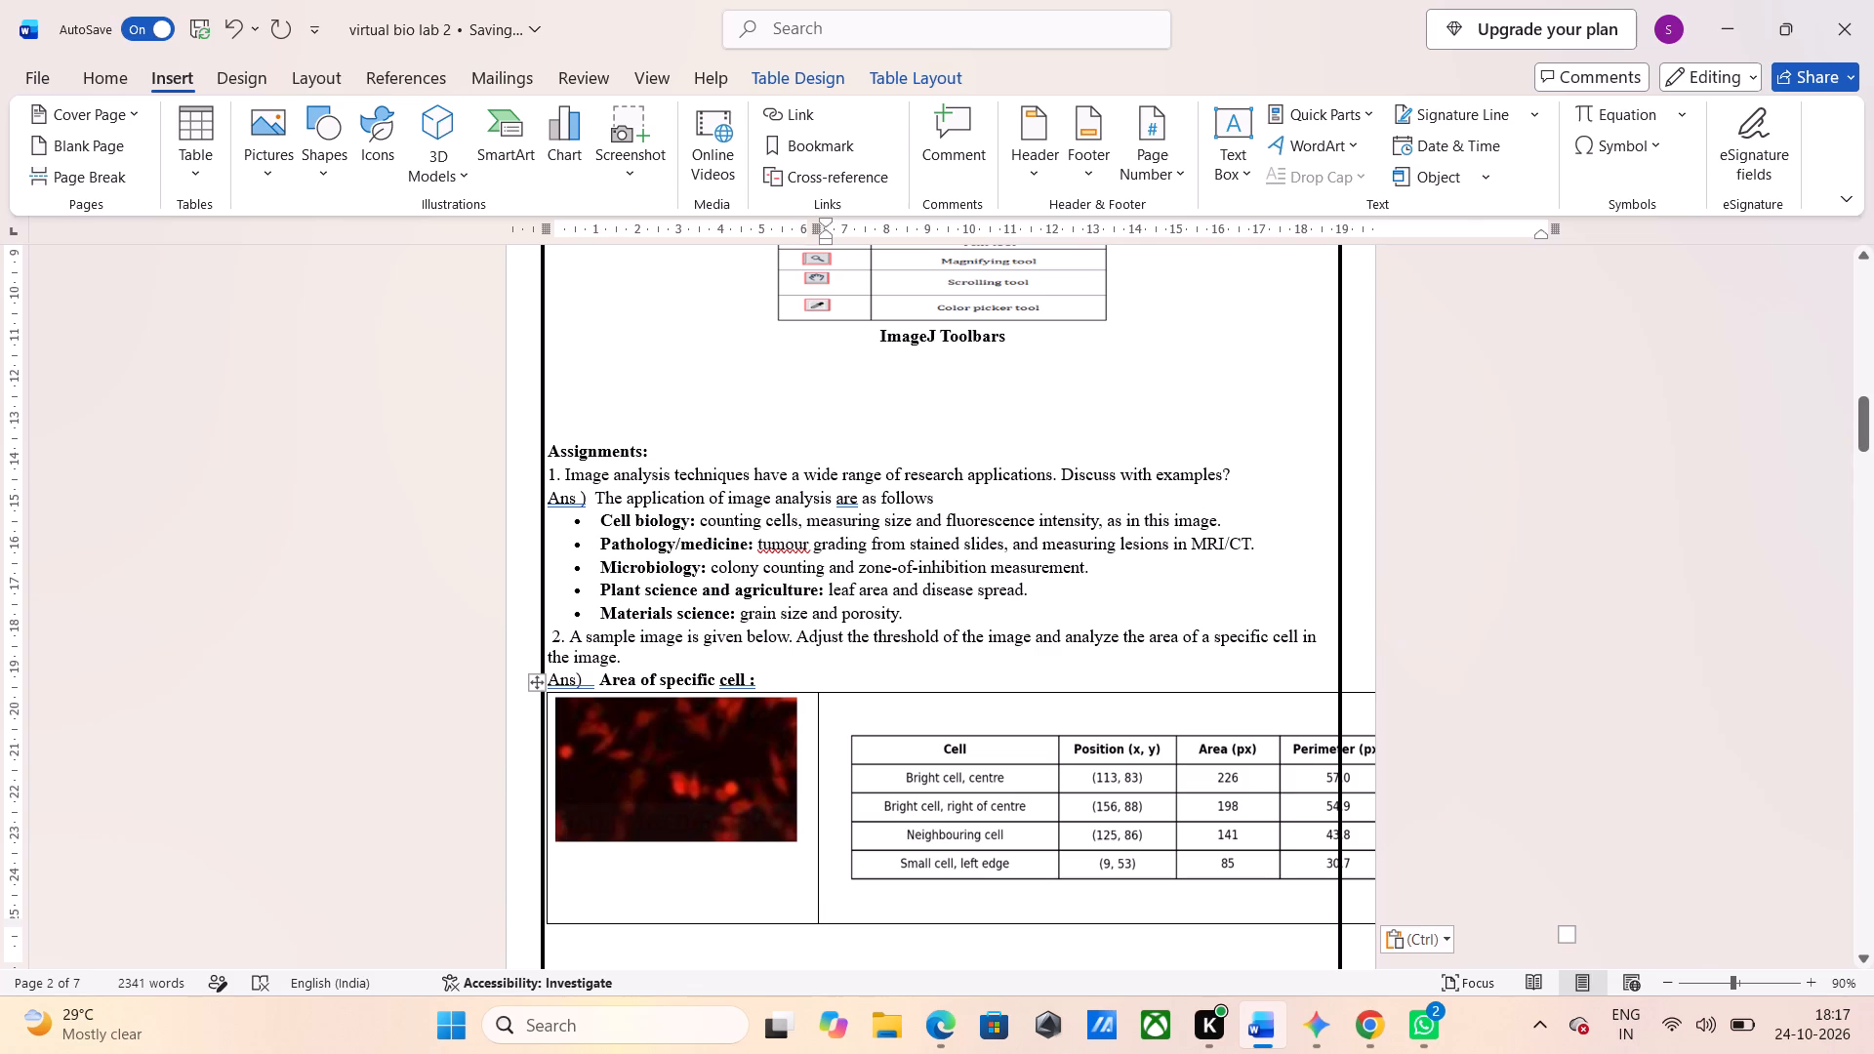
Position the pasted measurement table picture at top centre with square text wrapping.
double_click(849, 708)
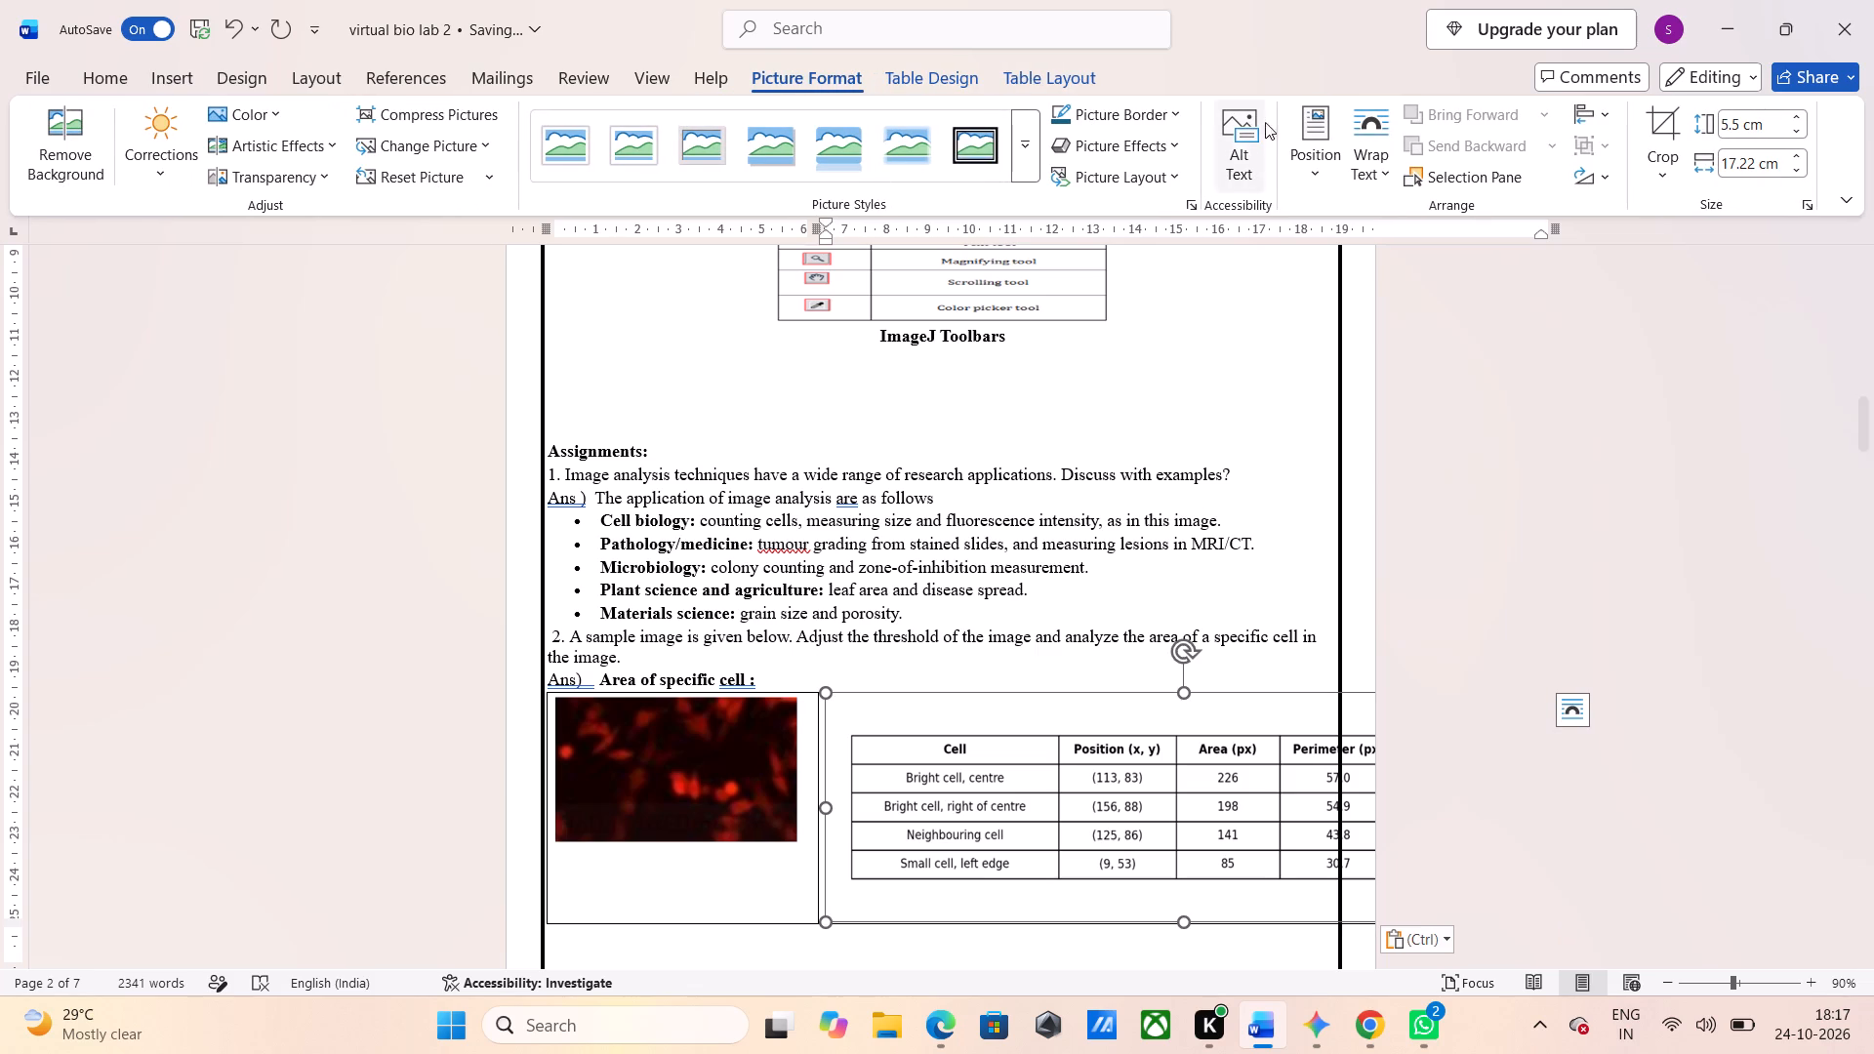
click(1316, 171)
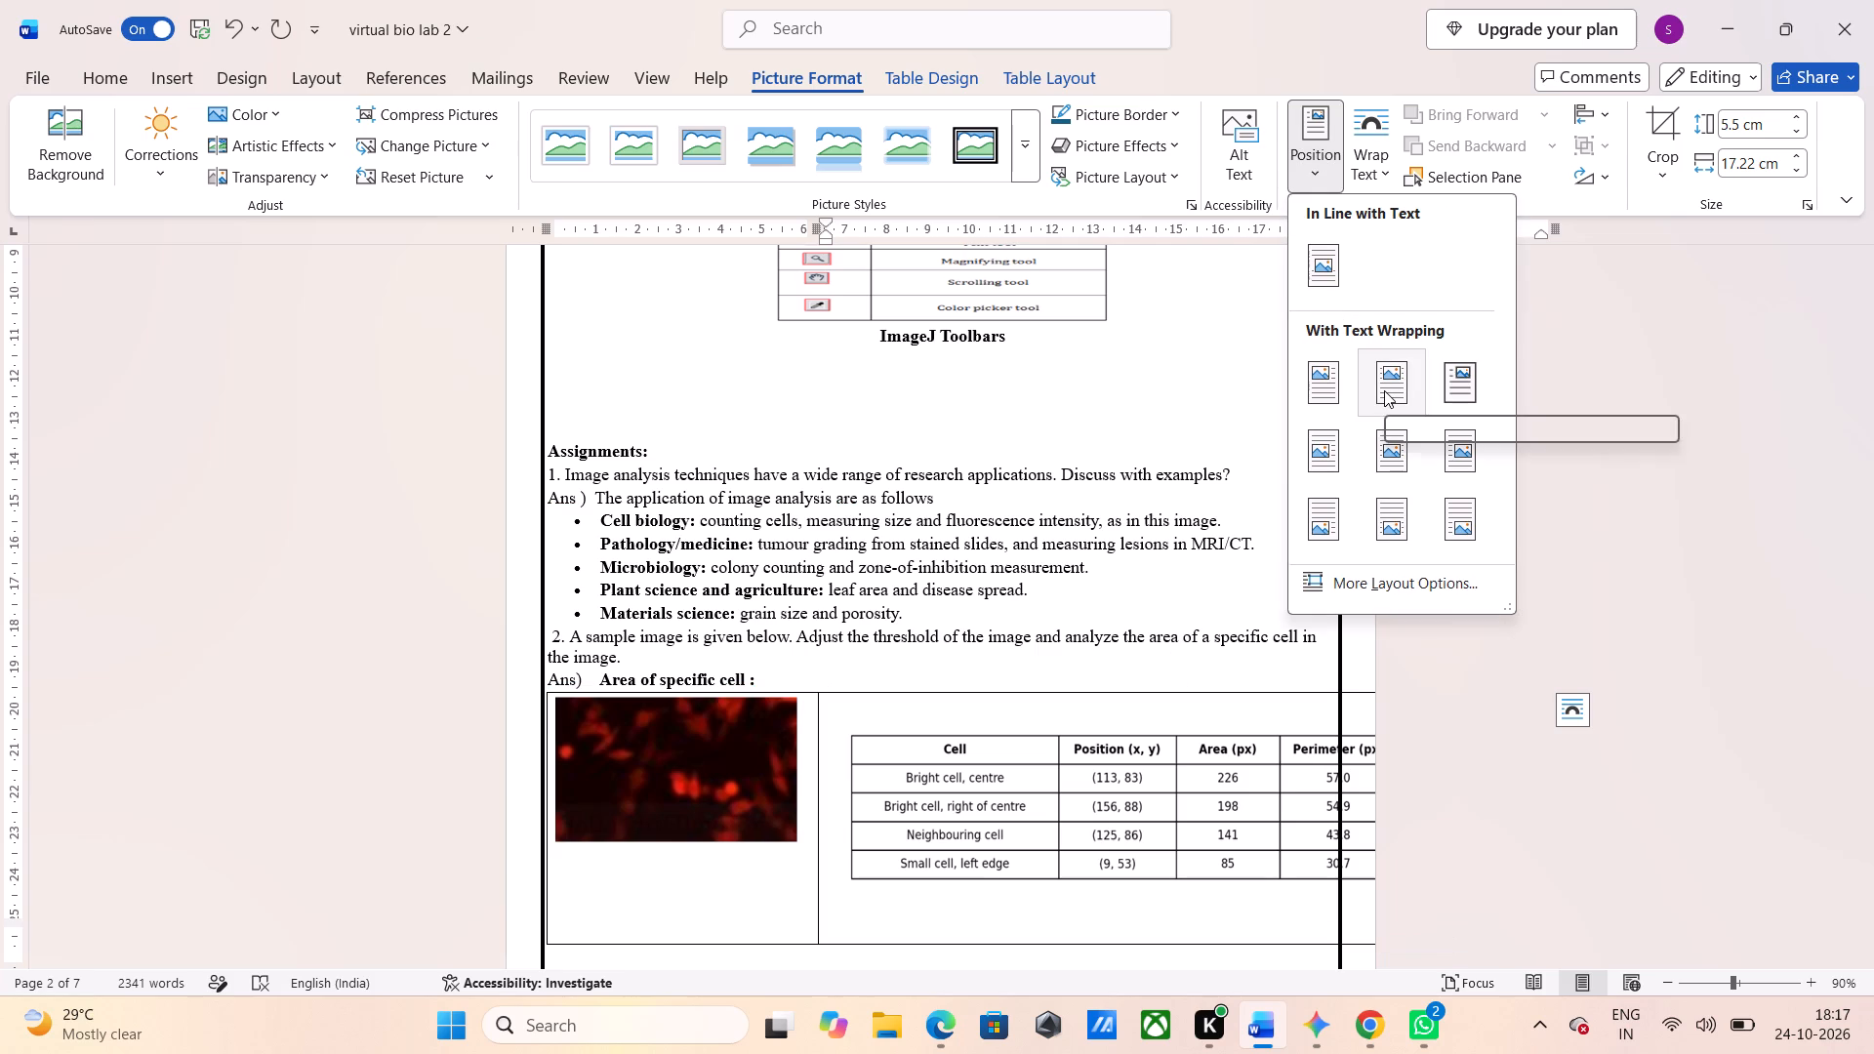
click(1384, 390)
click(1303, 172)
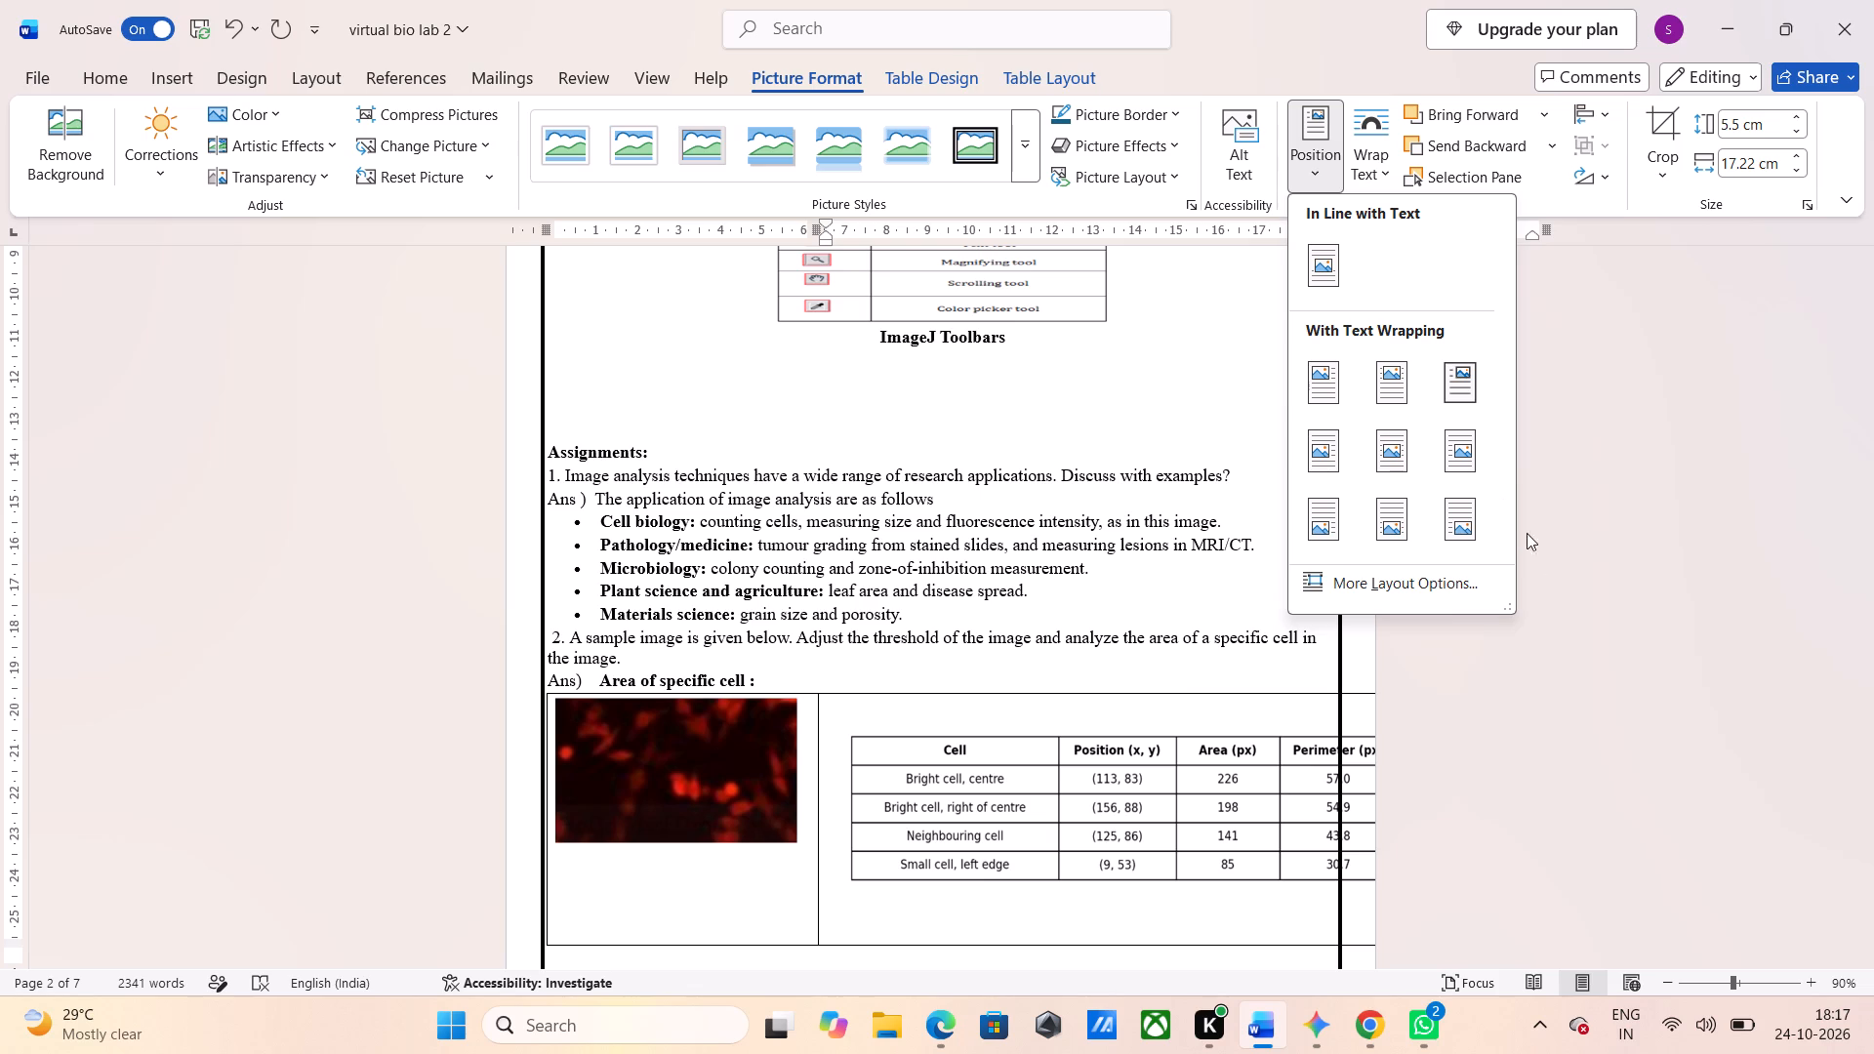
click(1575, 627)
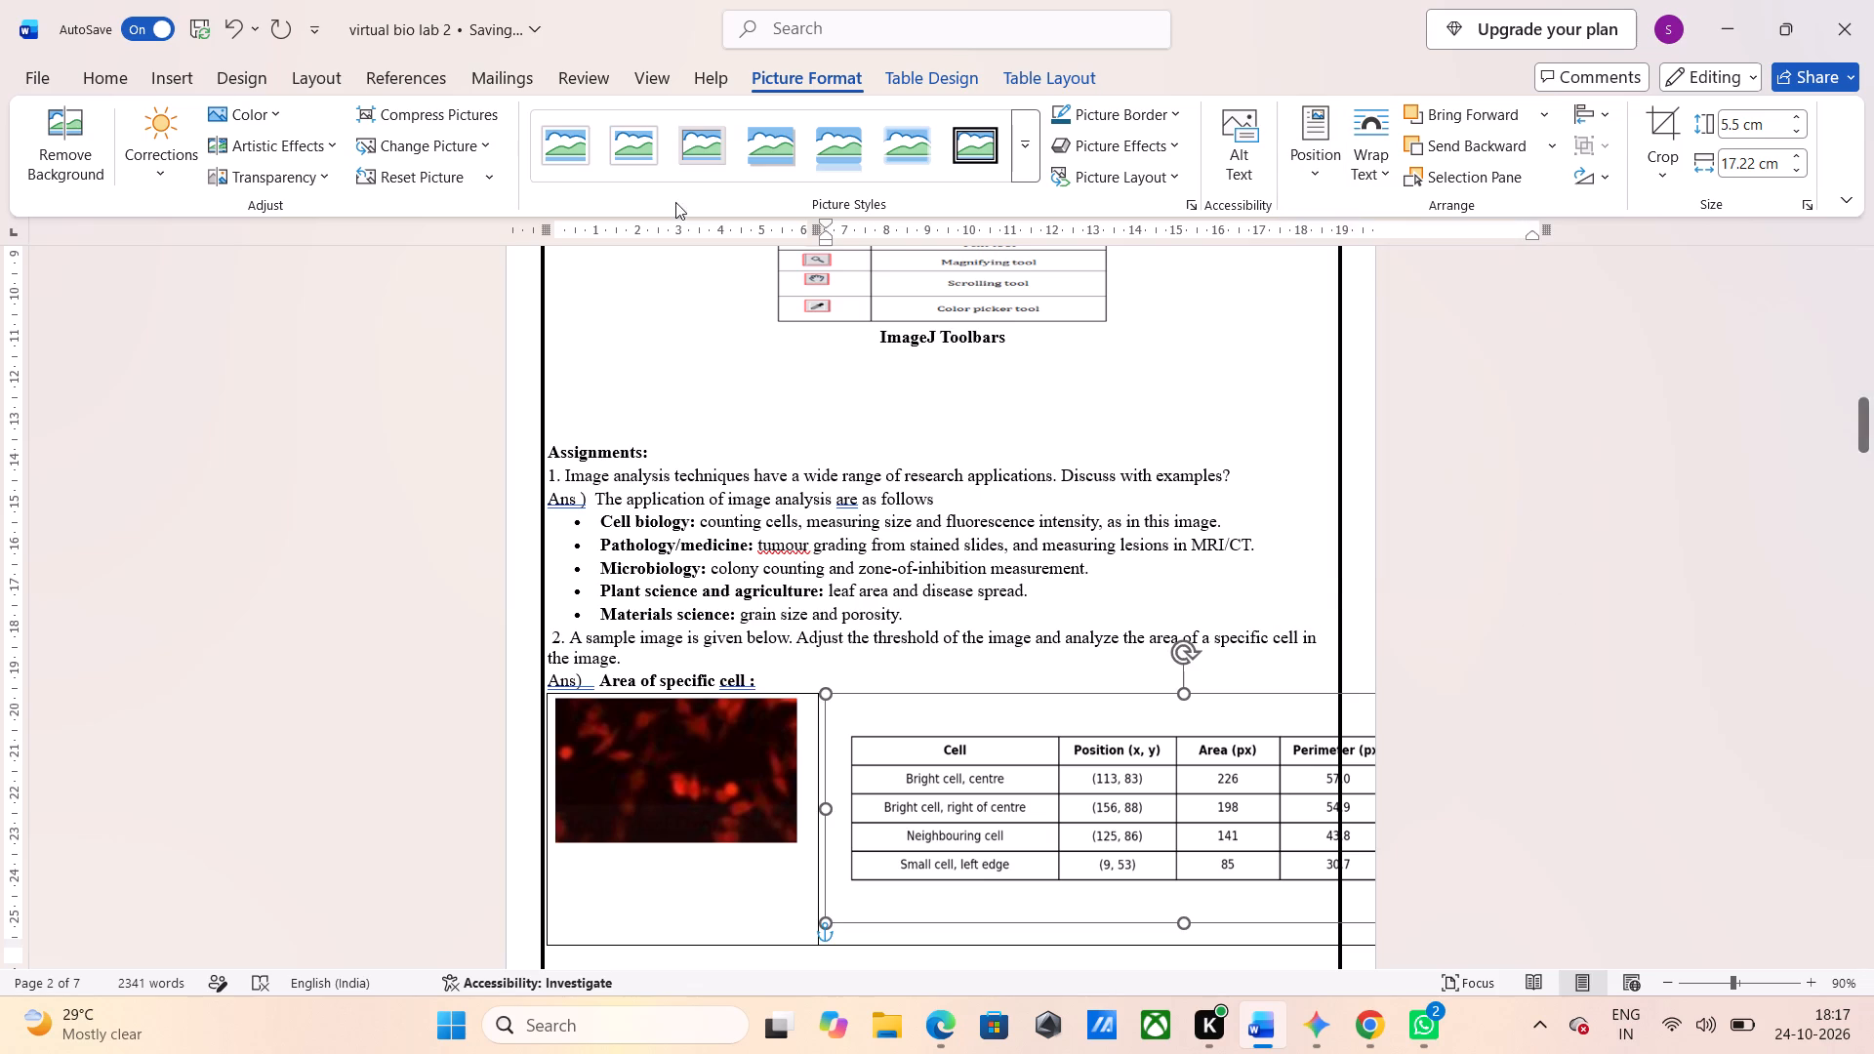
Compress only the measurement table picture at the default resolution, deleting its cropped areas.
click(467, 107)
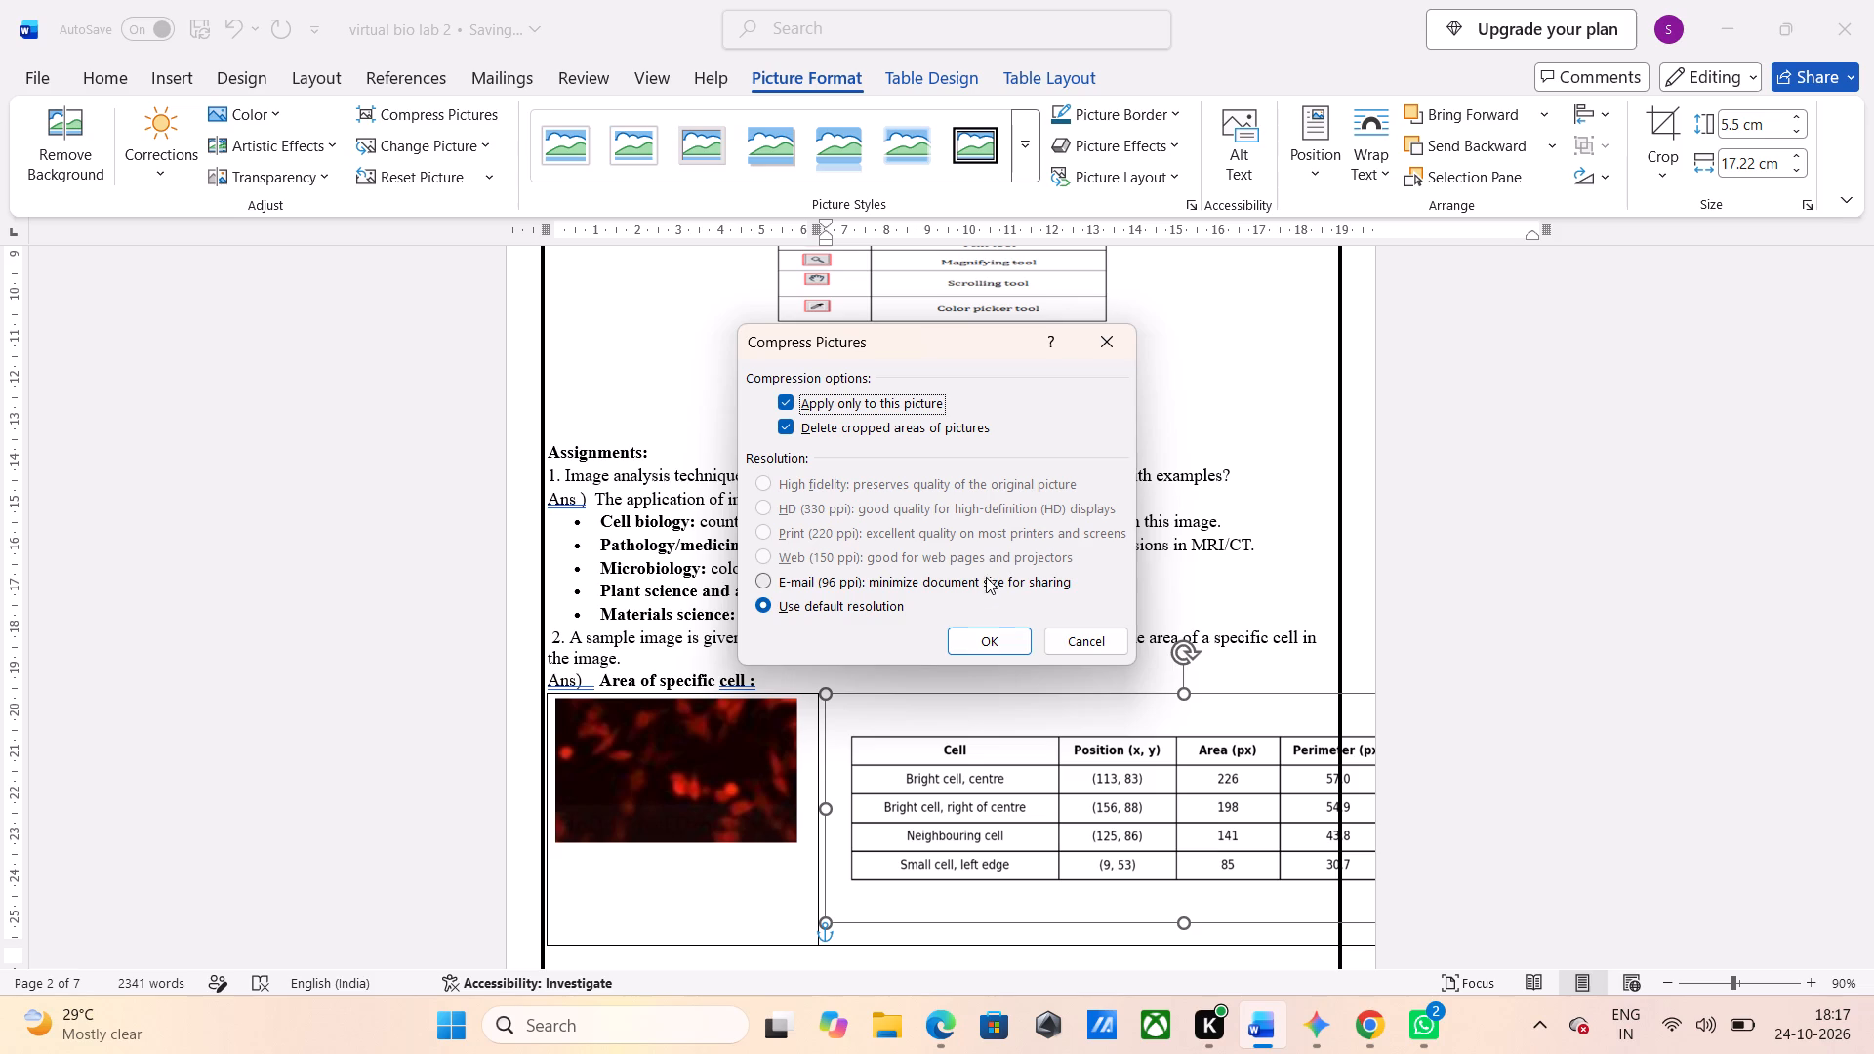
click(991, 638)
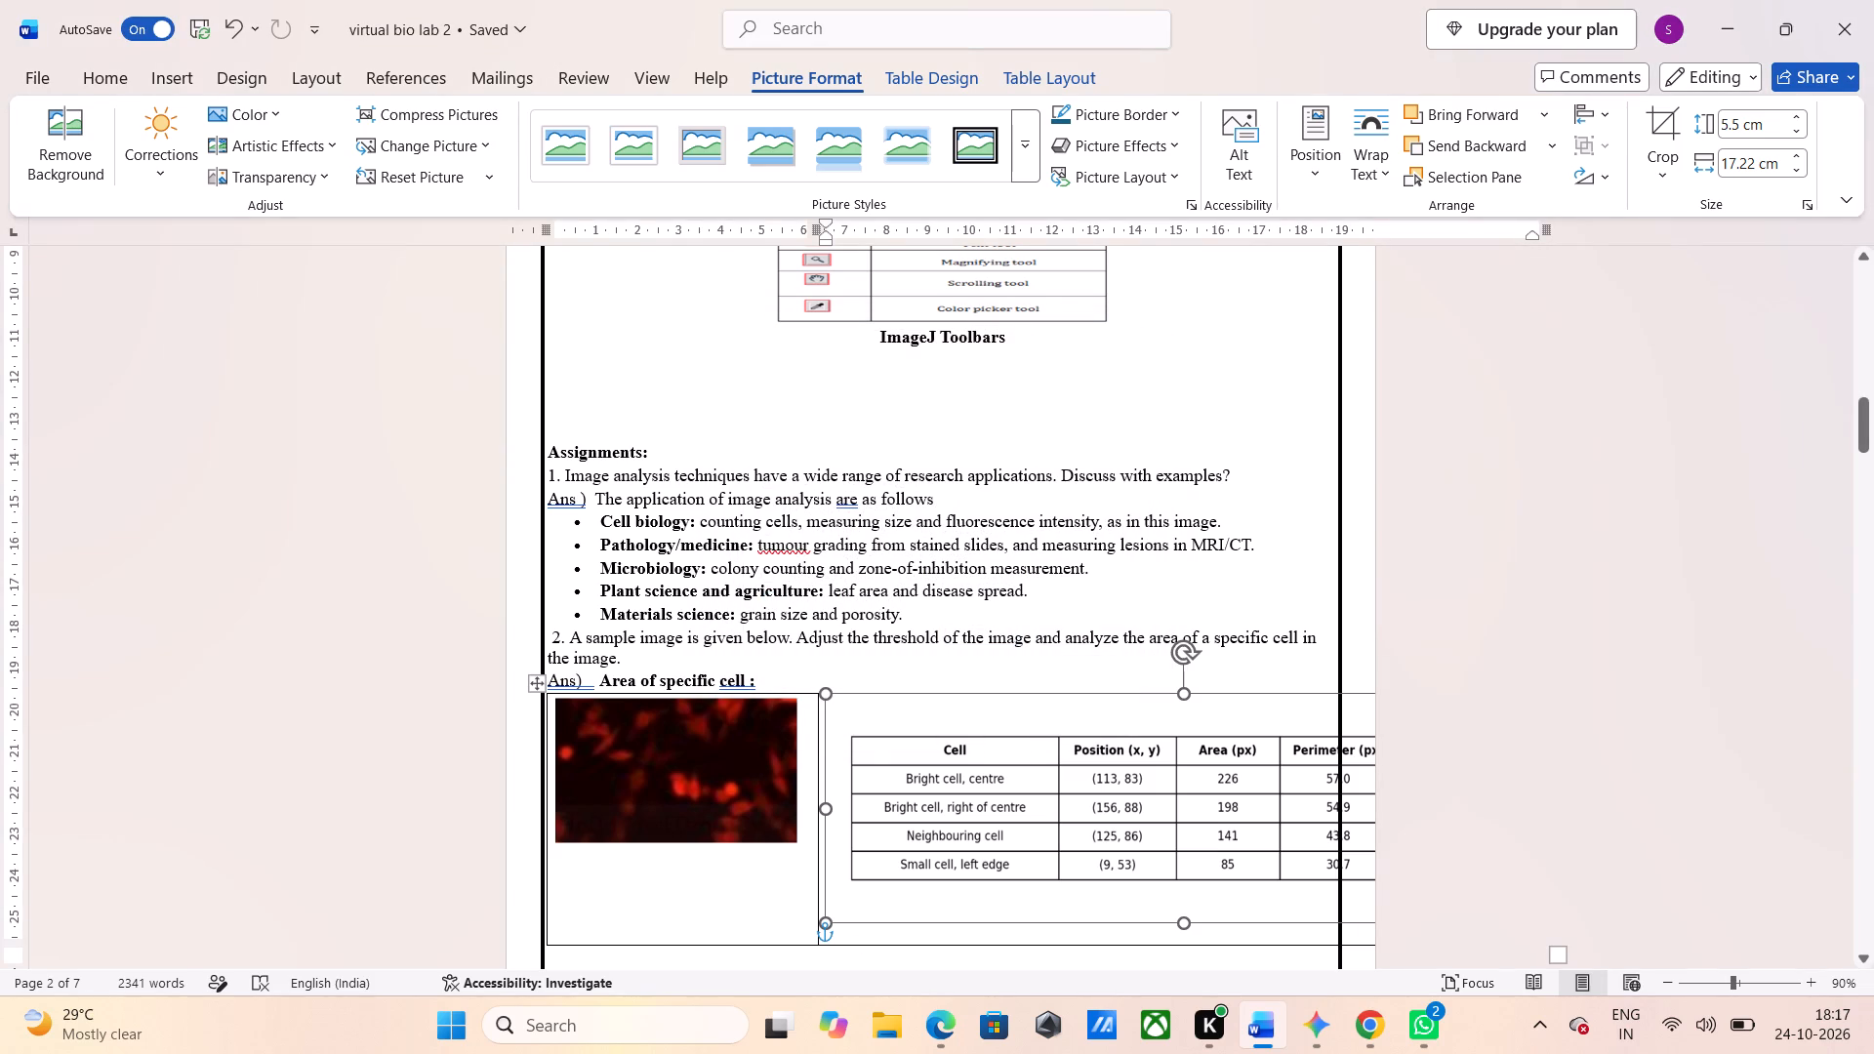
Shrink the measurement table picture proportionally to about 4.1 cm high by 12.9 cm wide.
click(825, 919)
drag(825, 919, 996, 807)
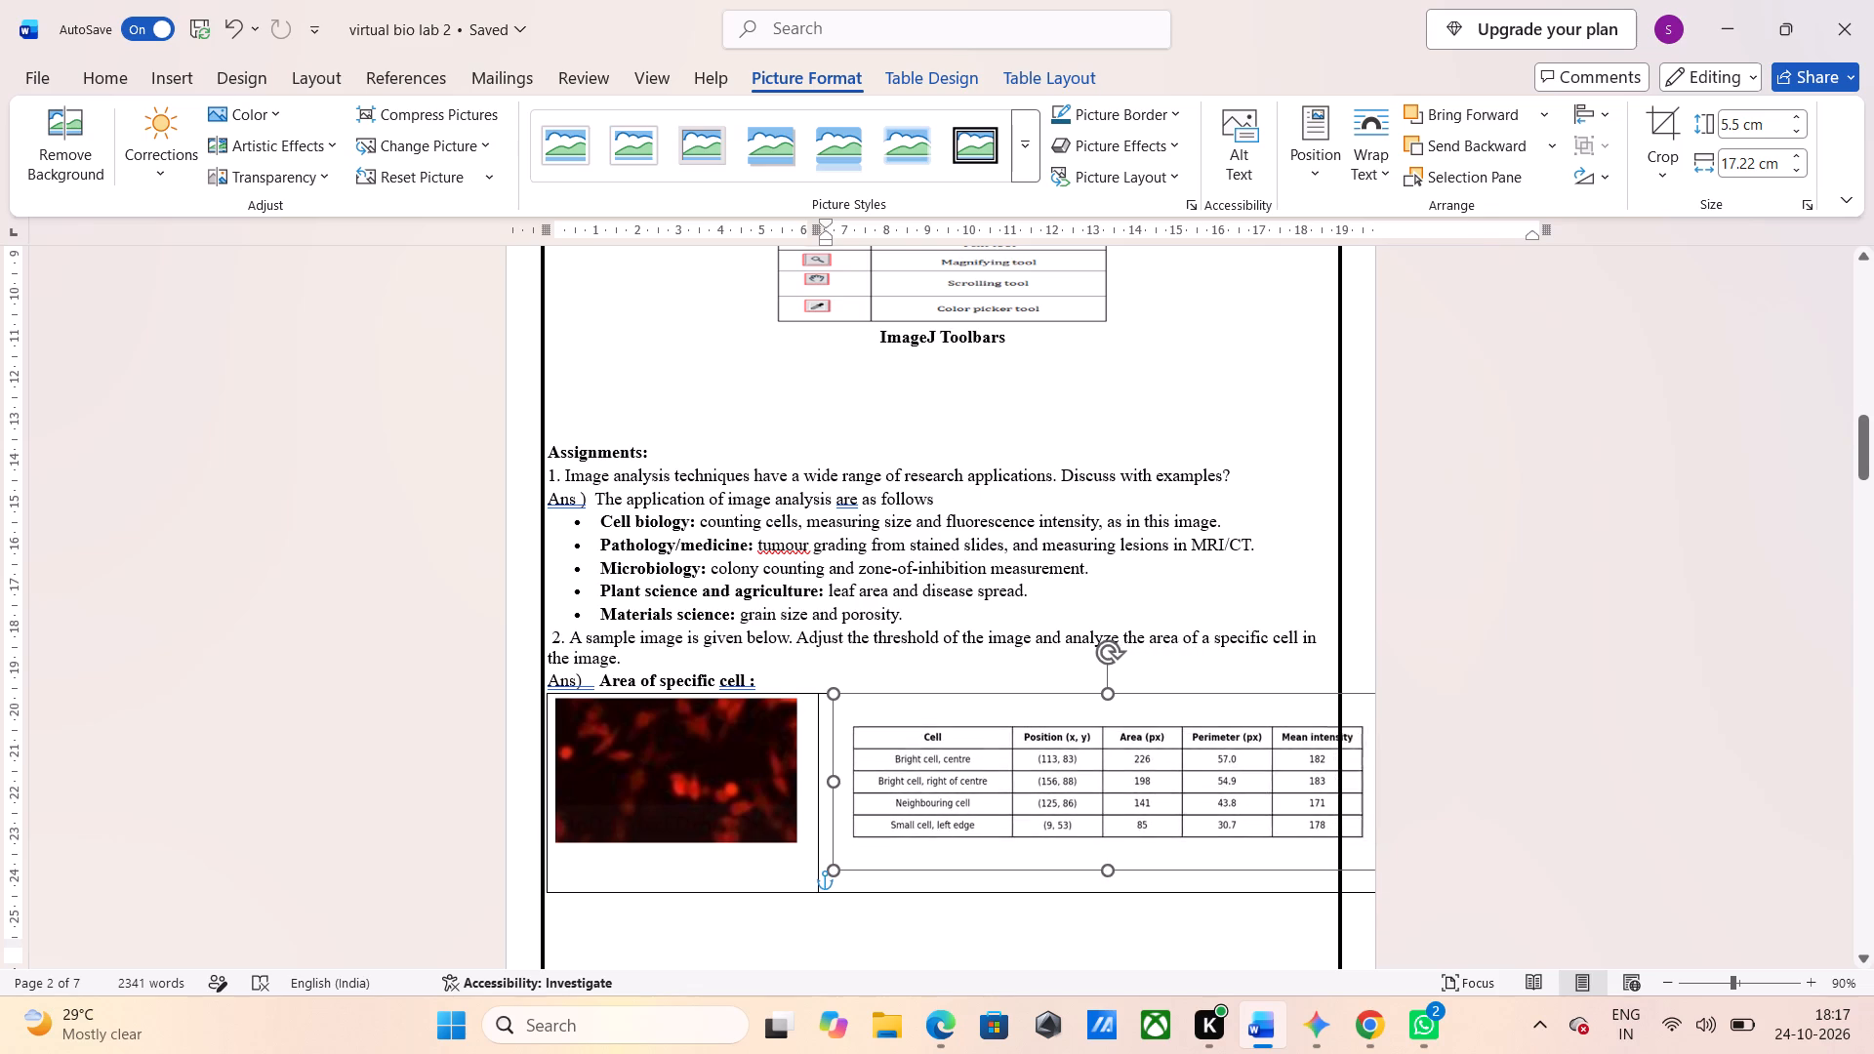
drag(996, 807, 1022, 791)
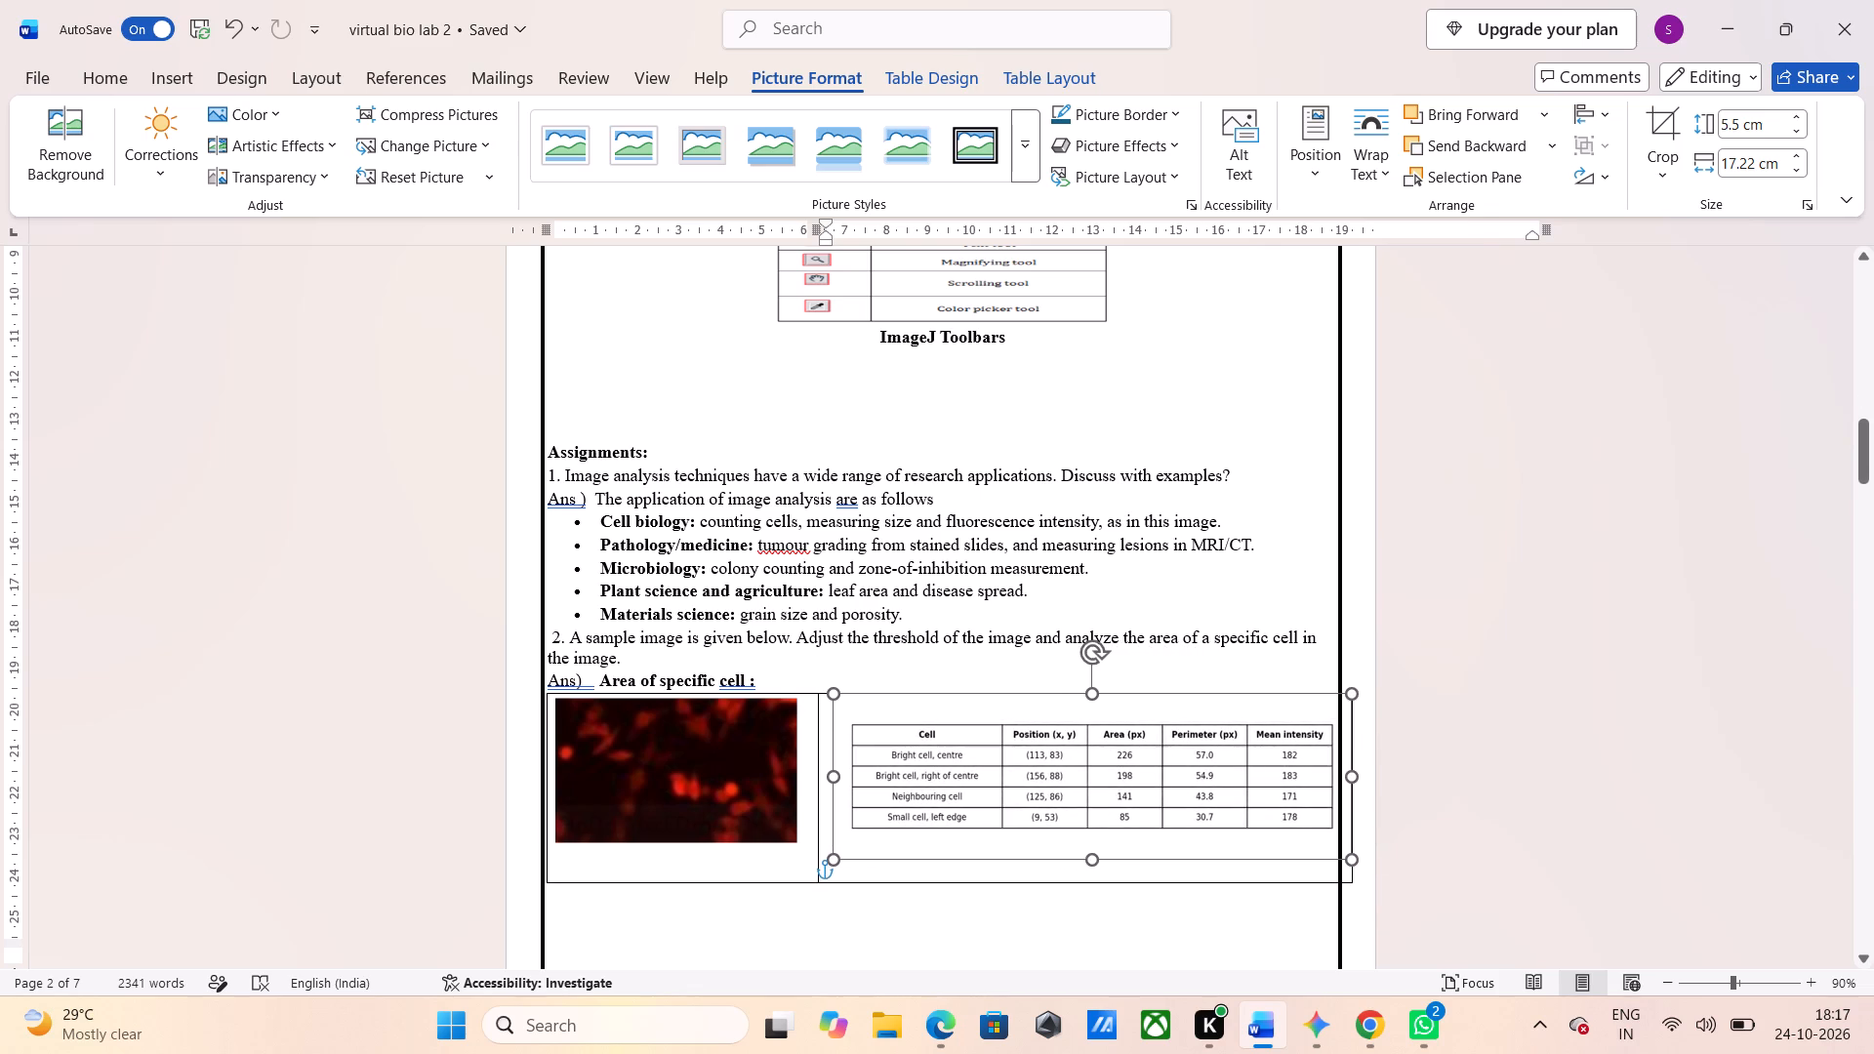
drag(1022, 791, 1006, 794)
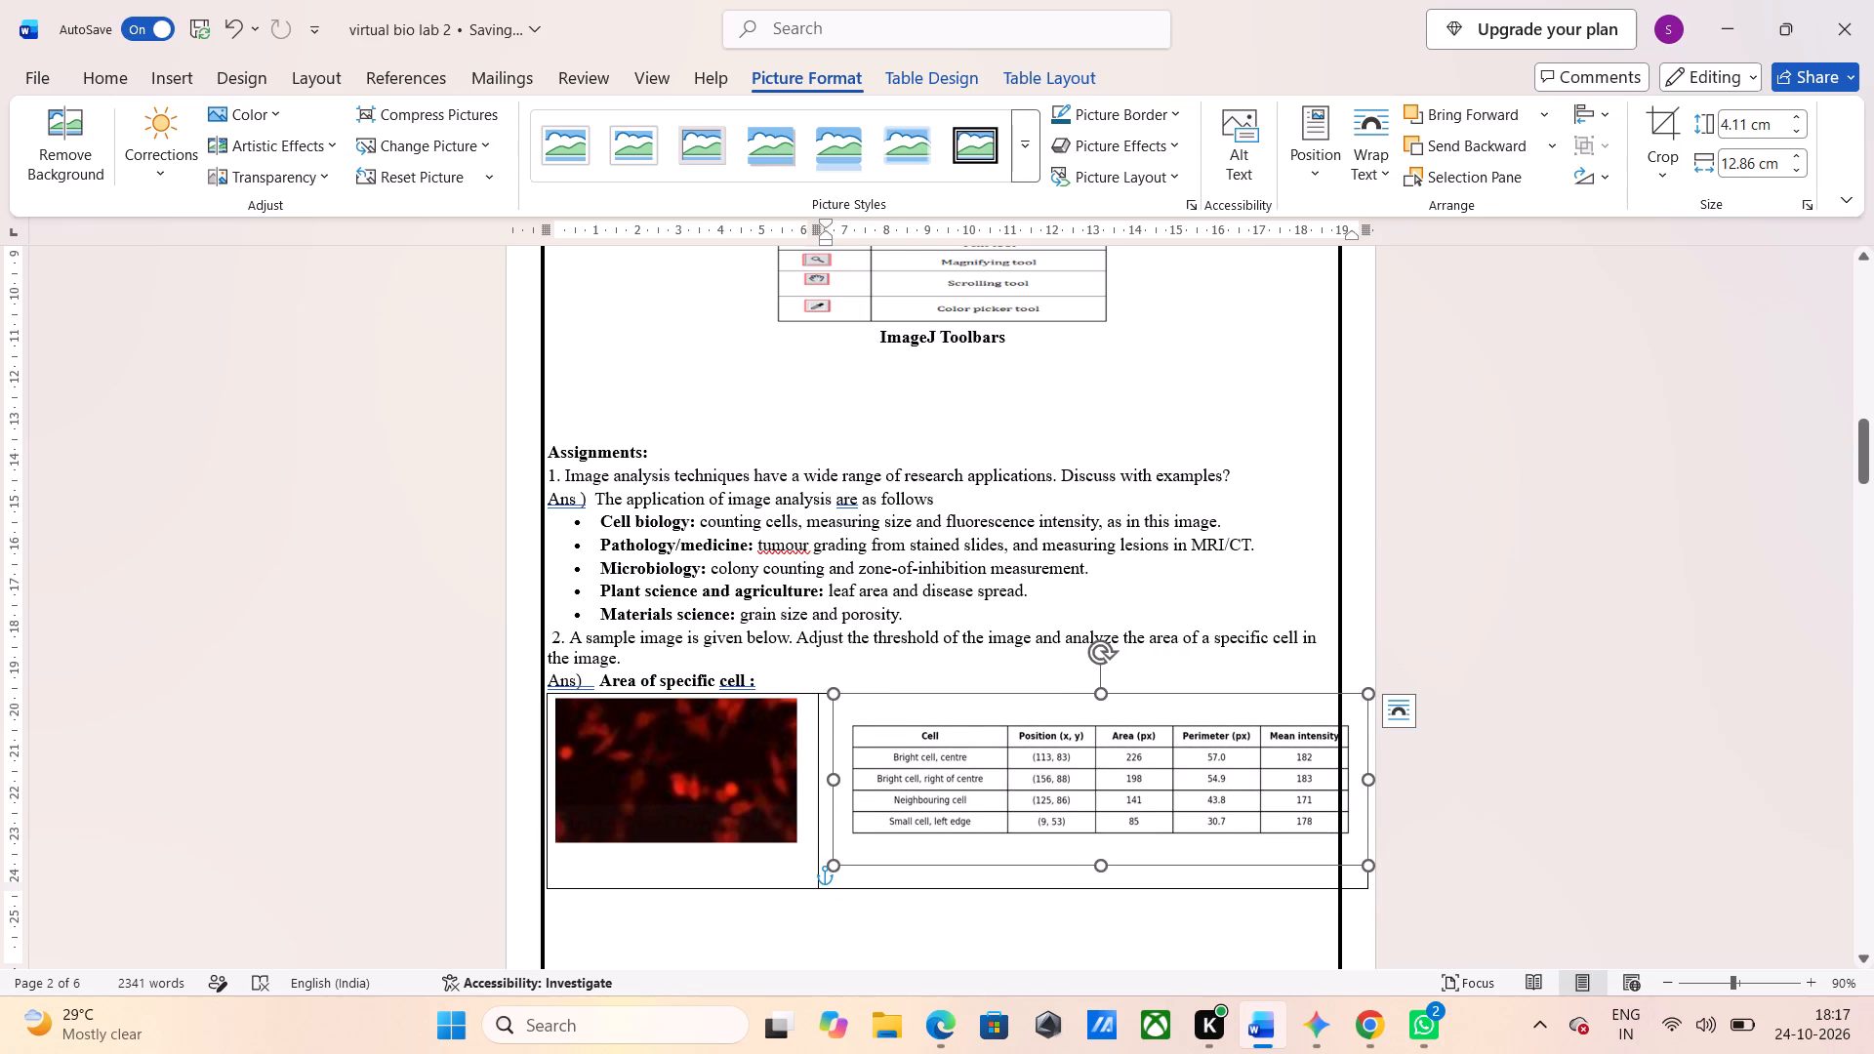
Move the measurement table picture against the column divider and shrink it further to fit inside the page border.
drag(1029, 714, 1006, 715)
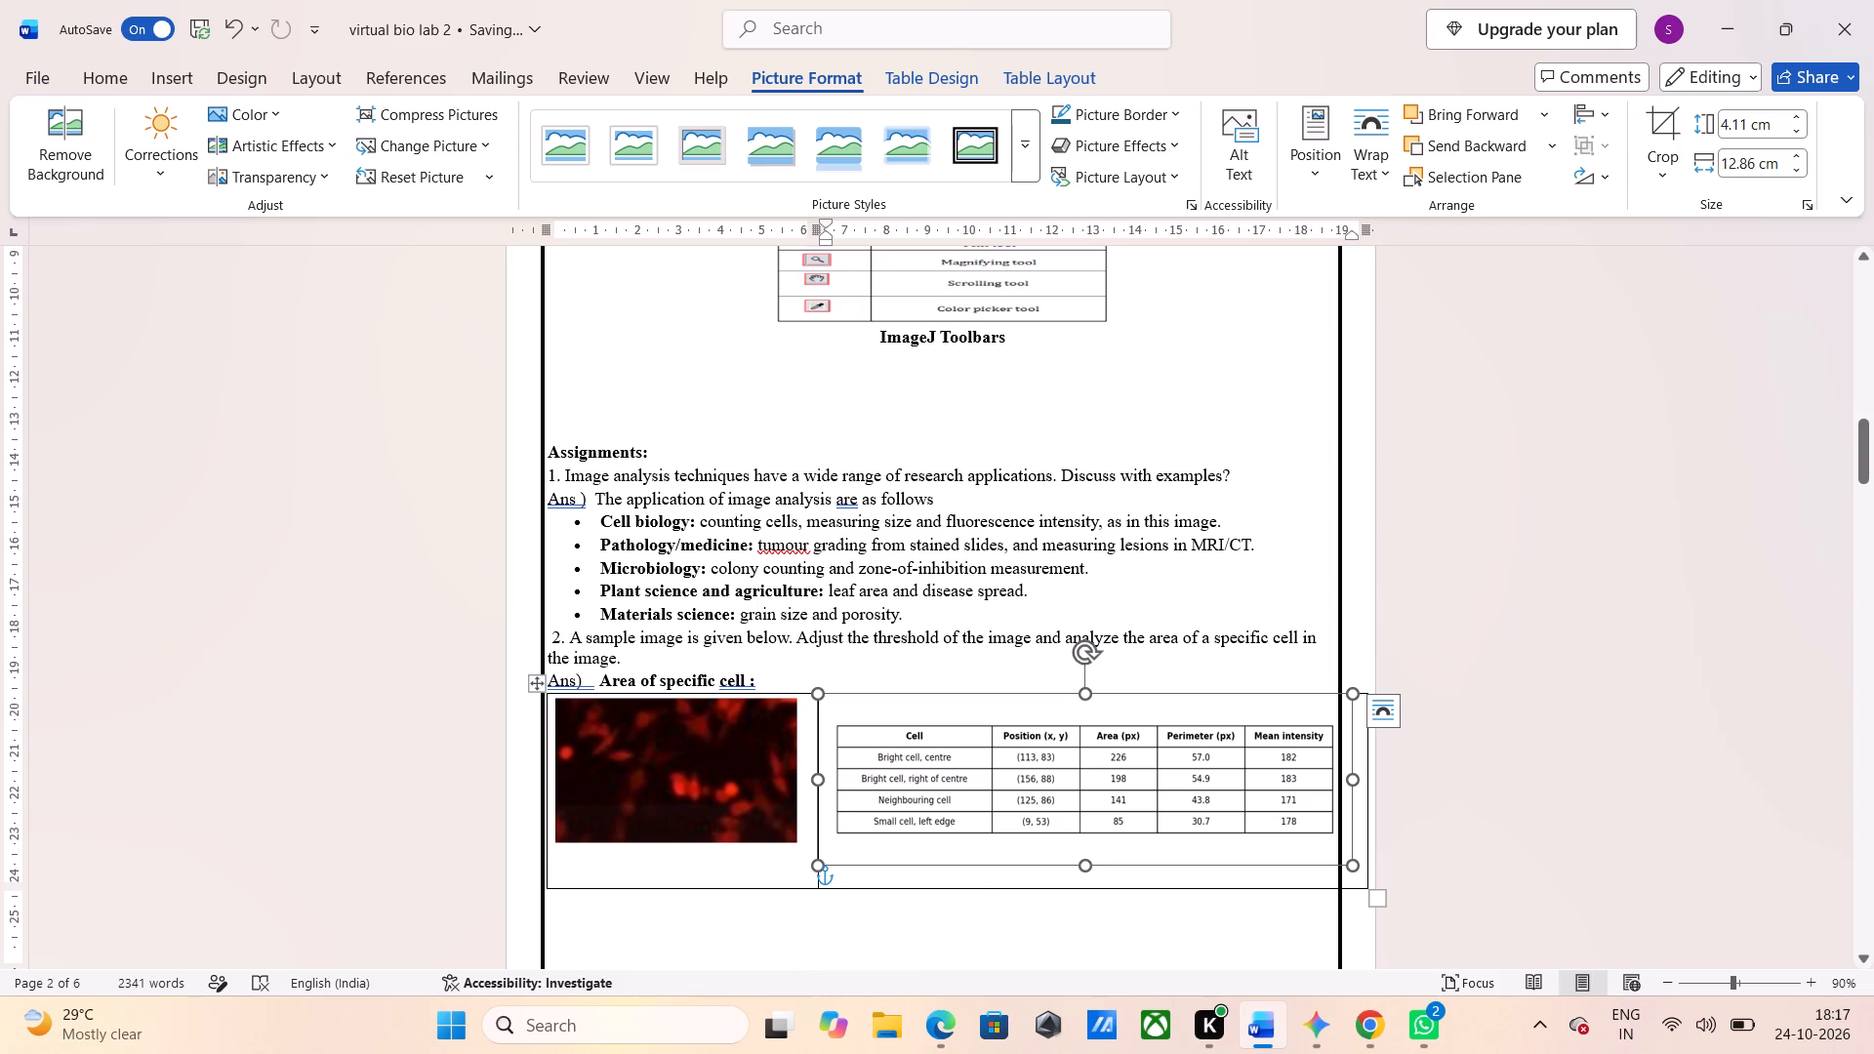
drag(1054, 770, 1042, 768)
click(816, 781)
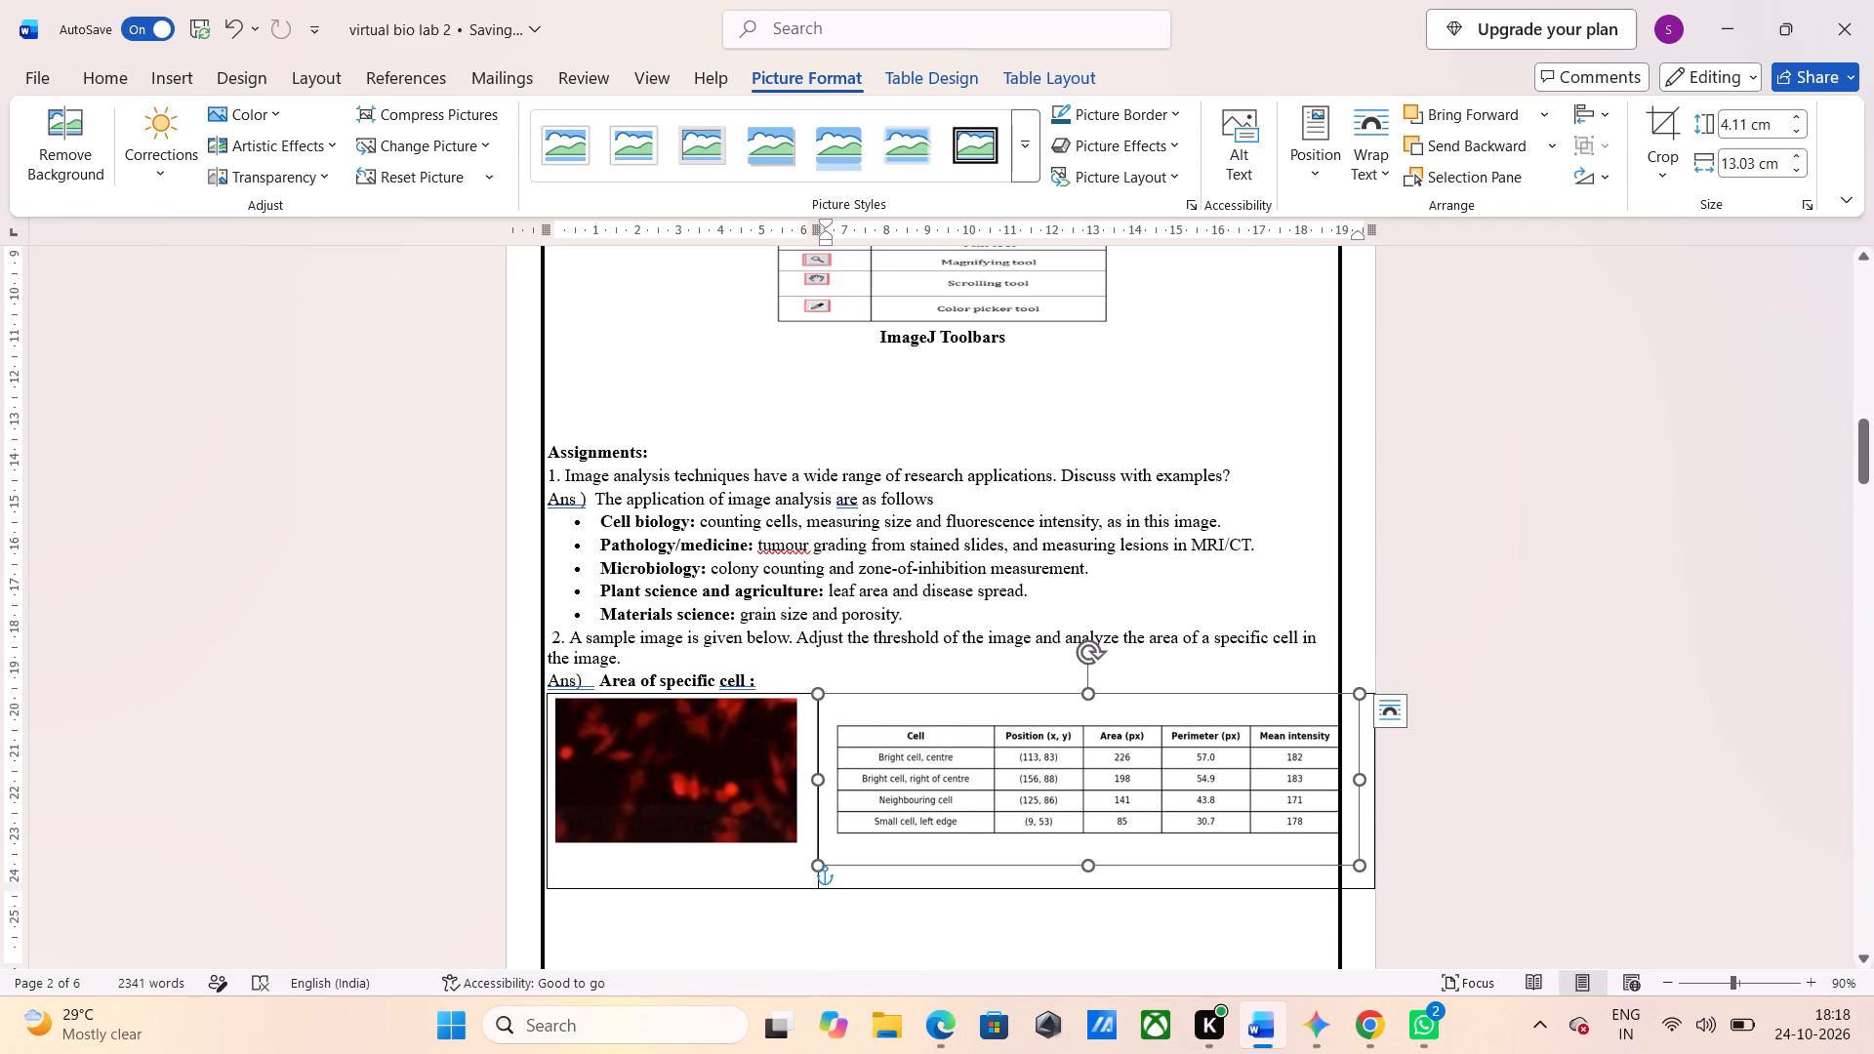
drag(1362, 866, 1356, 867)
drag(1356, 867, 1339, 867)
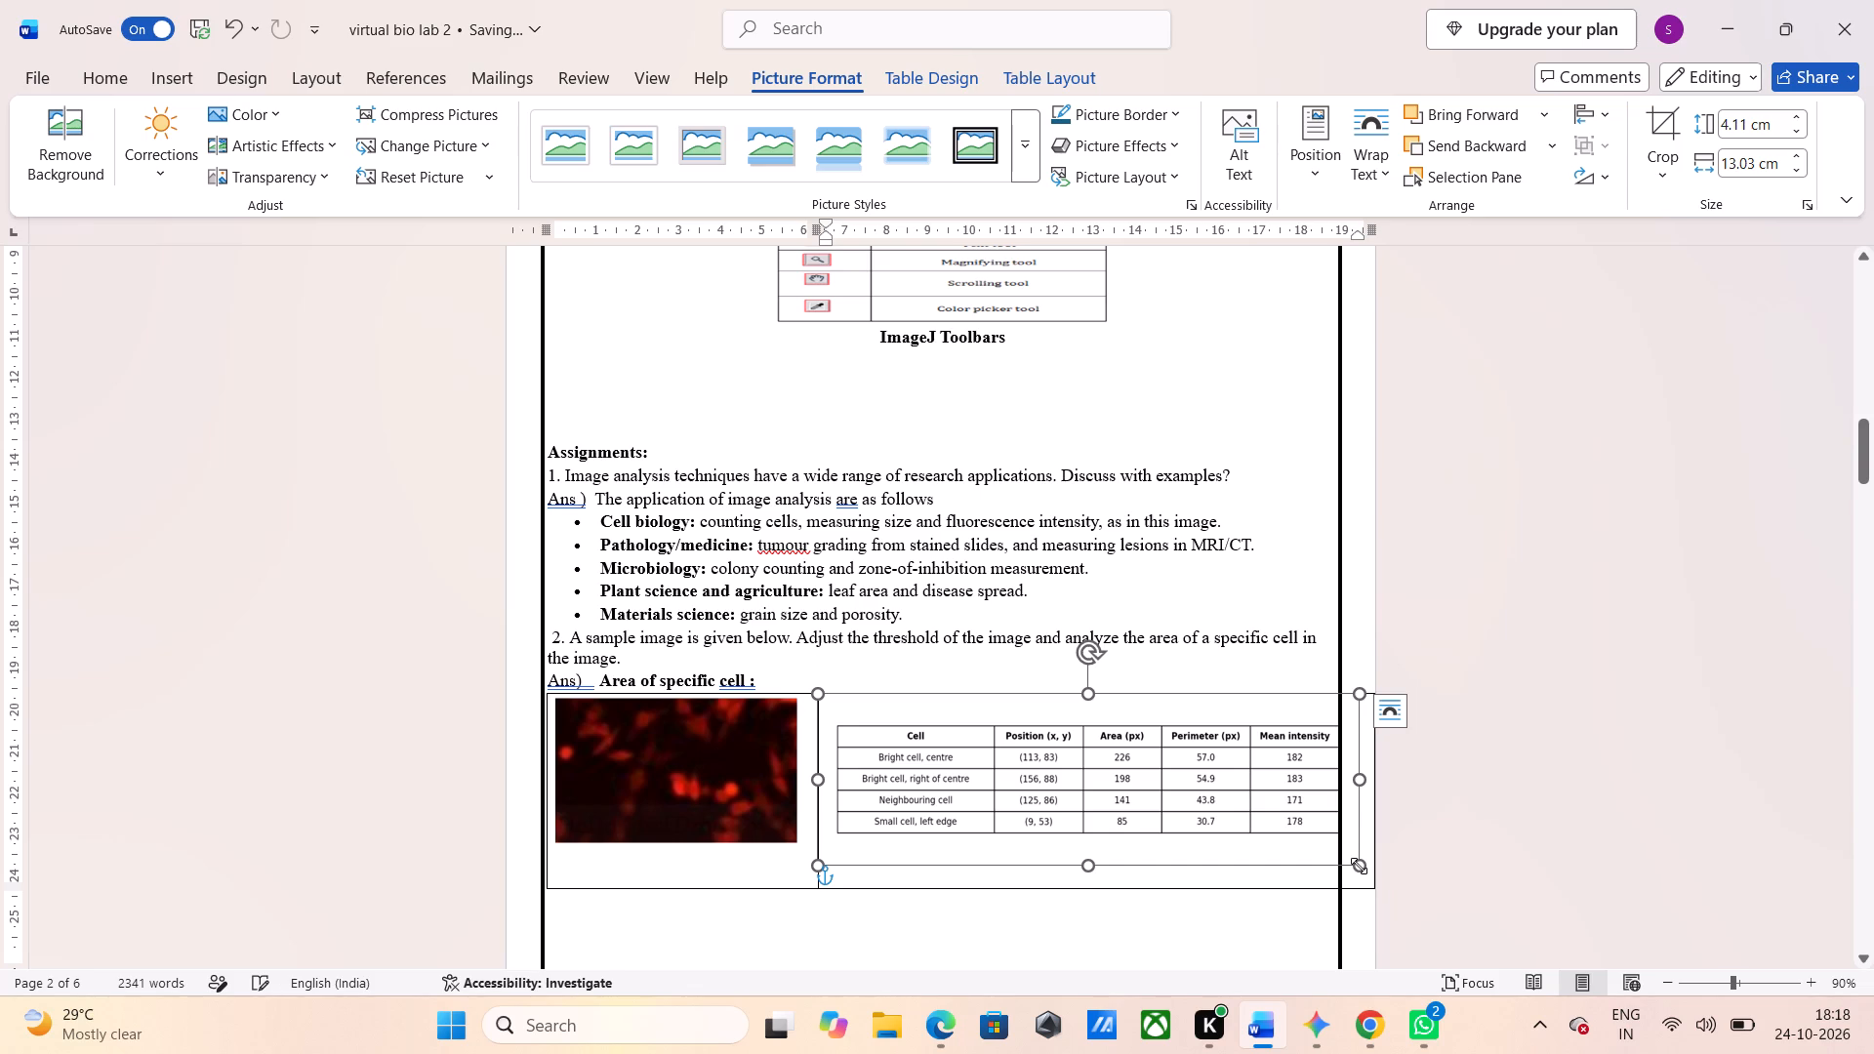
drag(1358, 864, 1298, 841)
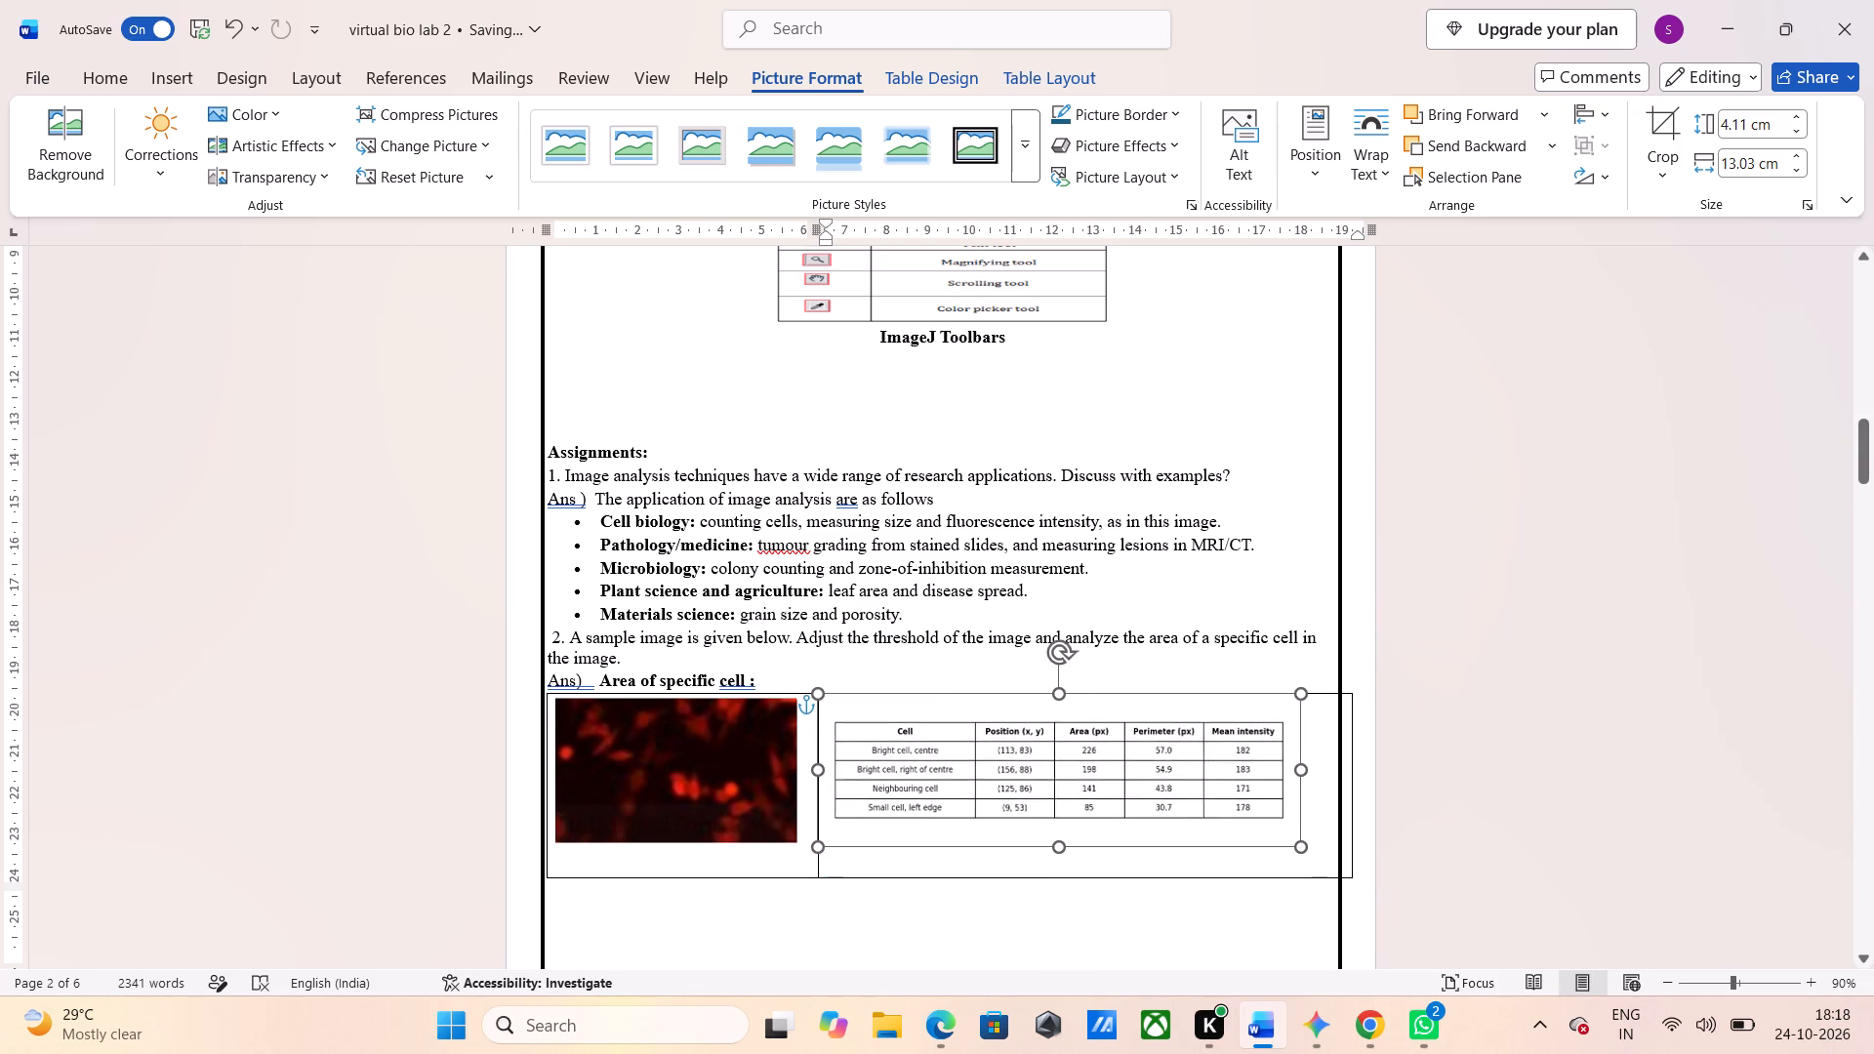
drag(1298, 841, 1311, 837)
click(1327, 839)
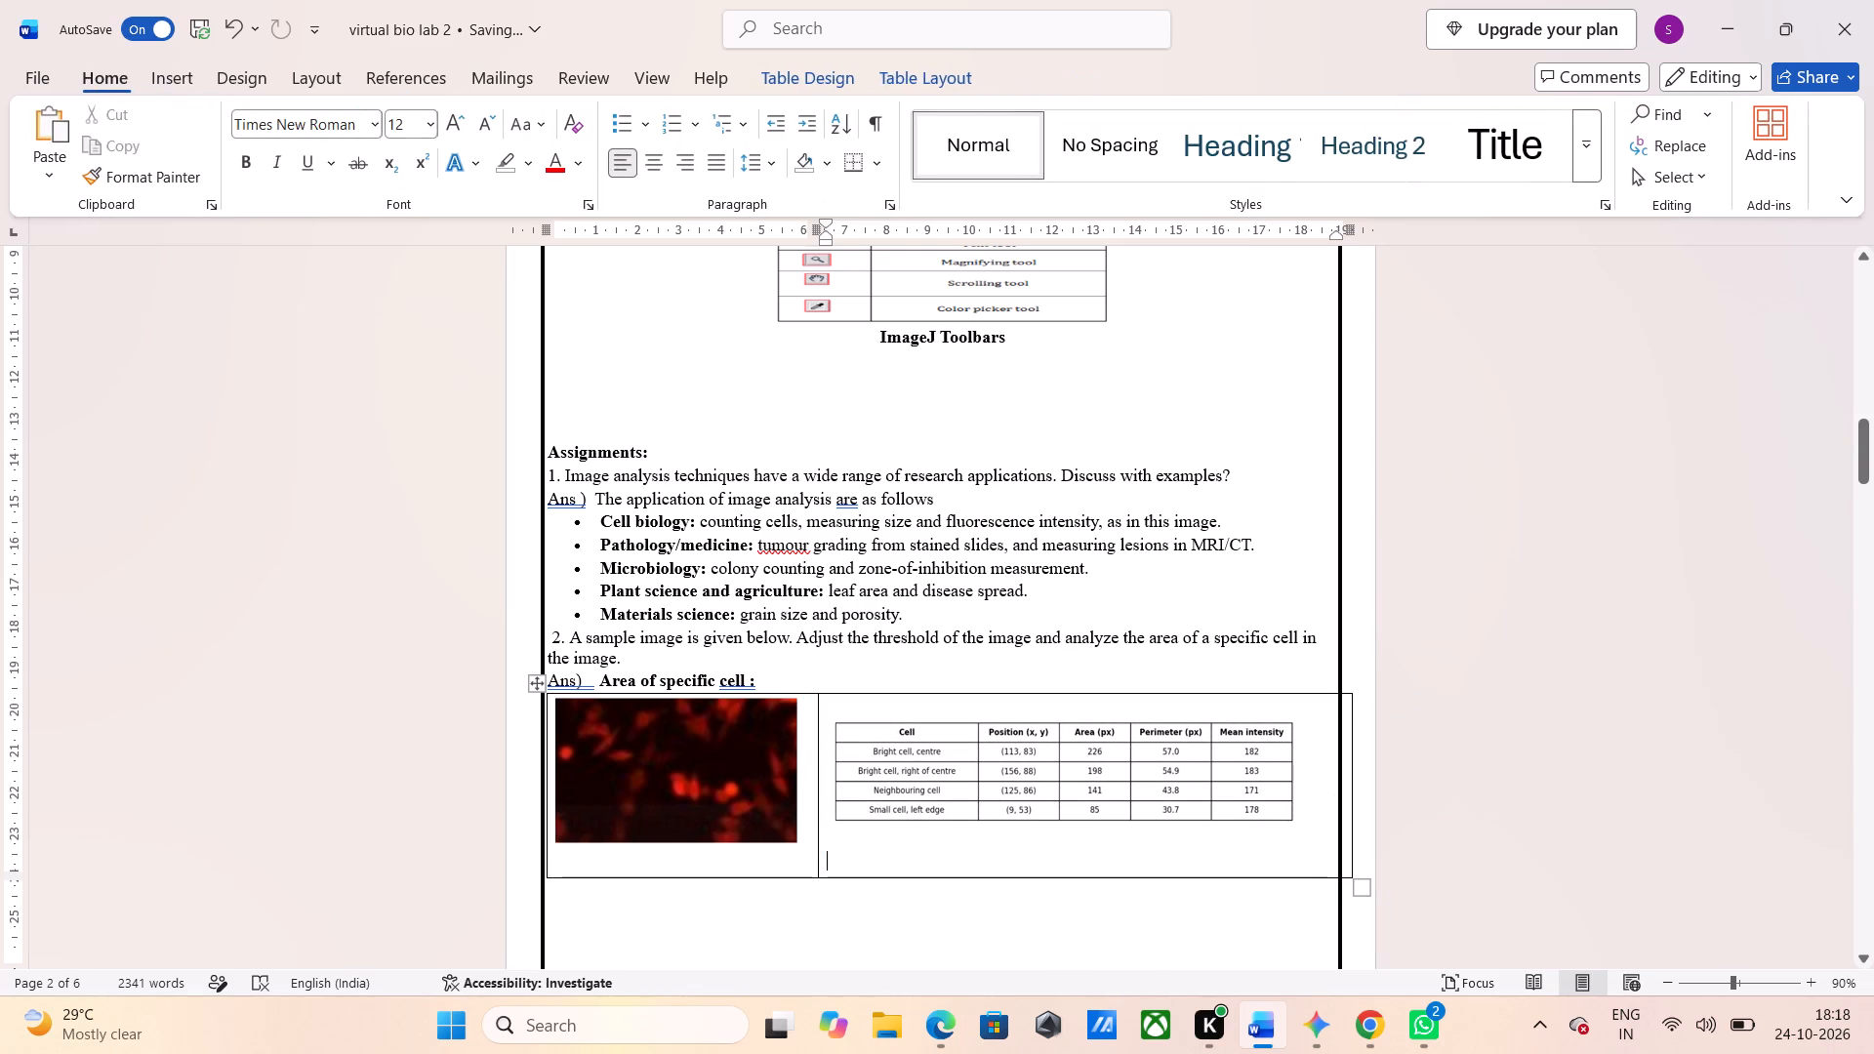
Resize the two-cell table so it is slightly narrower, inside the page border, and its row is taller.
drag(1364, 887, 1330, 920)
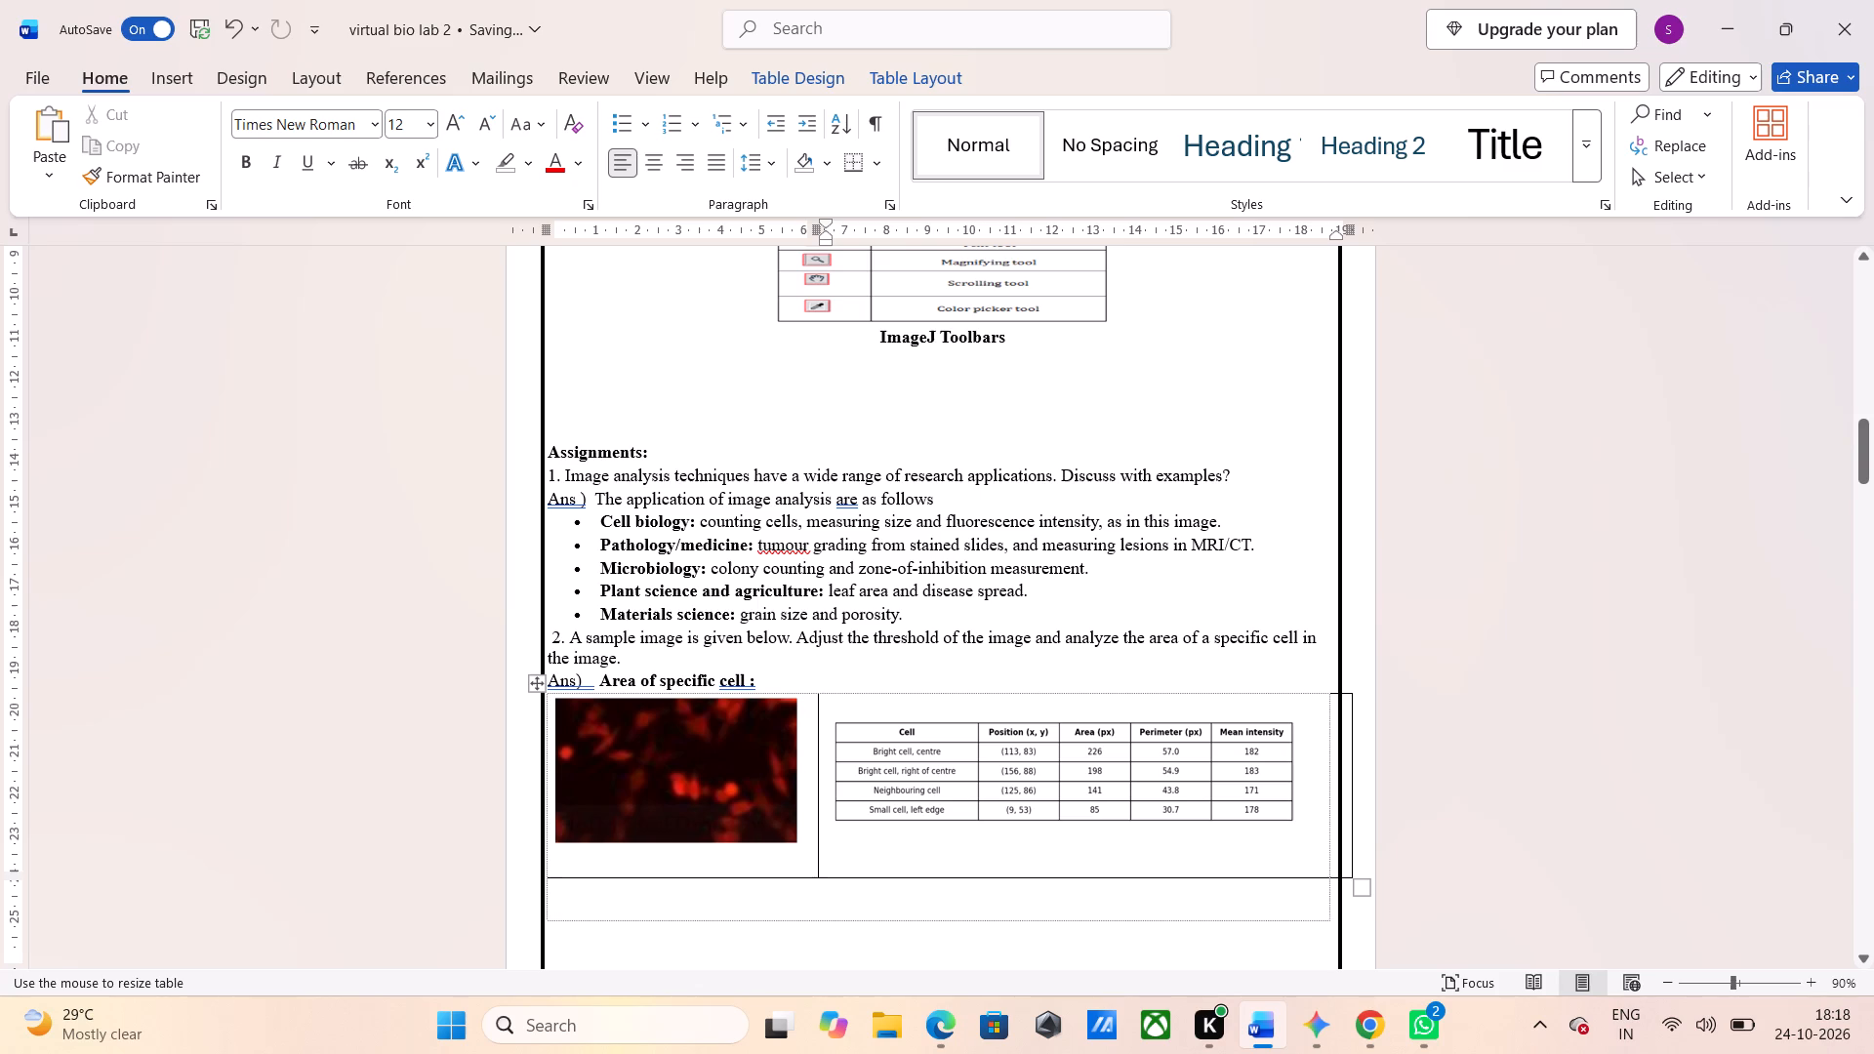
drag(1330, 920, 1331, 920)
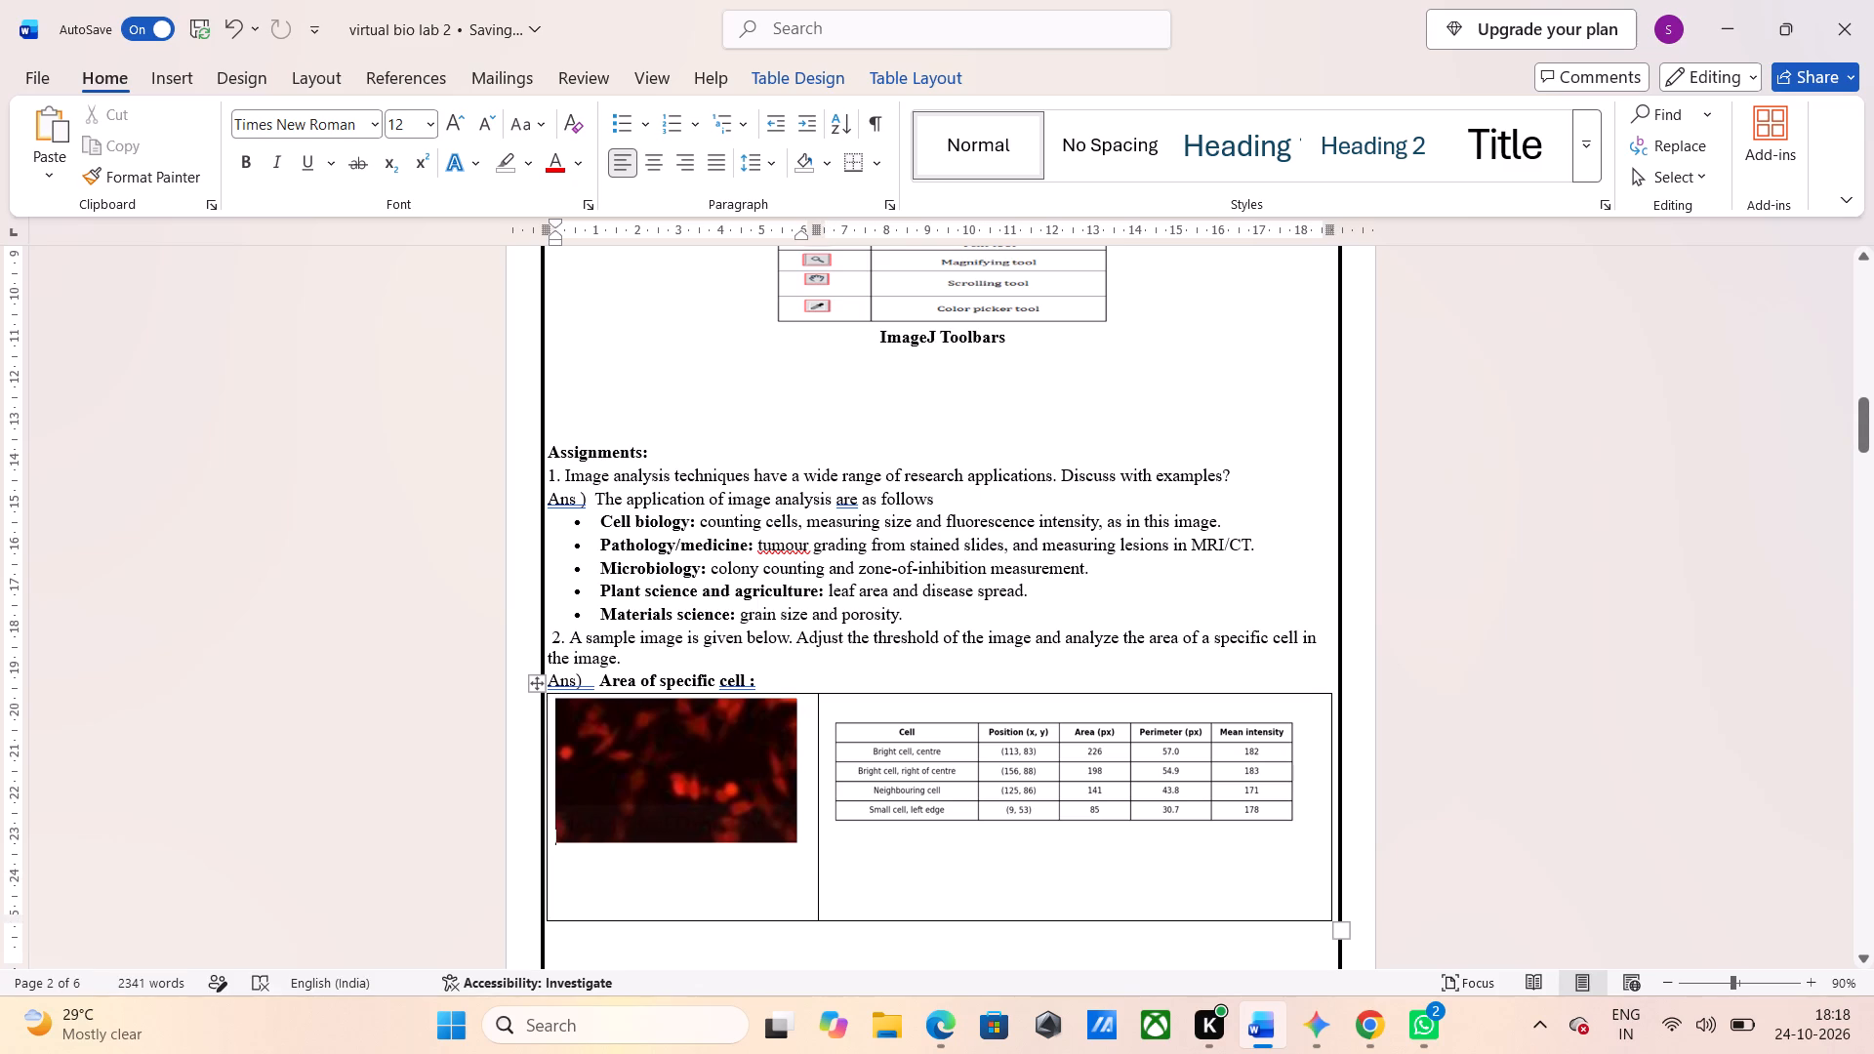
Stretch the red cell image slightly taller and make it slightly narrower within the first cell.
click(1170, 798)
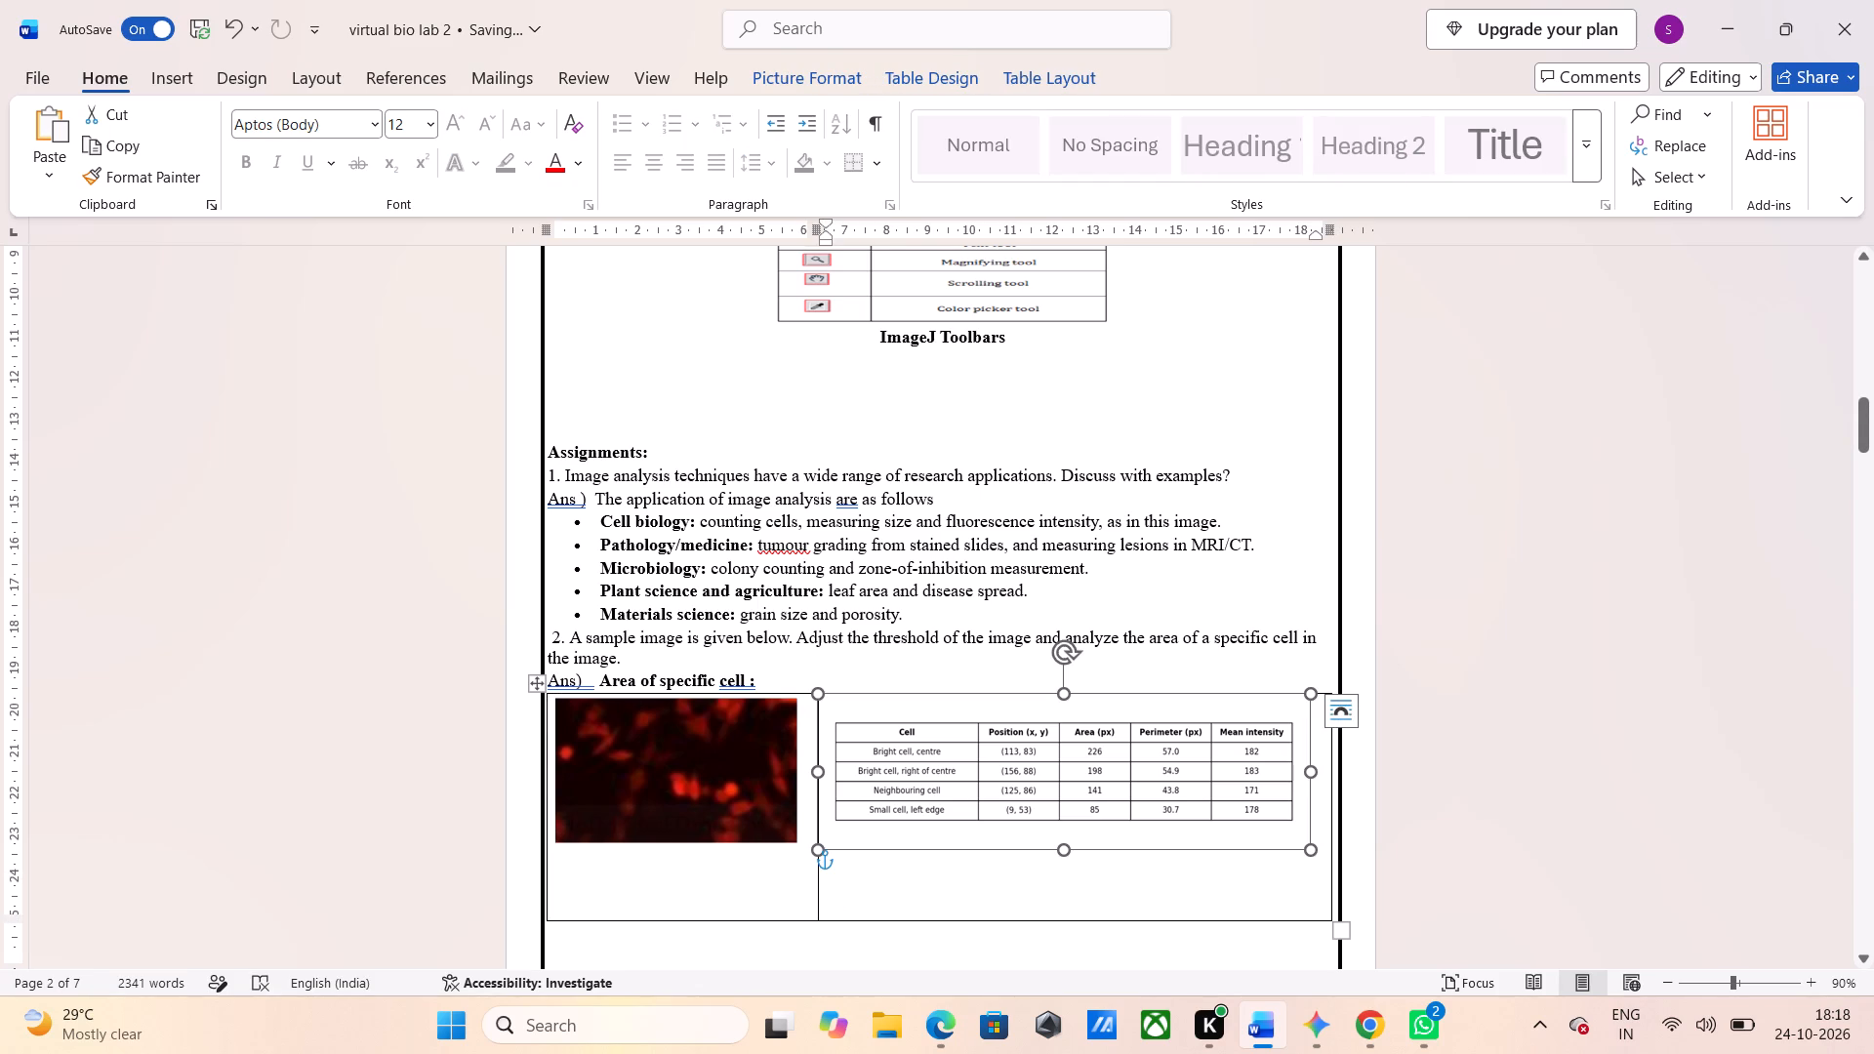
click(751, 823)
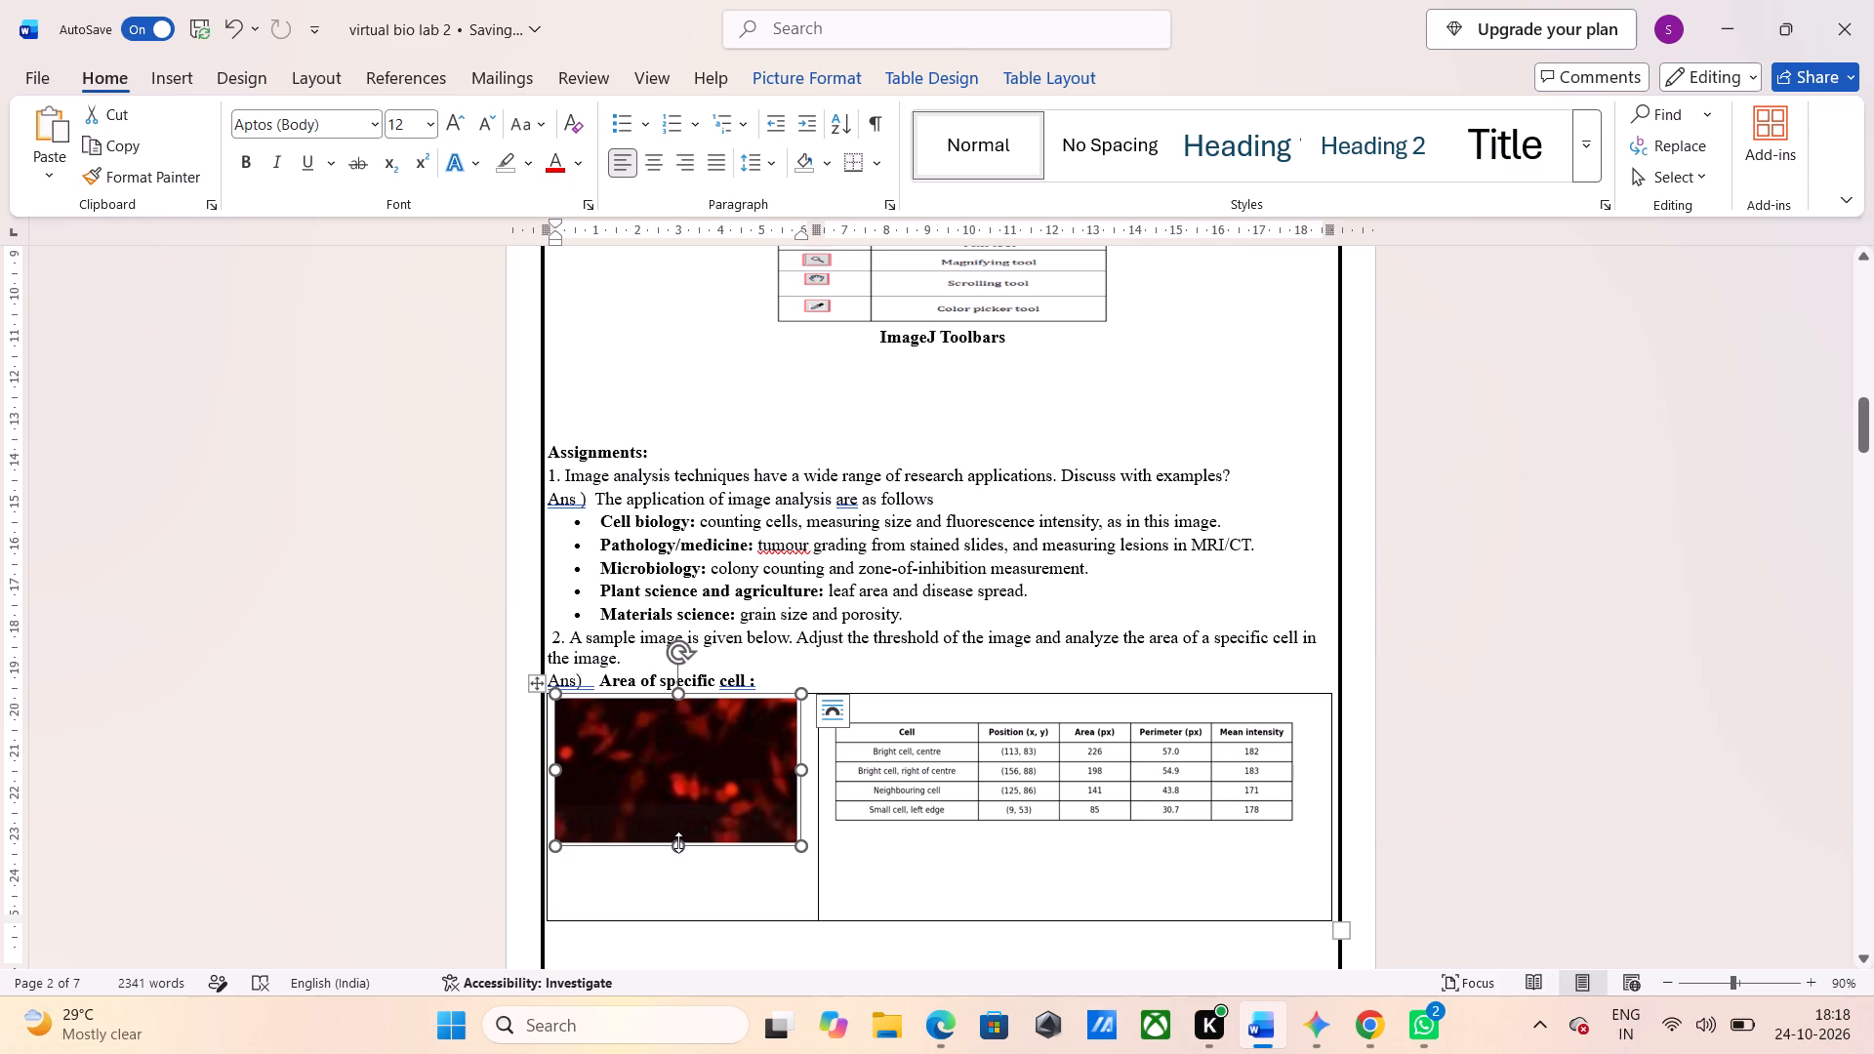
click(678, 842)
drag(678, 845, 678, 855)
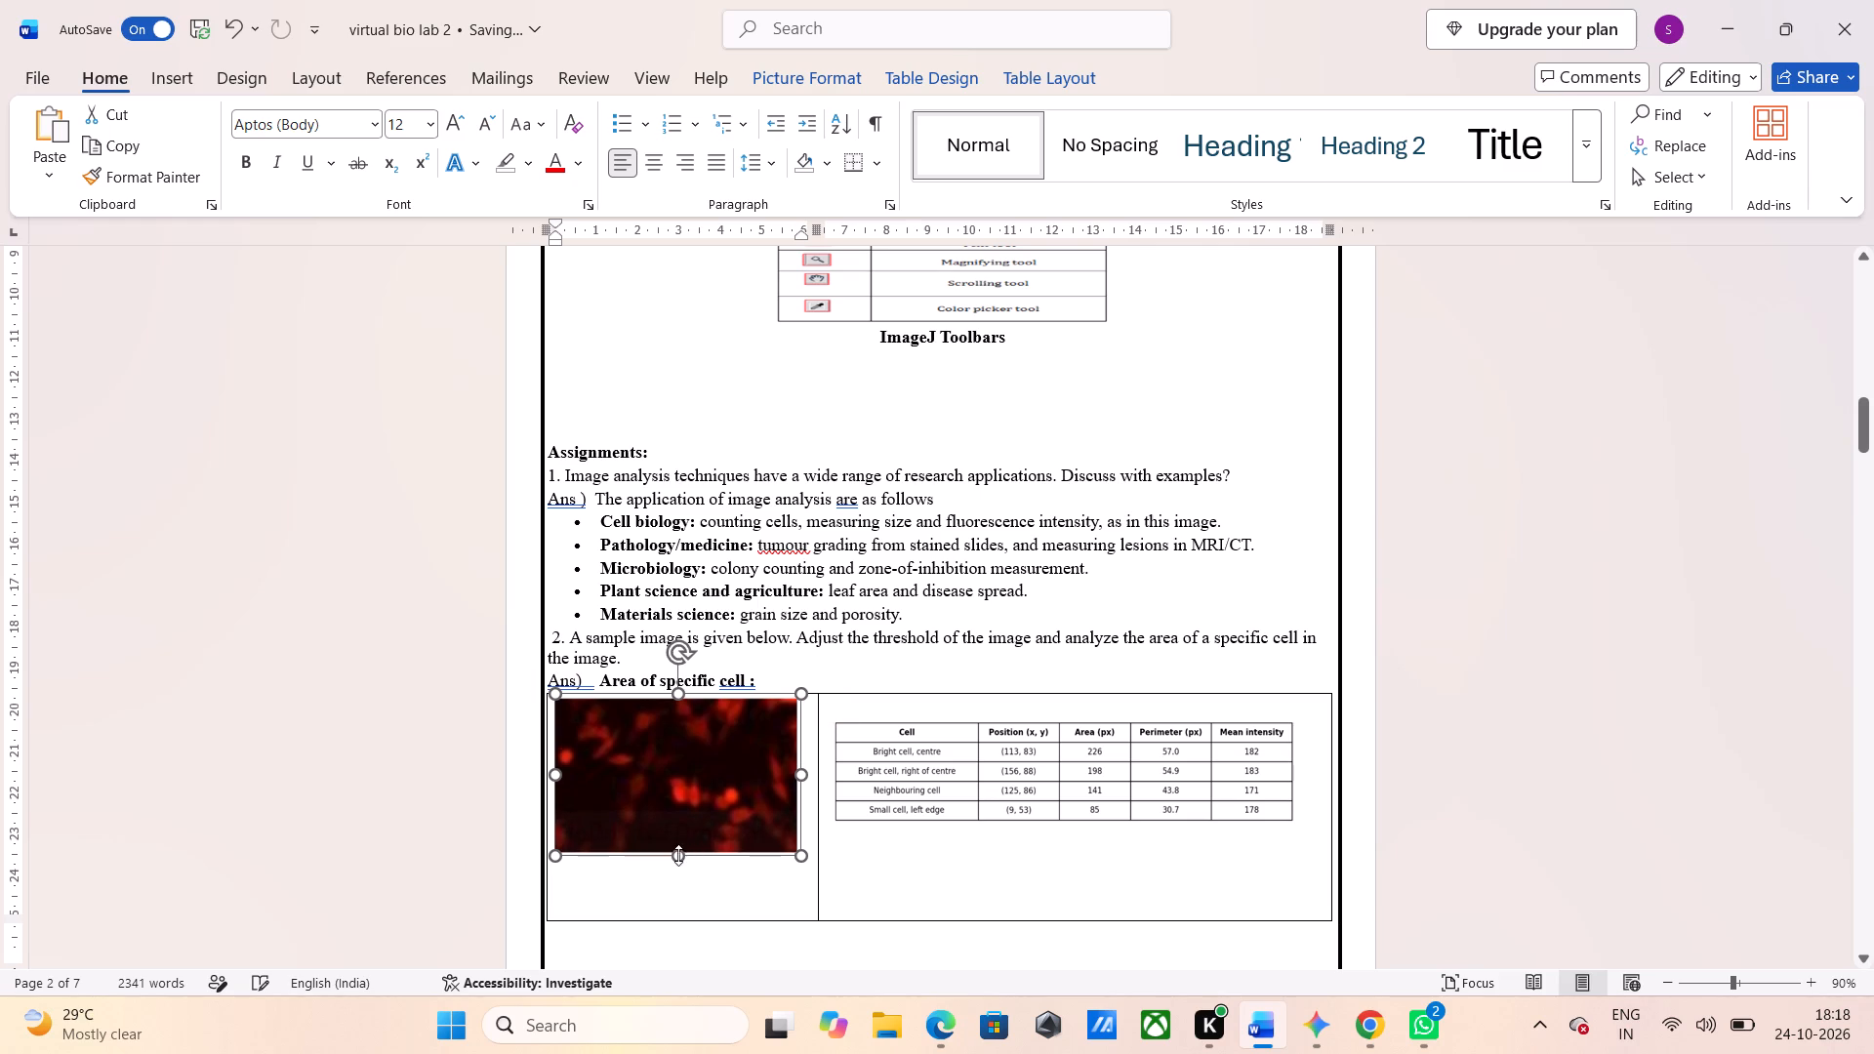
drag(802, 771, 789, 775)
drag(809, 775, 787, 773)
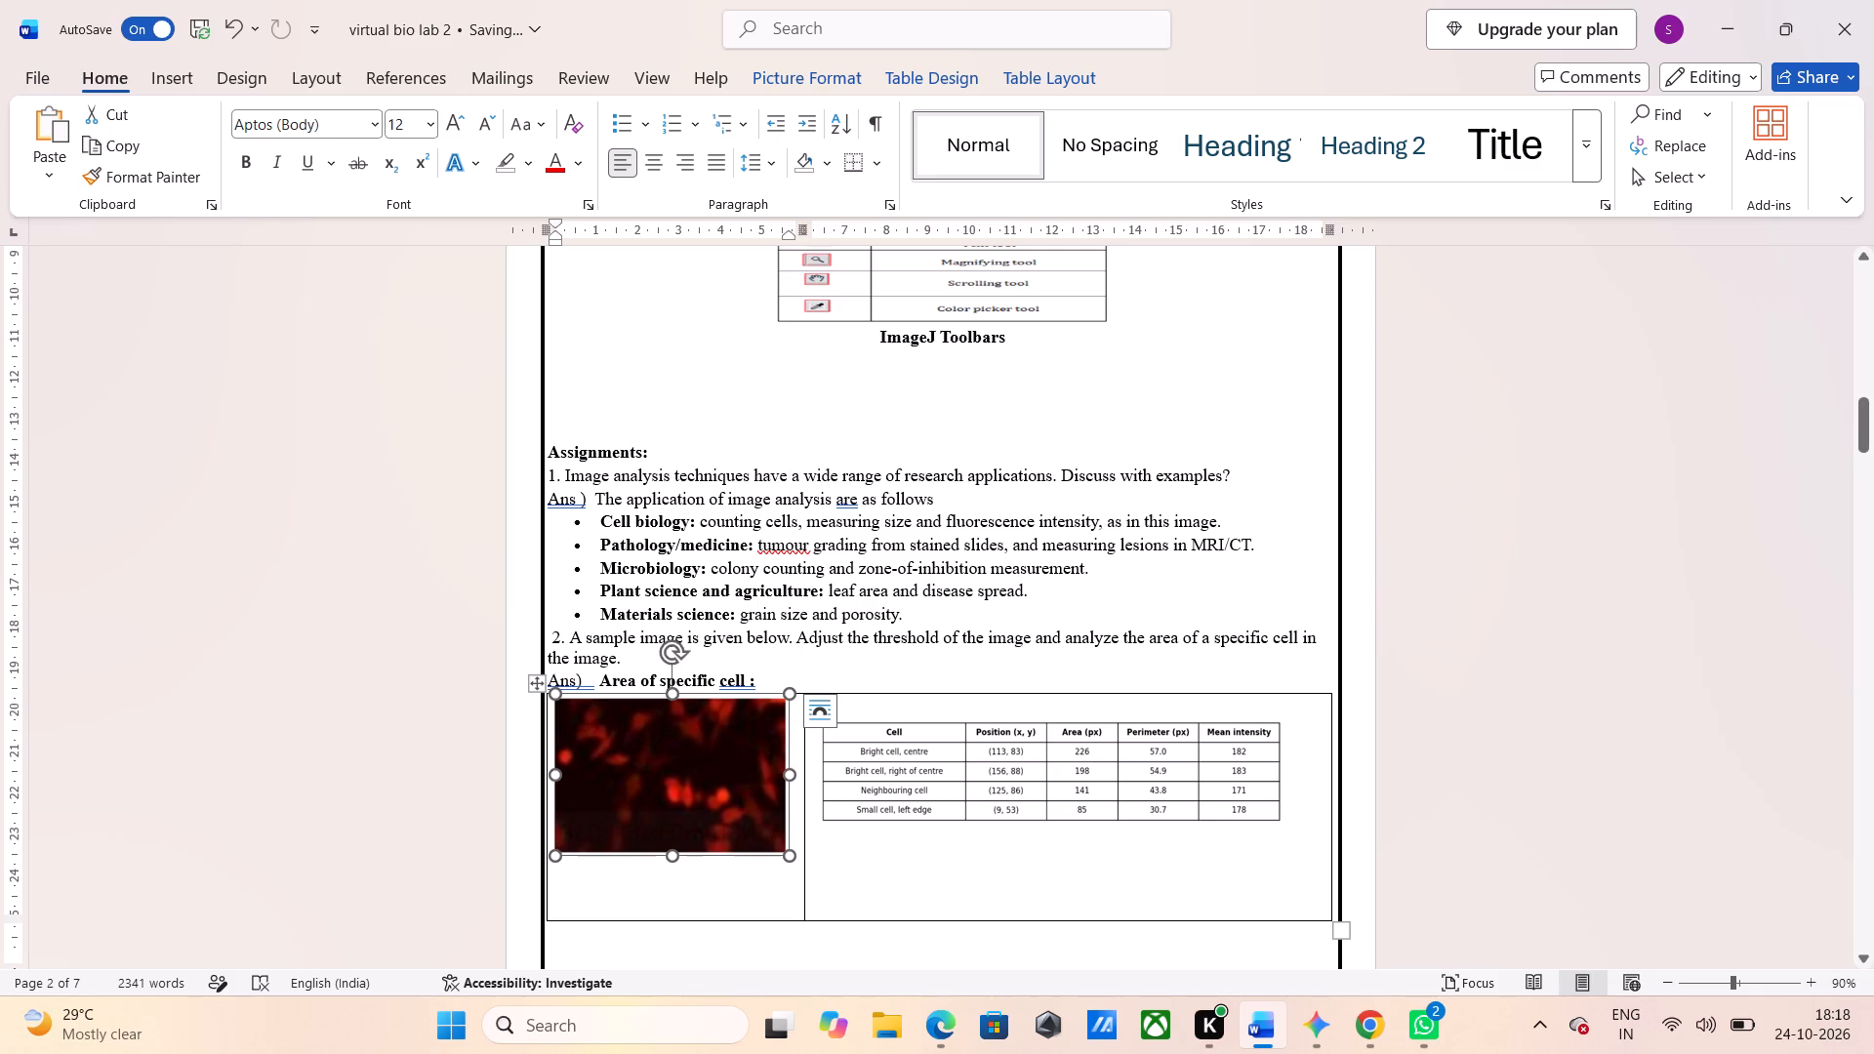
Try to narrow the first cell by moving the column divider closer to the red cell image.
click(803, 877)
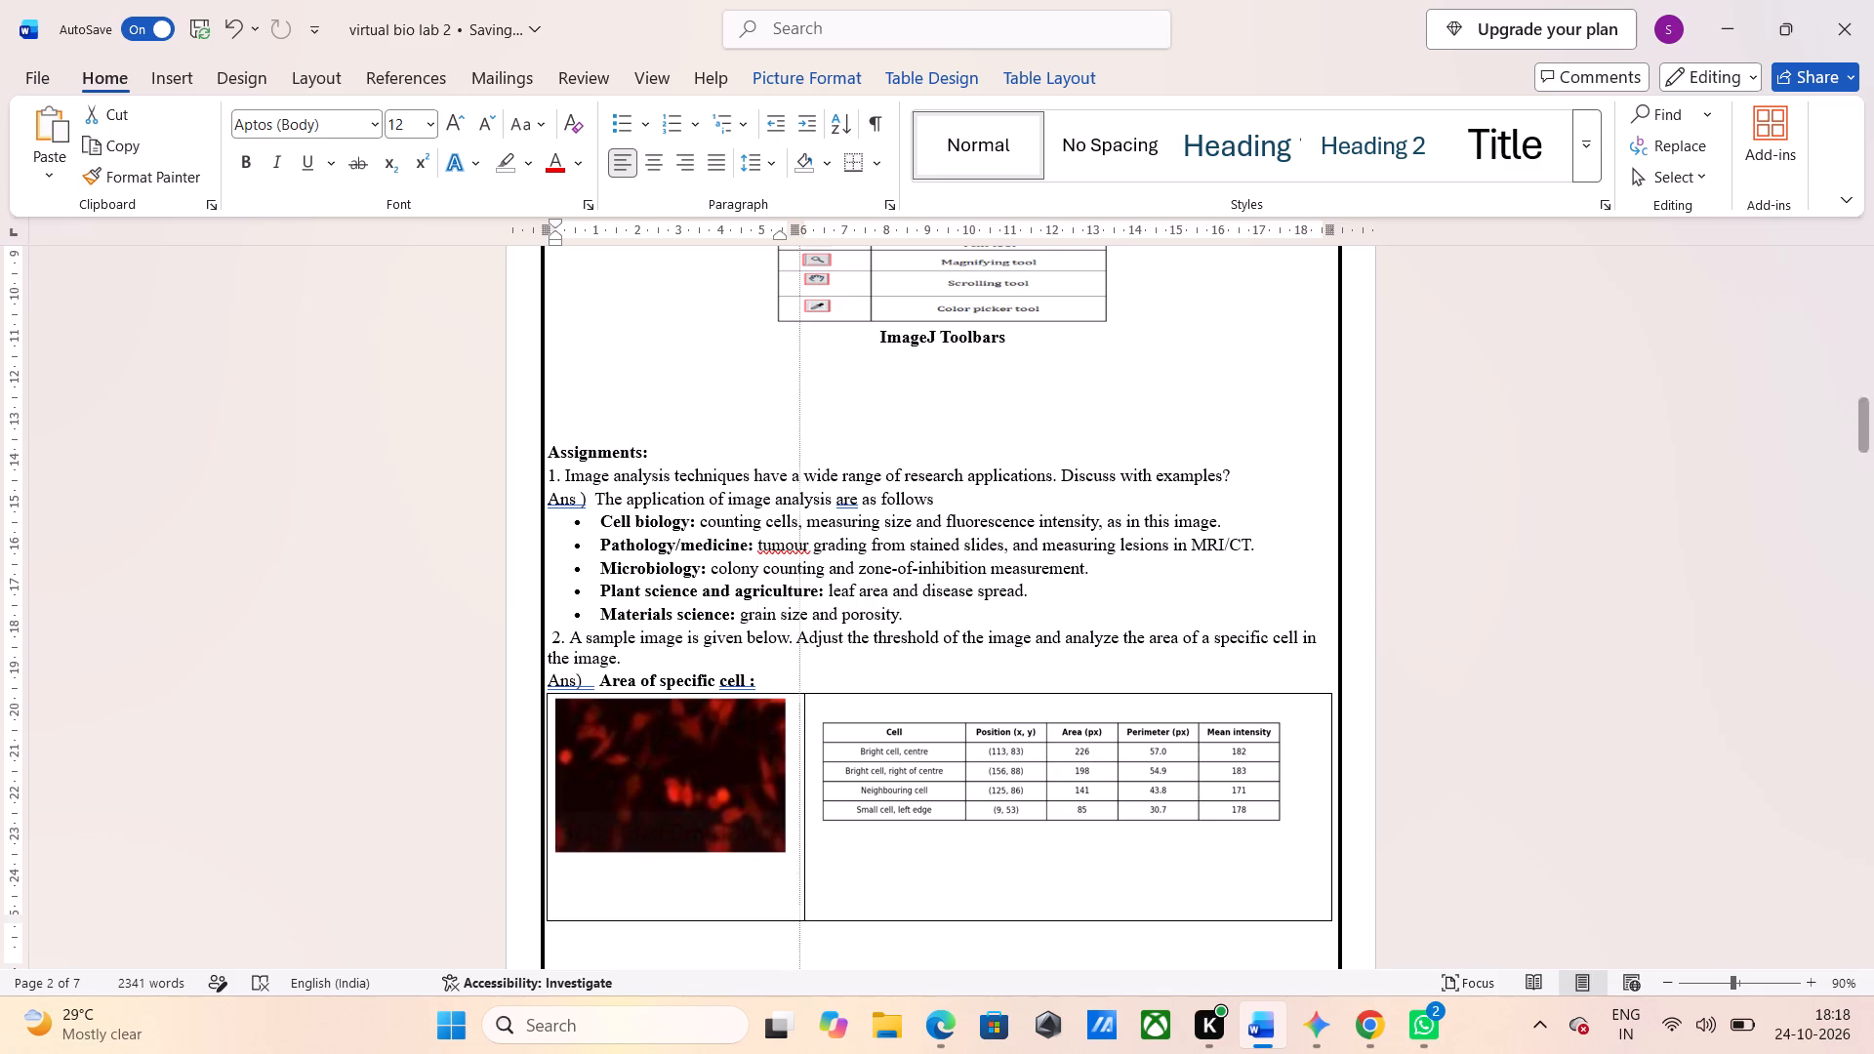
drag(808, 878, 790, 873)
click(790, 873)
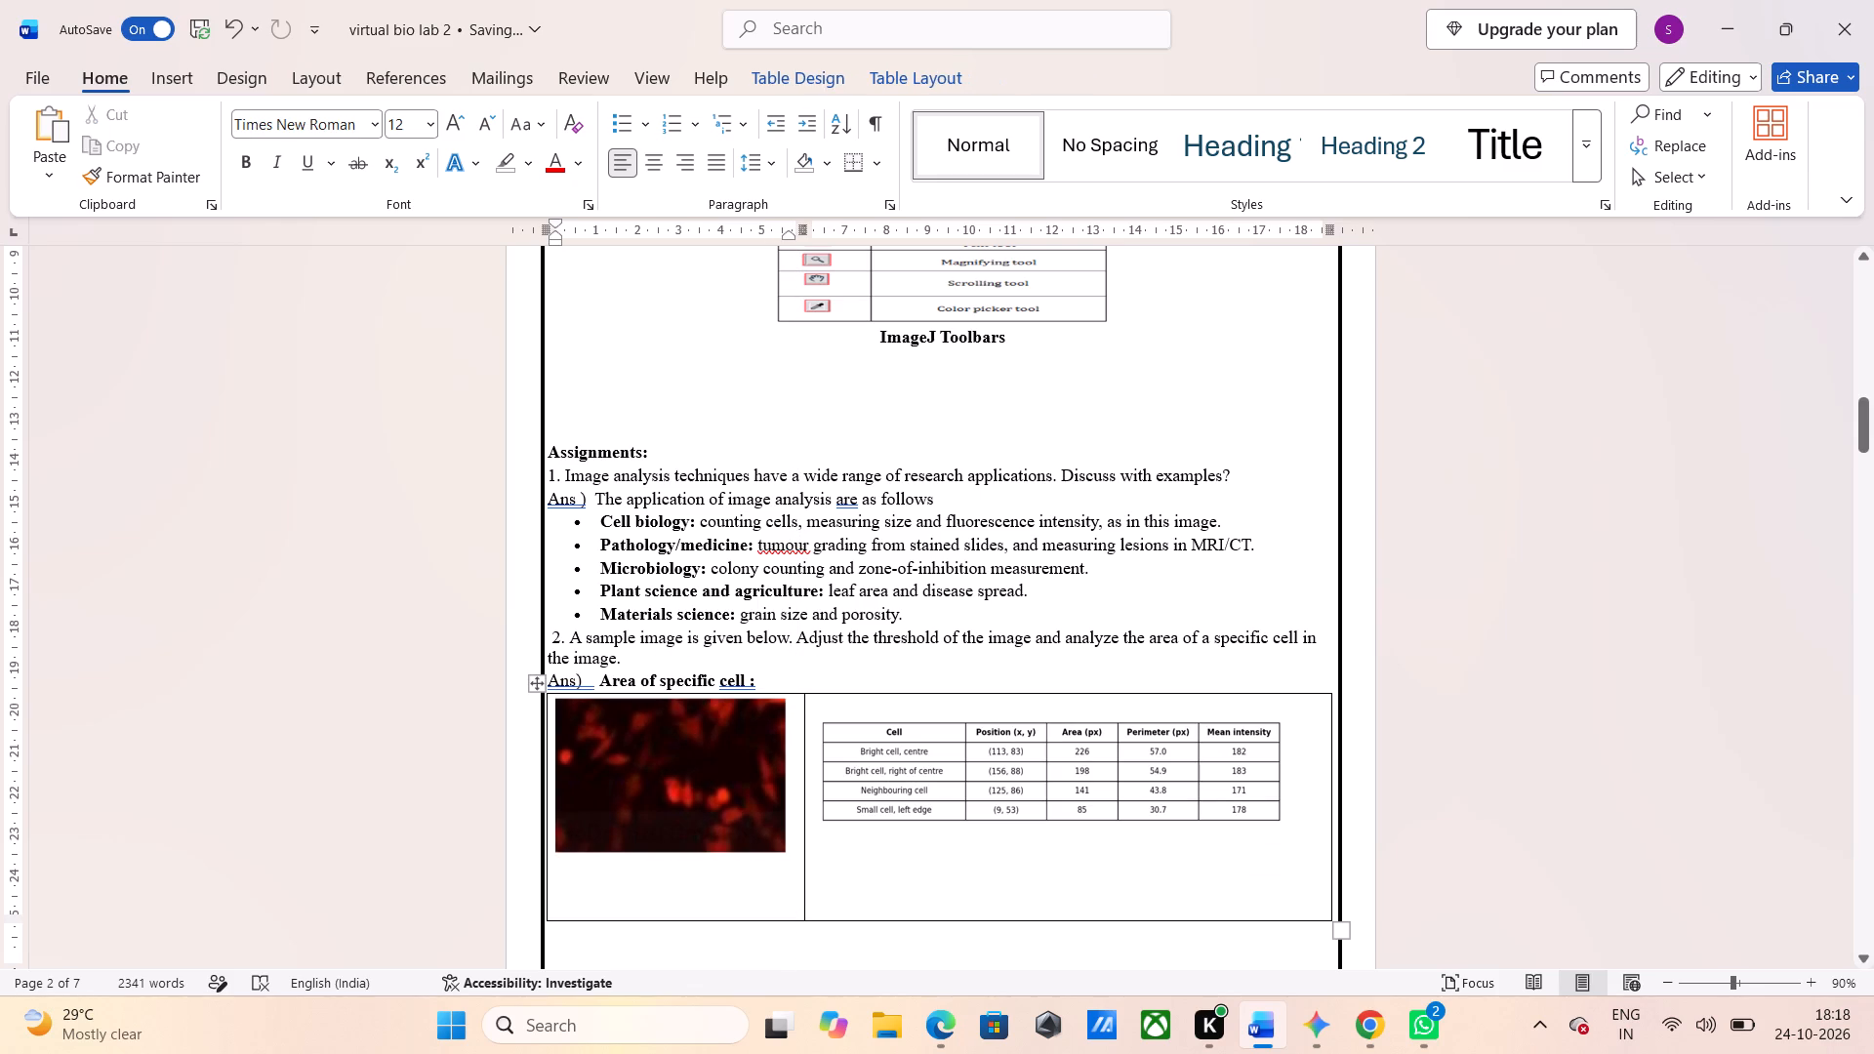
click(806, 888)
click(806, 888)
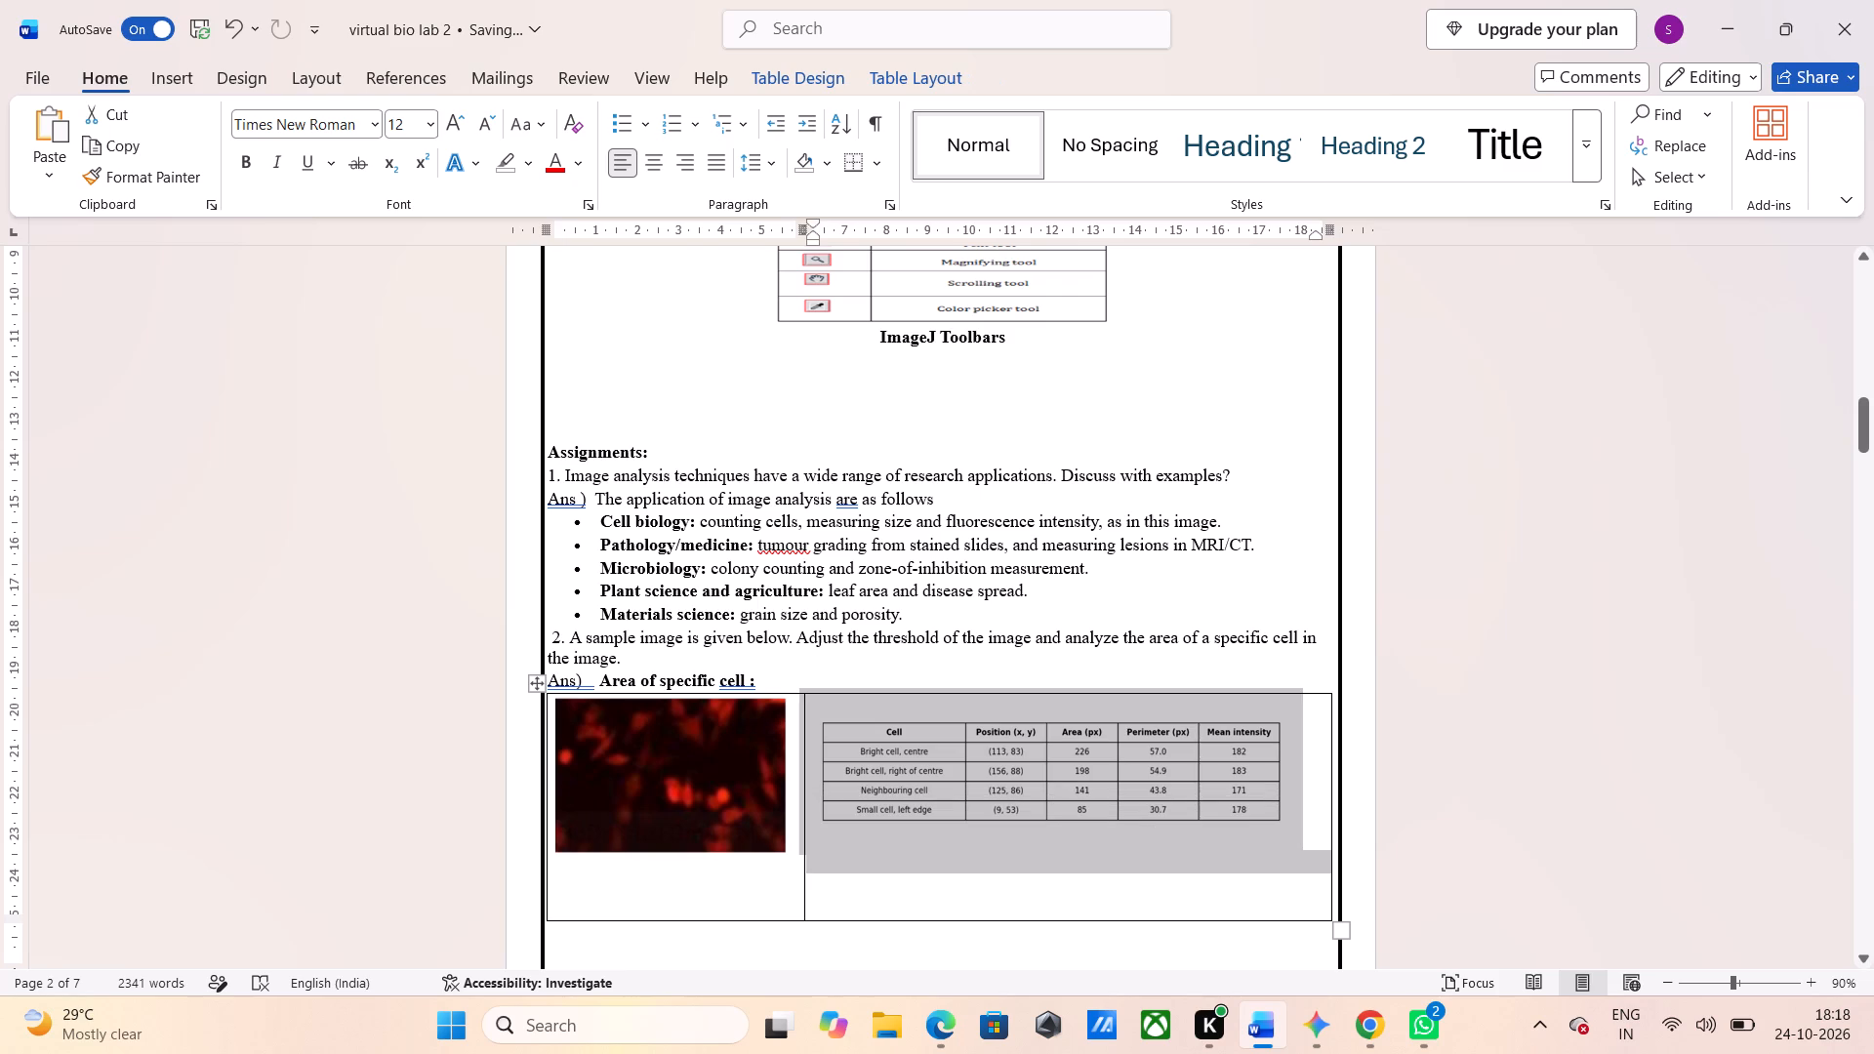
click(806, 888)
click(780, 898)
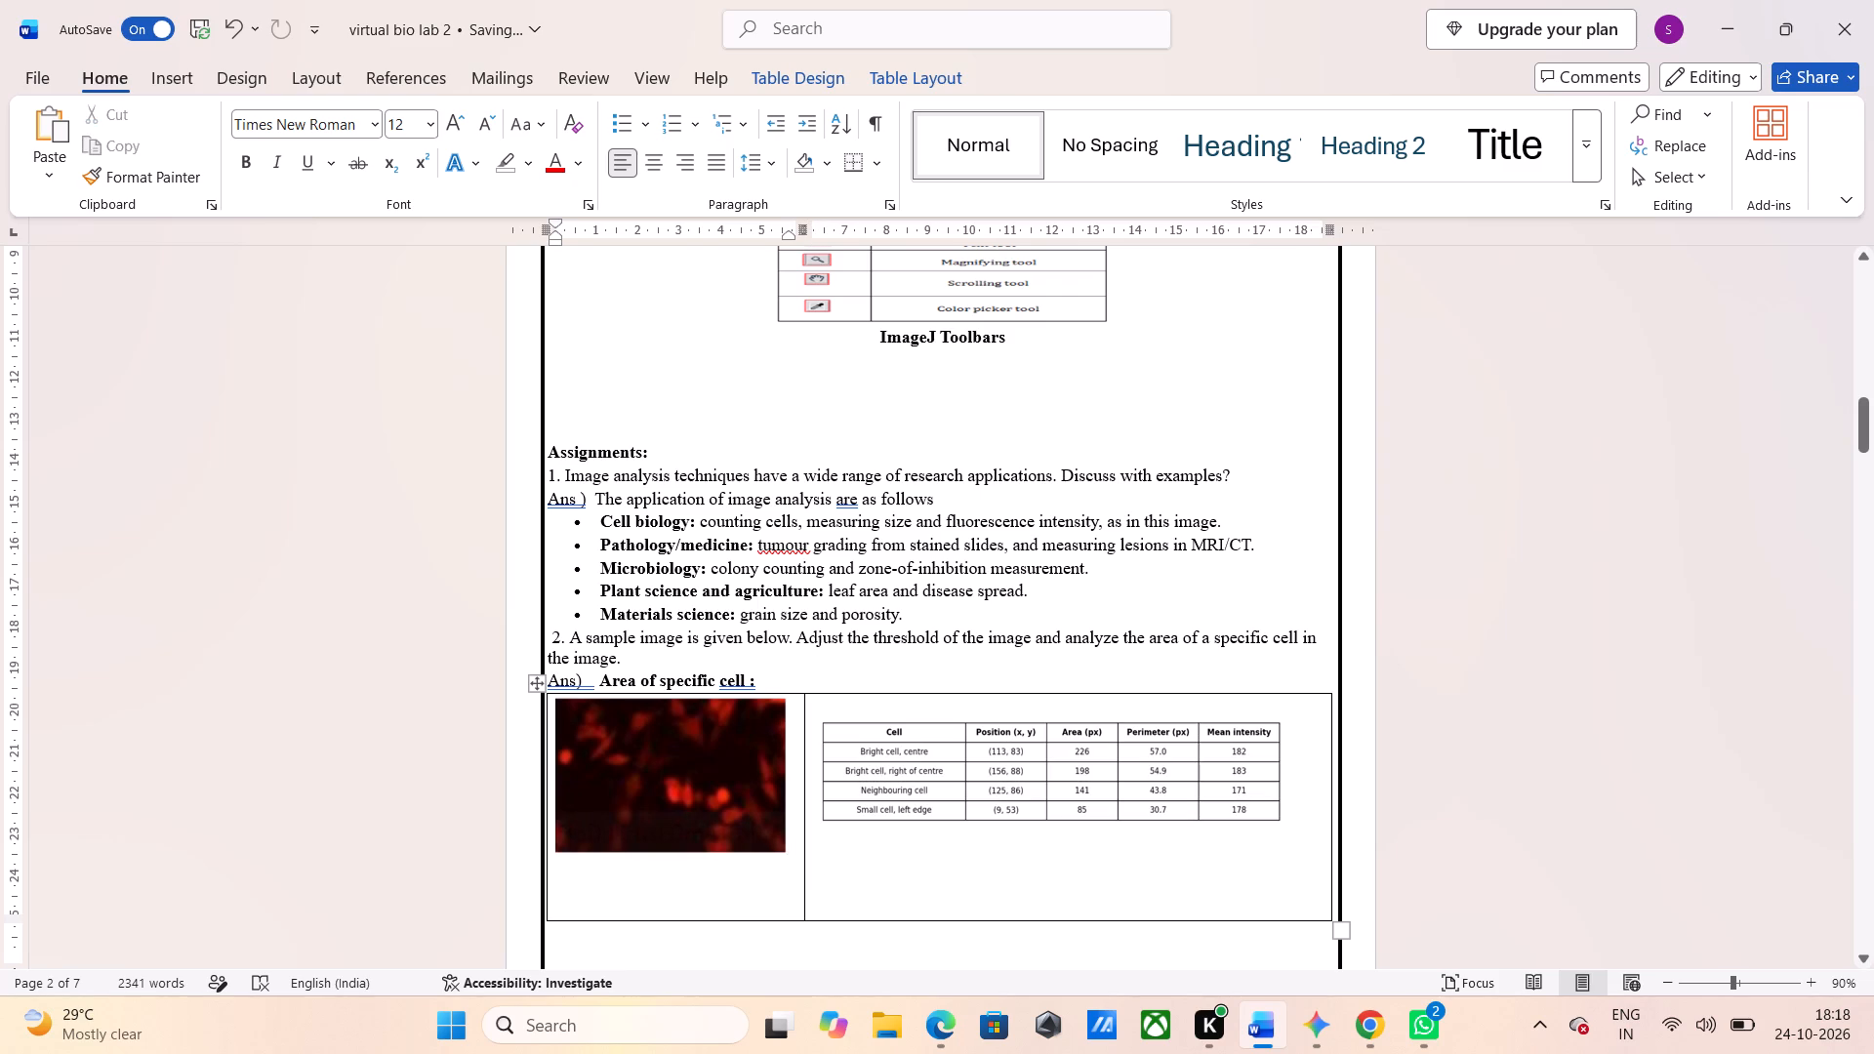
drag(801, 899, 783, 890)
Enlarge the measurement table picture slightly so it fills more of the second cell's width, ending inside the page border.
click(875, 831)
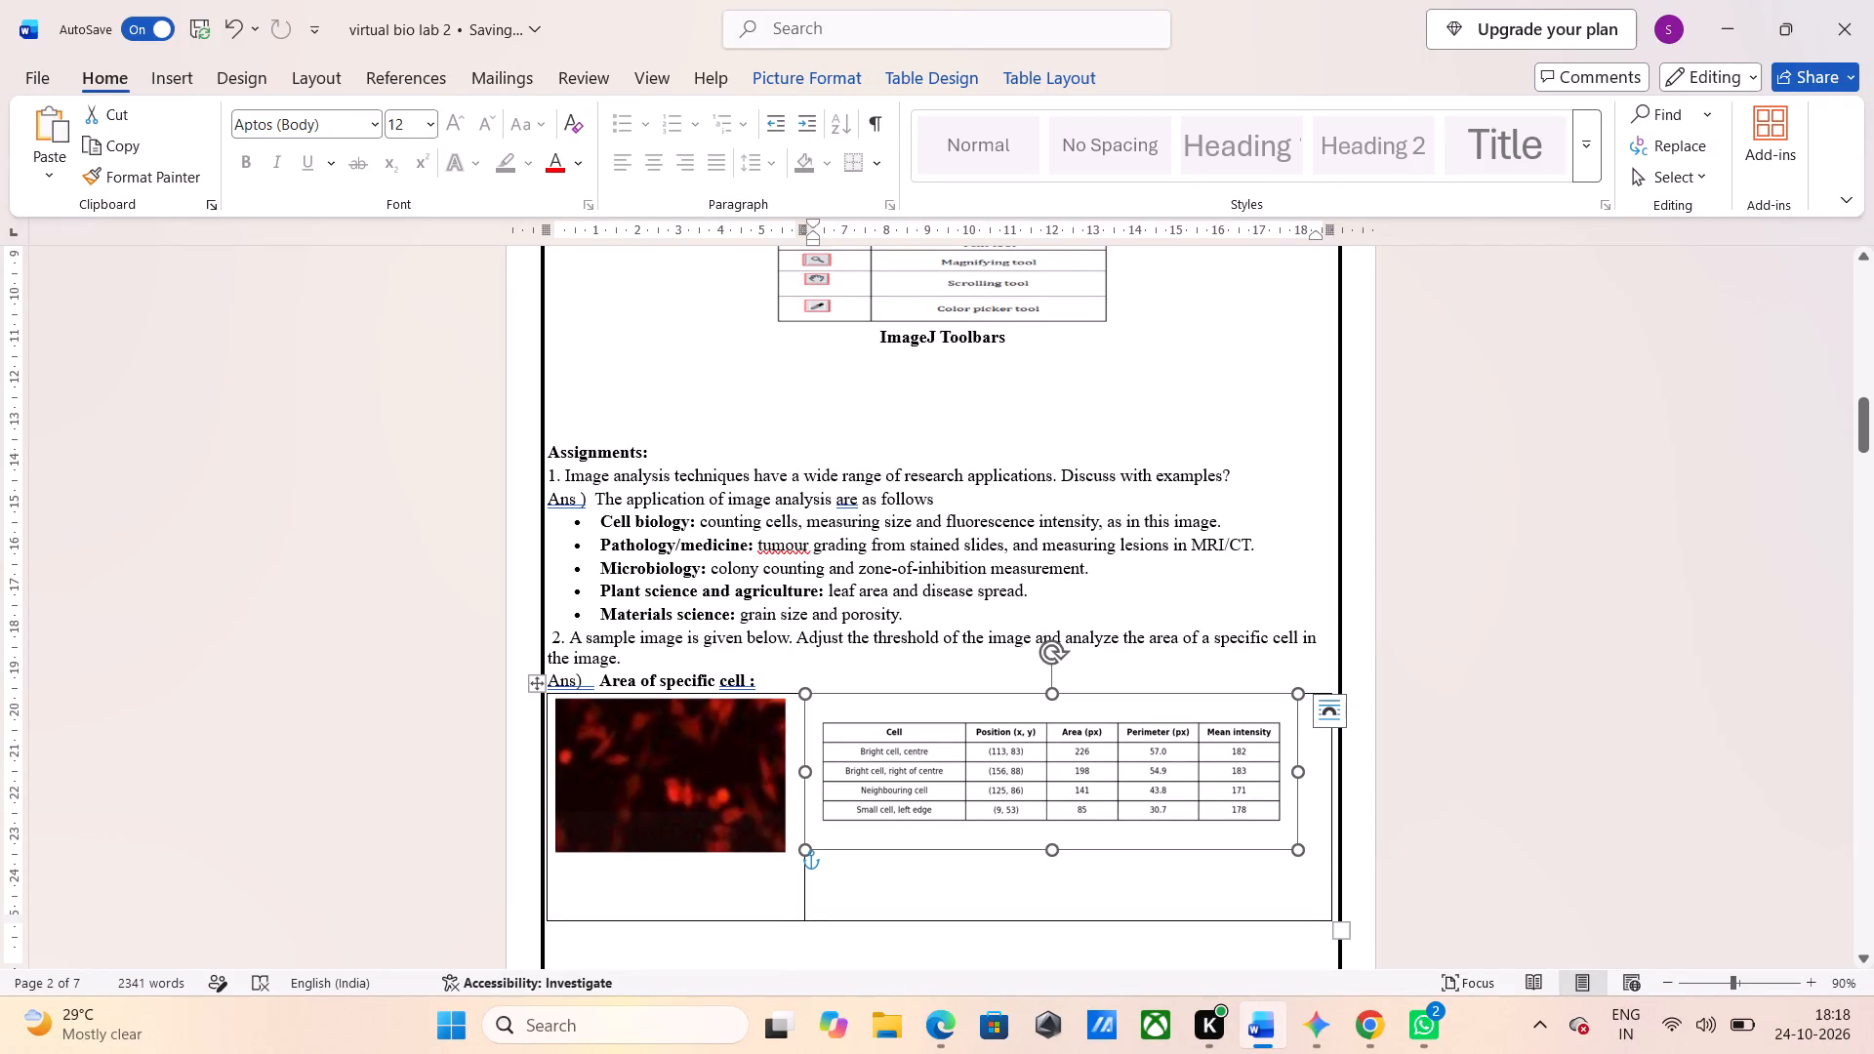
drag(1297, 845, 1303, 865)
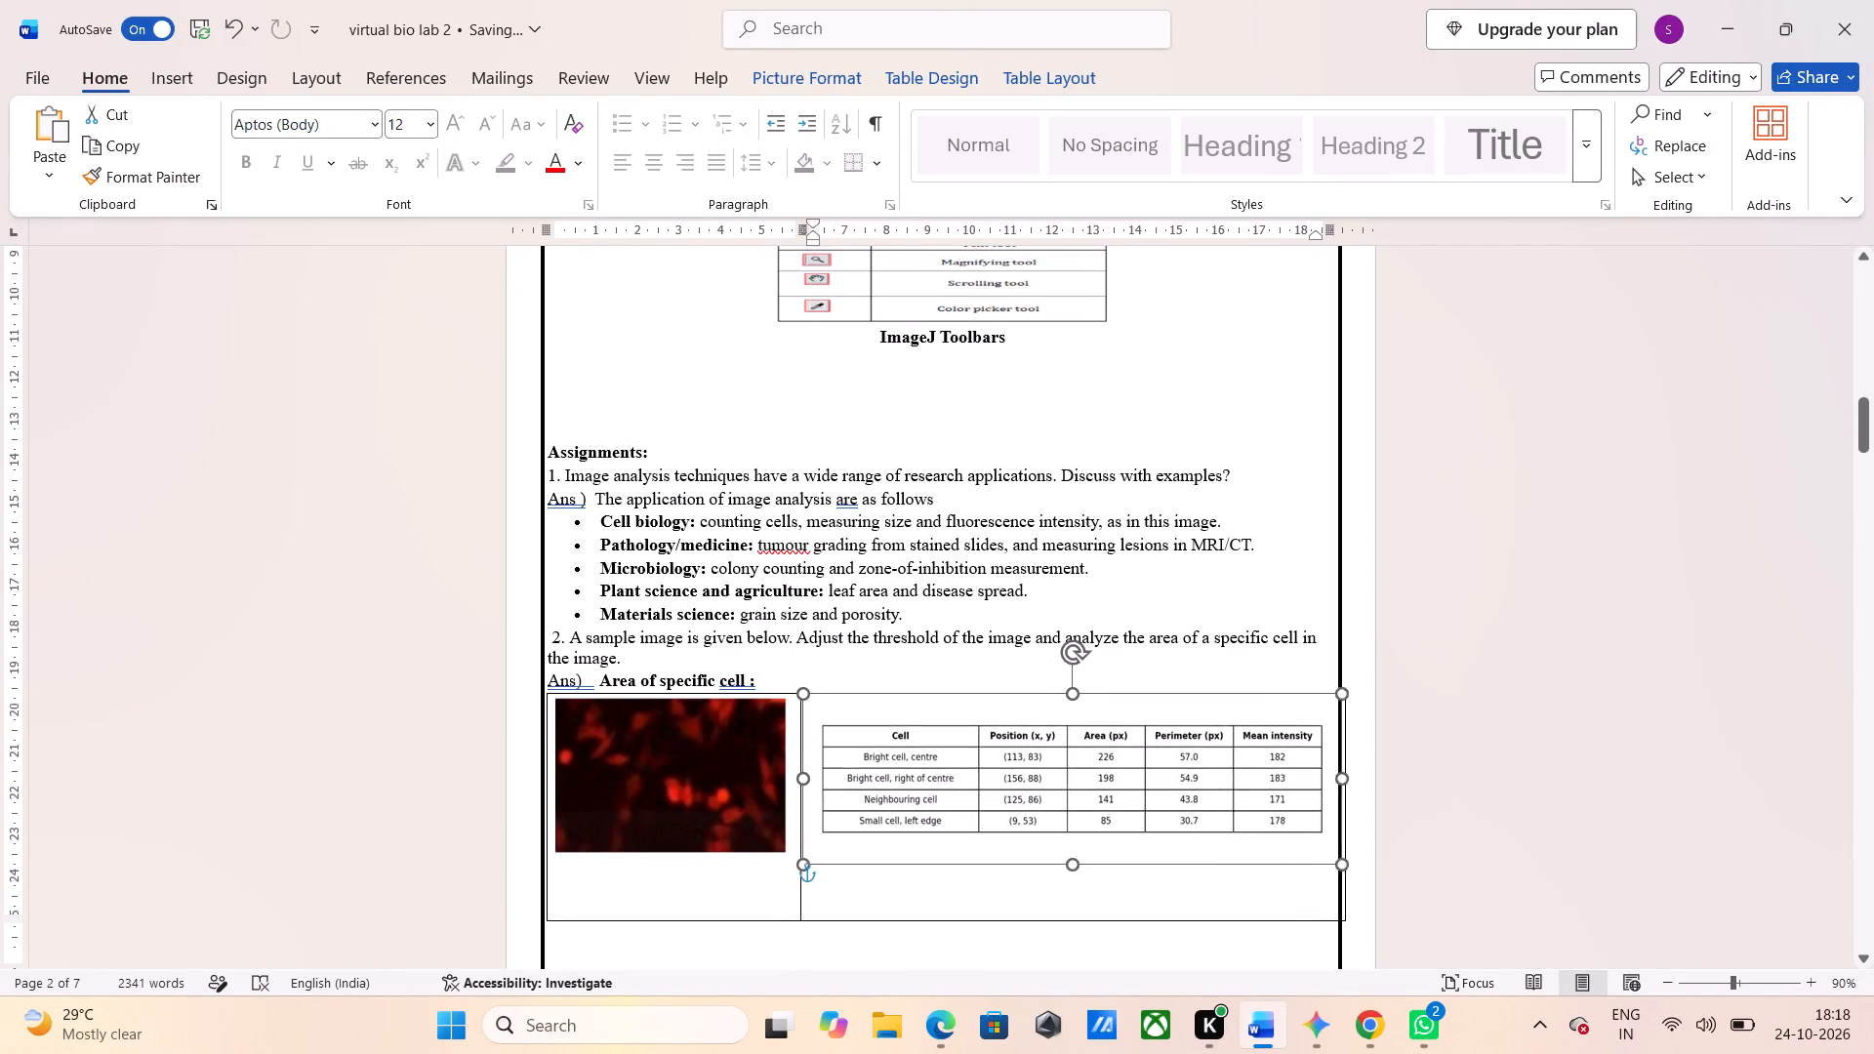
drag(1303, 865, 1281, 860)
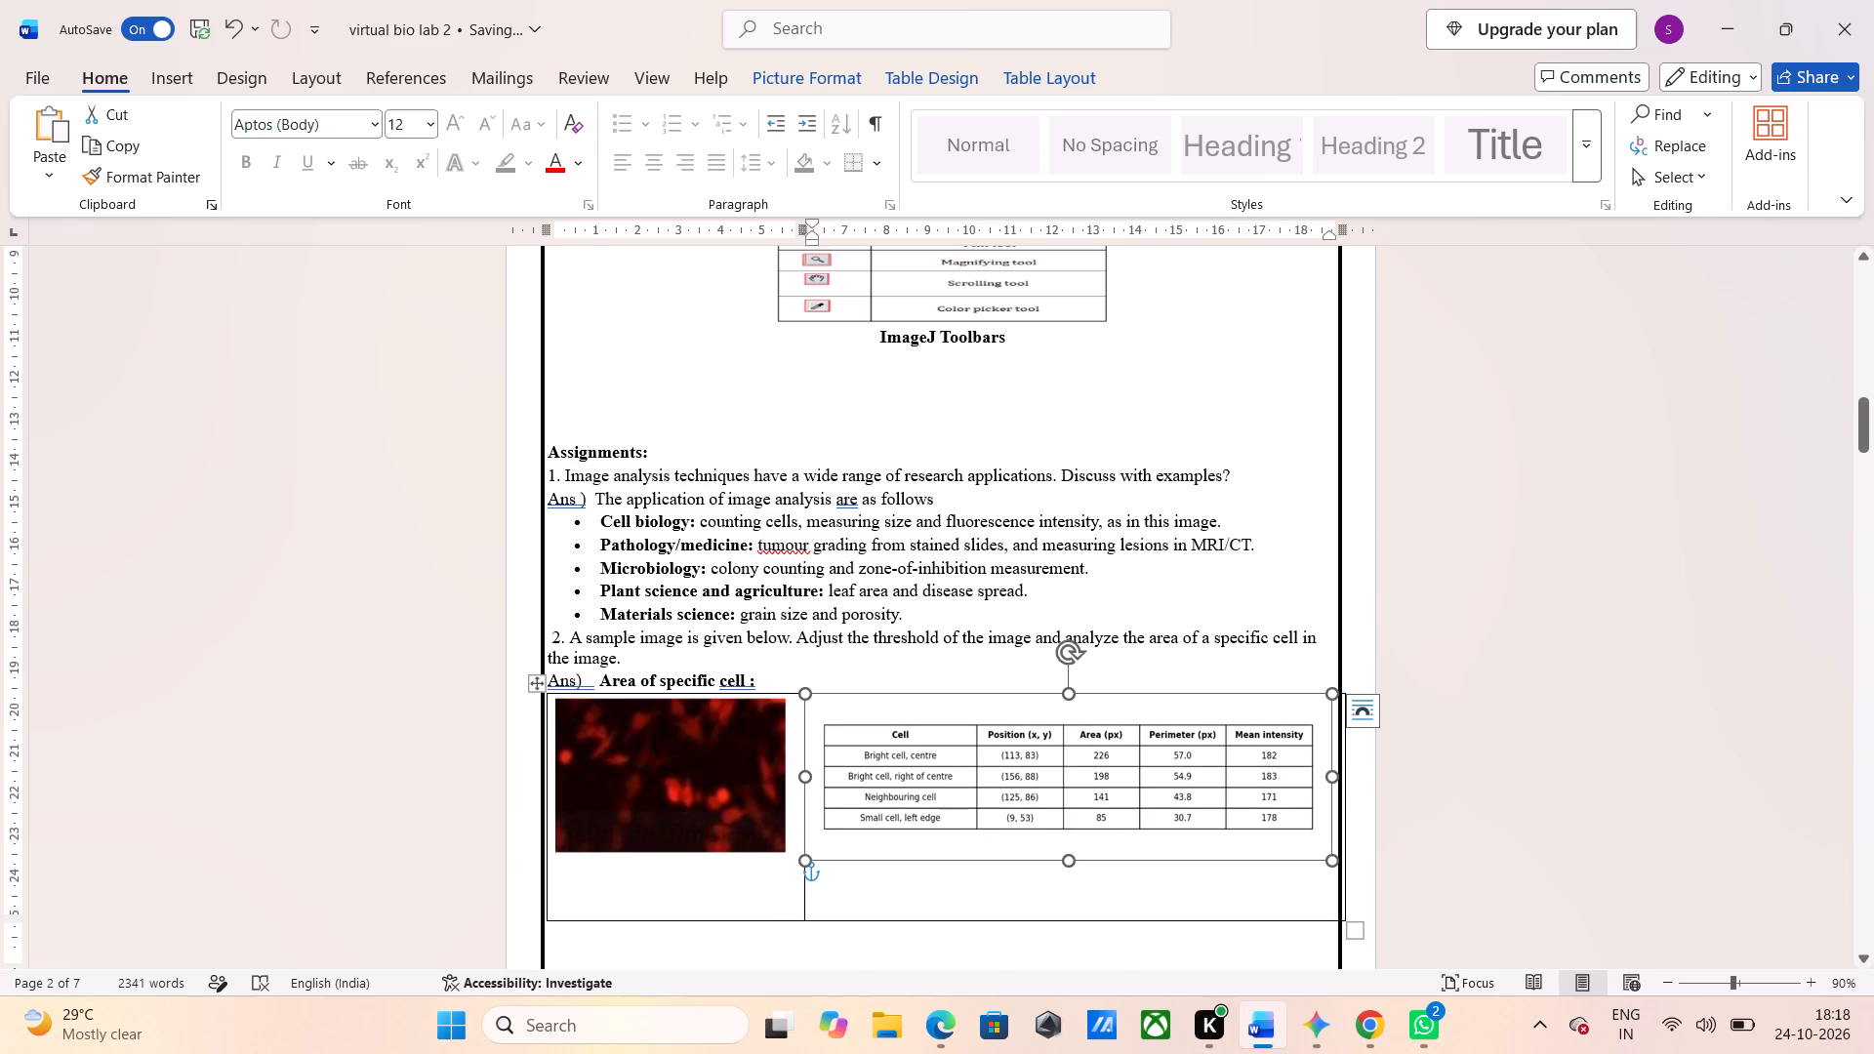
Reduce the height of the two-cell table's row so its bottom border sits closer below the red cell image.
click(982, 915)
click(972, 925)
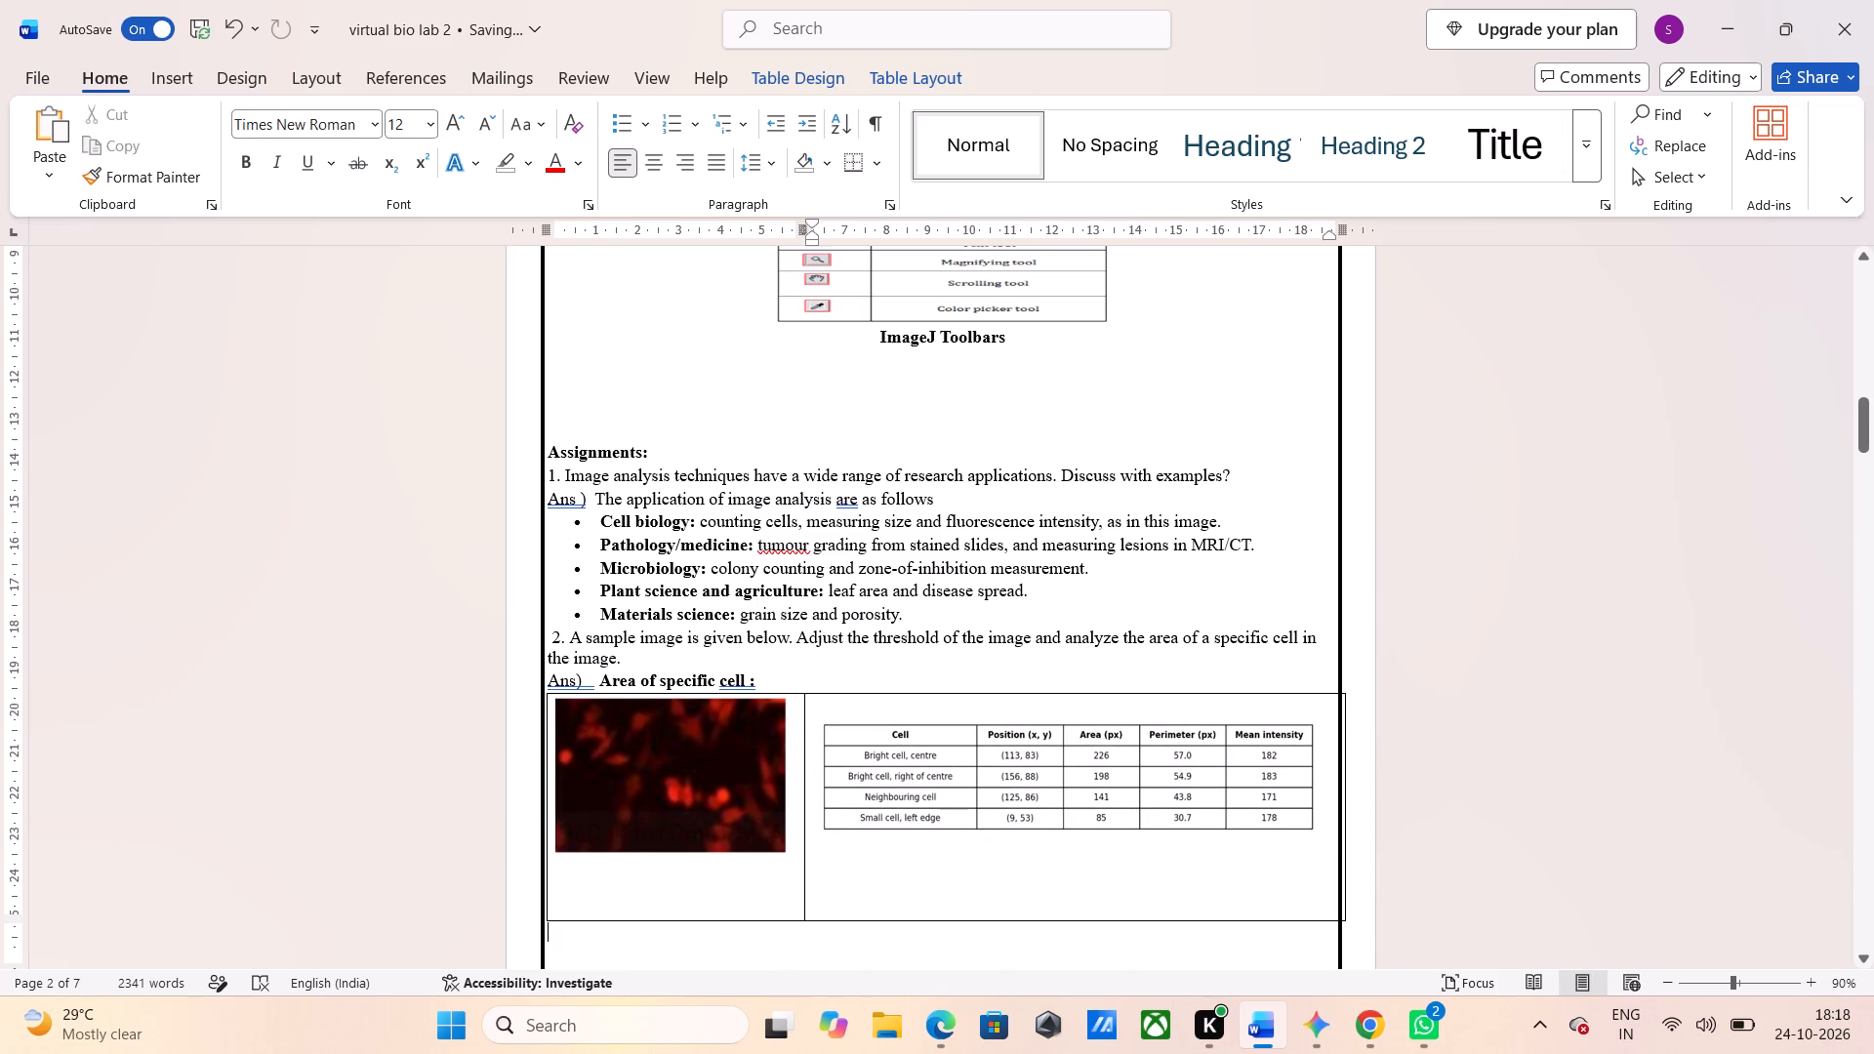
drag(972, 925, 968, 913)
click(968, 913)
drag(840, 919, 842, 863)
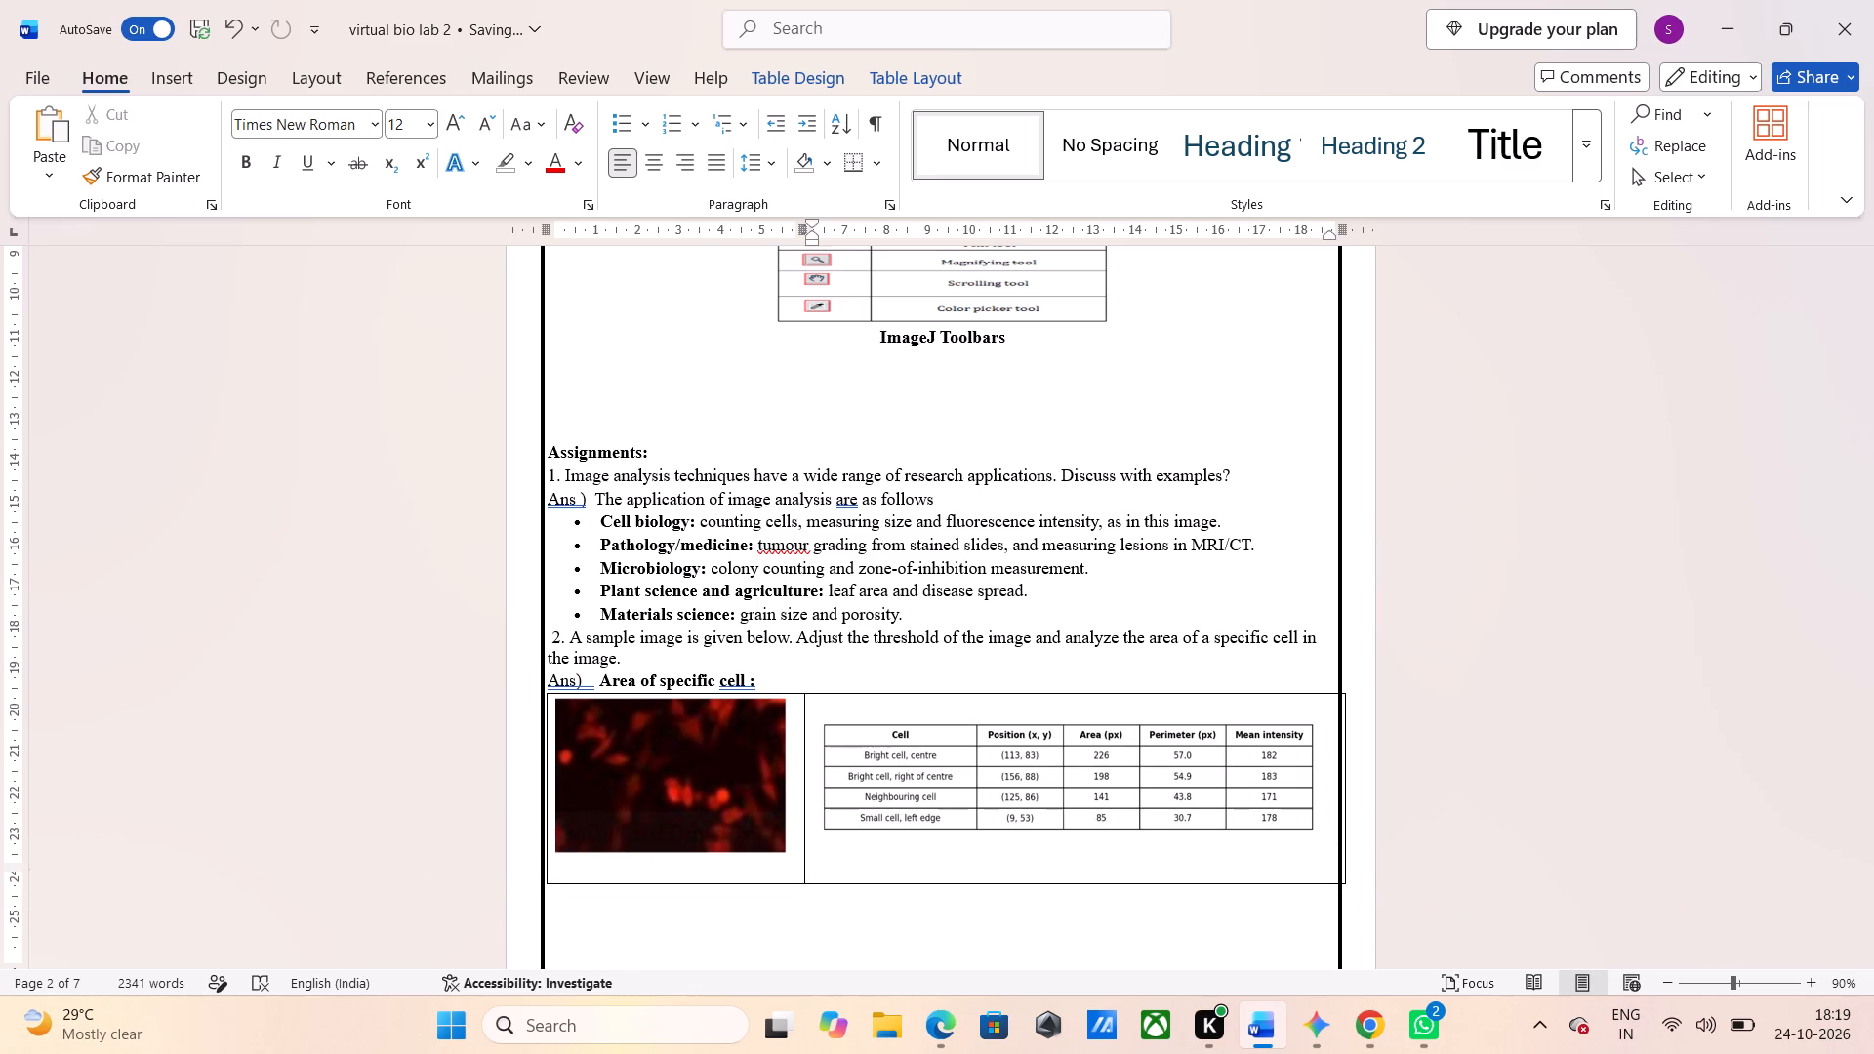
drag(841, 883, 841, 869)
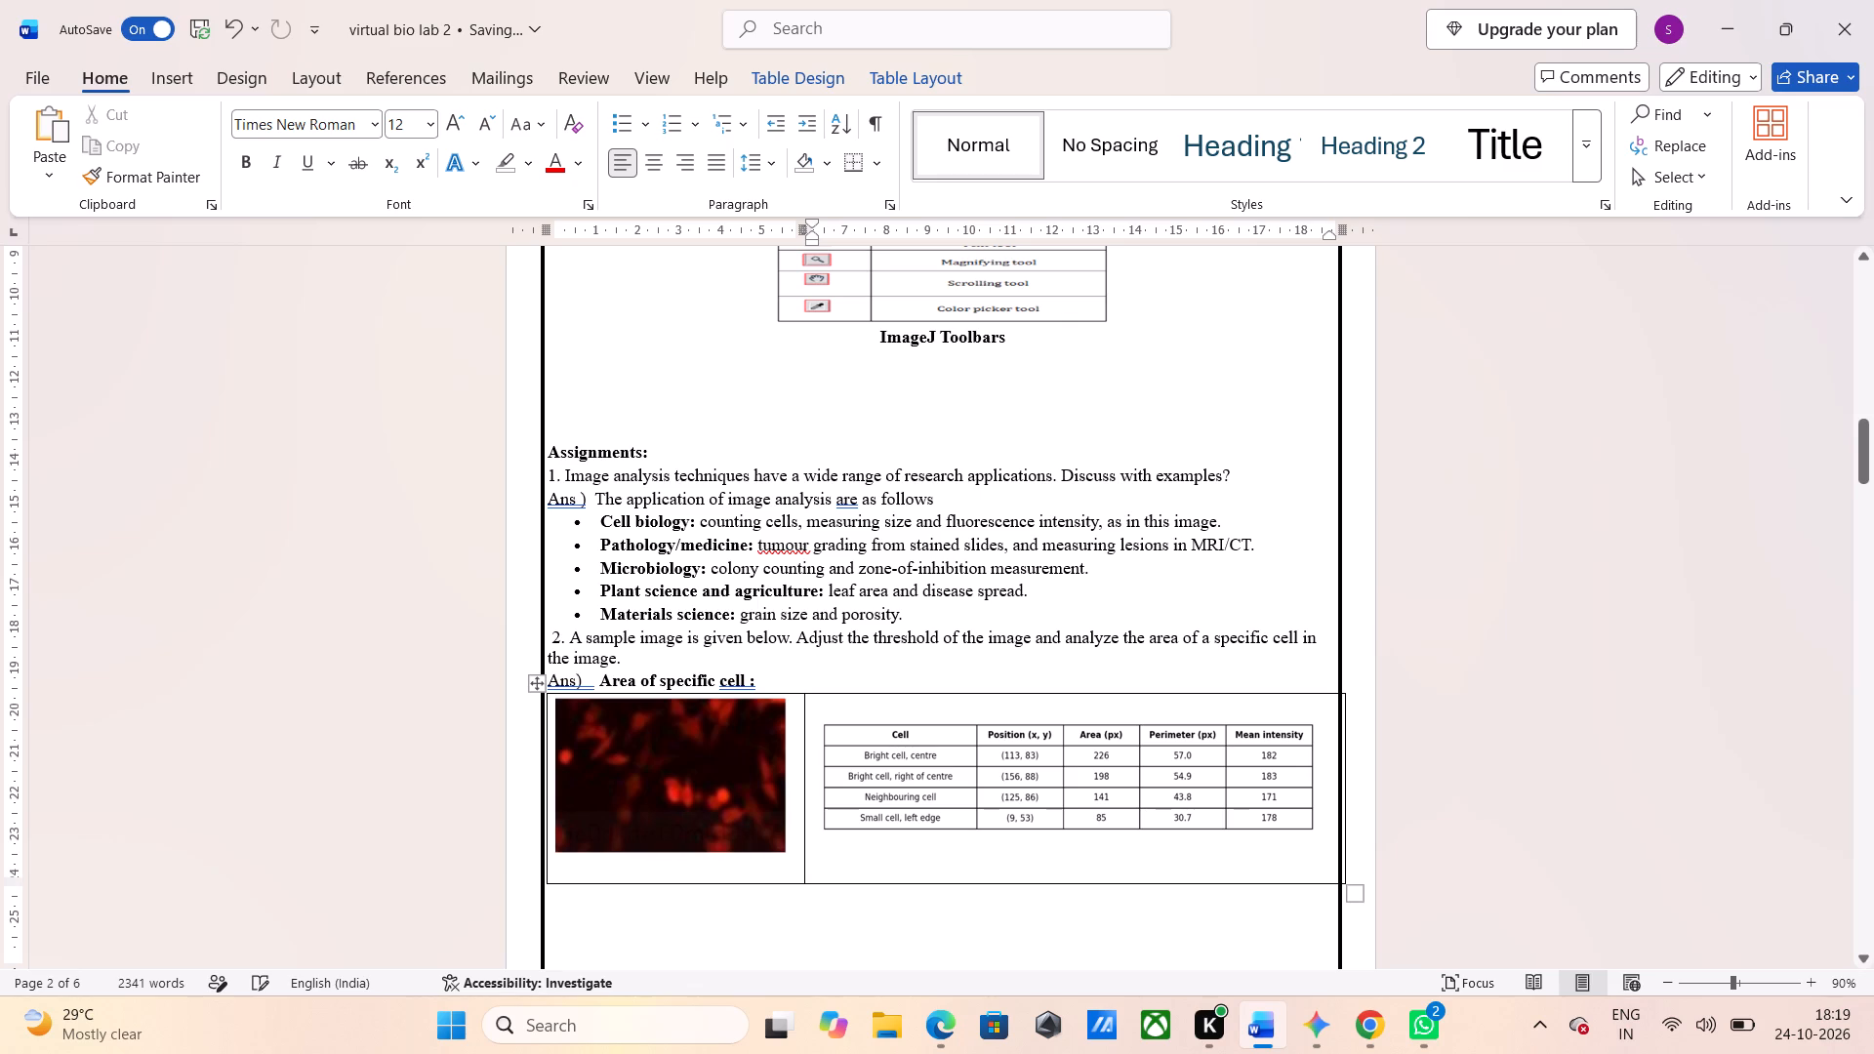
click(845, 884)
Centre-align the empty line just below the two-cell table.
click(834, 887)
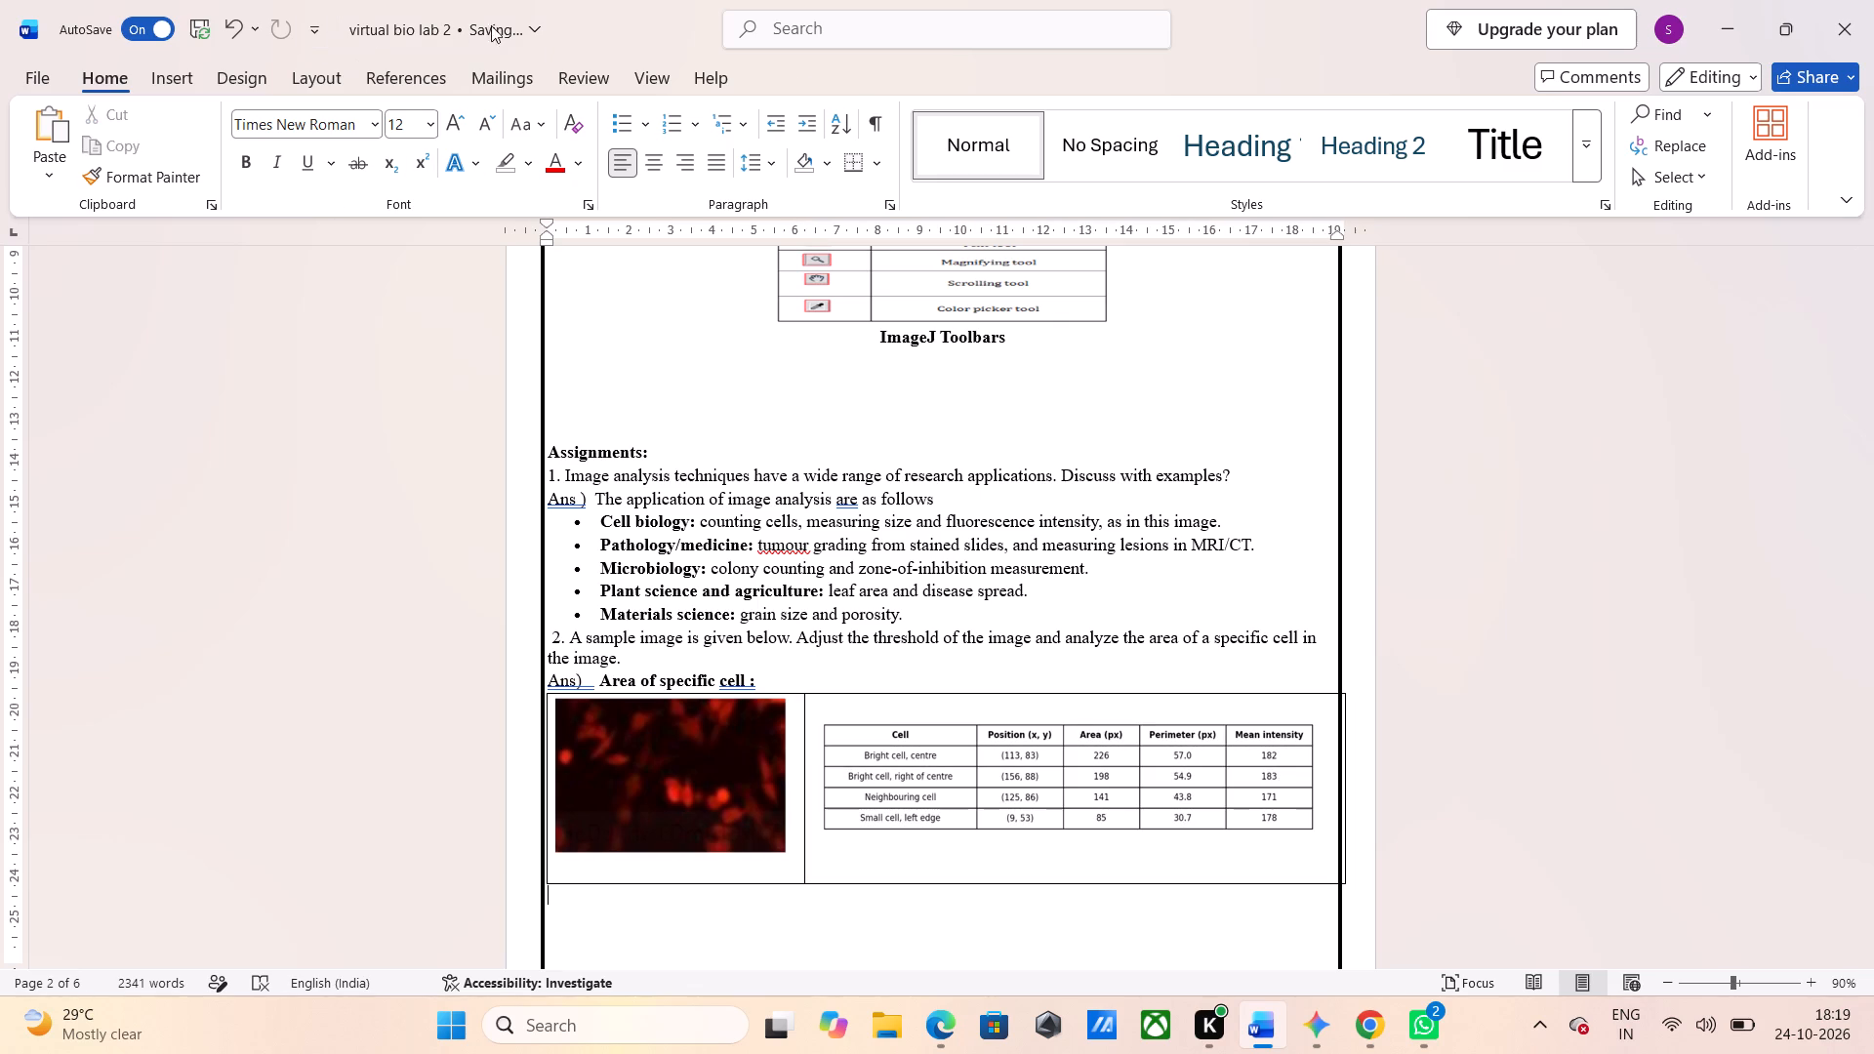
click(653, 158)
Remove the automatic number and blank lines before "How will you count the number of cells using ImageJ software?" so it directly follows the table.
scroll(733, 634, down, 2)
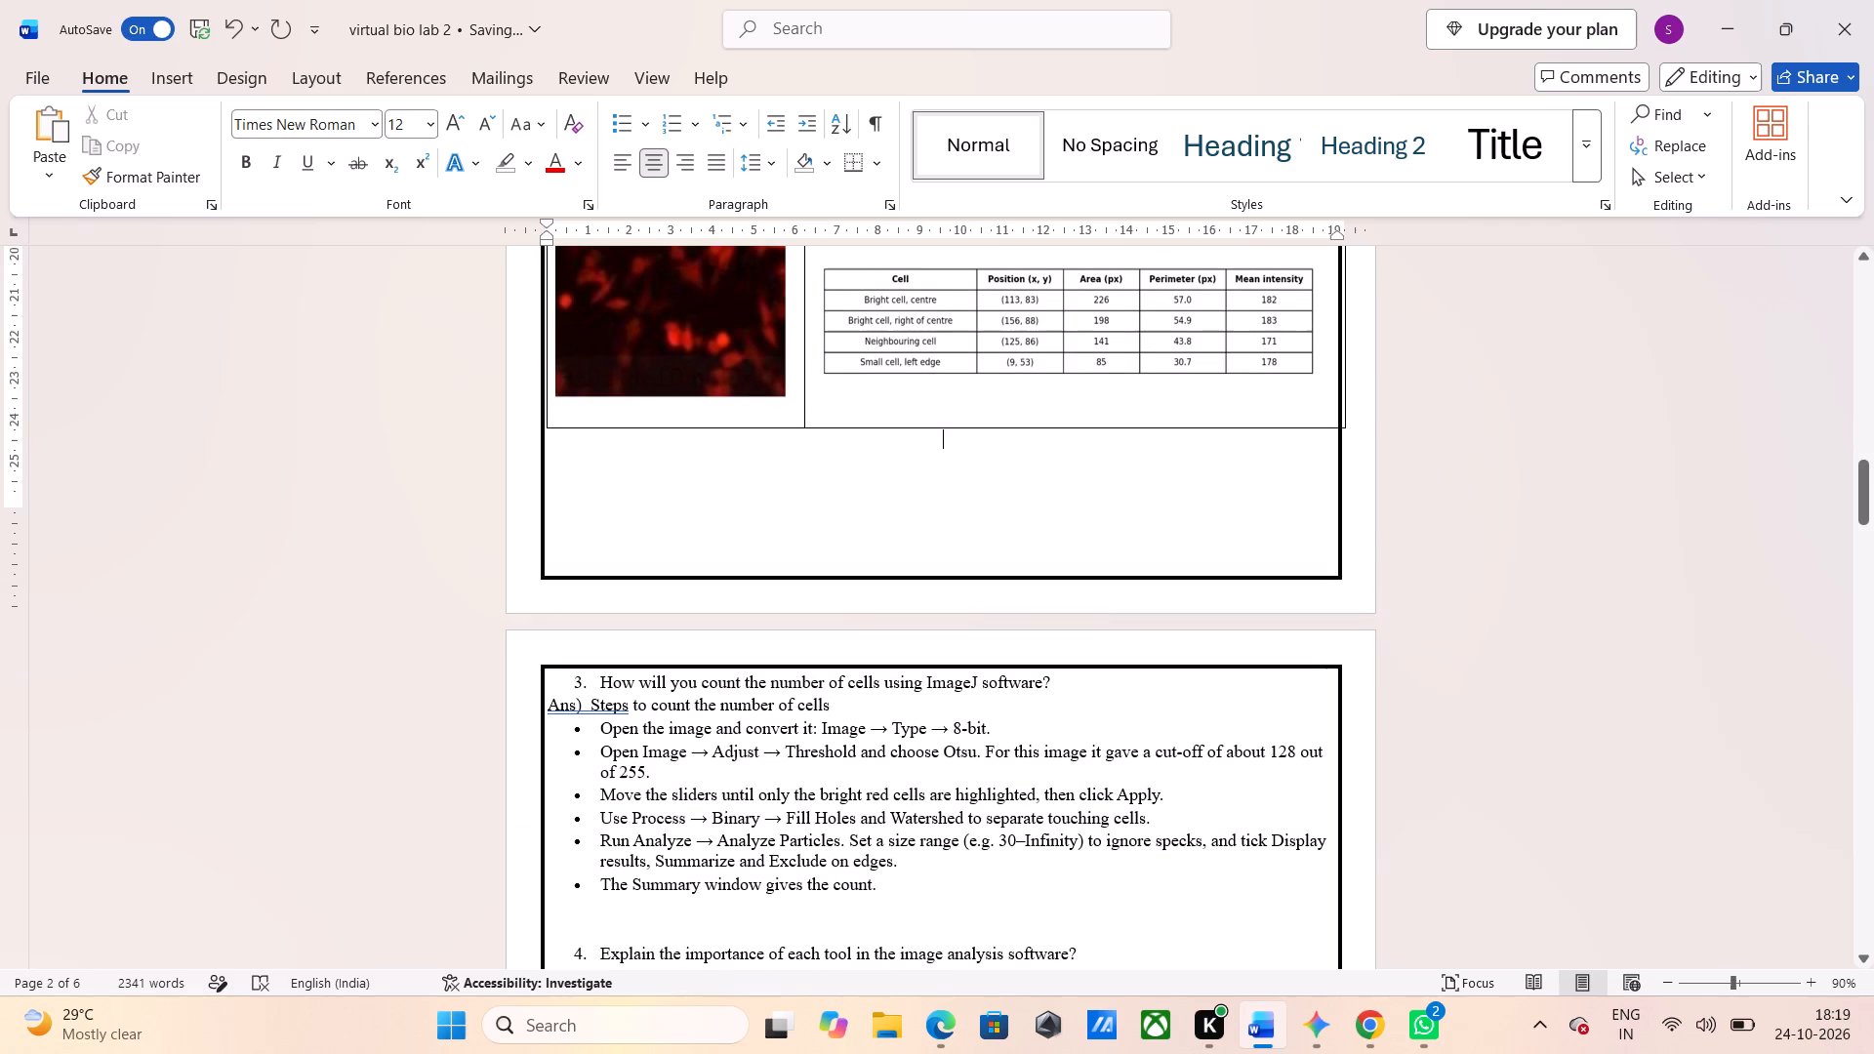
click(570, 553)
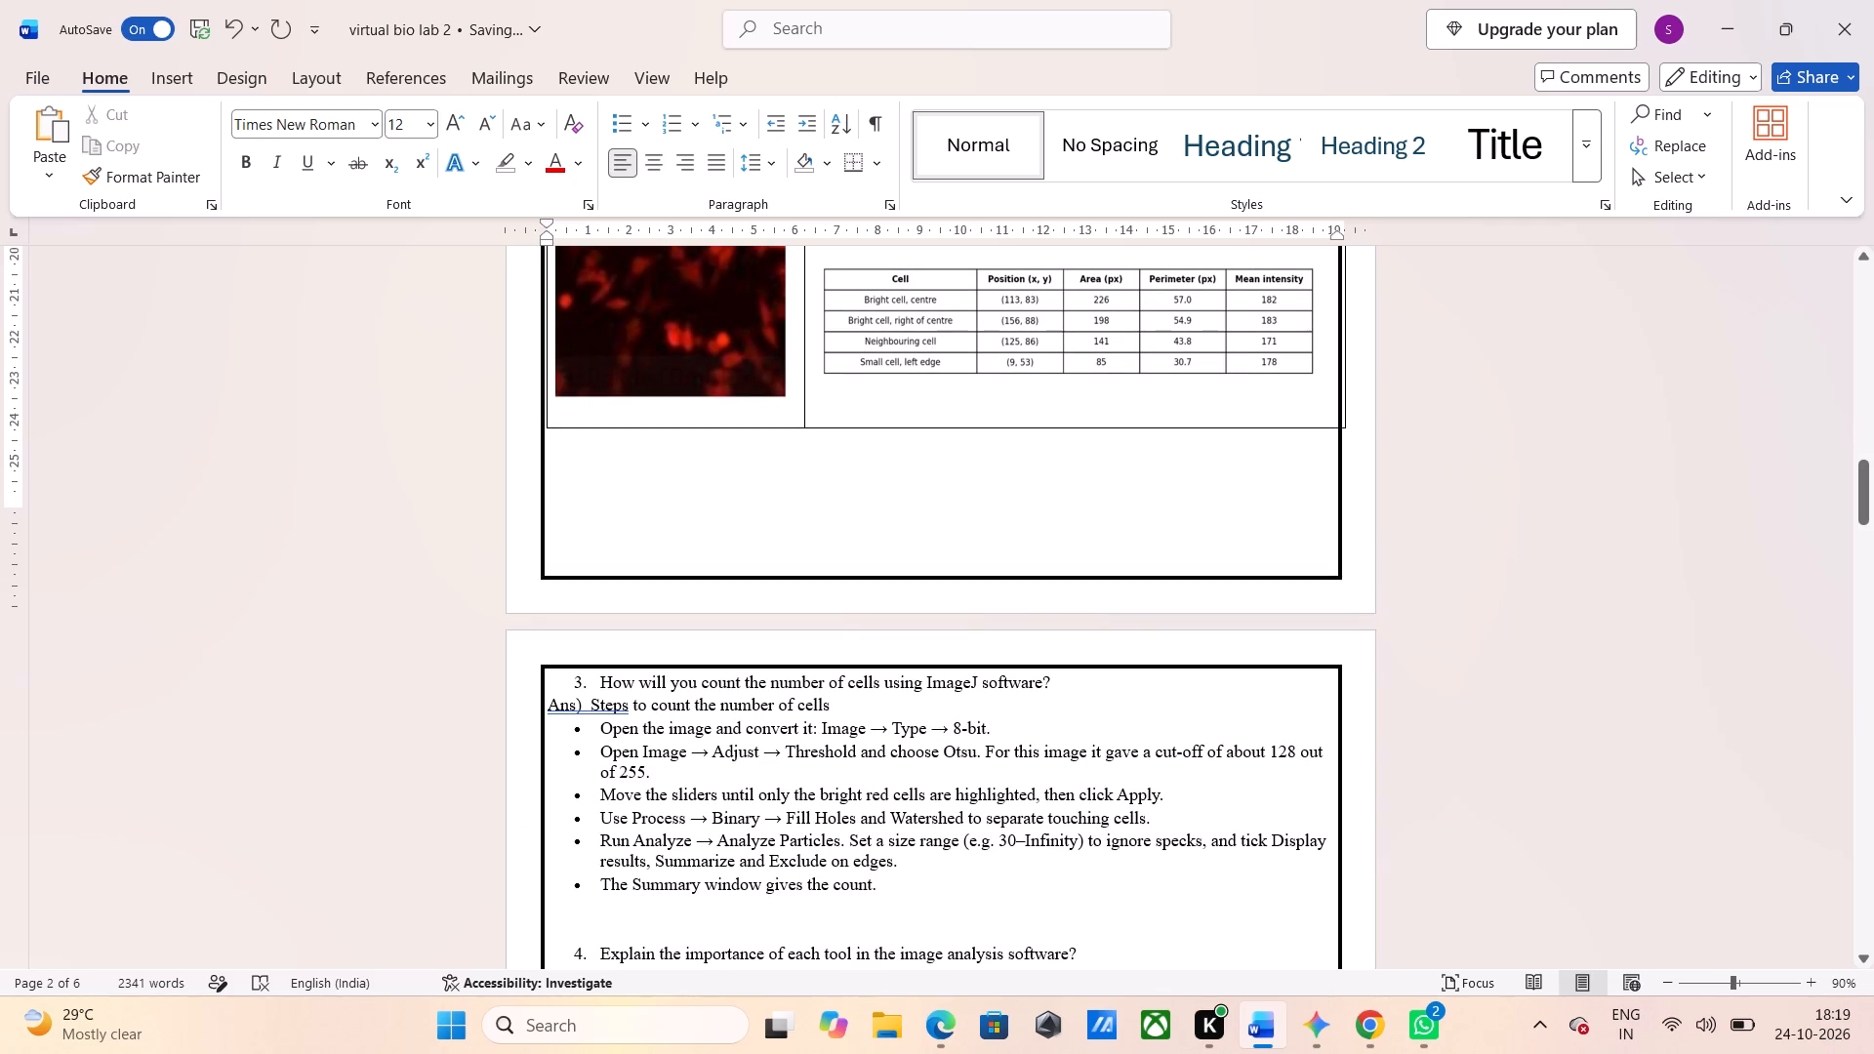
click(598, 683)
key(BackSpace)
key(BackSpace)
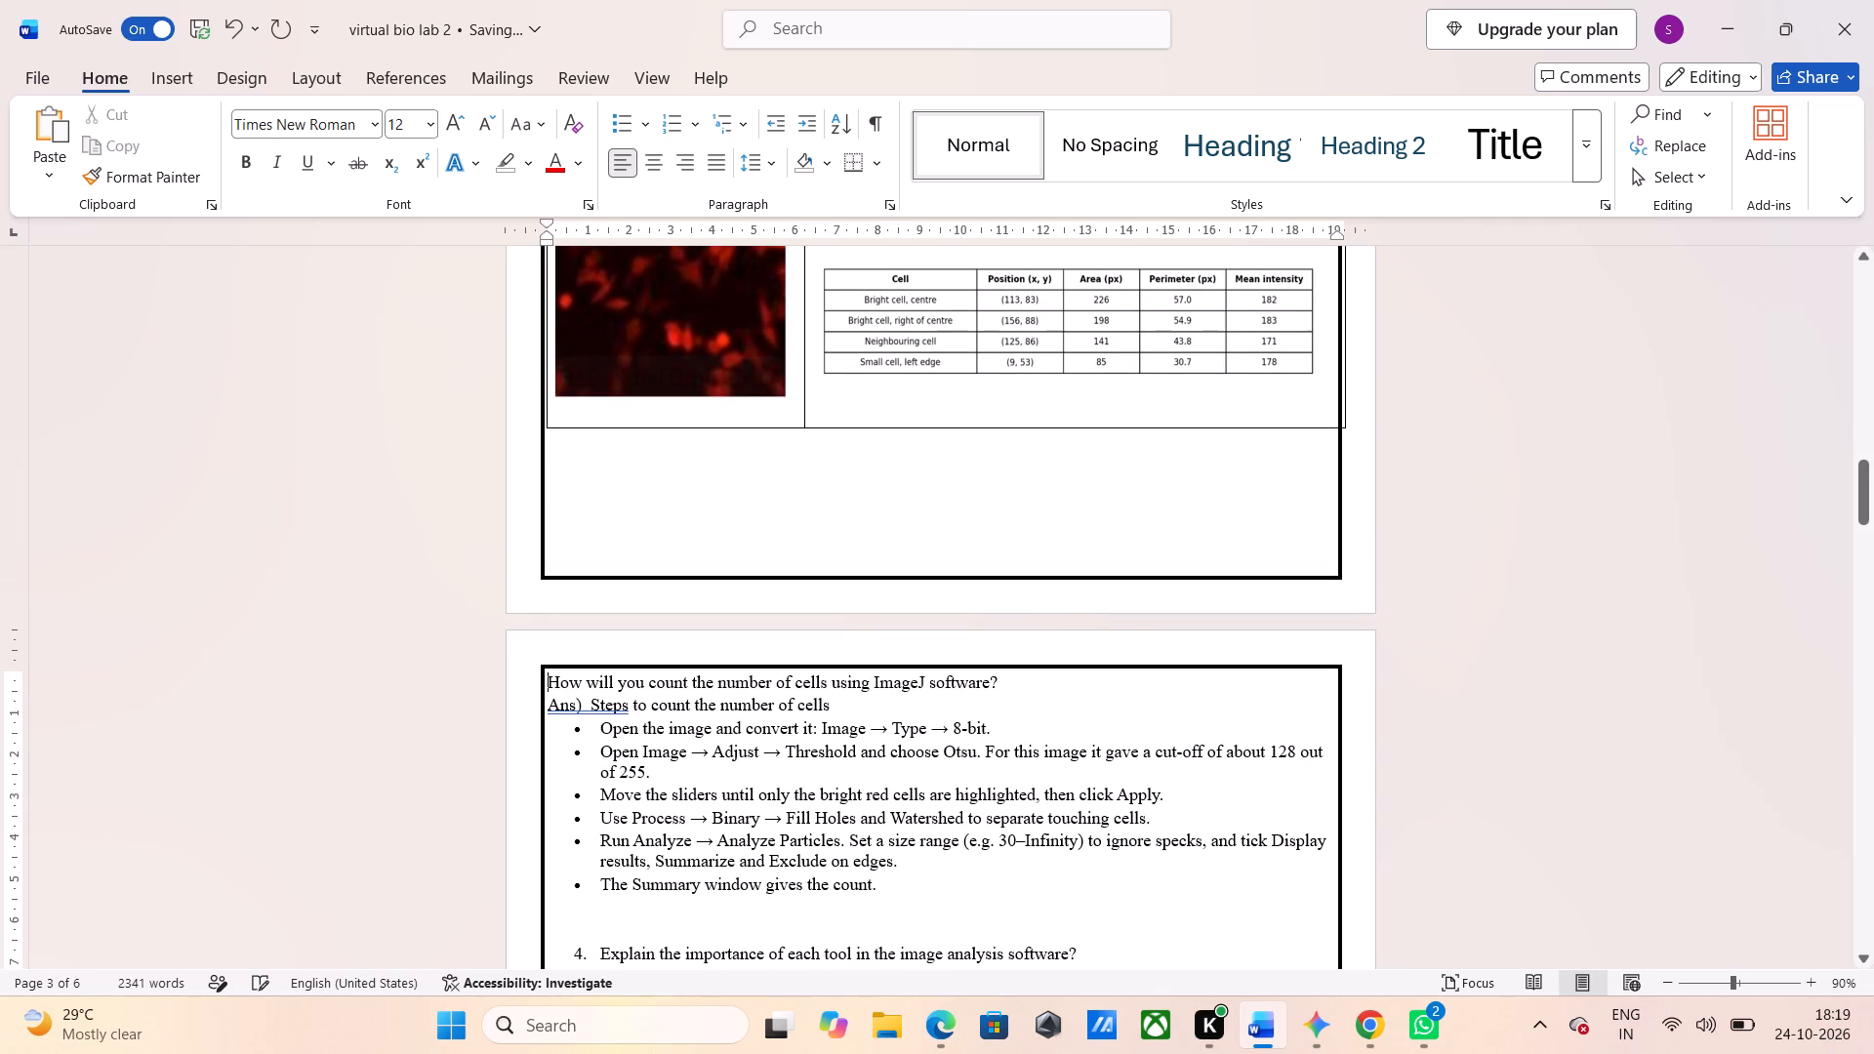
key(BackSpace)
key(BackSpace)
key(BackSpace)
key(BackSpace)
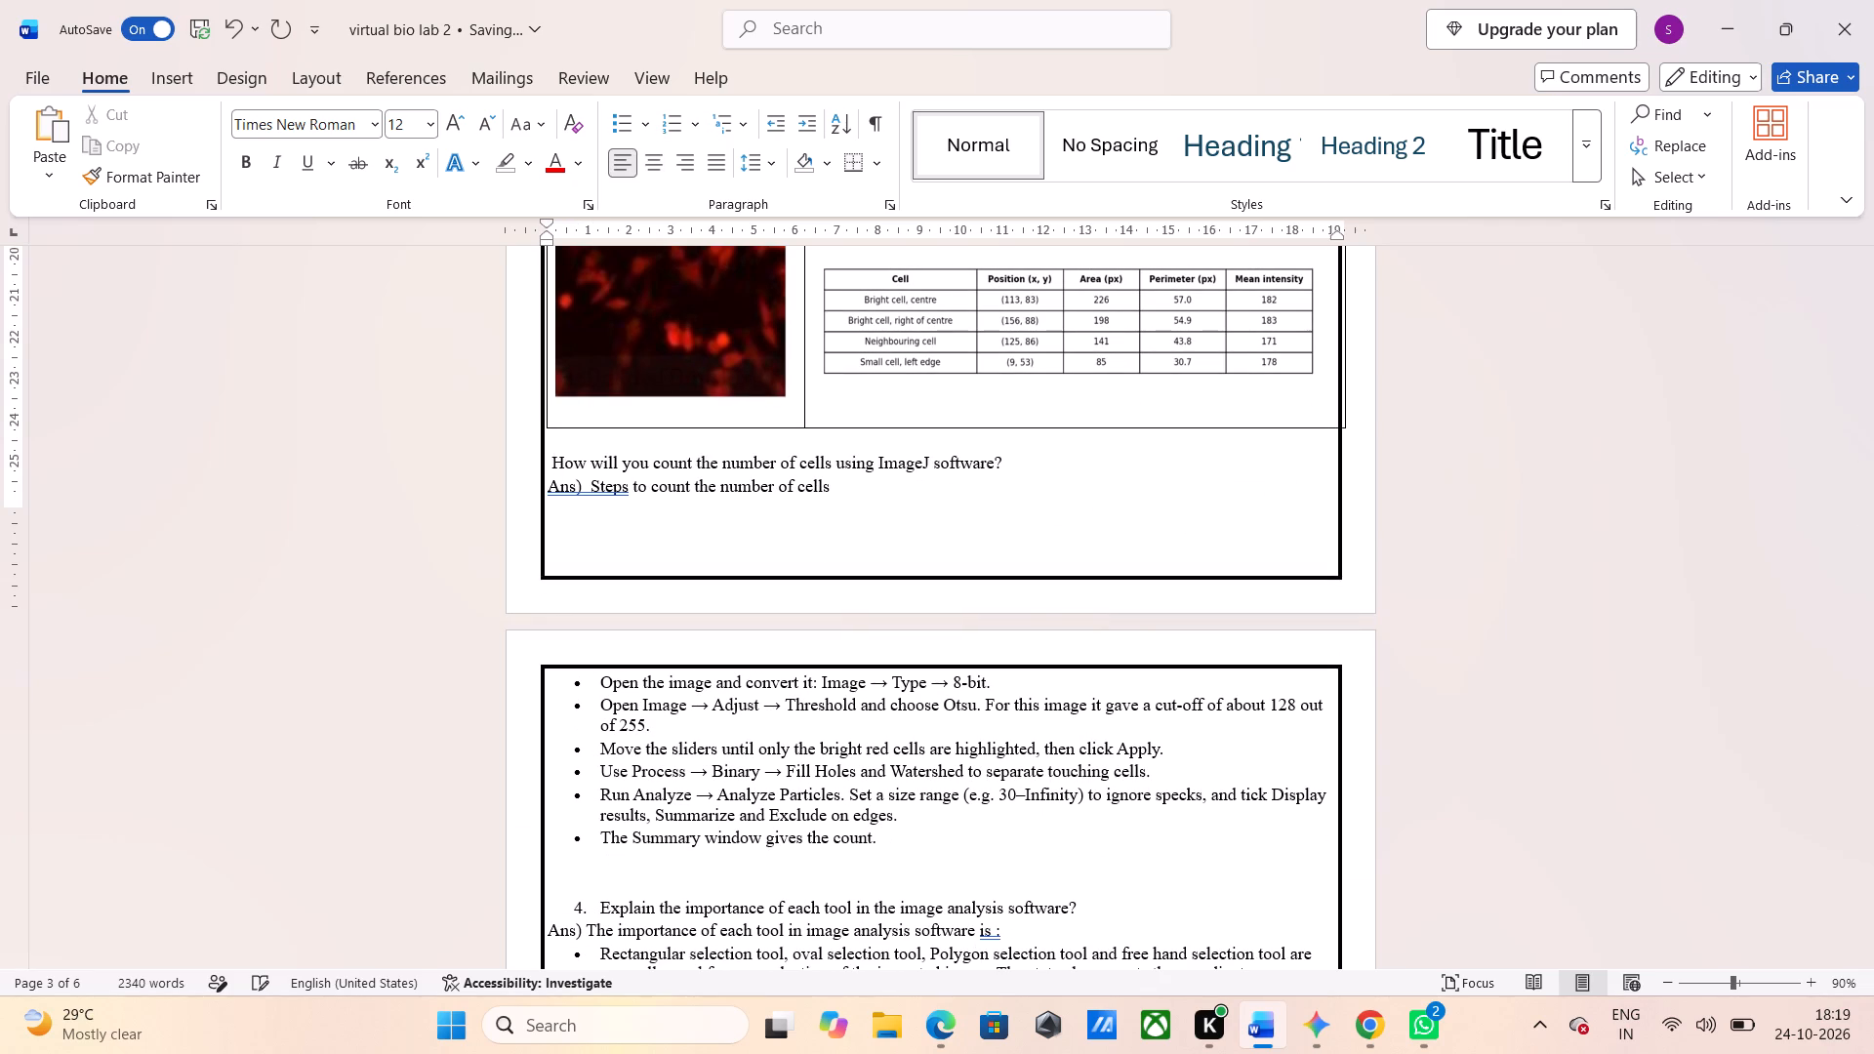
key(BackSpace)
key(BackSpace)
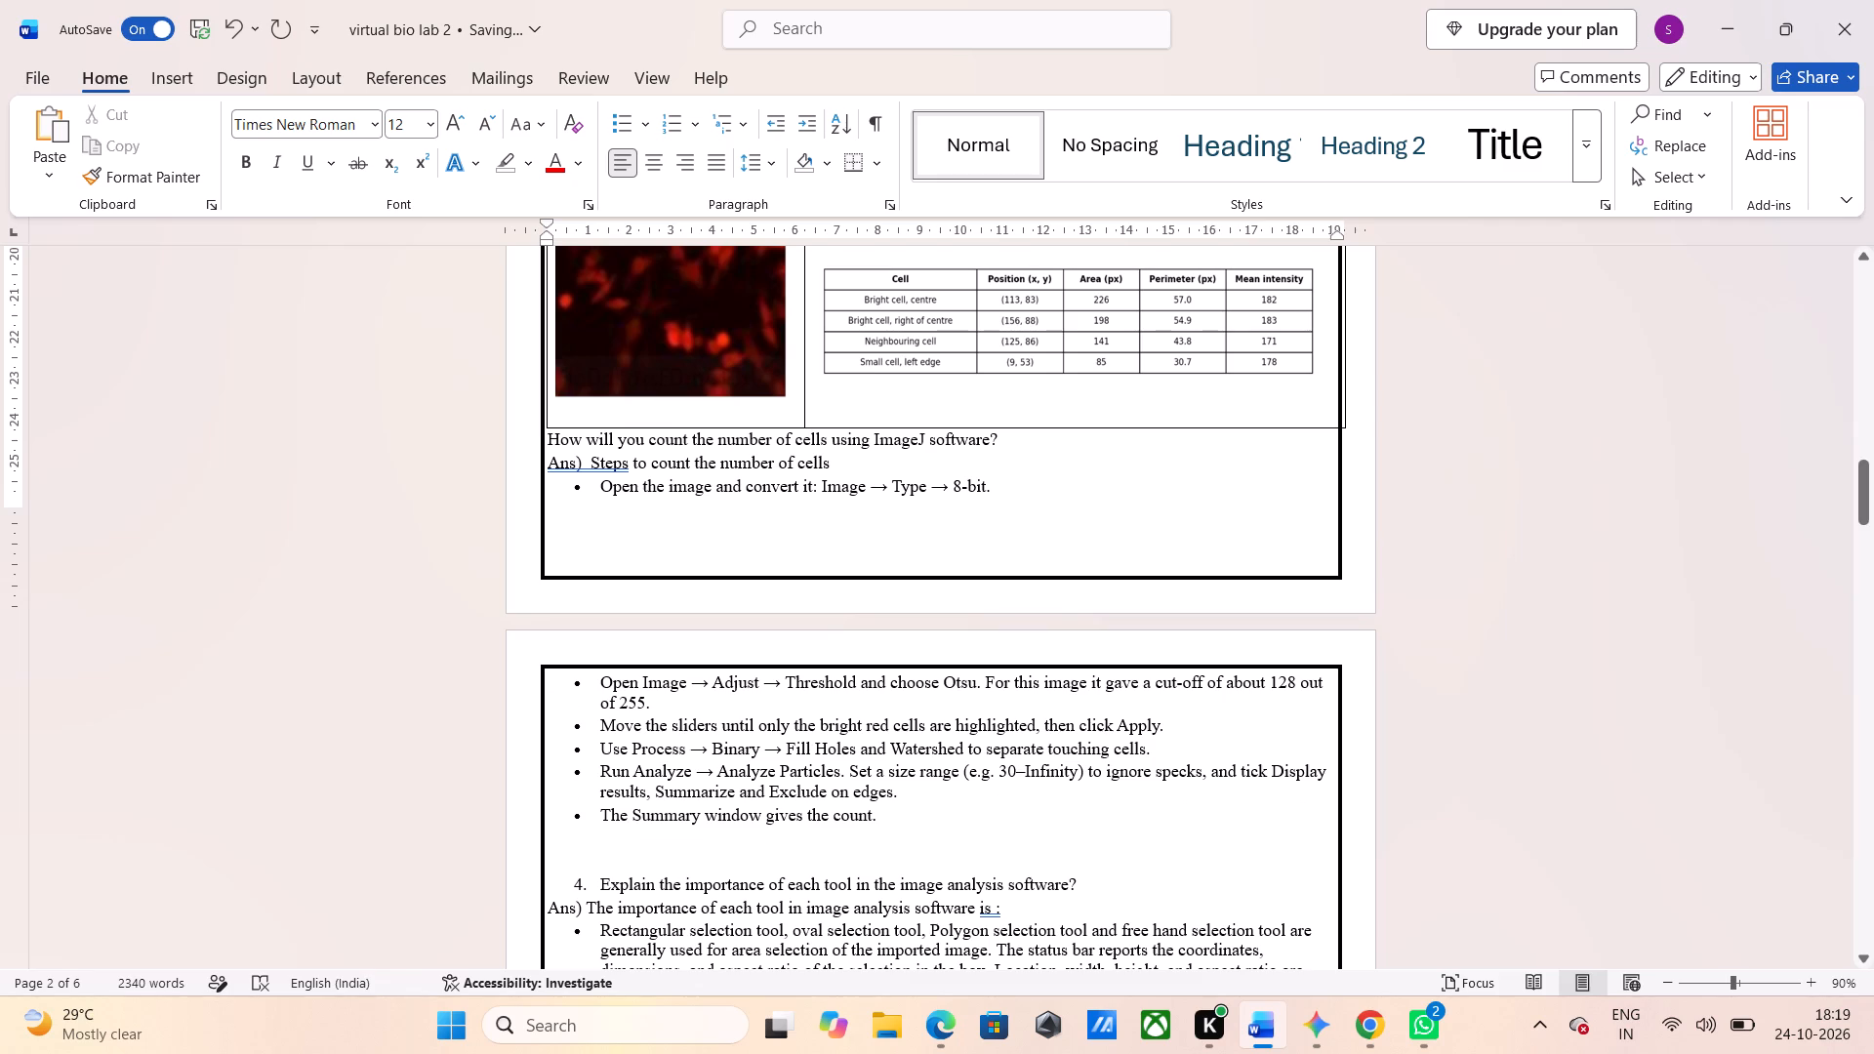
Remove the automatic number and blank lines before "Explain the importance of each tool", and number the question manually as "4.".
click(572, 682)
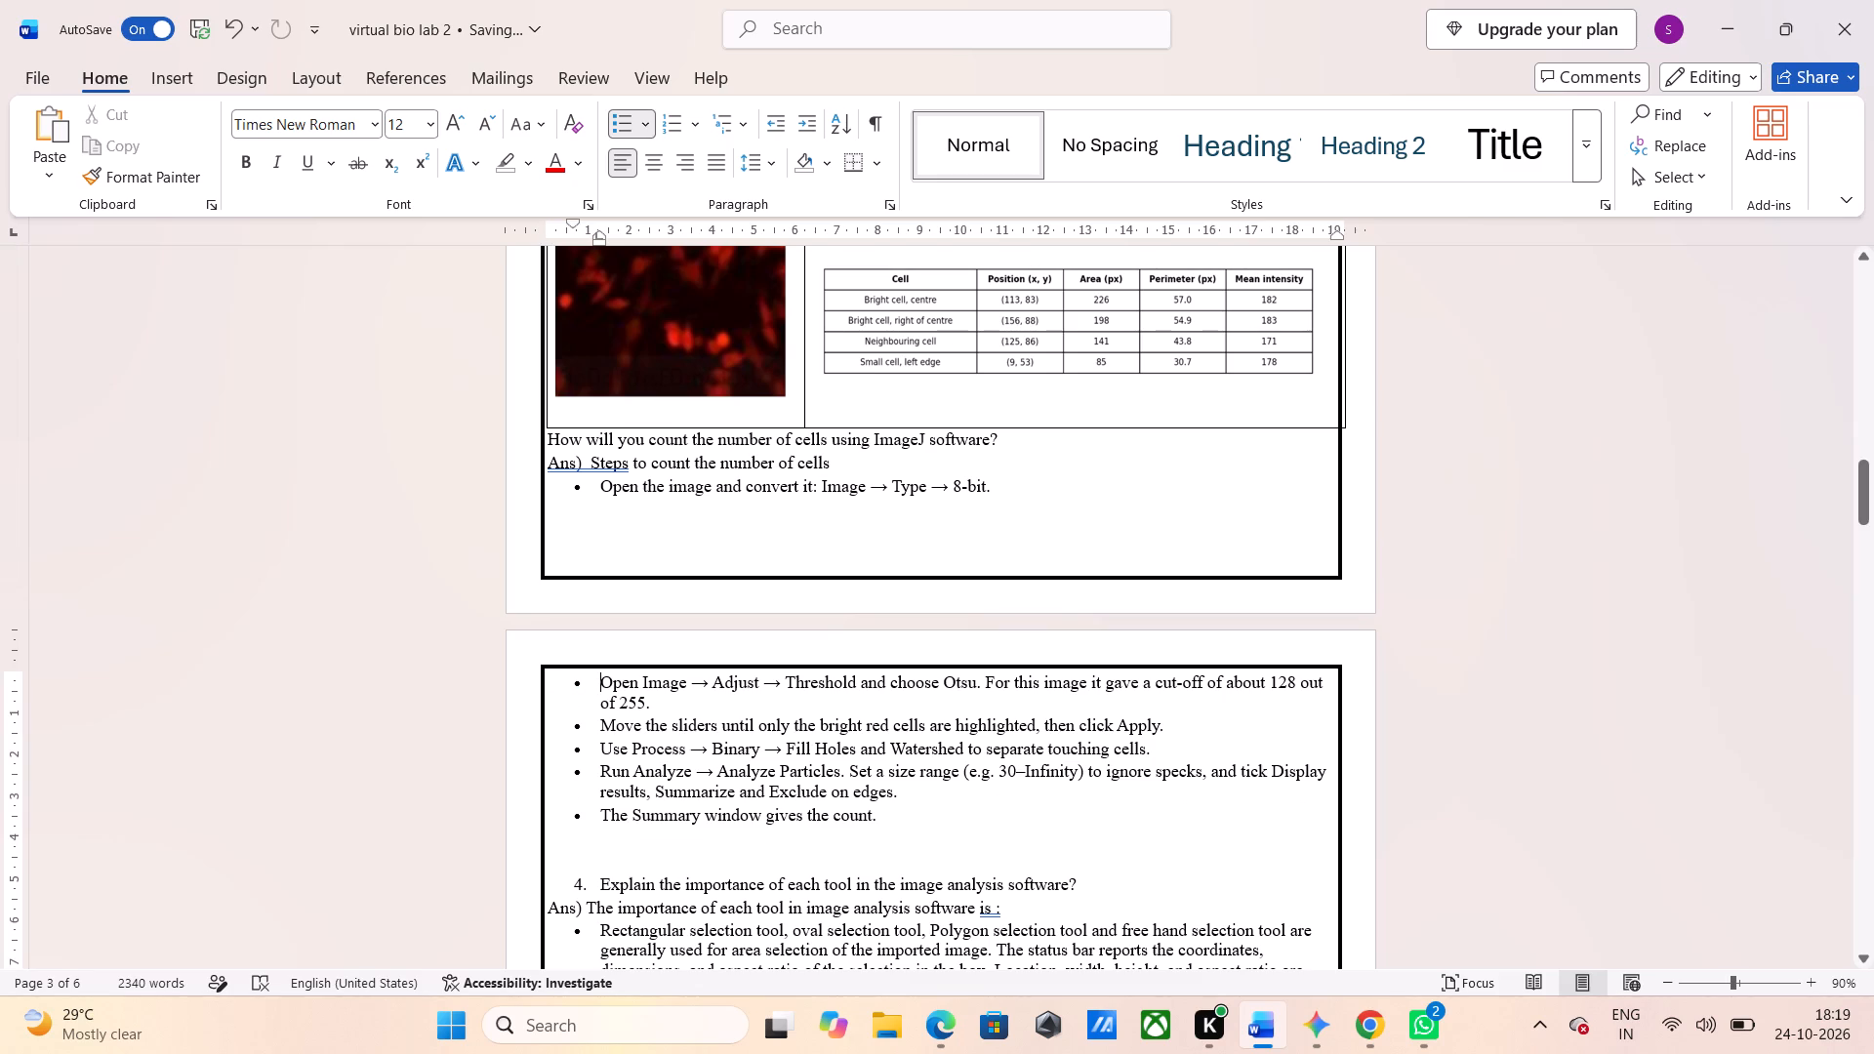
click(567, 880)
key(BackSpace)
key(BackSpace)
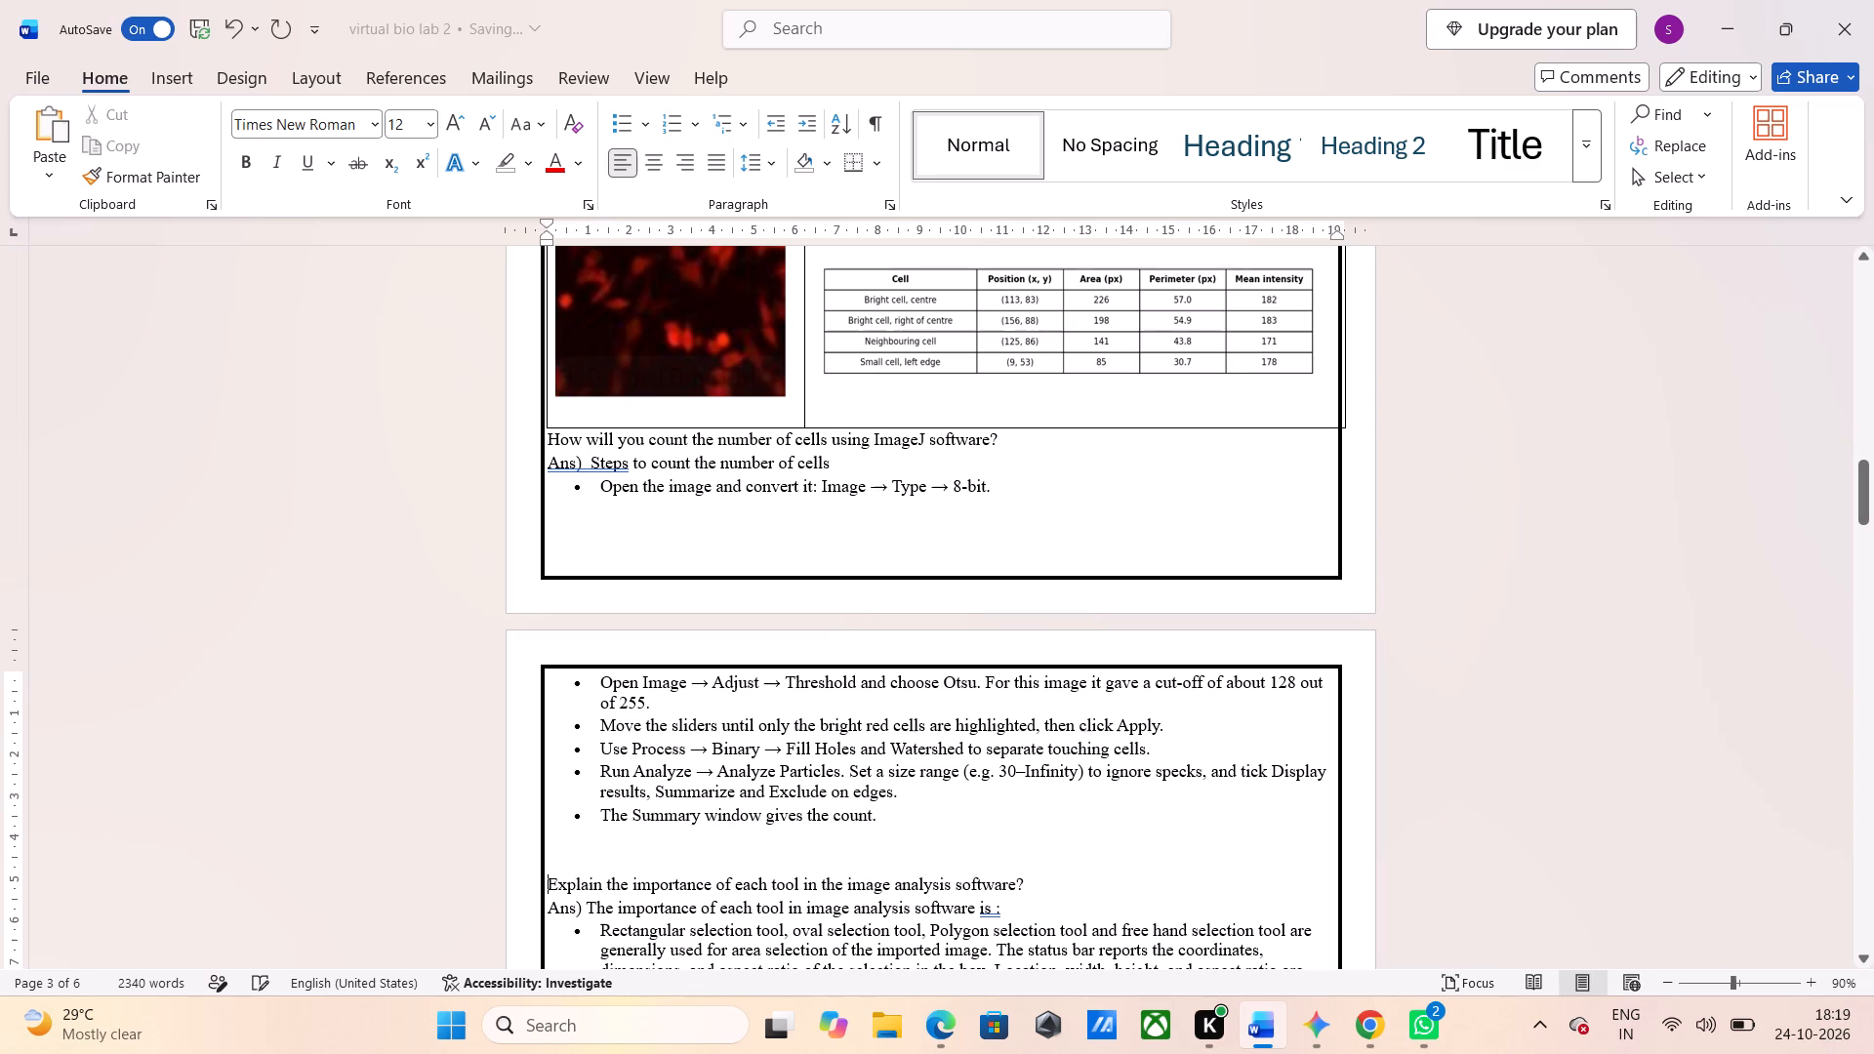
key(BackSpace)
key(BackSpace)
key(BackSpace)
key(BackSpace)
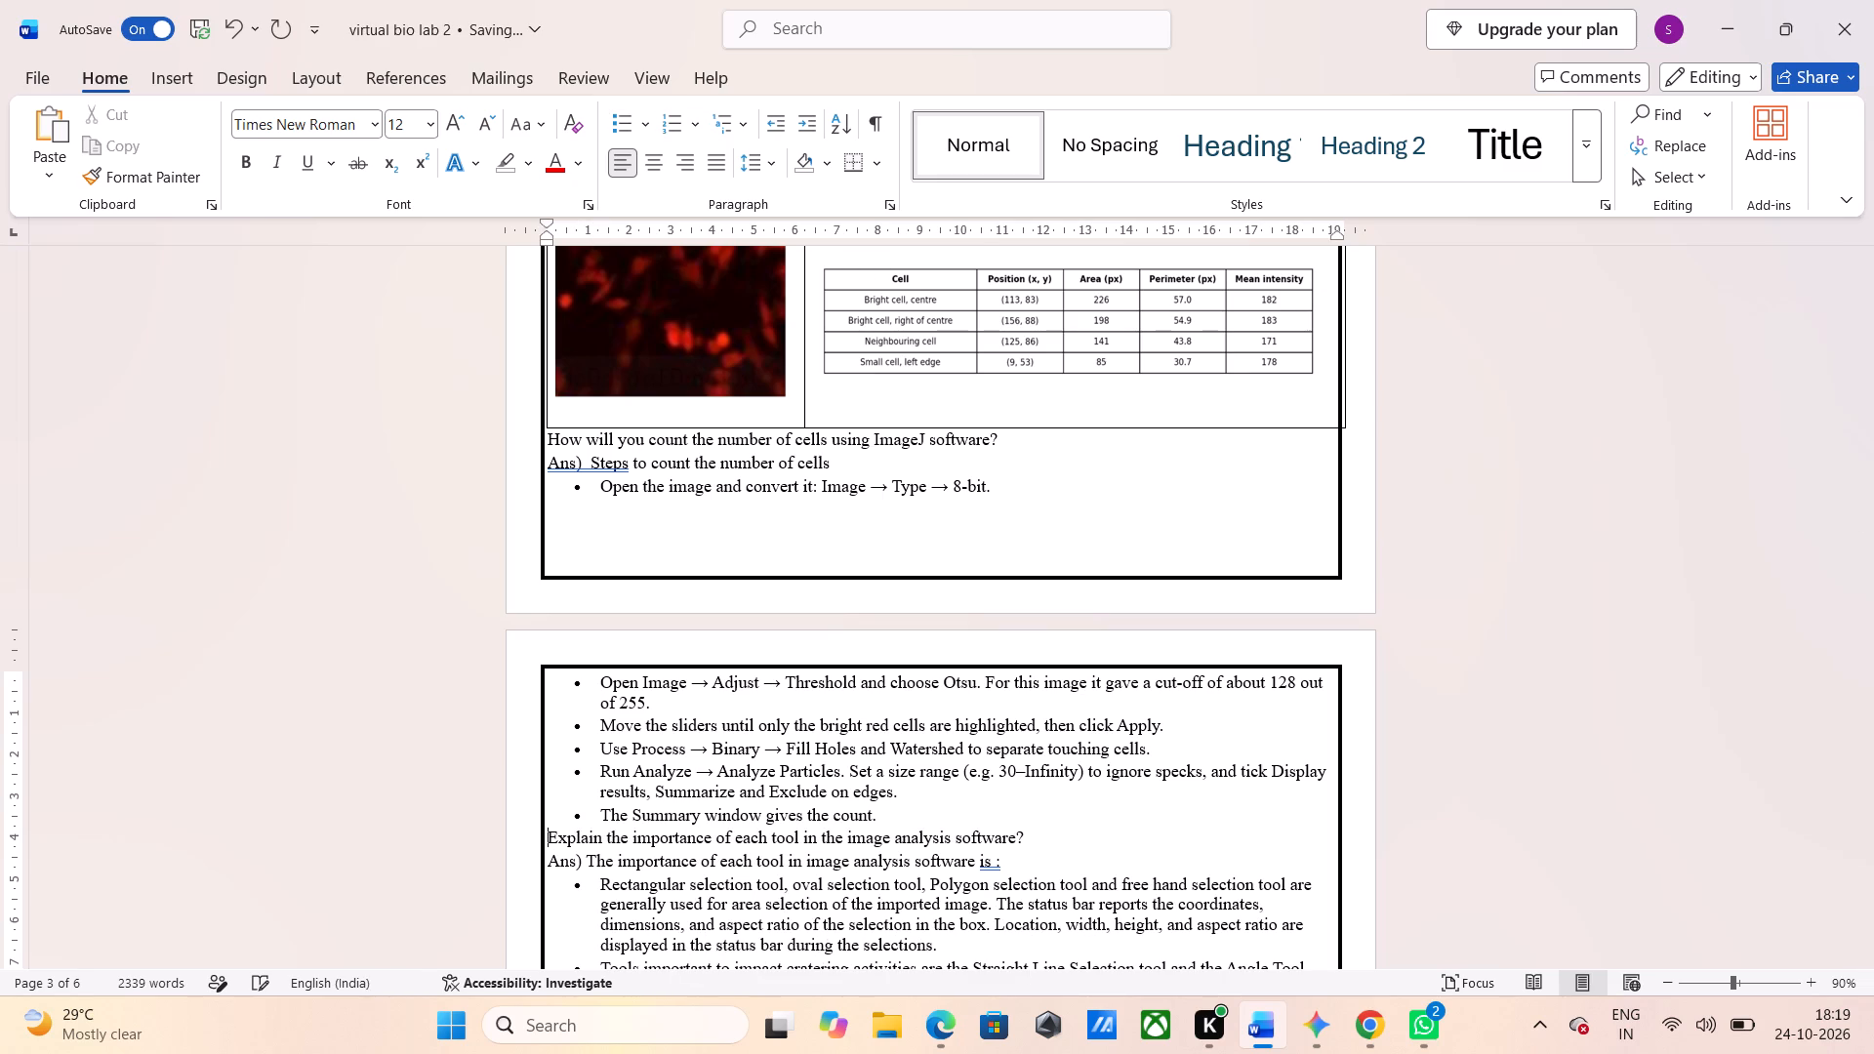
text(4.)
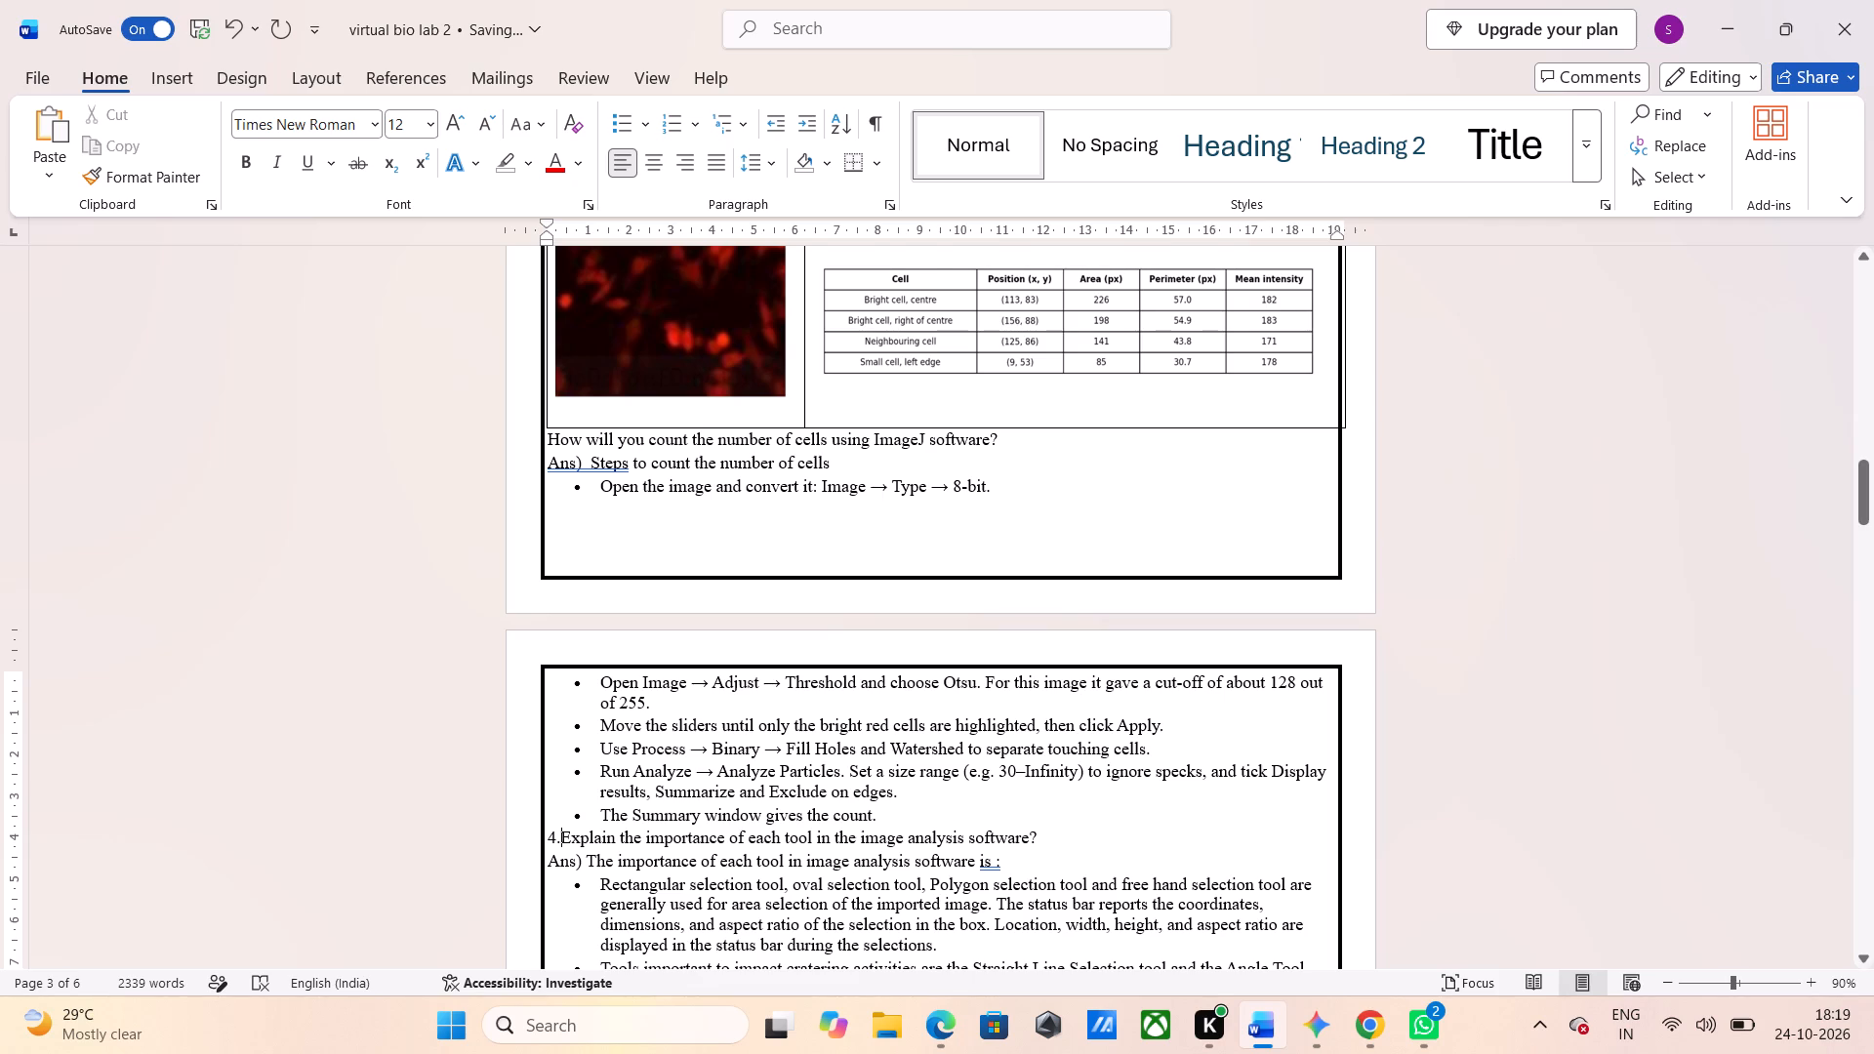
Number the question "How will you count the number of cells using ImageJ software?" manually as "3.".
click(548, 440)
text(3.)
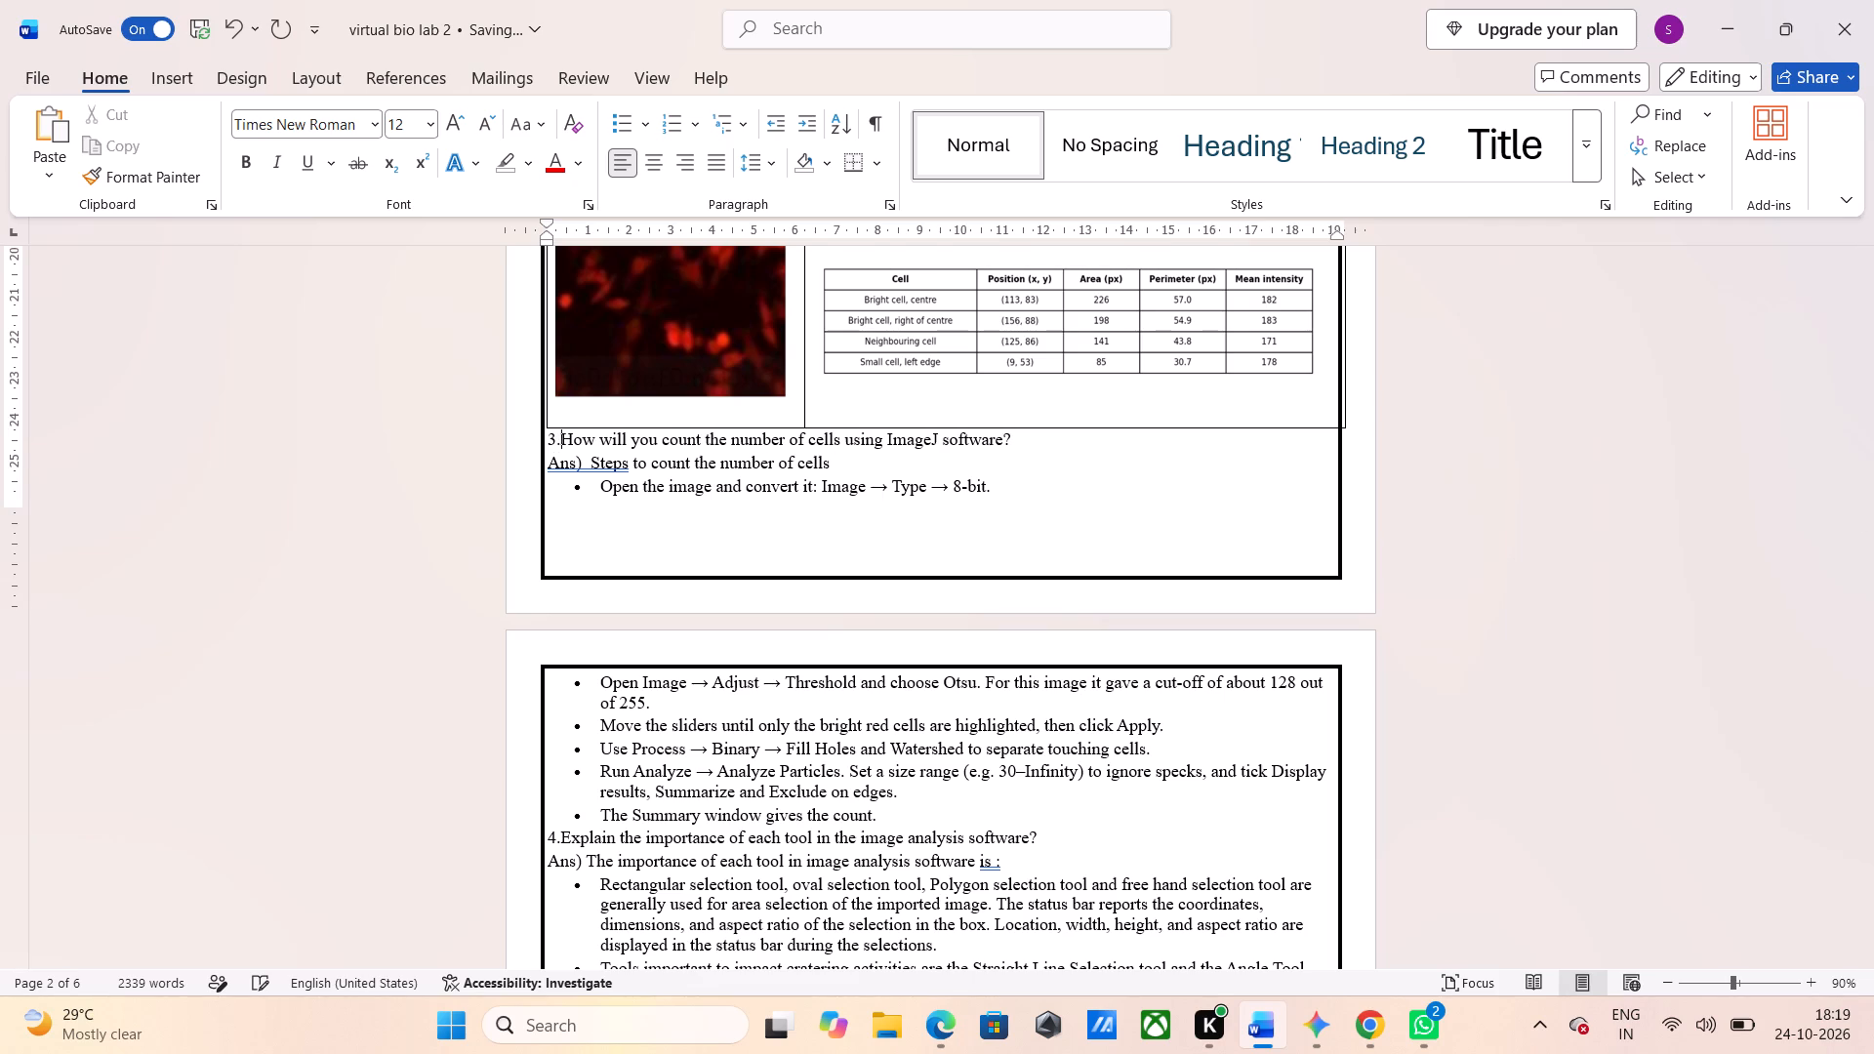
Make the question lines 3, 4 and 5 of the assignments bold.
click(461, 439)
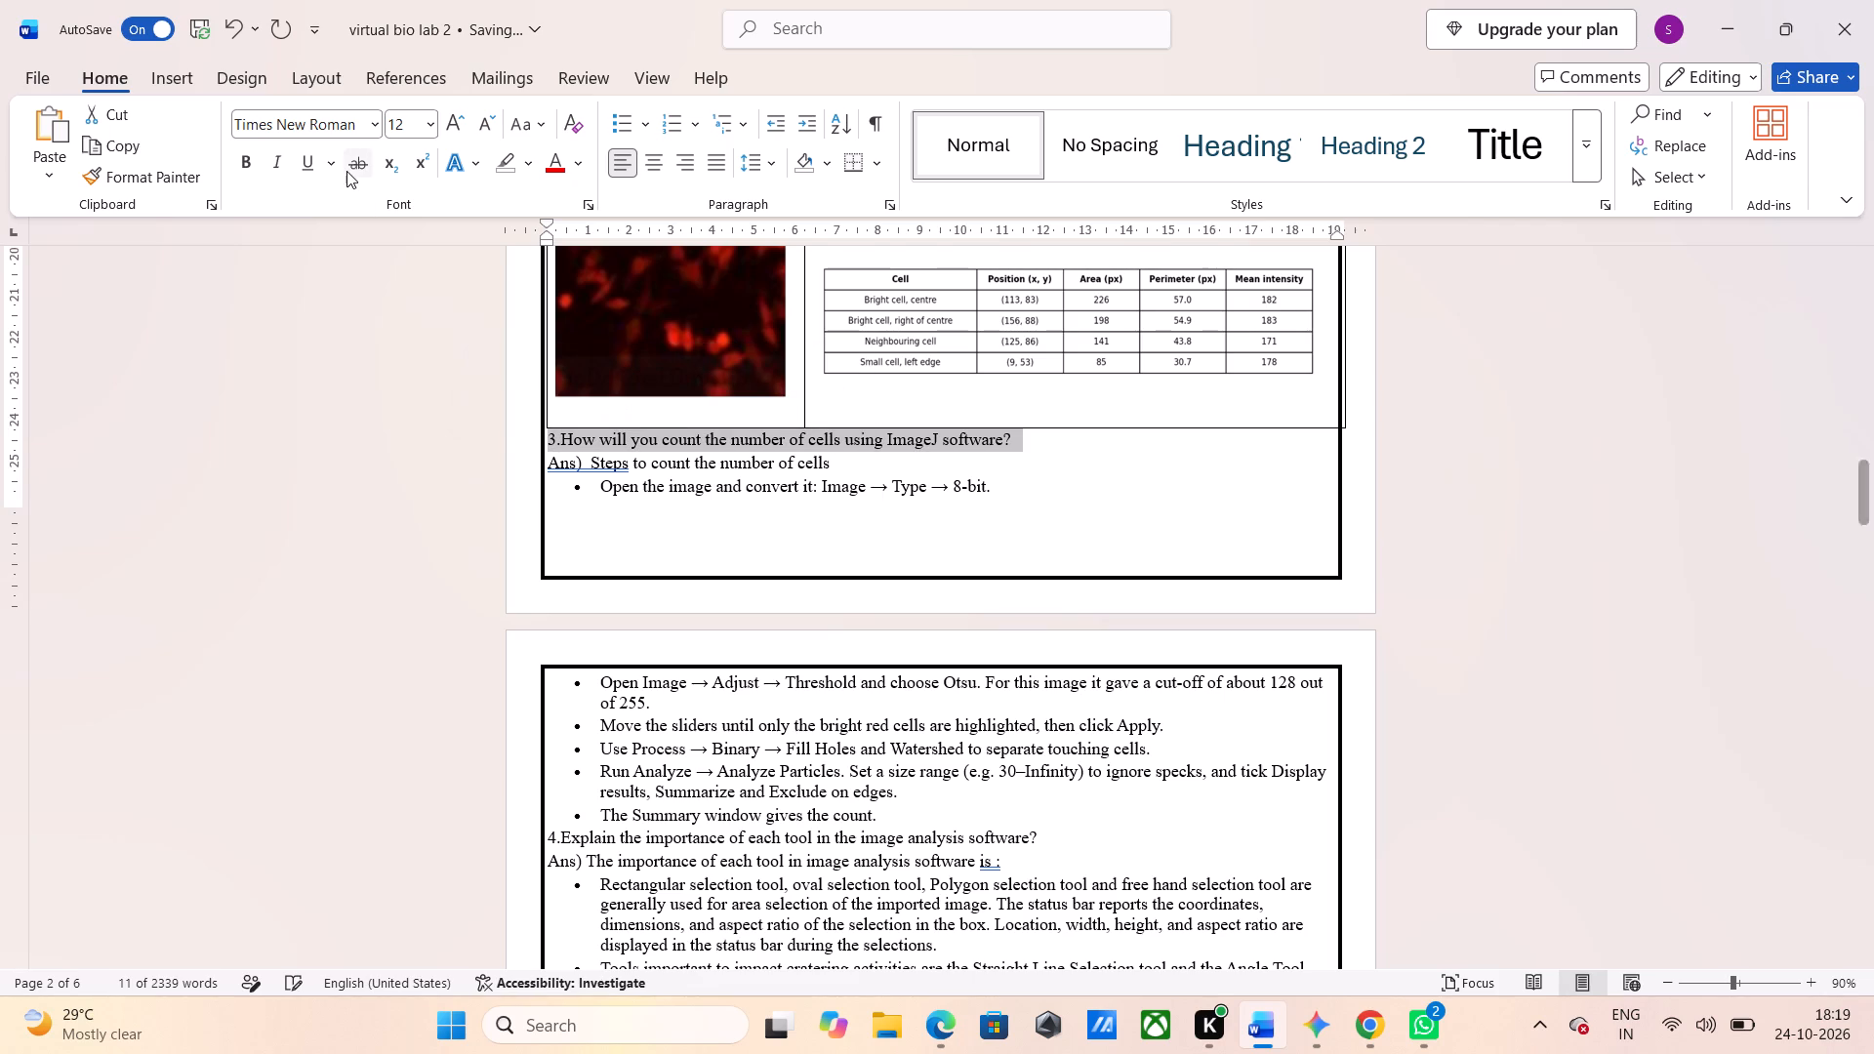
click(245, 162)
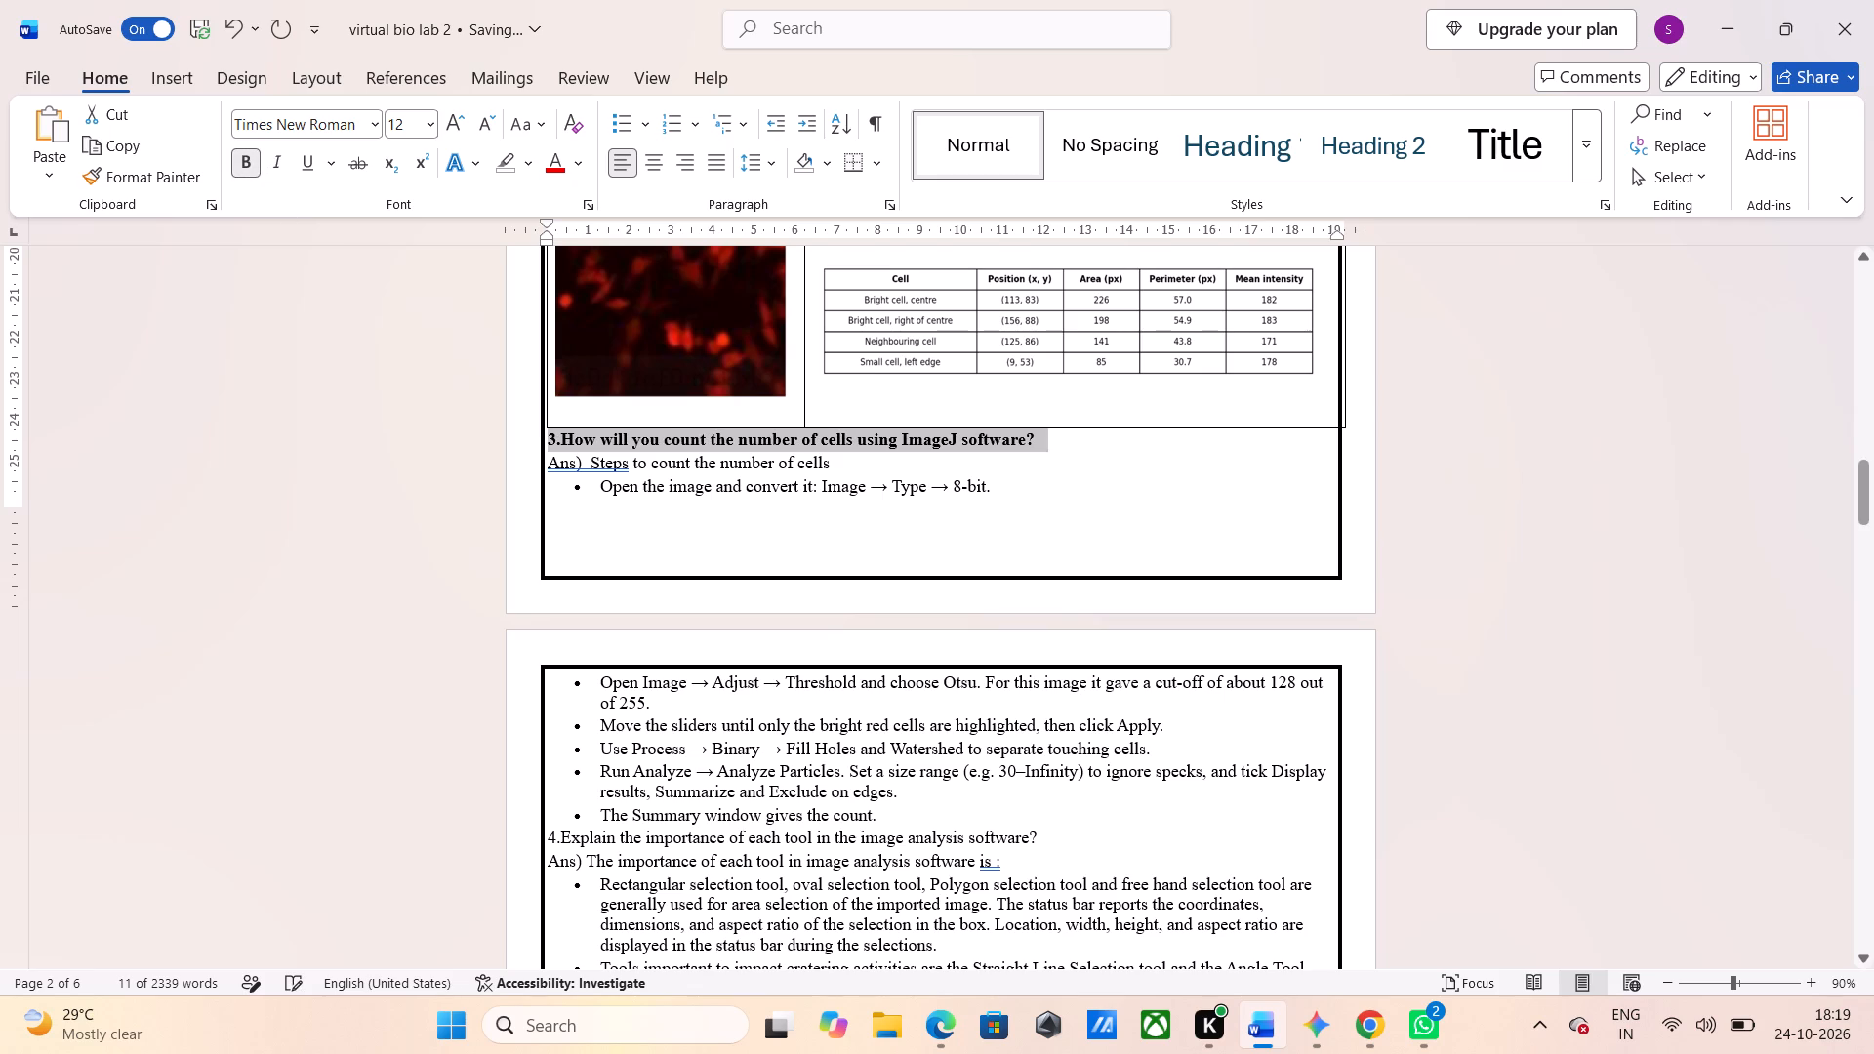
click(509, 844)
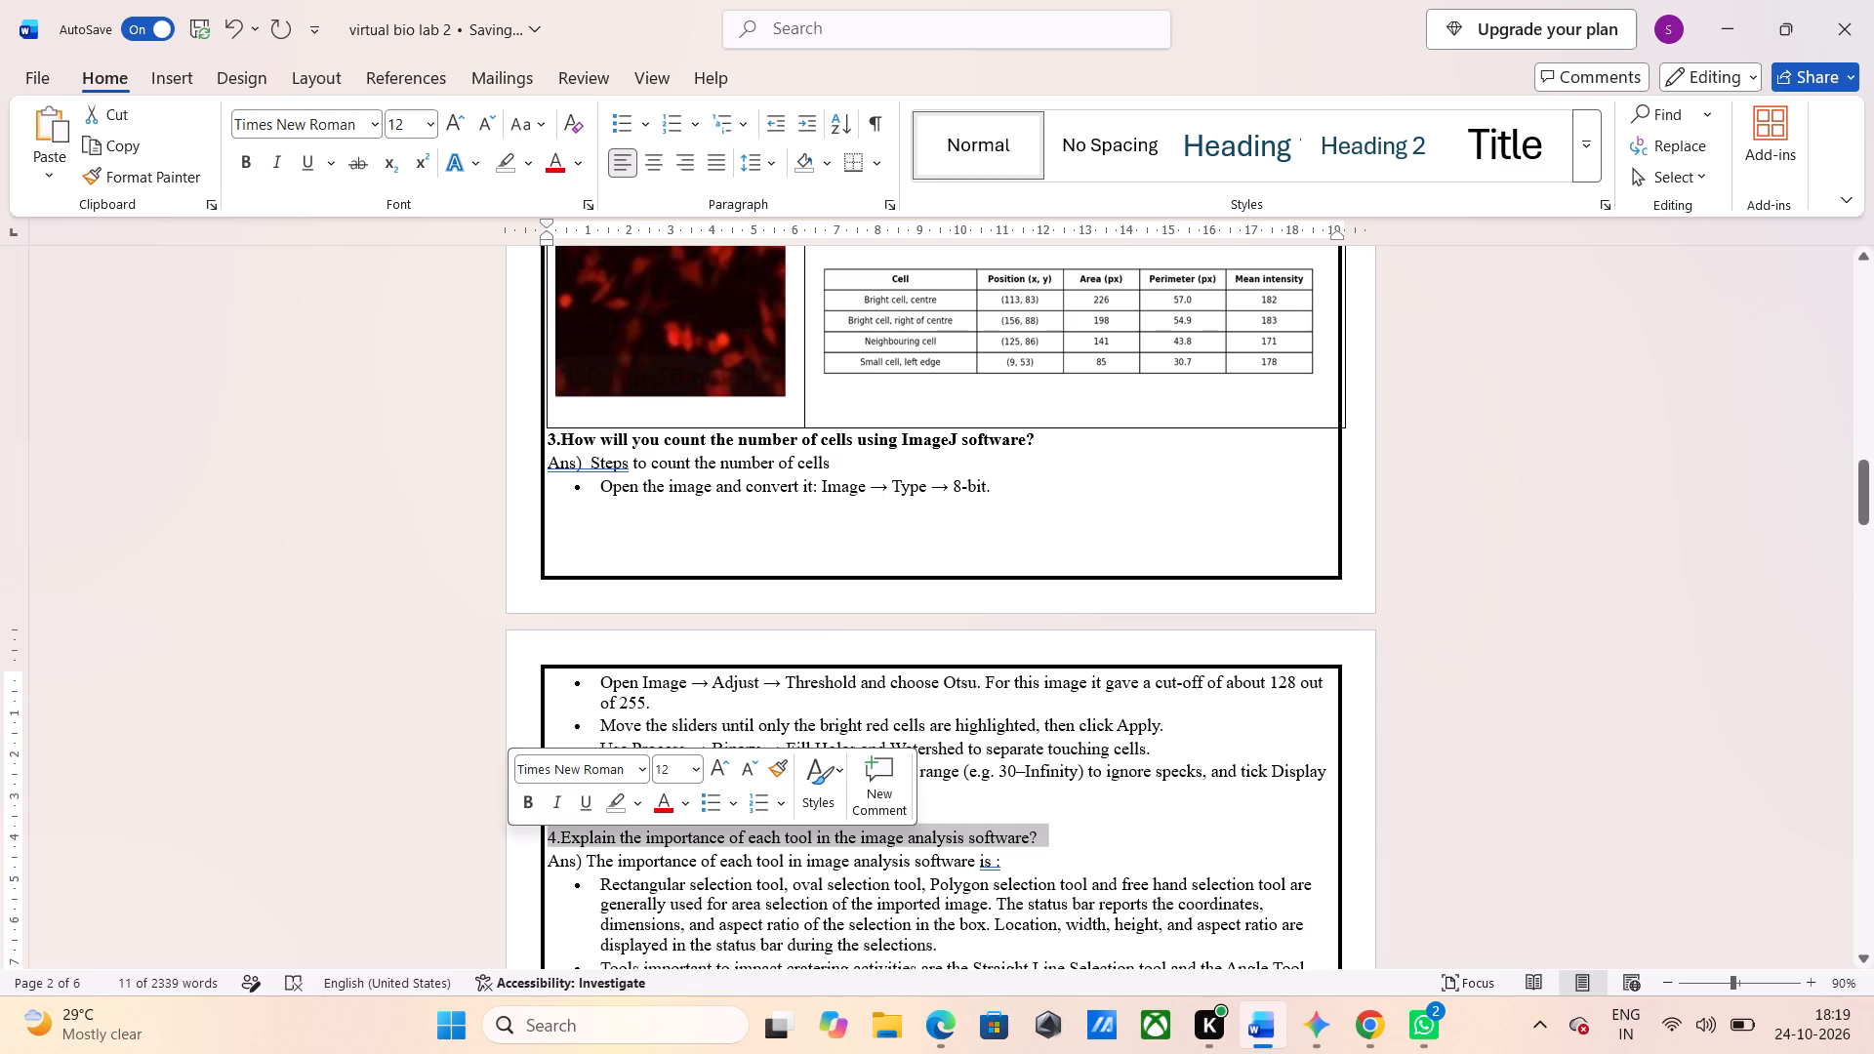
click(246, 168)
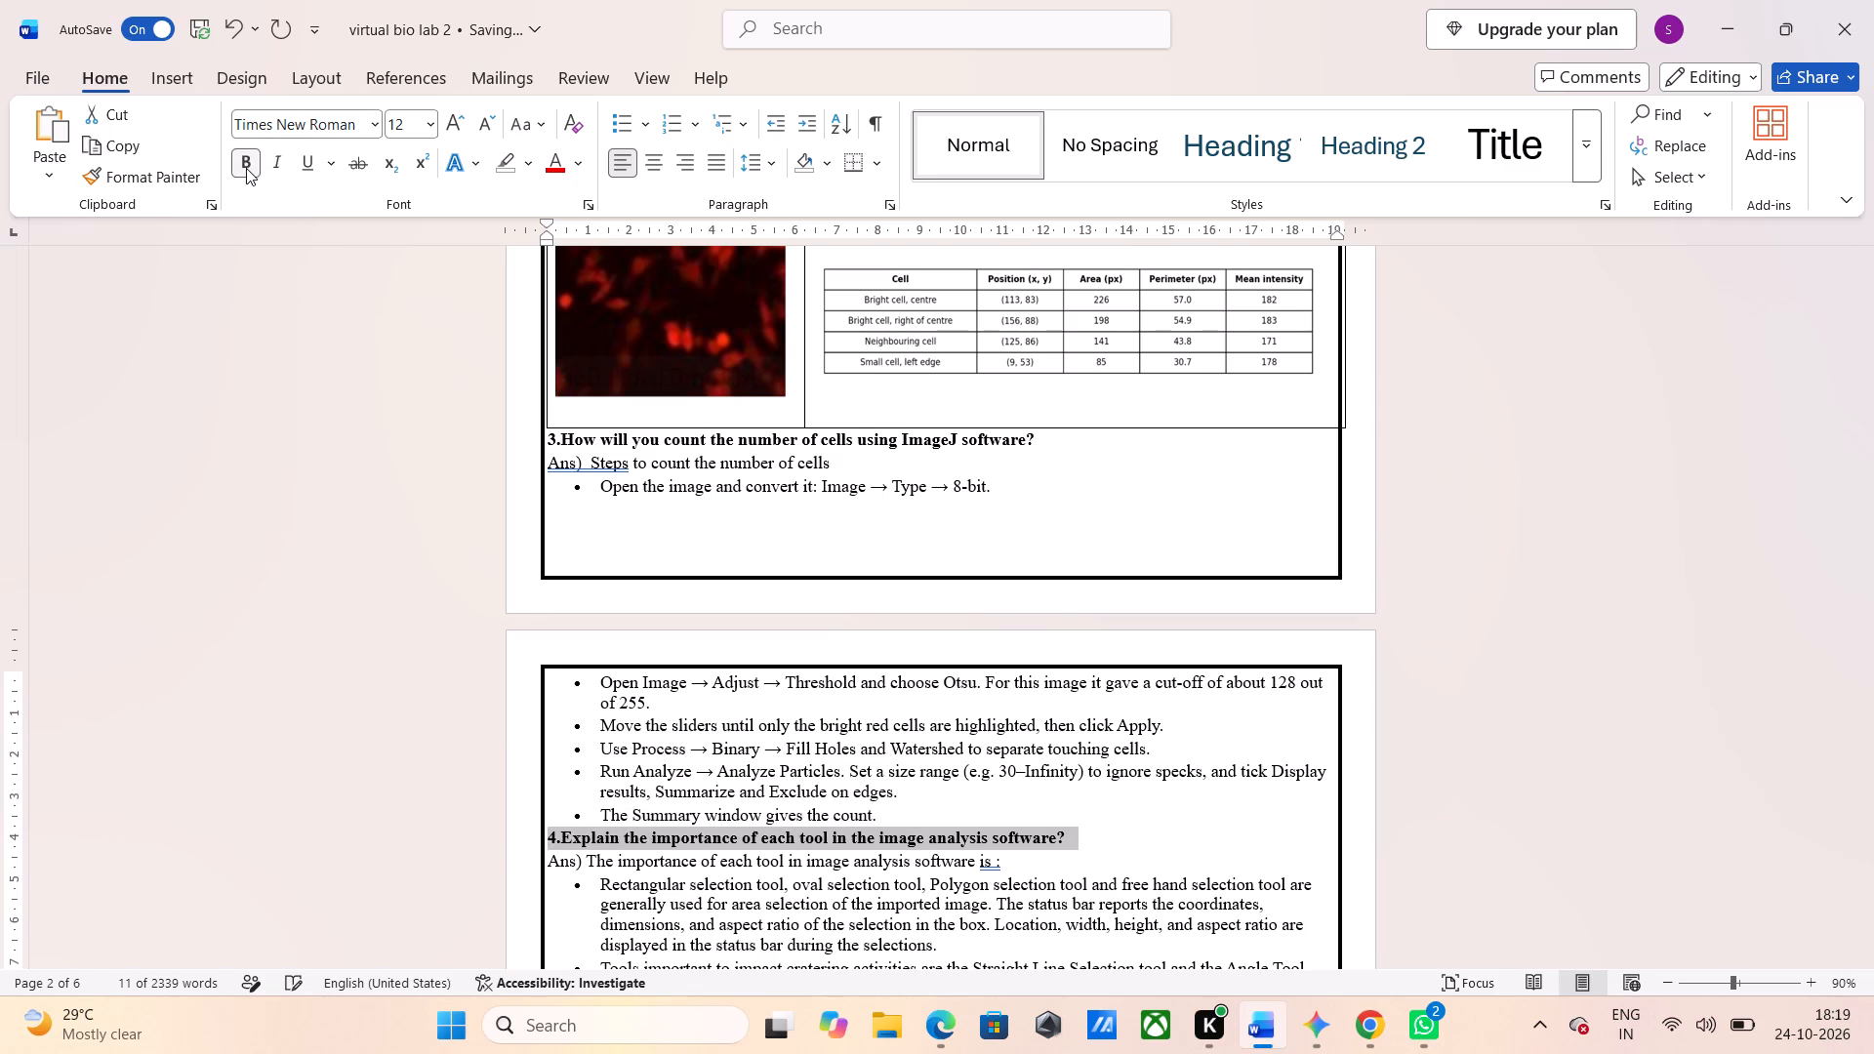
scroll(551, 552, down, 2)
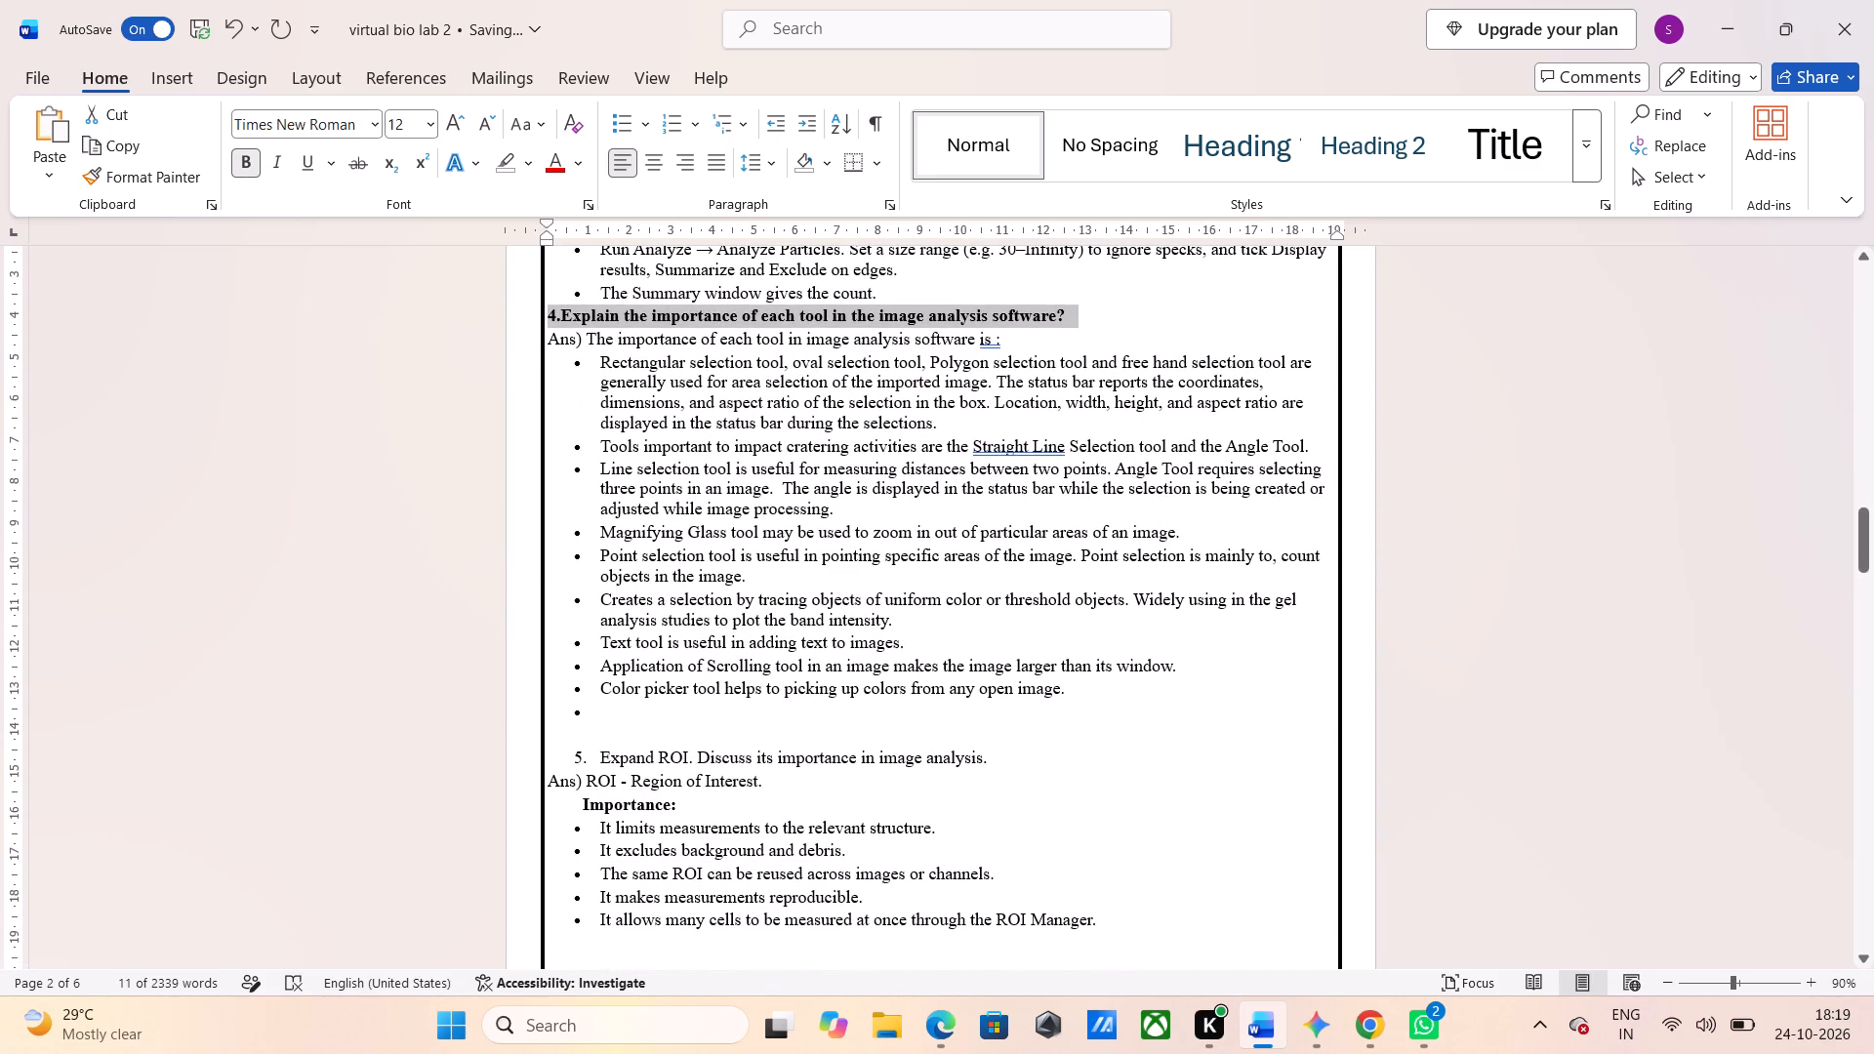
click(474, 766)
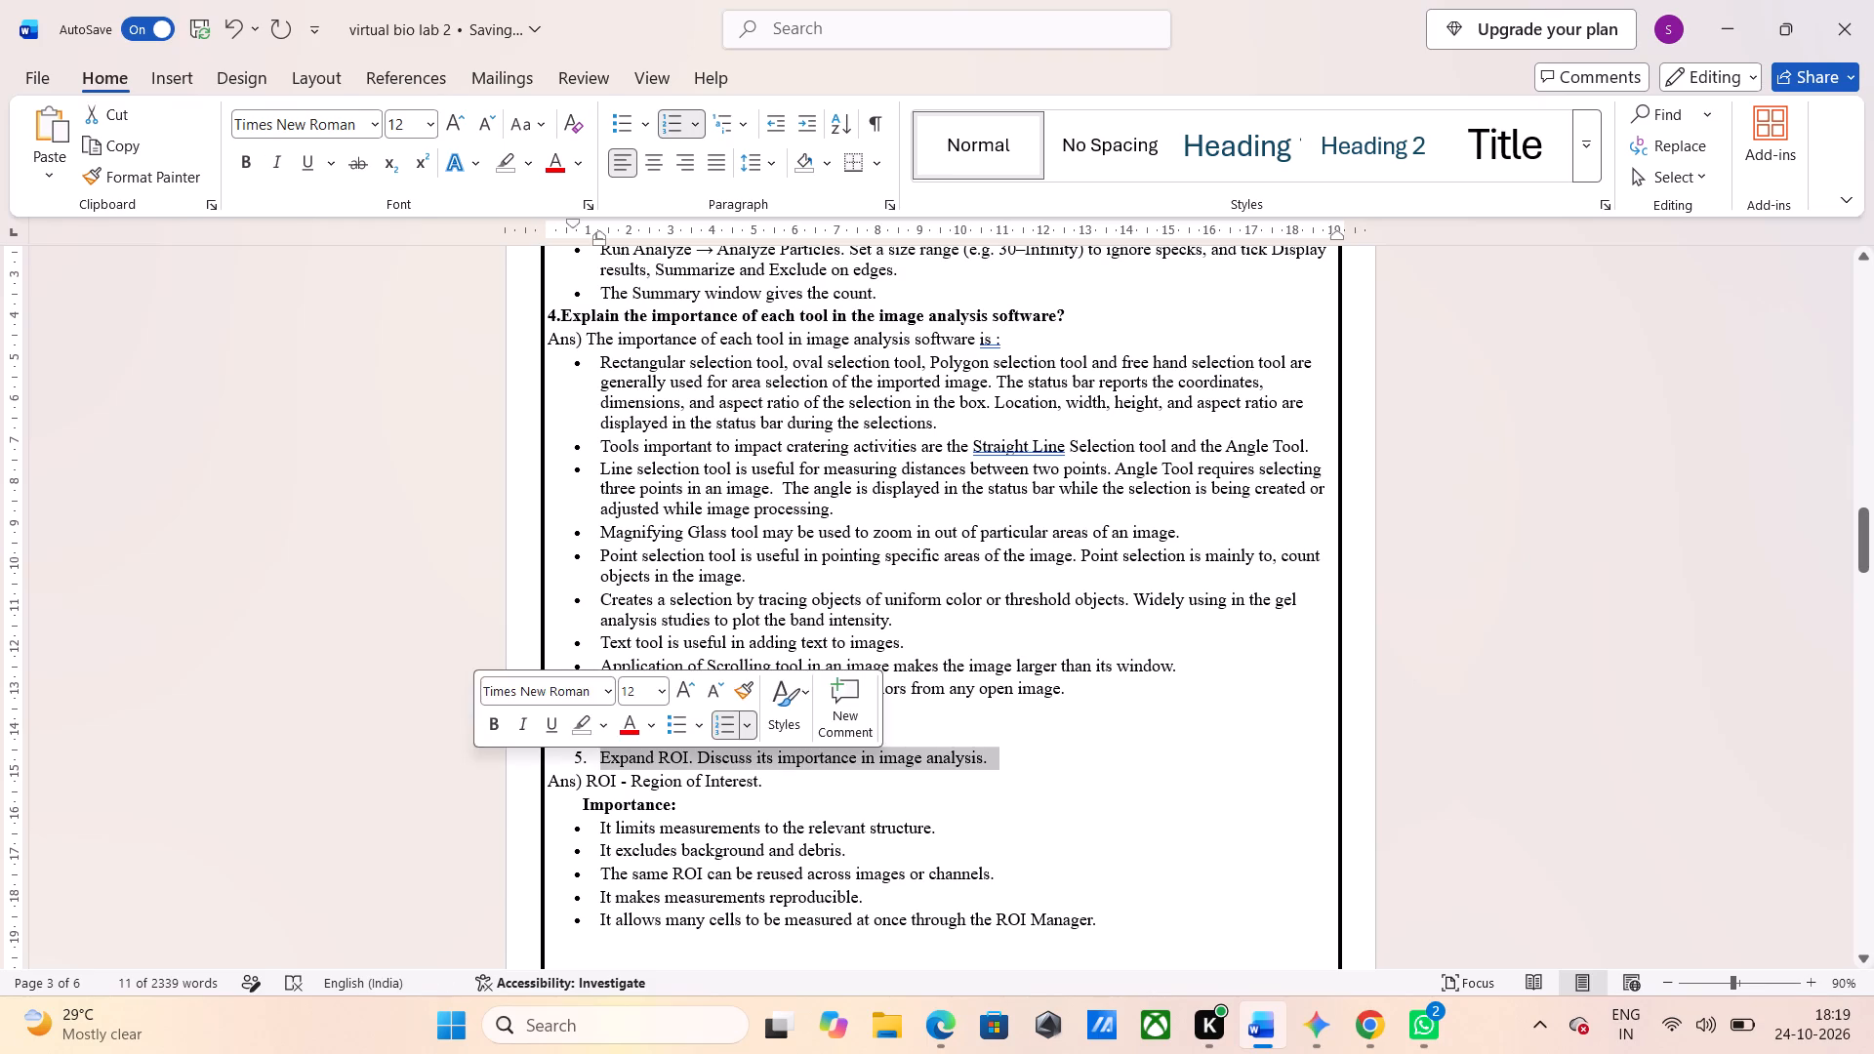
click(247, 160)
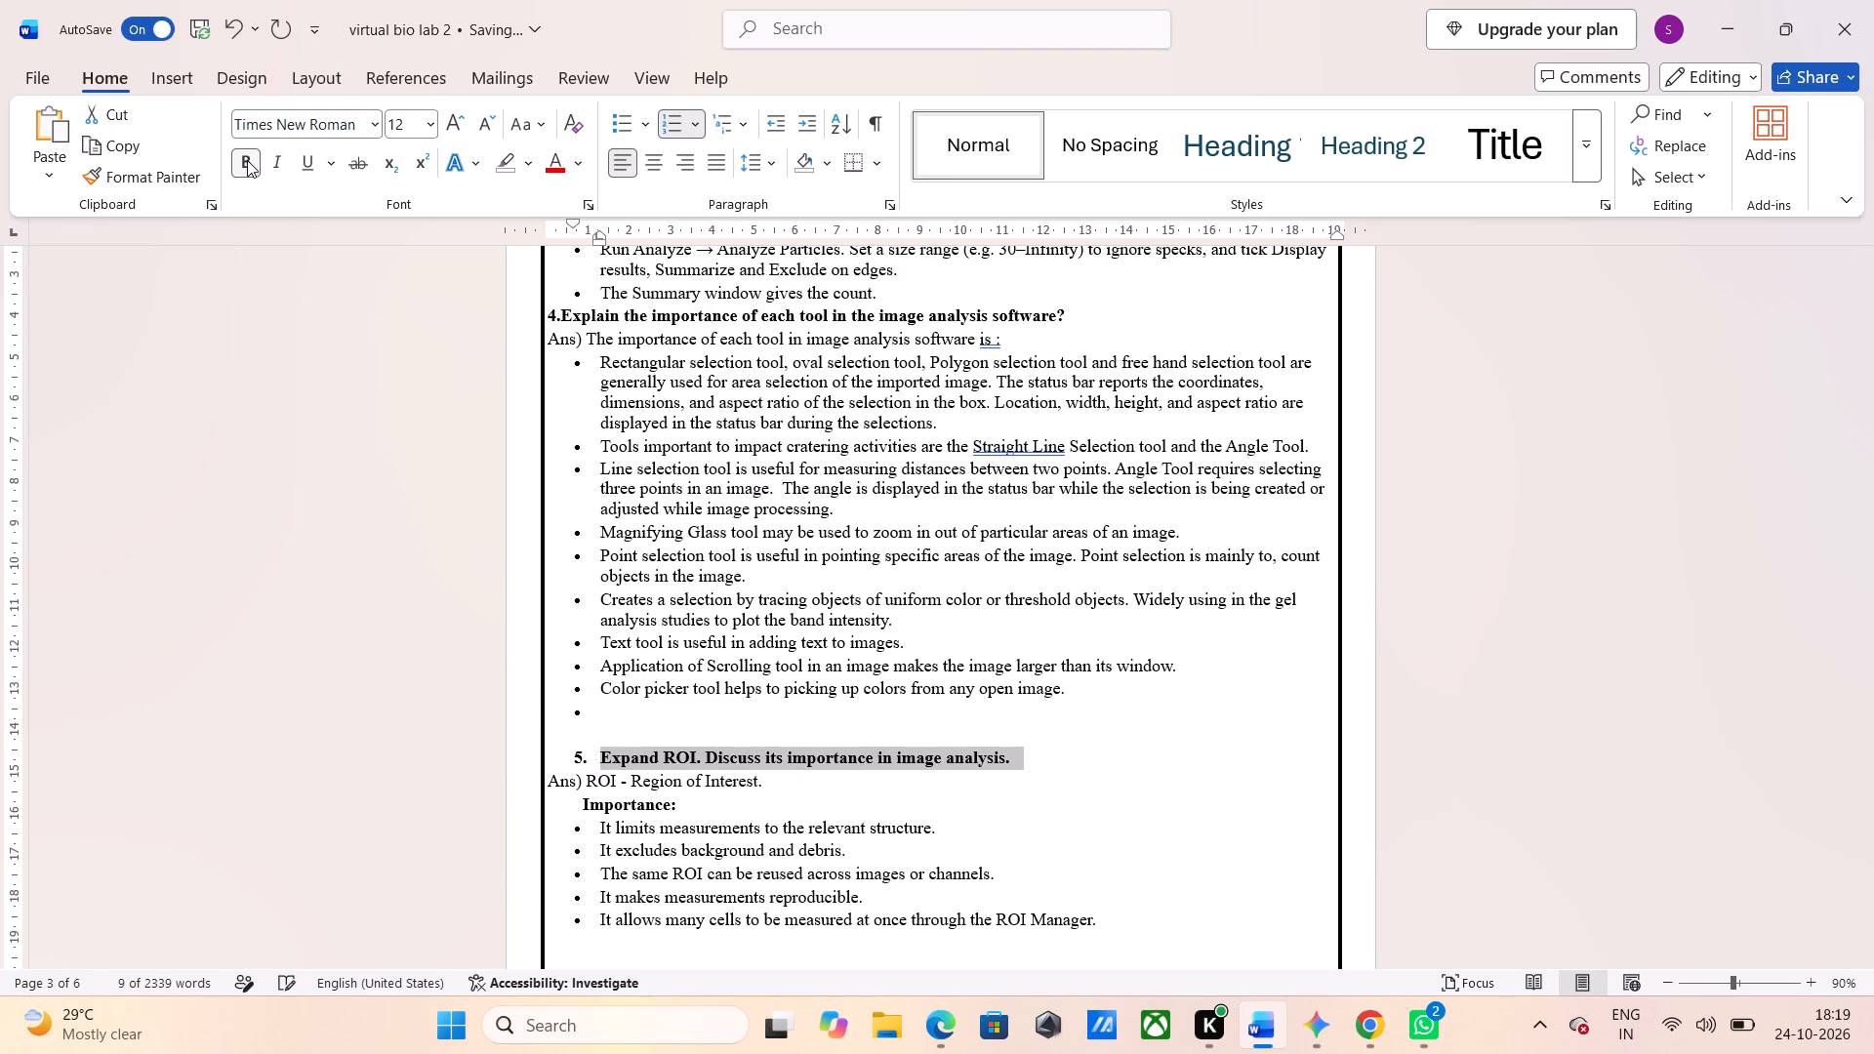
Remove the blank space above the heading "Cell Organization and Sub Cellular Structure Studies (Prokaryotic and Eukaryotic)" and its centred alignment.
scroll(505, 819, down, 3)
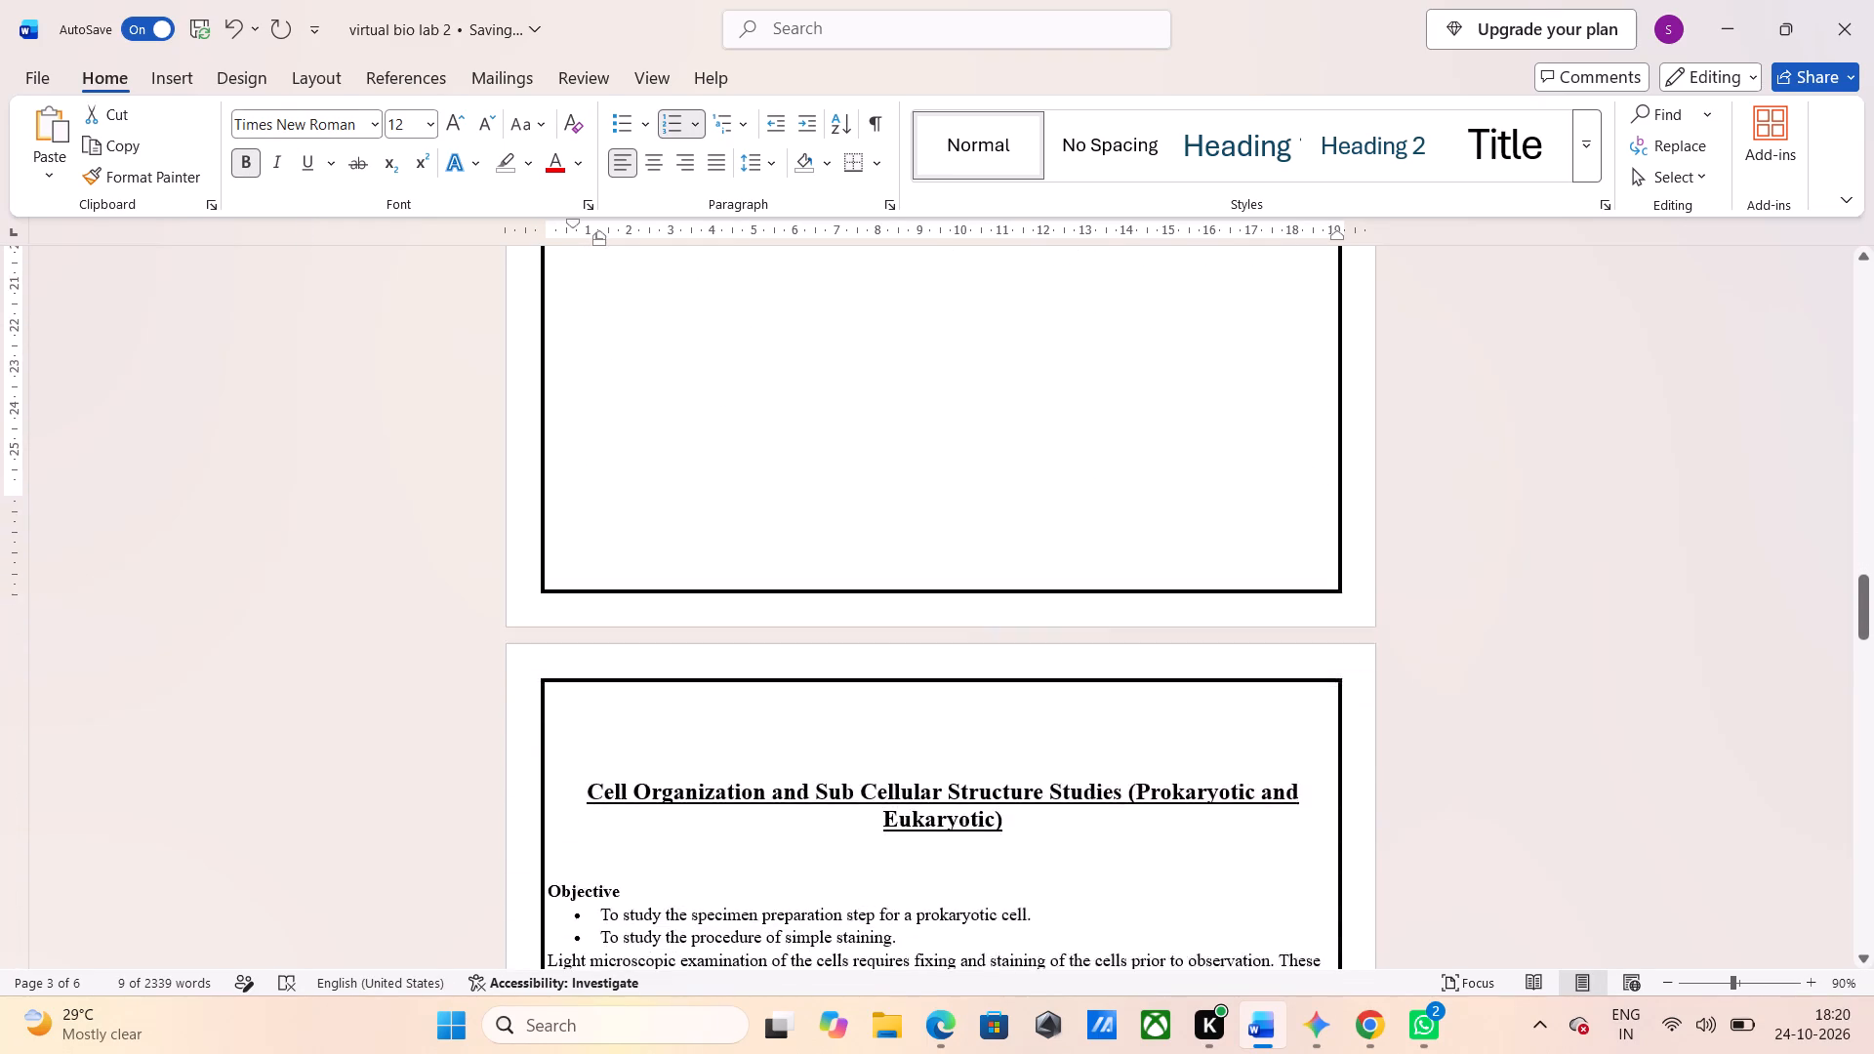
scroll(505, 819, down, 1)
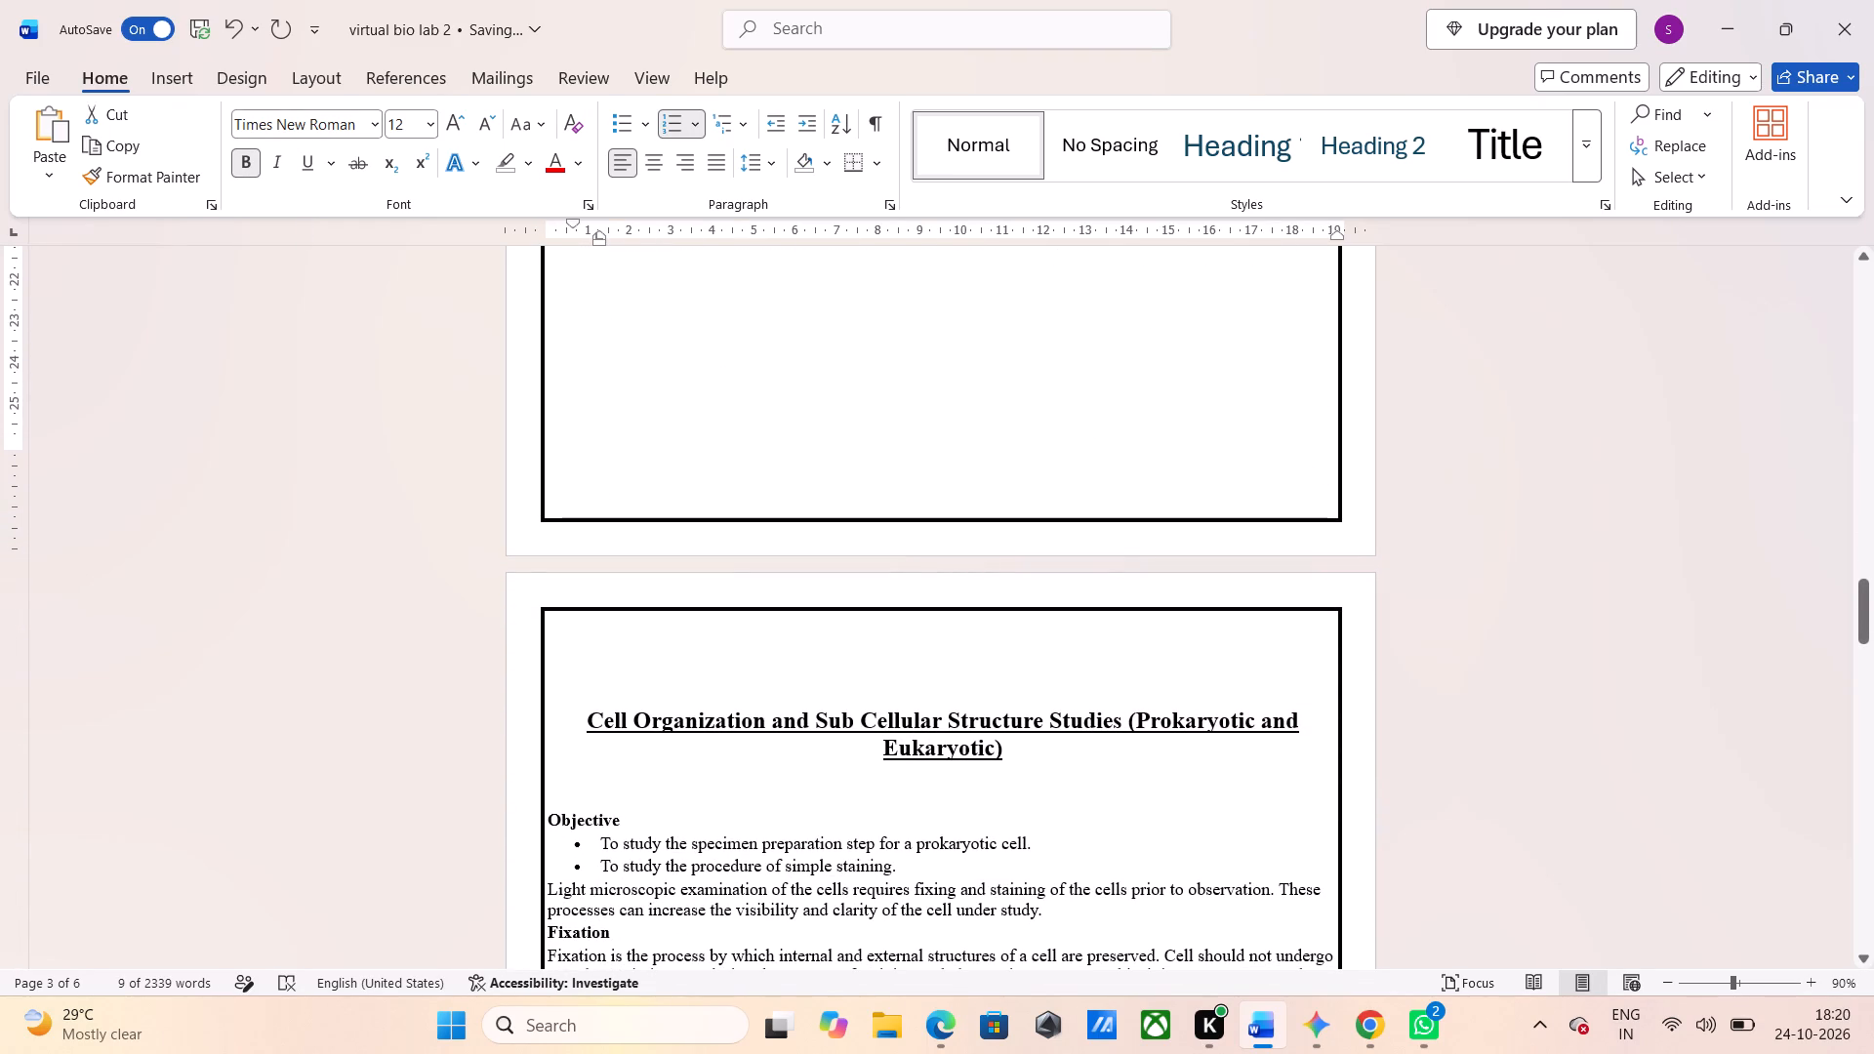
click(580, 737)
click(587, 711)
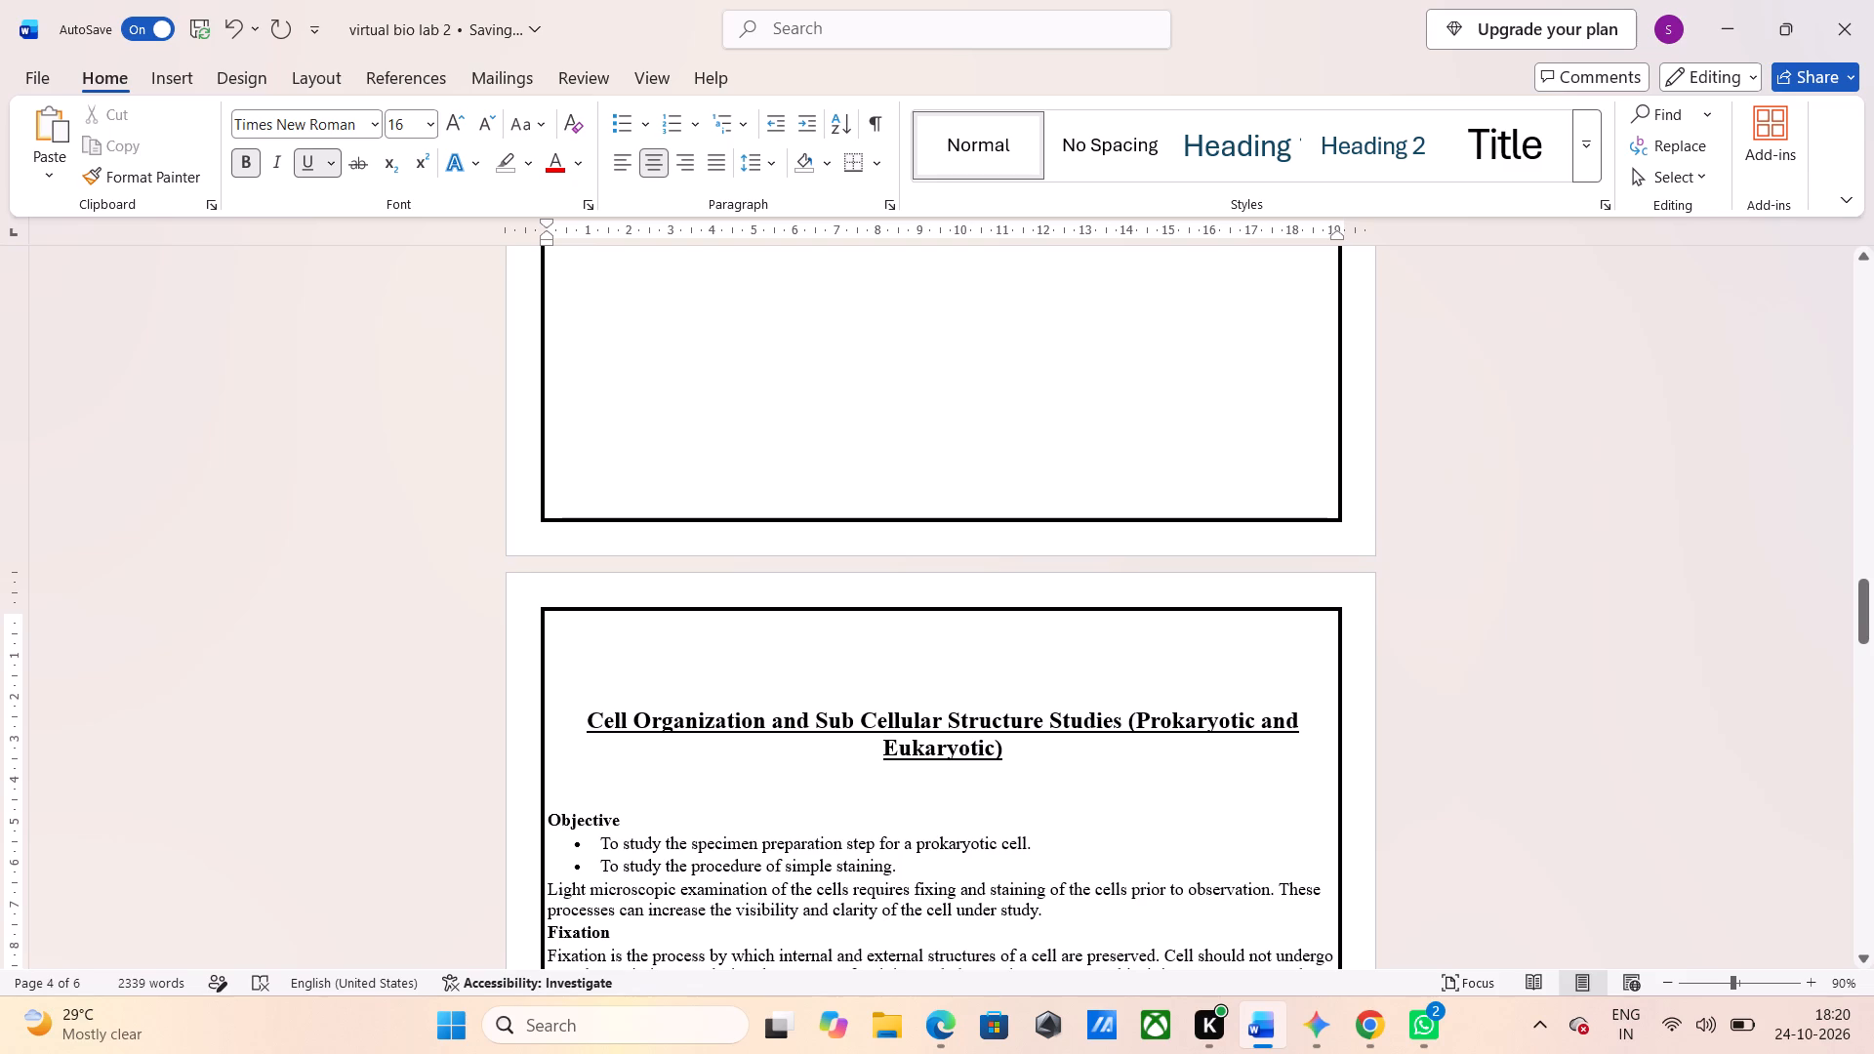
key(BackSpace)
key(BackSpace)
key(BackSpace)
key(BackSpace)
key(BackSpace)
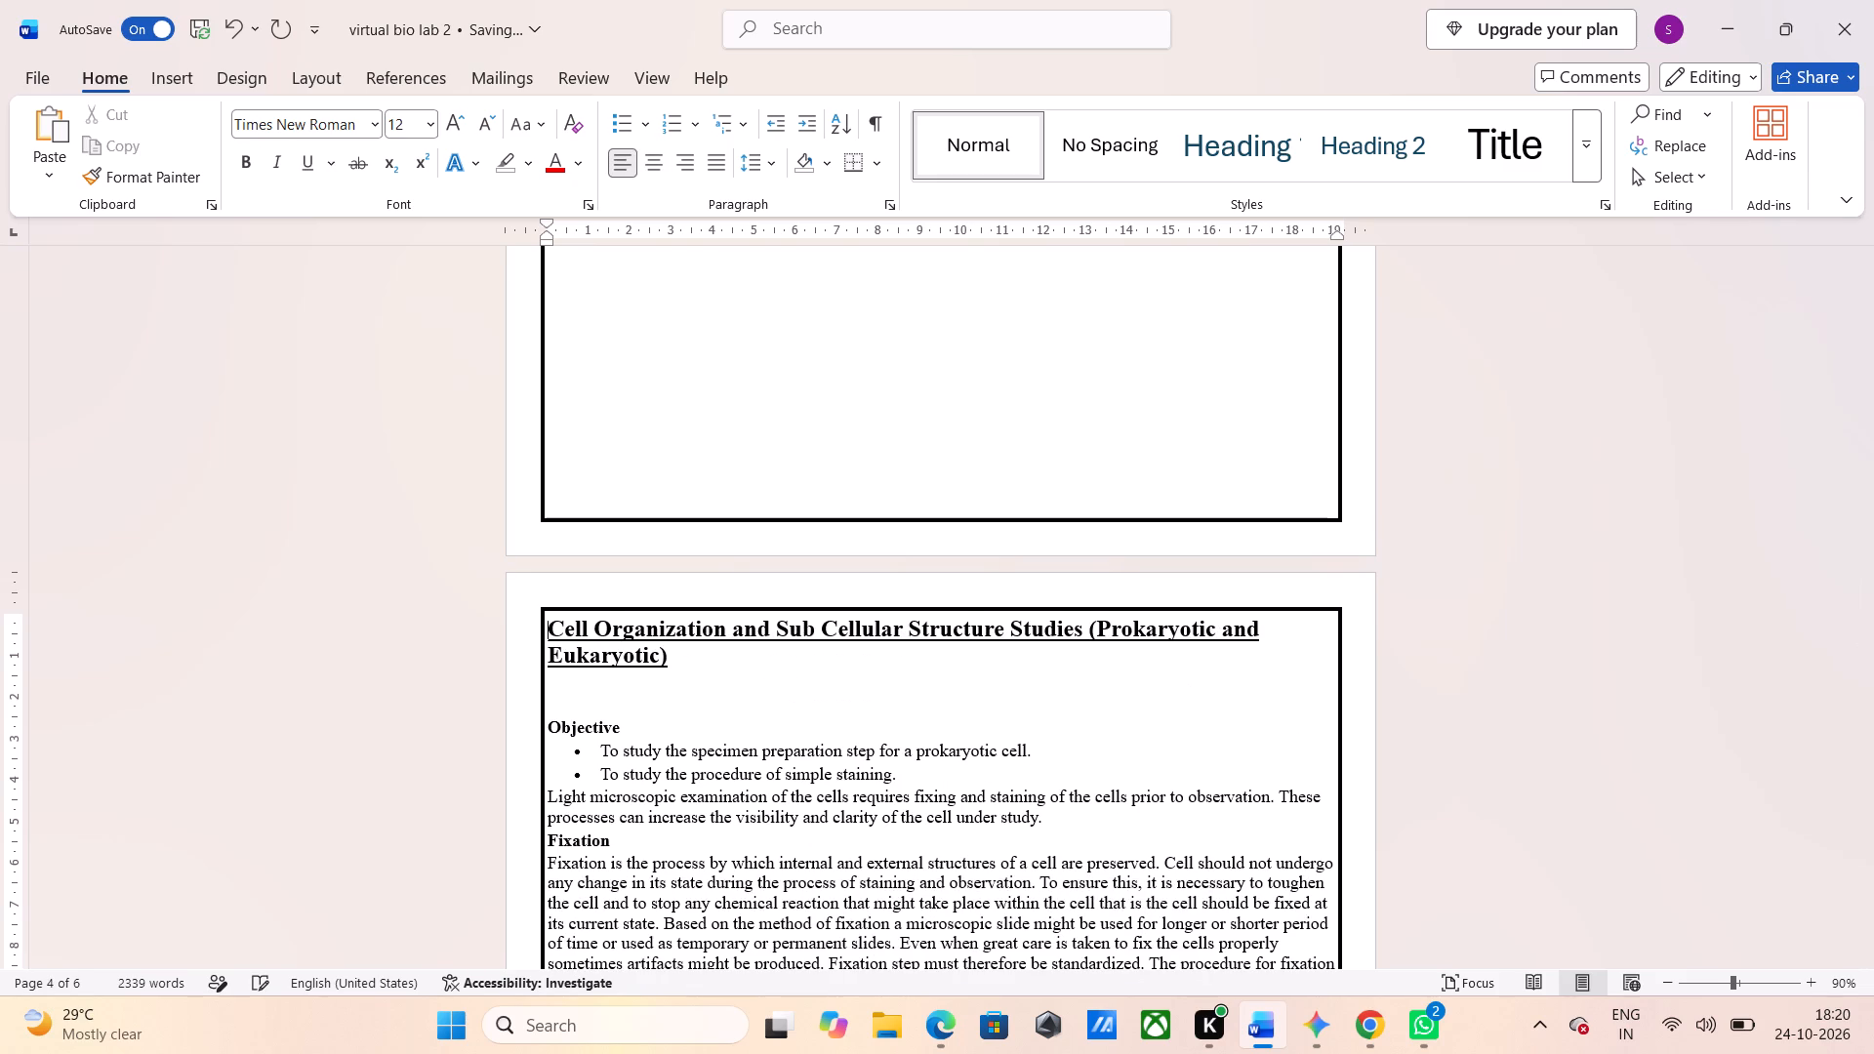
key(BackSpace)
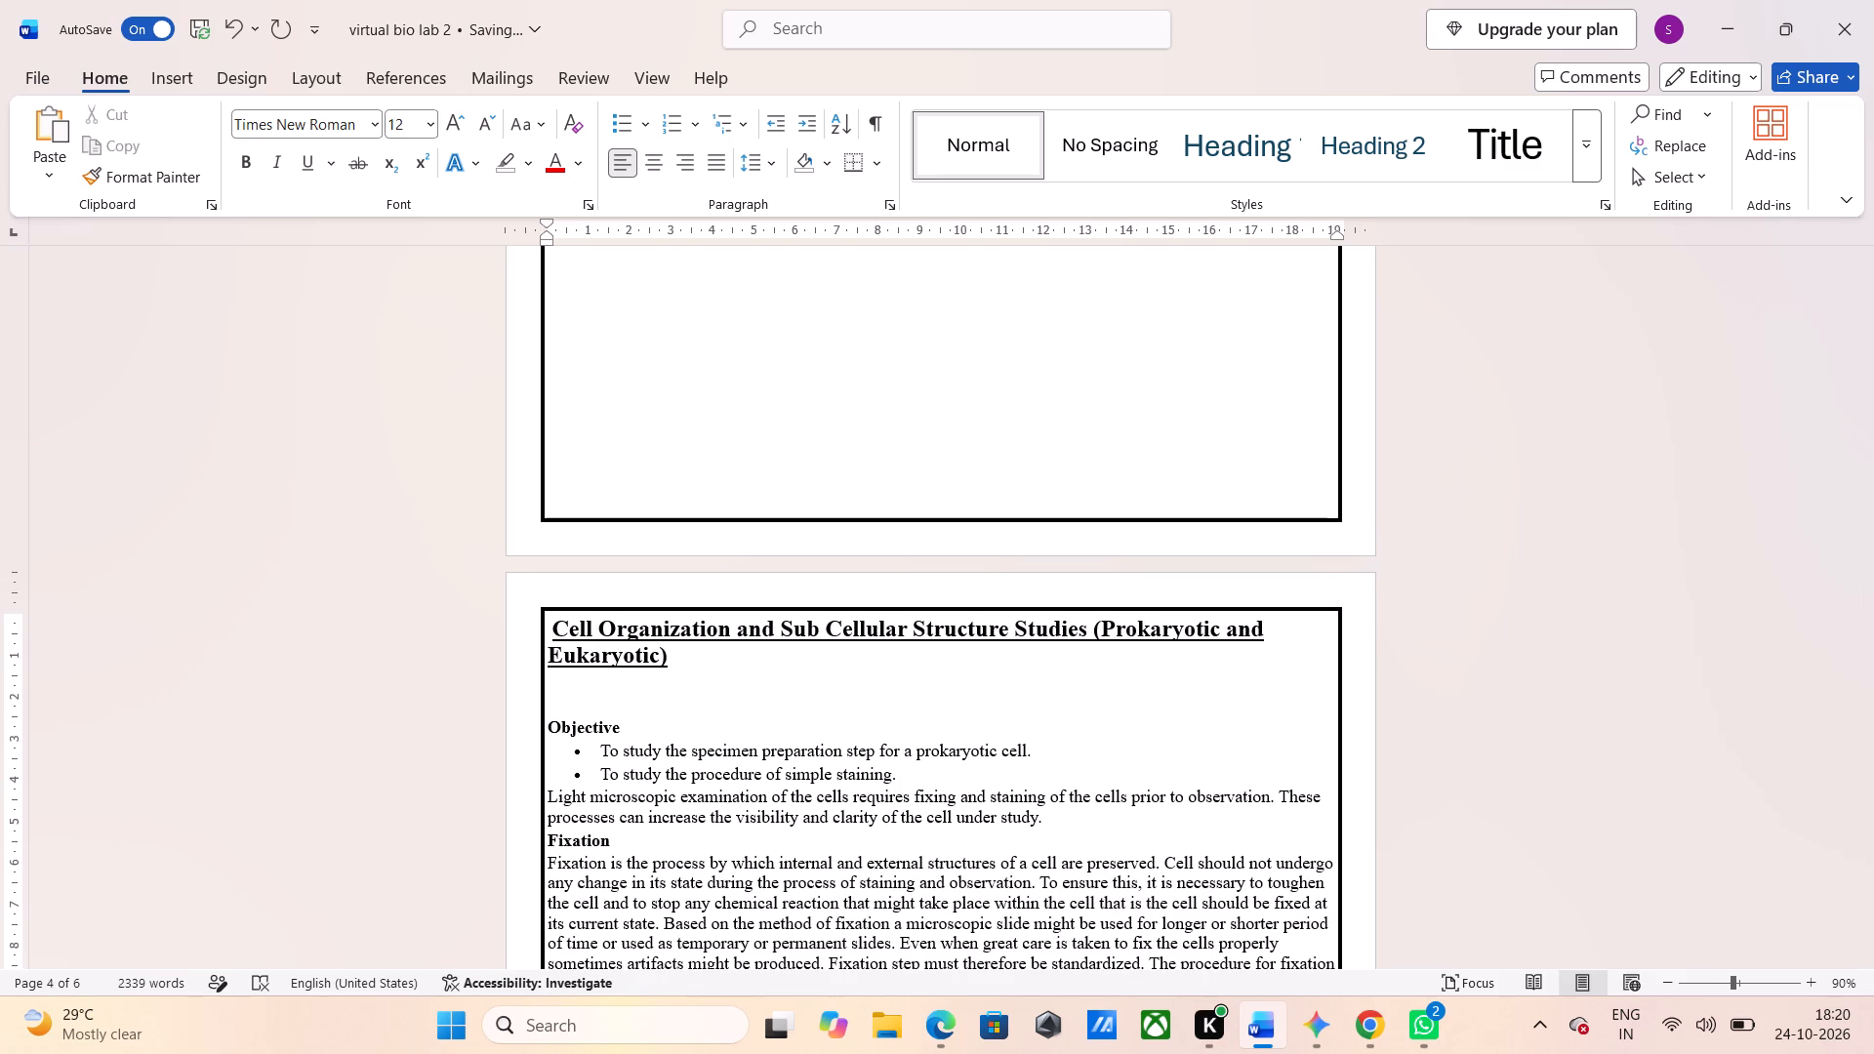
Delete the empty bullet line below "Color picker tool helps to picking up colors from any open image.".
scroll(587, 711, up, 3)
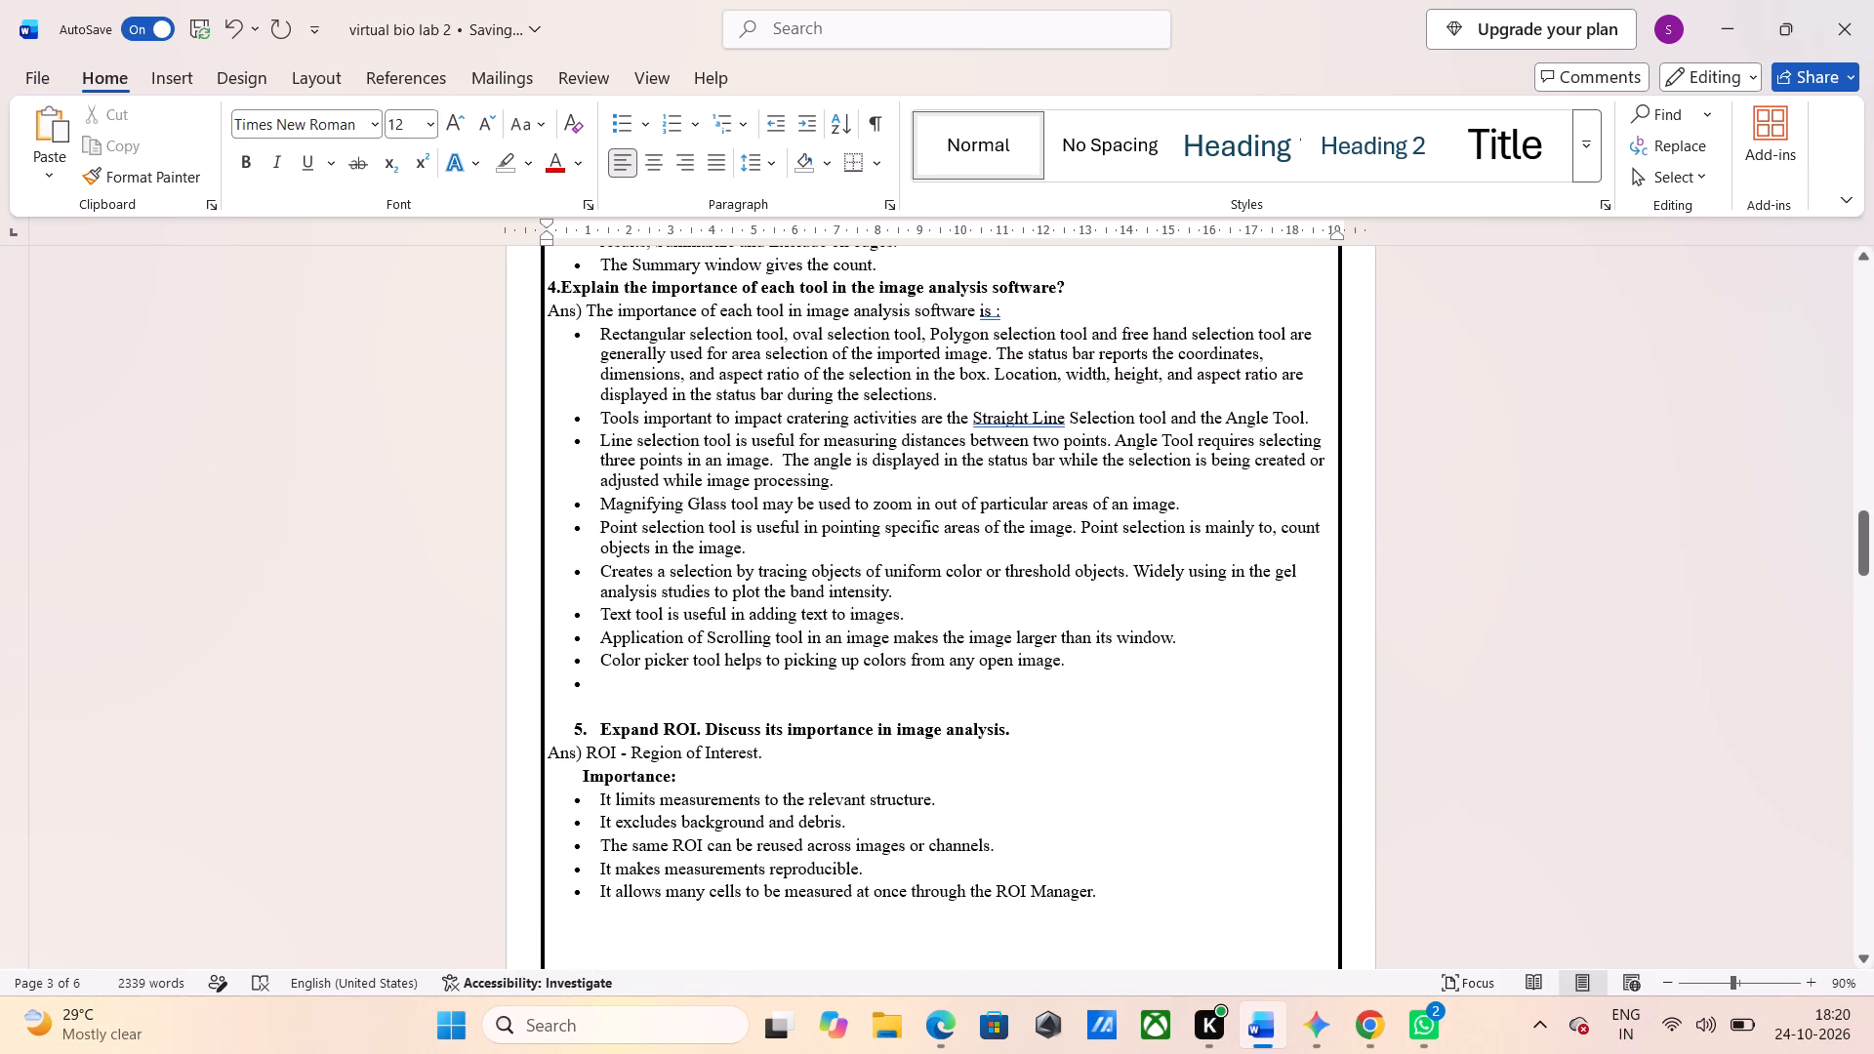
click(577, 710)
click(600, 693)
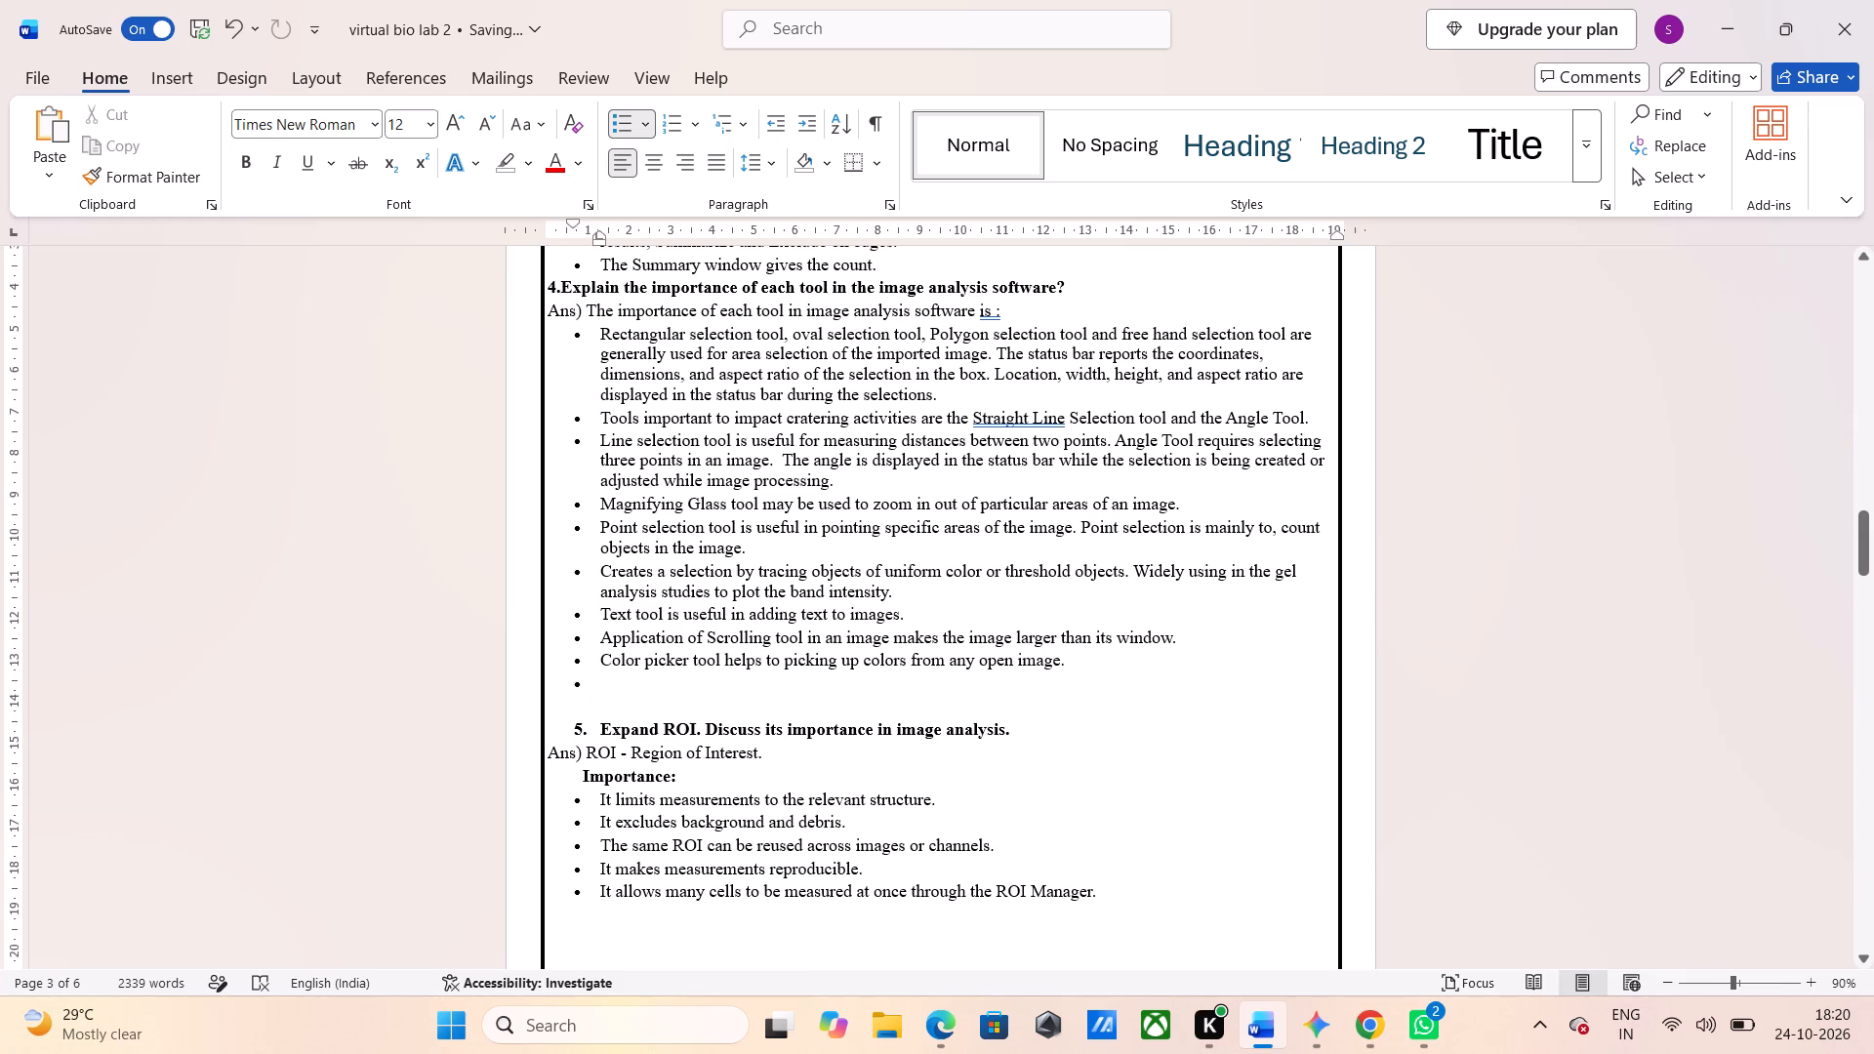
key(BackSpace)
key(BackSpace)
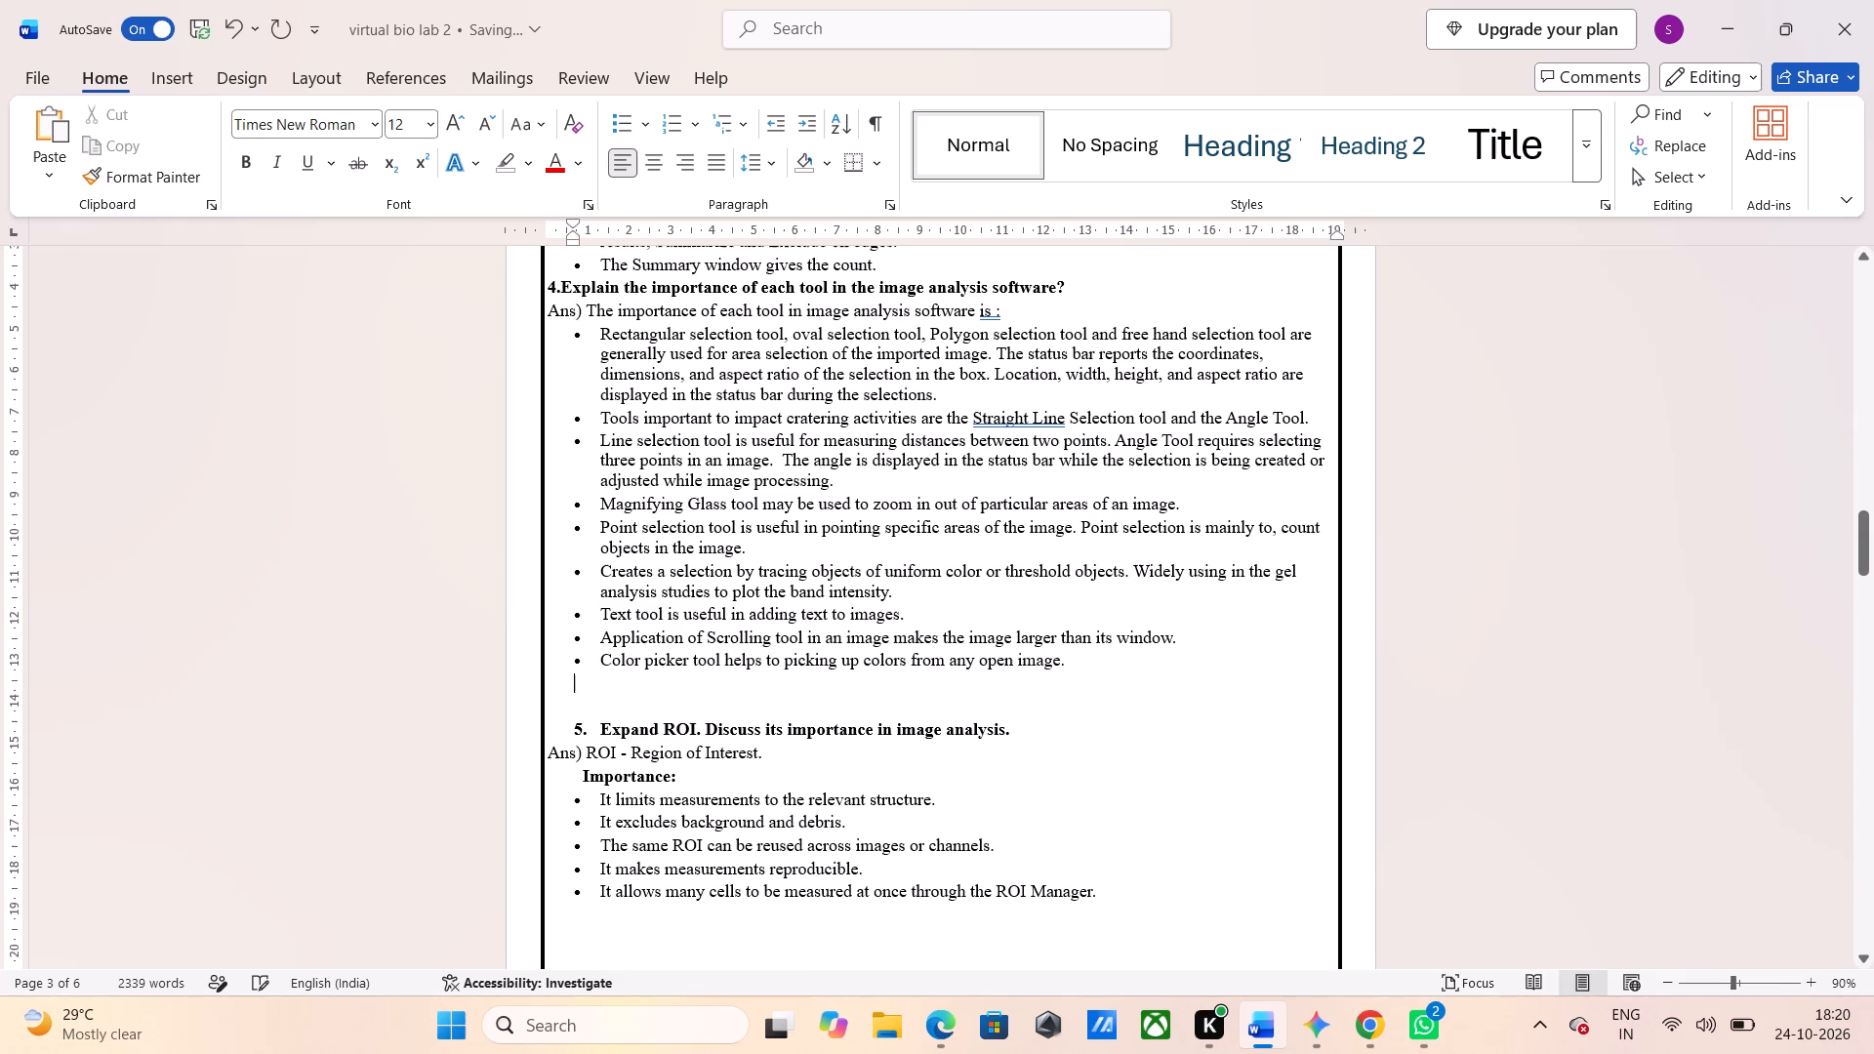
key(BackSpace)
key(BackSpace)
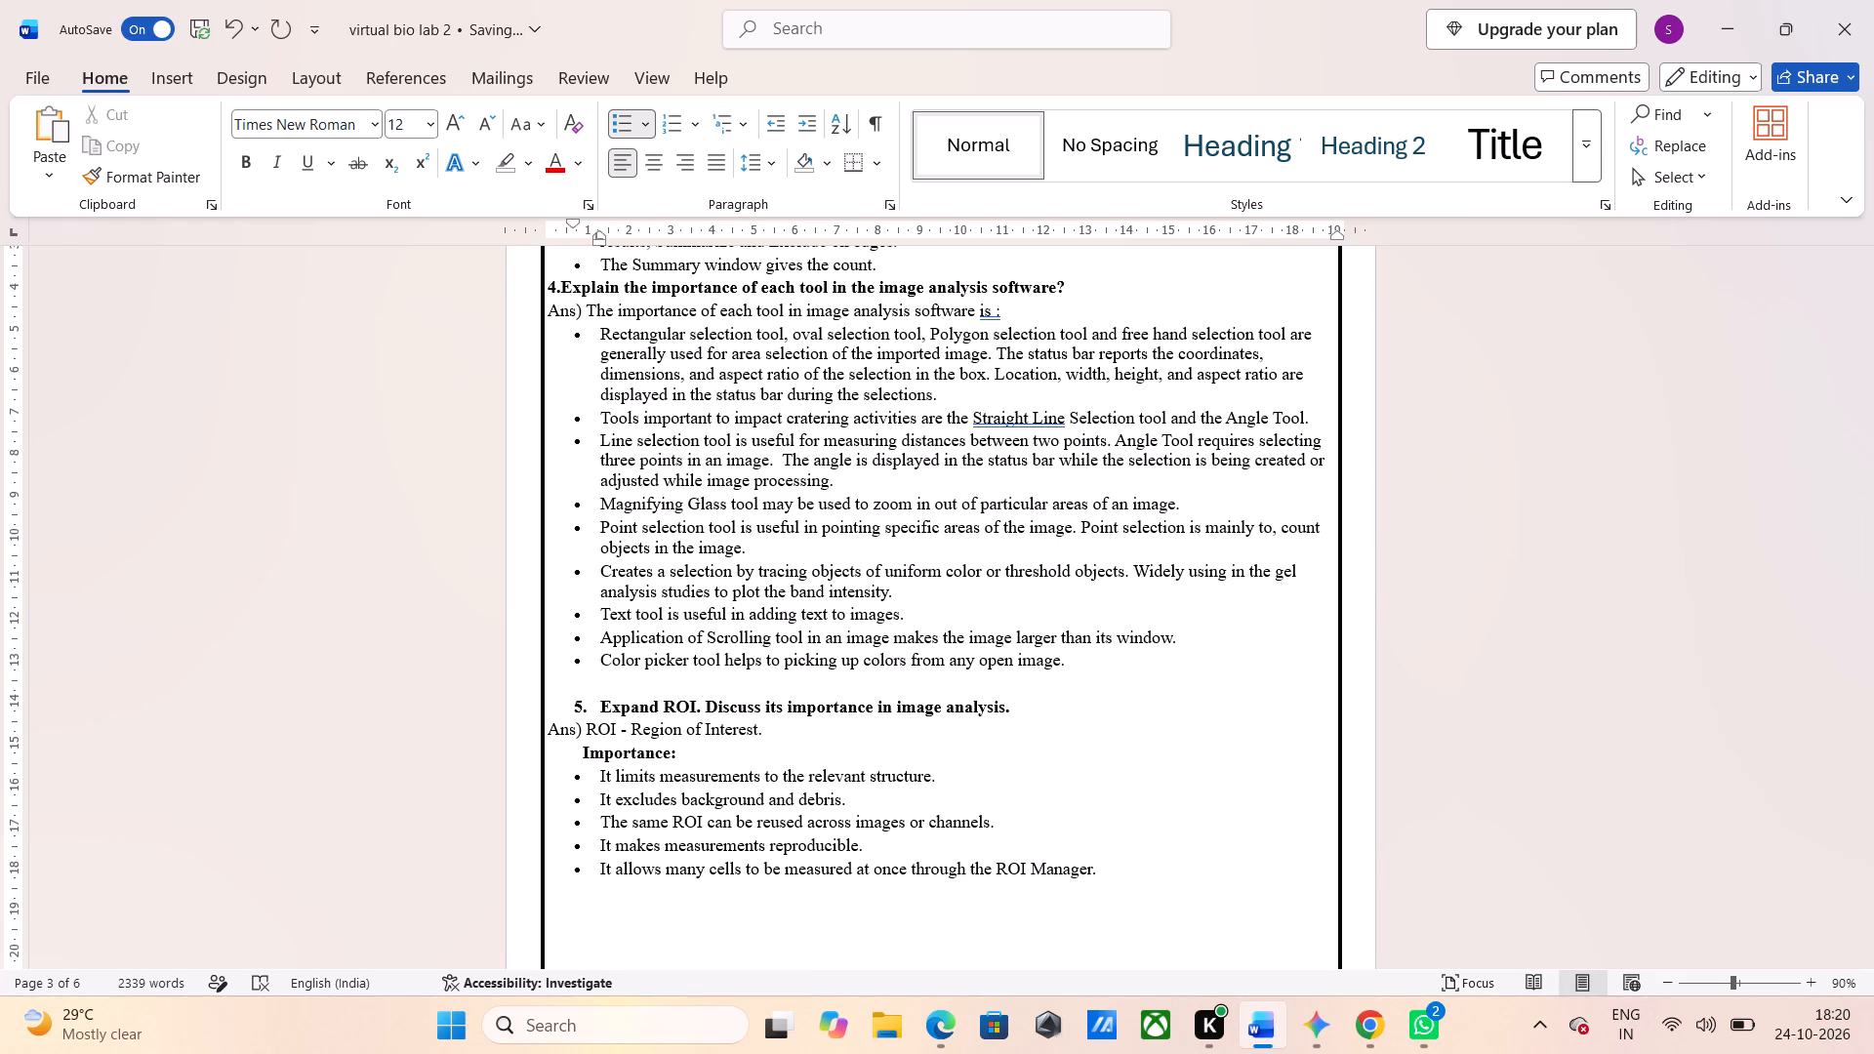
Remove the automatic number and blank line before "Expand ROI. Discuss its importance in image analysis.", and number the question manually as "5.".
click(573, 705)
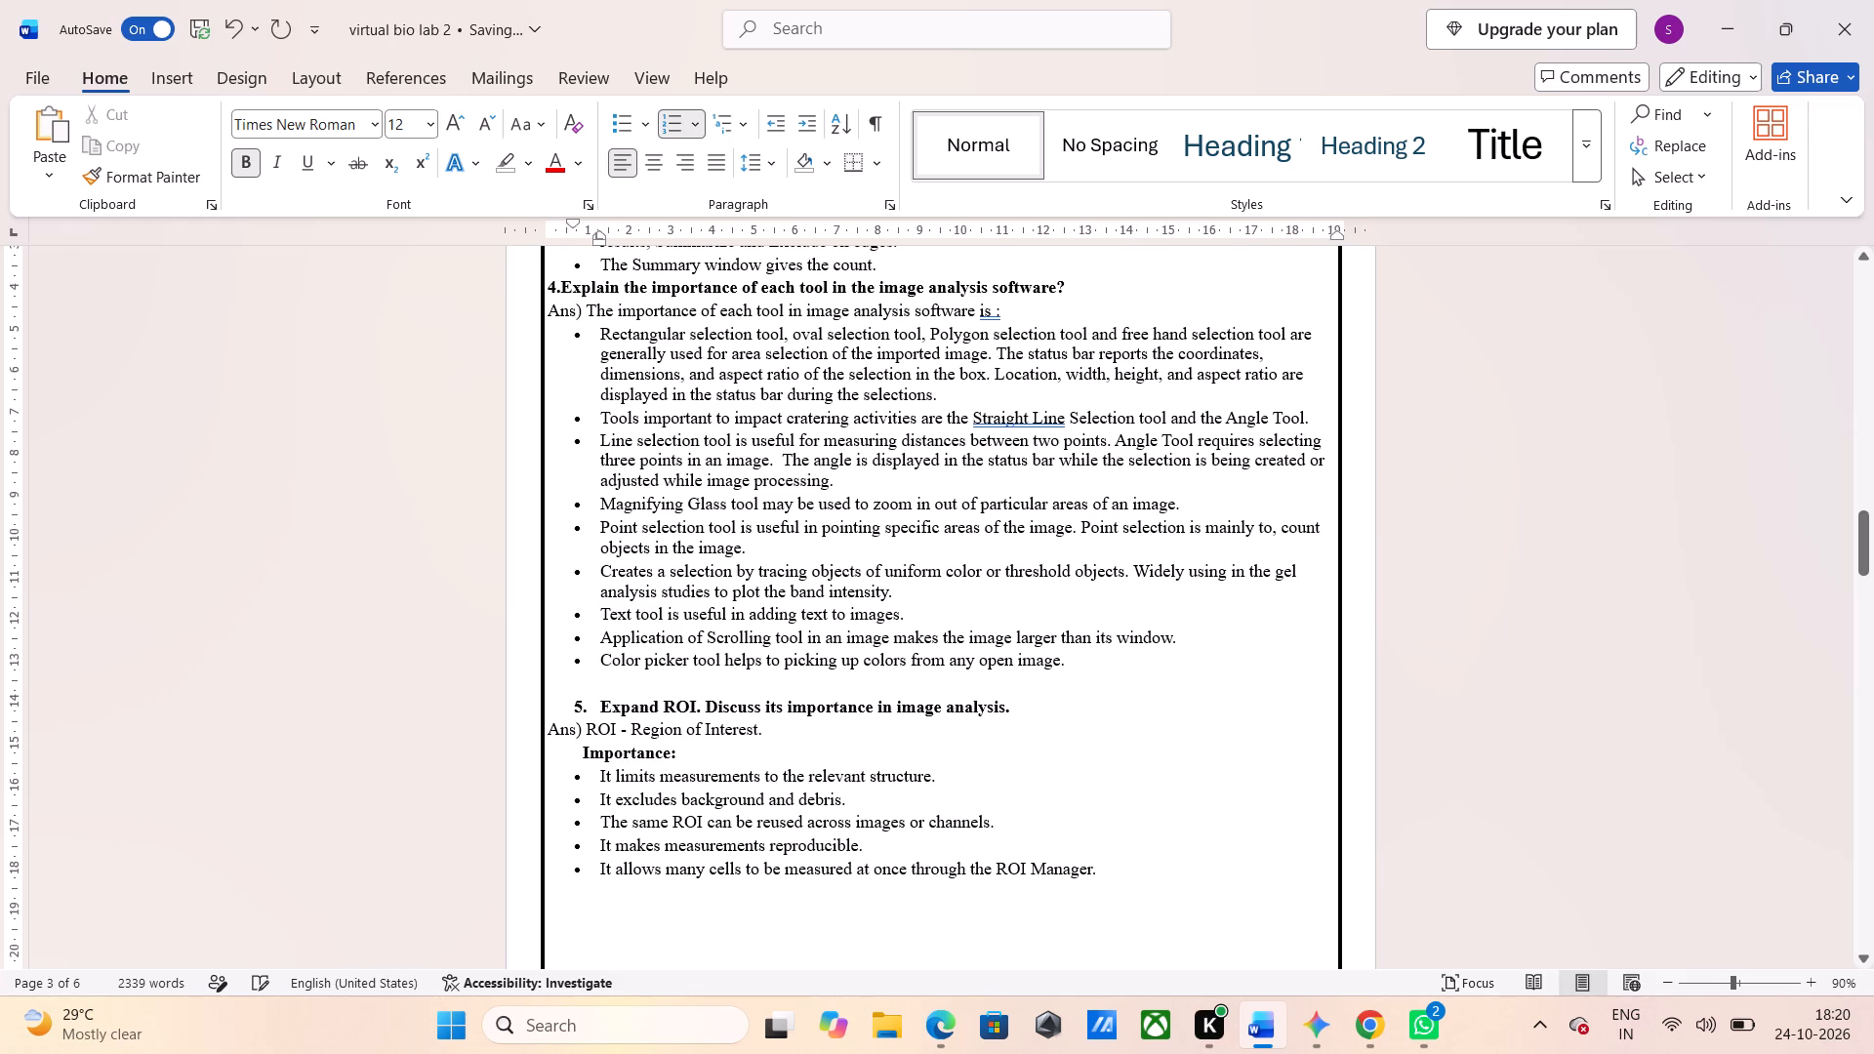
key(BackSpace)
key(BackSpace)
key(BackSpace)
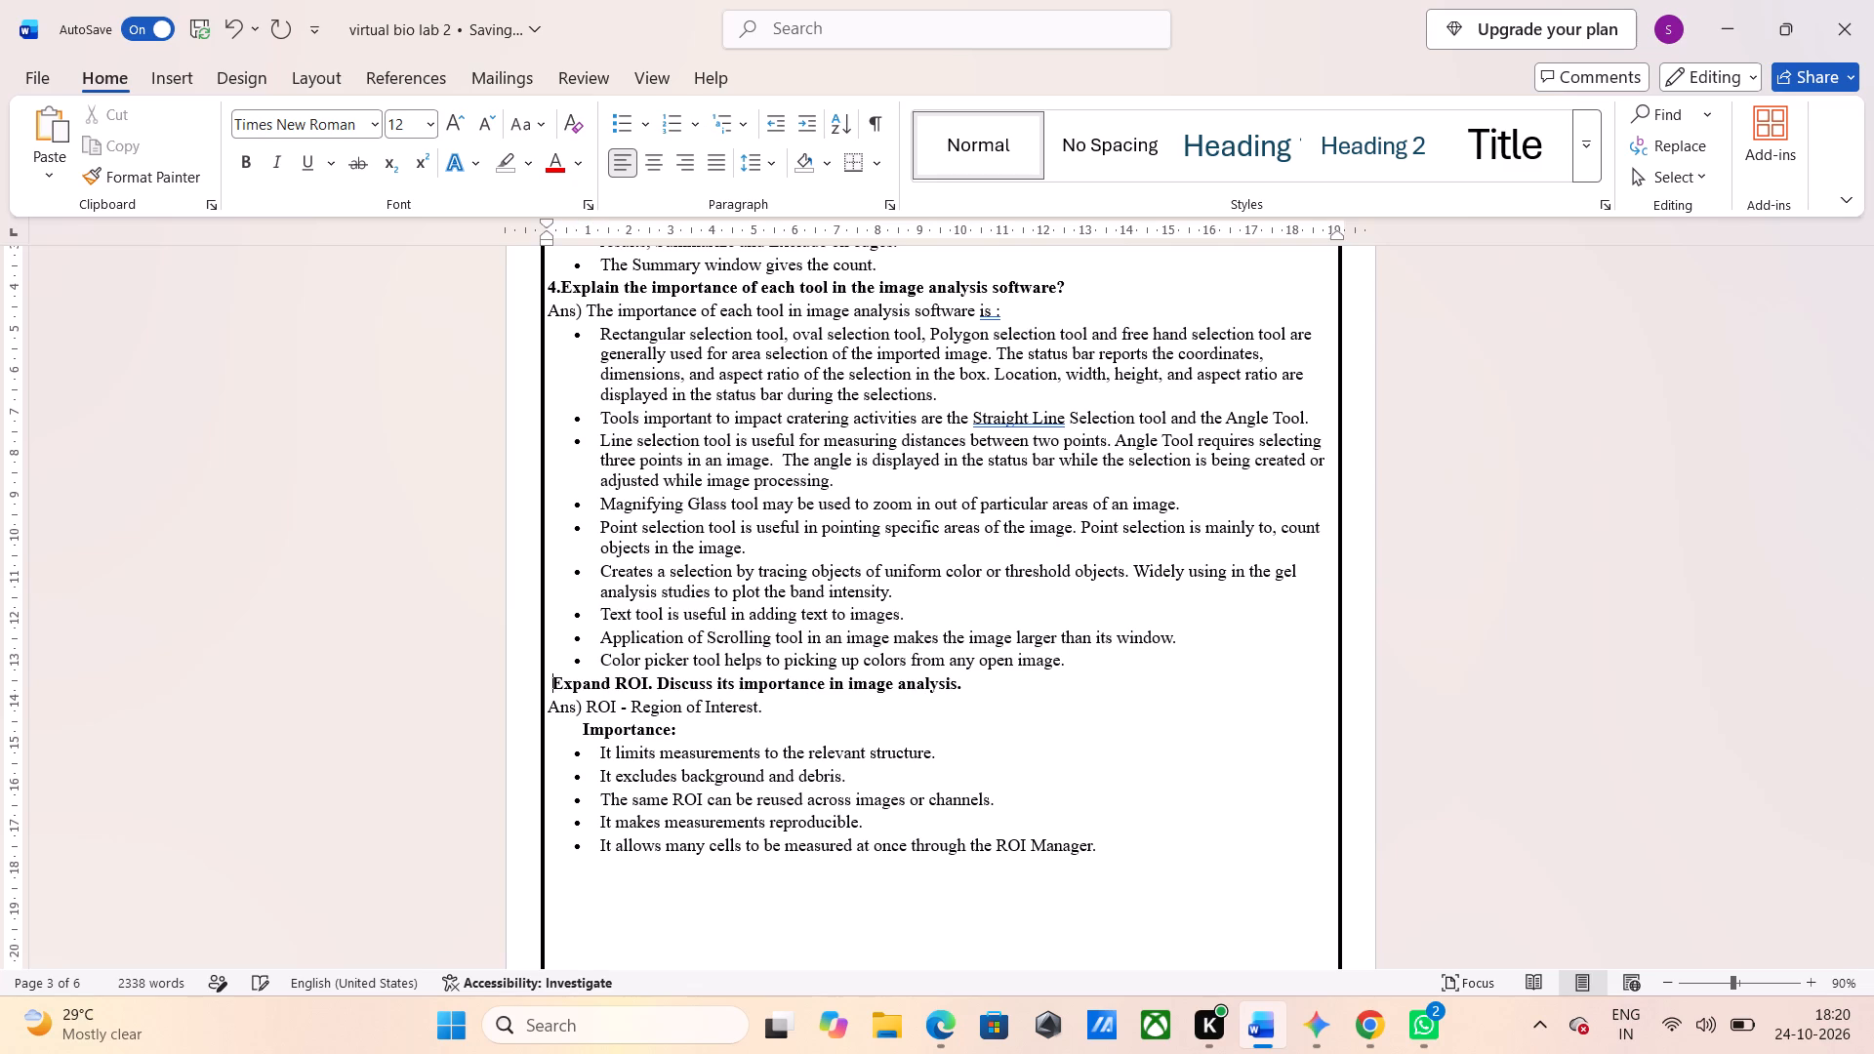
text(5.)
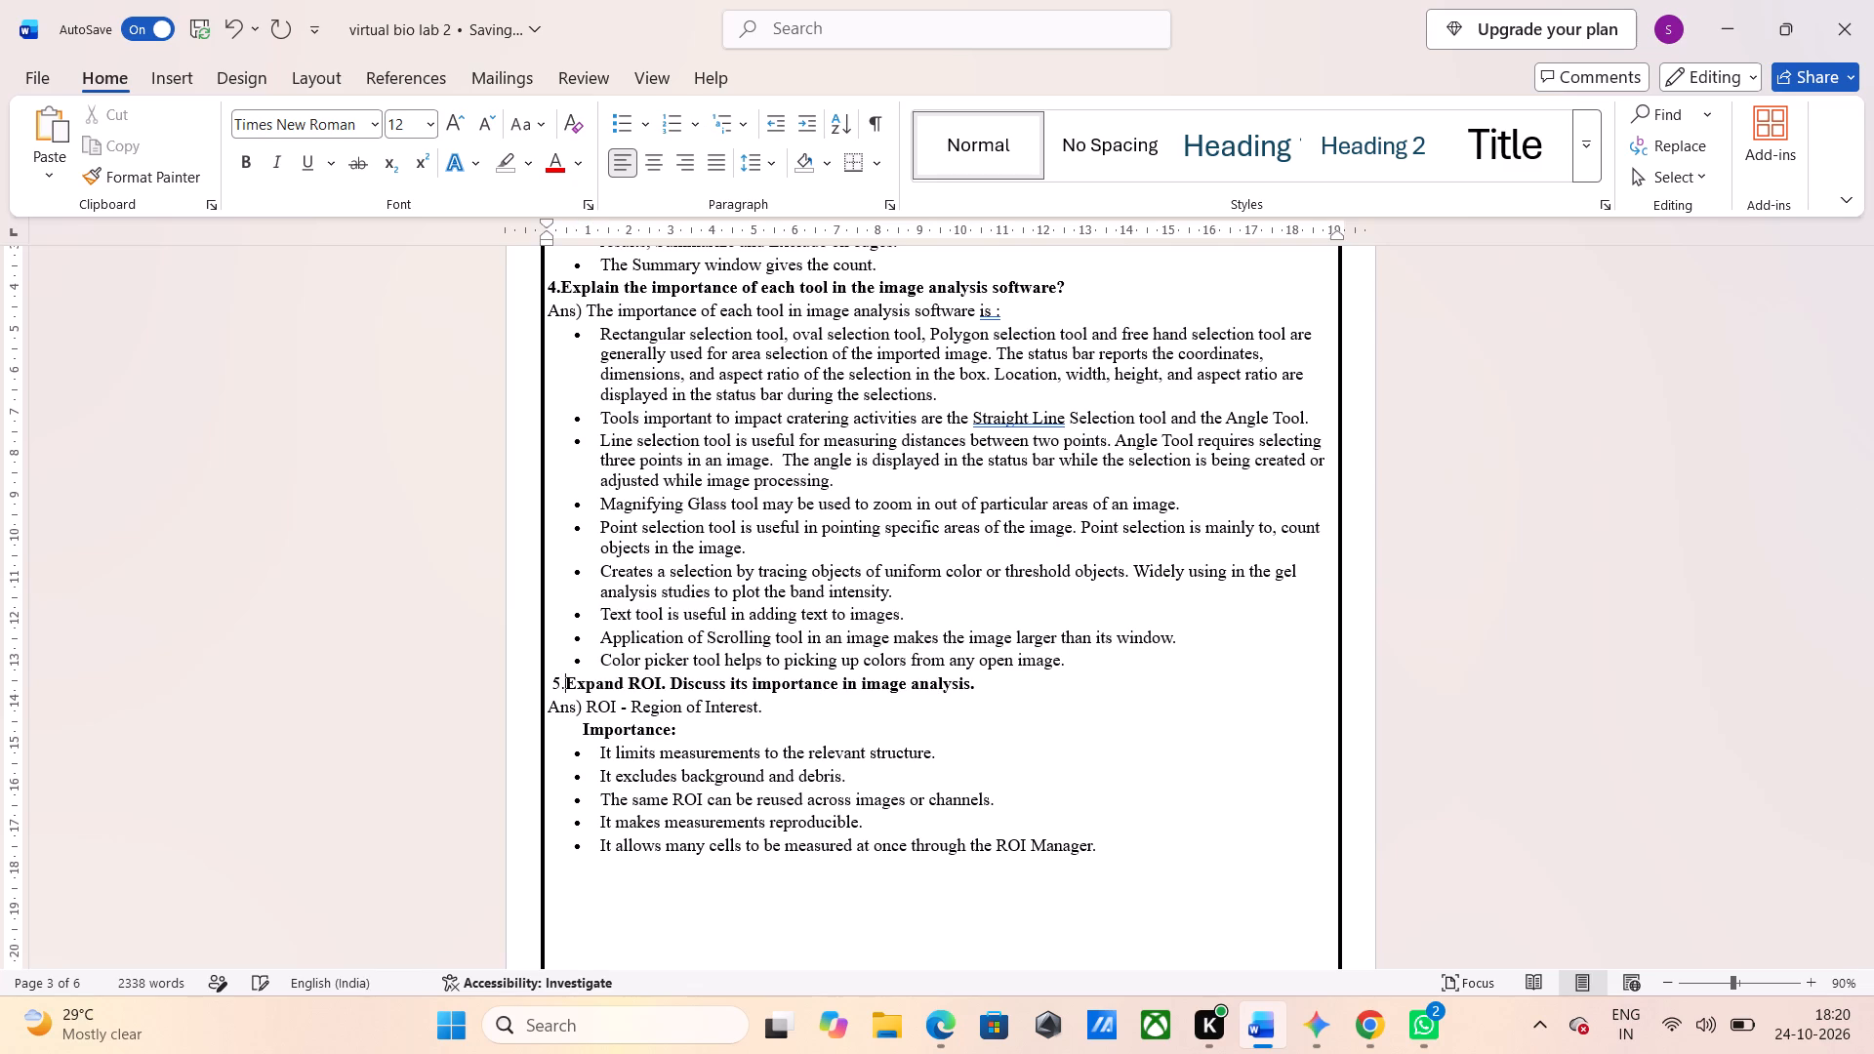
Make the whole question 5 line bold and delete the space before its number.
click(450, 685)
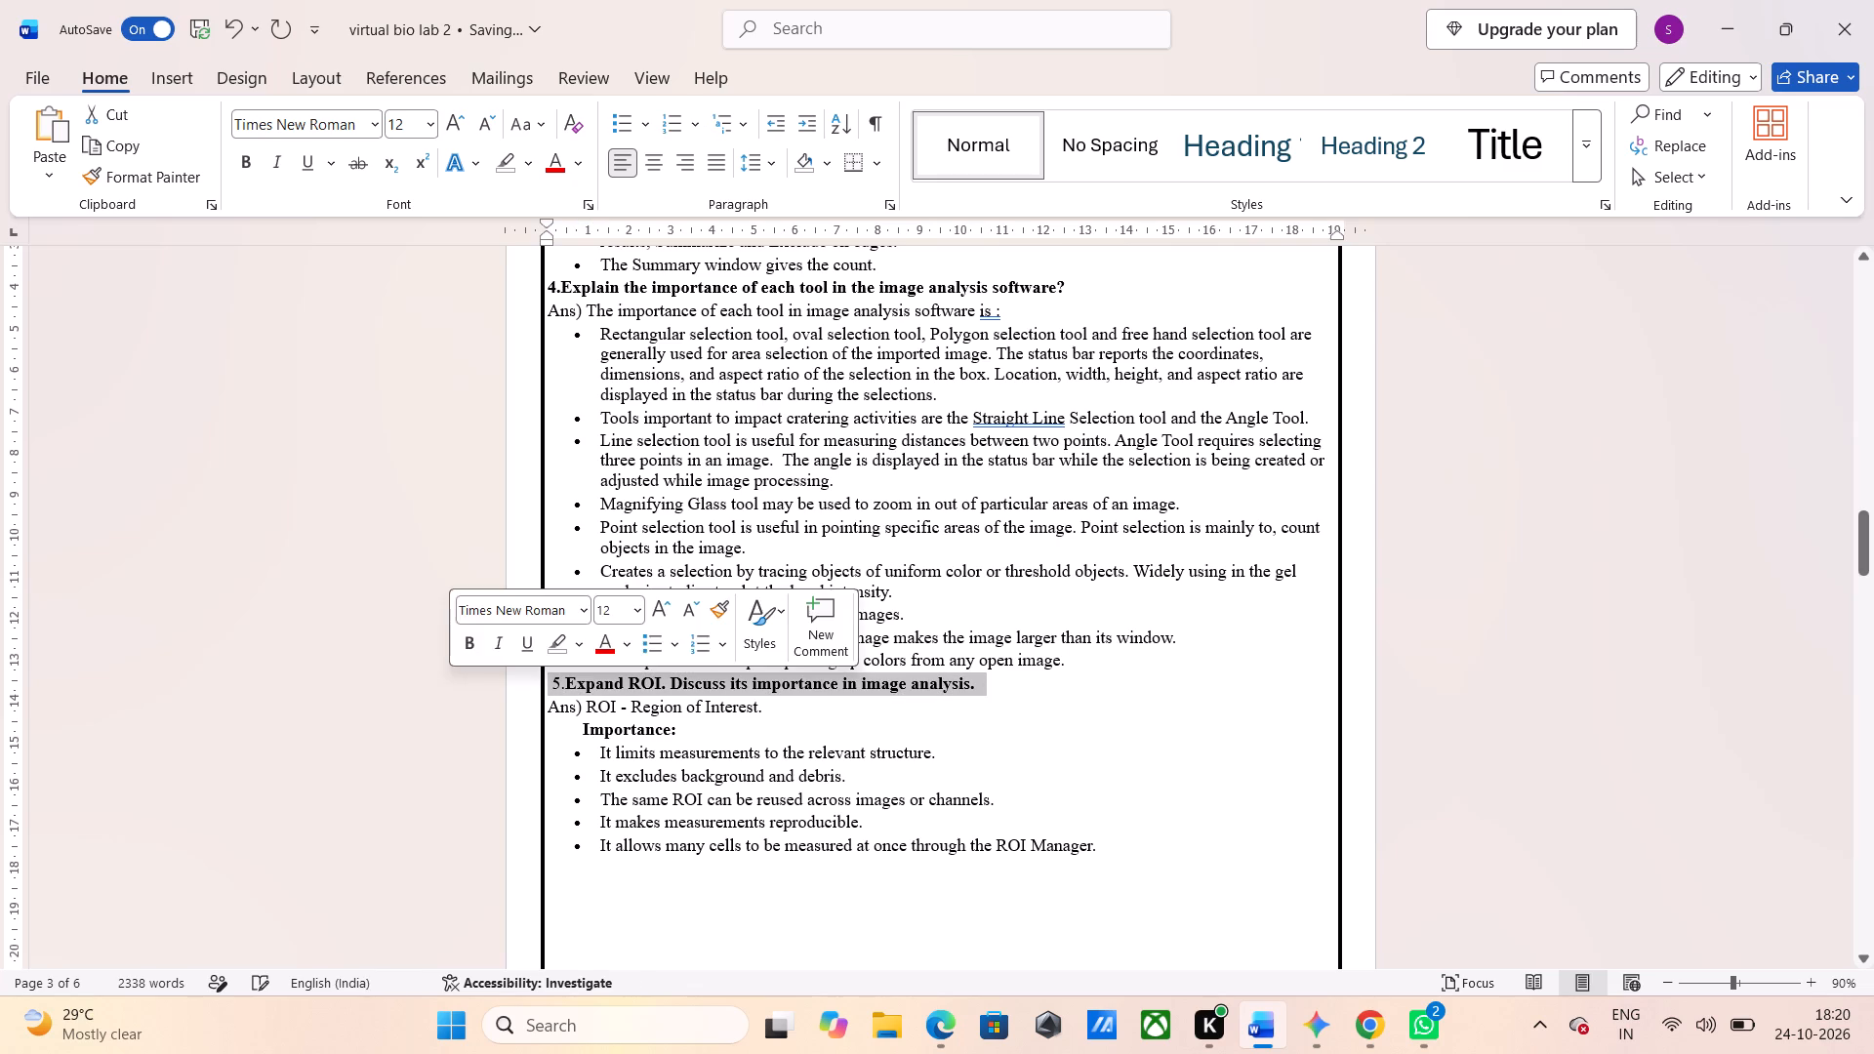
click(238, 174)
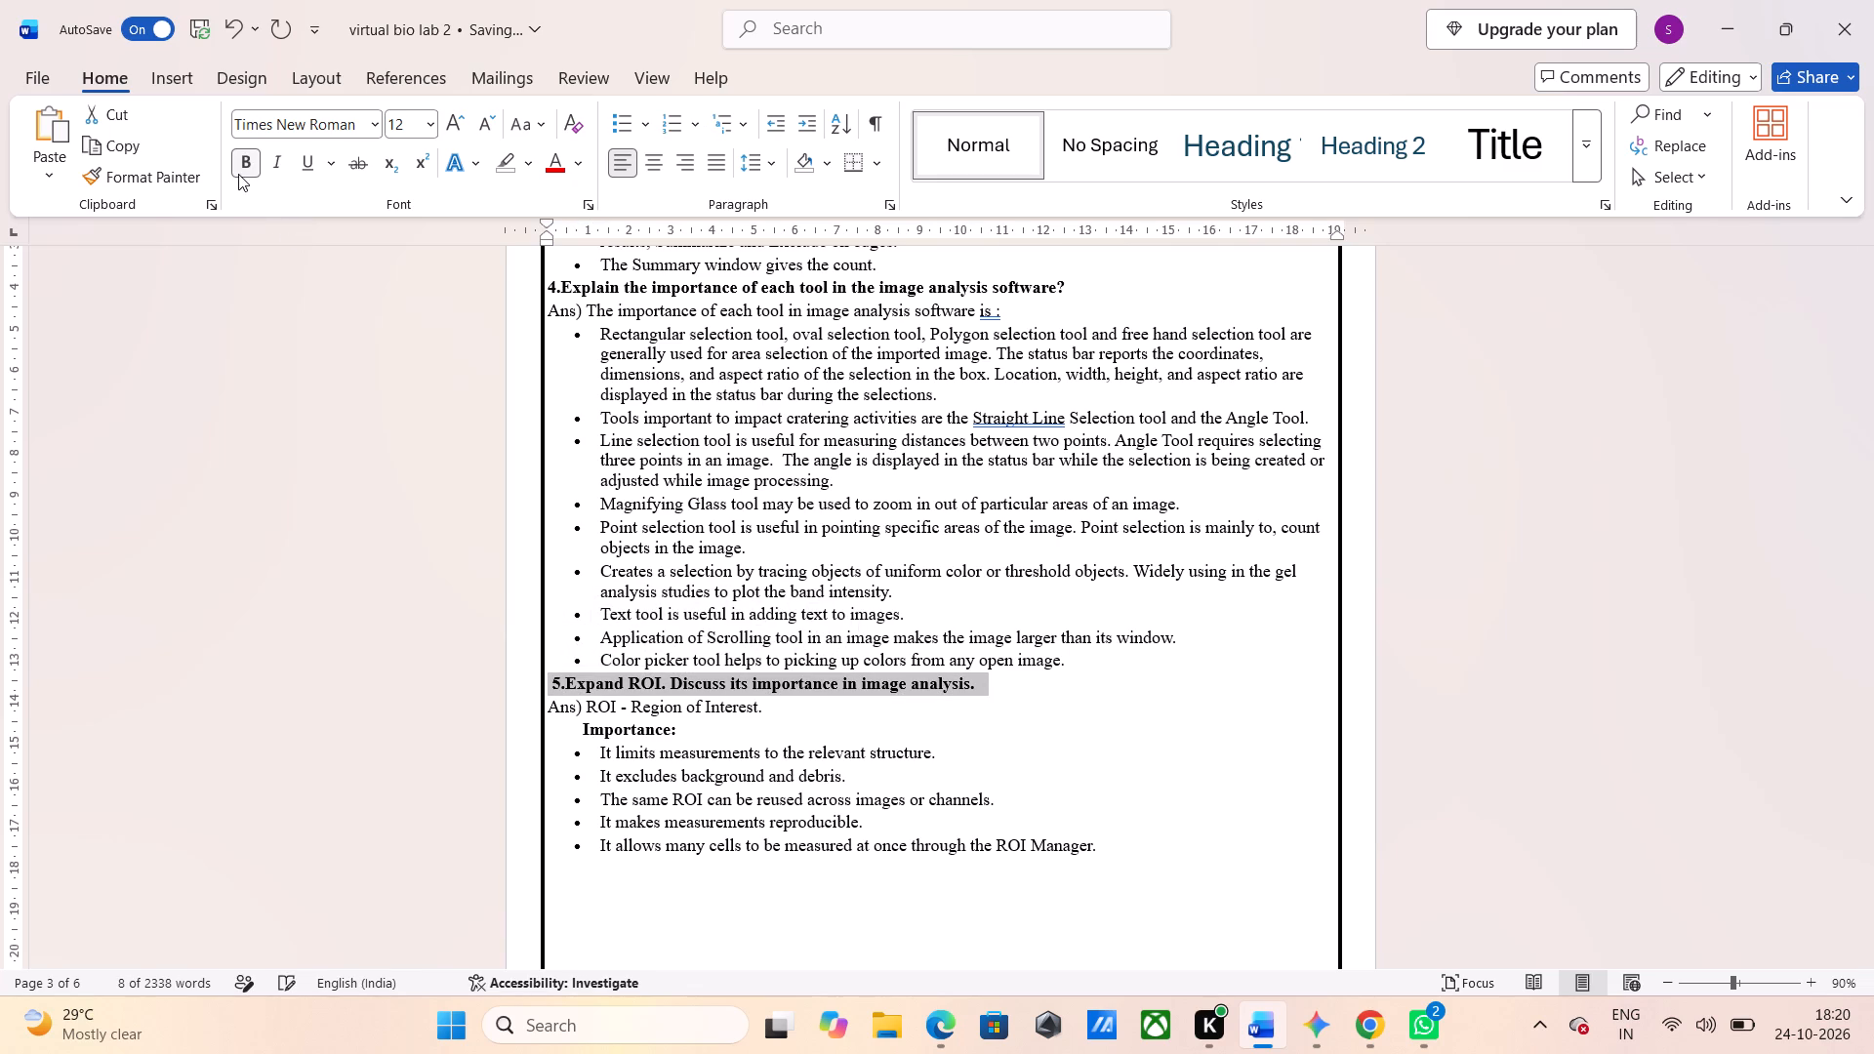
click(550, 688)
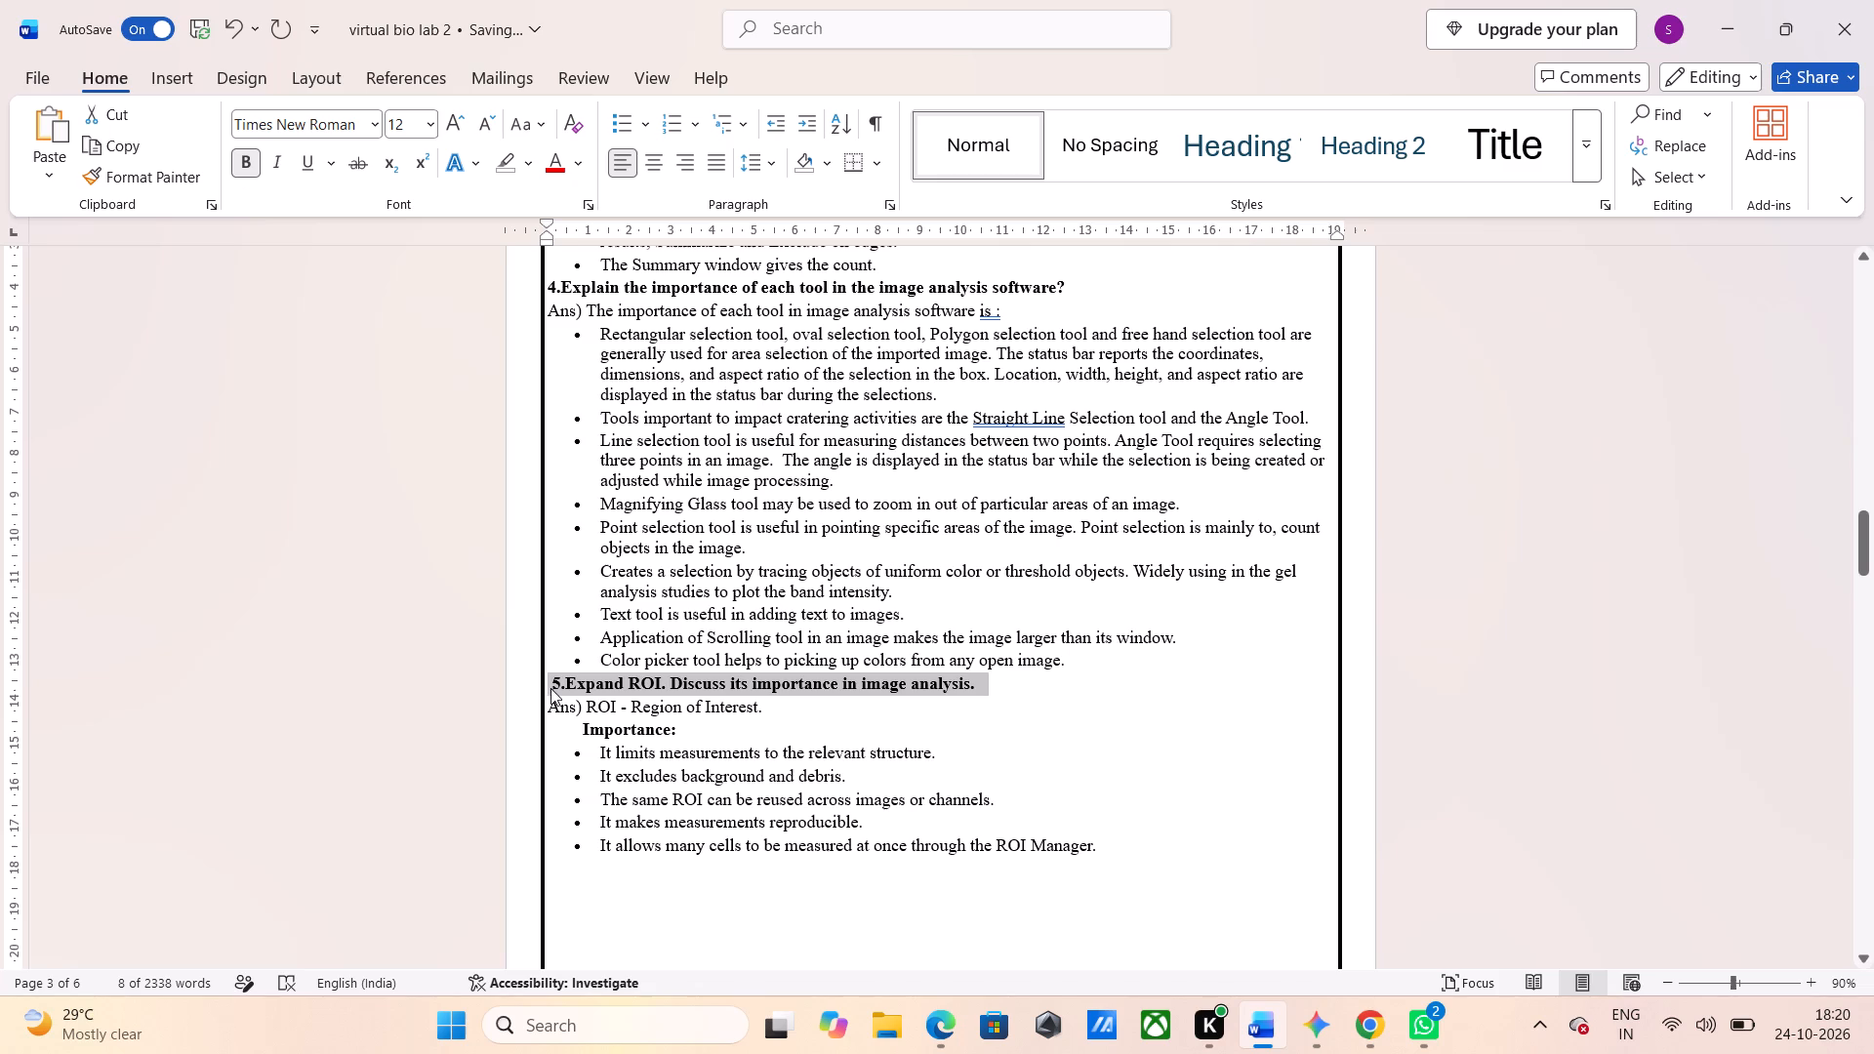
key(BackSpace)
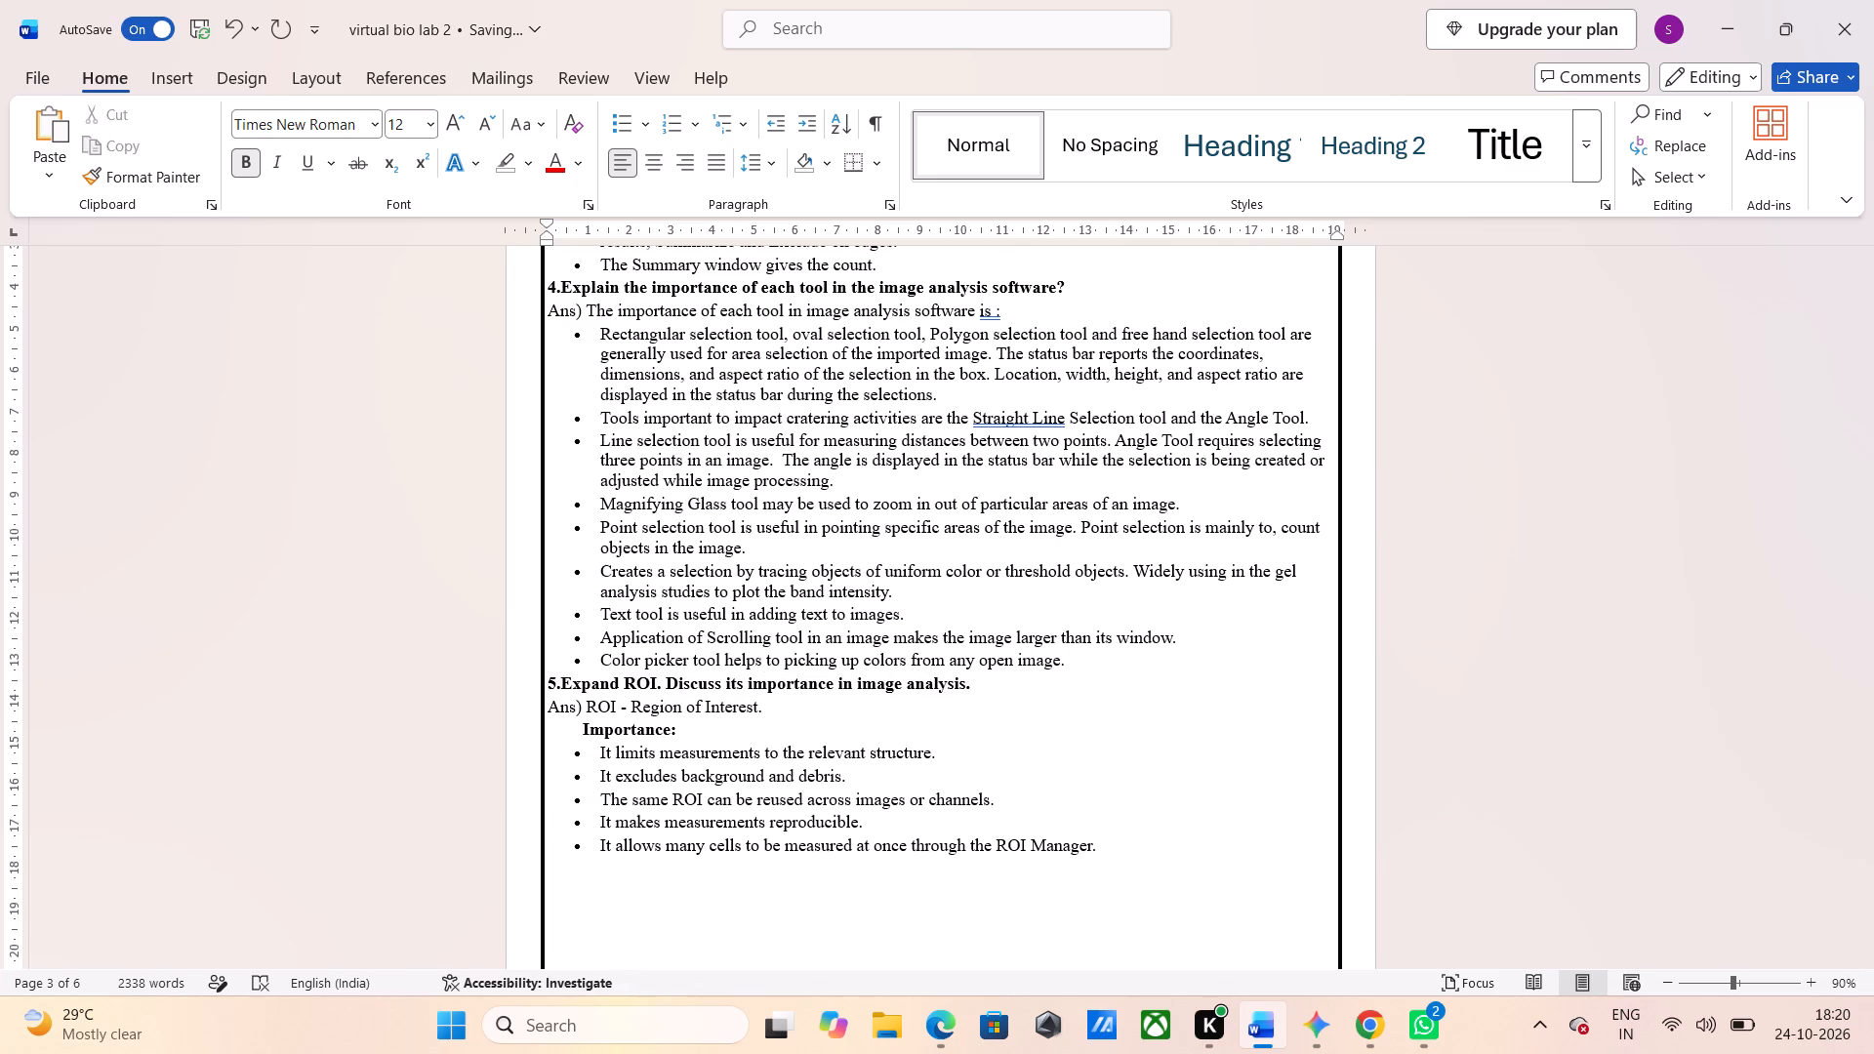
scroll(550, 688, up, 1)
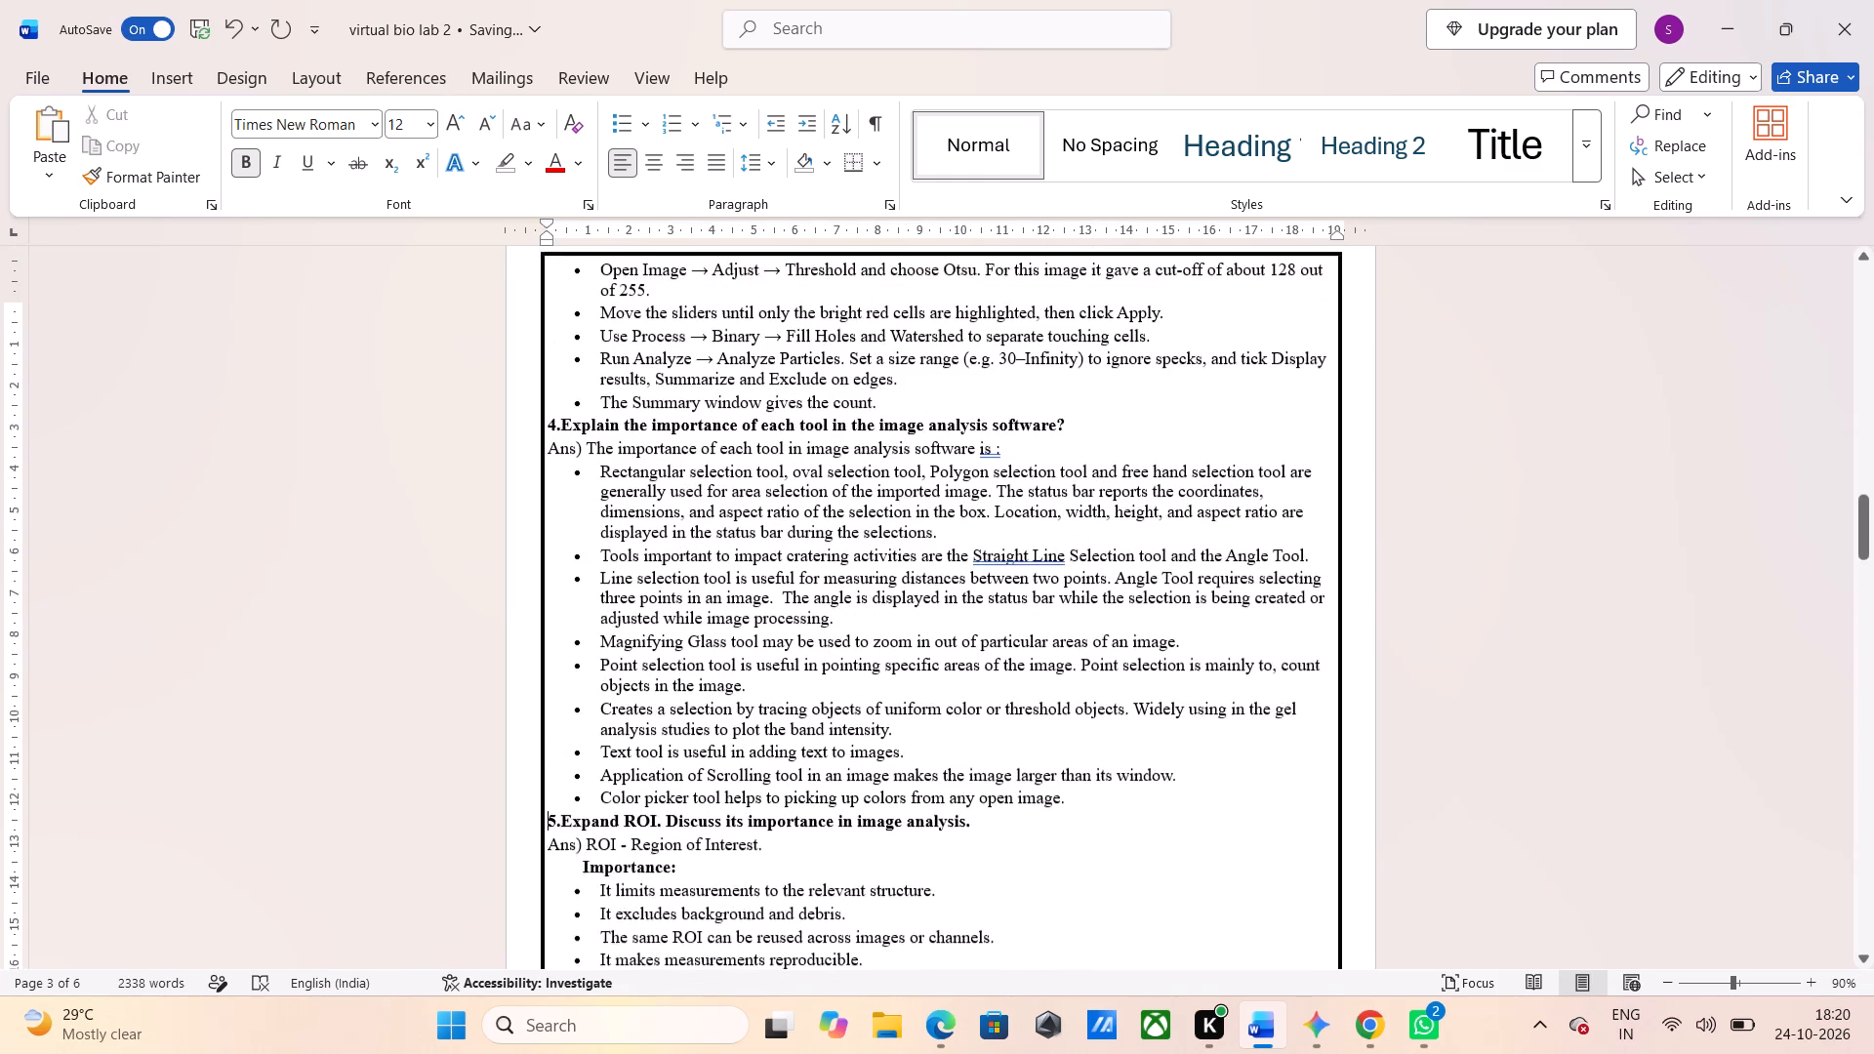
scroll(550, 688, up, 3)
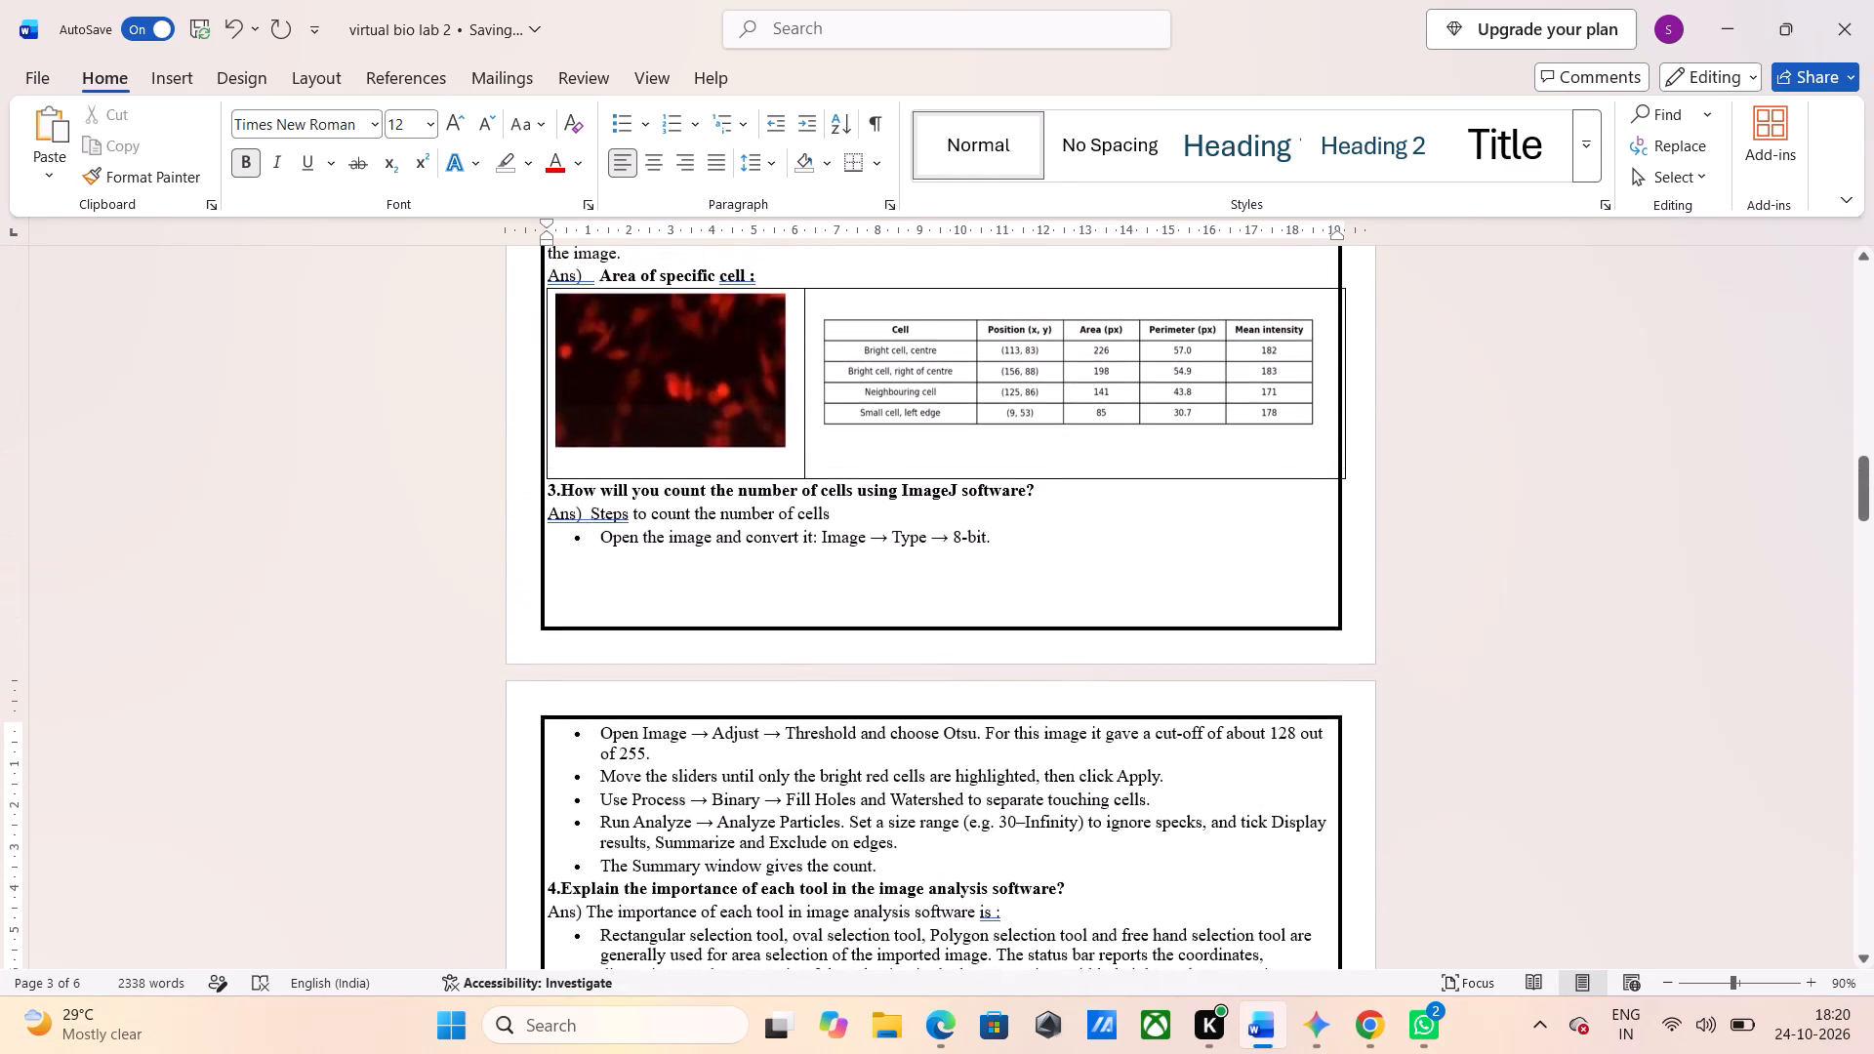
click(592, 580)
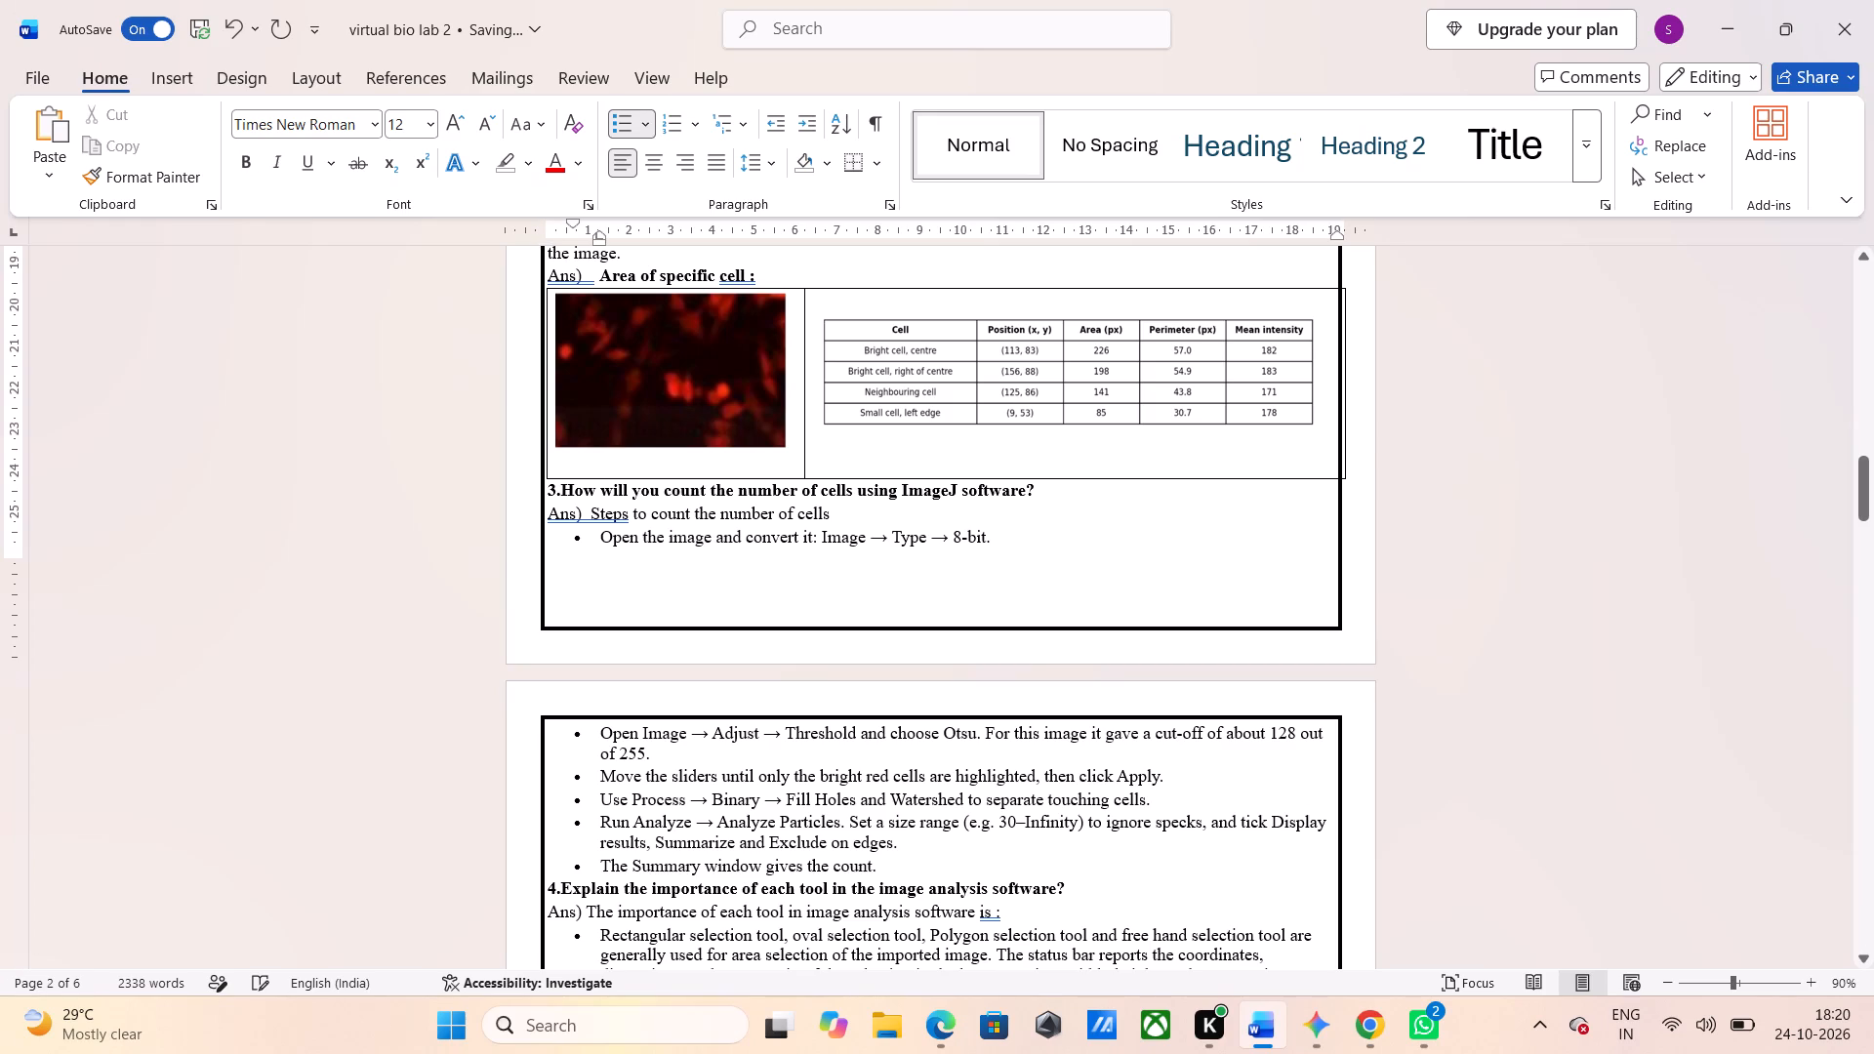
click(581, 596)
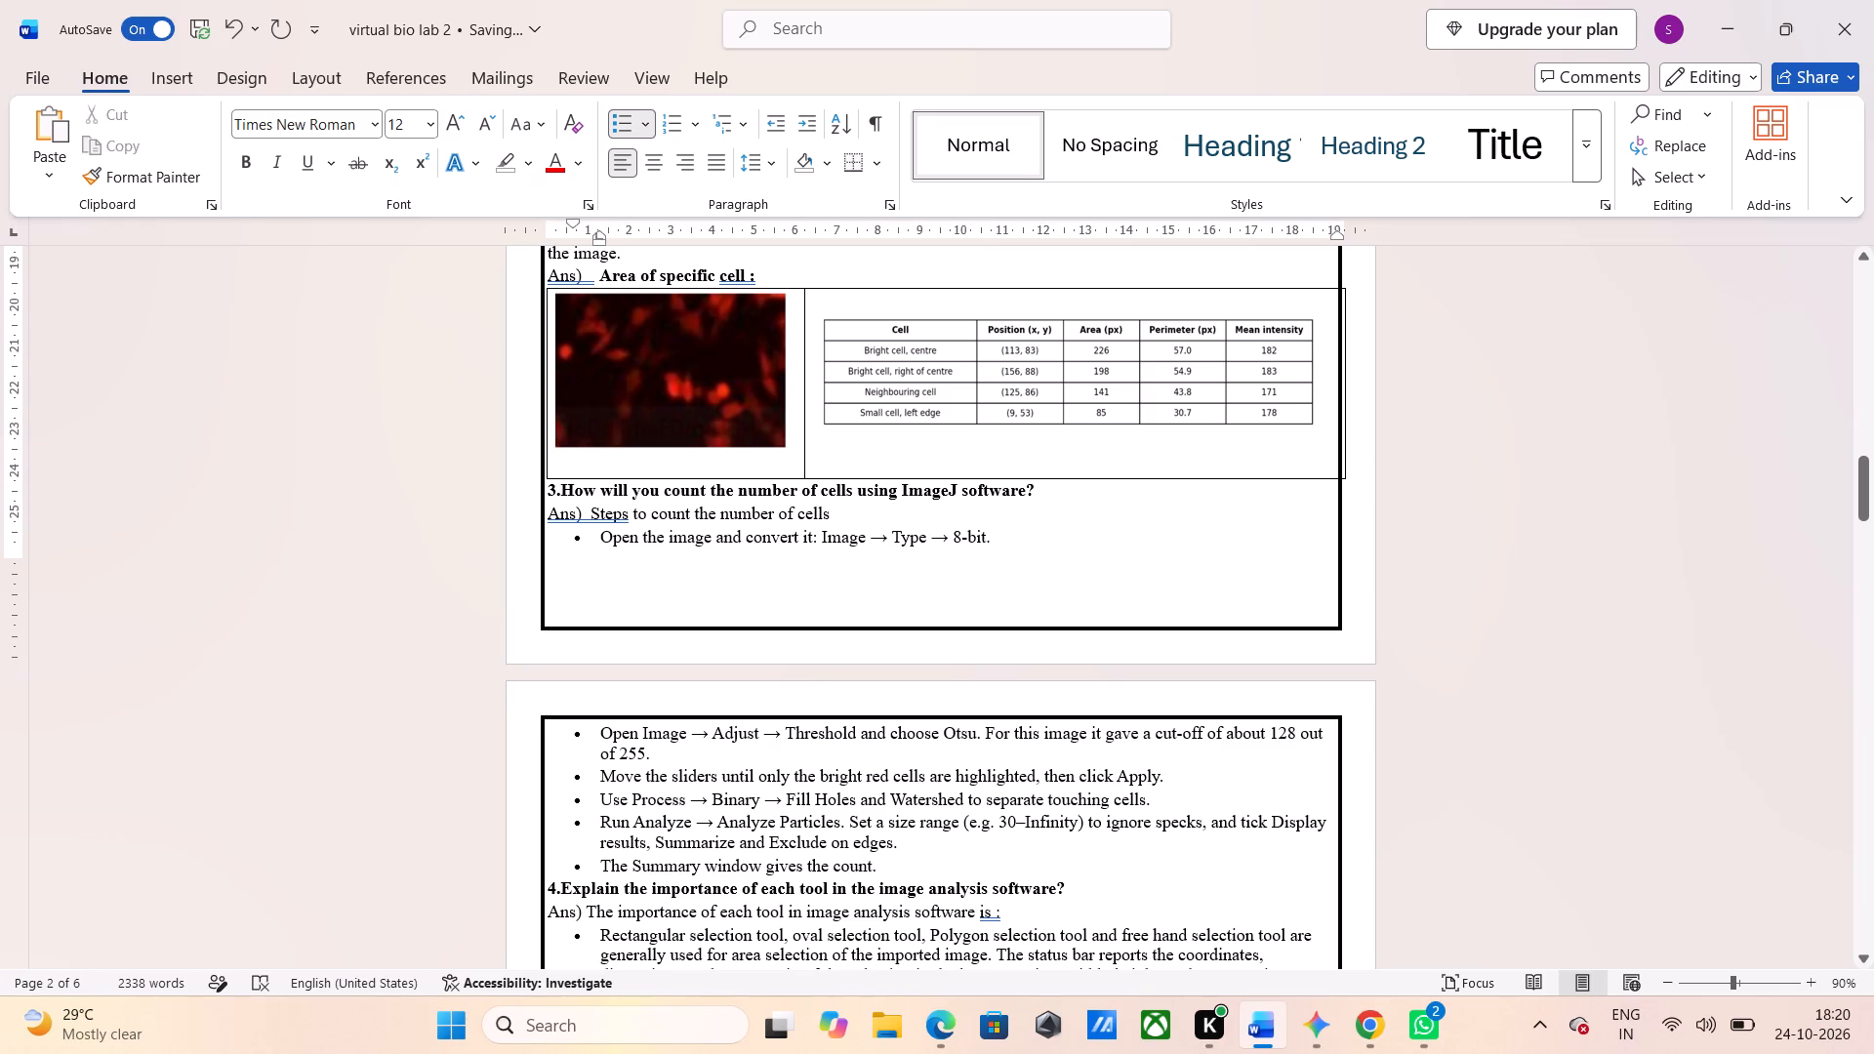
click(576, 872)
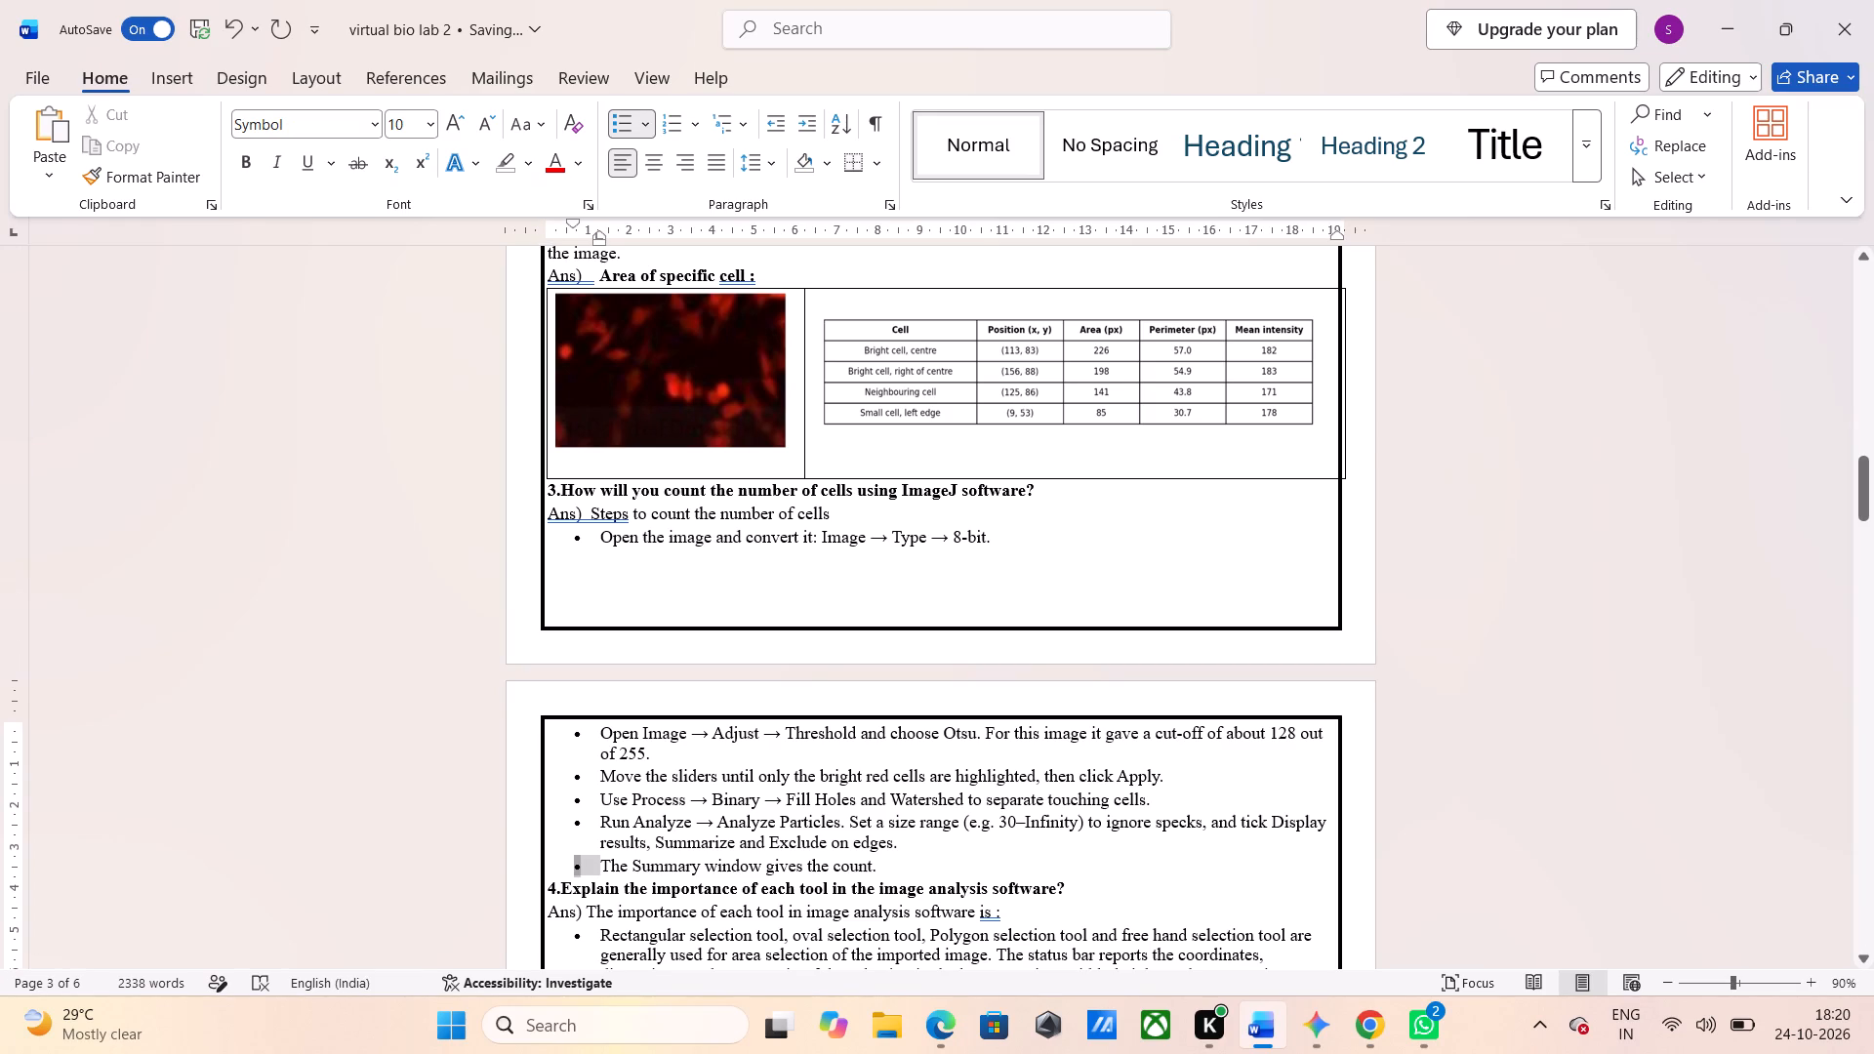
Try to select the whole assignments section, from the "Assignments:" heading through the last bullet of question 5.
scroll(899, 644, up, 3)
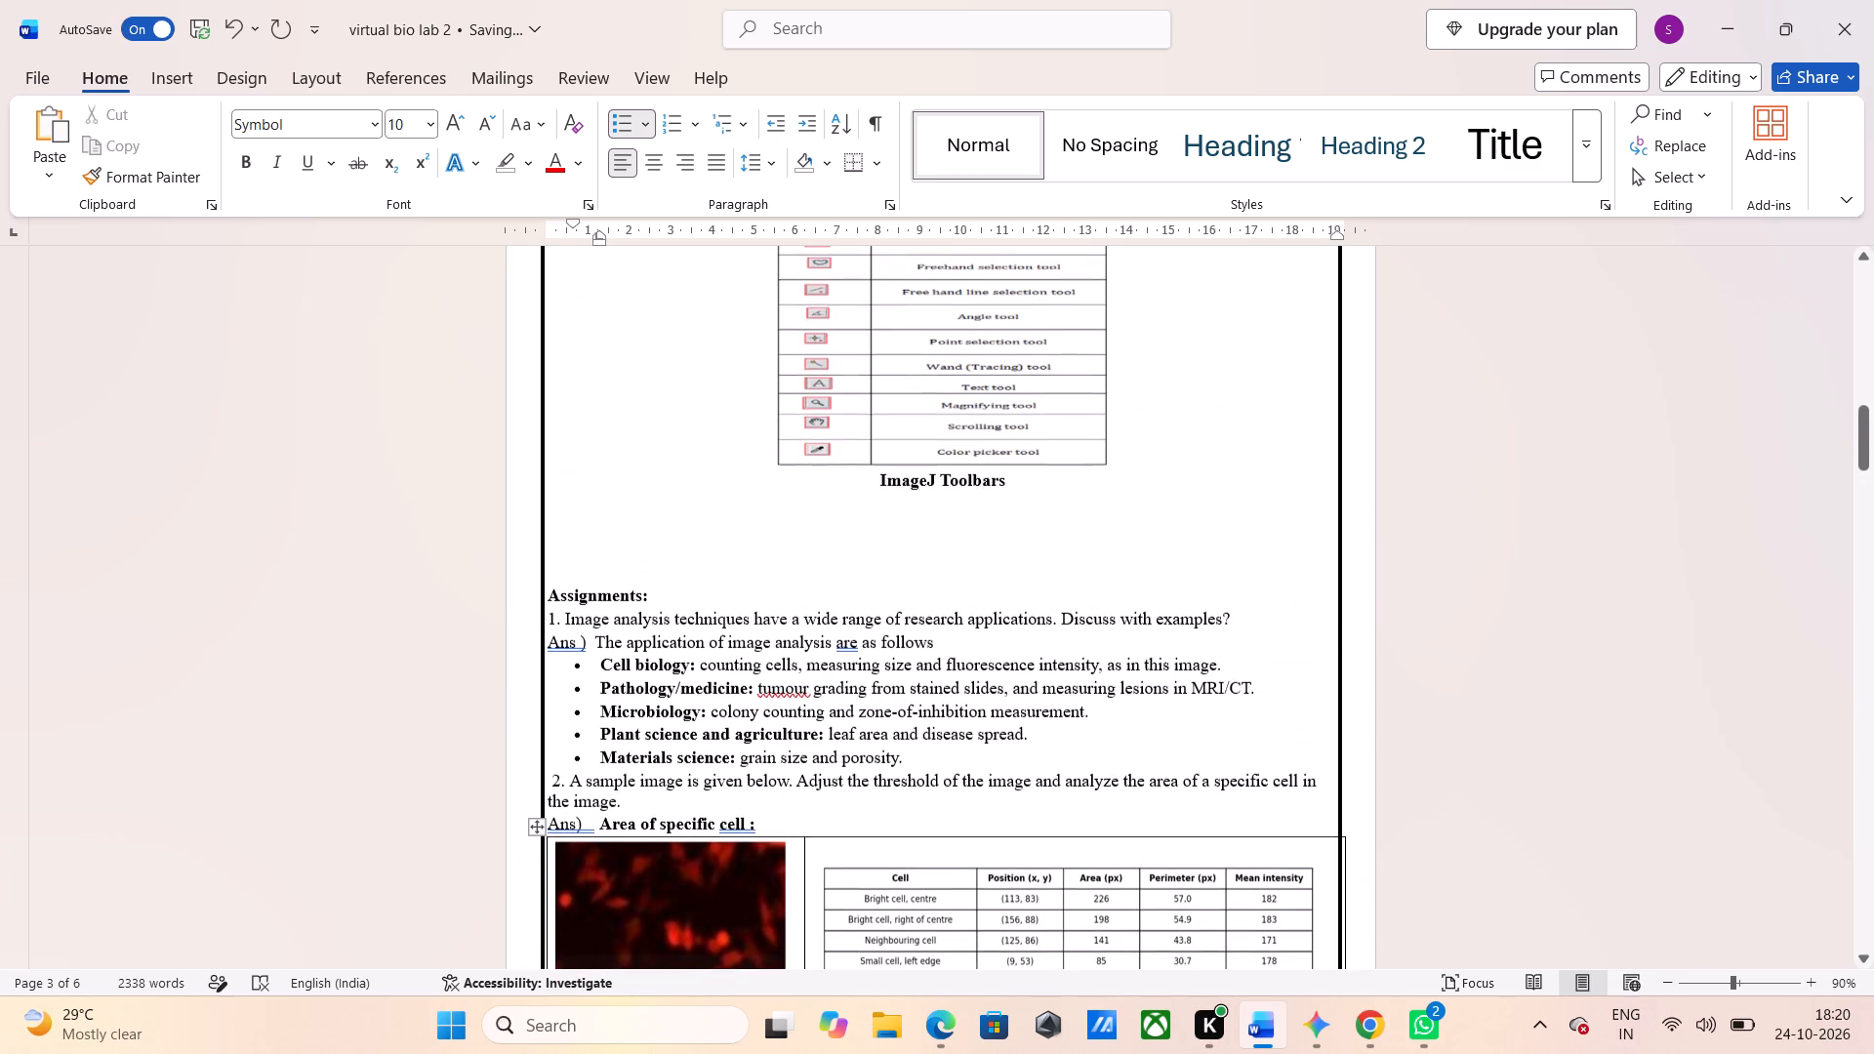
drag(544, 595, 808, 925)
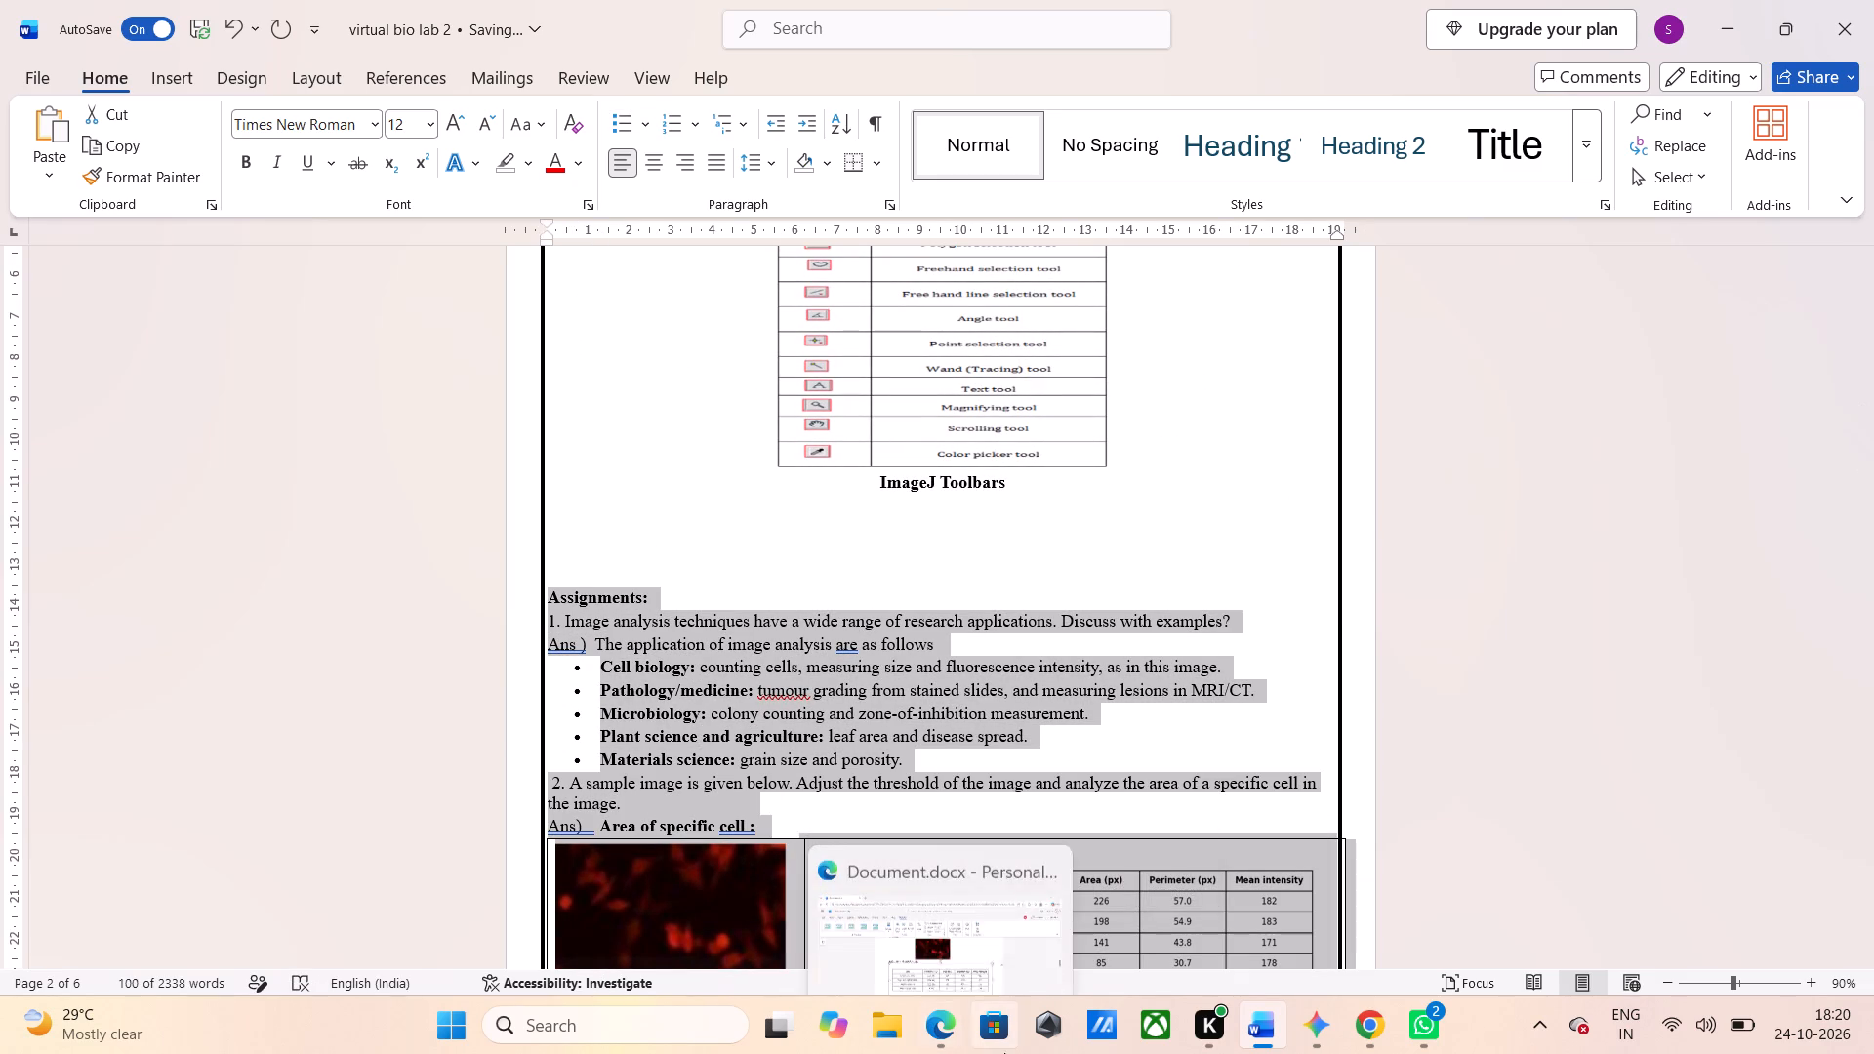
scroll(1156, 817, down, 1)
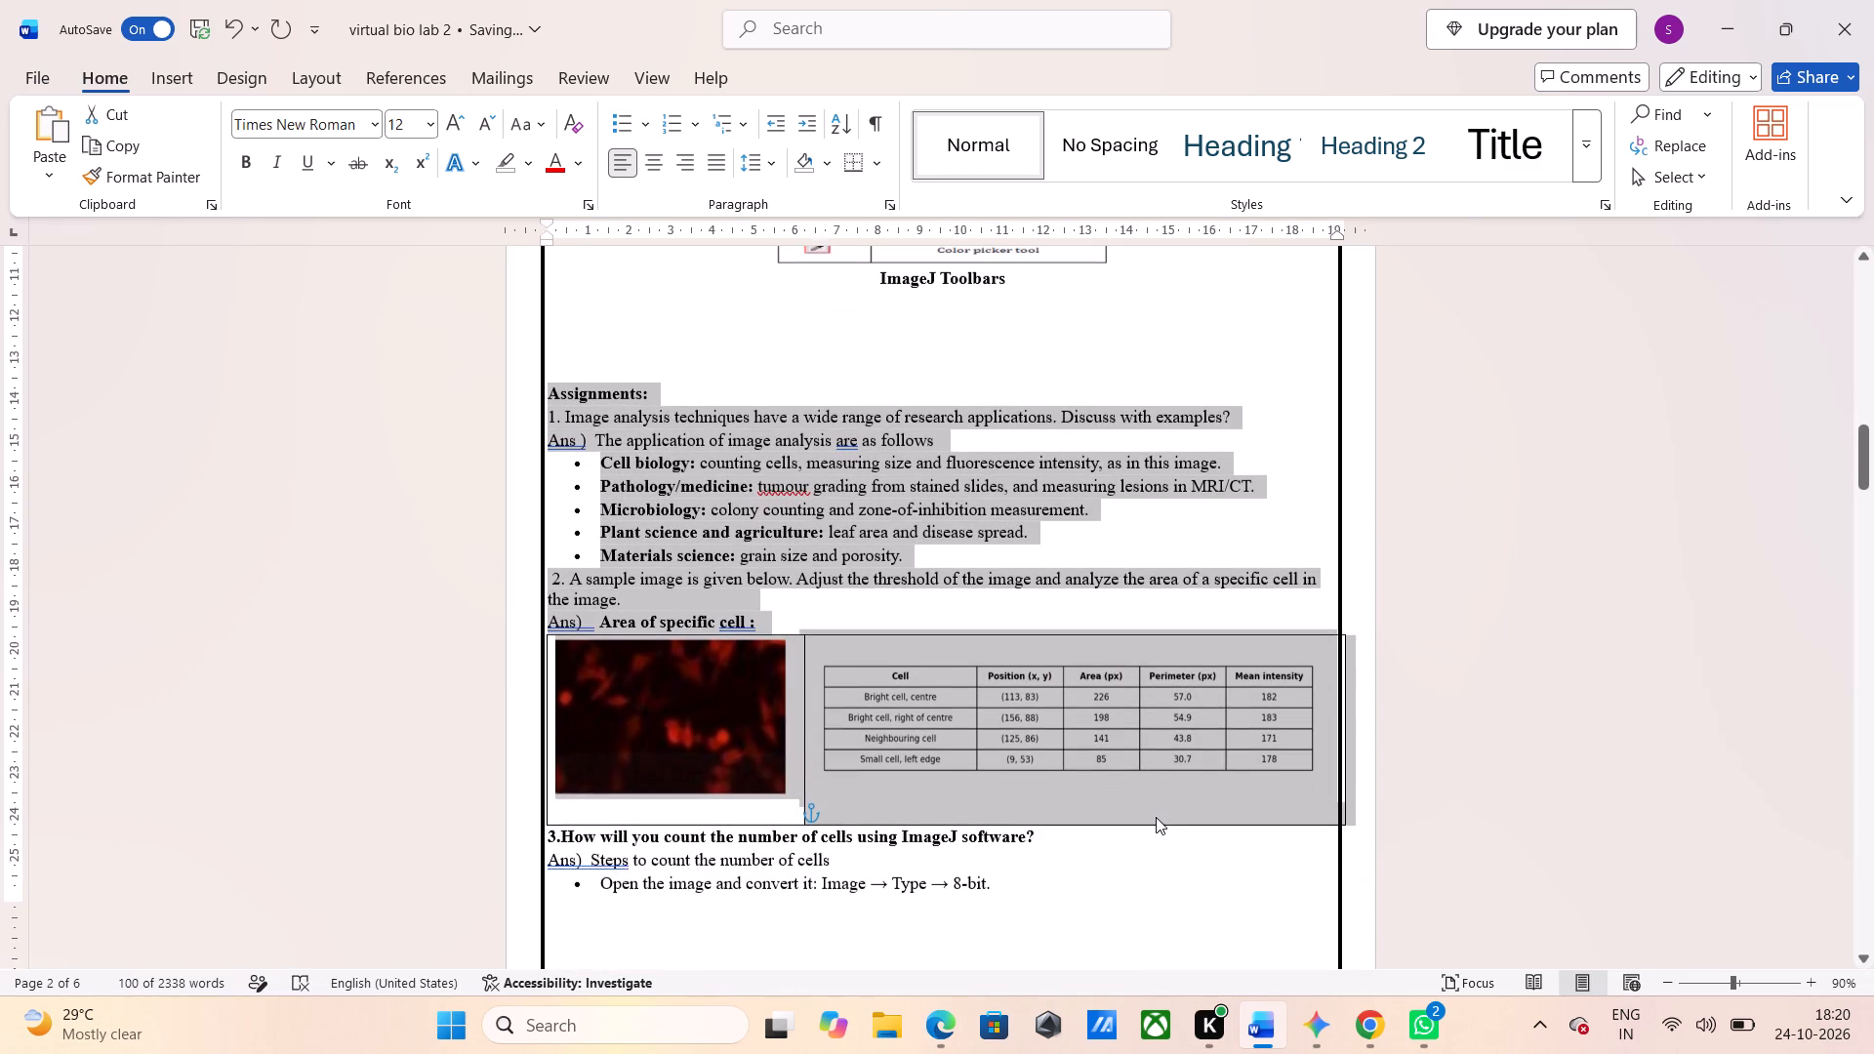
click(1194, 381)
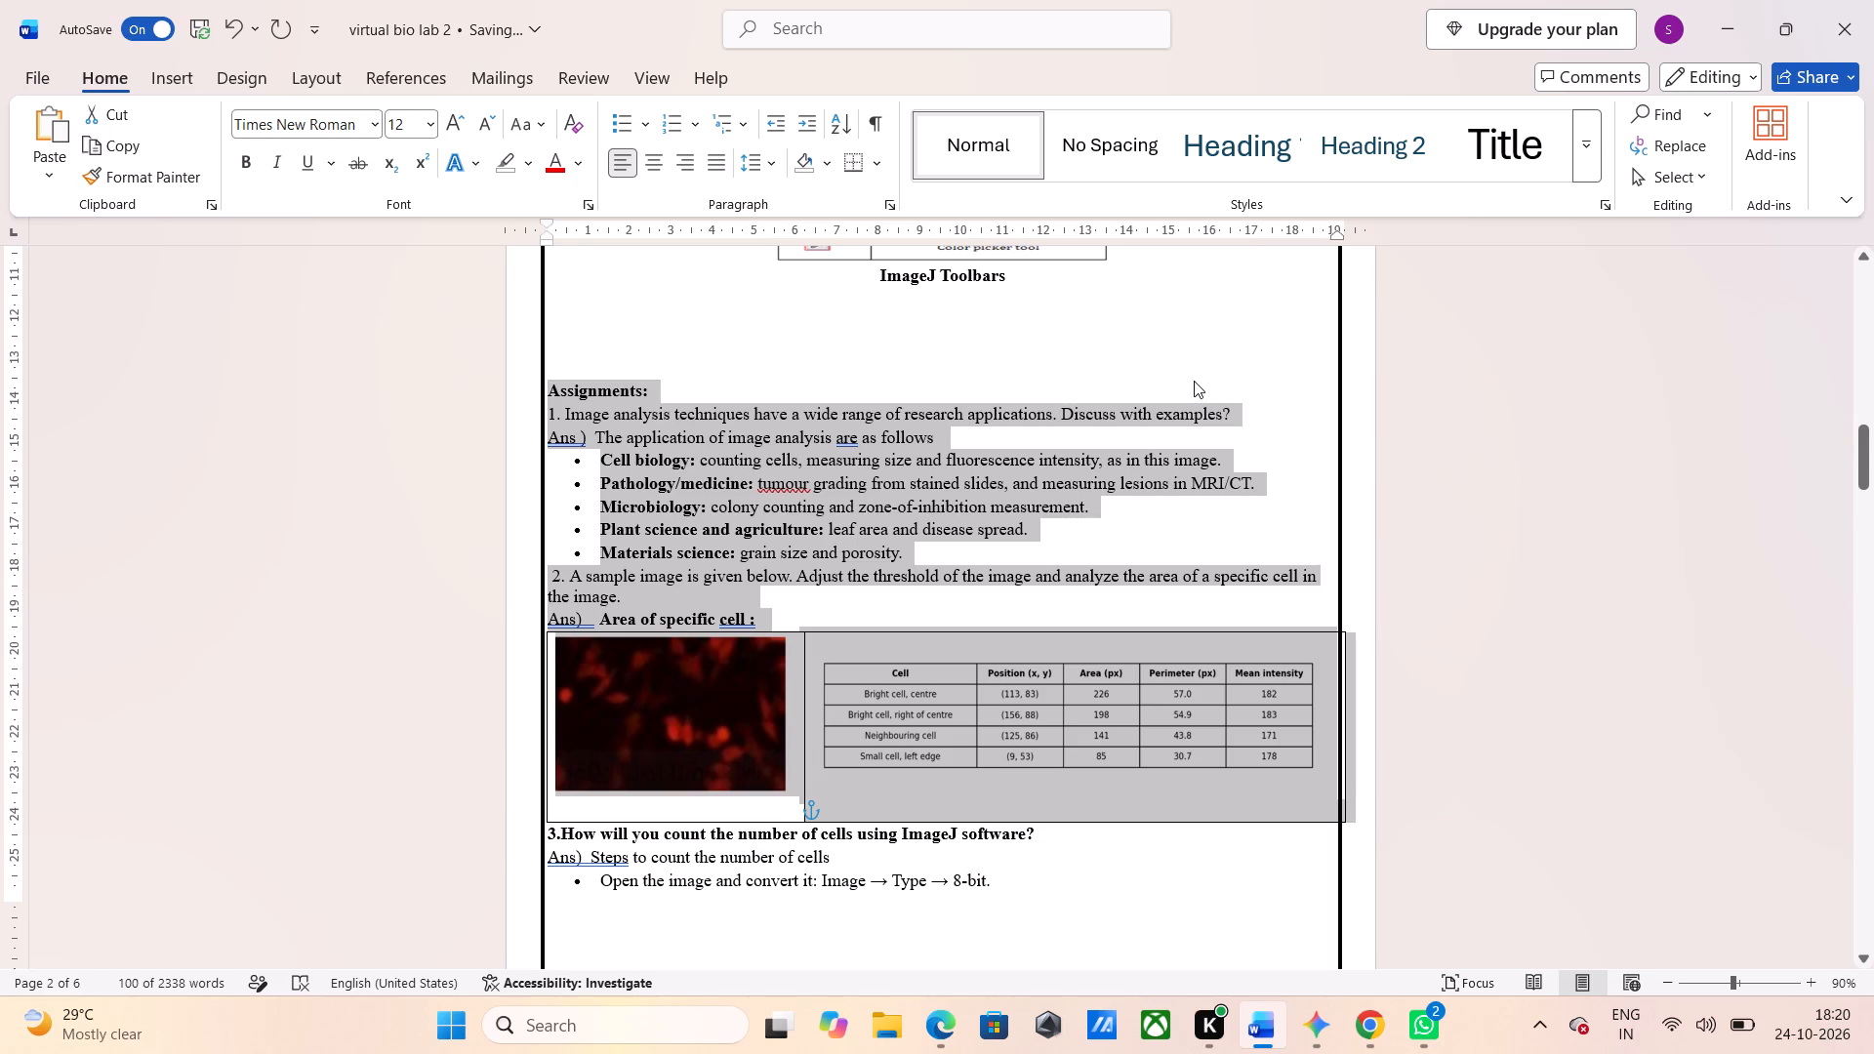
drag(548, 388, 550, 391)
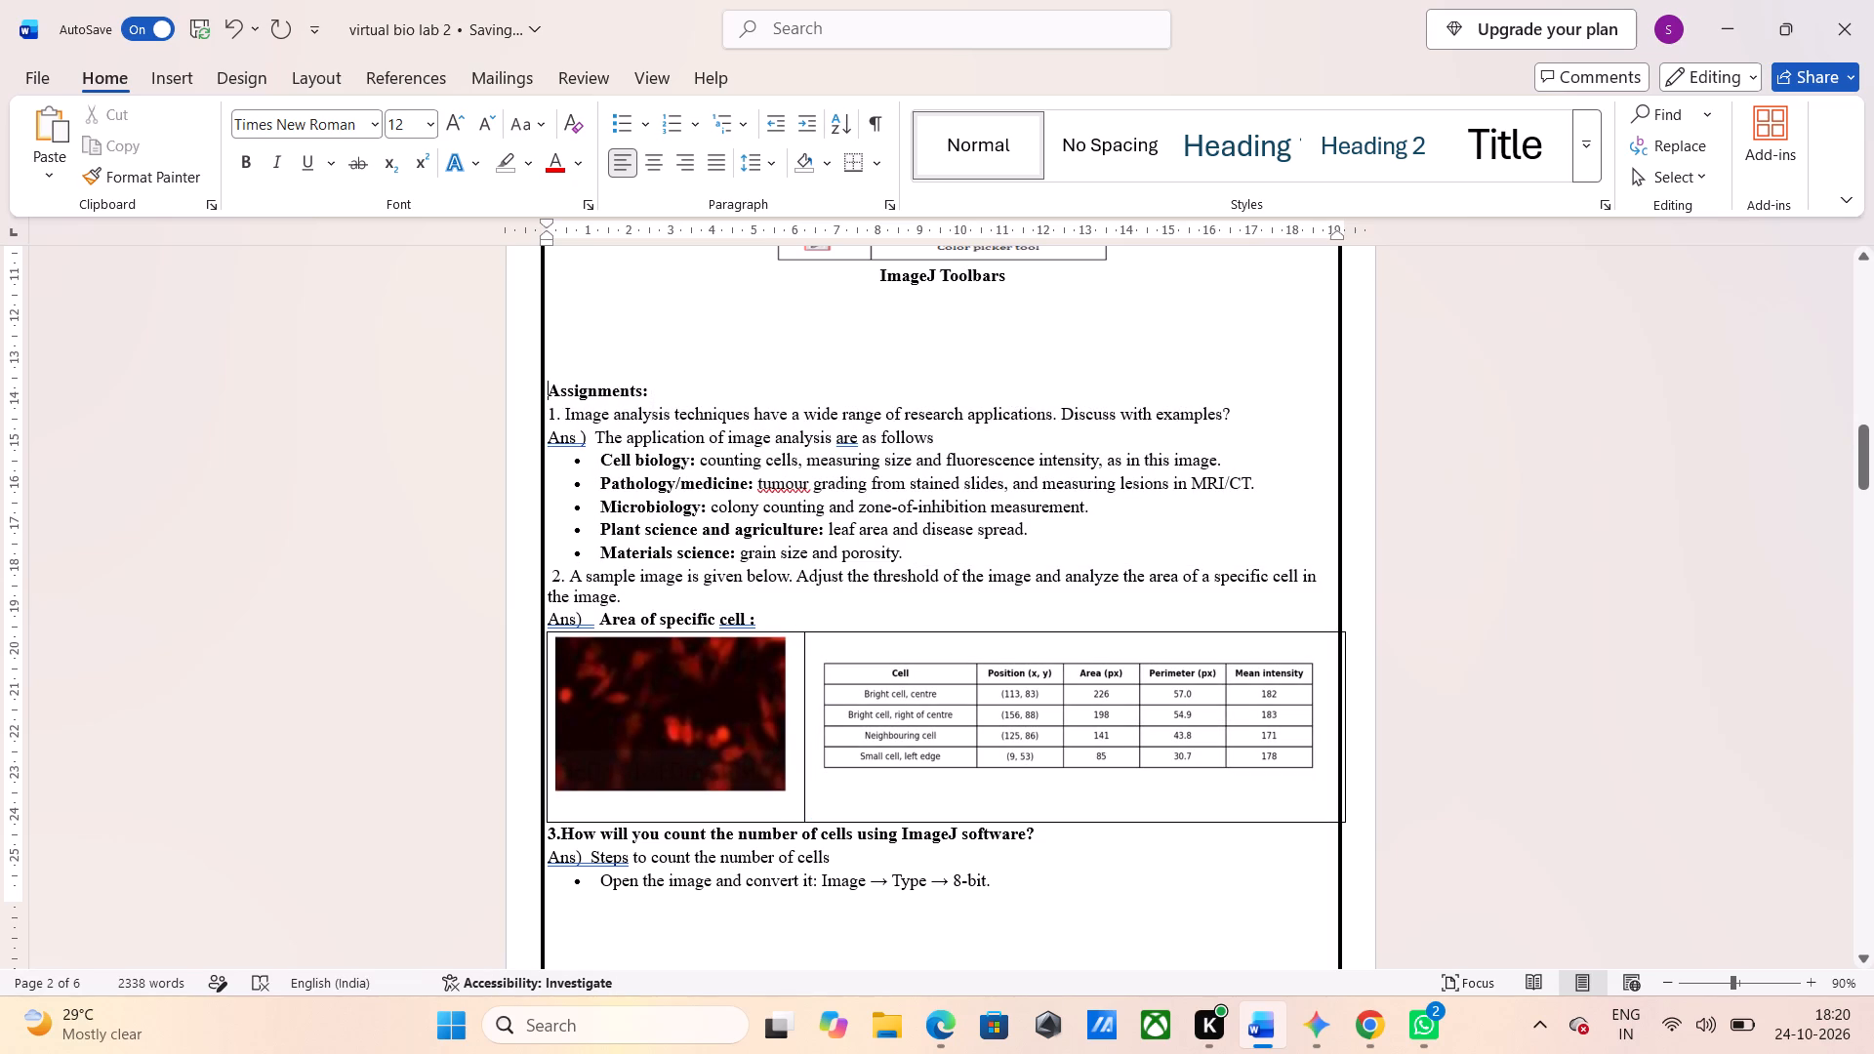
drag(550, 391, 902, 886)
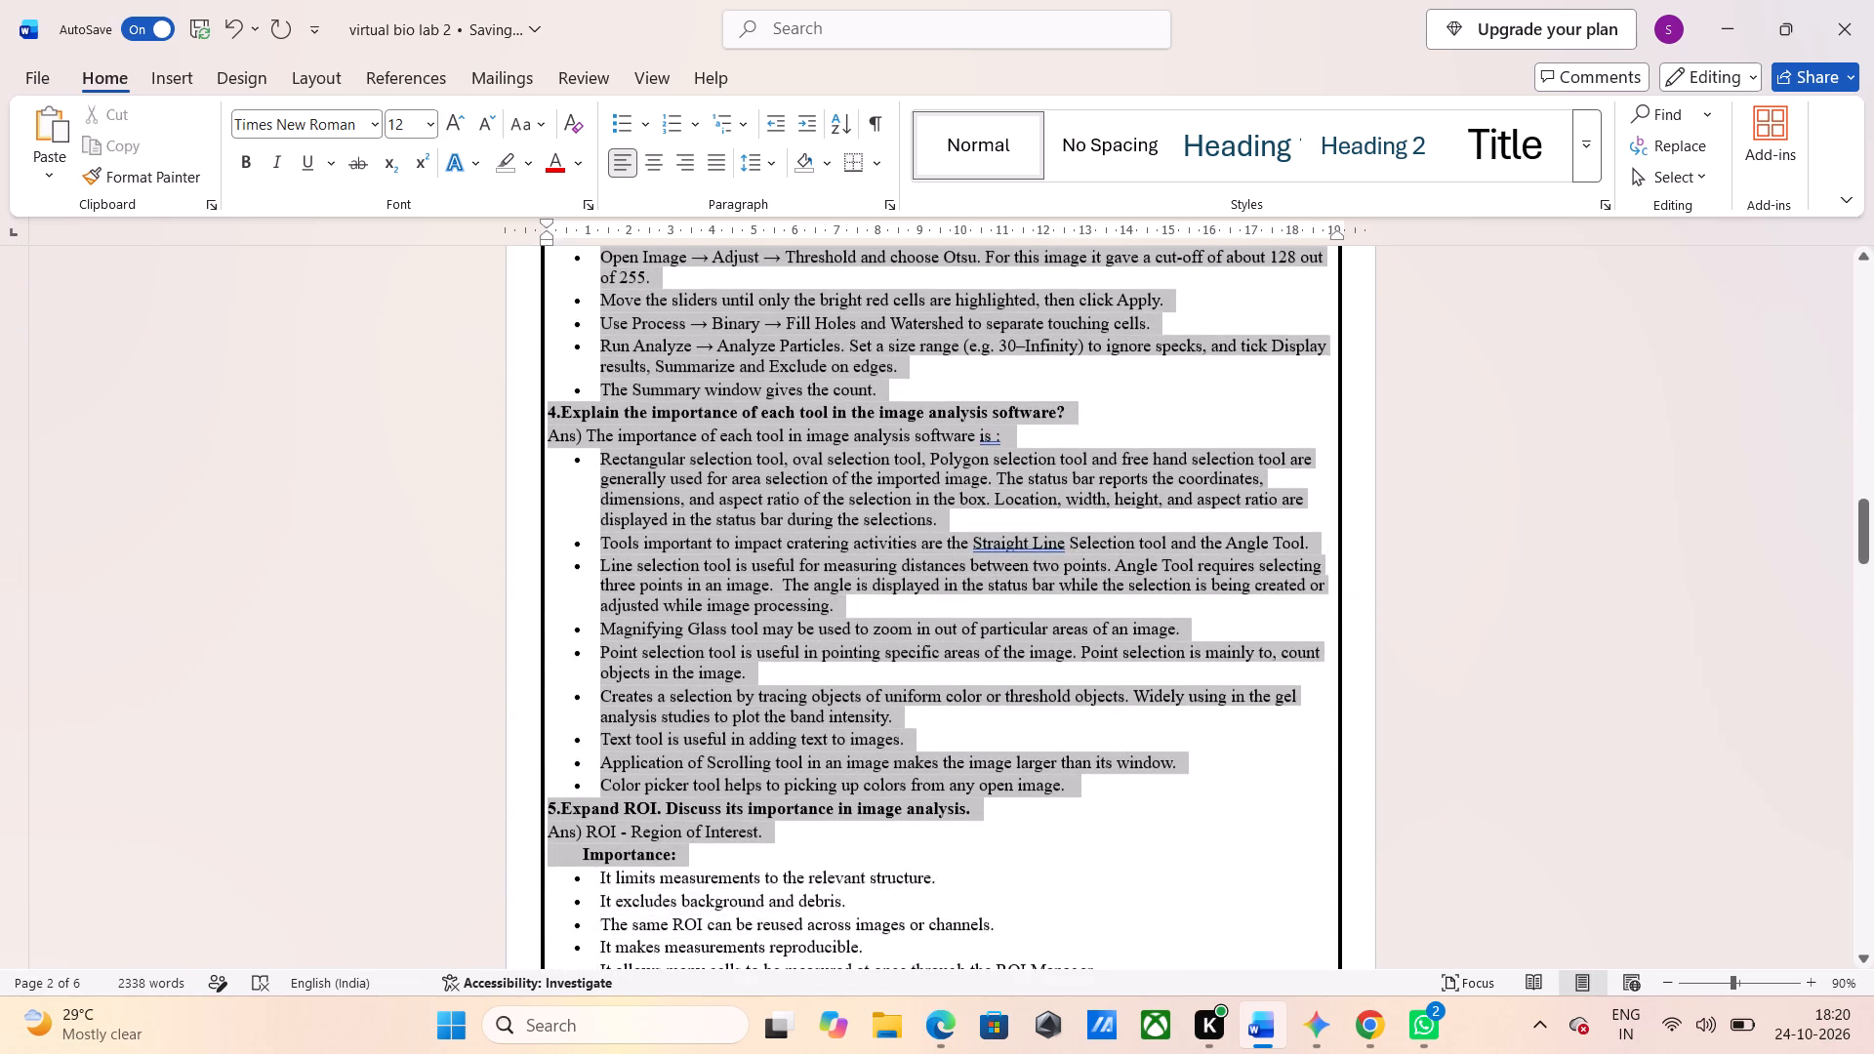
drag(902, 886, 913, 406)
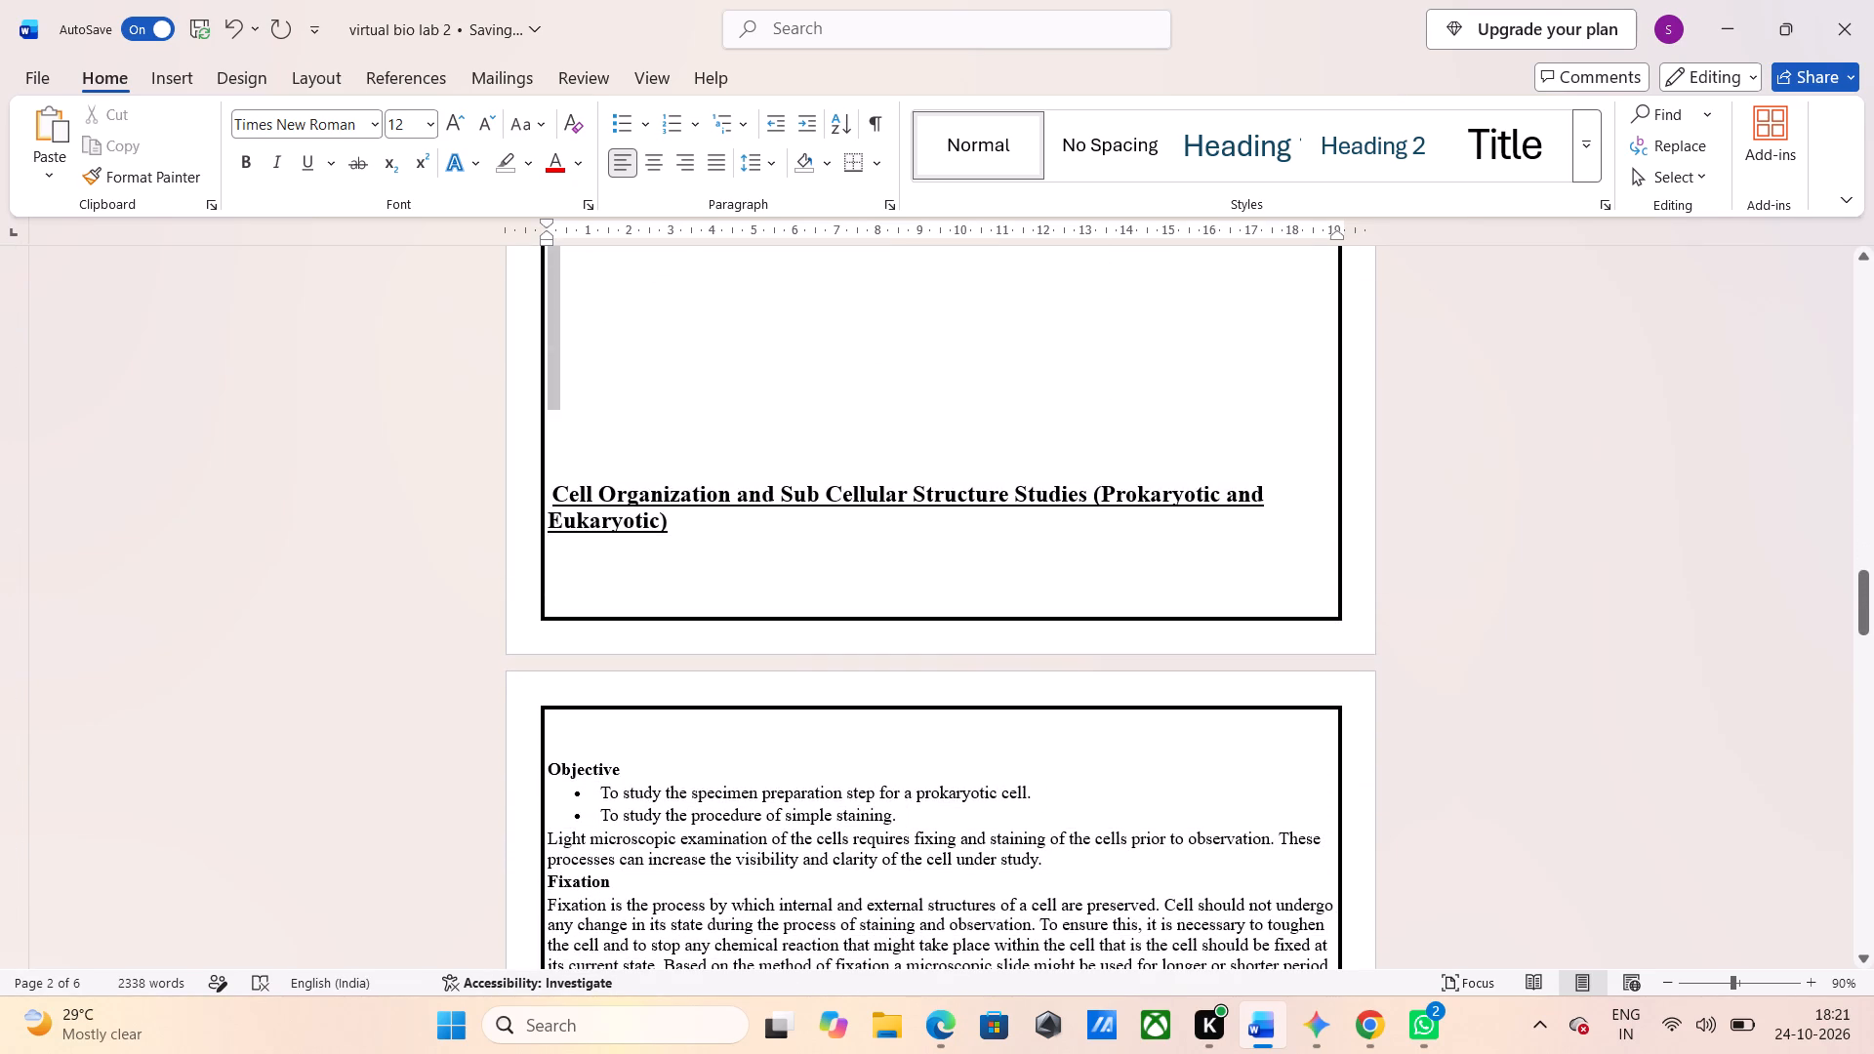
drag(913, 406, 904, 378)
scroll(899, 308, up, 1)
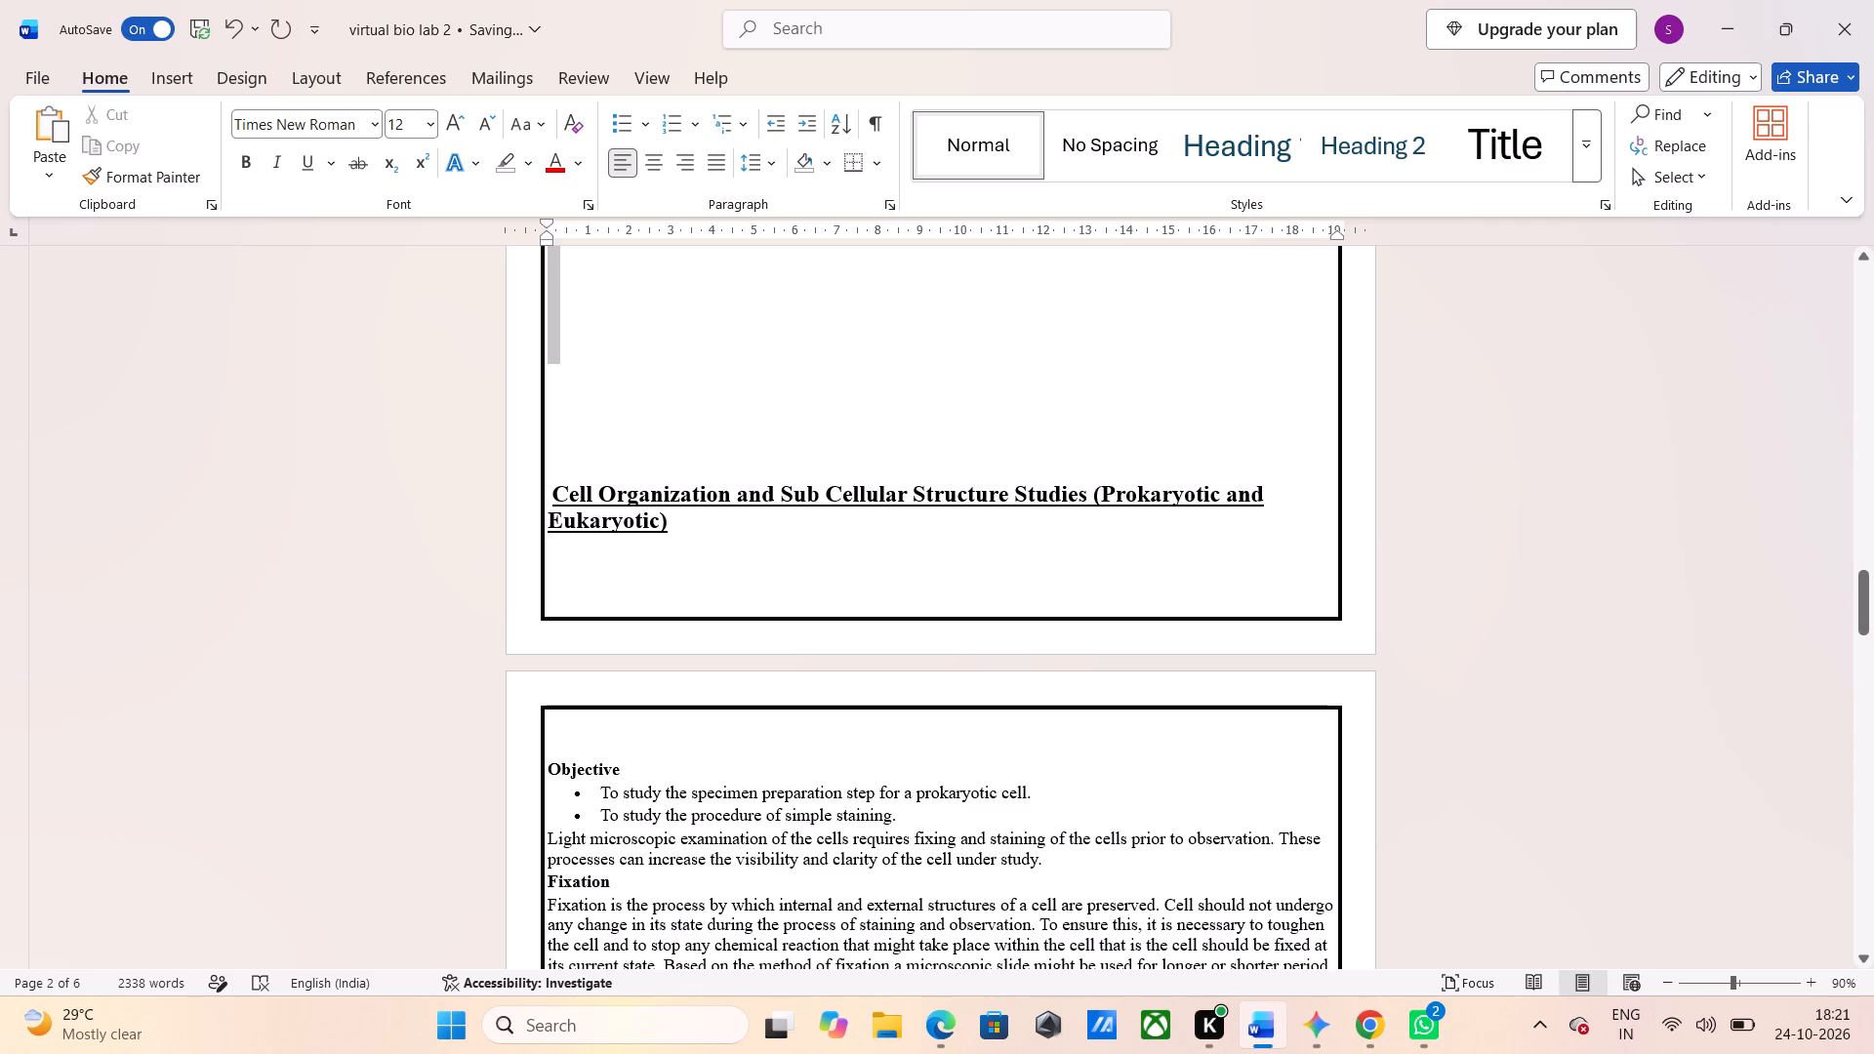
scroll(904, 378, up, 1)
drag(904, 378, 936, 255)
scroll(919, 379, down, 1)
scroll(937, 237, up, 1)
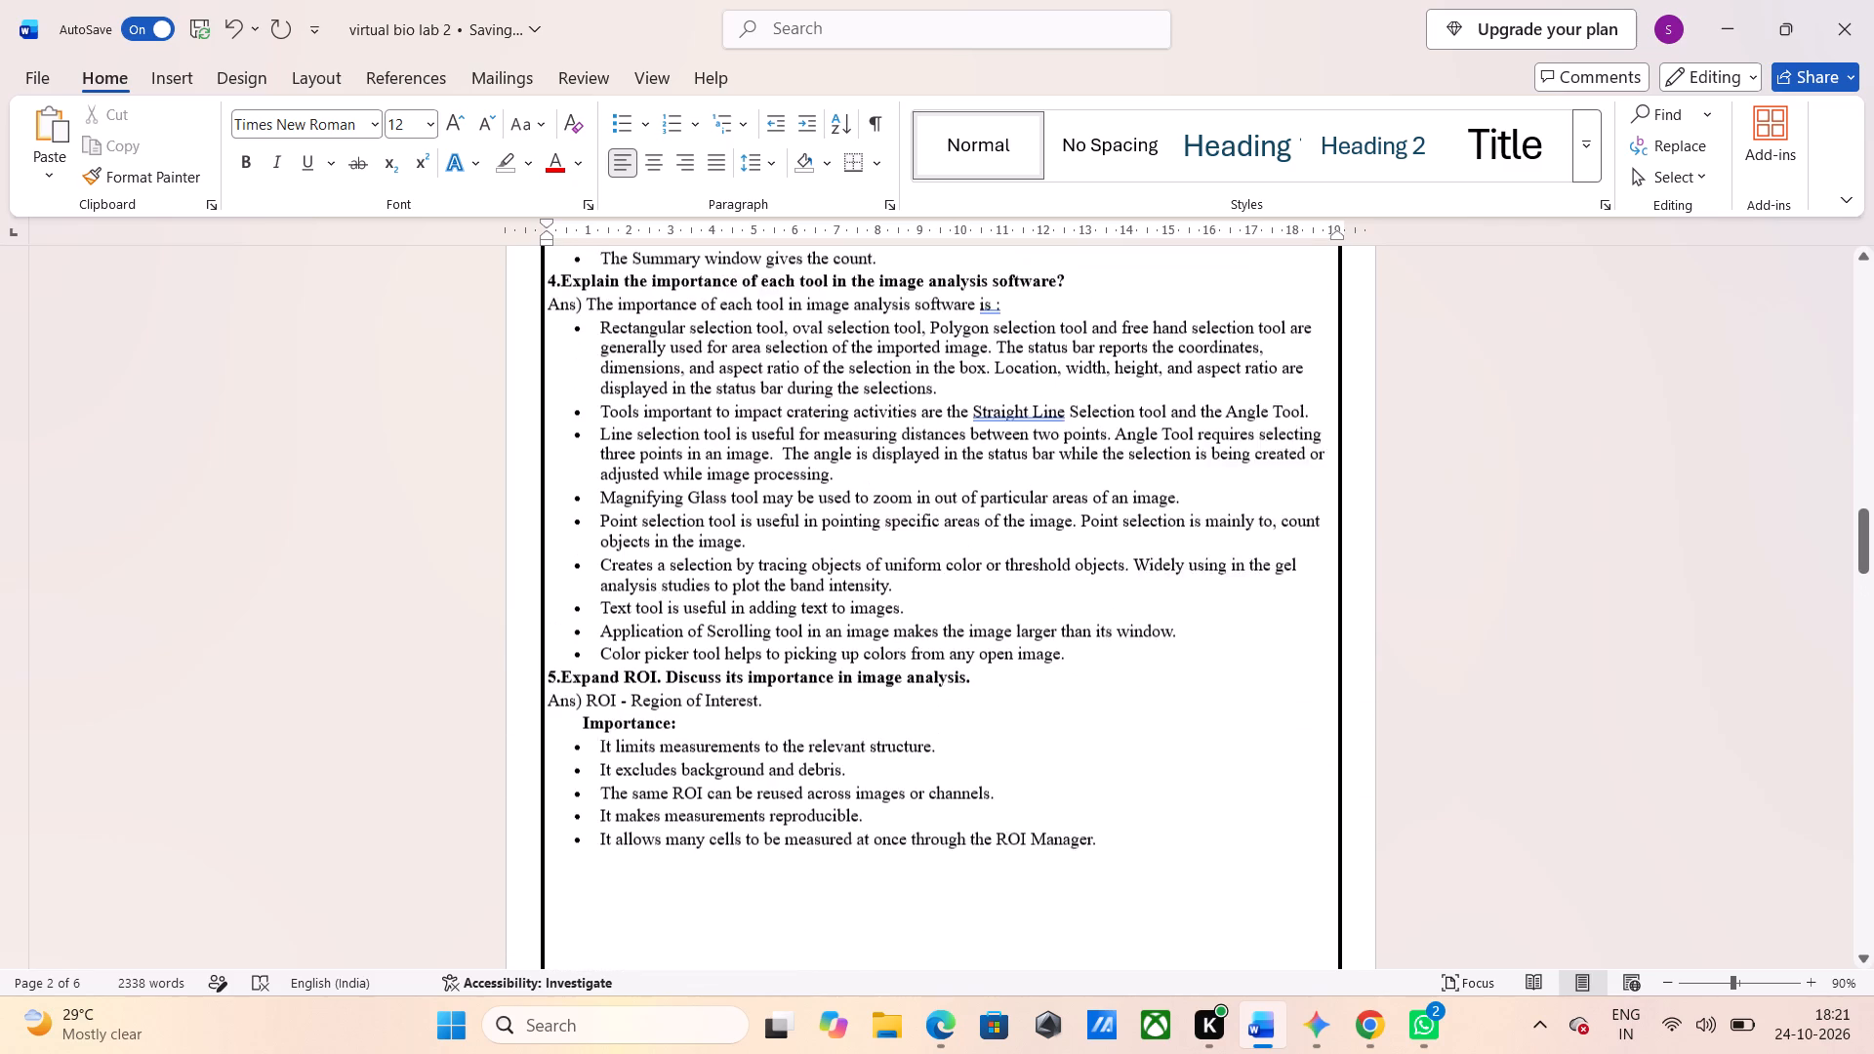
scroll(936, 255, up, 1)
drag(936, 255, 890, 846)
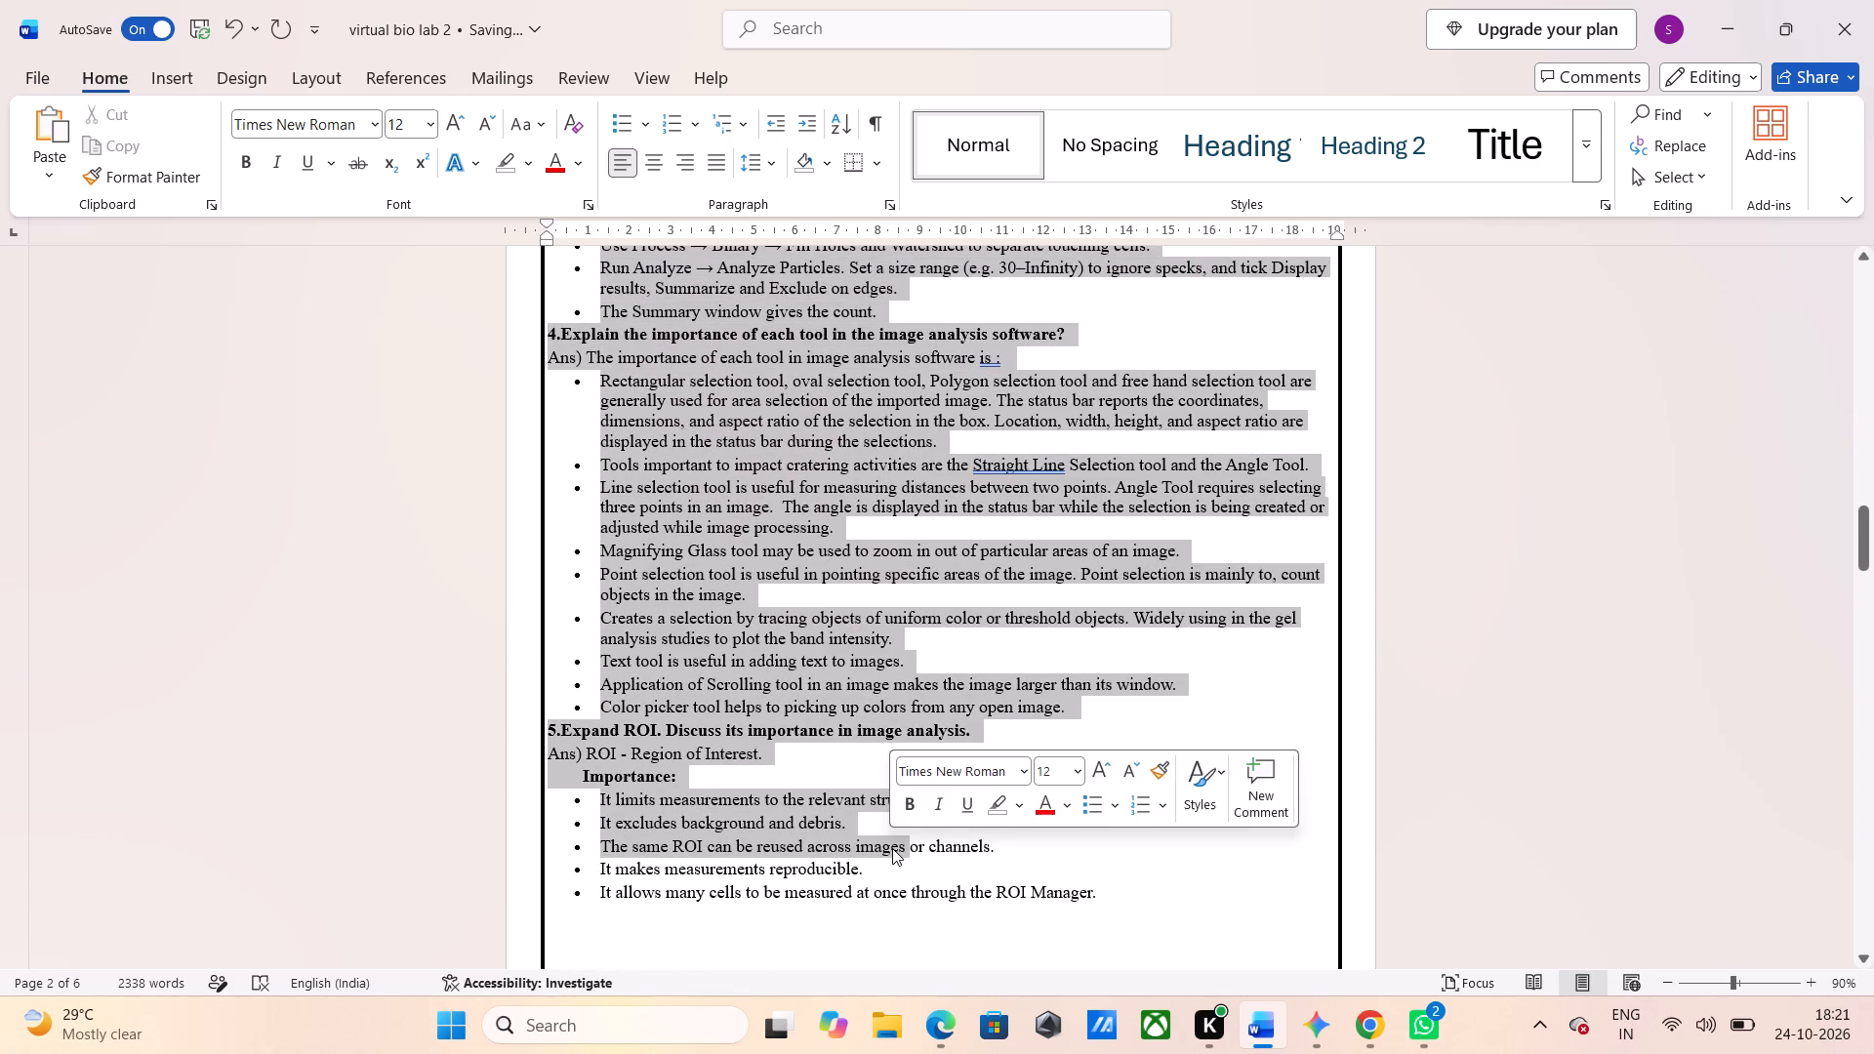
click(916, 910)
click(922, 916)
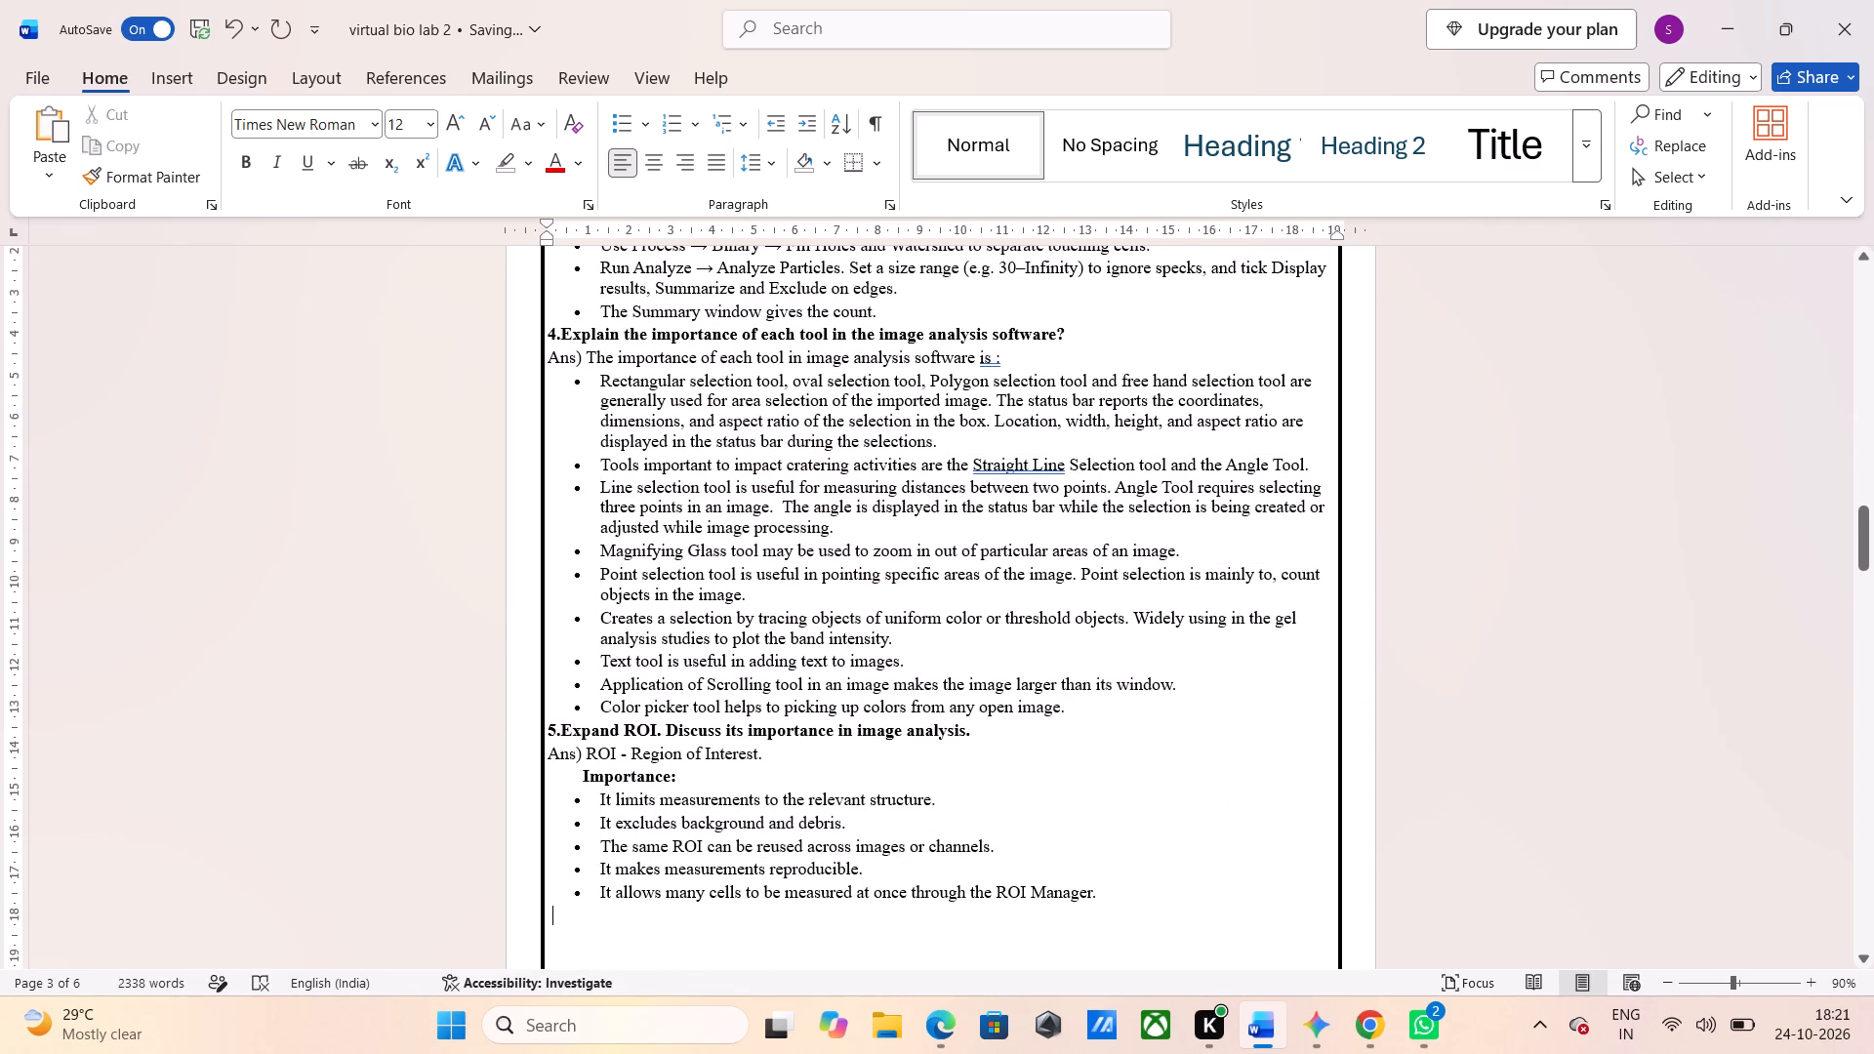
Copy the whole assignments section, from the "Assignments:" heading through the blank lines after the last bullet of question 5.
scroll(923, 915, up, 3)
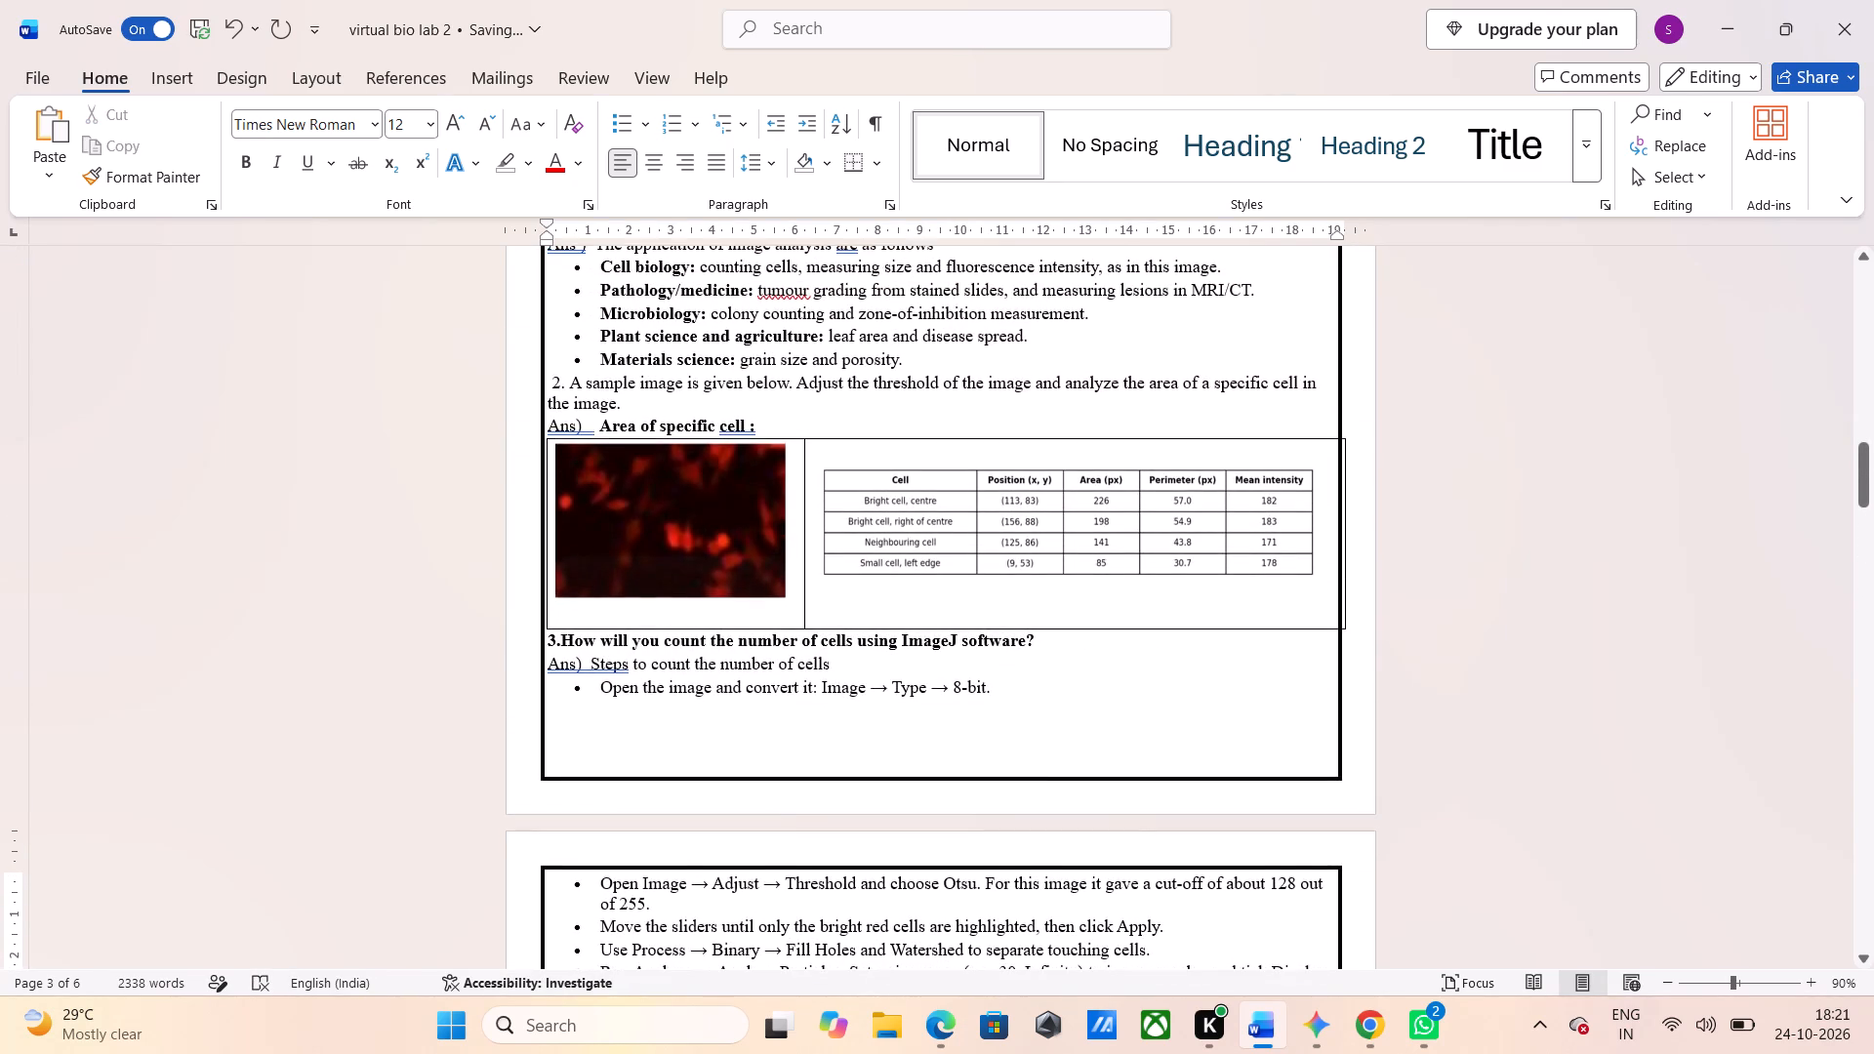
scroll(923, 915, up, 2)
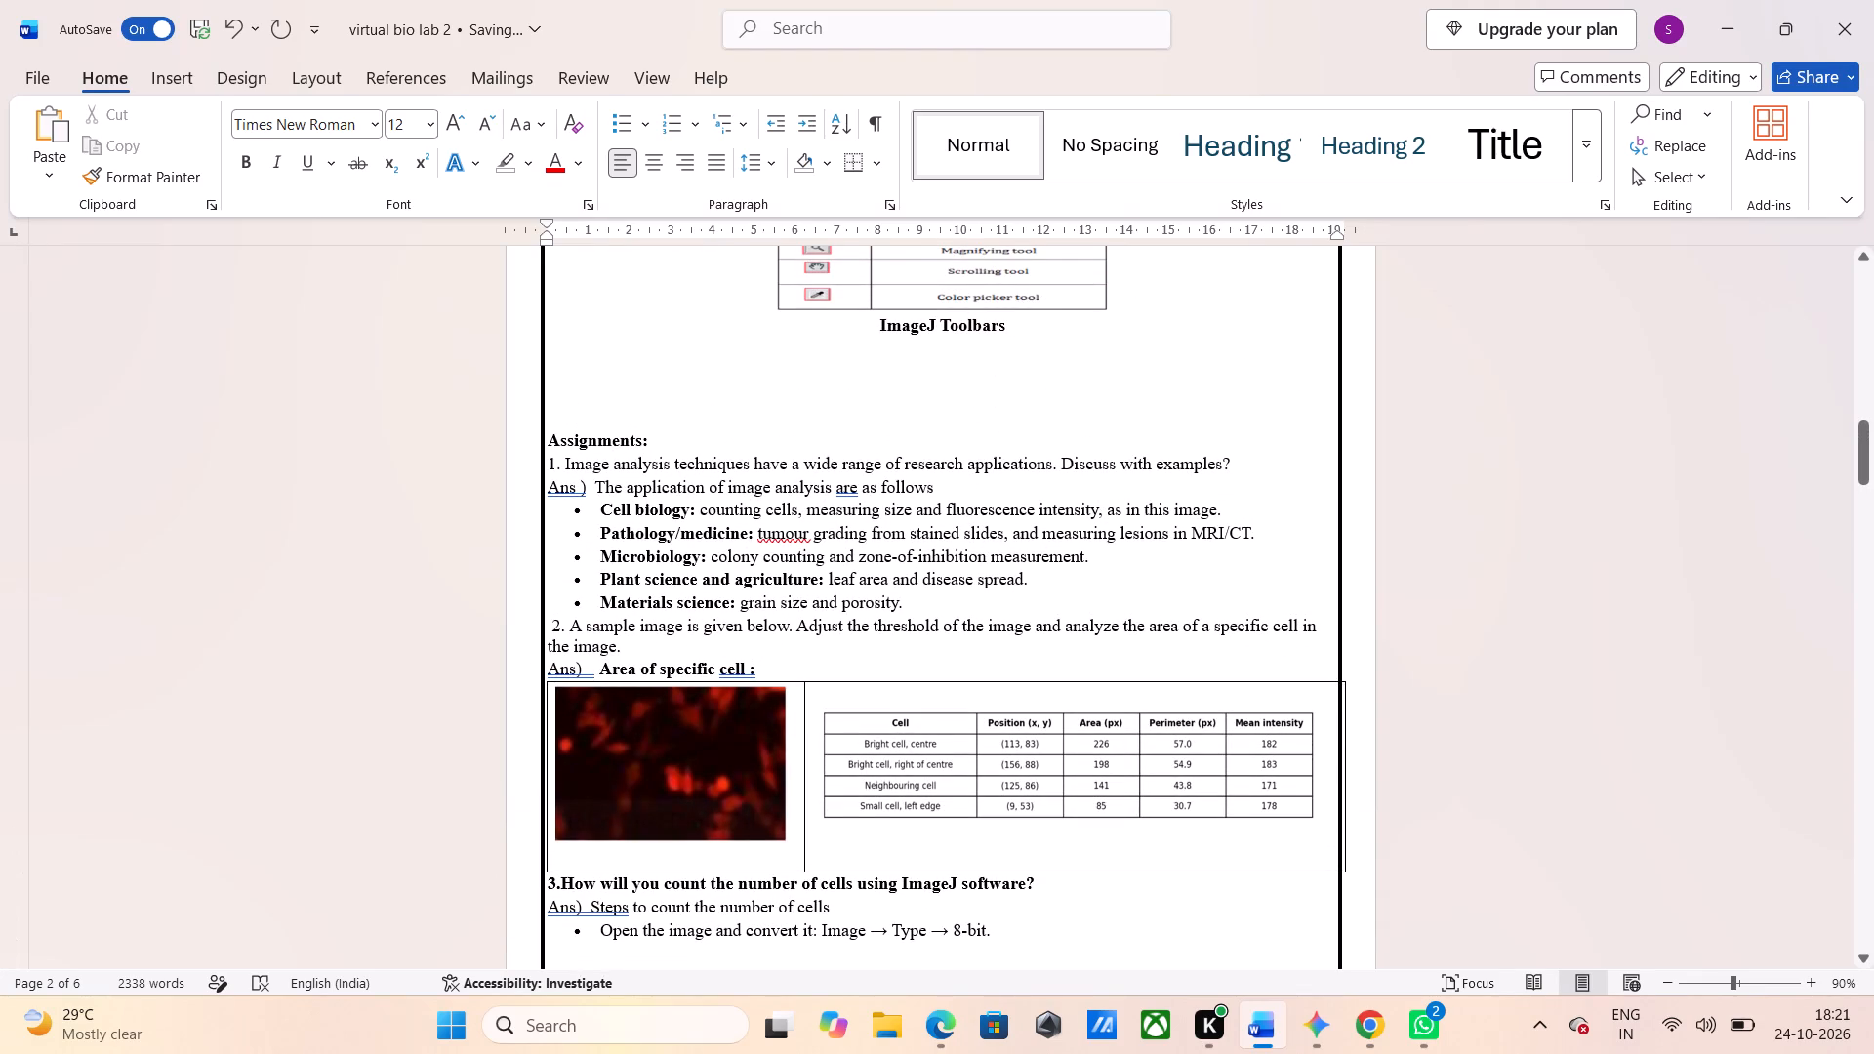
drag(546, 434, 701, 841)
scroll(637, 618, up, 1)
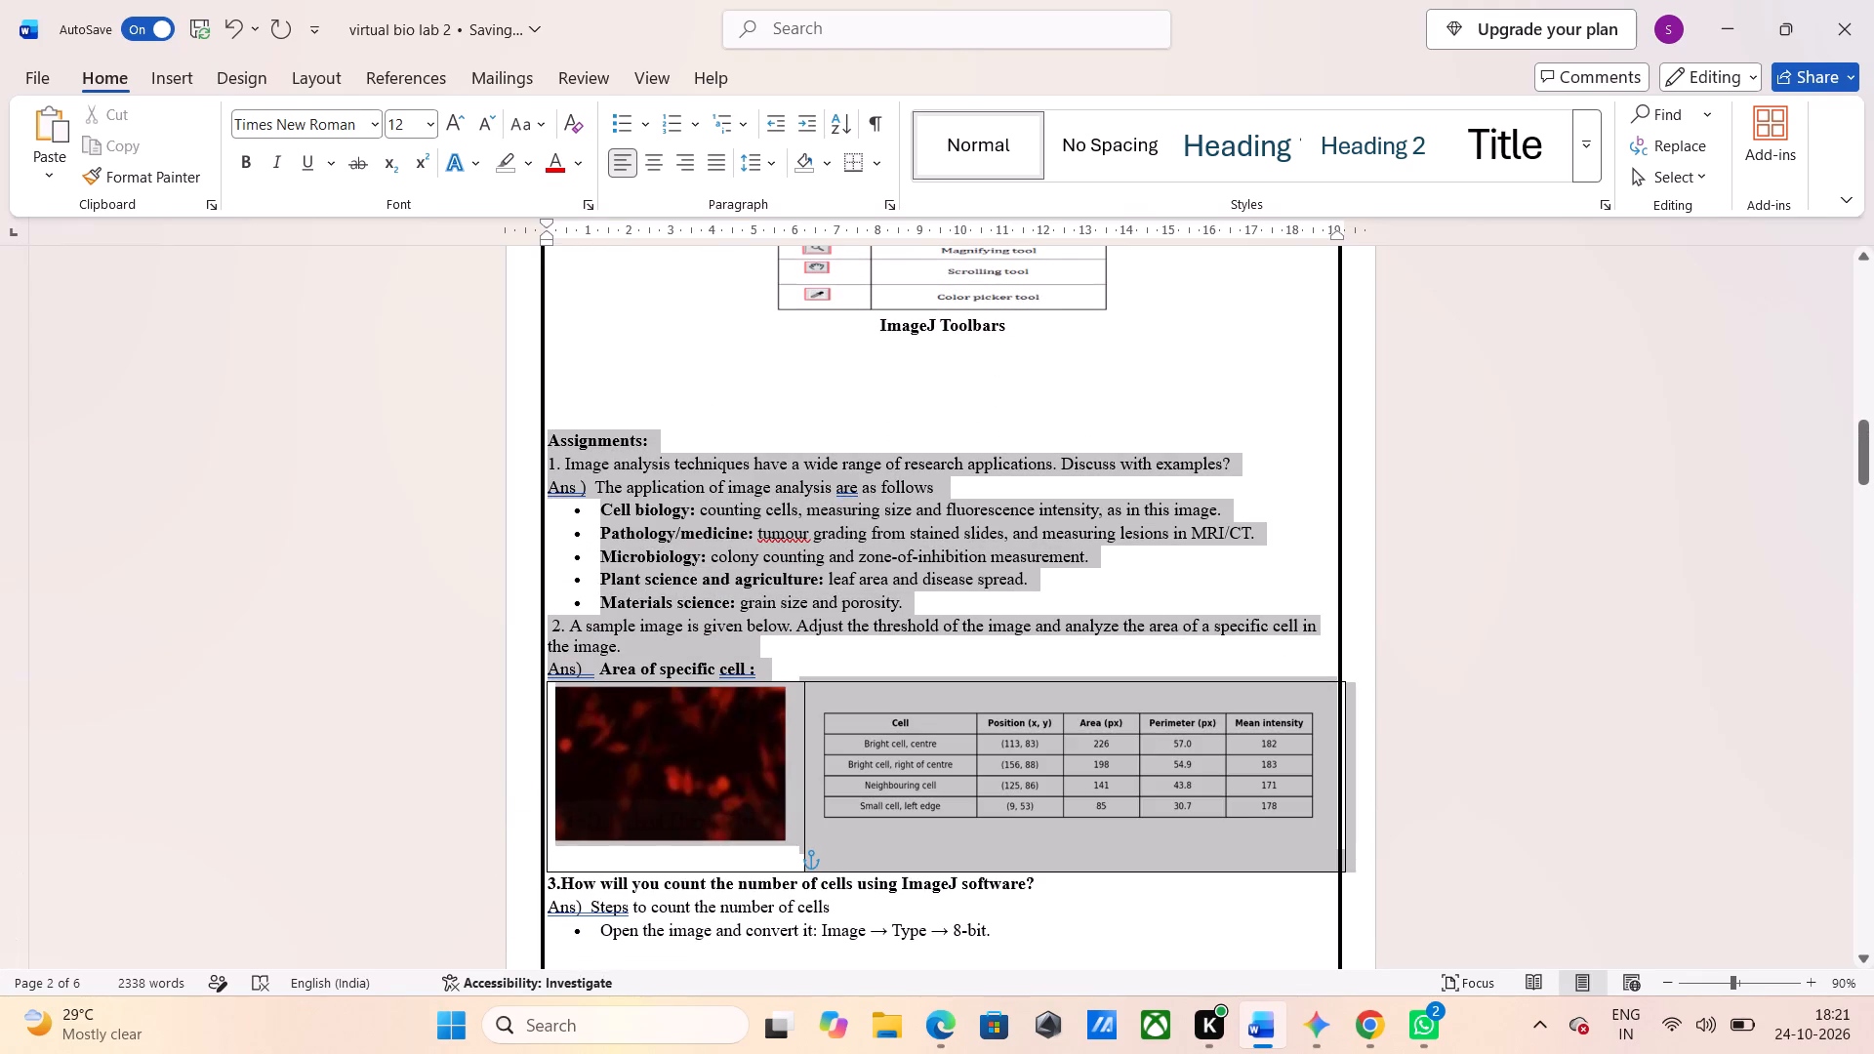
scroll(701, 841, up, 1)
drag(701, 841, 739, 681)
scroll(705, 869, down, 1)
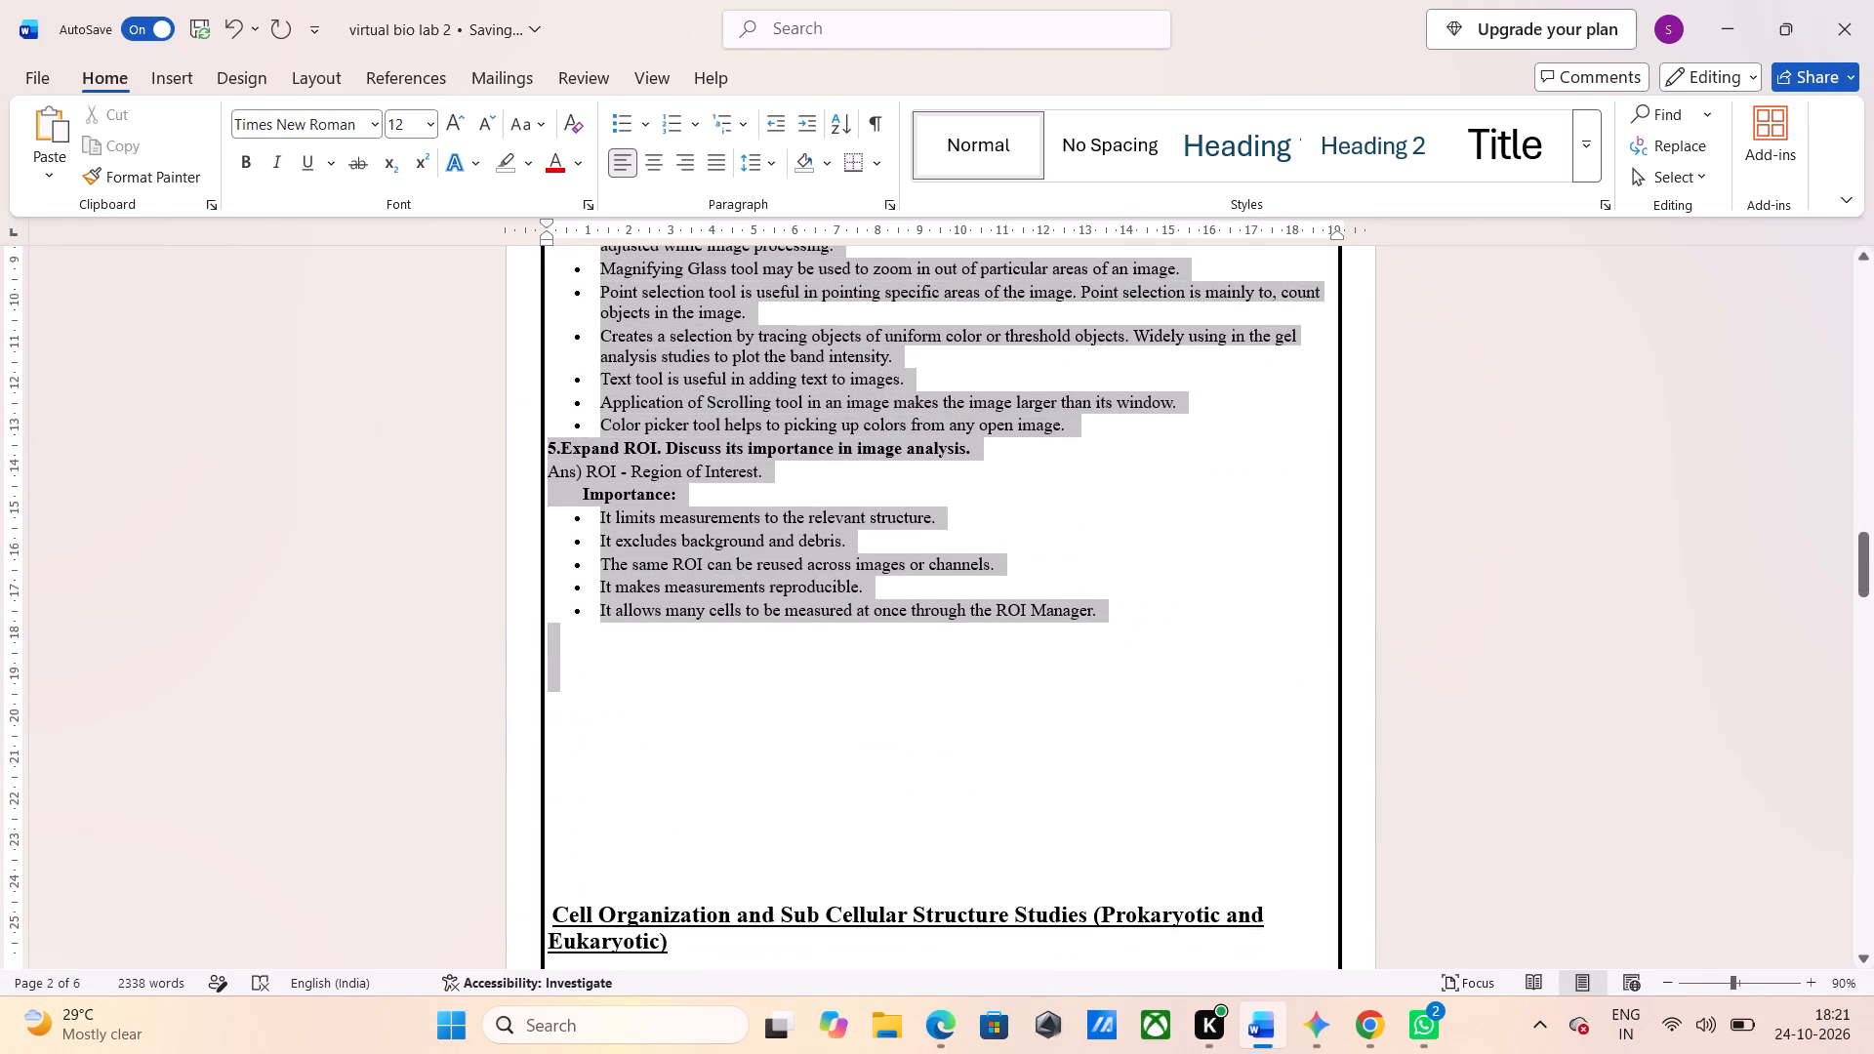
drag(739, 681, 739, 658)
scroll(739, 681, down, 1)
key(ctrl+c)
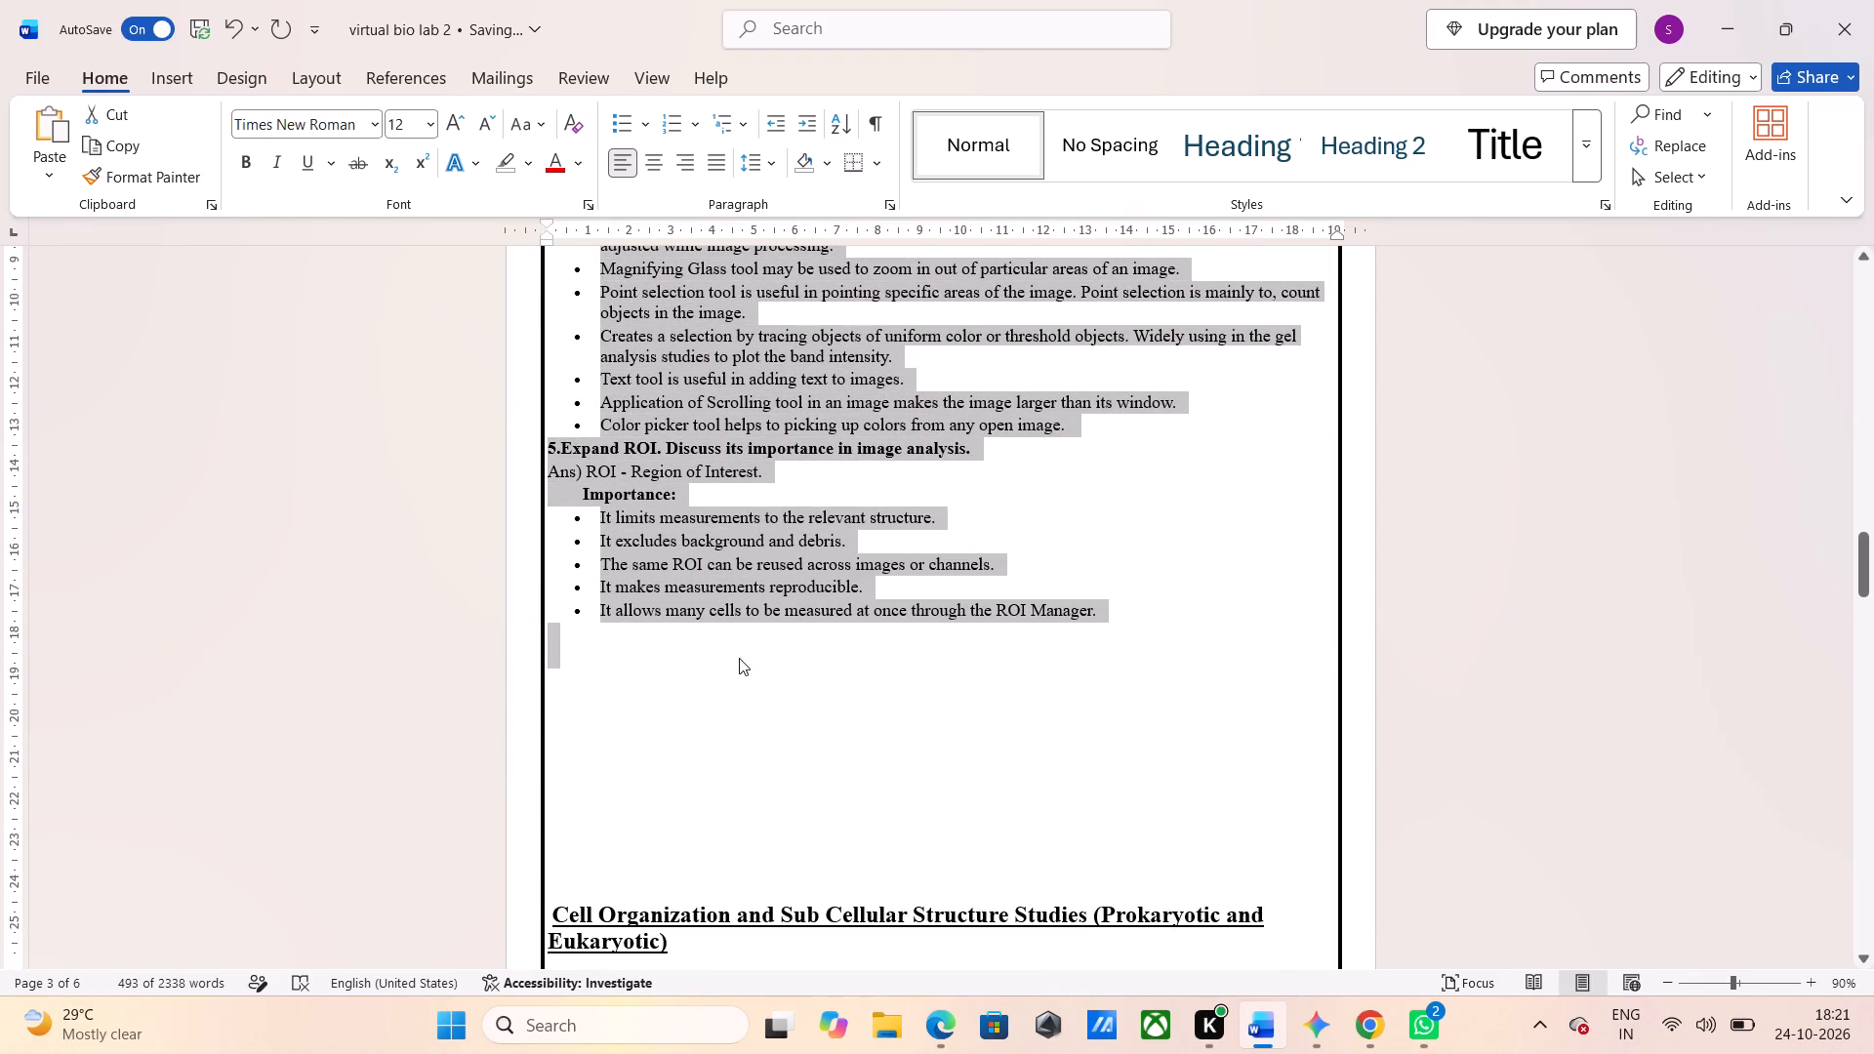
Paste the copied assignments section directly below the line "Analyze ---> Measure, provide the selected measurements of the imported image.".
click(739, 658)
scroll(739, 658, up, 5)
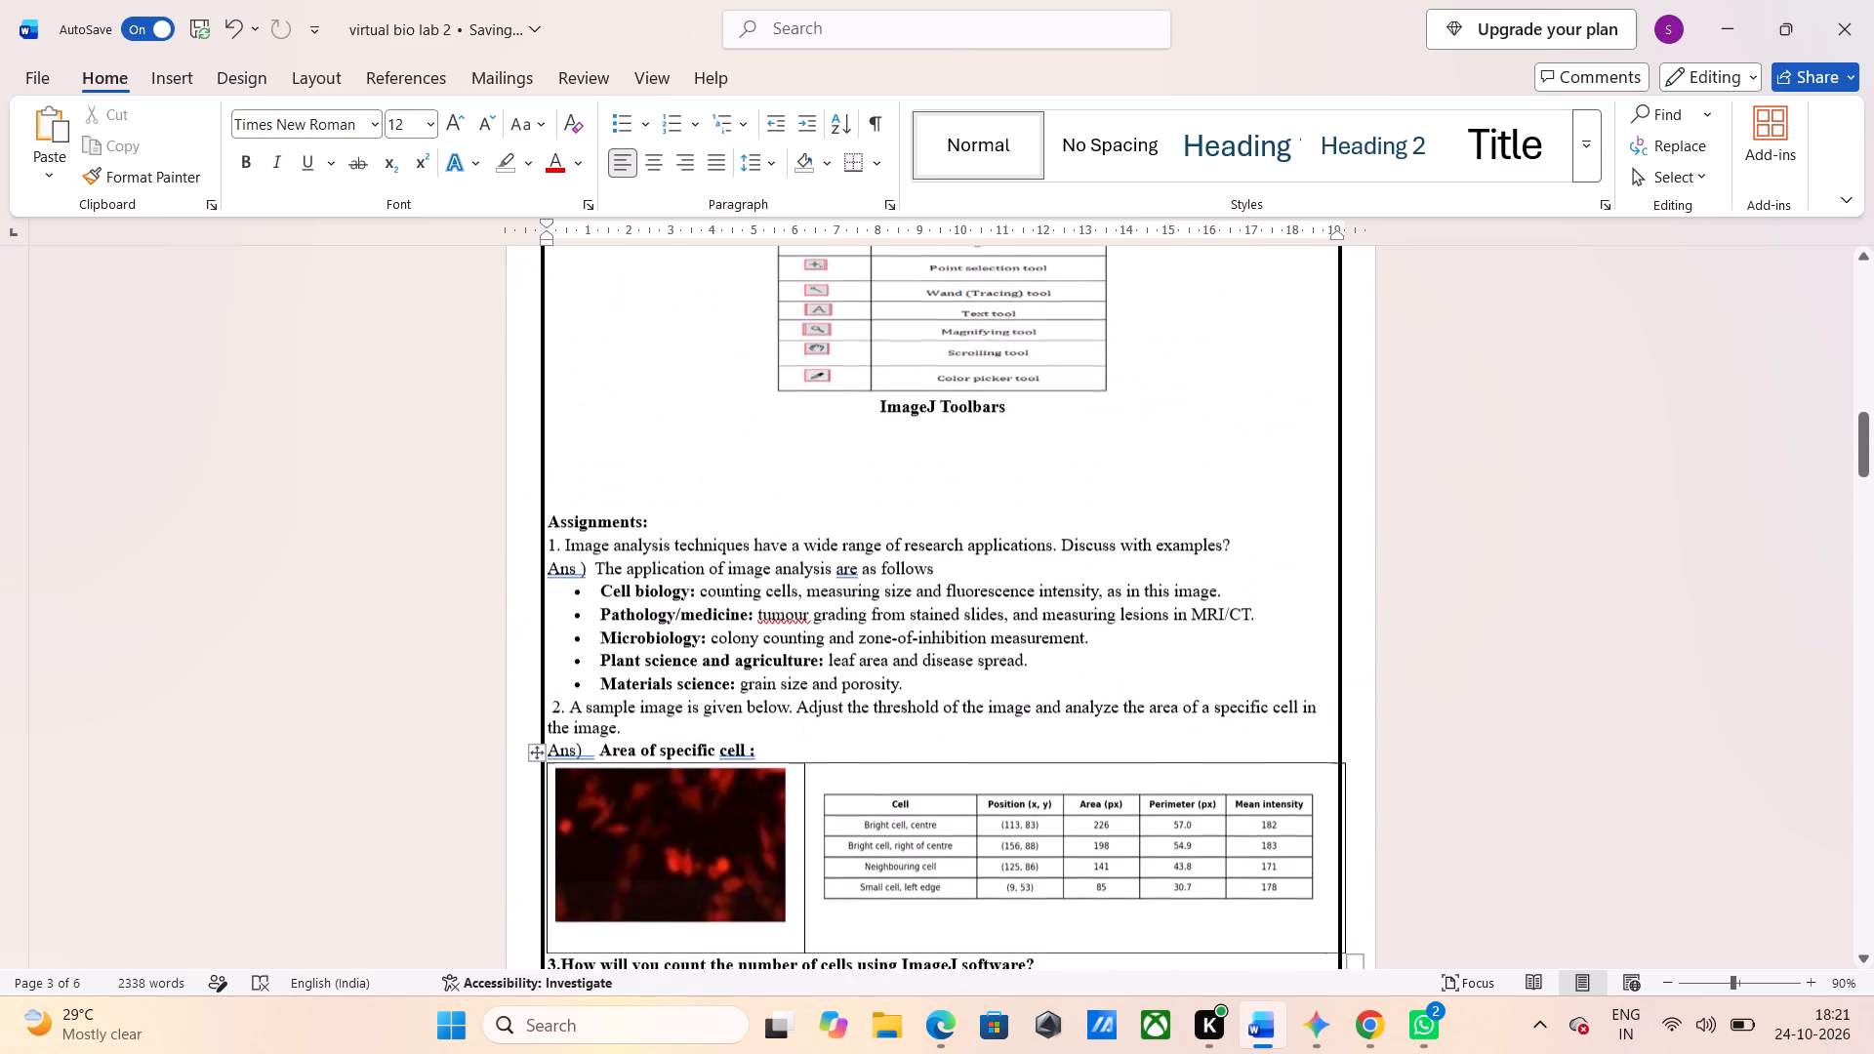
scroll(739, 658, up, 6)
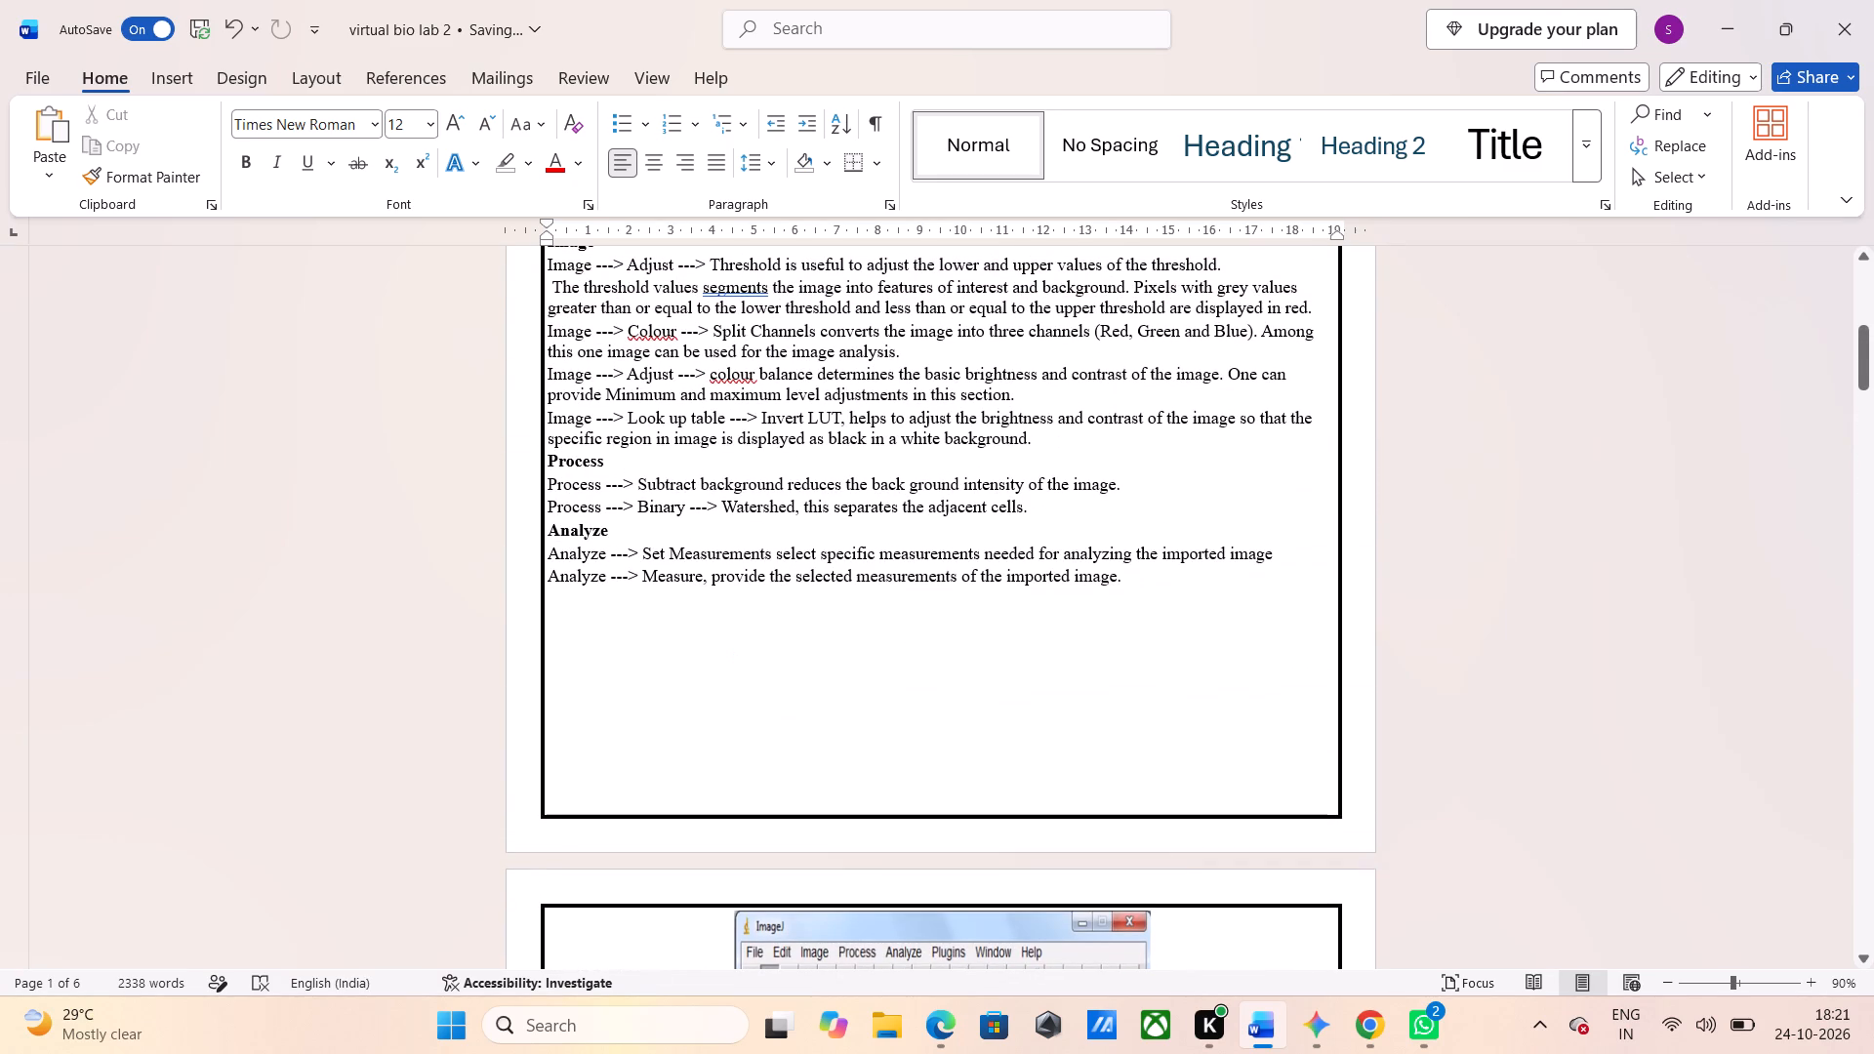
scroll(739, 658, down, 1)
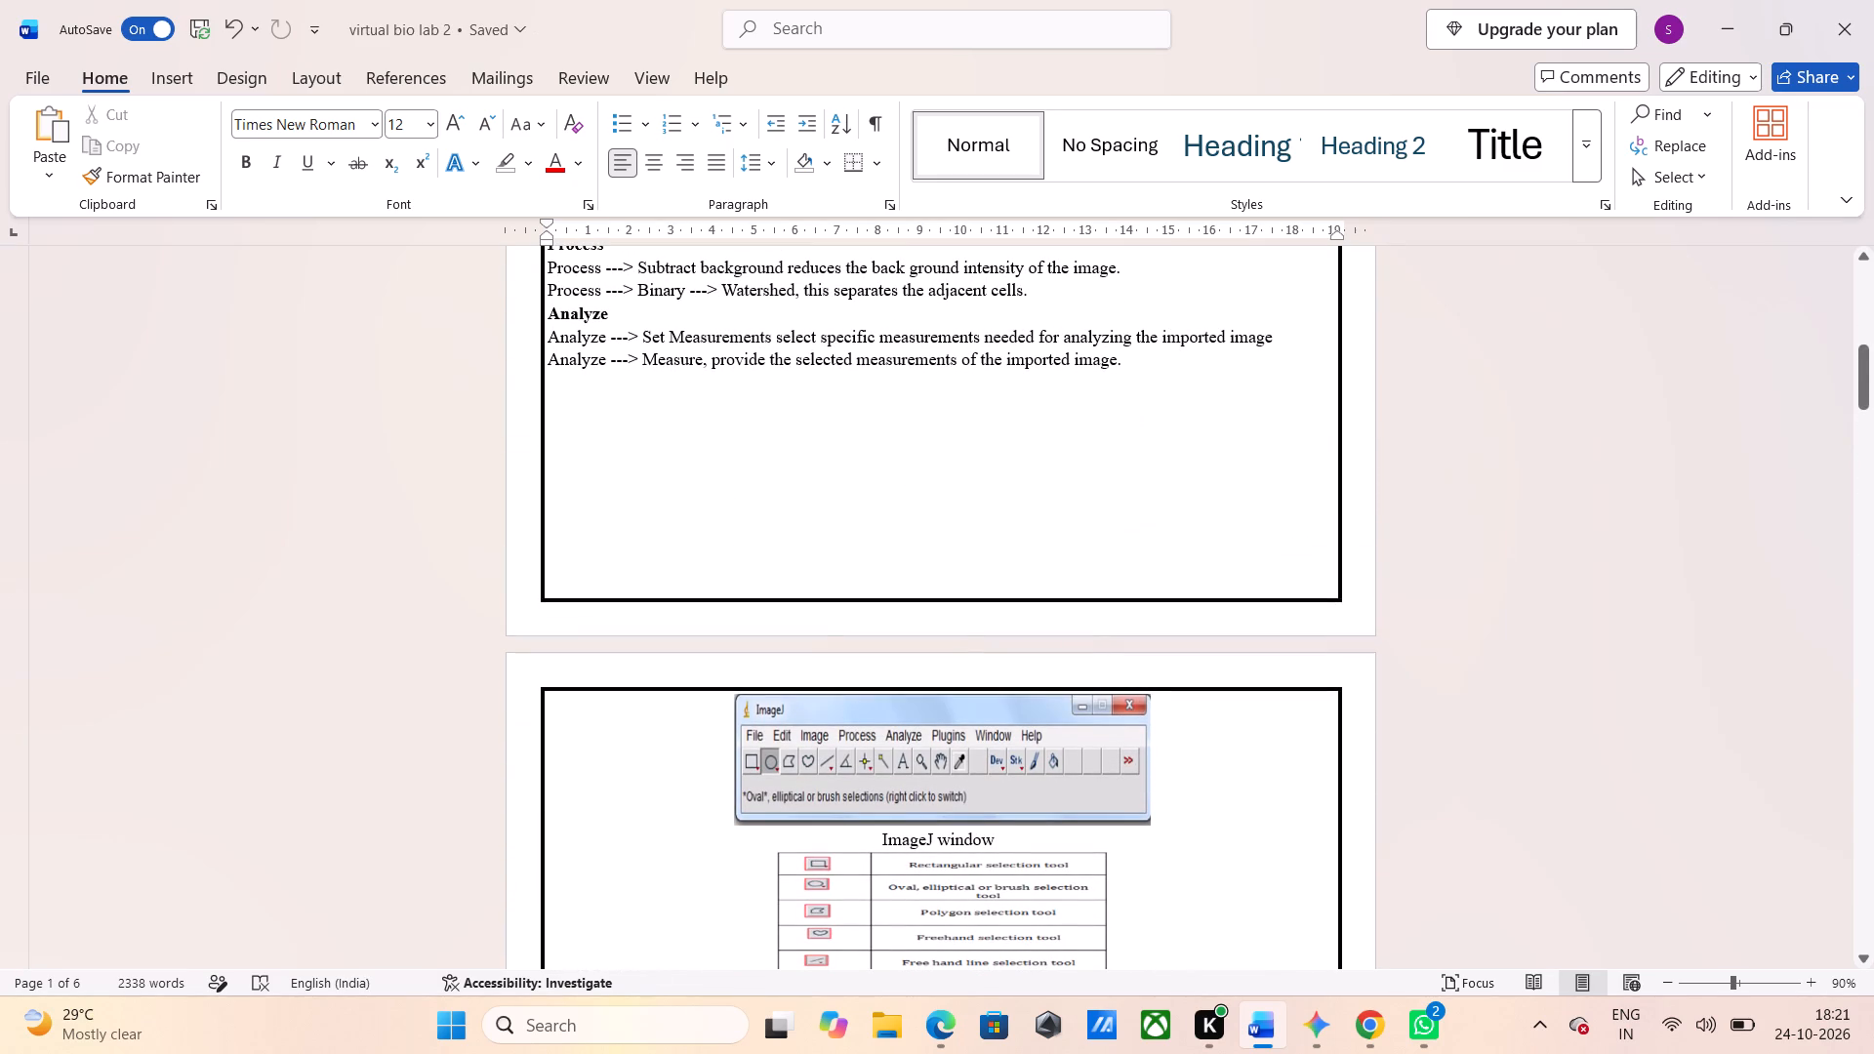
click(566, 397)
click(545, 369)
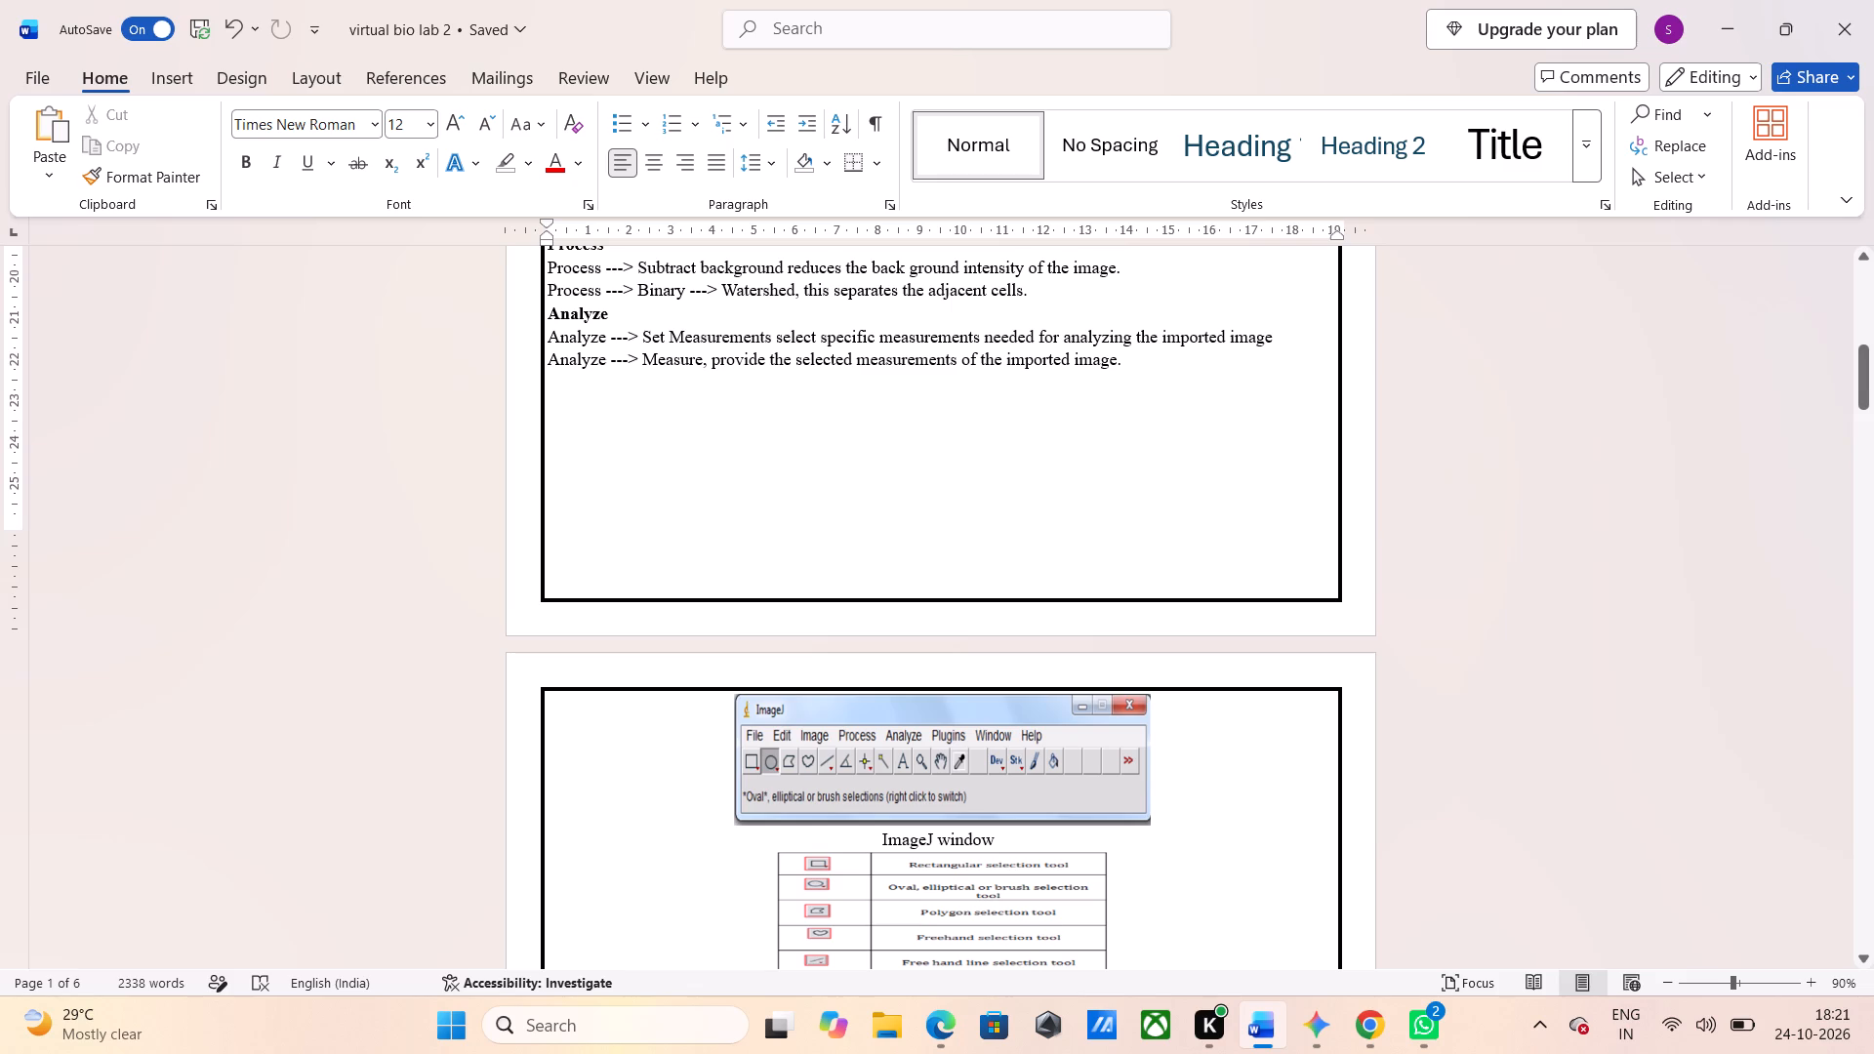
key(ctrl+v)
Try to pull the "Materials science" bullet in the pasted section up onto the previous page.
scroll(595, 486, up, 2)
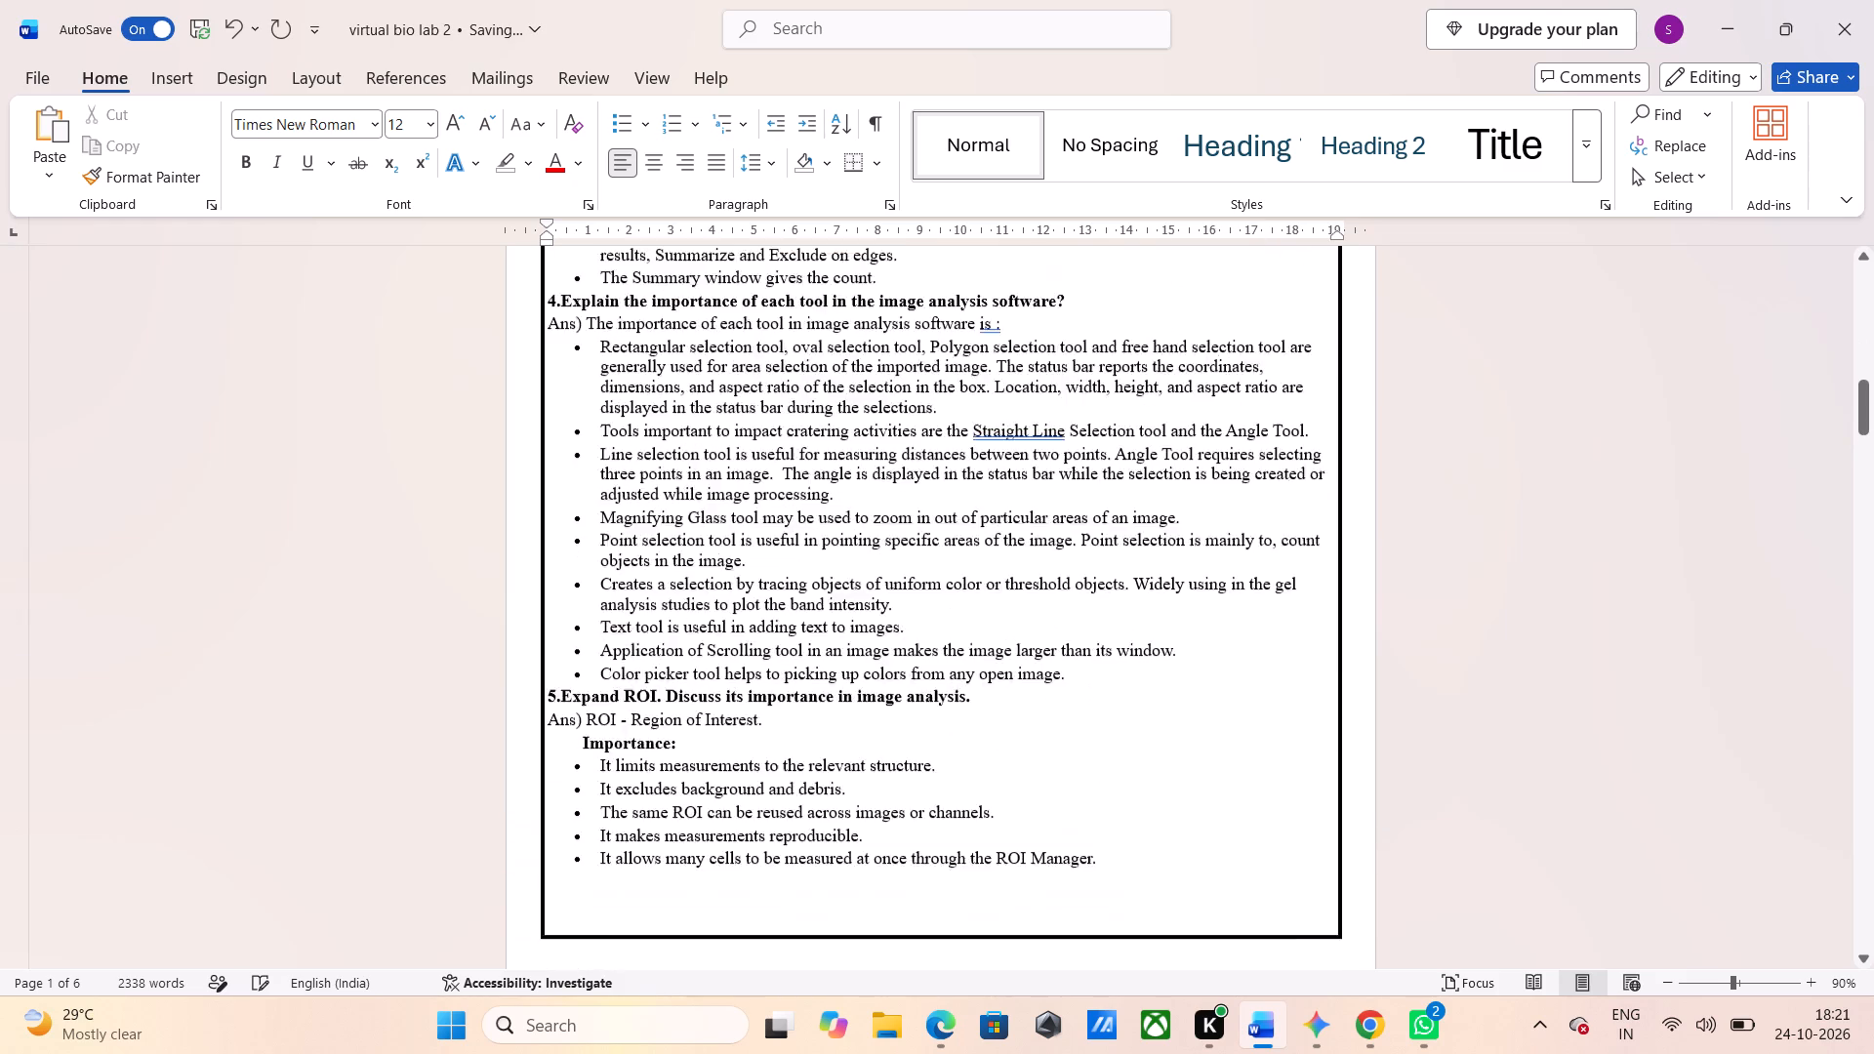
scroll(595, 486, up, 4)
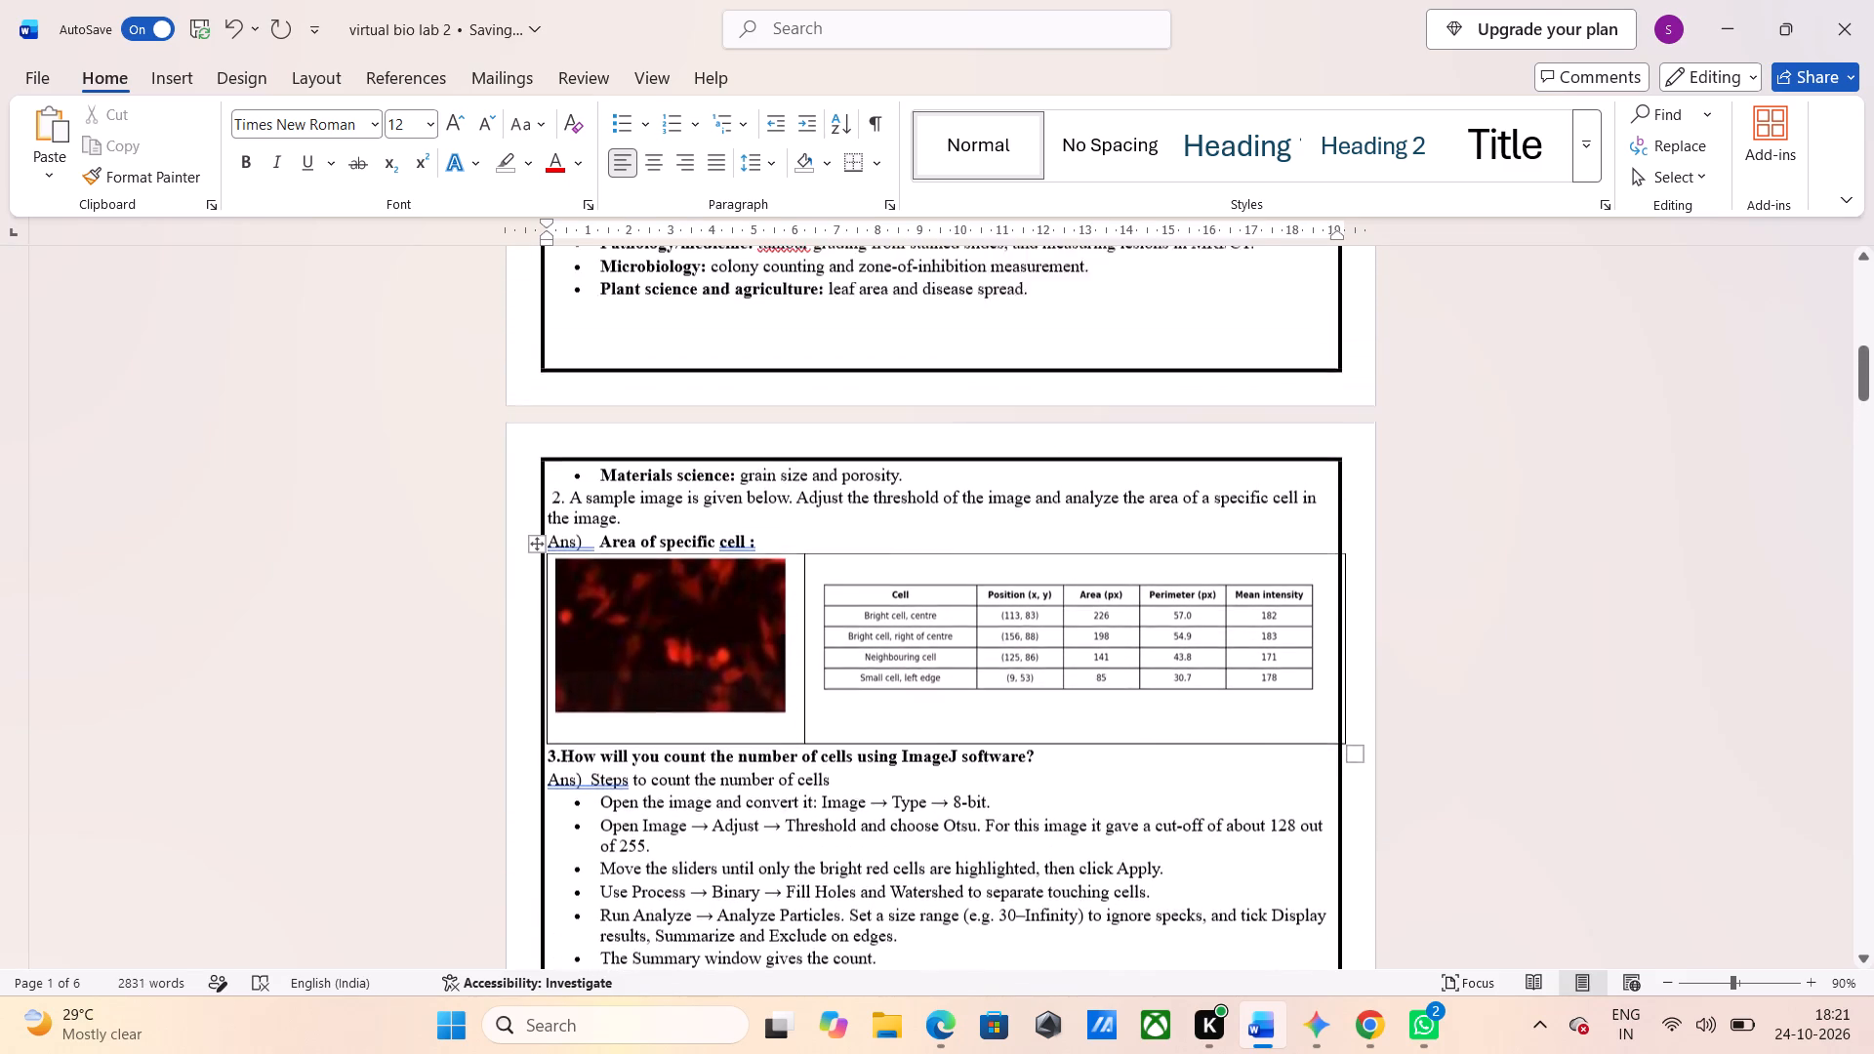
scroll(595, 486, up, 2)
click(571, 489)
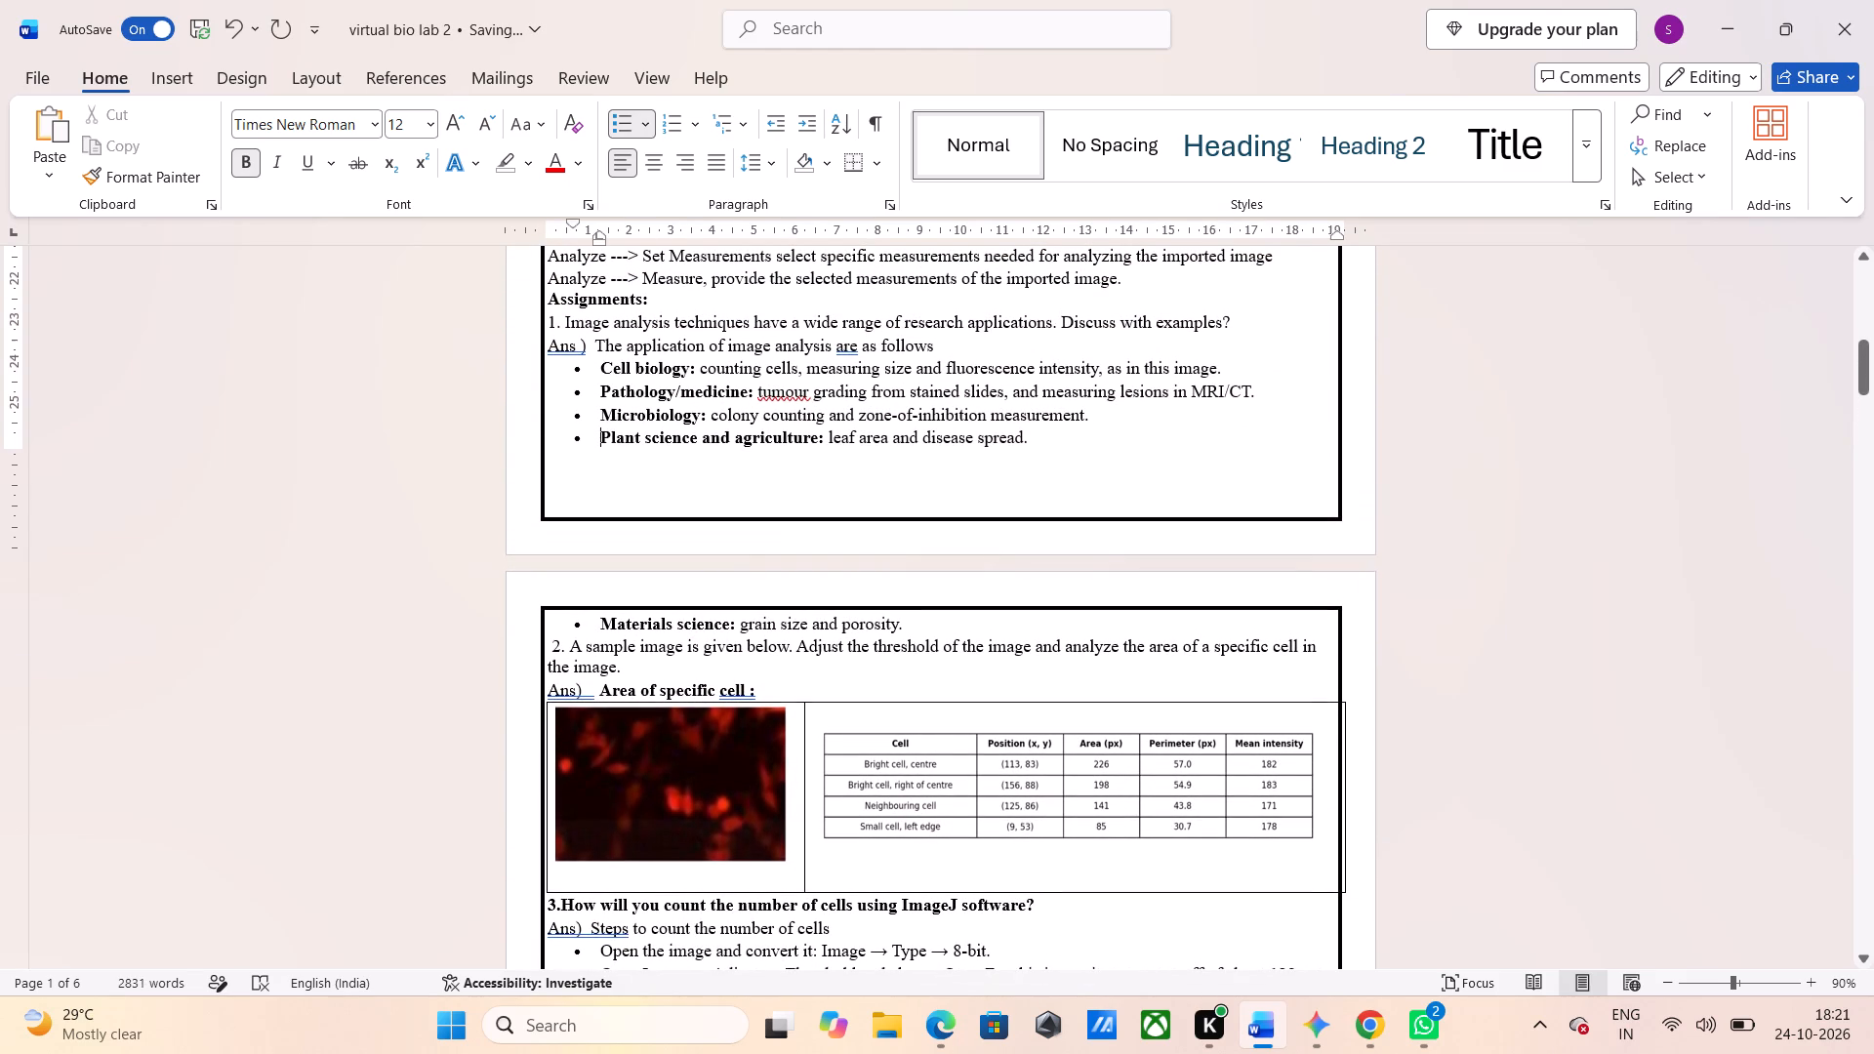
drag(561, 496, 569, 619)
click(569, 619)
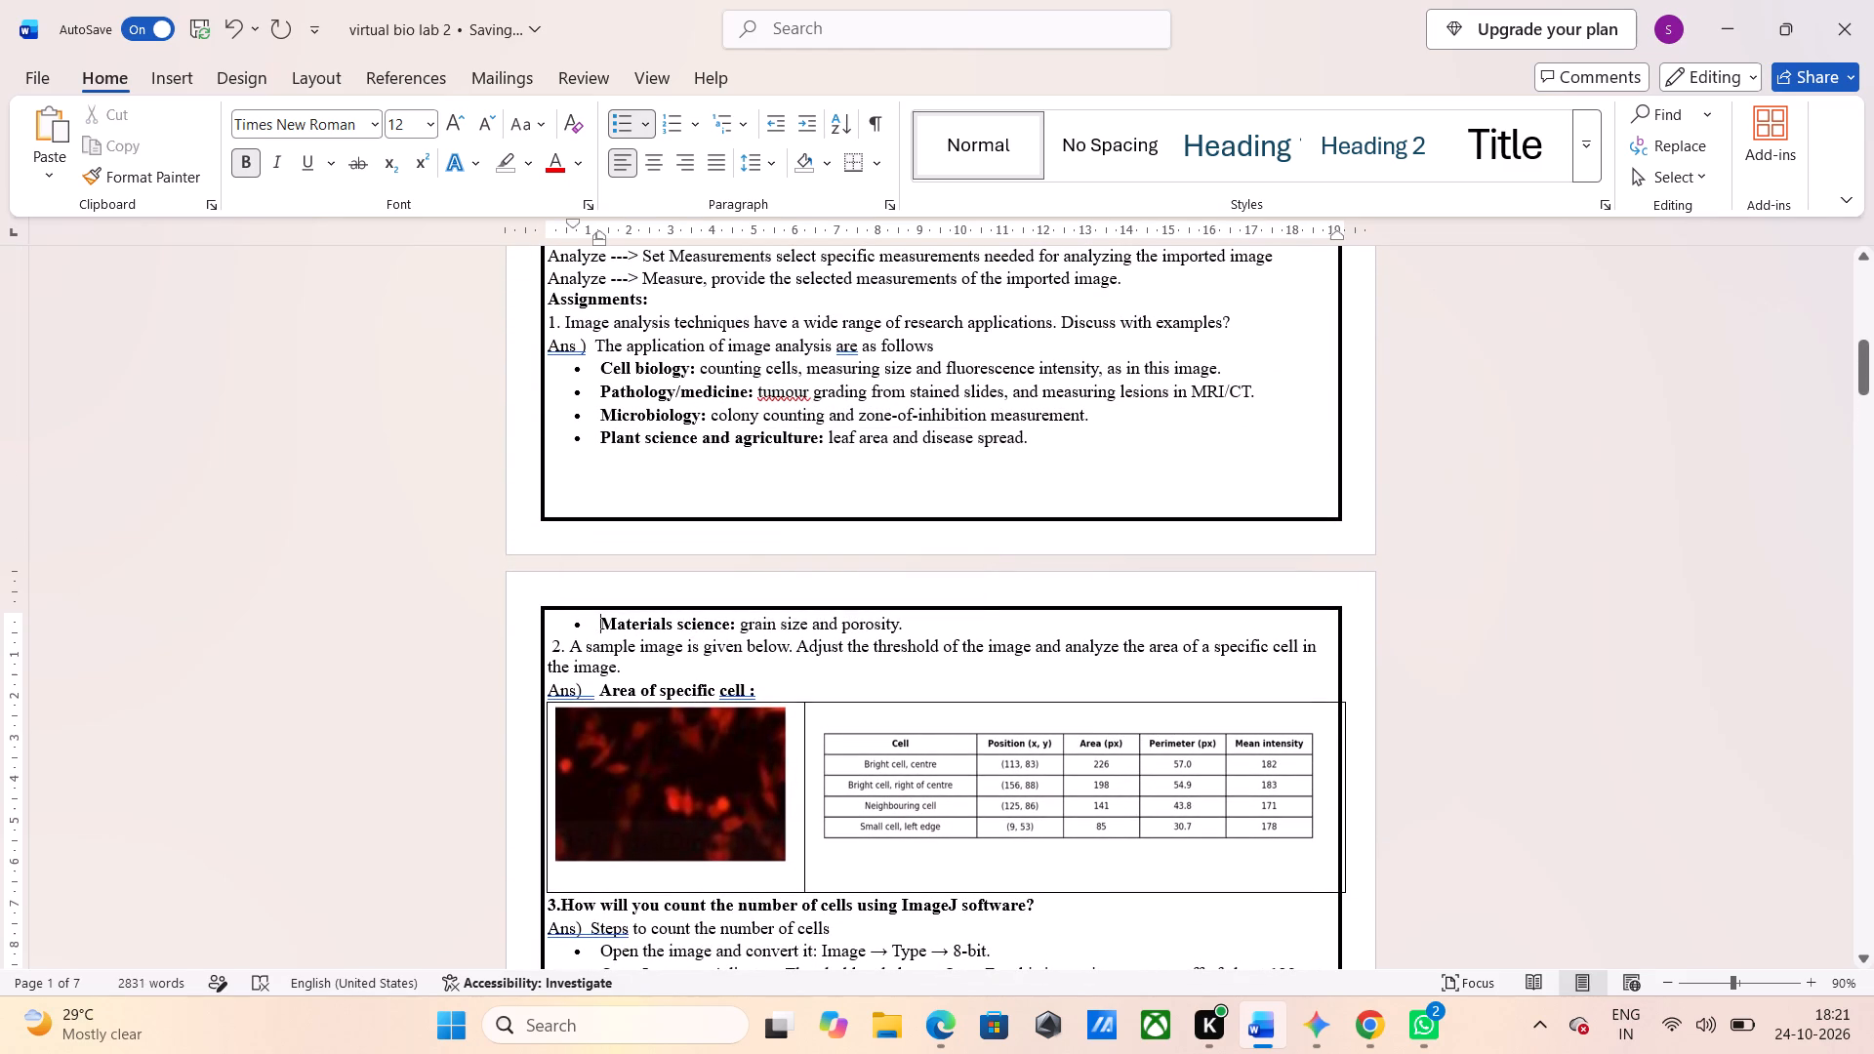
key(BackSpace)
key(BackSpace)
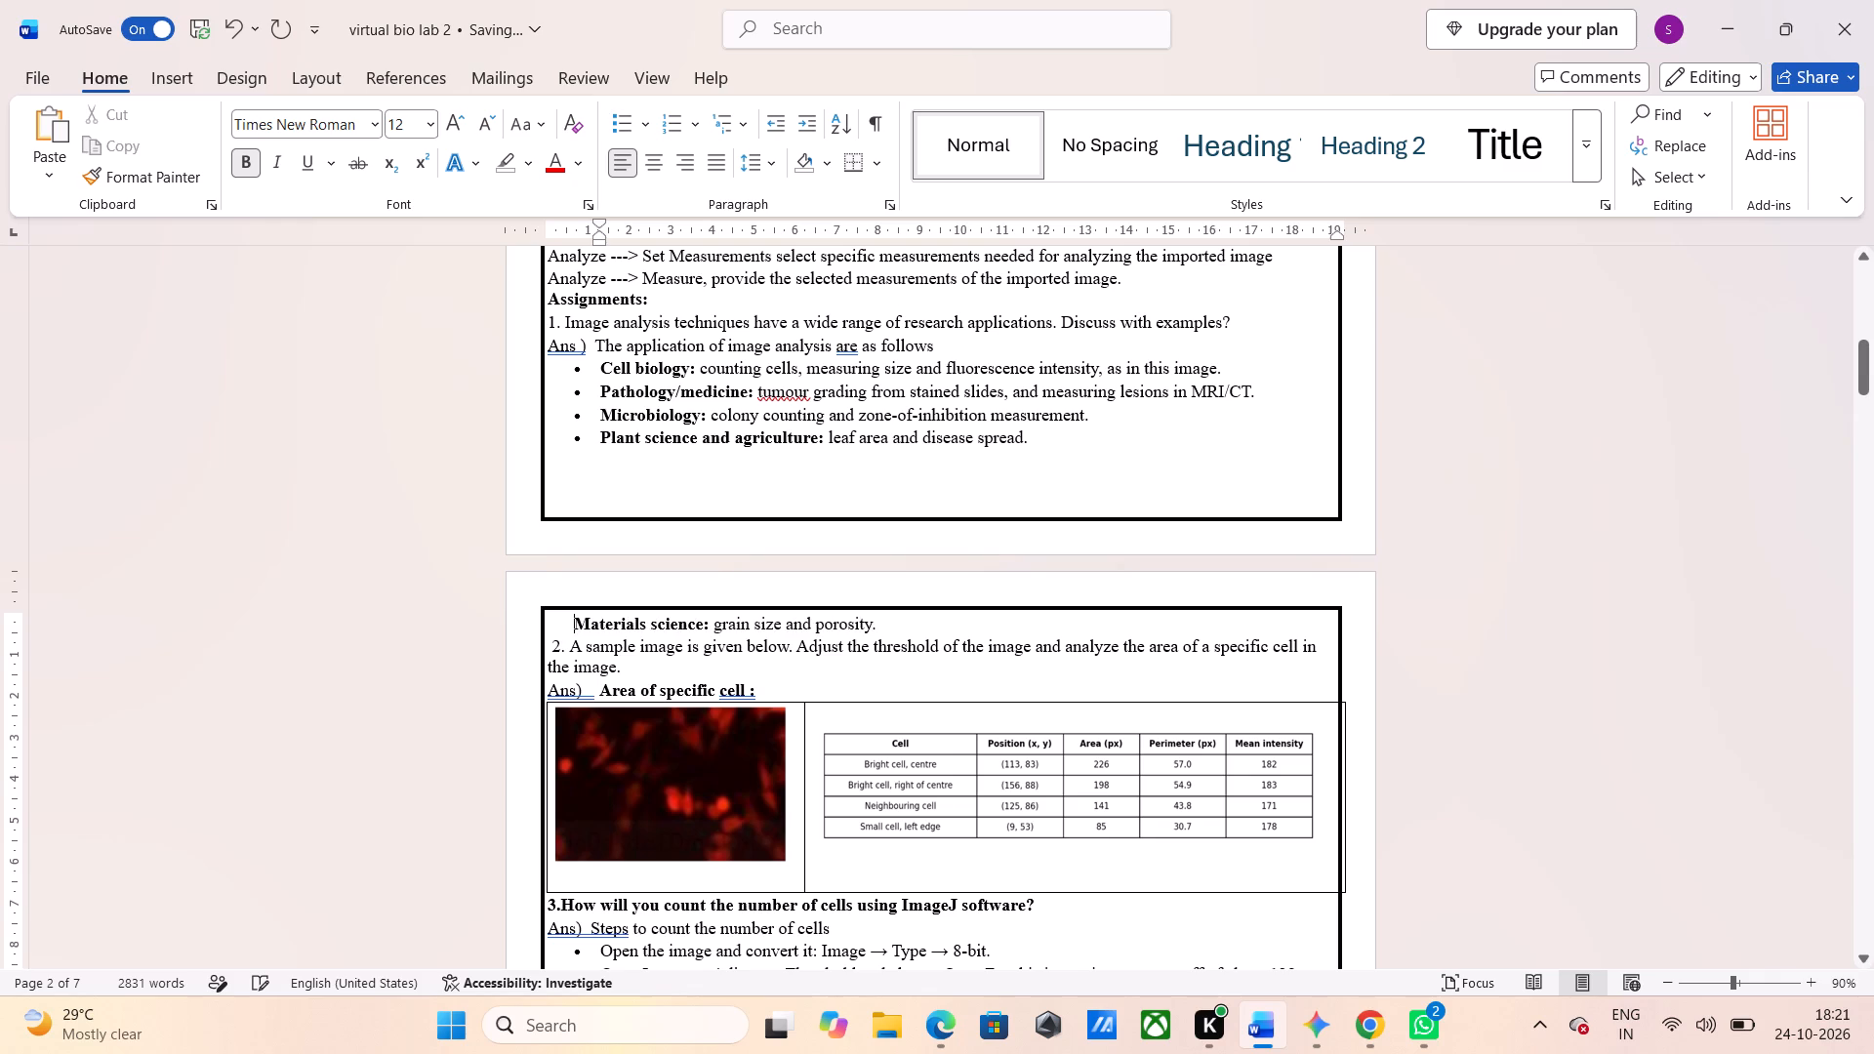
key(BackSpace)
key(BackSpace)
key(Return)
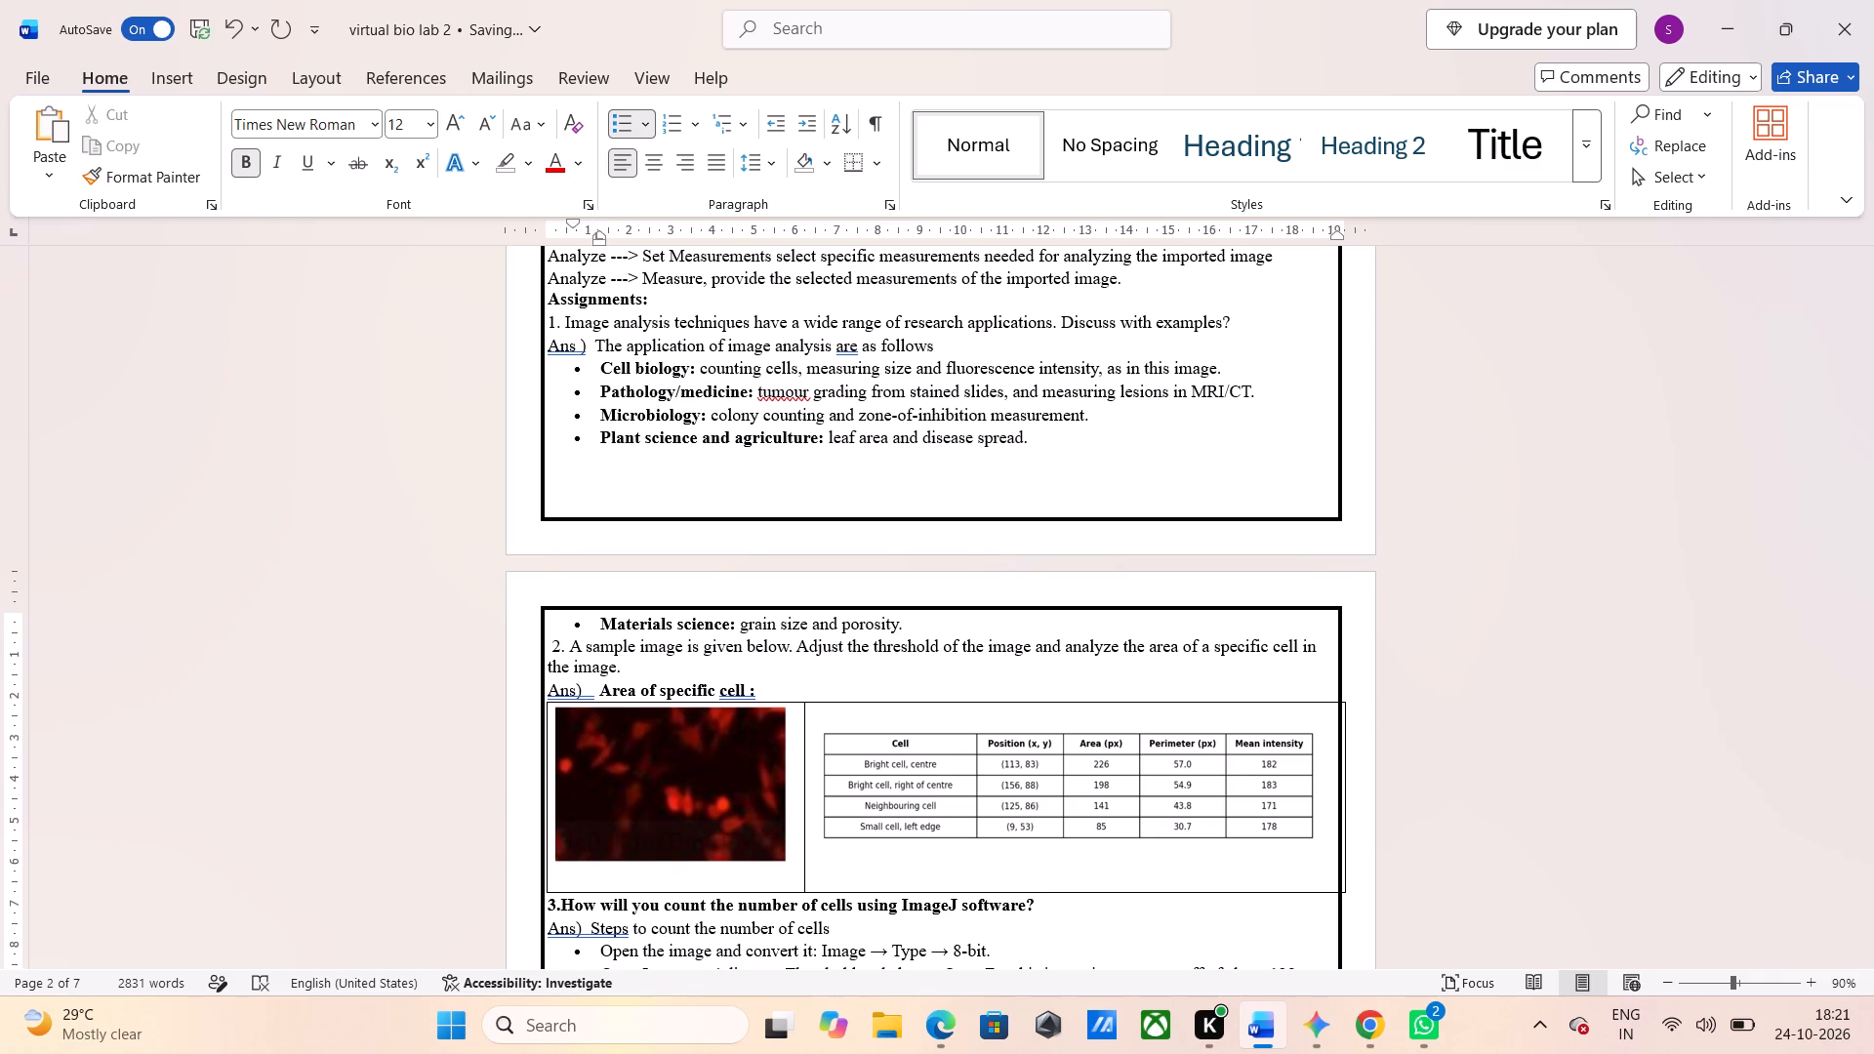
Delete the original assignments section below the ImageJ Toolbars table, from its "Assignments:" heading through the end of question 5.
scroll(569, 619, down, 7)
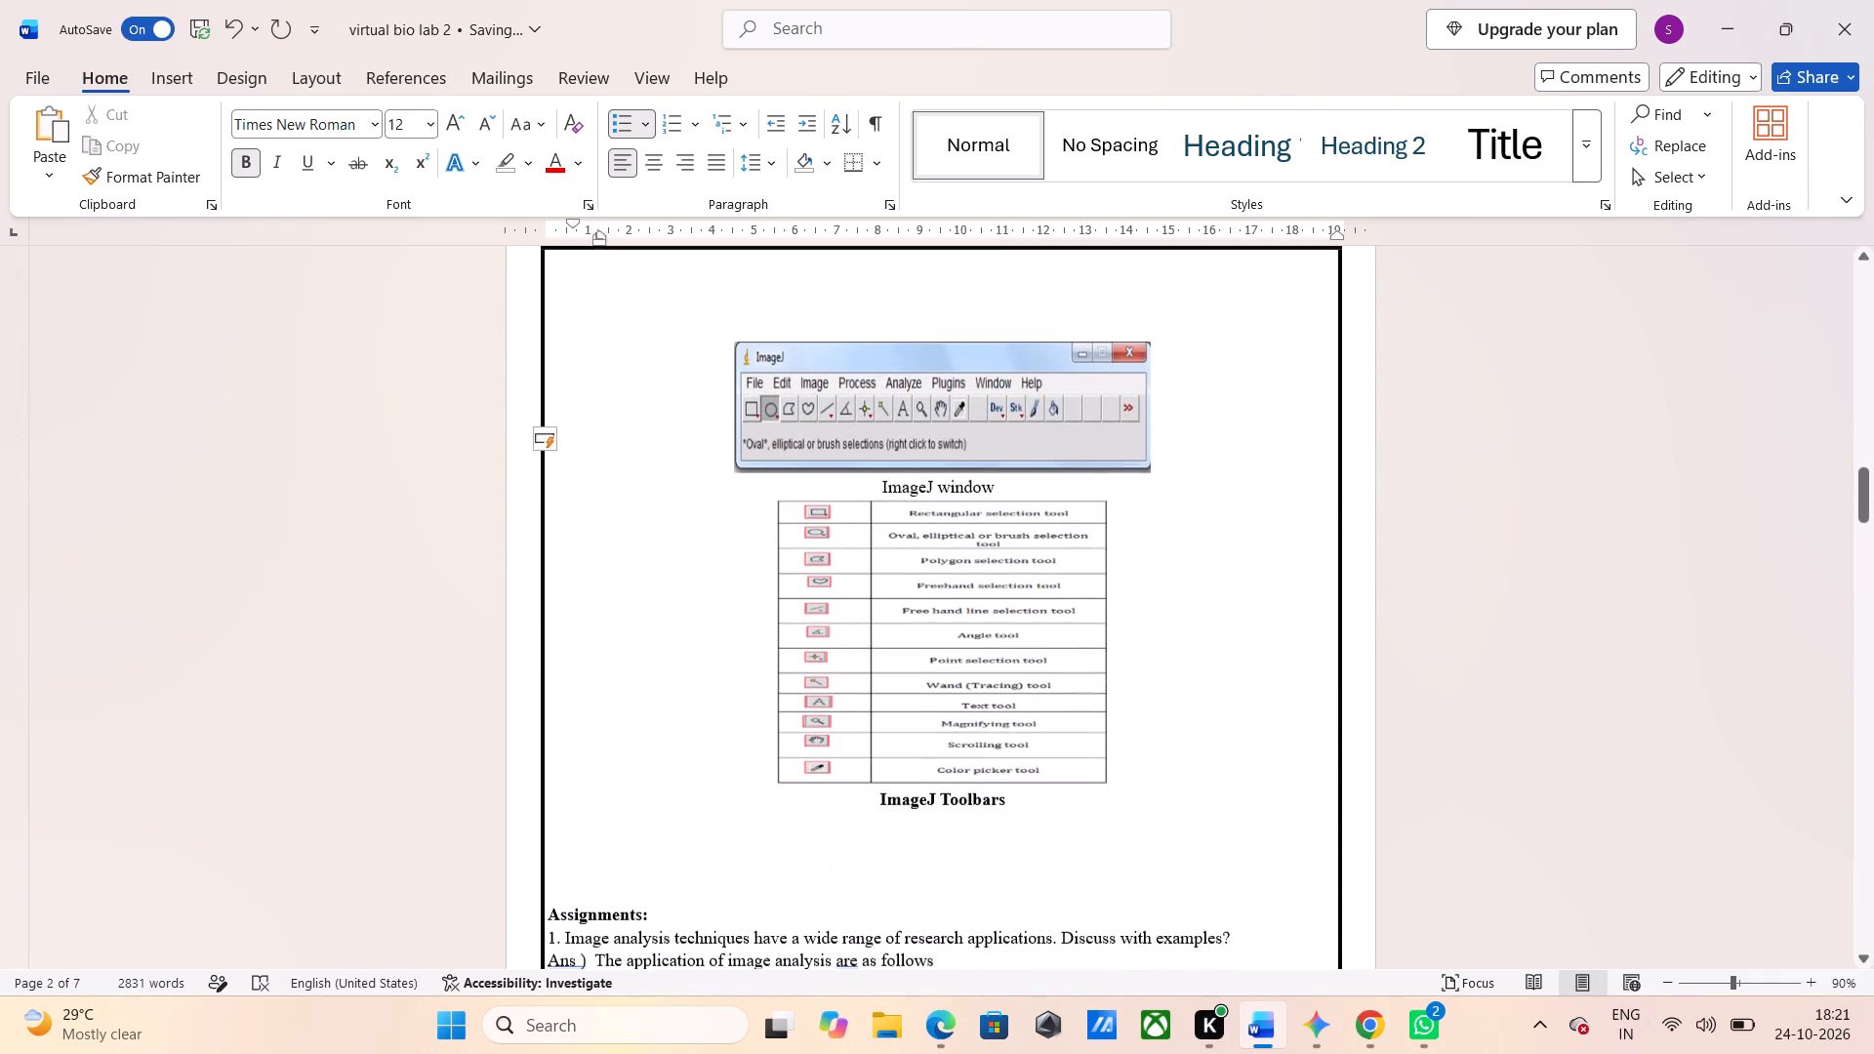
scroll(569, 619, down, 3)
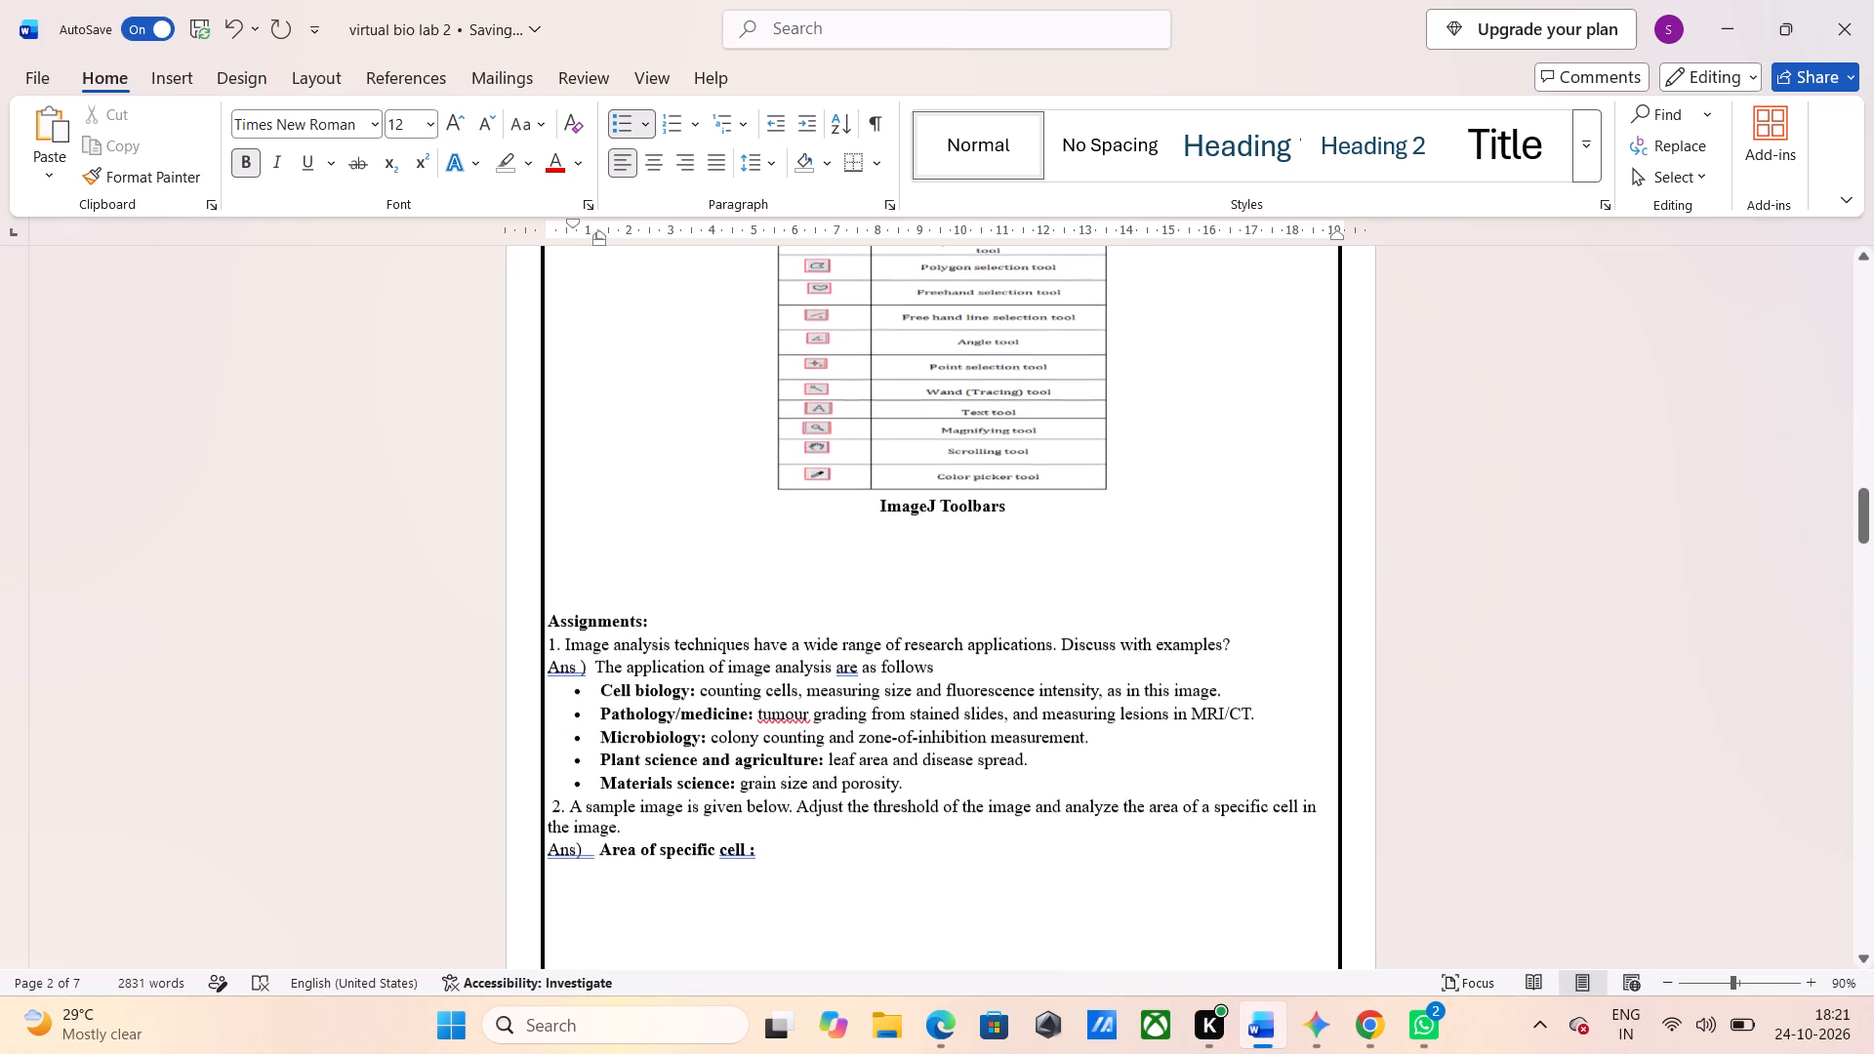
scroll(569, 619, down, 2)
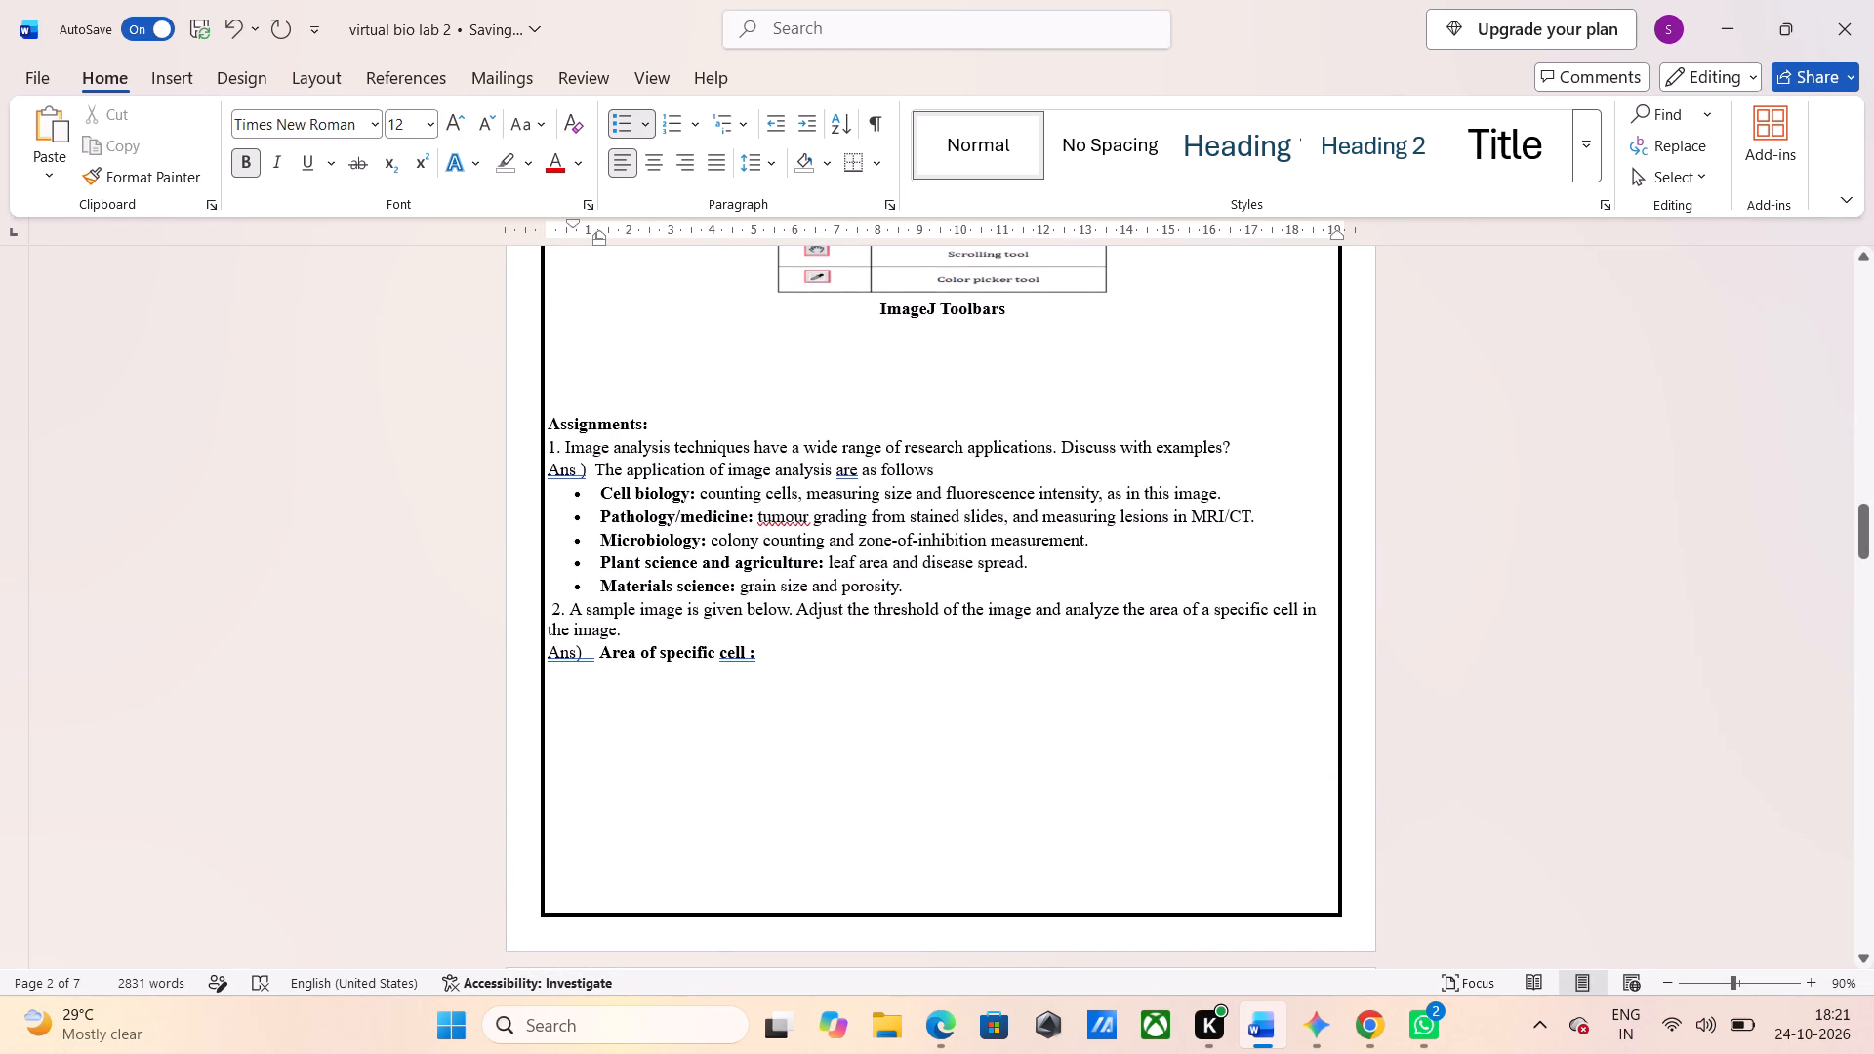
drag(515, 424, 608, 843)
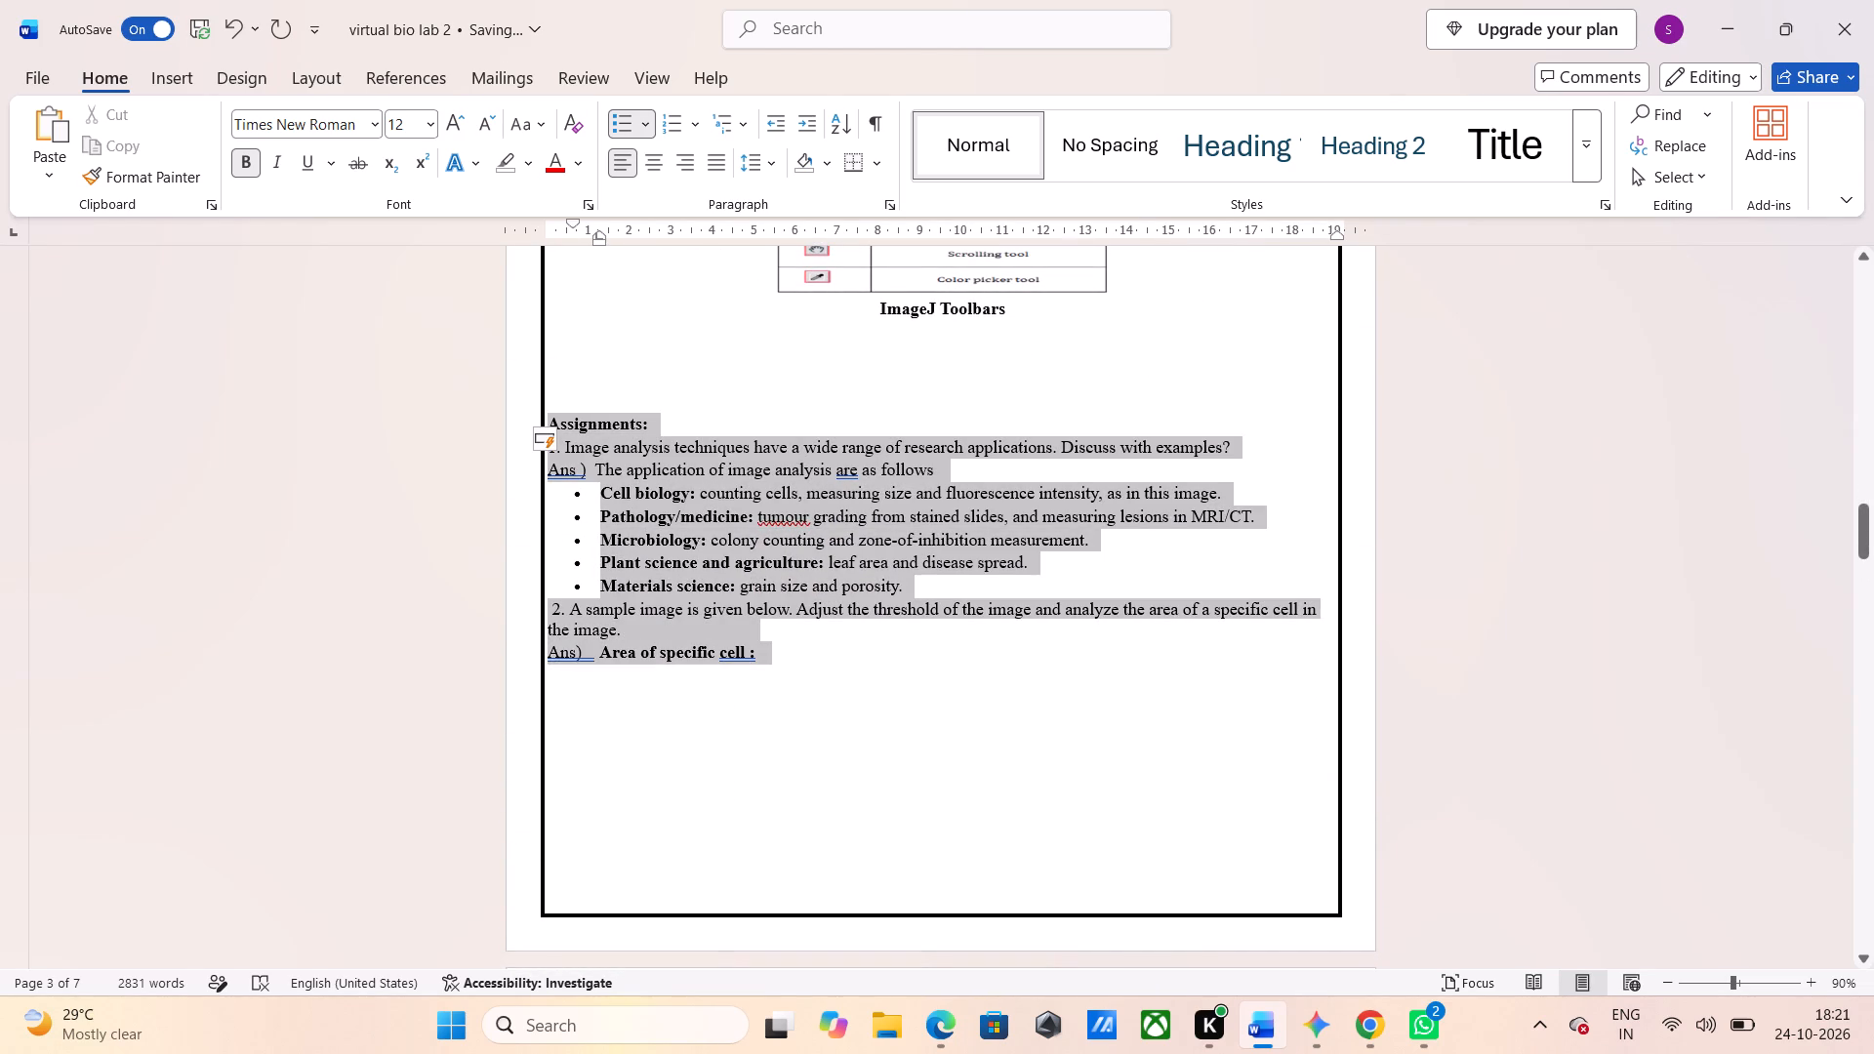
drag(608, 843, 699, 962)
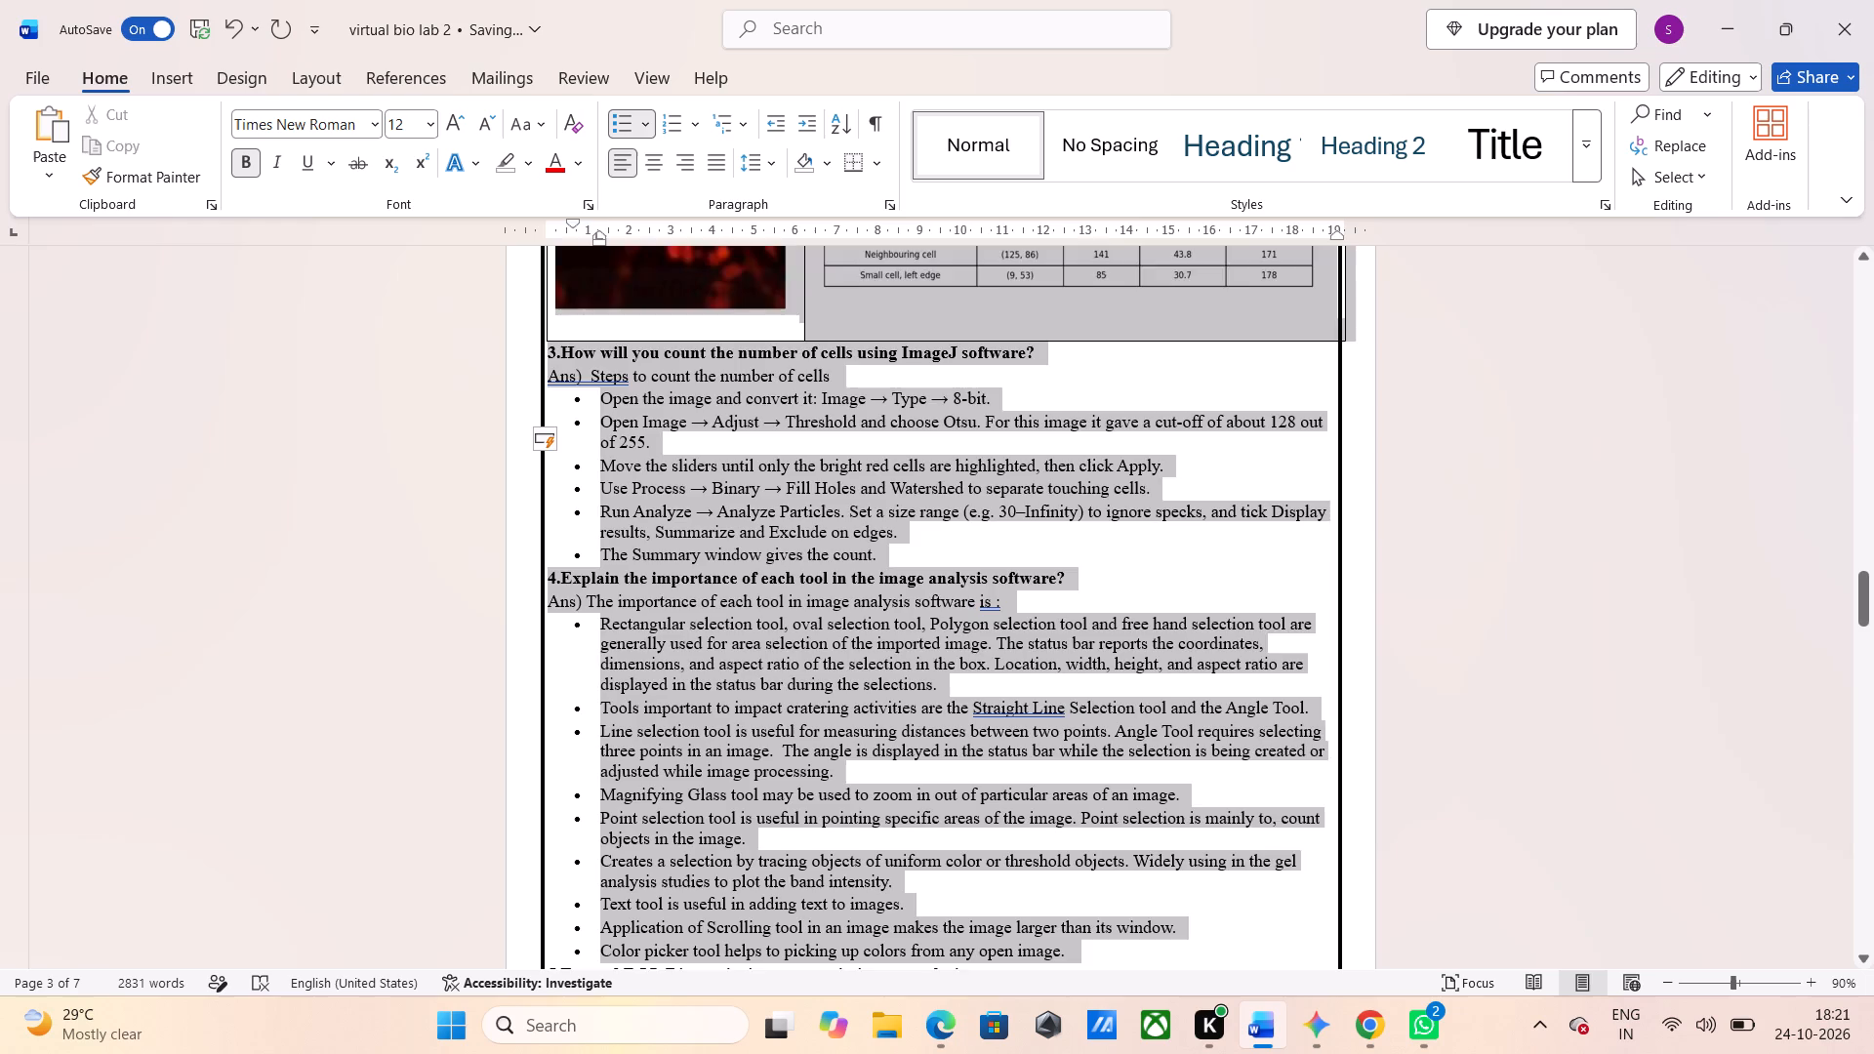
drag(699, 962, 692, 527)
key(BackSpace)
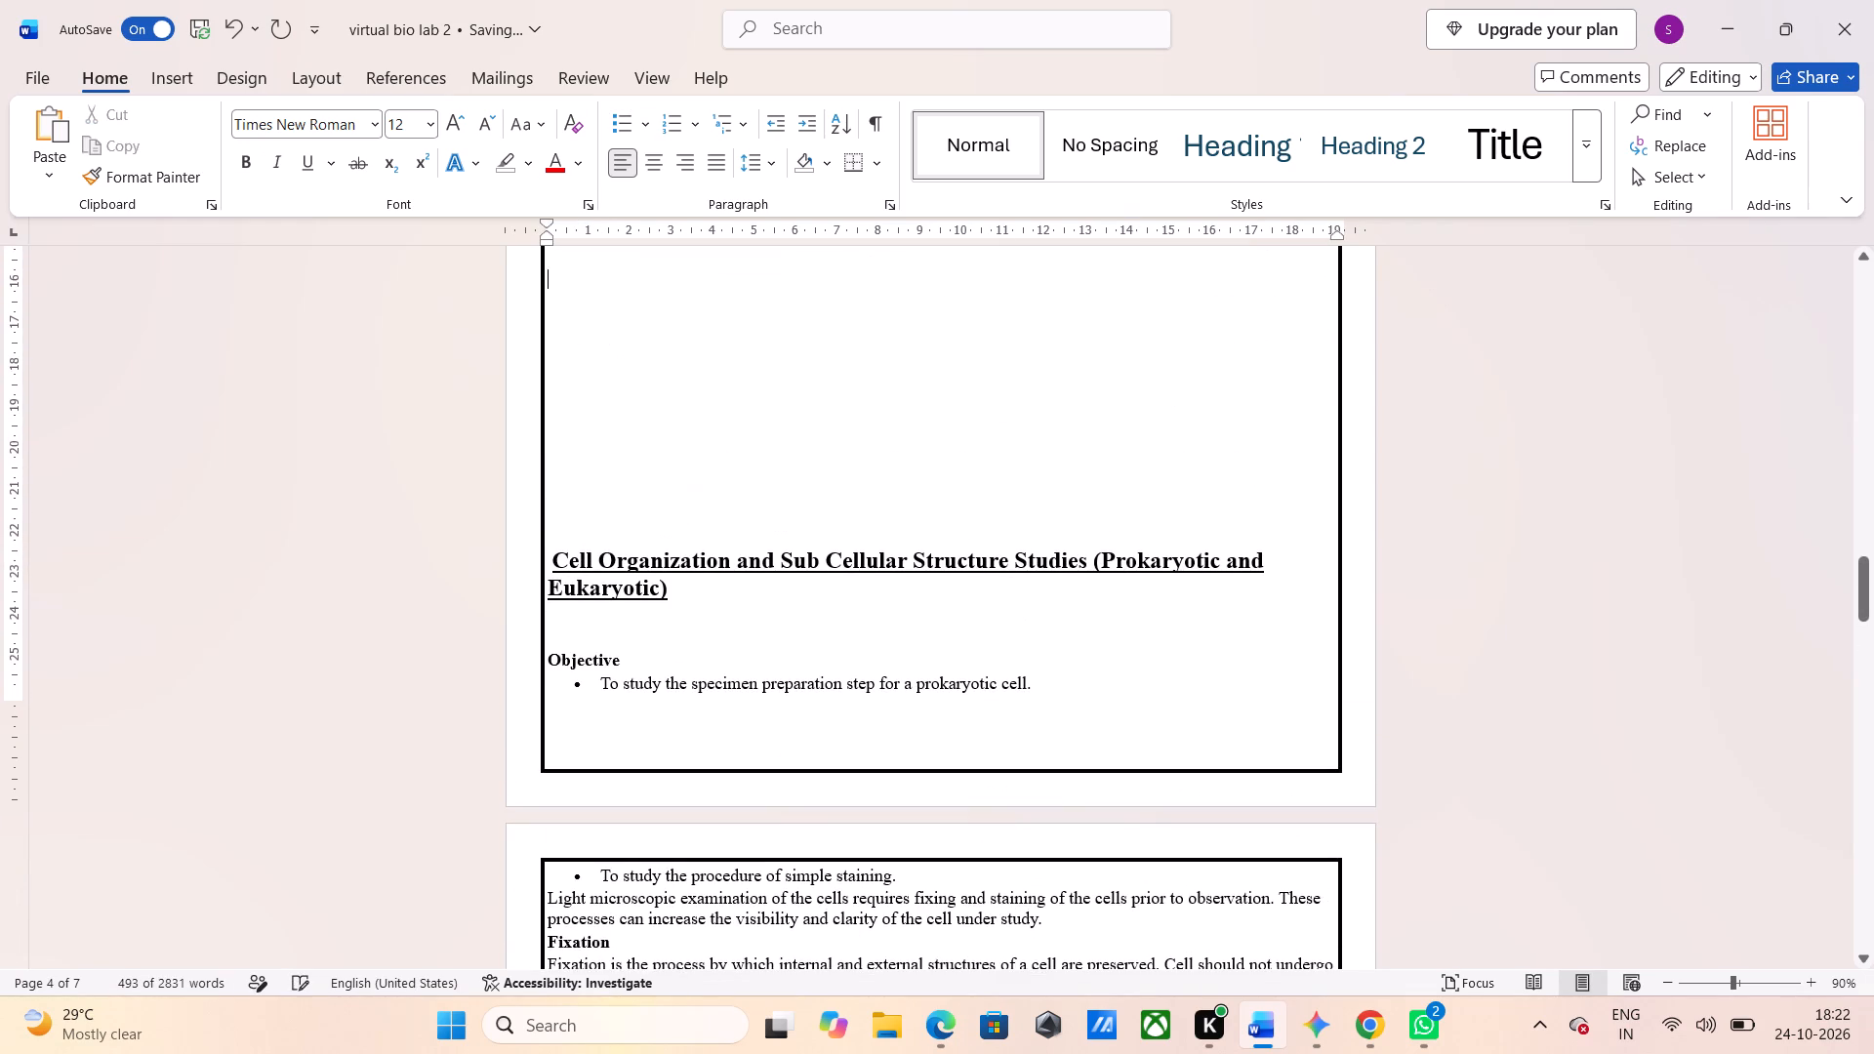
Insert seven line breaks before the "Cell Organization and Sub Cellular Structure Studies (Prokaryotic and Eukaryotic)" heading to push it down.
scroll(692, 527, up, 5)
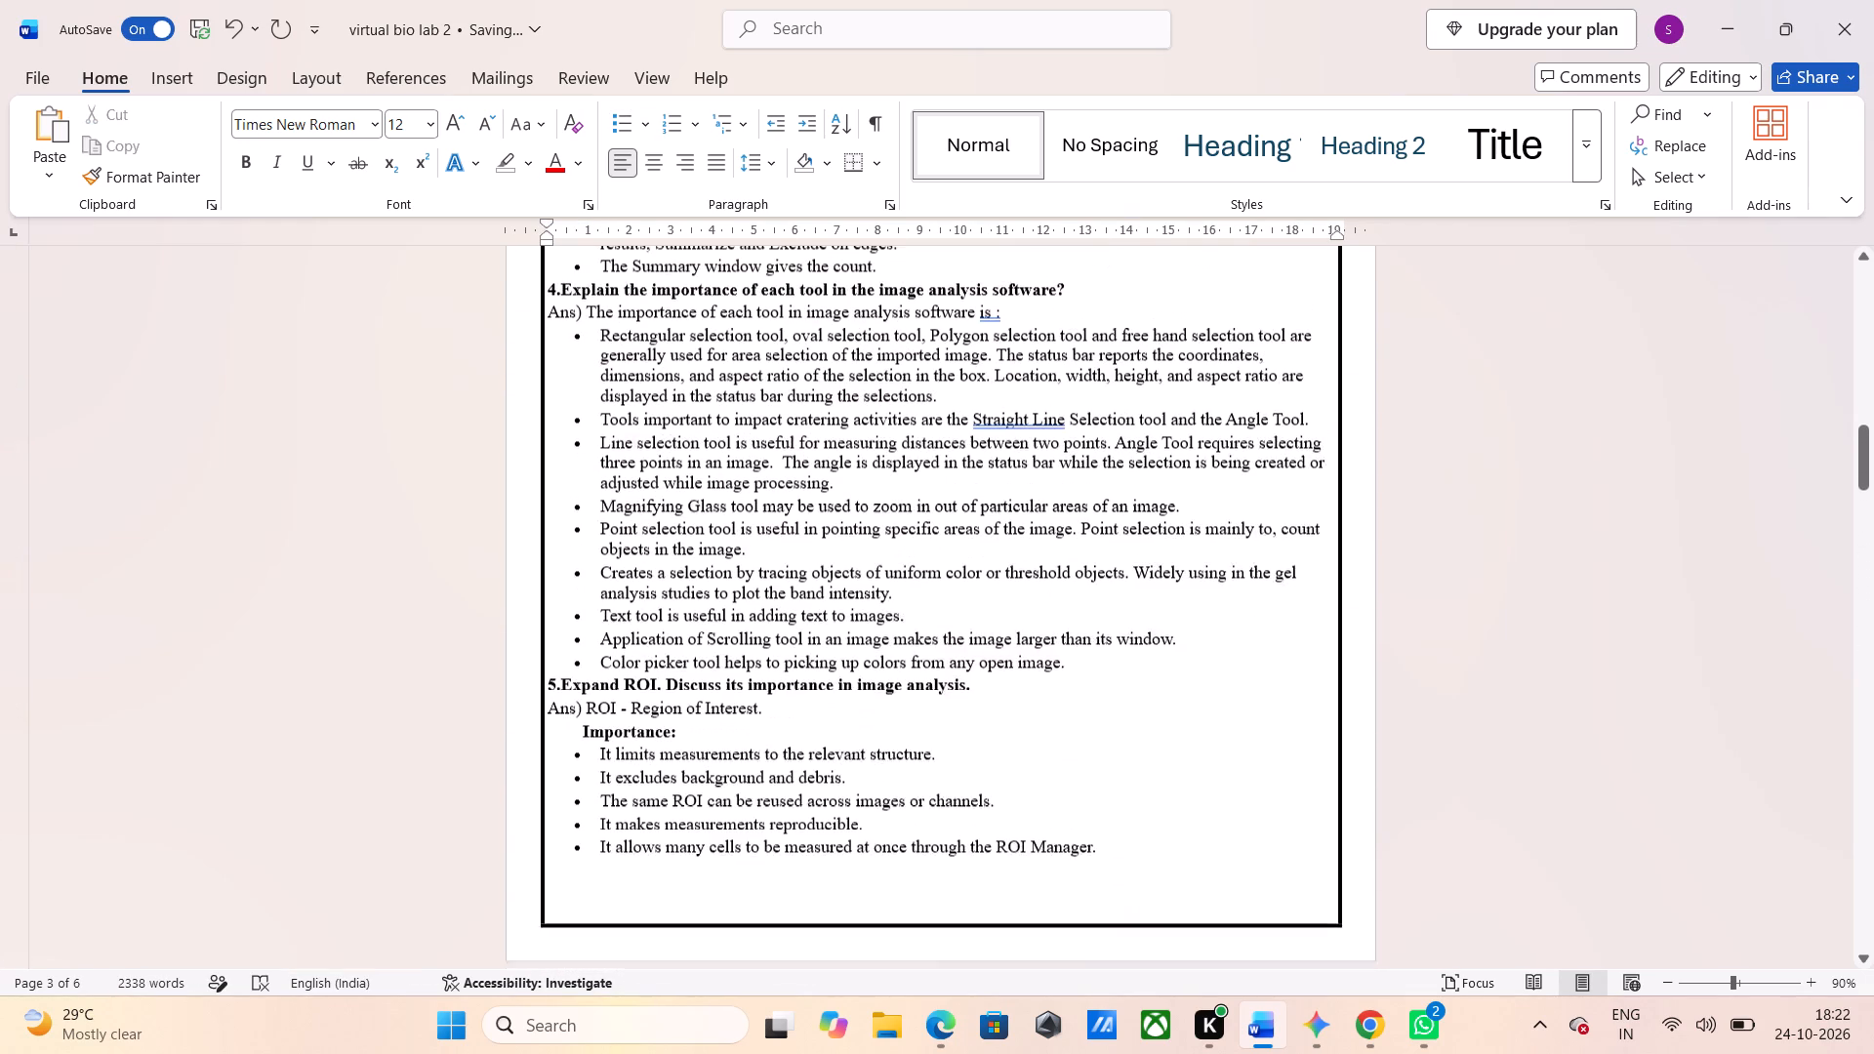
scroll(692, 527, up, 1)
scroll(692, 527, down, 2)
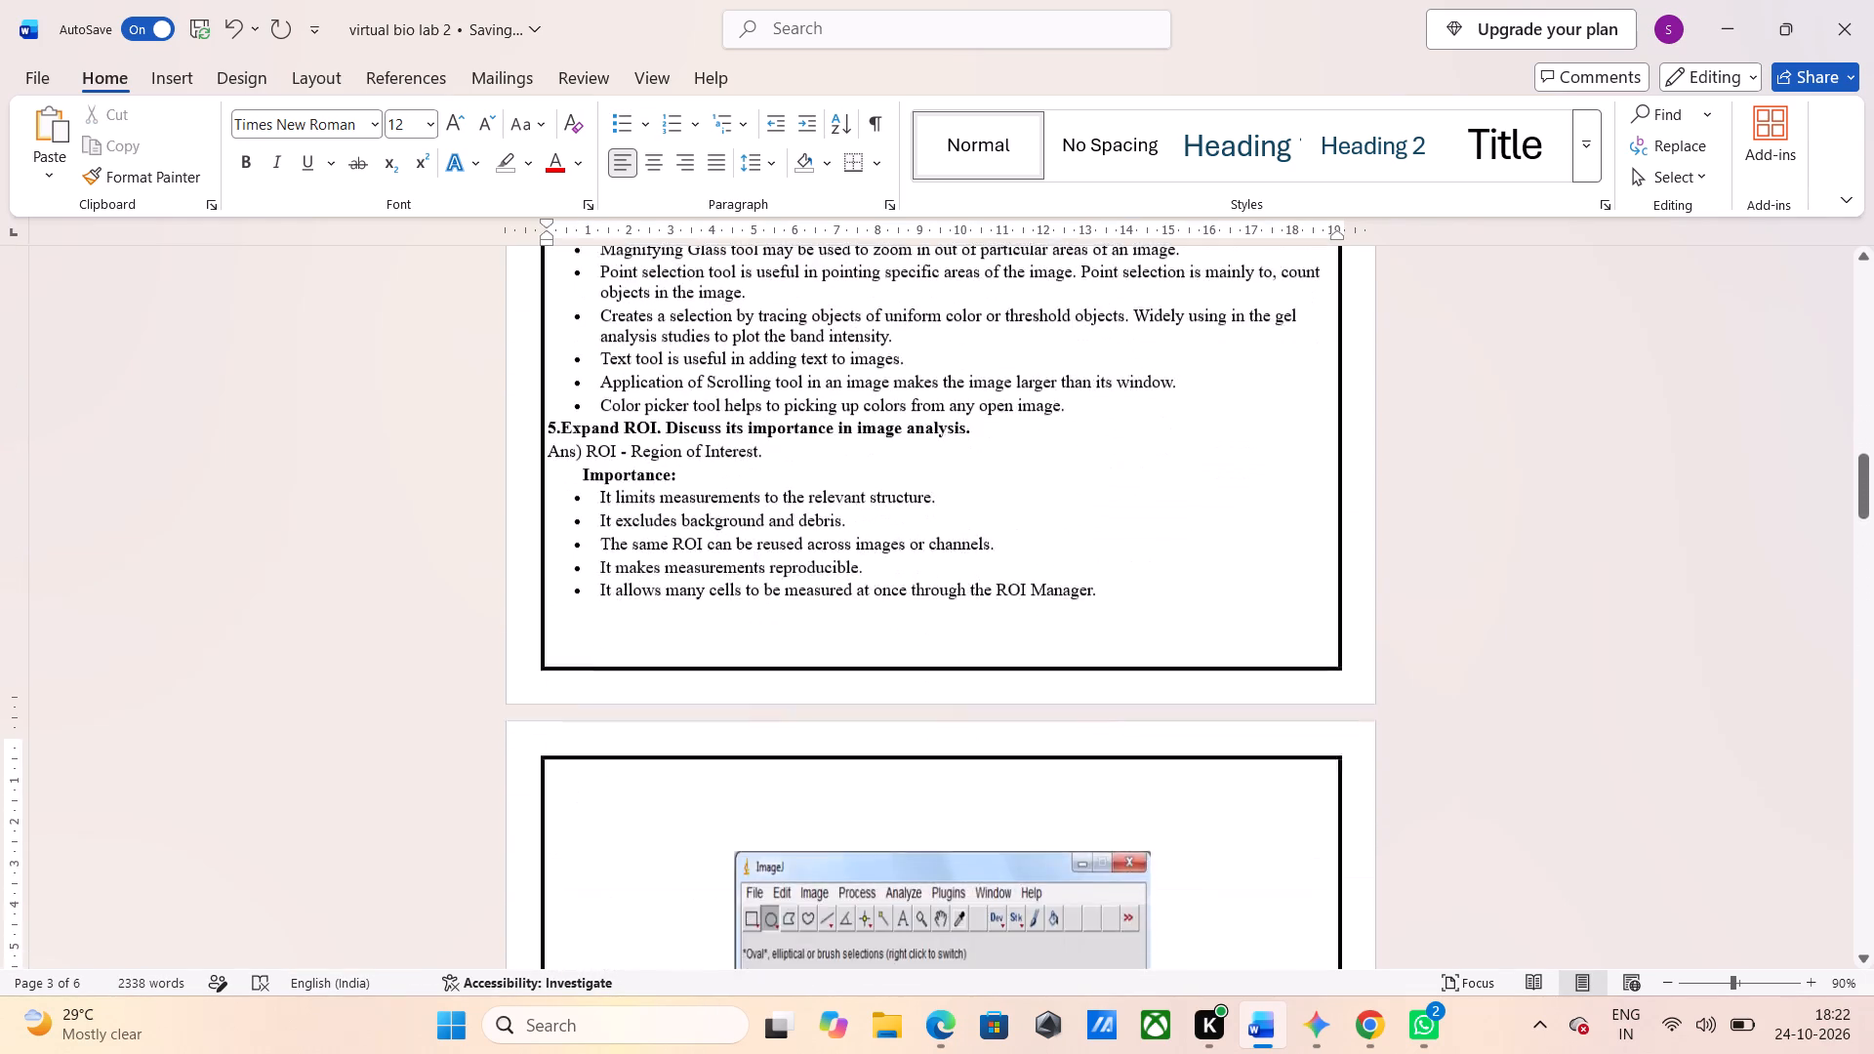
scroll(692, 527, down, 6)
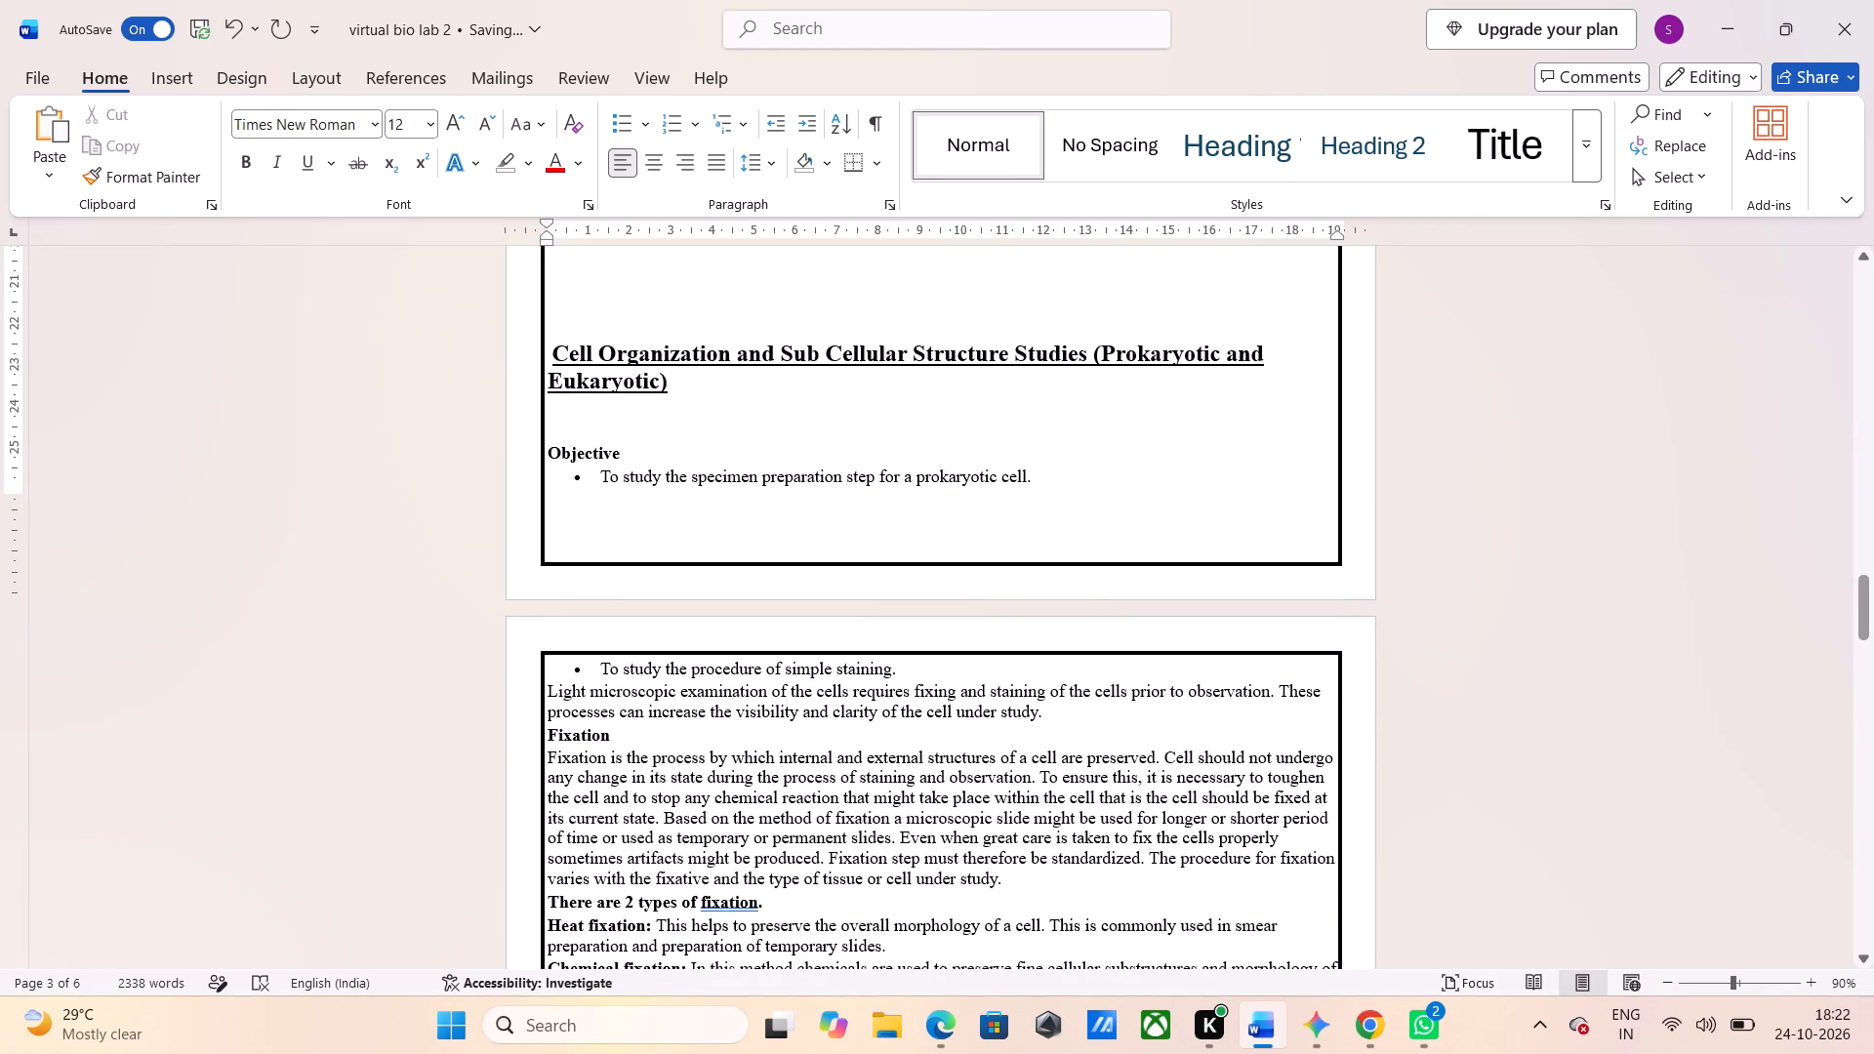
click(552, 348)
key(Return)
key(Return)
key(Return)
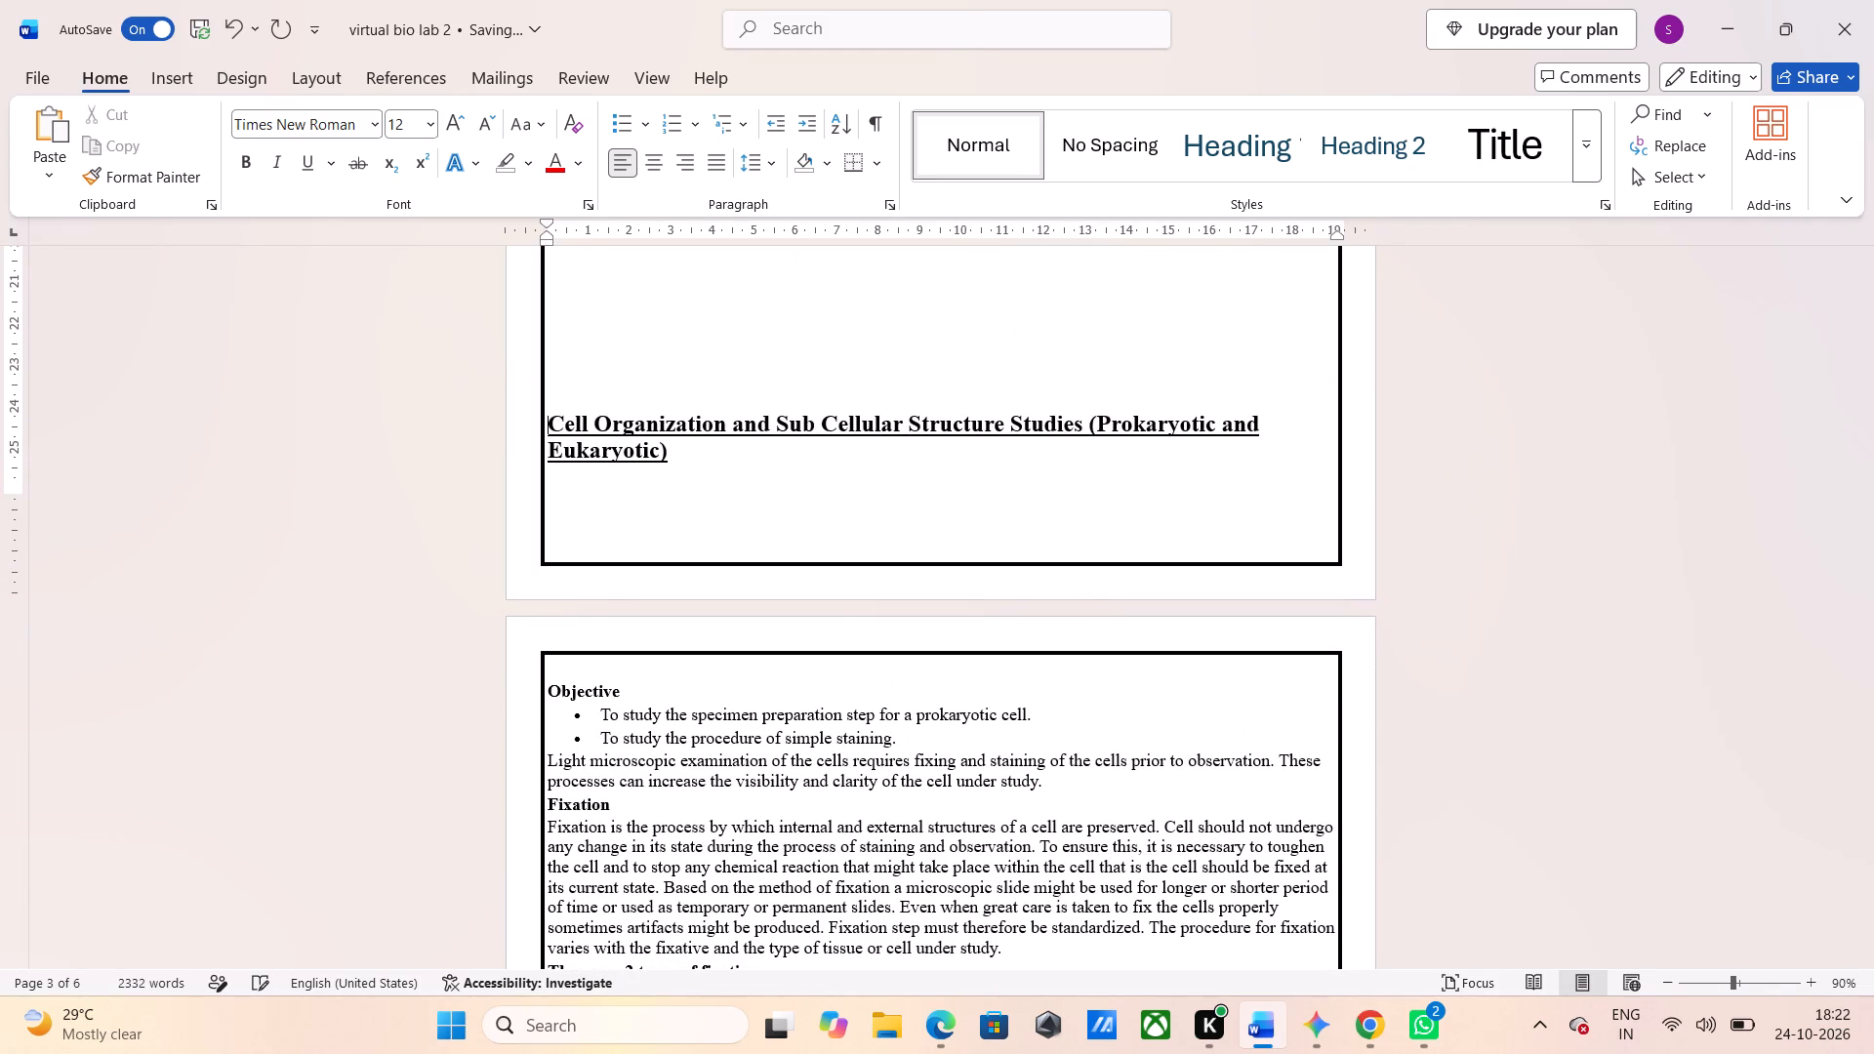
key(Return)
key(Return)
key(Return)
key(Return)
Enlarge the "Assignments:" heading to 14 pt and underline it.
scroll(552, 348, up, 9)
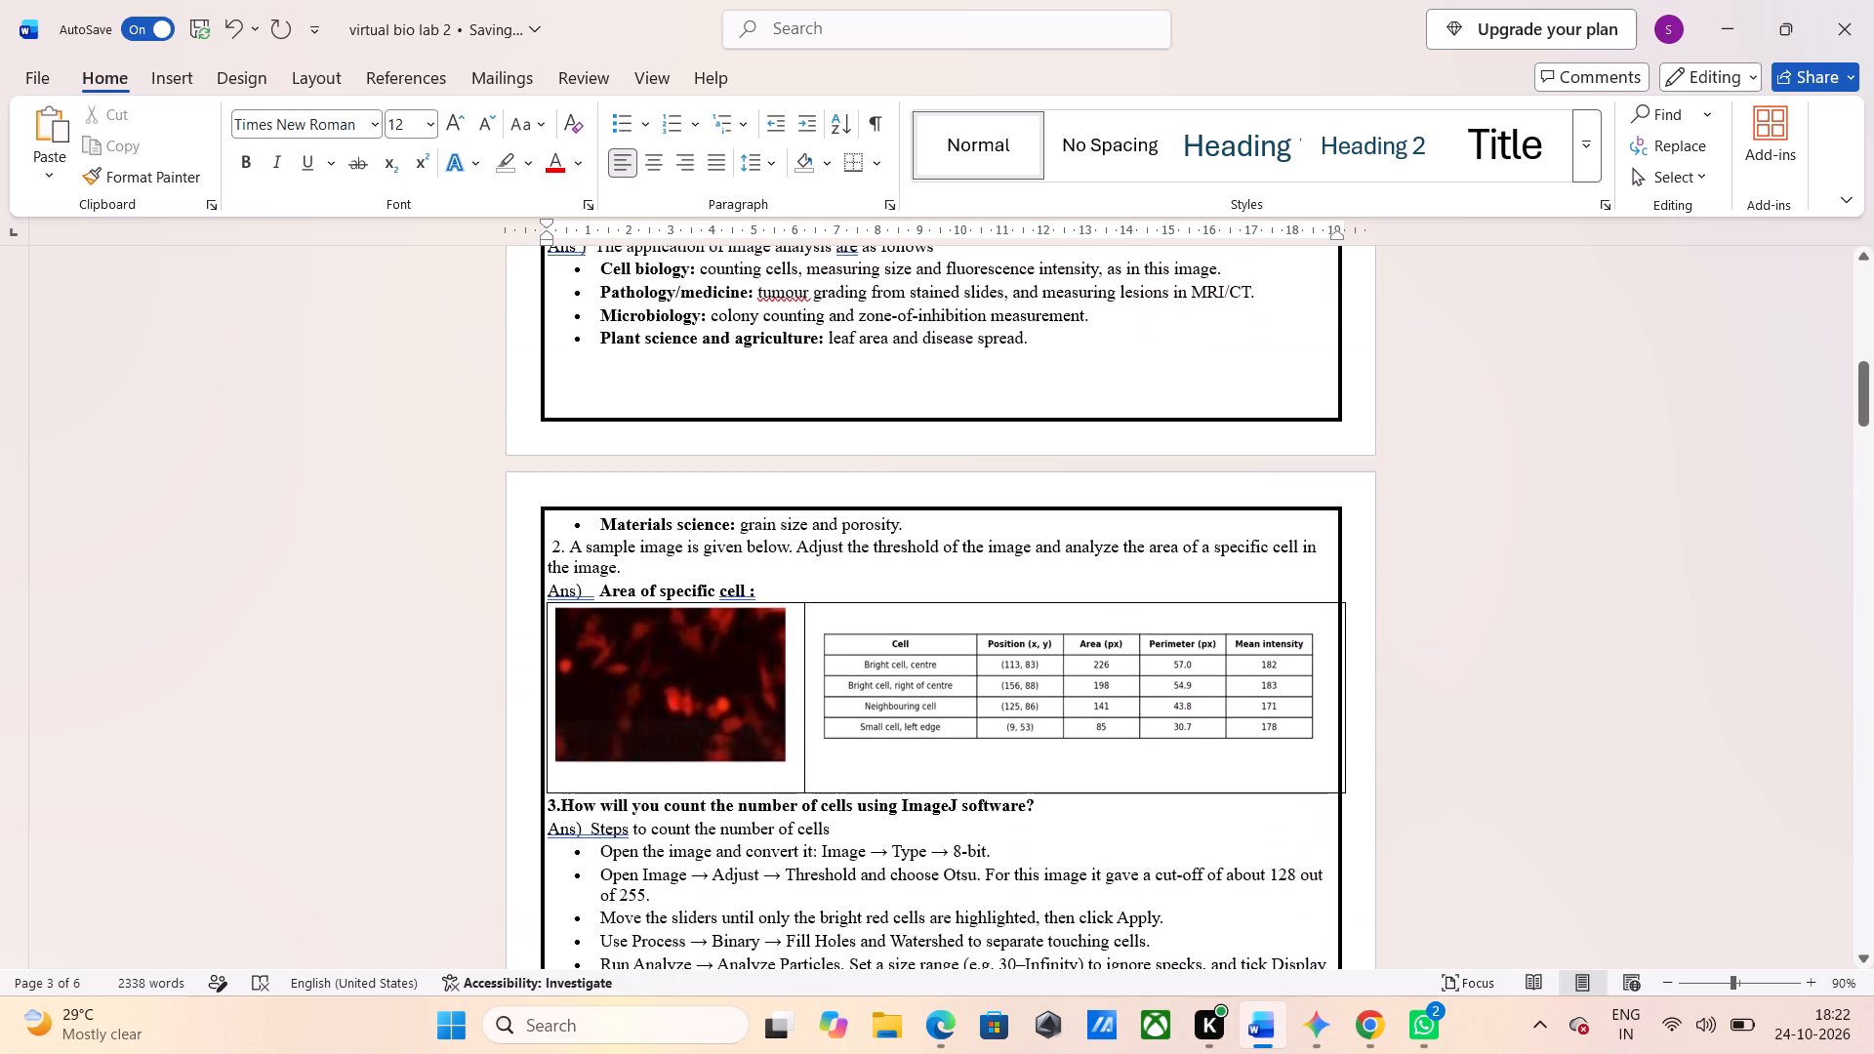
scroll(552, 348, up, 4)
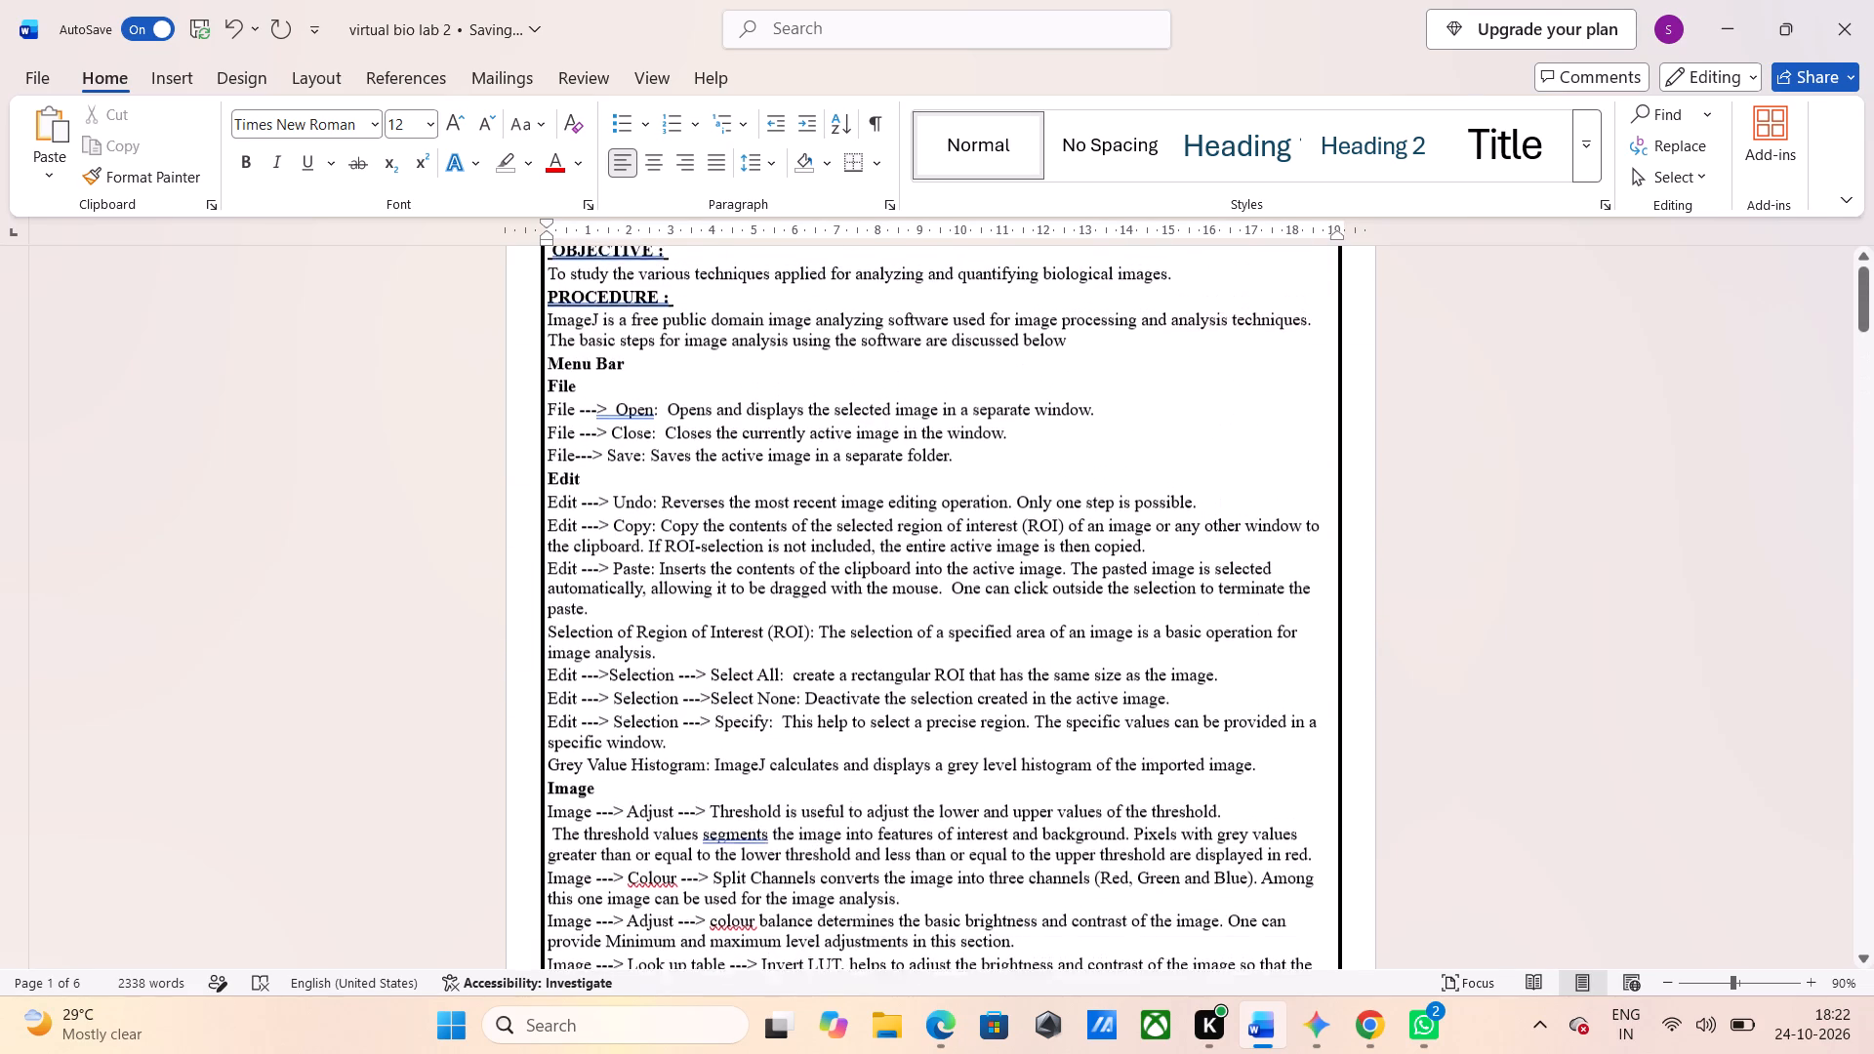
scroll(552, 348, up, 1)
scroll(552, 348, down, 4)
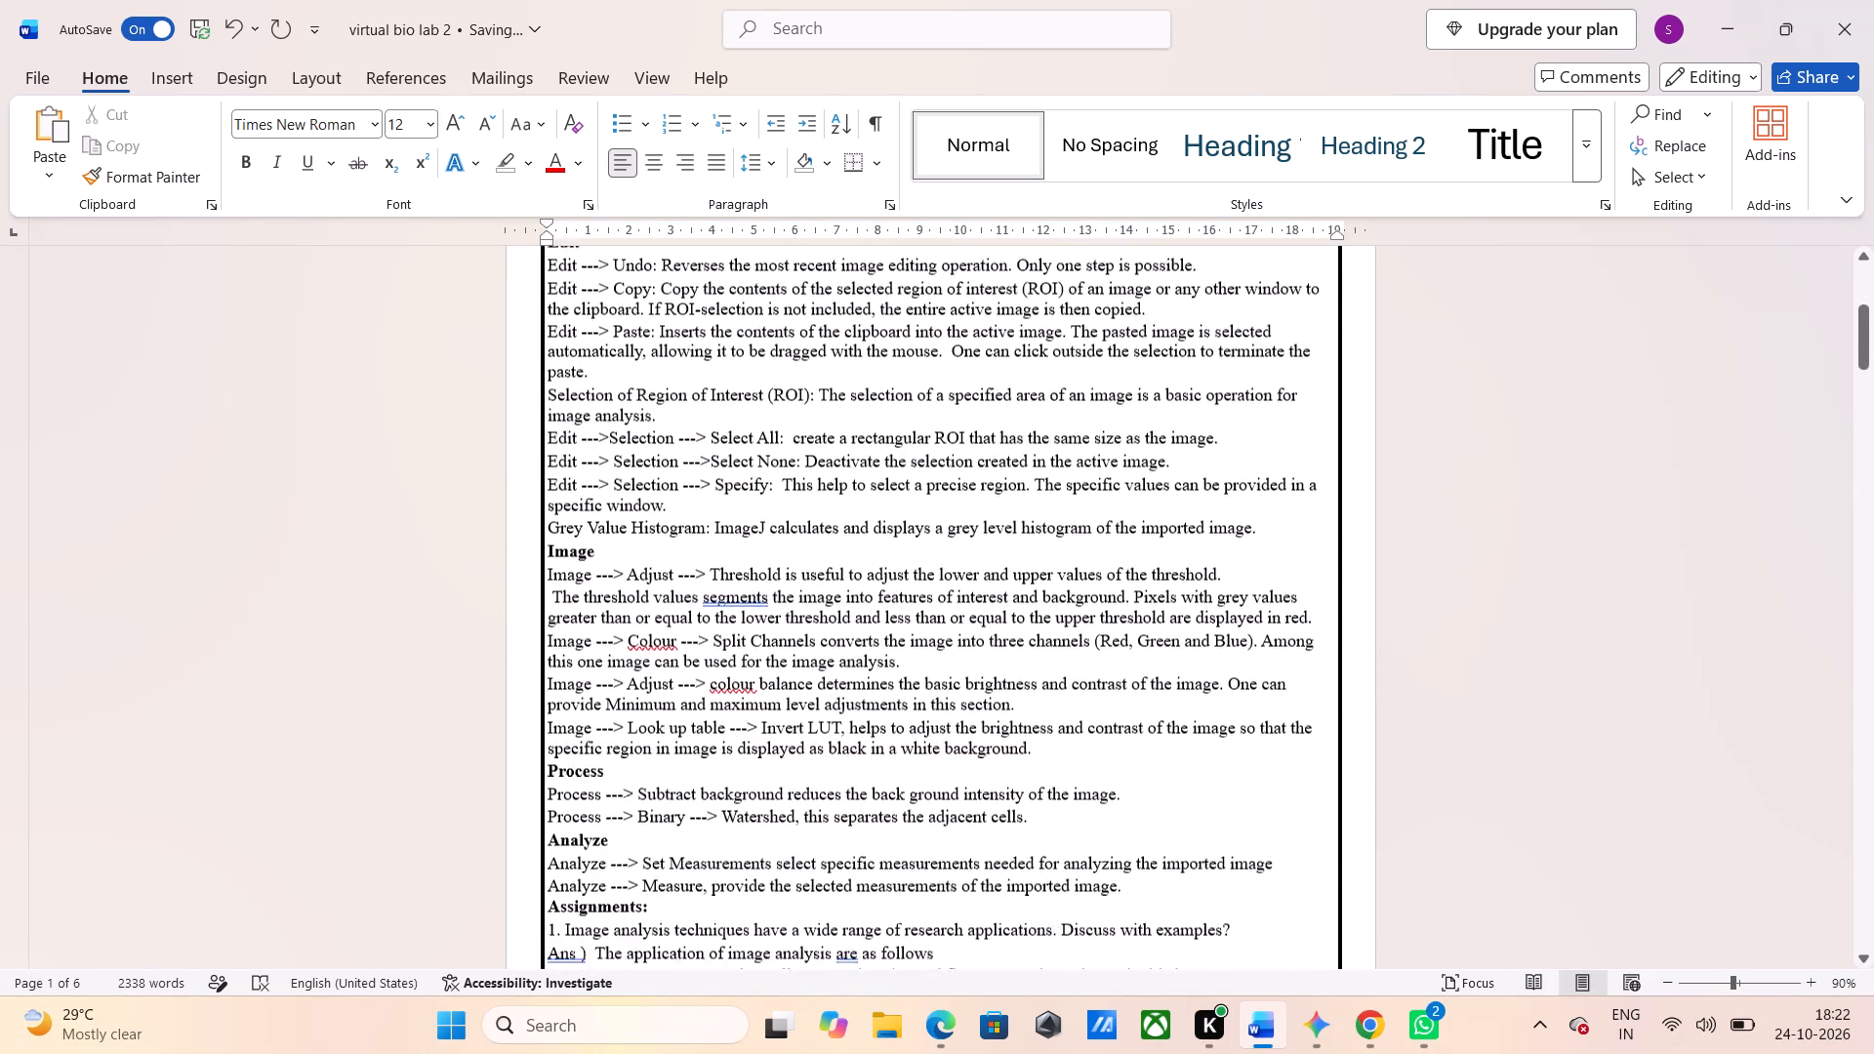
scroll(552, 348, down, 2)
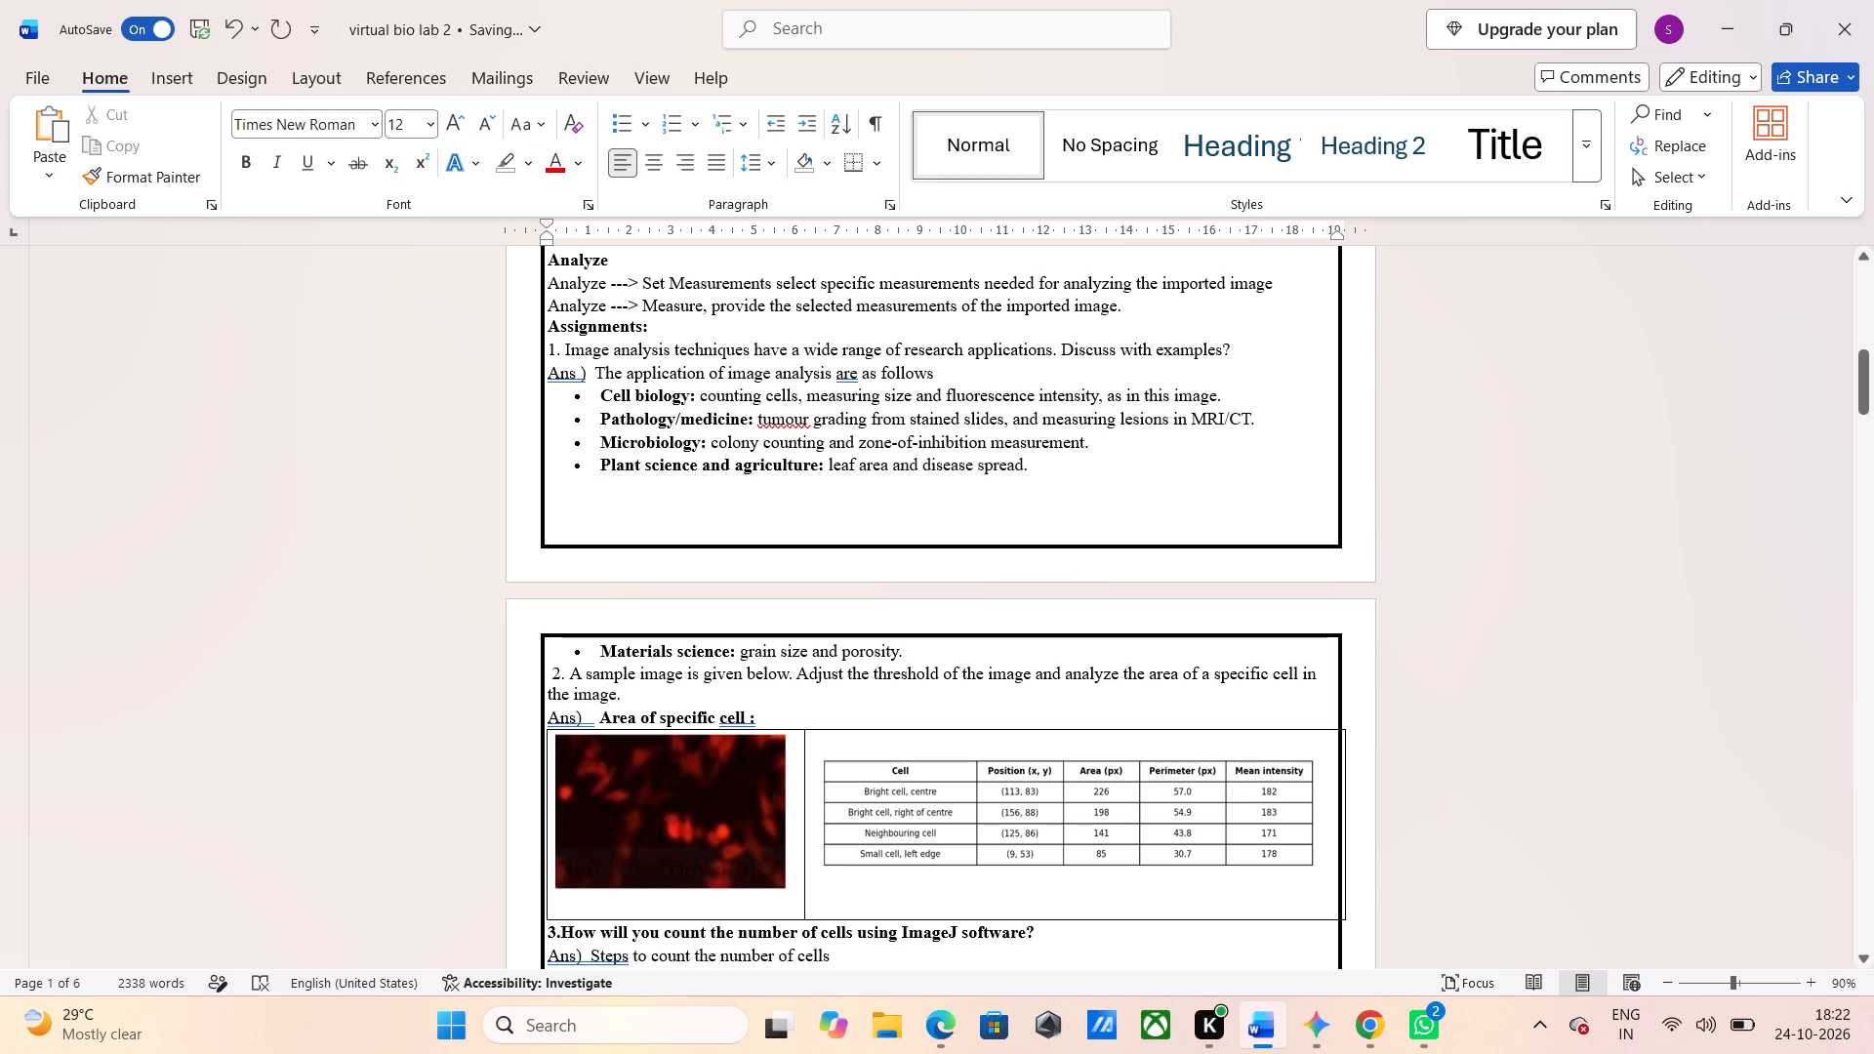
scroll(563, 413, up, 1)
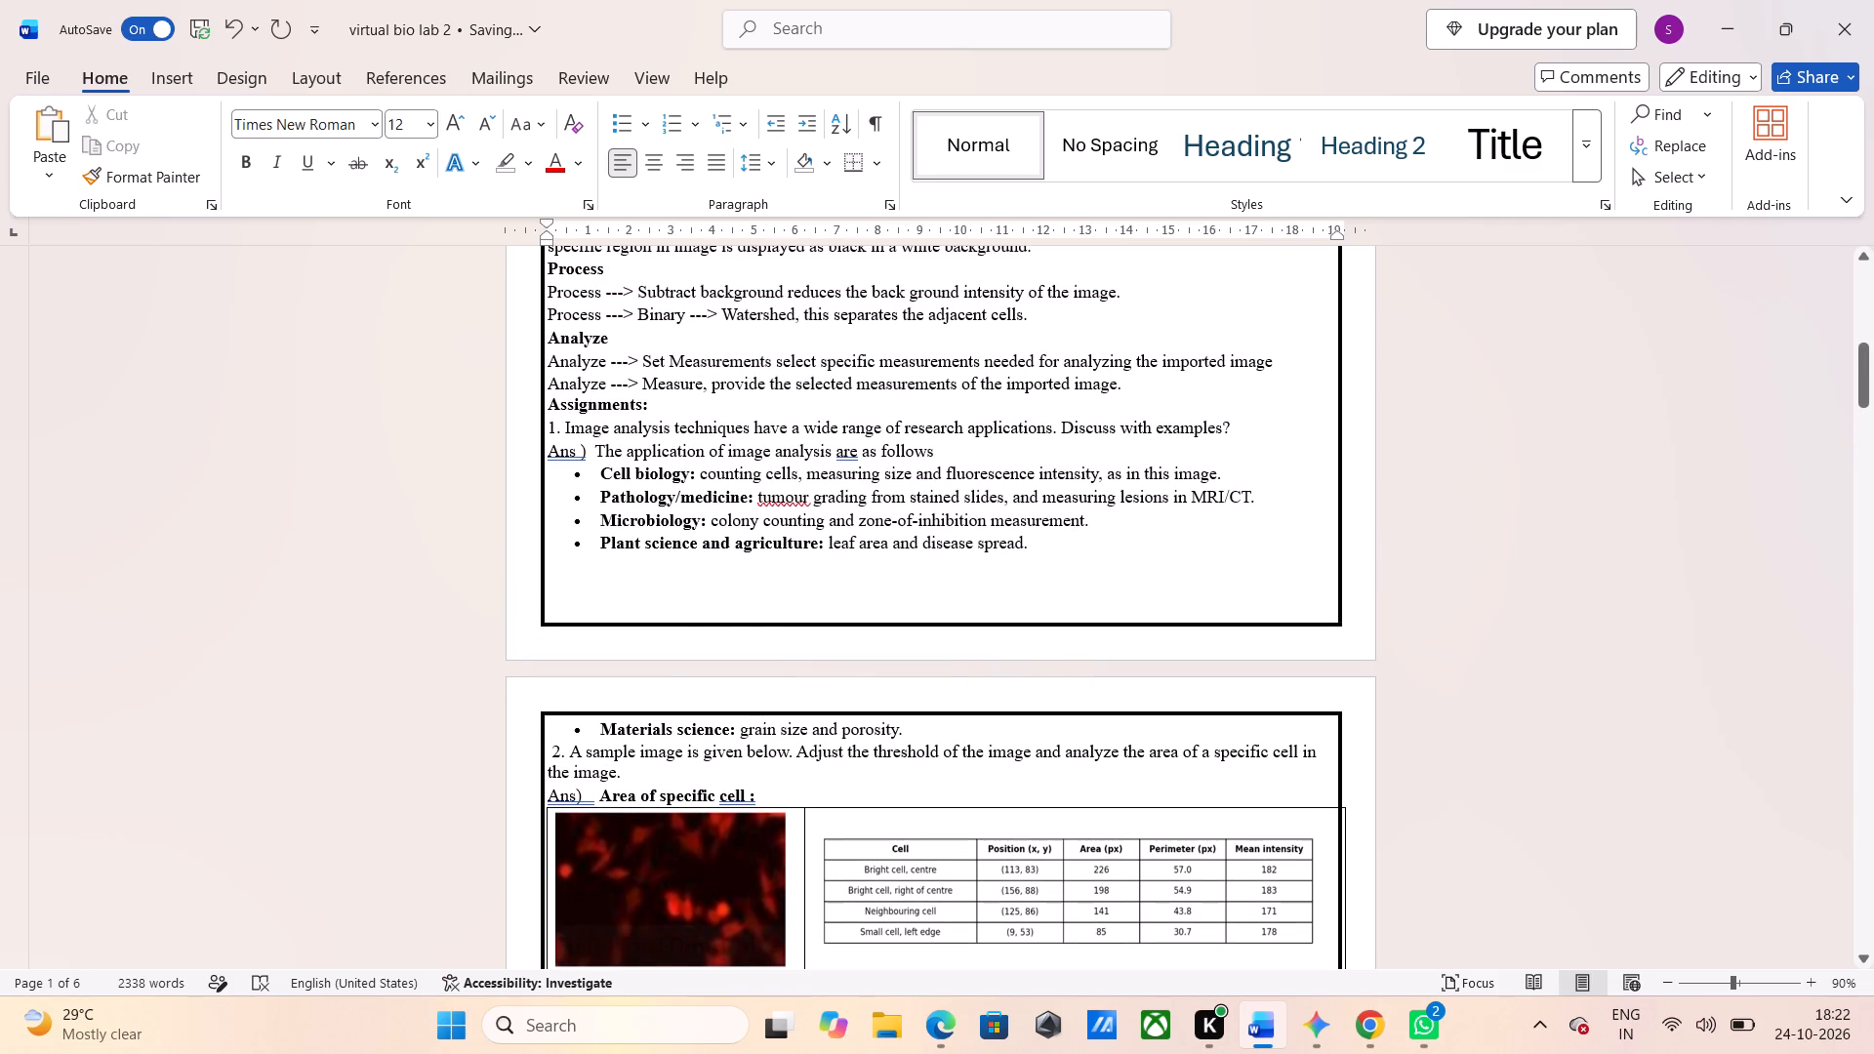
click(456, 402)
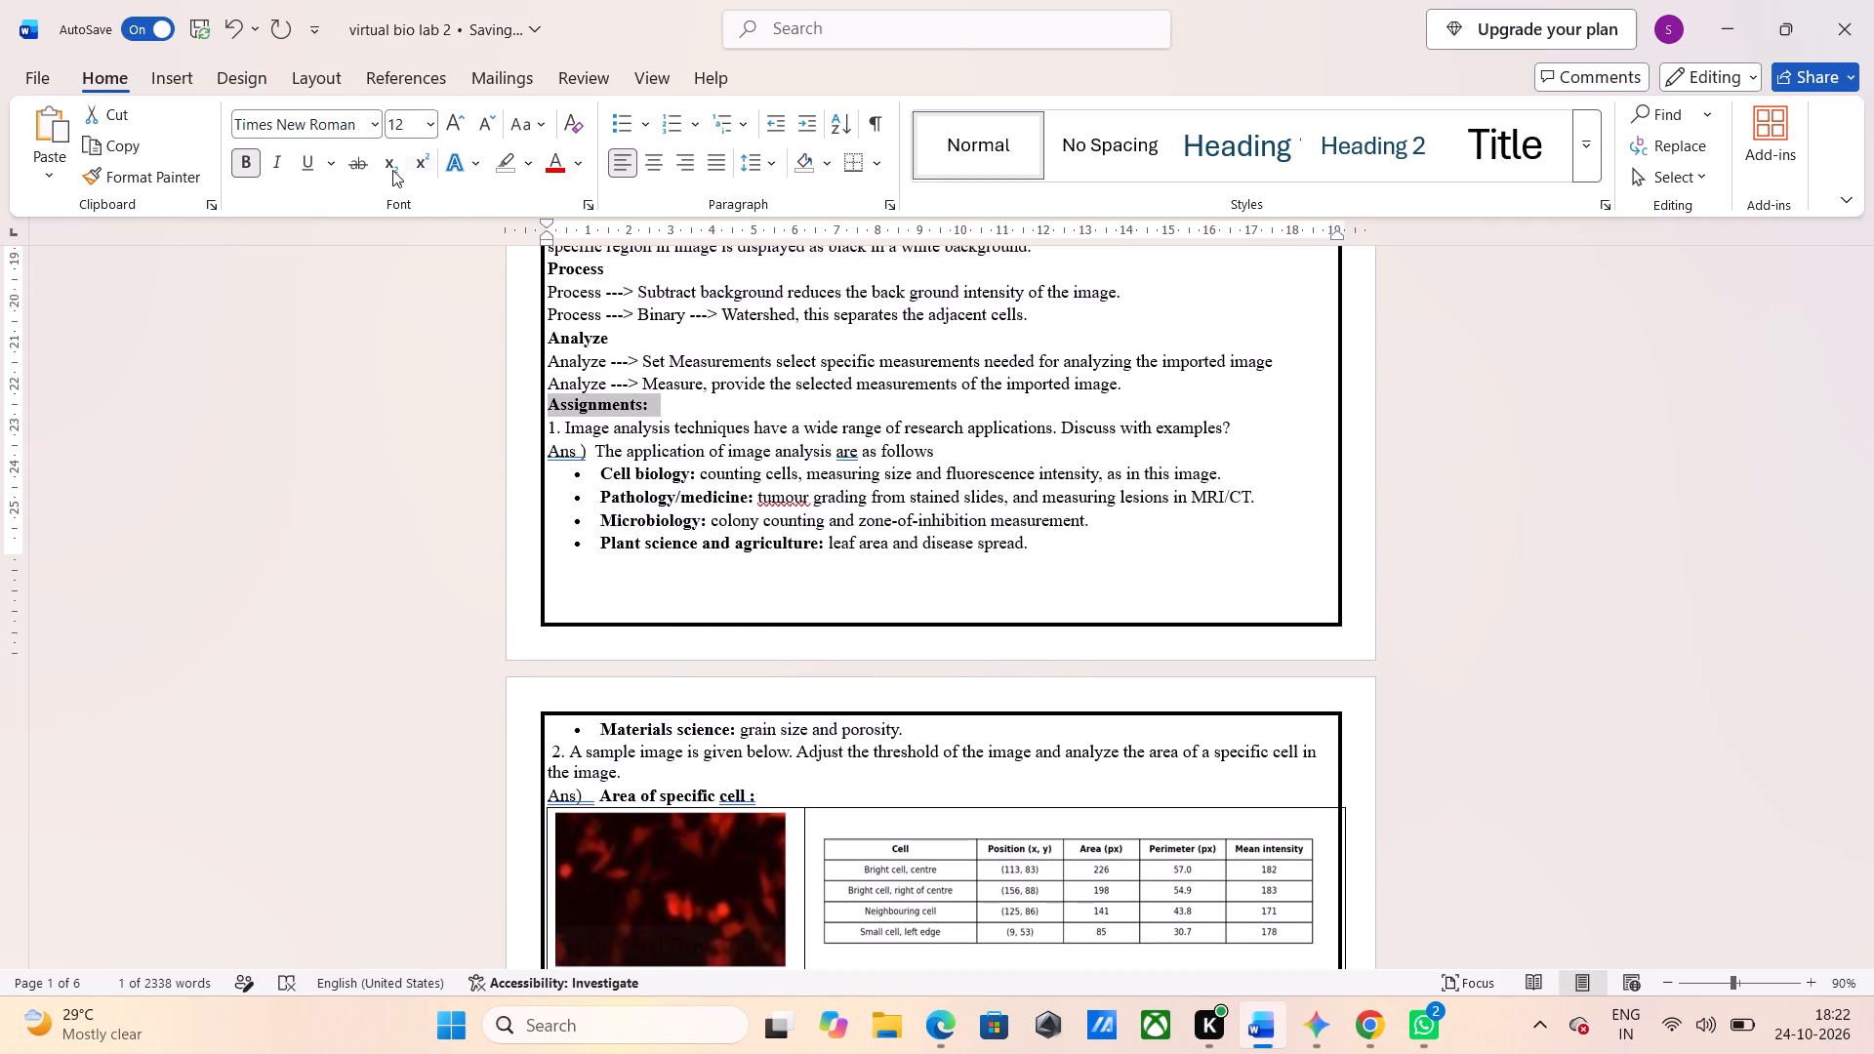
click(454, 121)
click(306, 155)
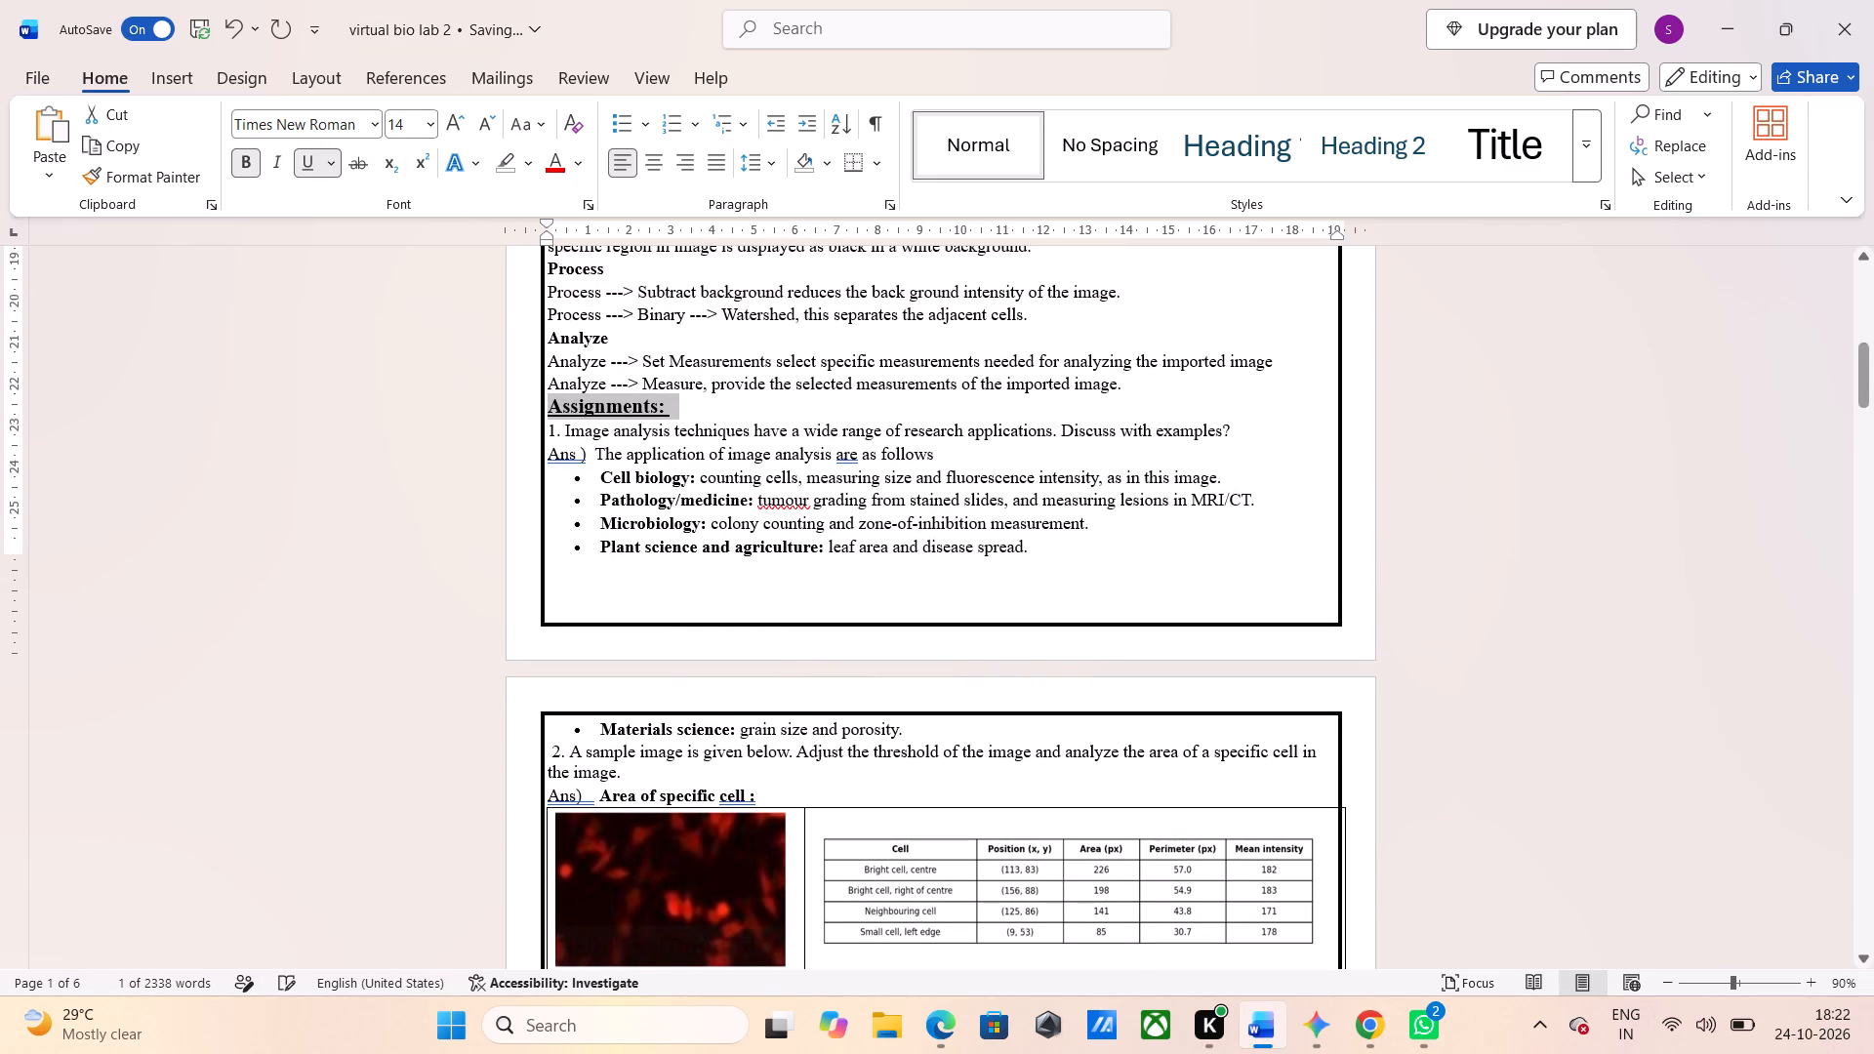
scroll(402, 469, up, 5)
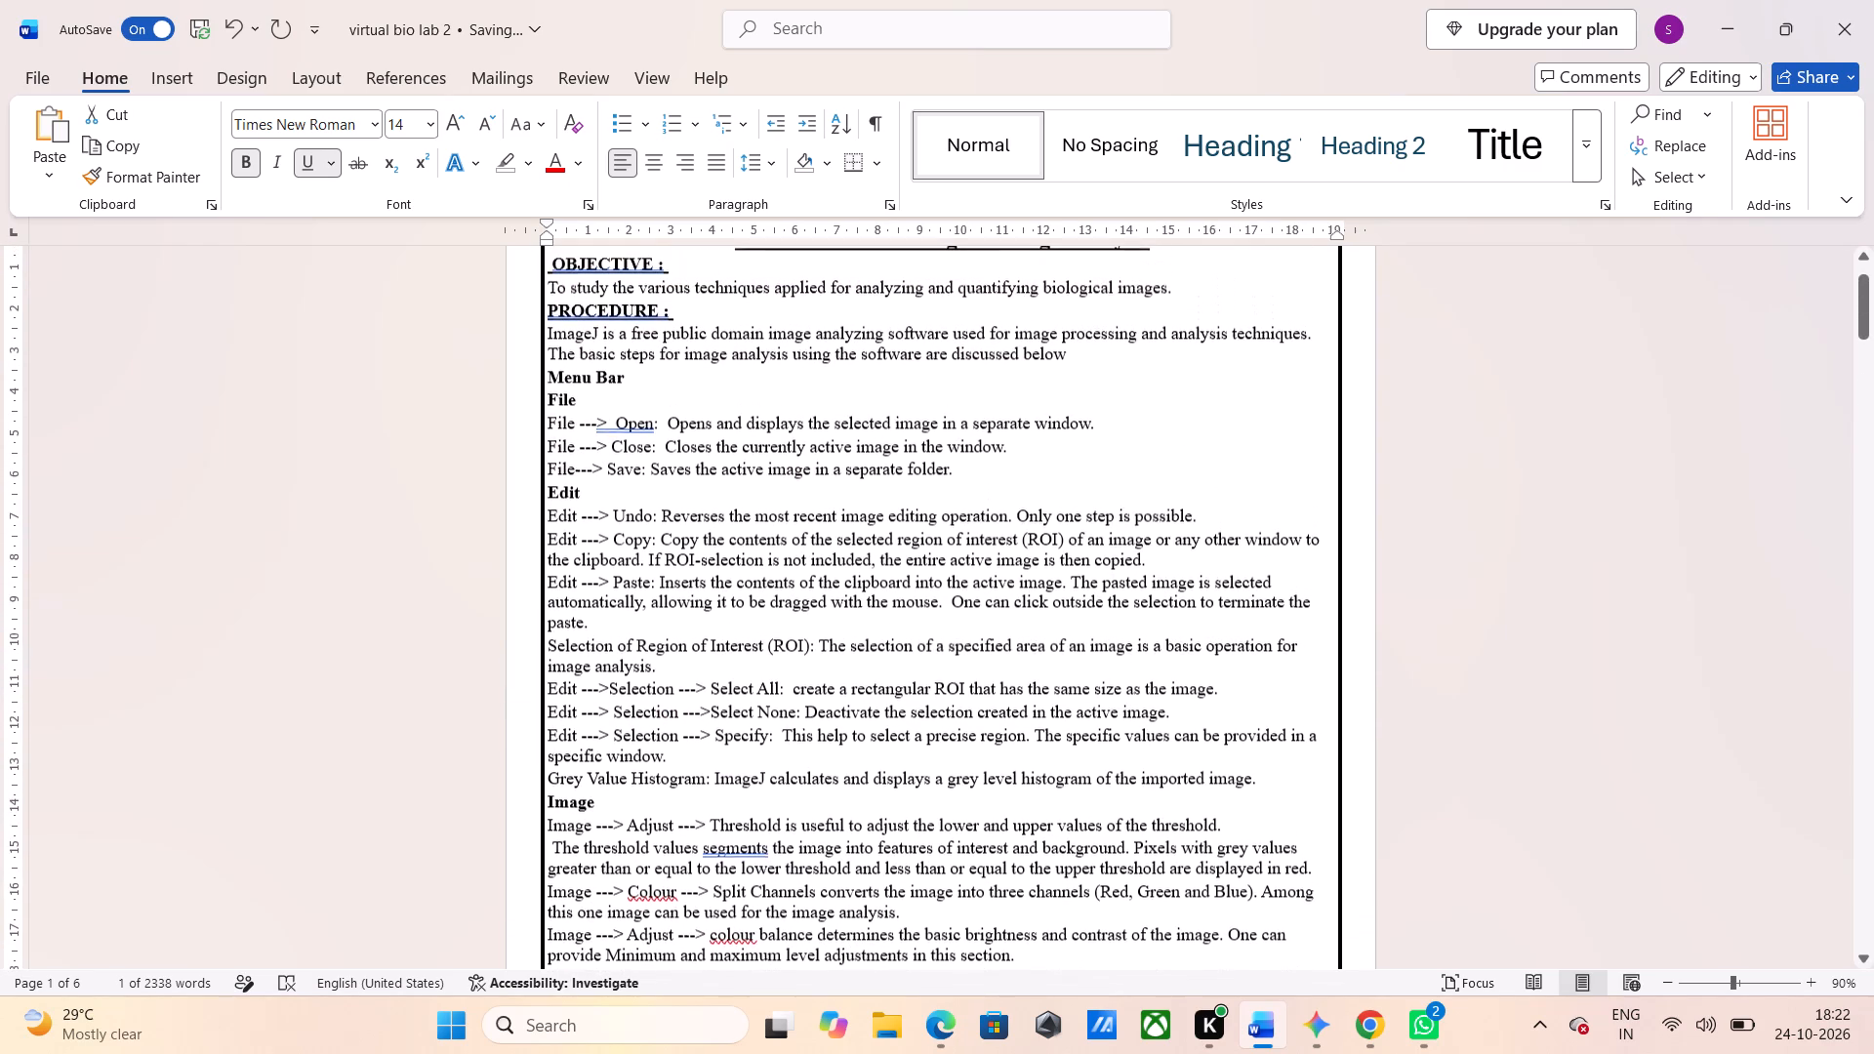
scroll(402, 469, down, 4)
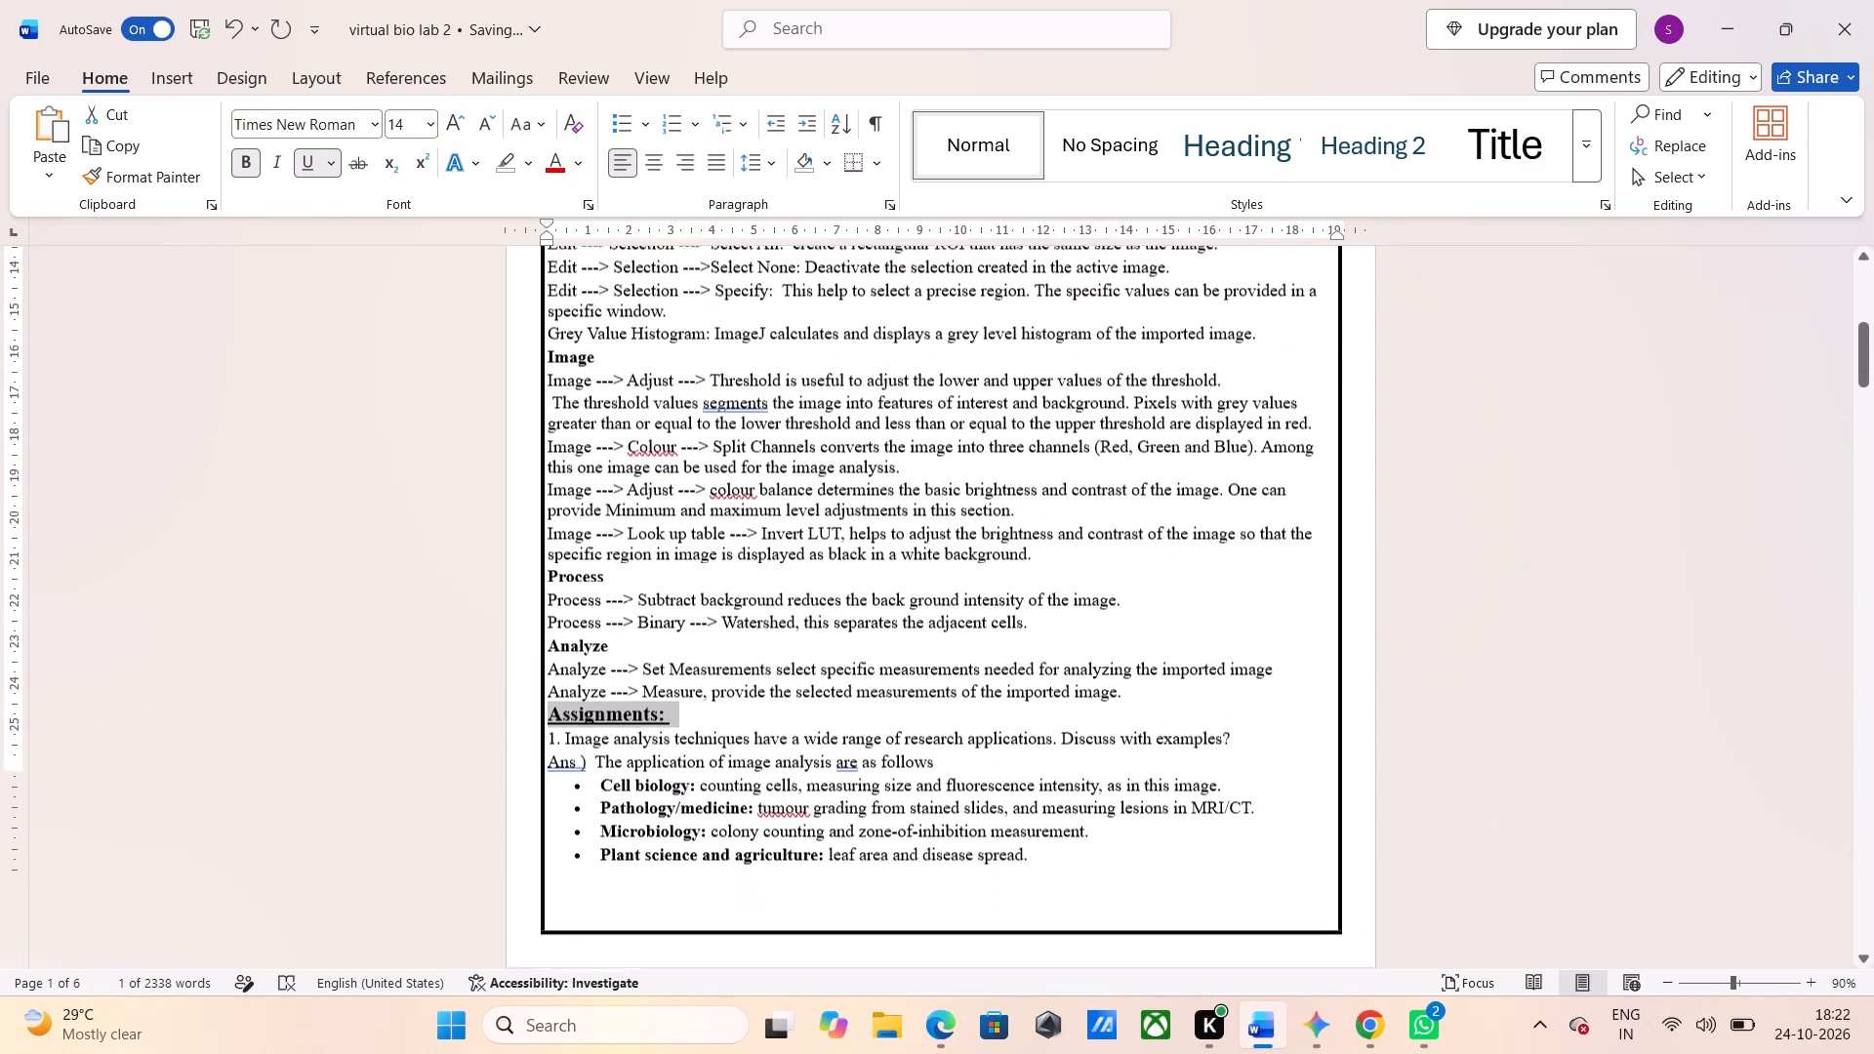
Review the moved assignments section from its "Assignments:" heading through question 5 for layout and formatting.
scroll(402, 469, down, 4)
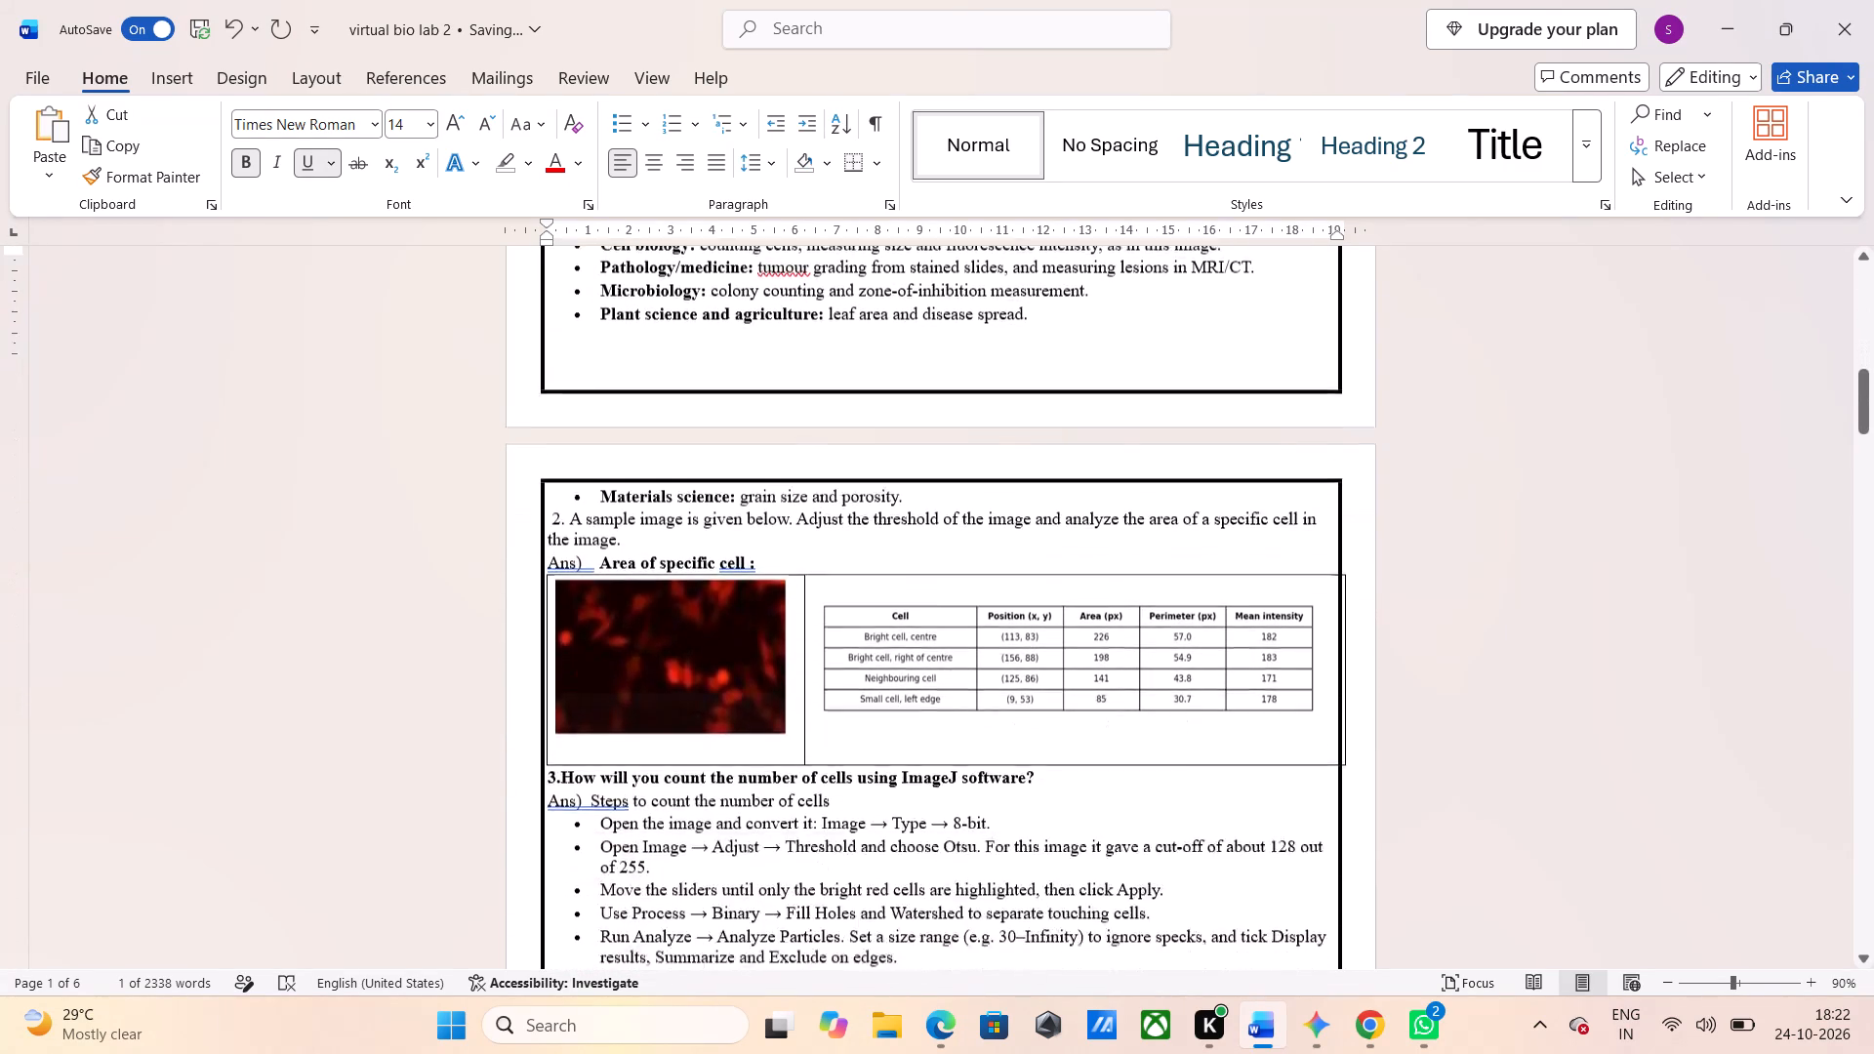
scroll(402, 469, down, 3)
scroll(402, 469, up, 1)
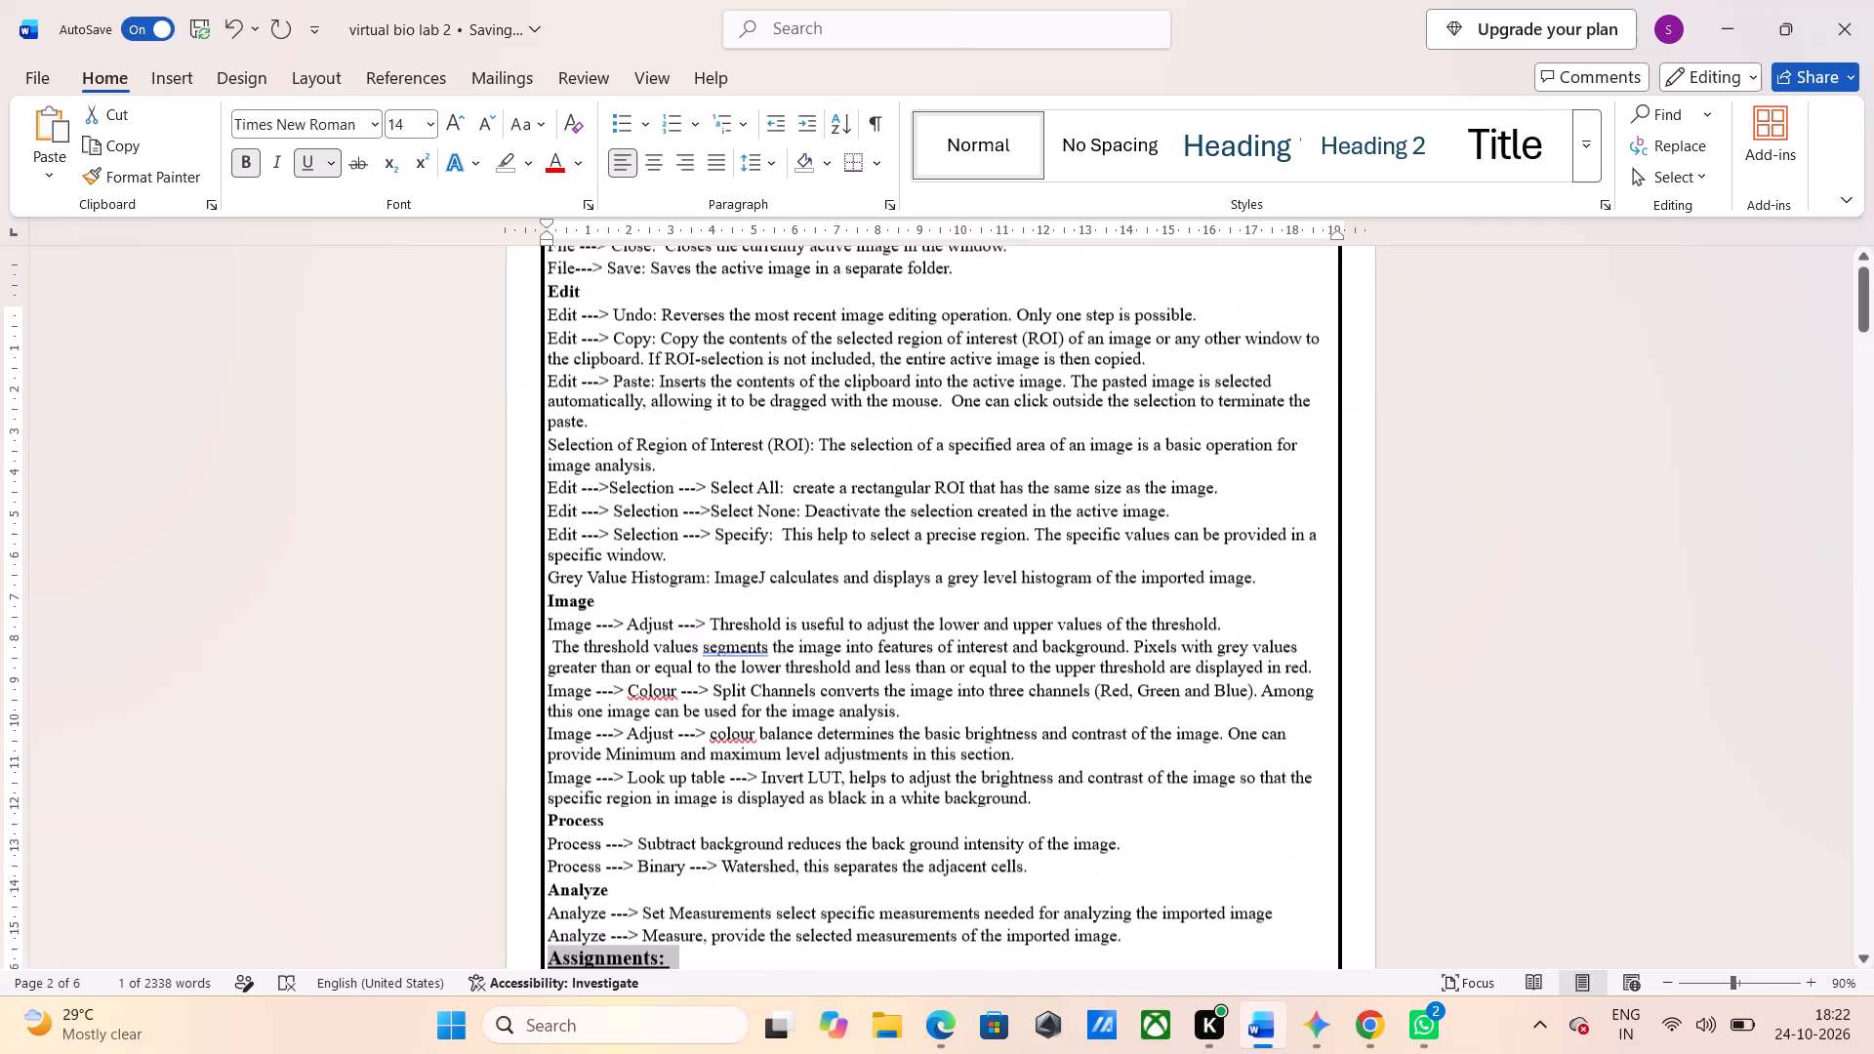
scroll(402, 469, up, 1)
scroll(402, 469, down, 6)
scroll(402, 469, up, 2)
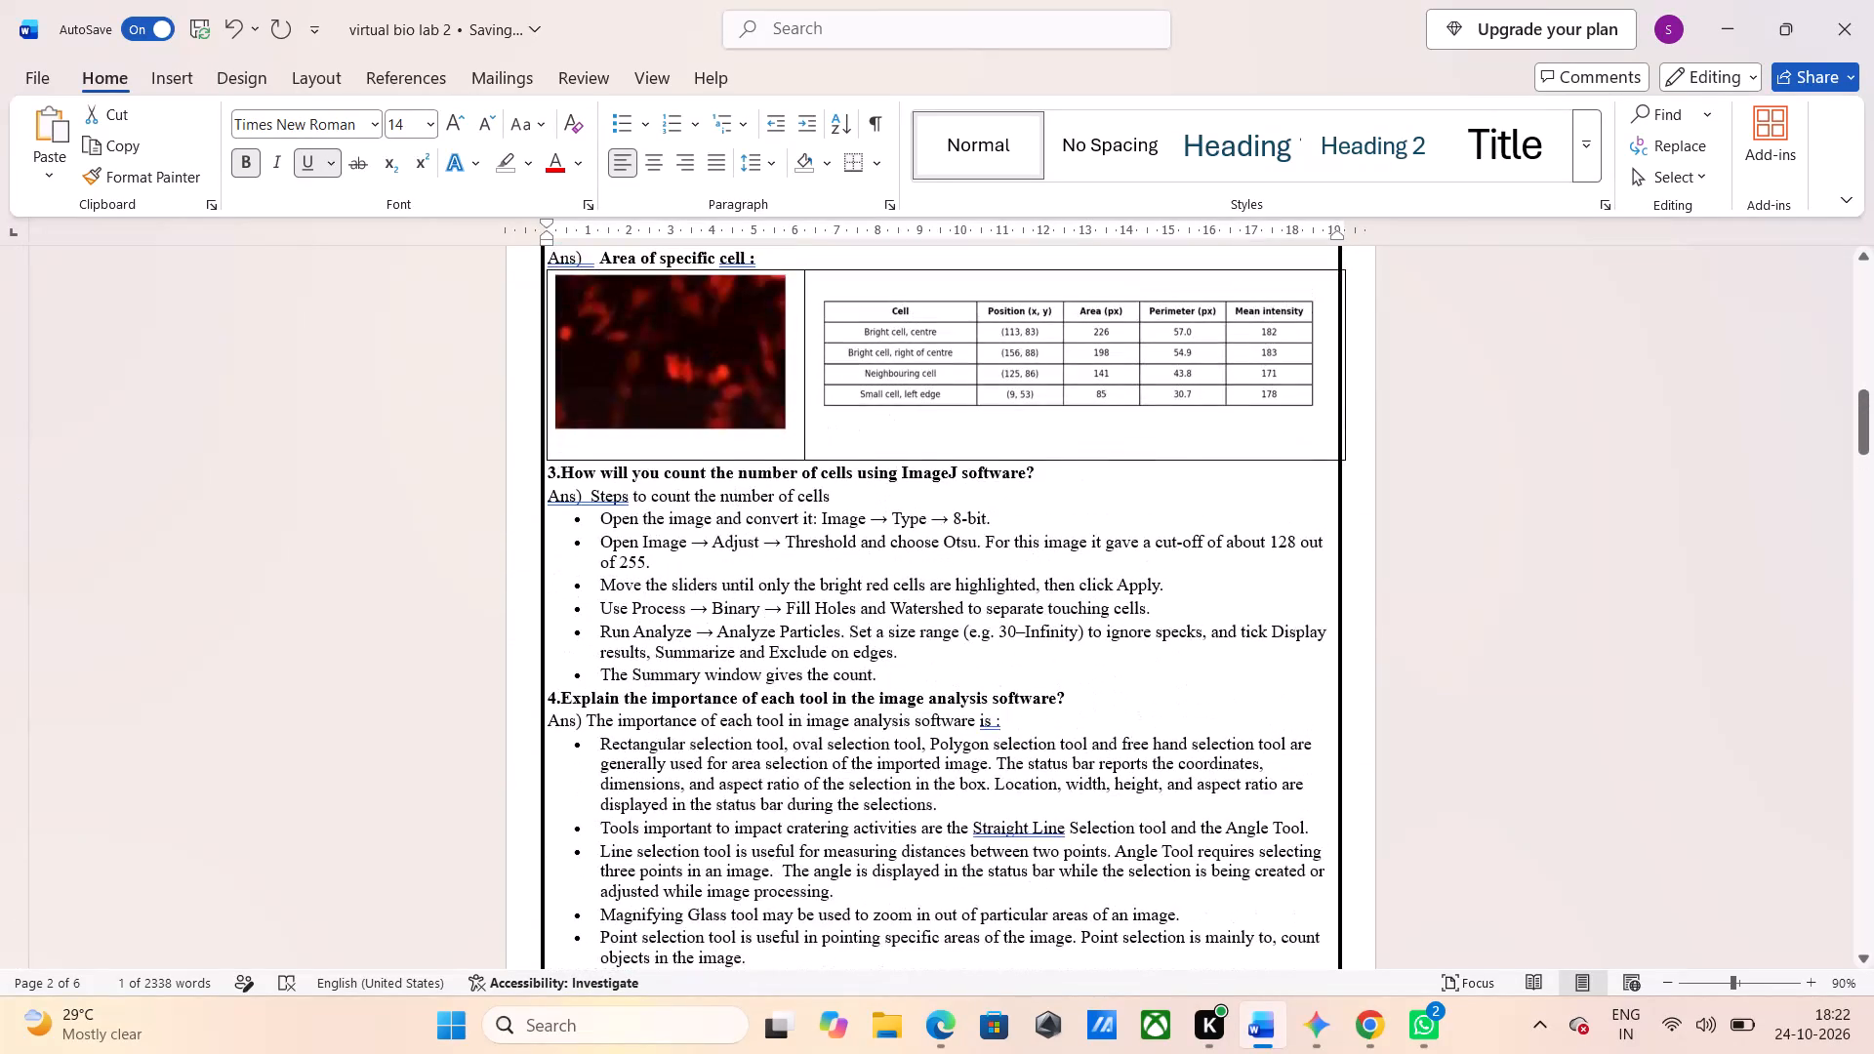
scroll(402, 469, down, 1)
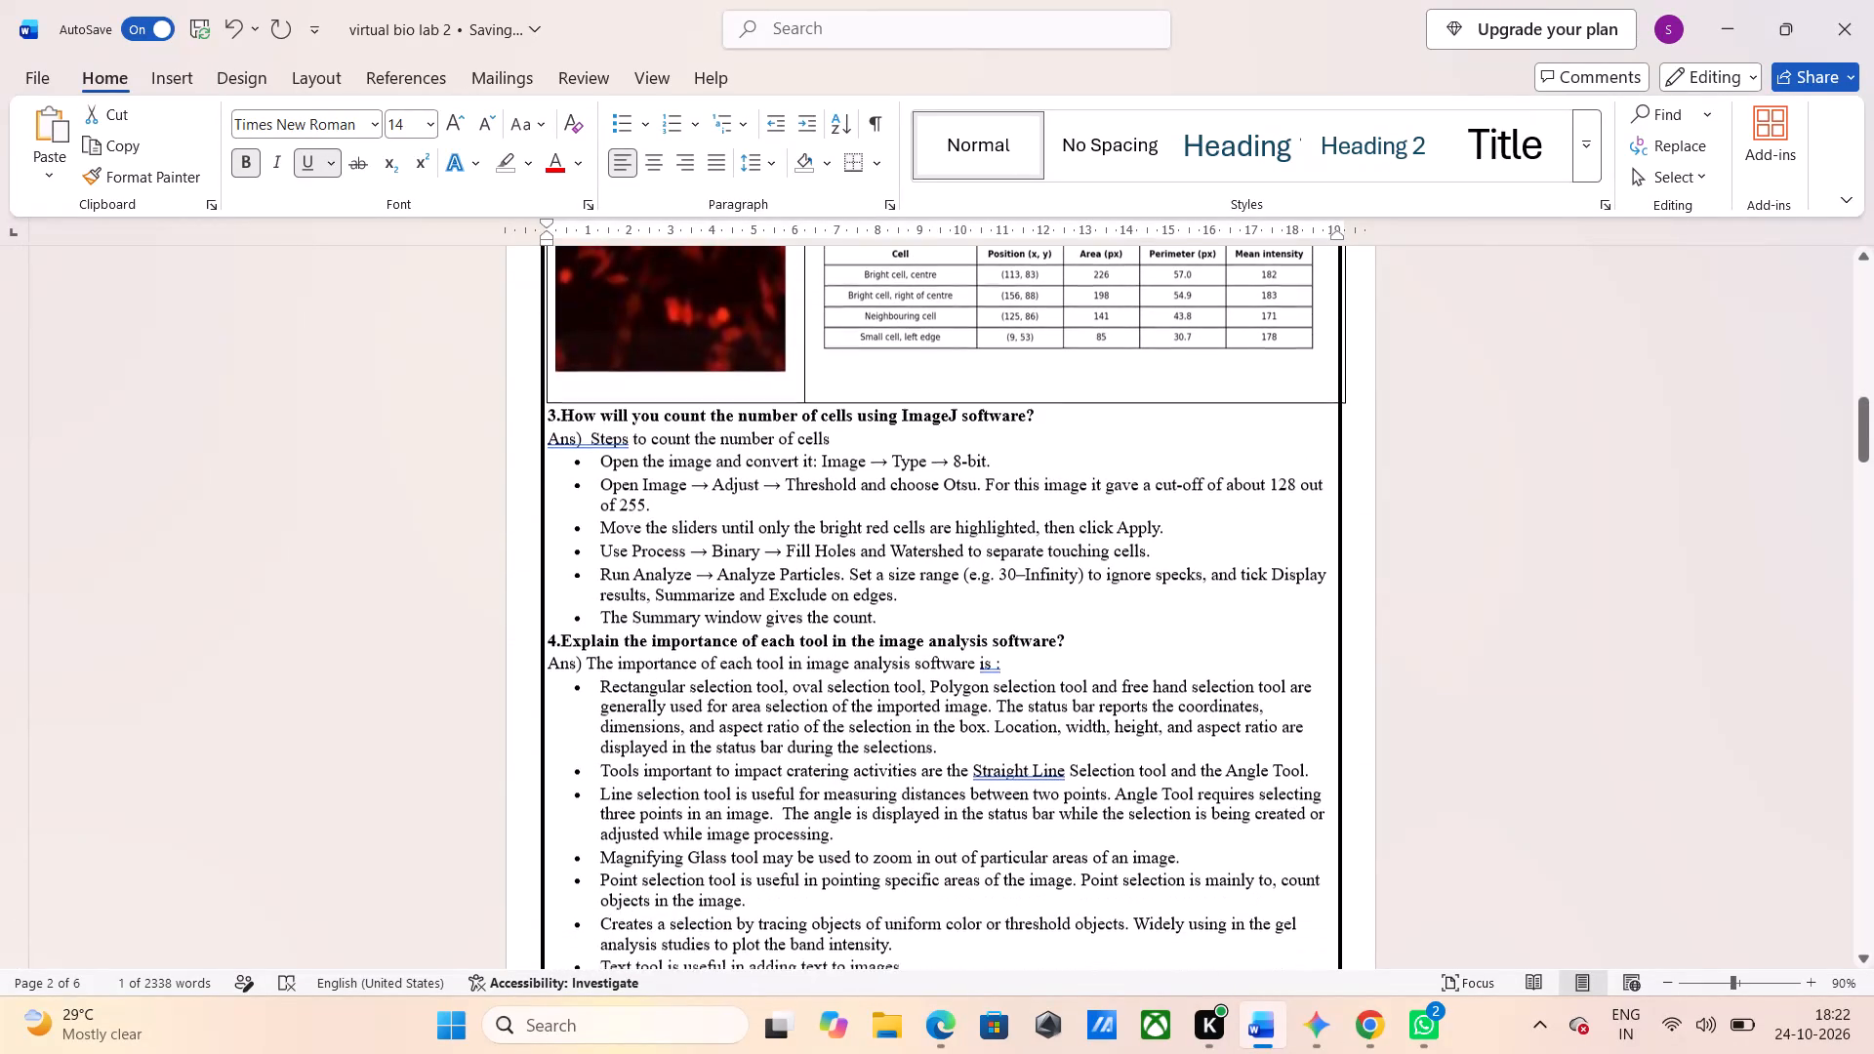
scroll(402, 469, down, 3)
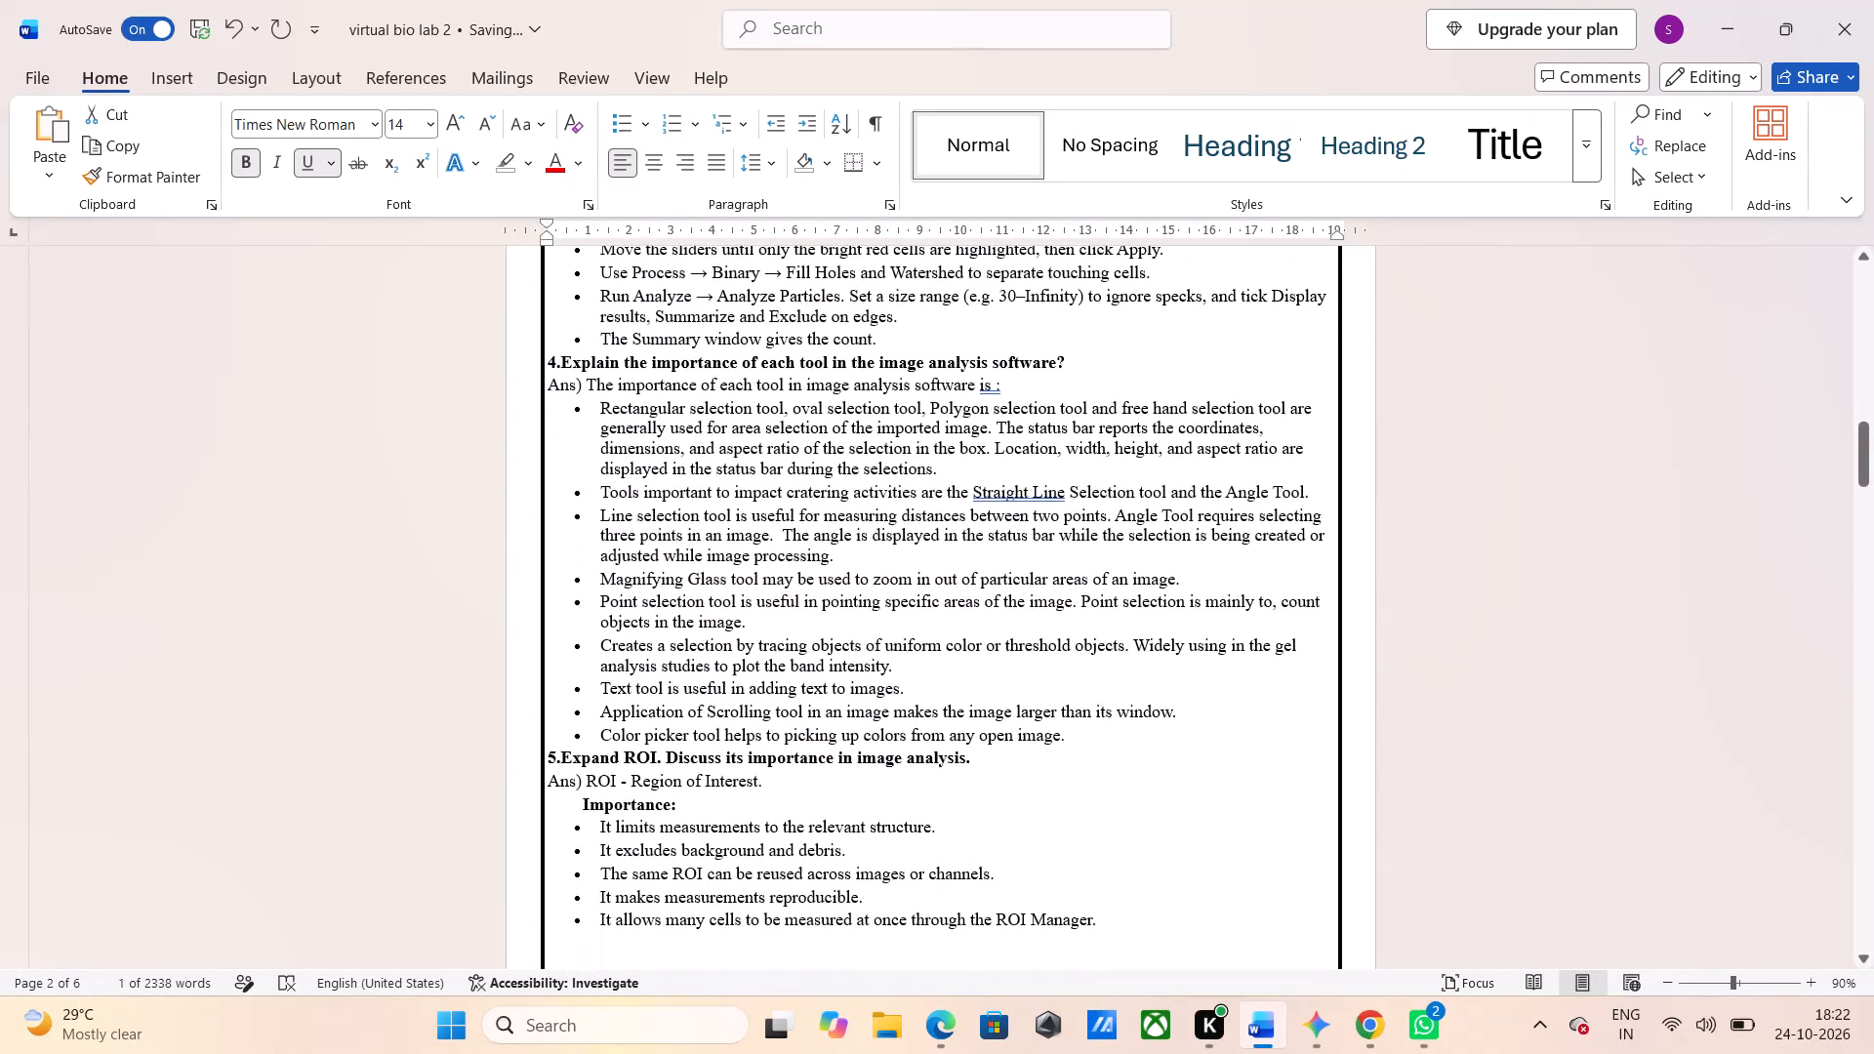
Remove all borders from the table holding the cell image and the measurements picture under "Area of specific cell".
scroll(402, 469, up, 2)
click(630, 462)
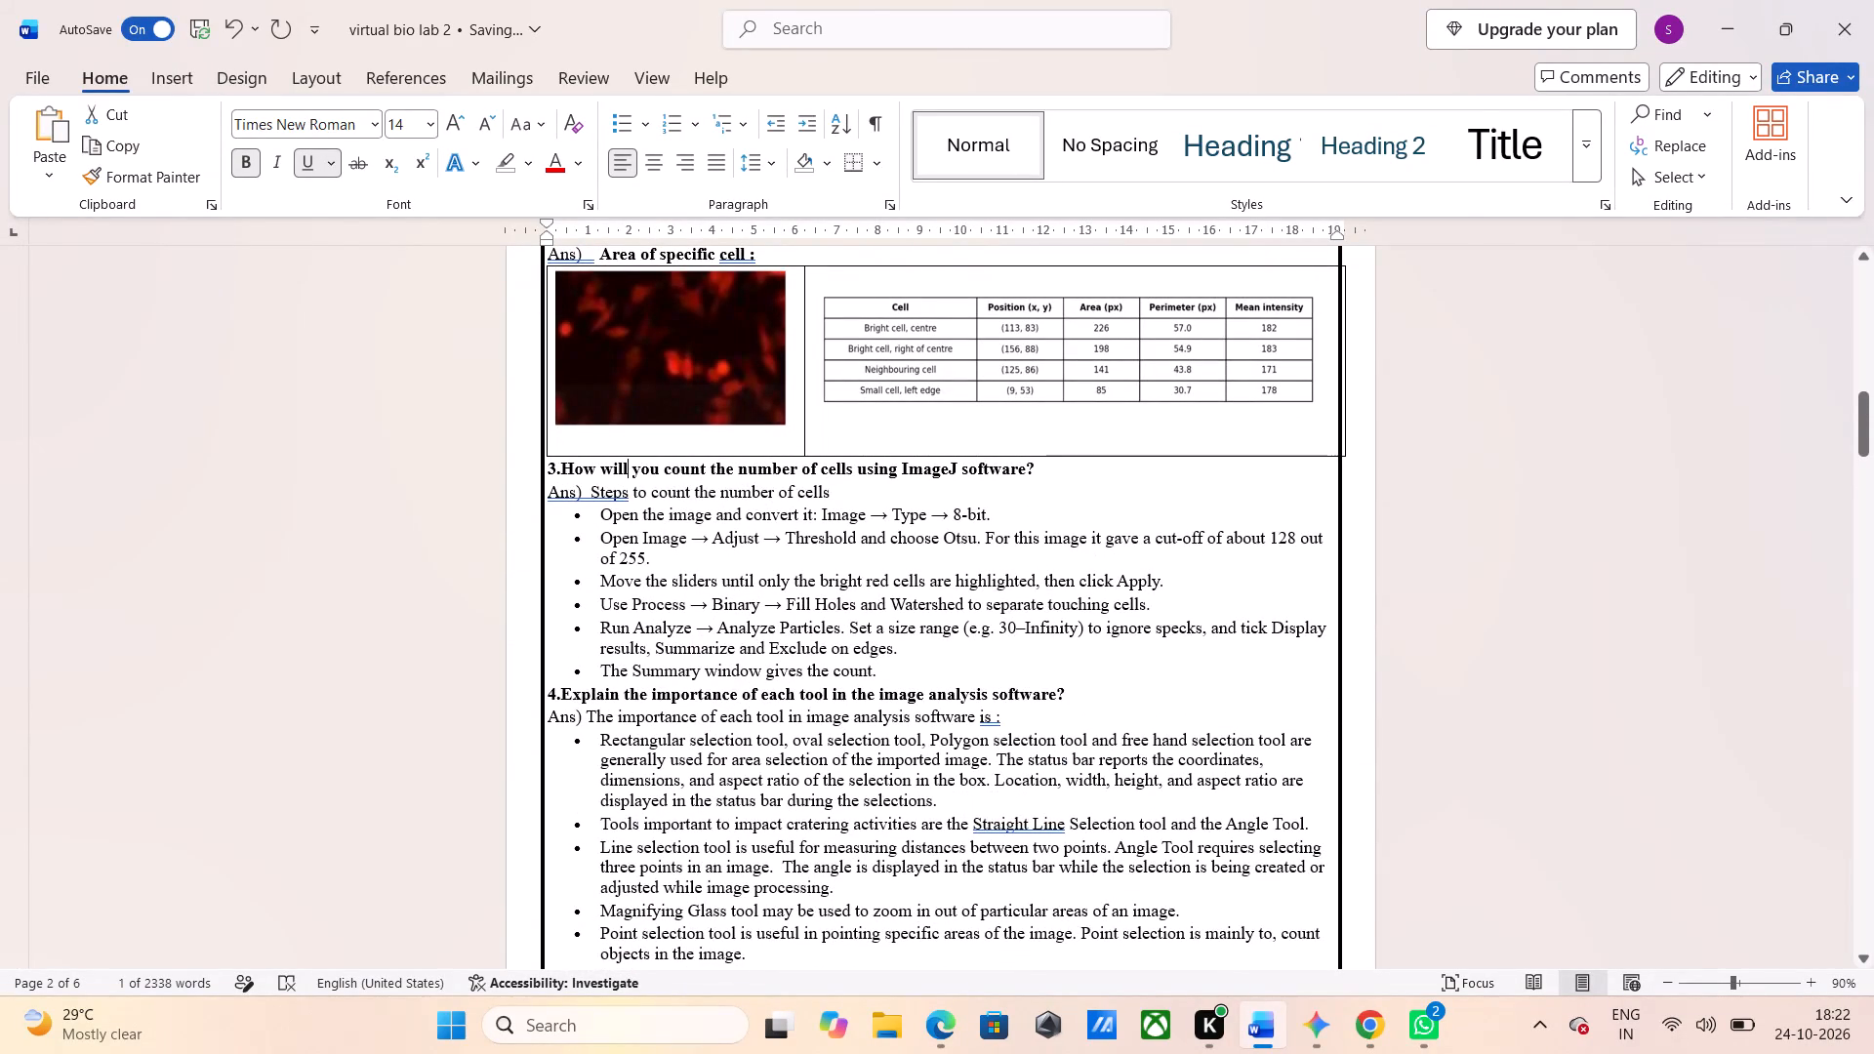
click(625, 448)
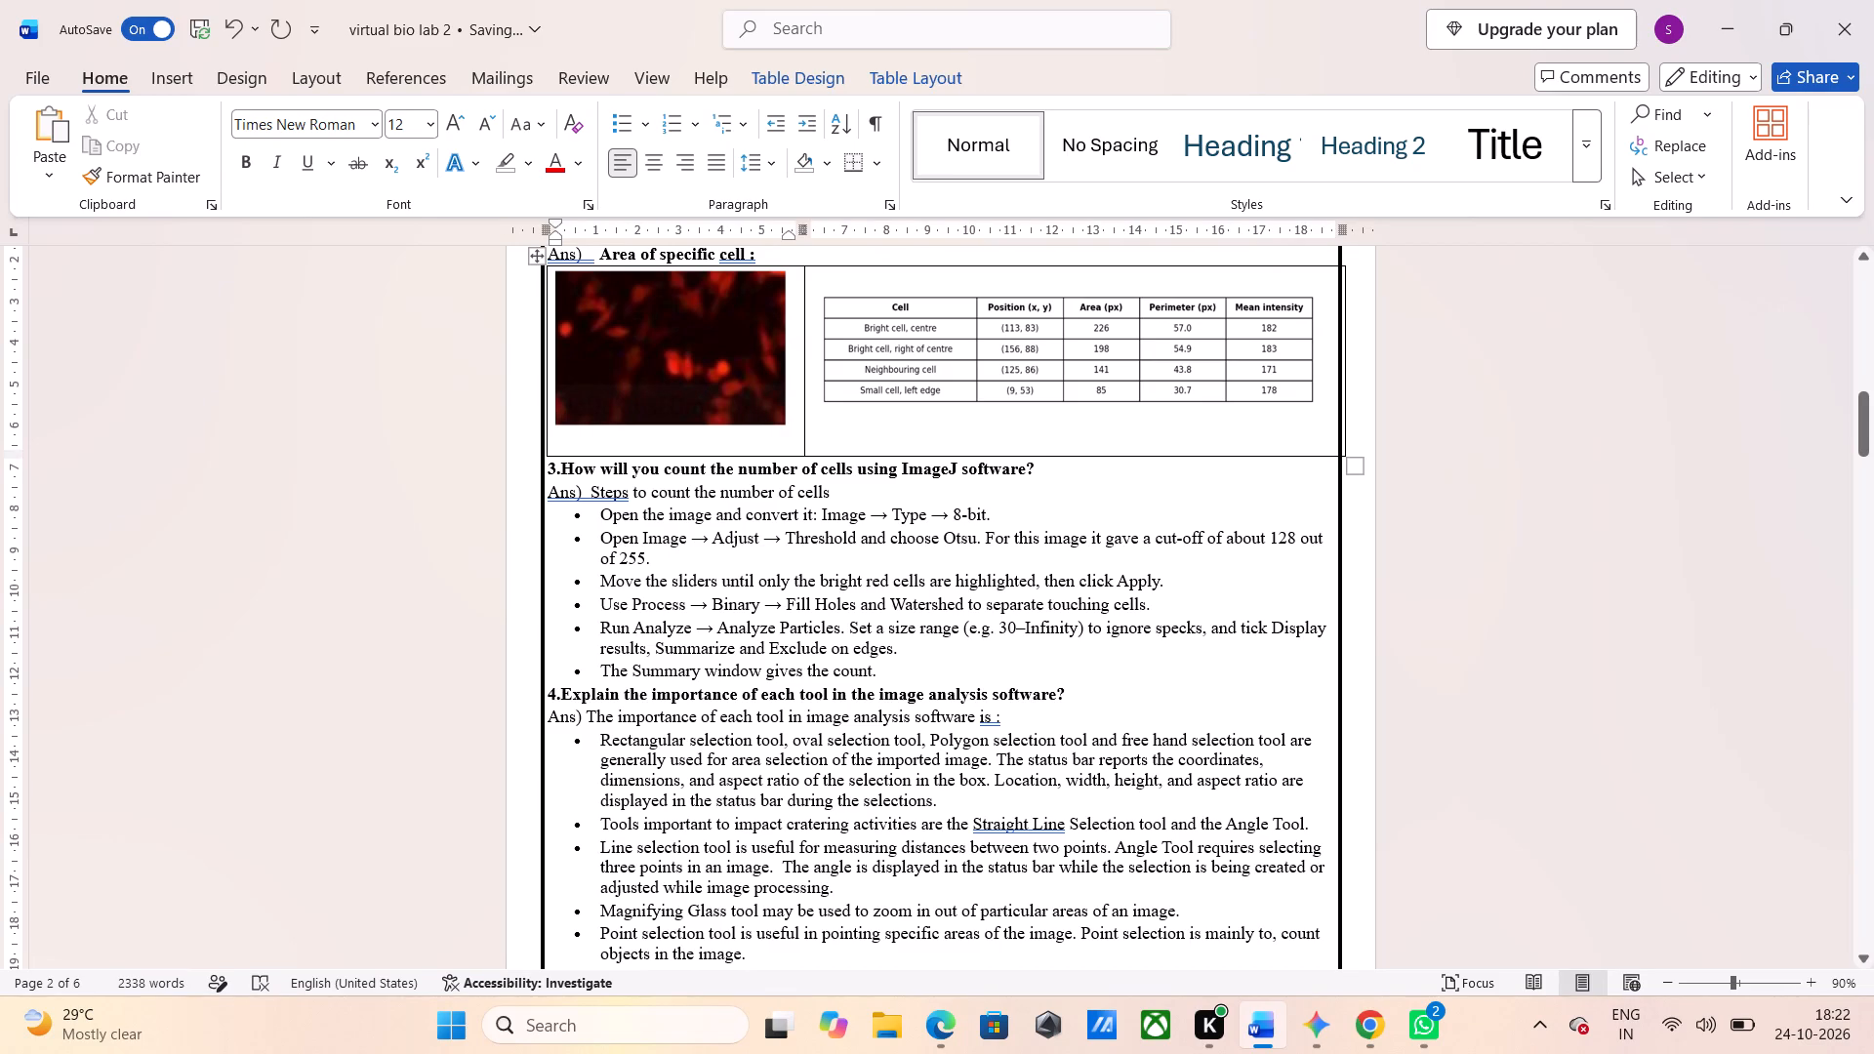
click(545, 250)
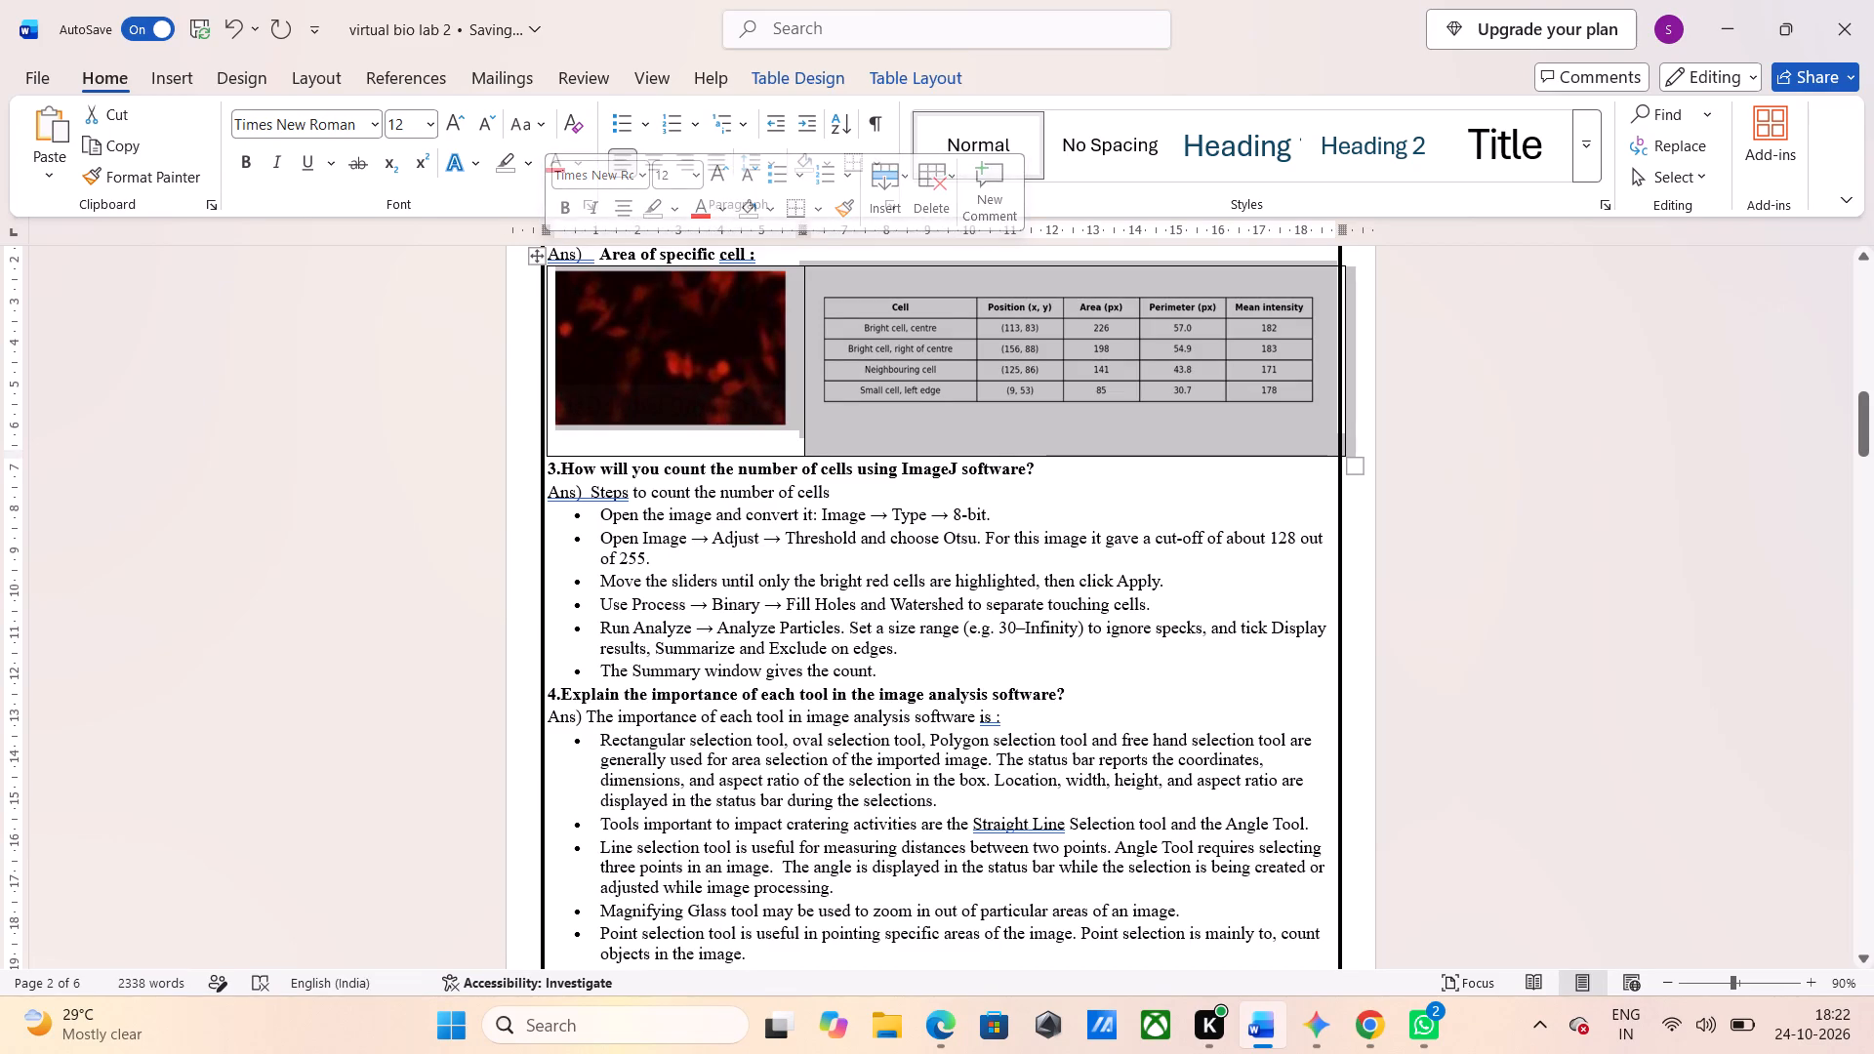
scroll(504, 319, up, 1)
click(538, 357)
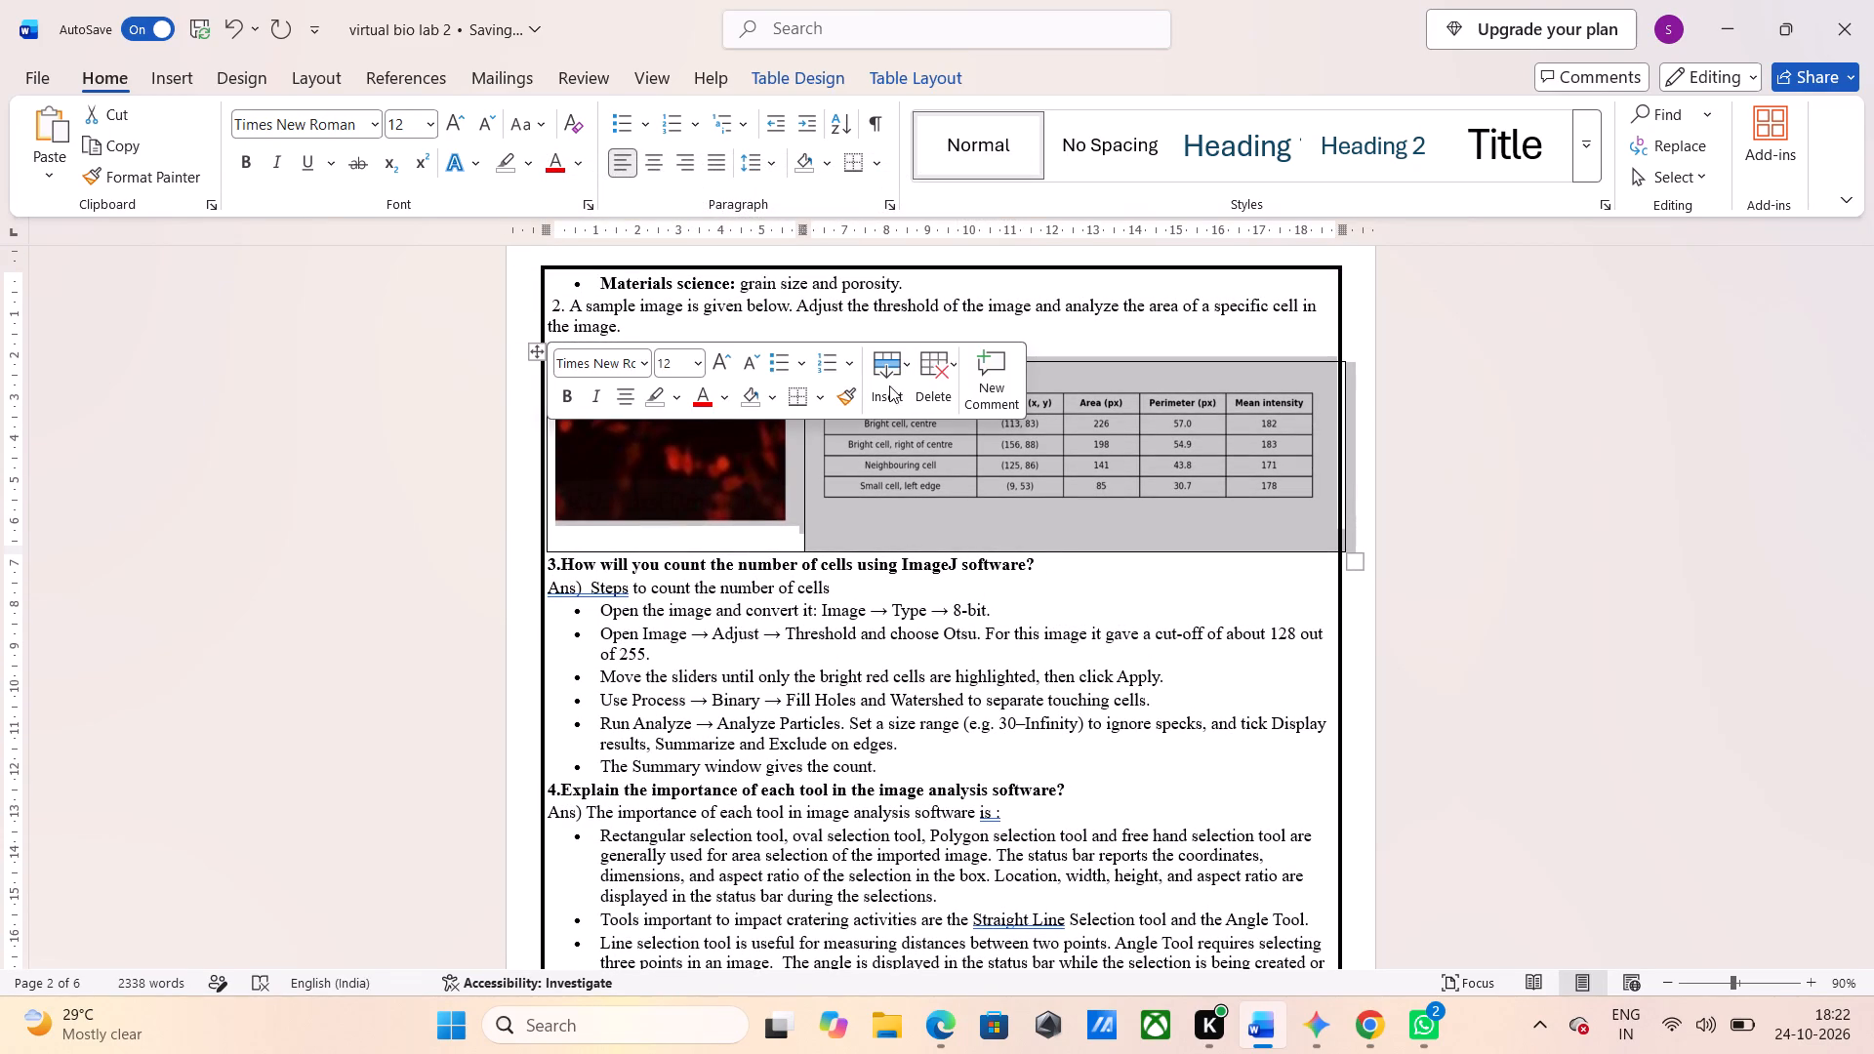
click(810, 392)
click(817, 399)
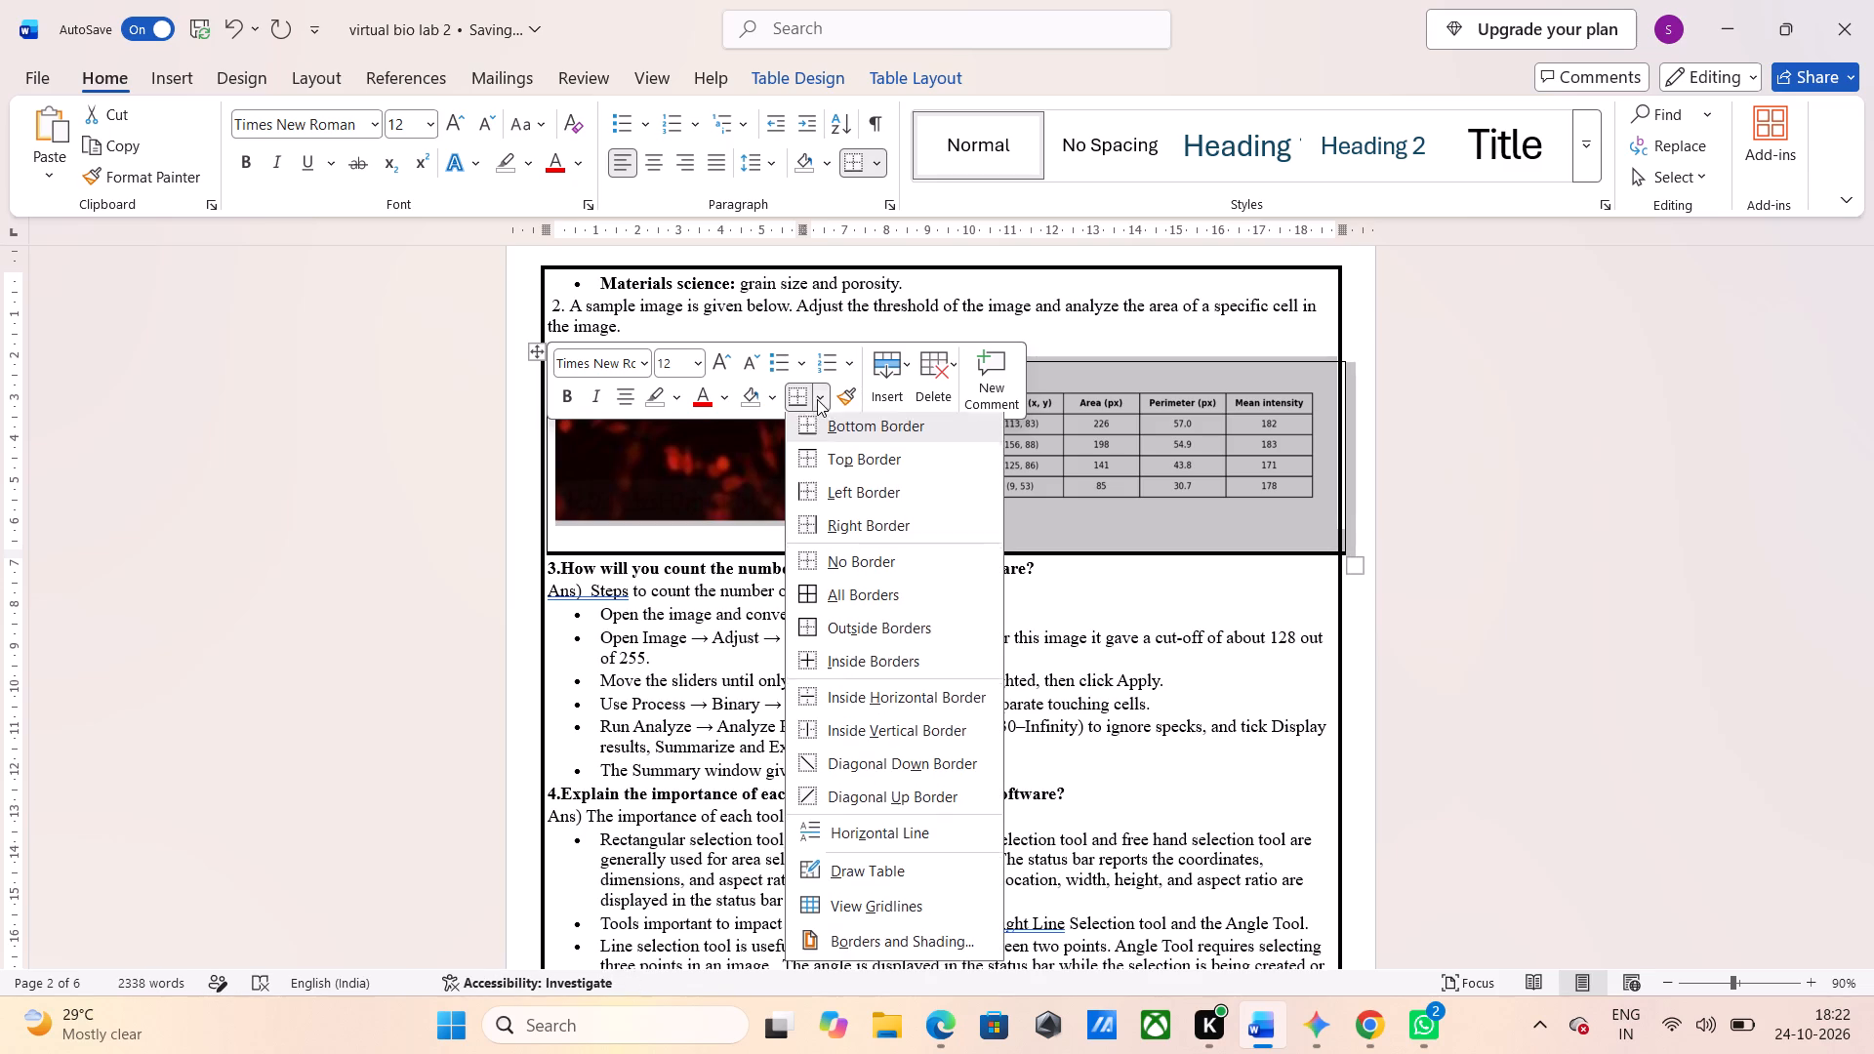
click(841, 565)
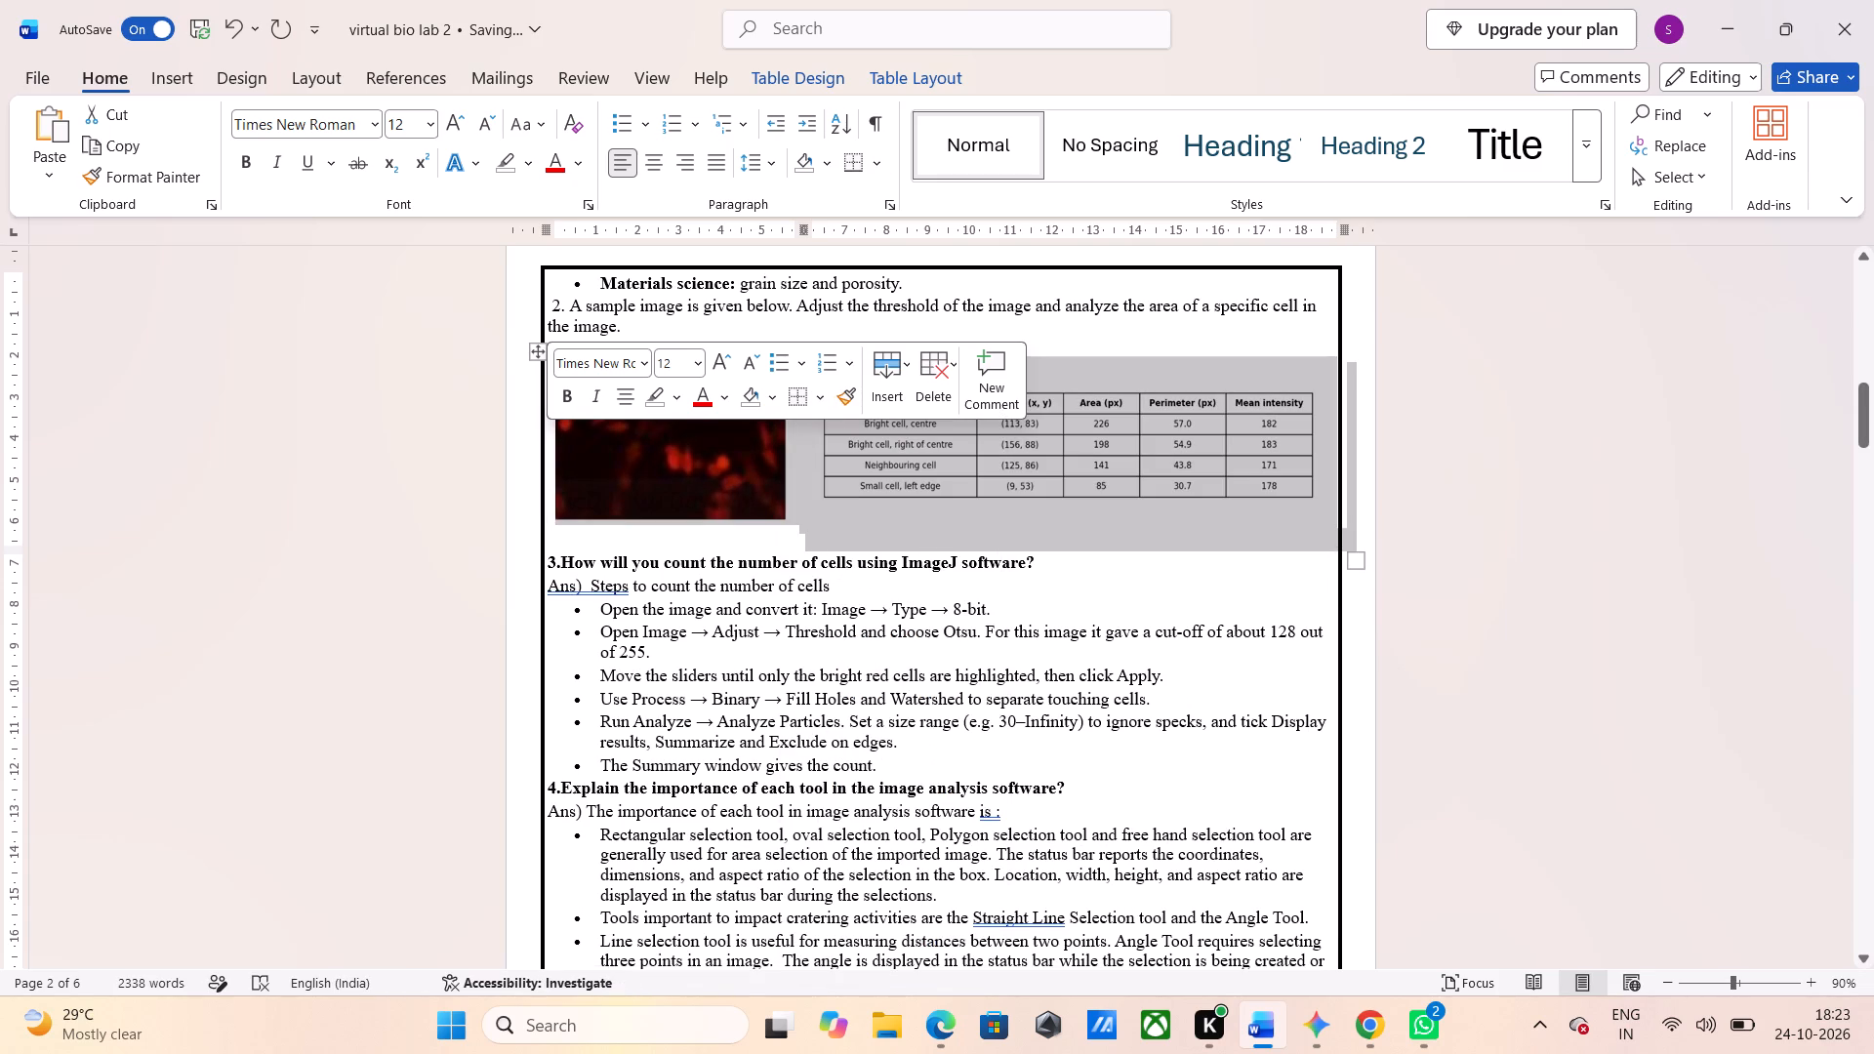
click(1534, 620)
click(1534, 620)
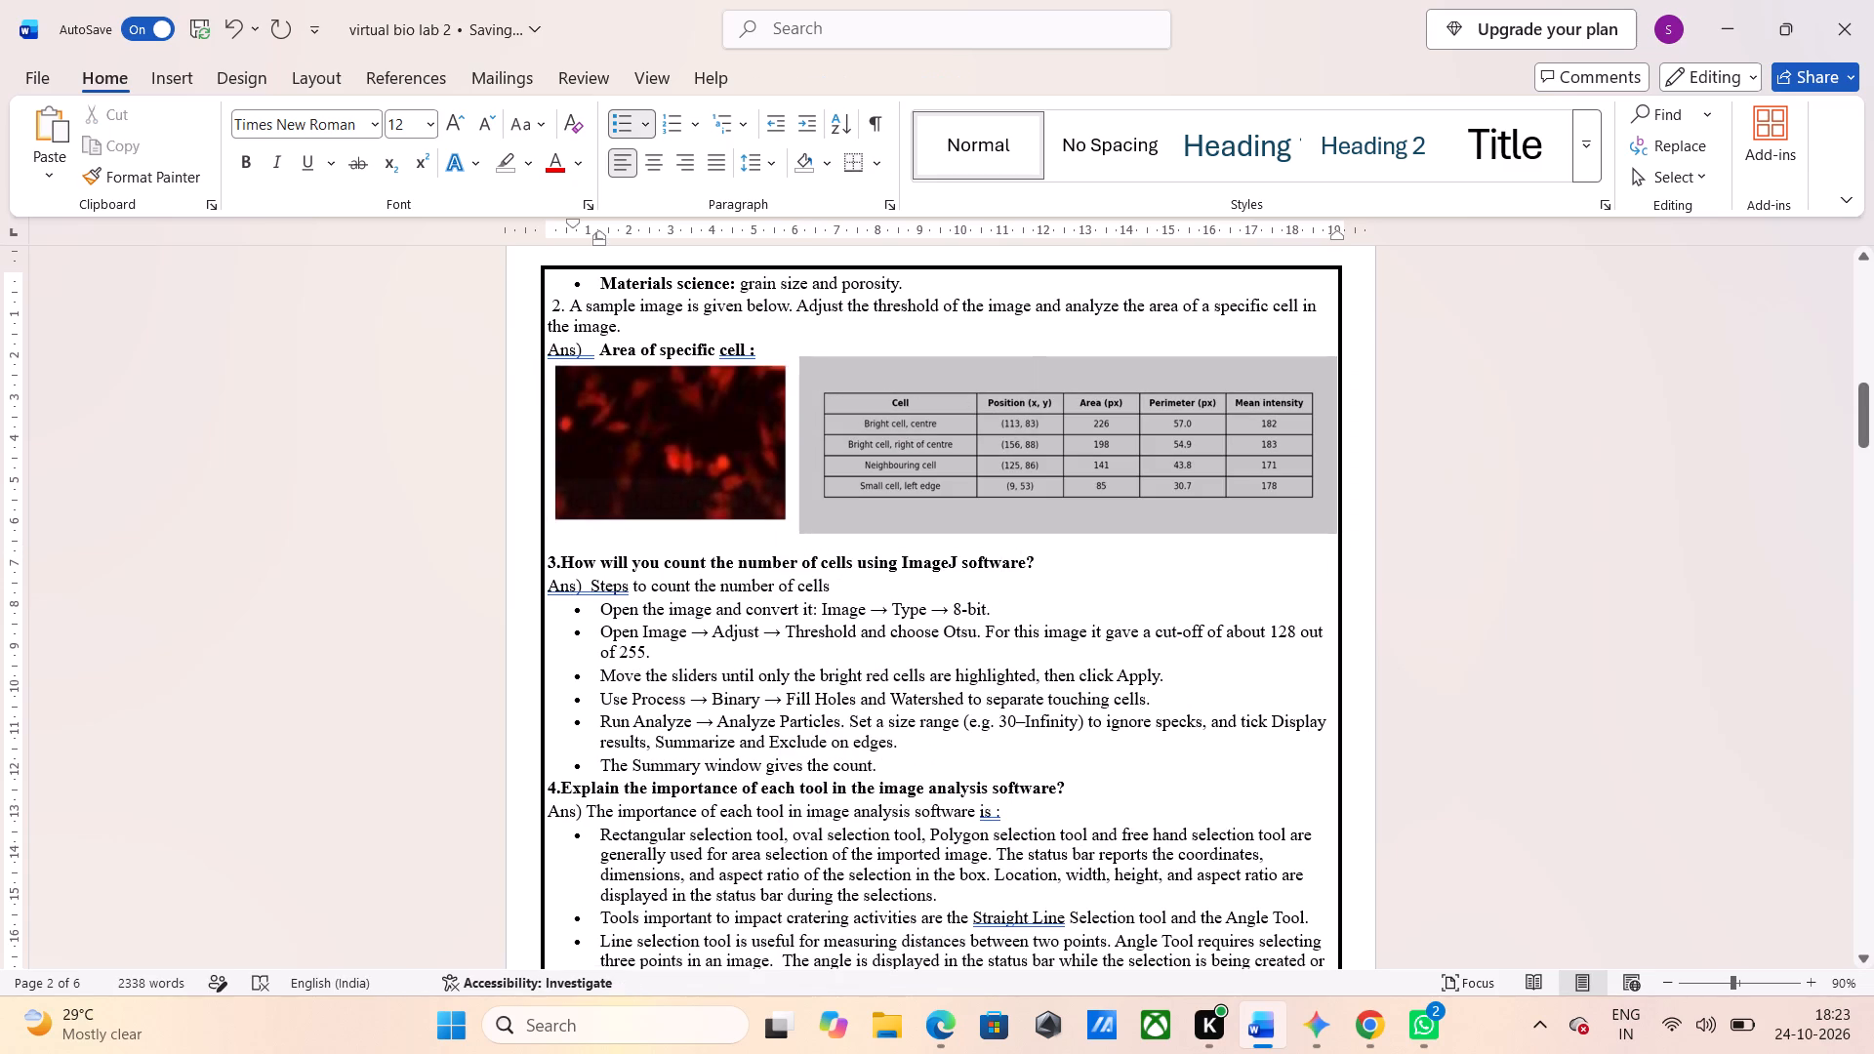
Insert a column between the cell image and the measurements picture in the borderless table under question 2.
scroll(1534, 620, down, 1)
click(1534, 620)
scroll(1534, 620, up, 2)
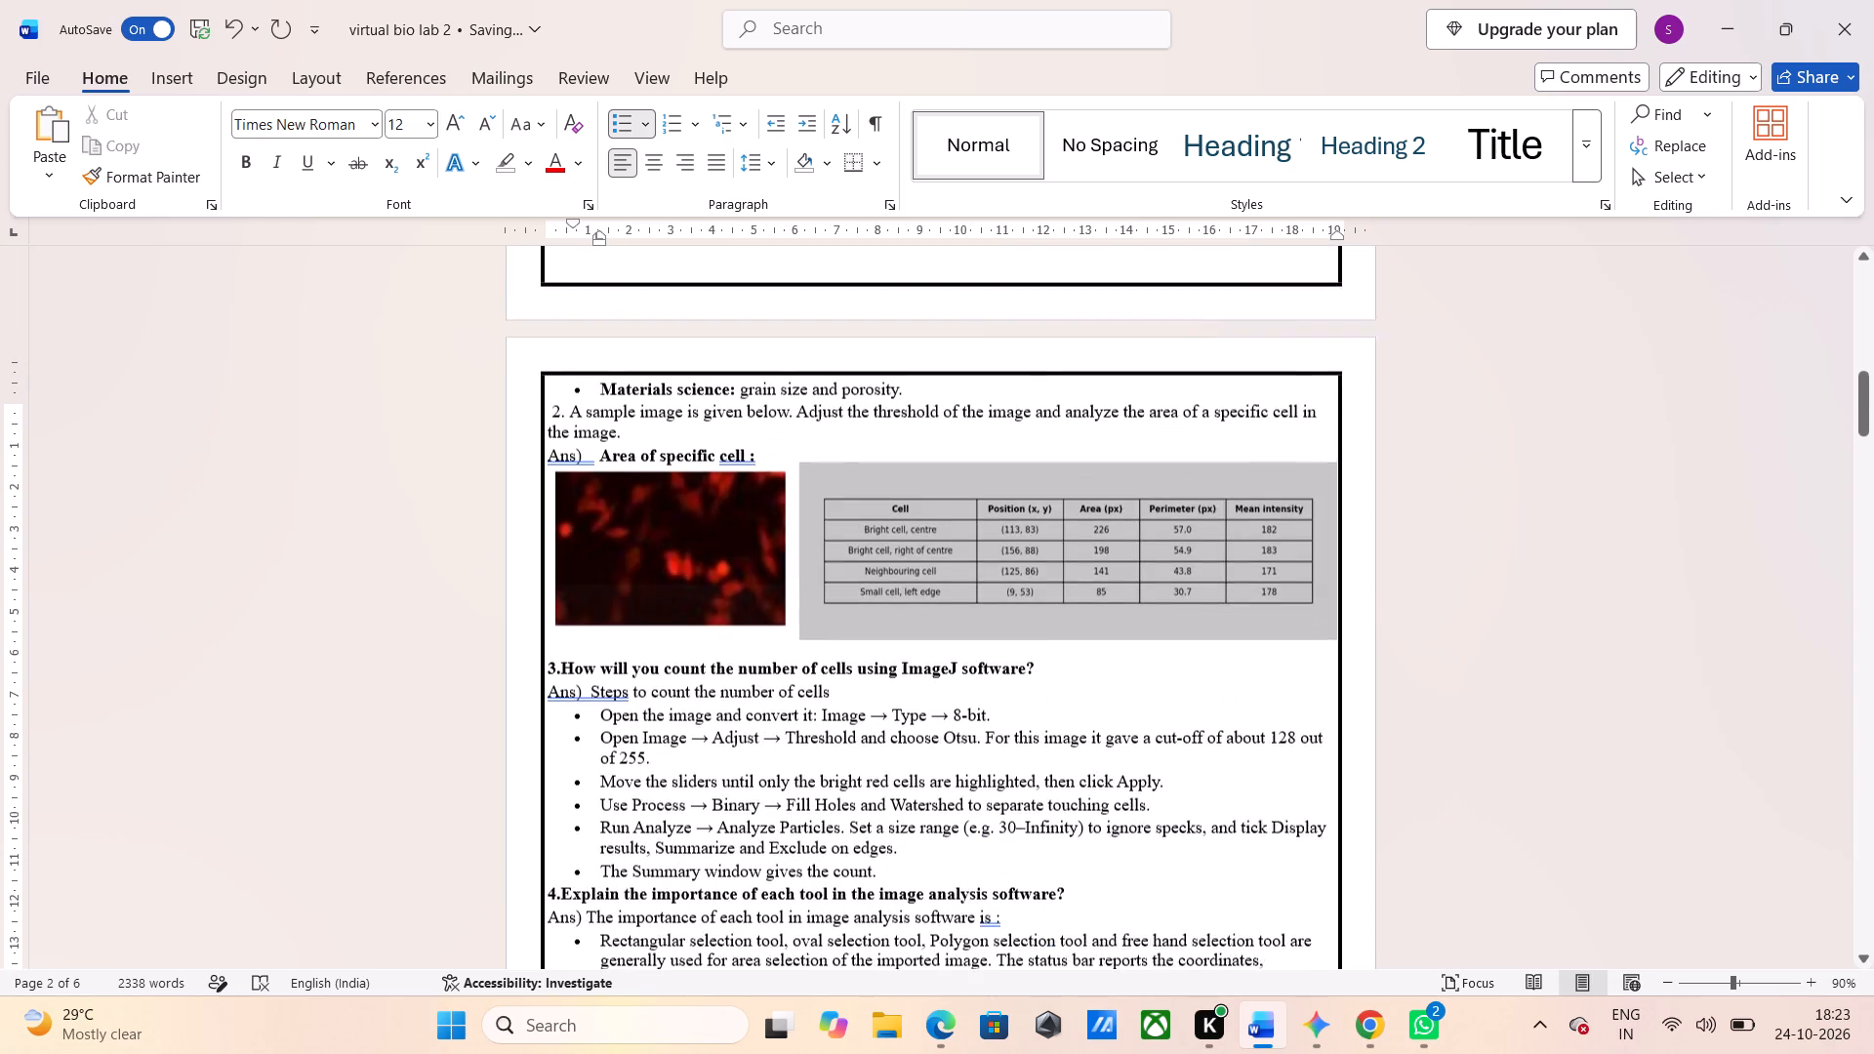
click(1243, 637)
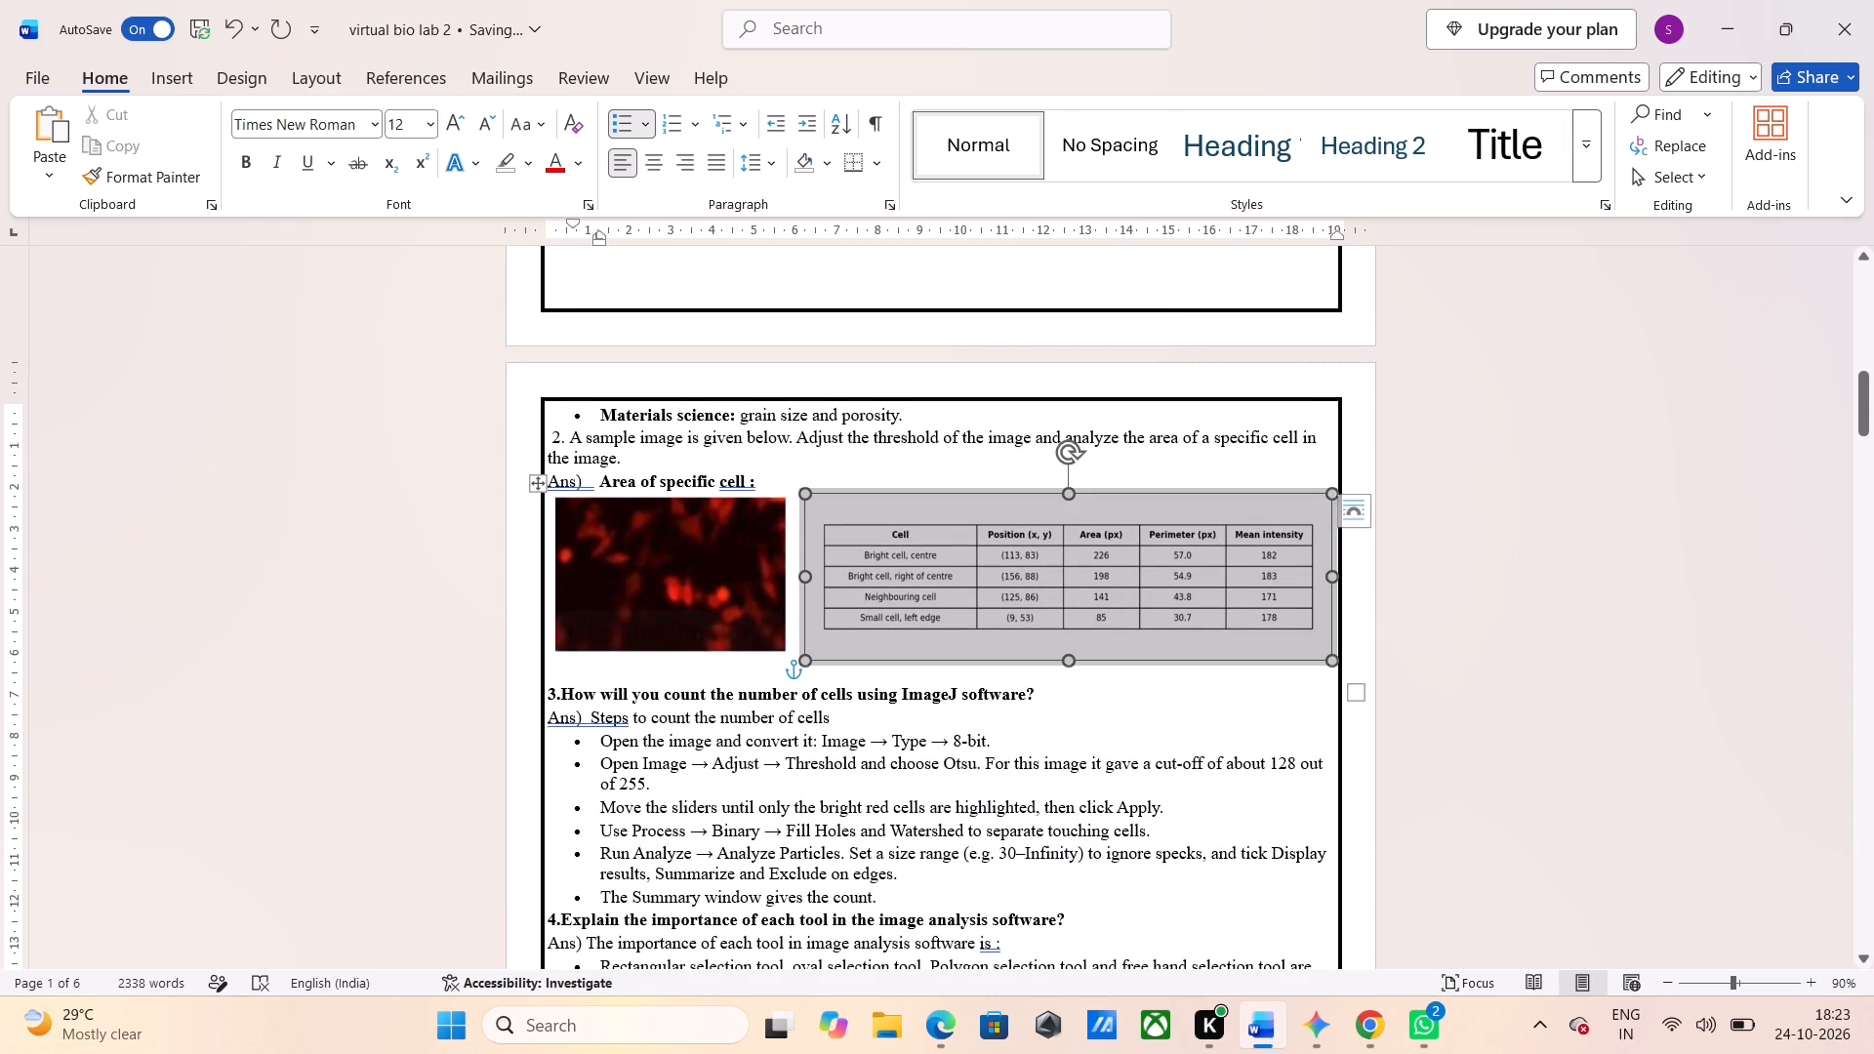
click(1216, 571)
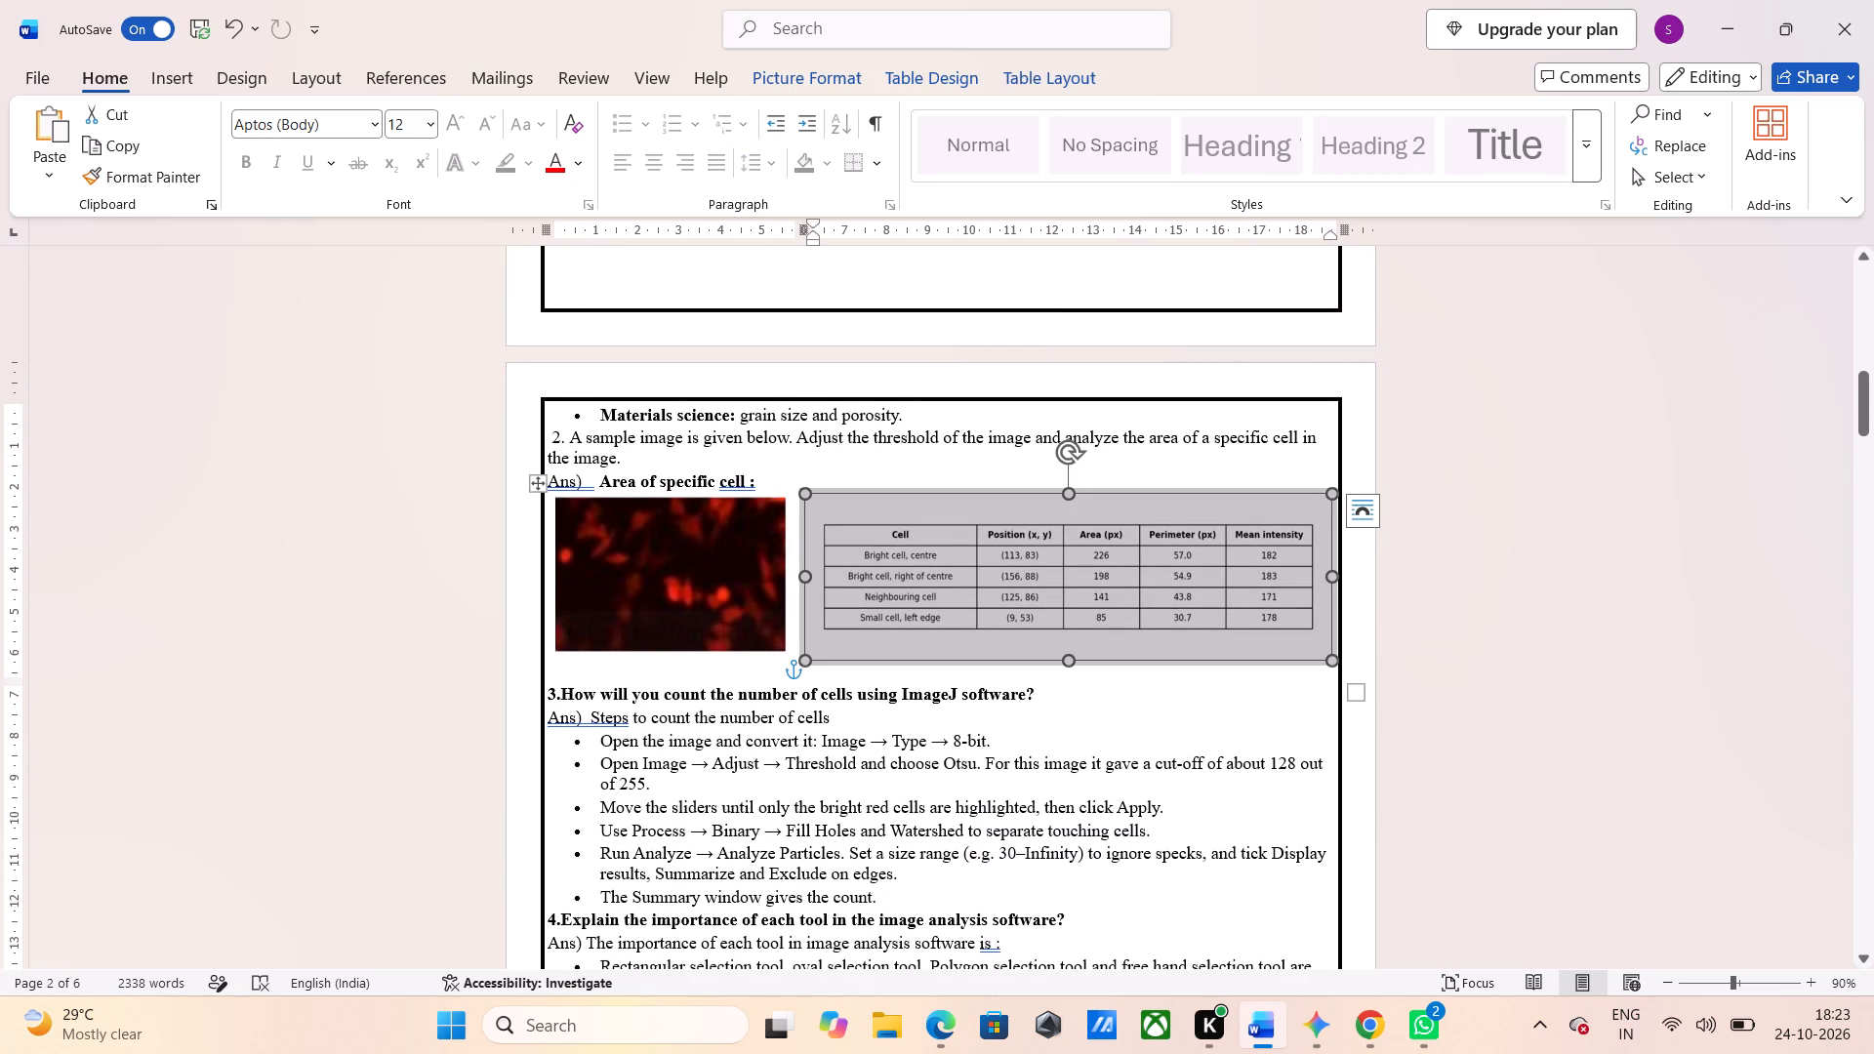
click(850, 496)
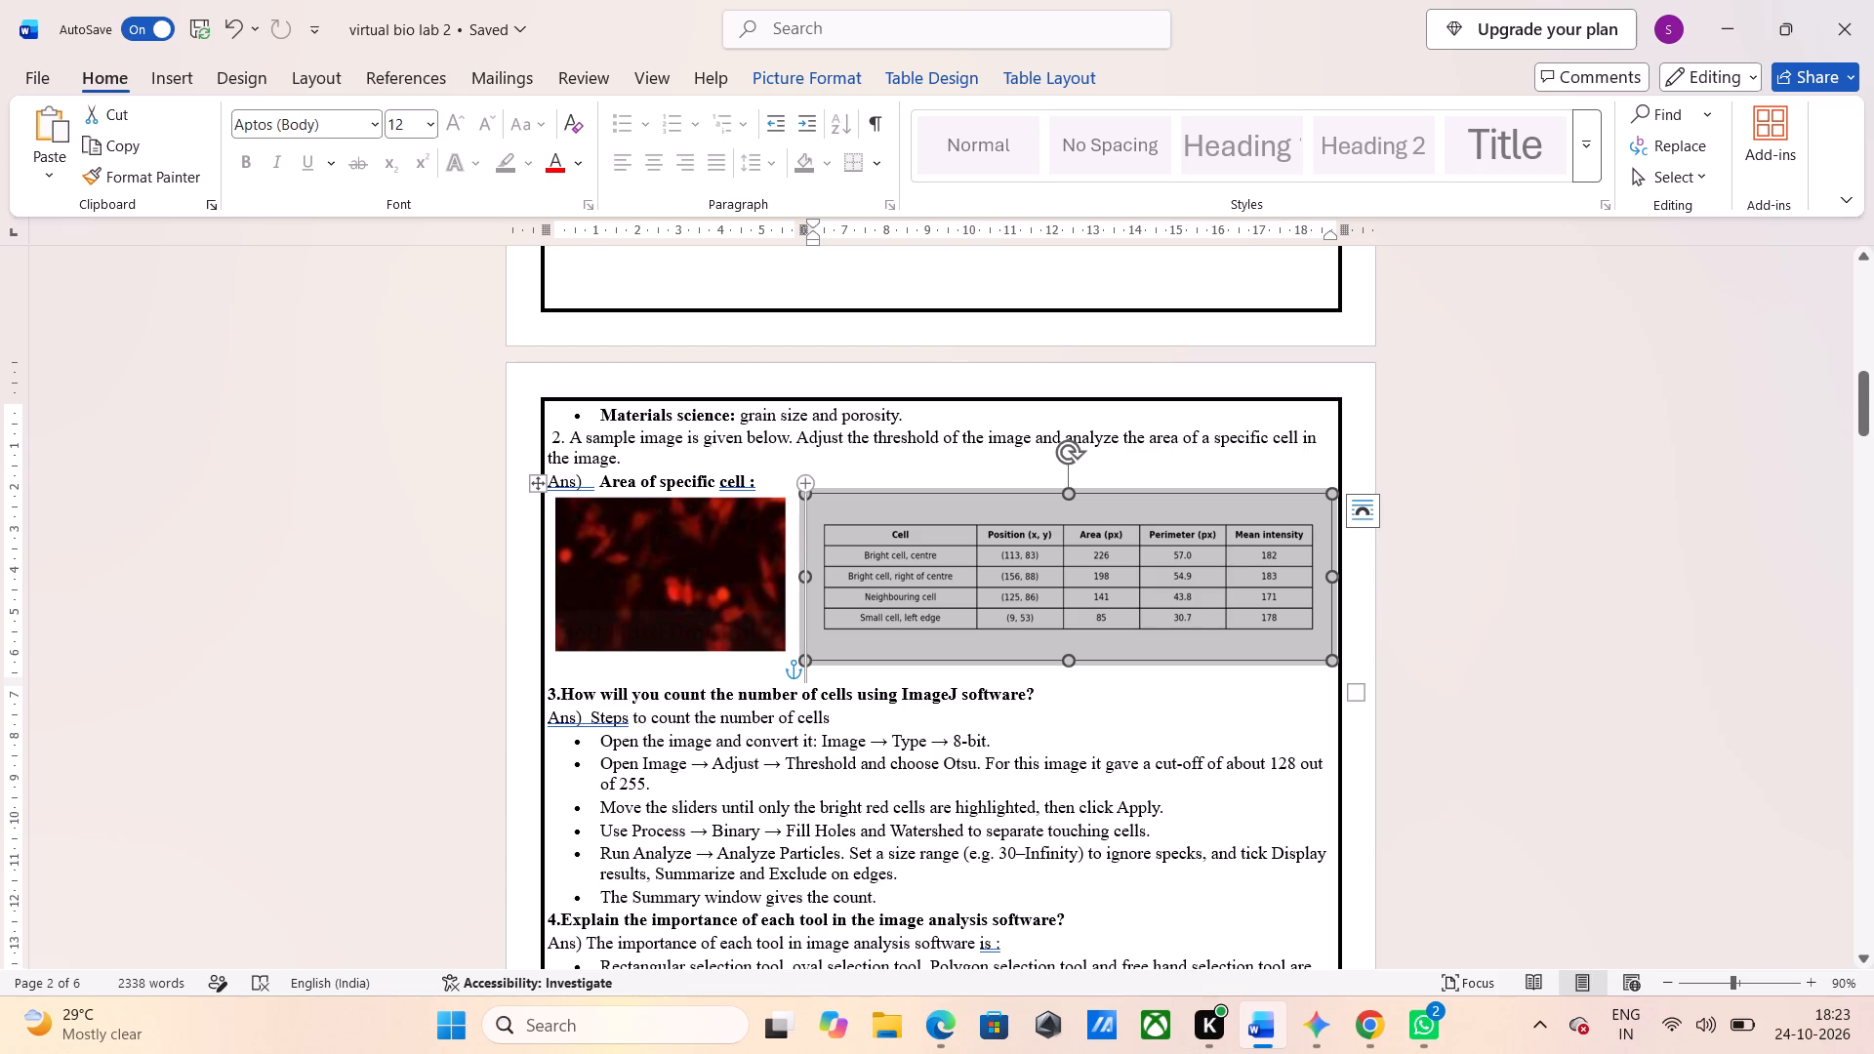
click(803, 479)
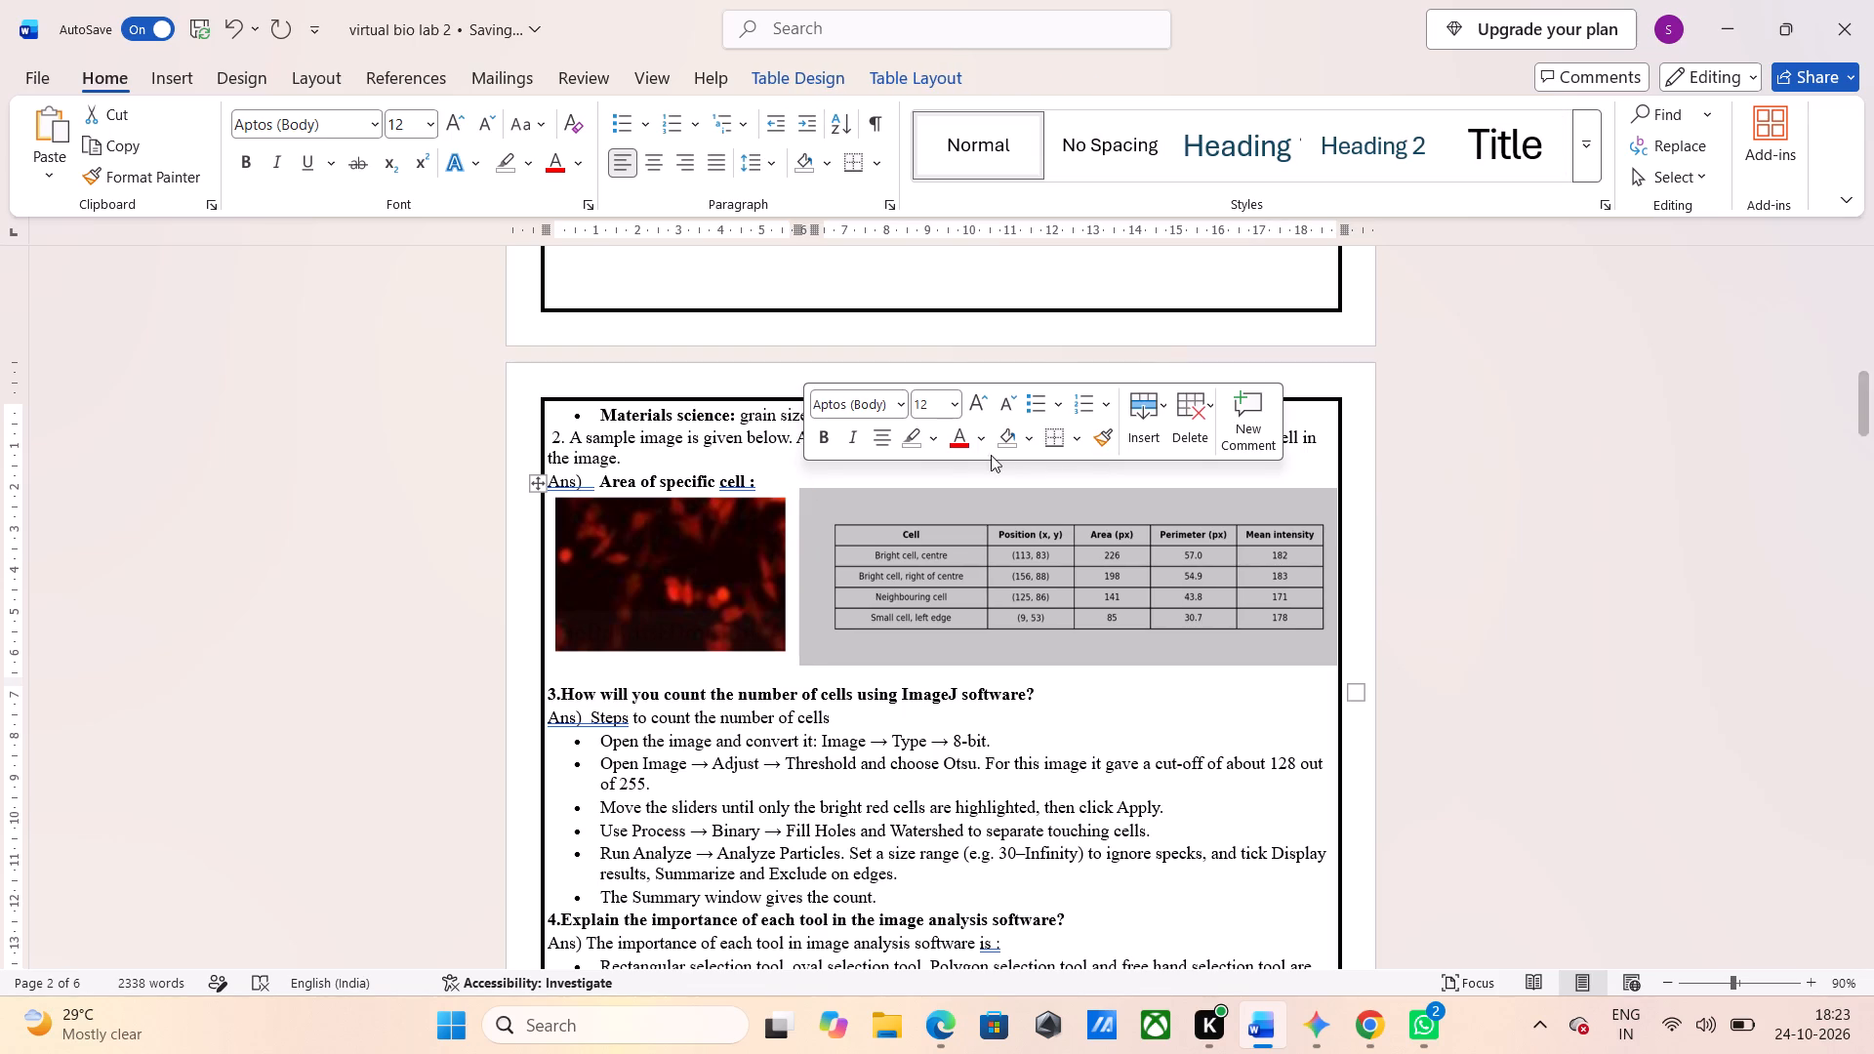
Set the shading of the inserted table column to white.
click(1028, 436)
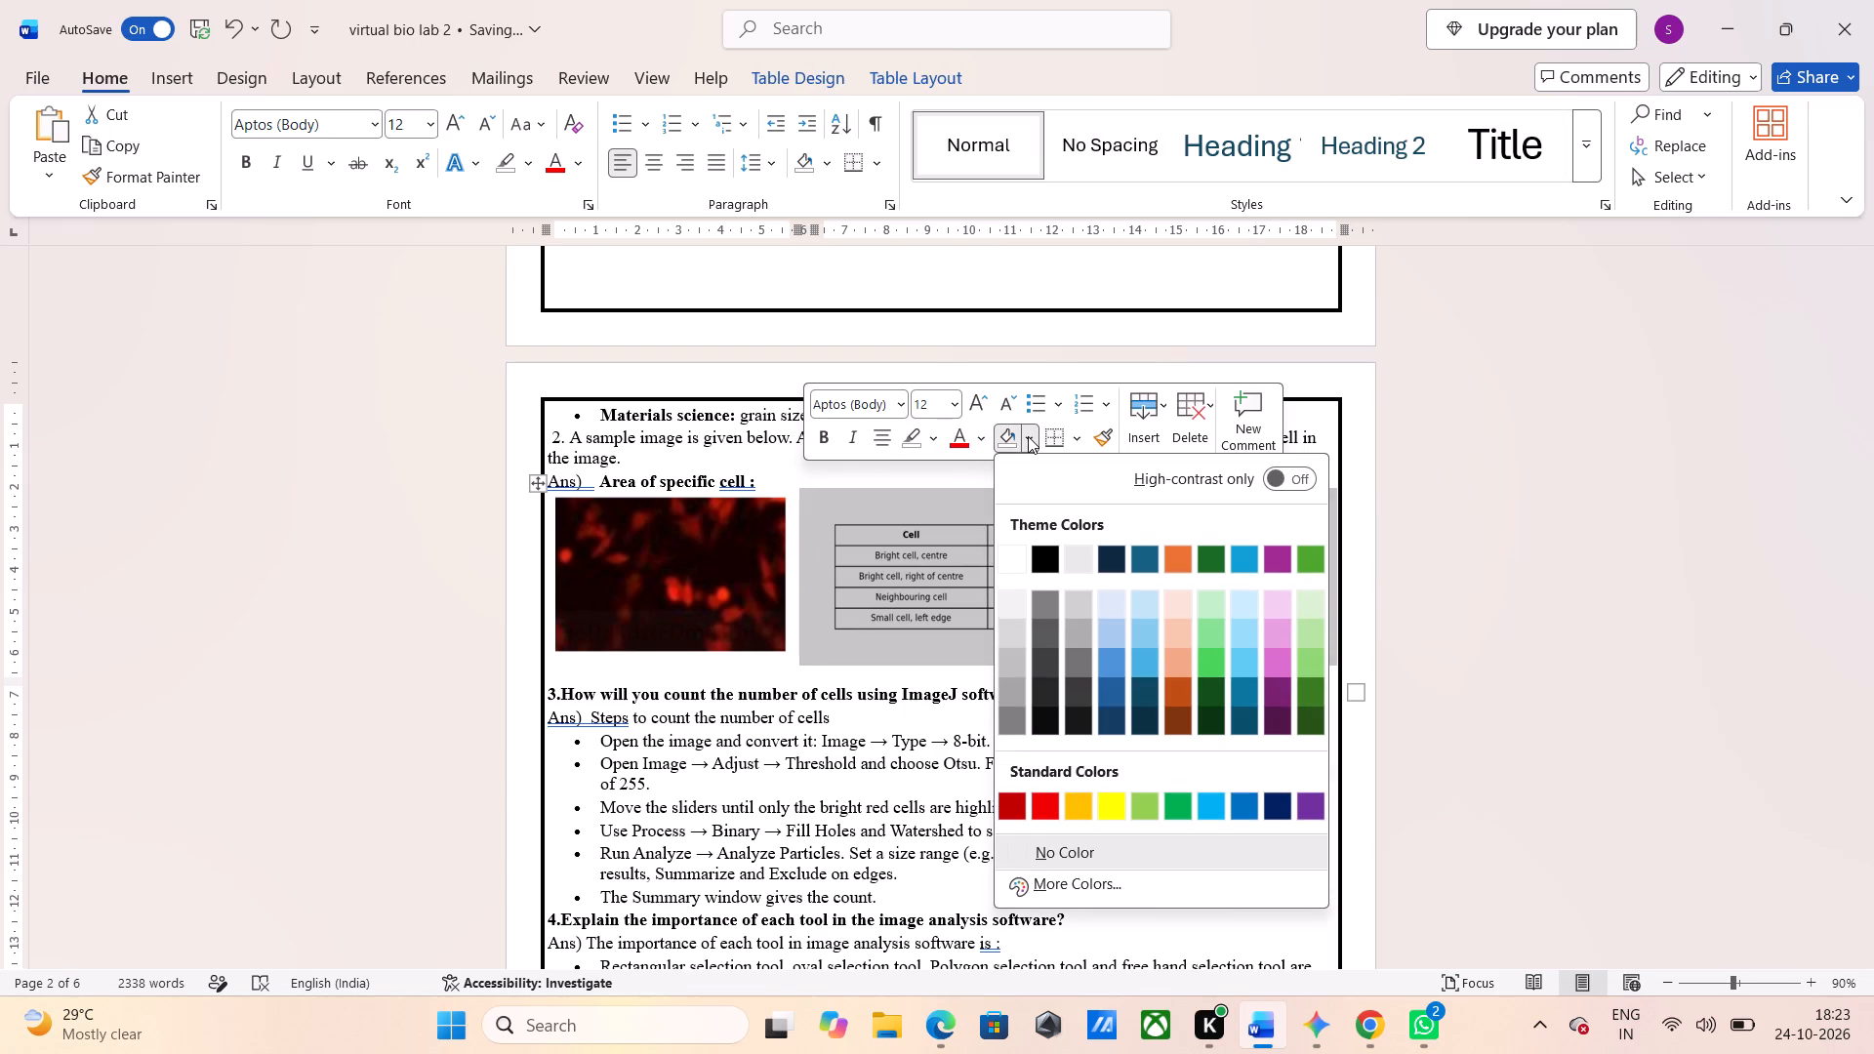
click(1011, 551)
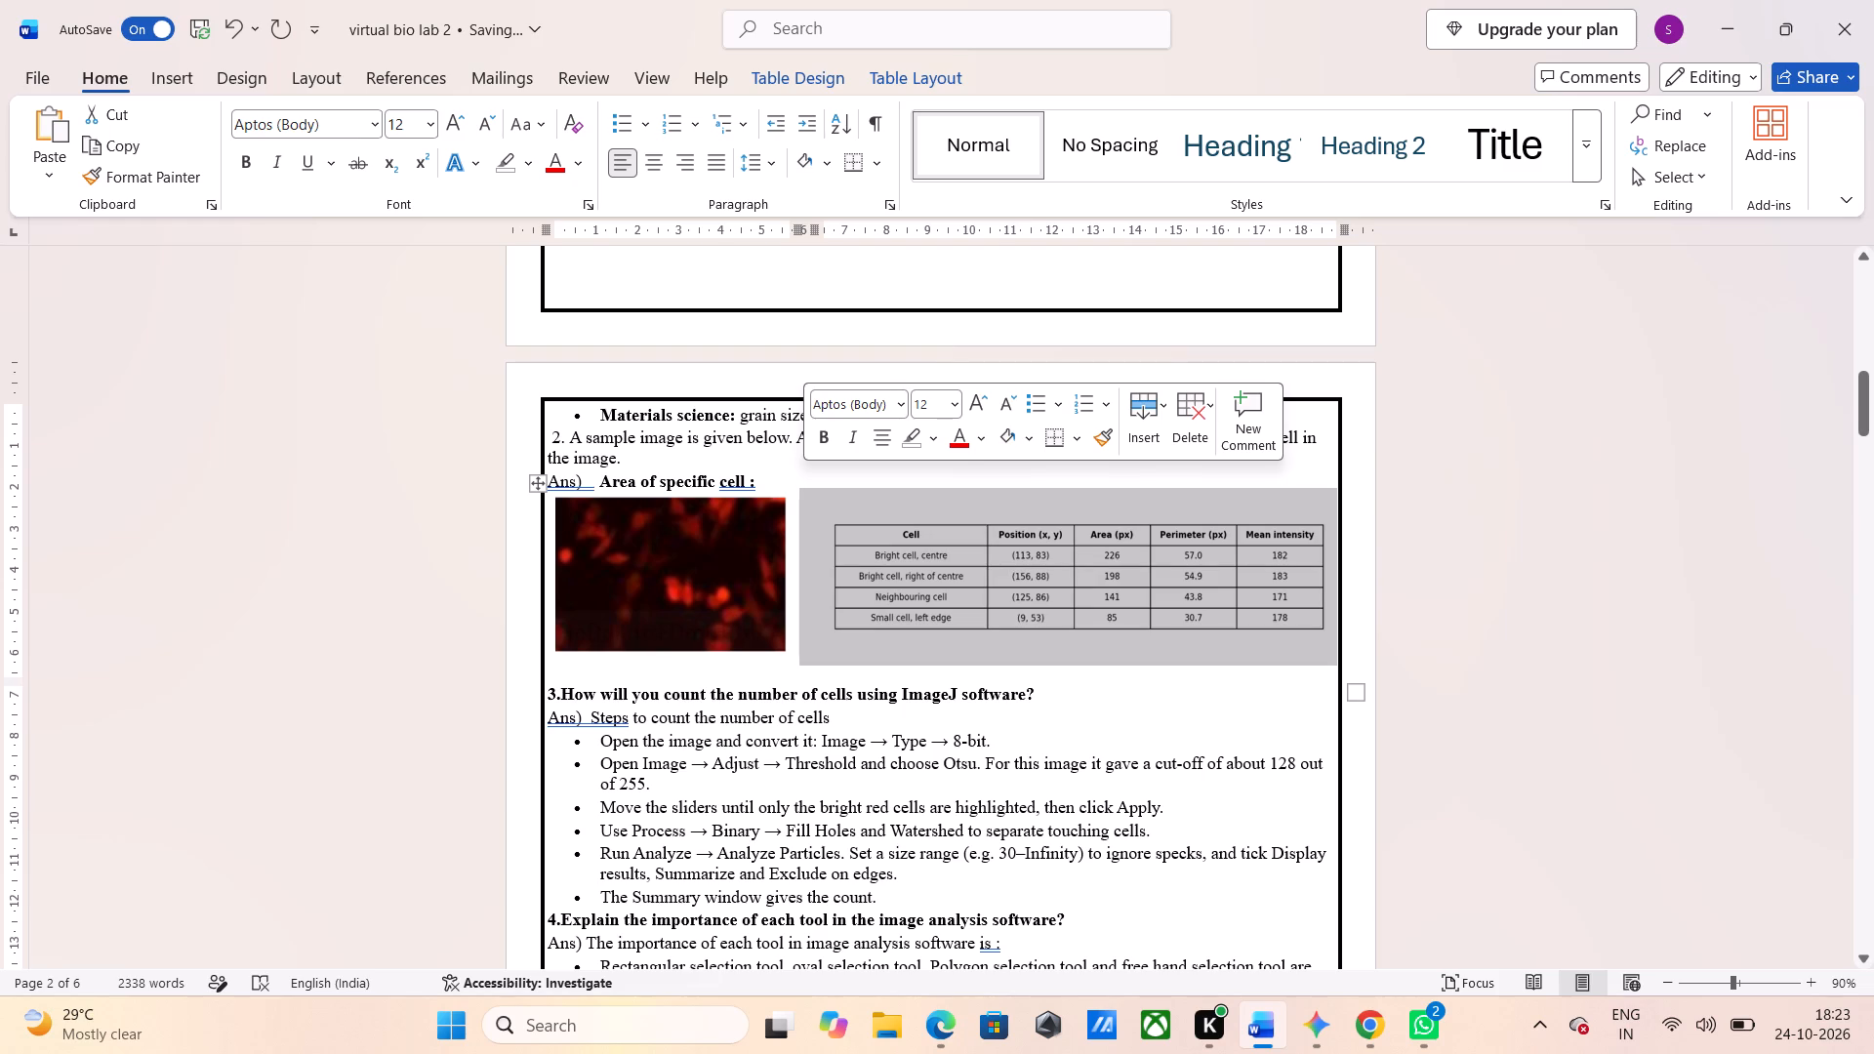
click(1078, 584)
click(1127, 694)
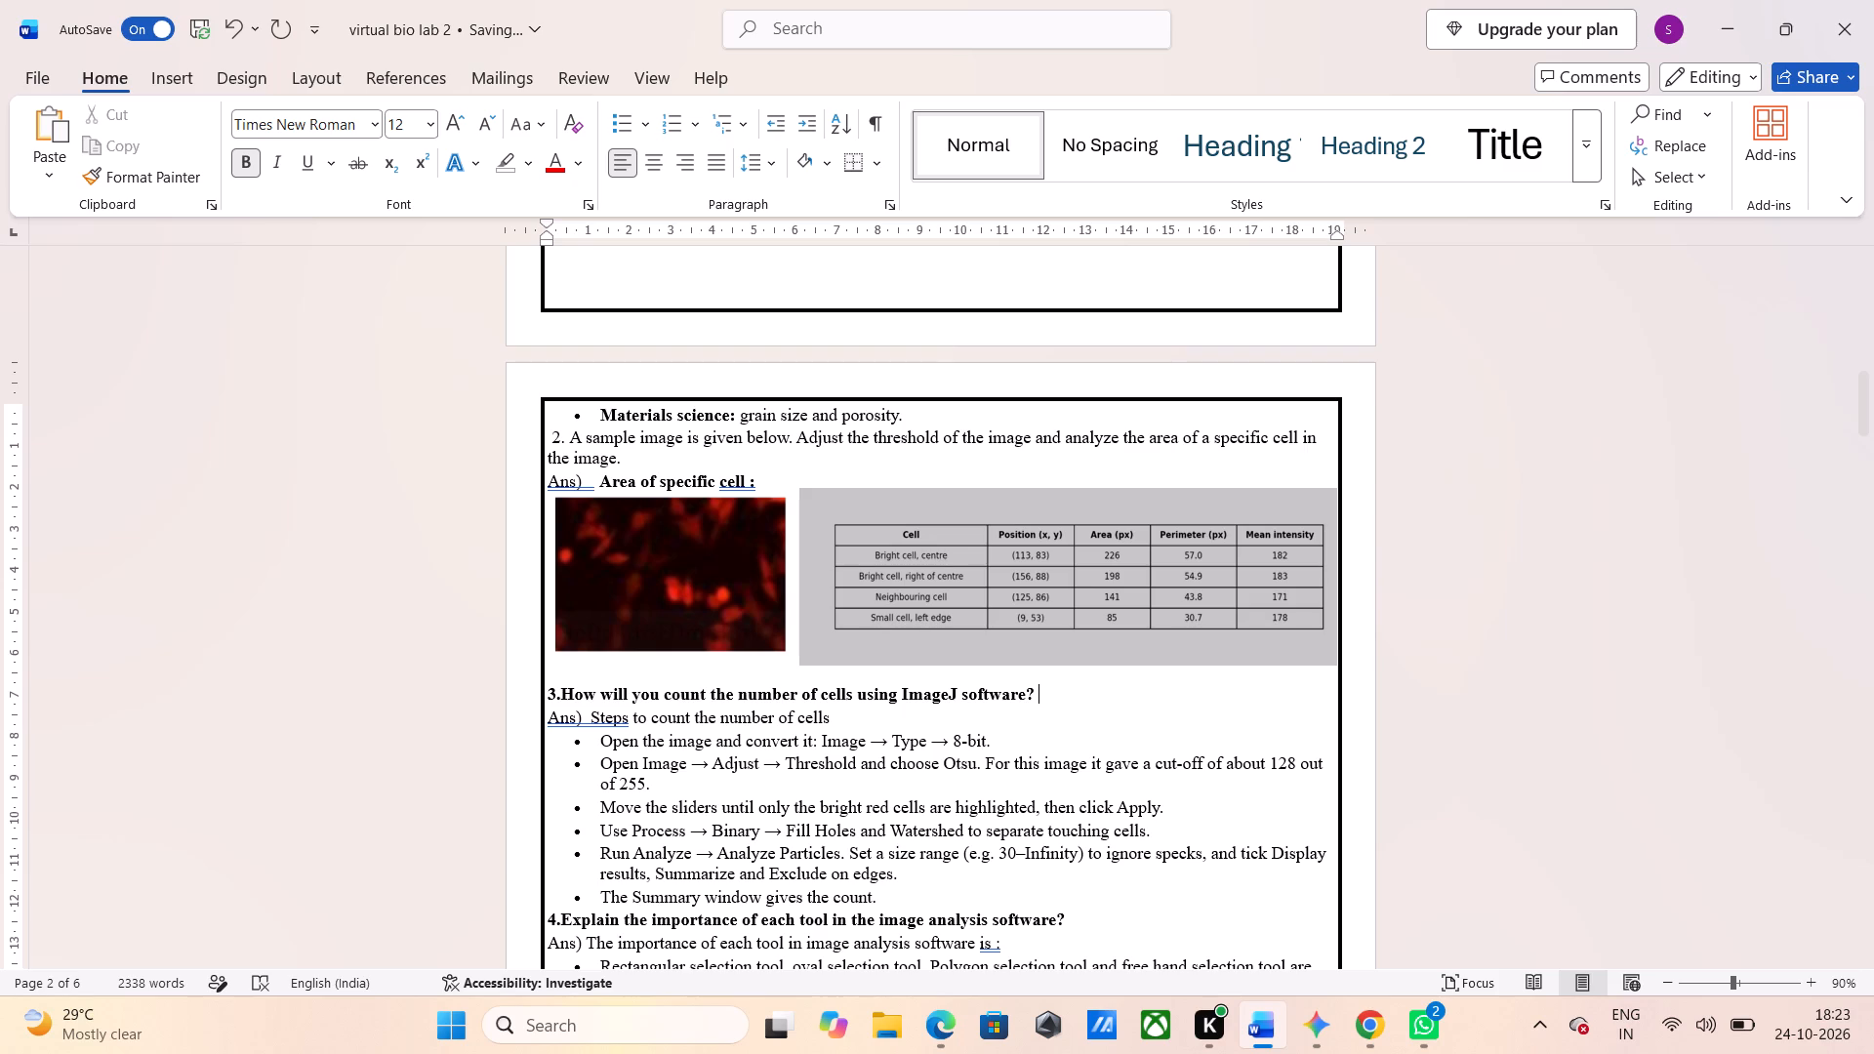
scroll(1127, 694, down, 1)
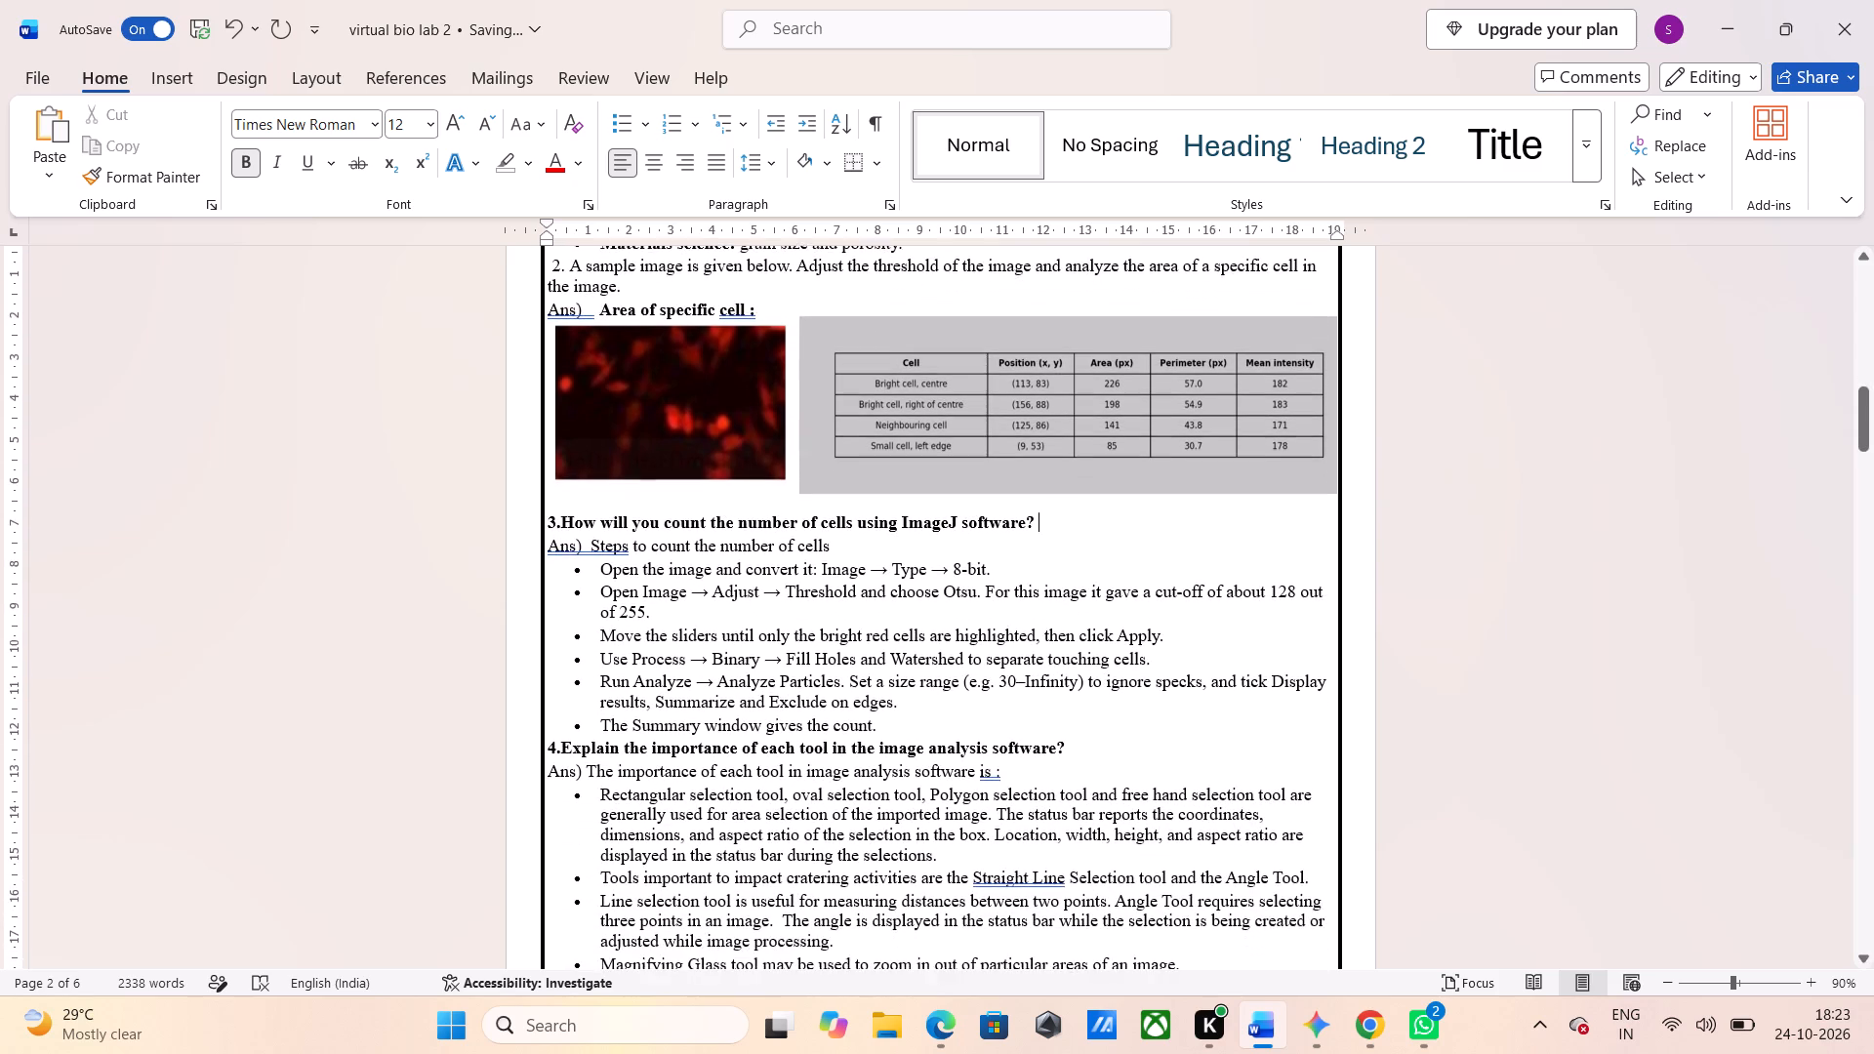
scroll(1127, 694, down, 2)
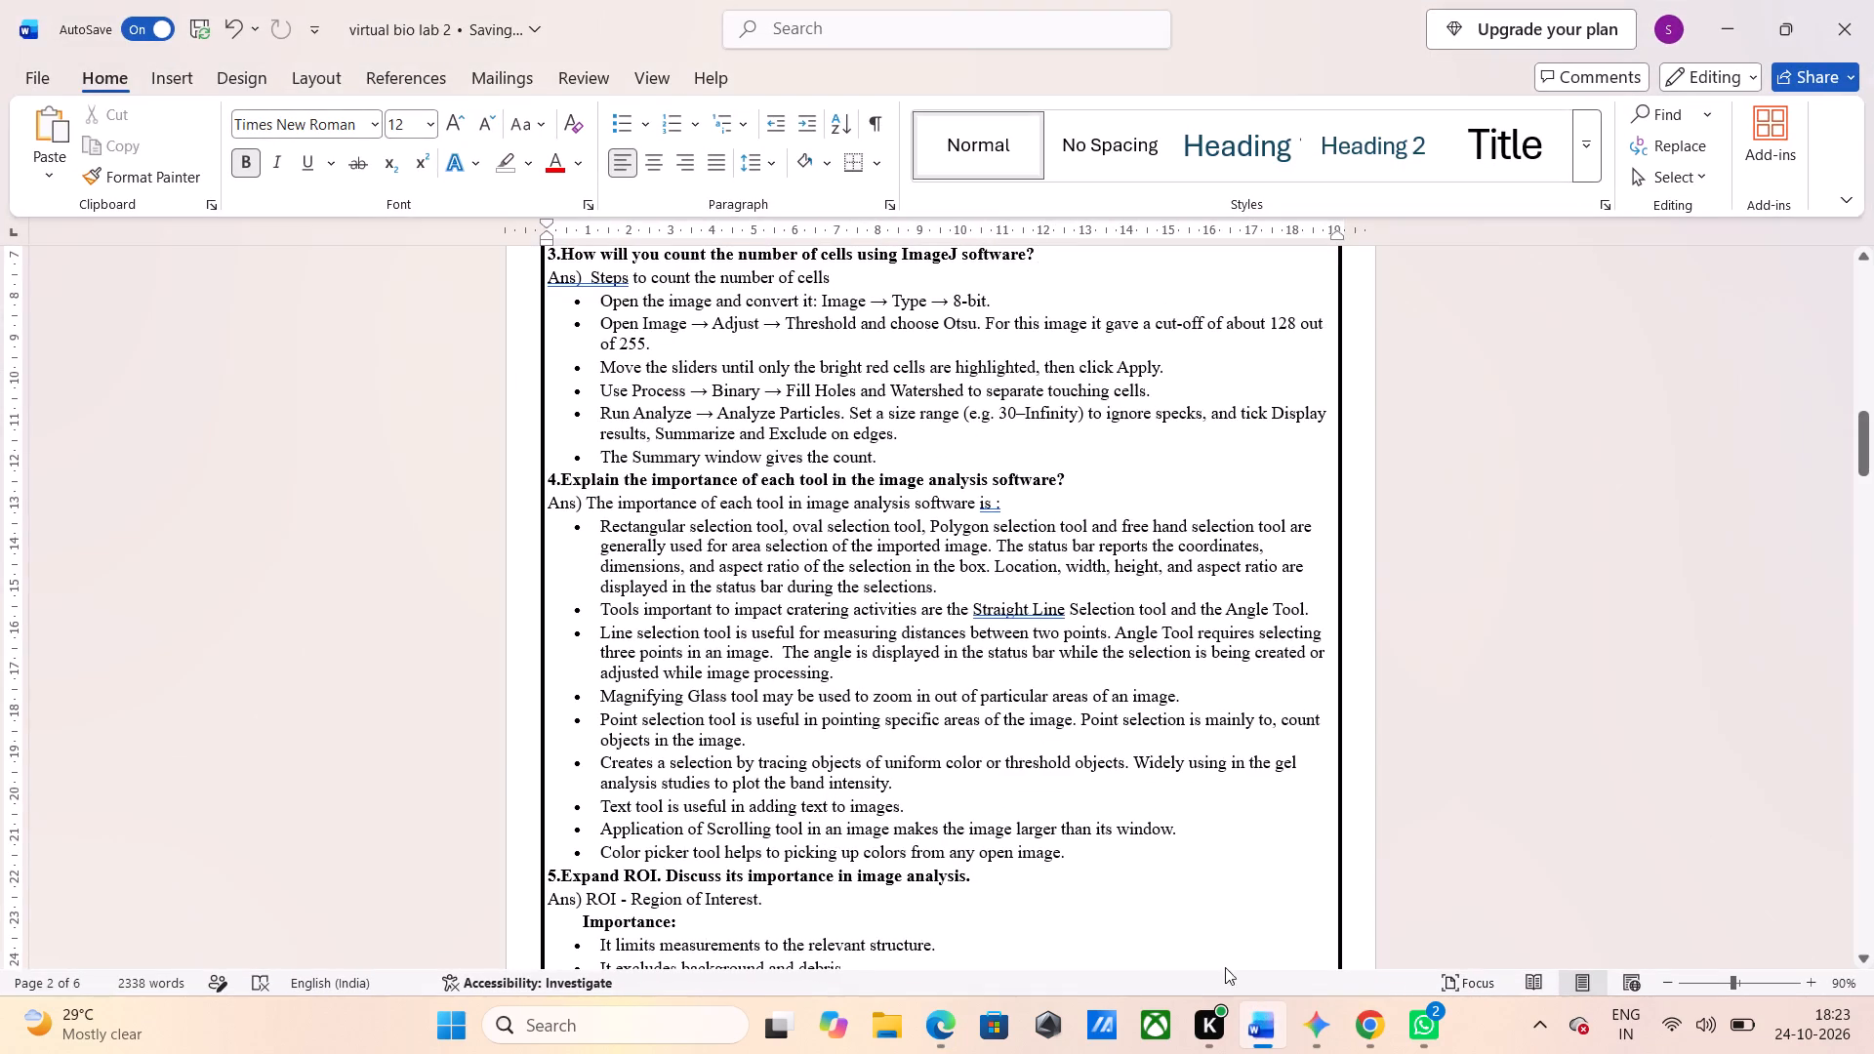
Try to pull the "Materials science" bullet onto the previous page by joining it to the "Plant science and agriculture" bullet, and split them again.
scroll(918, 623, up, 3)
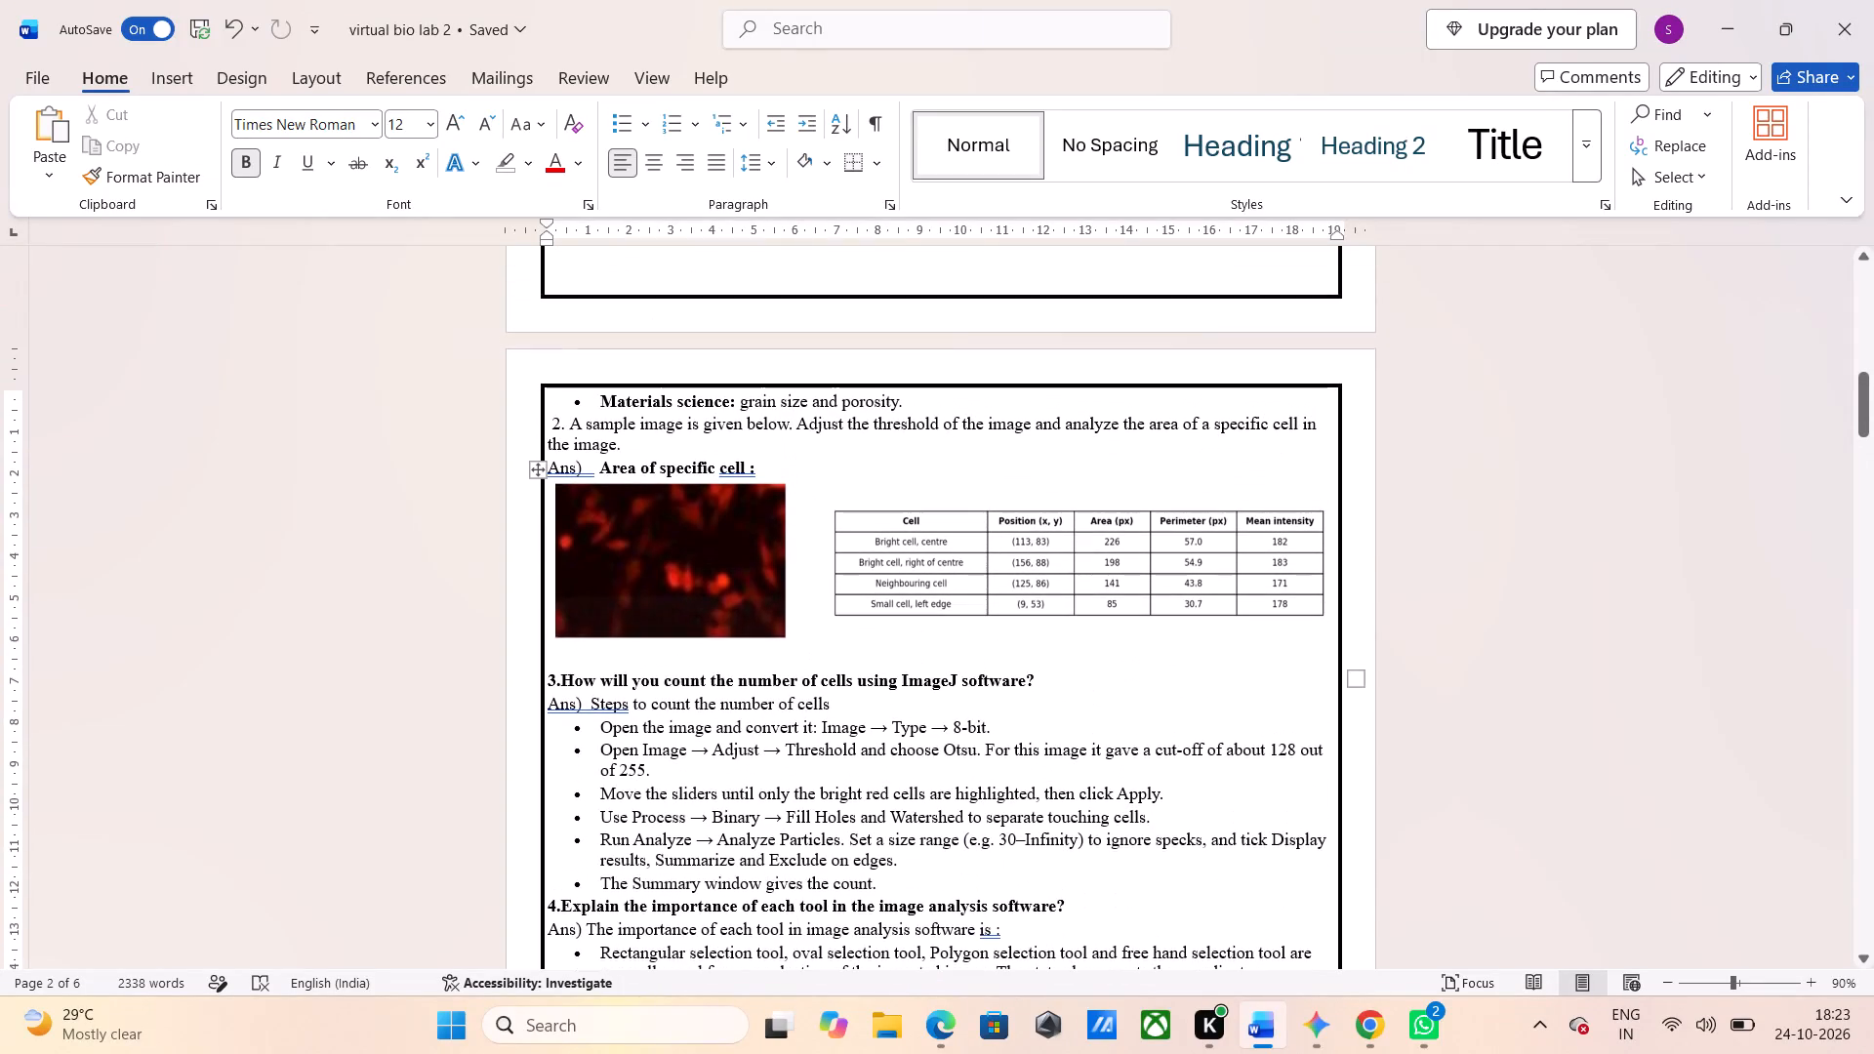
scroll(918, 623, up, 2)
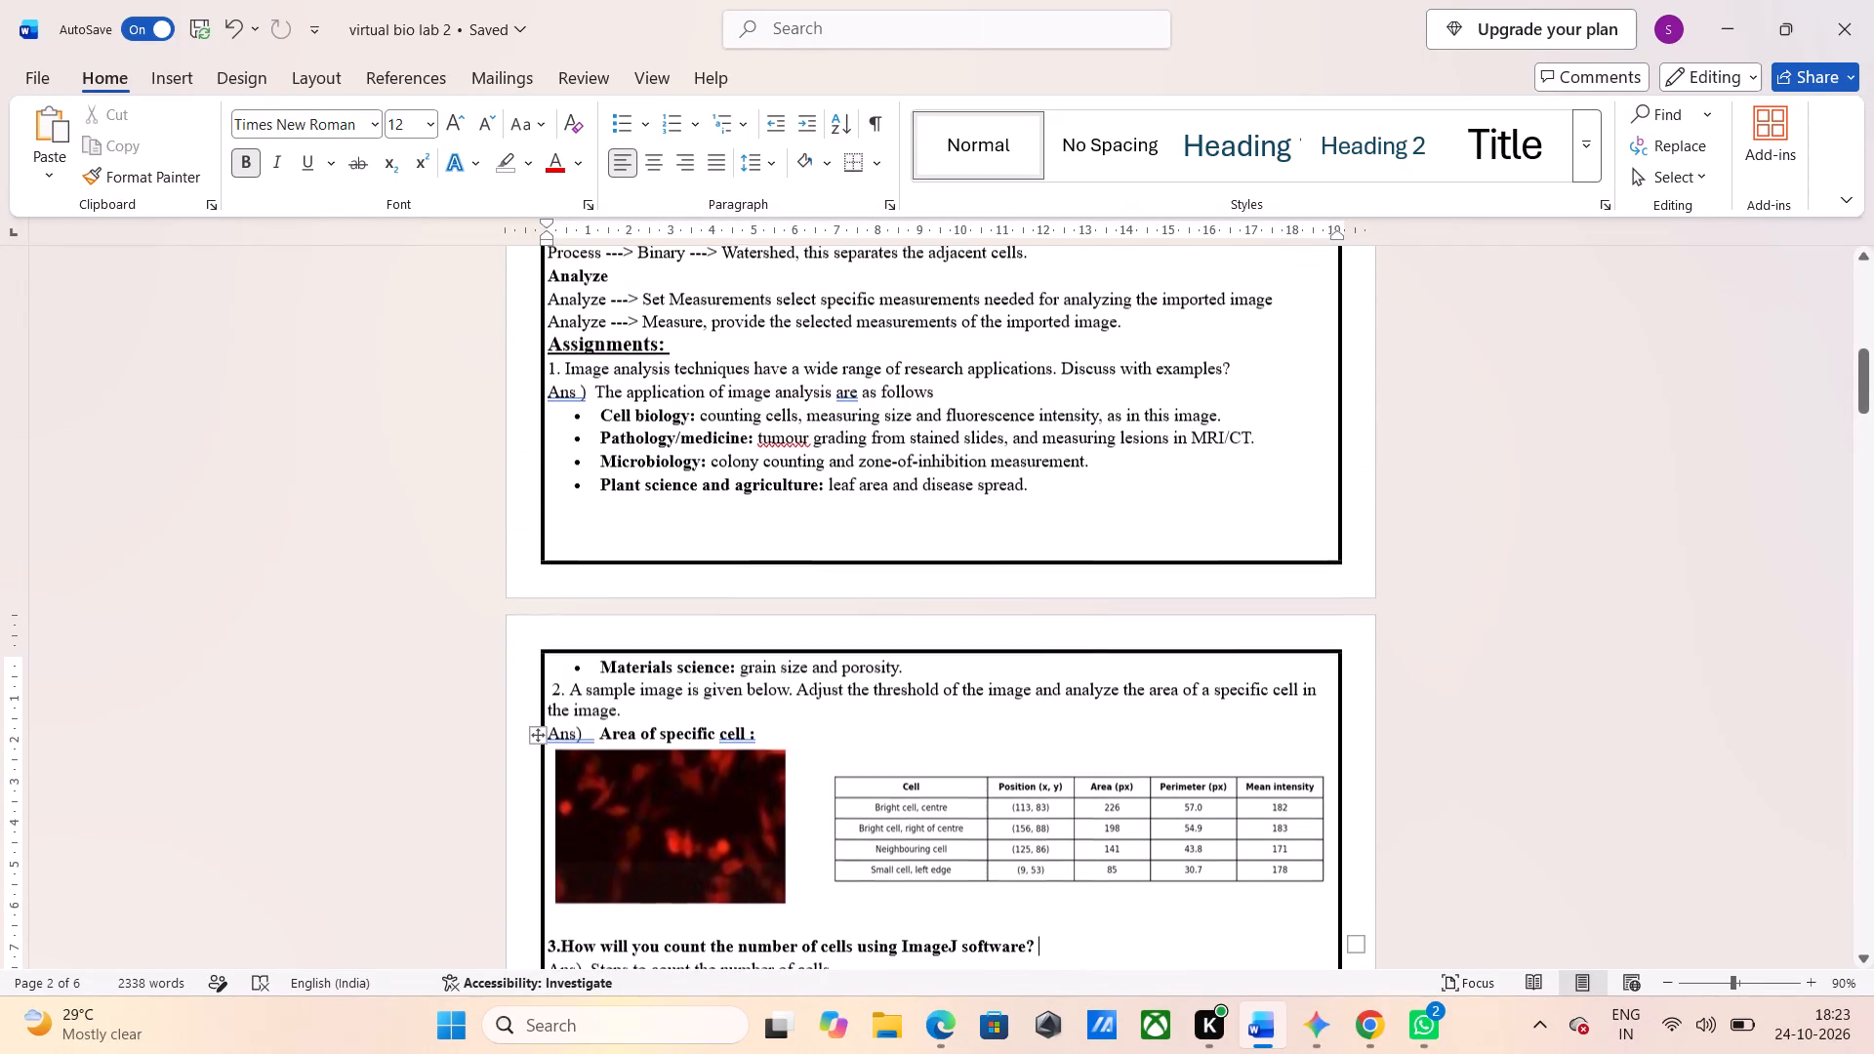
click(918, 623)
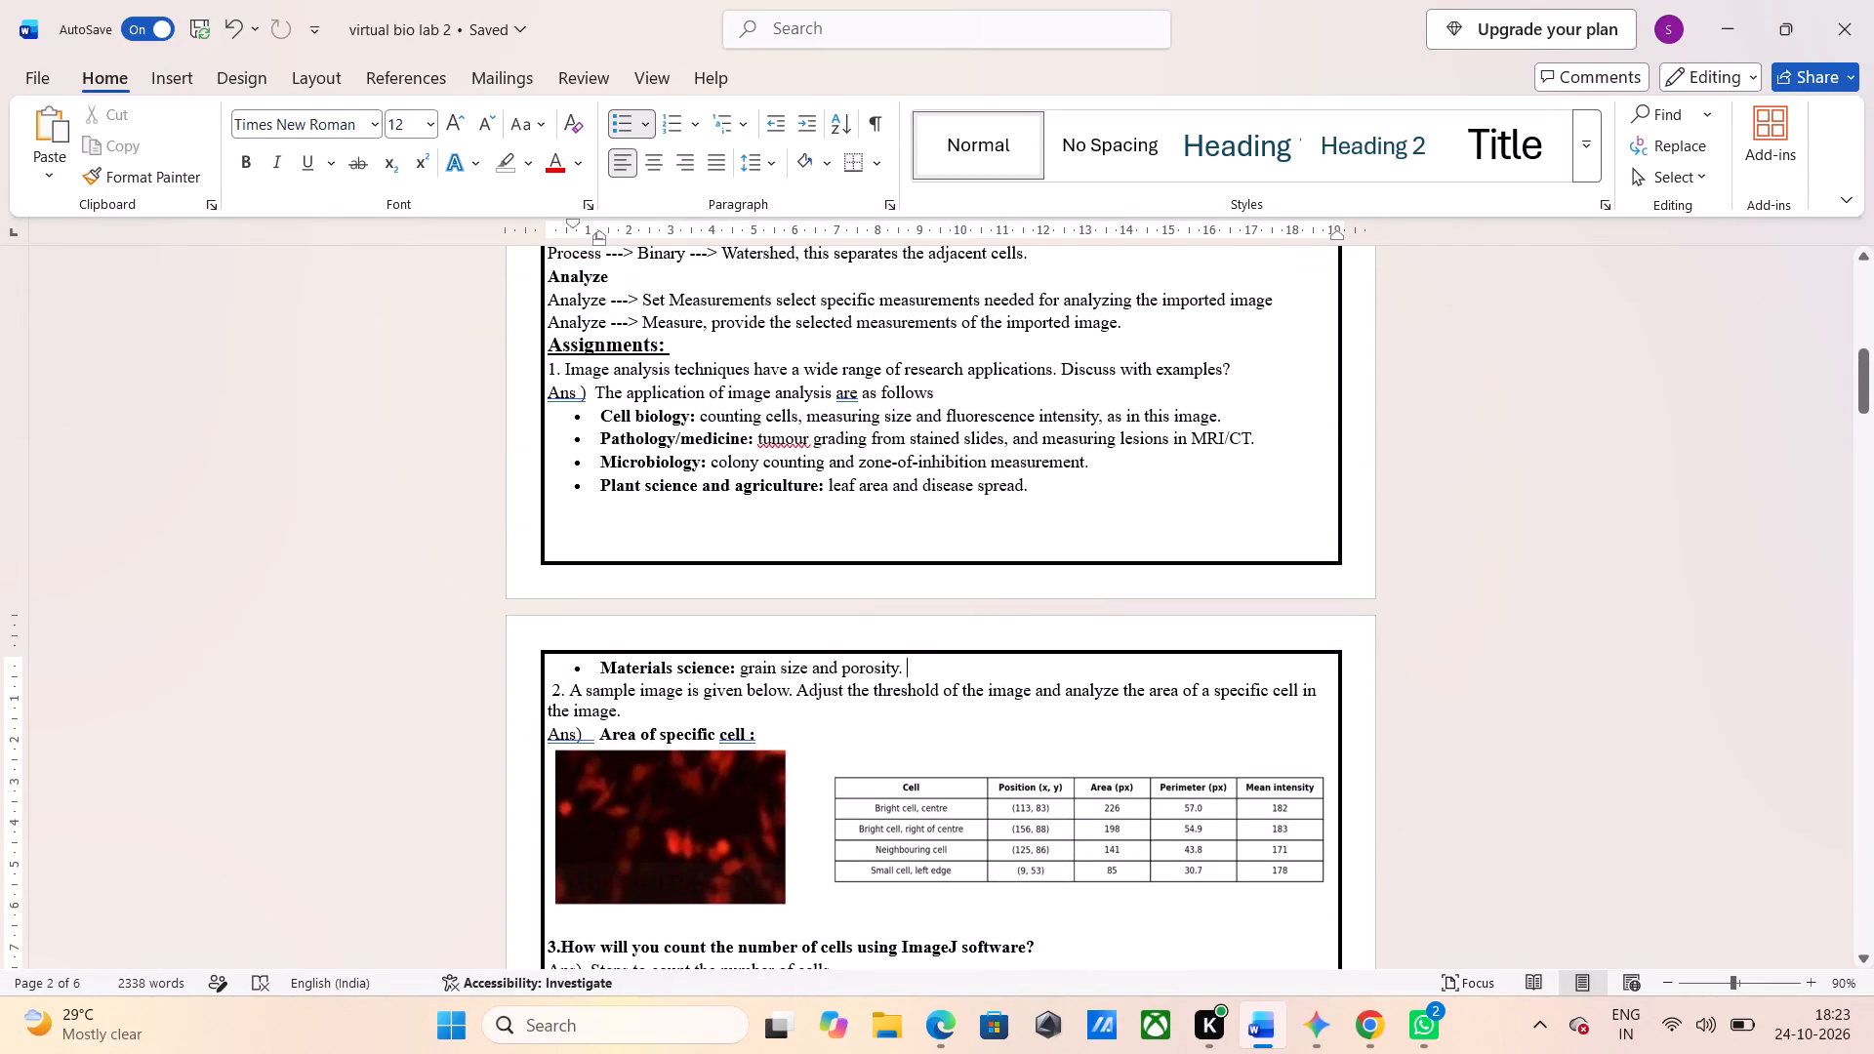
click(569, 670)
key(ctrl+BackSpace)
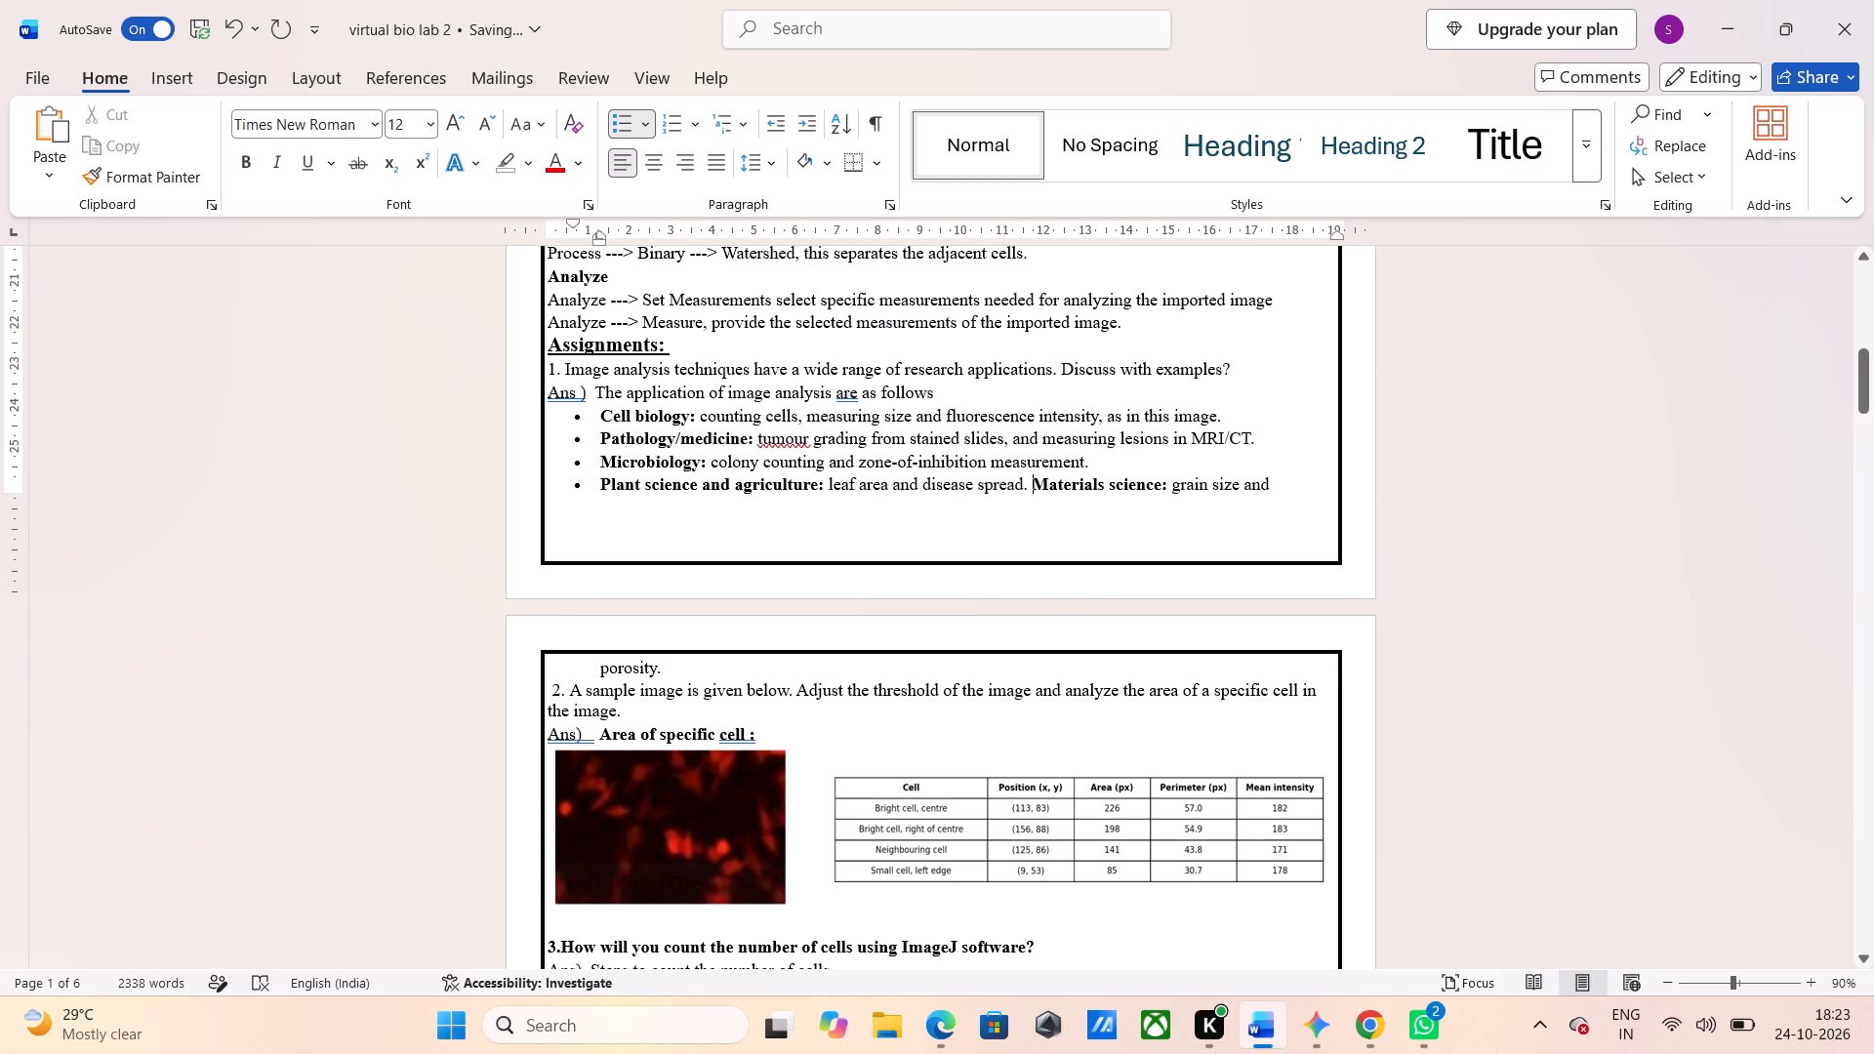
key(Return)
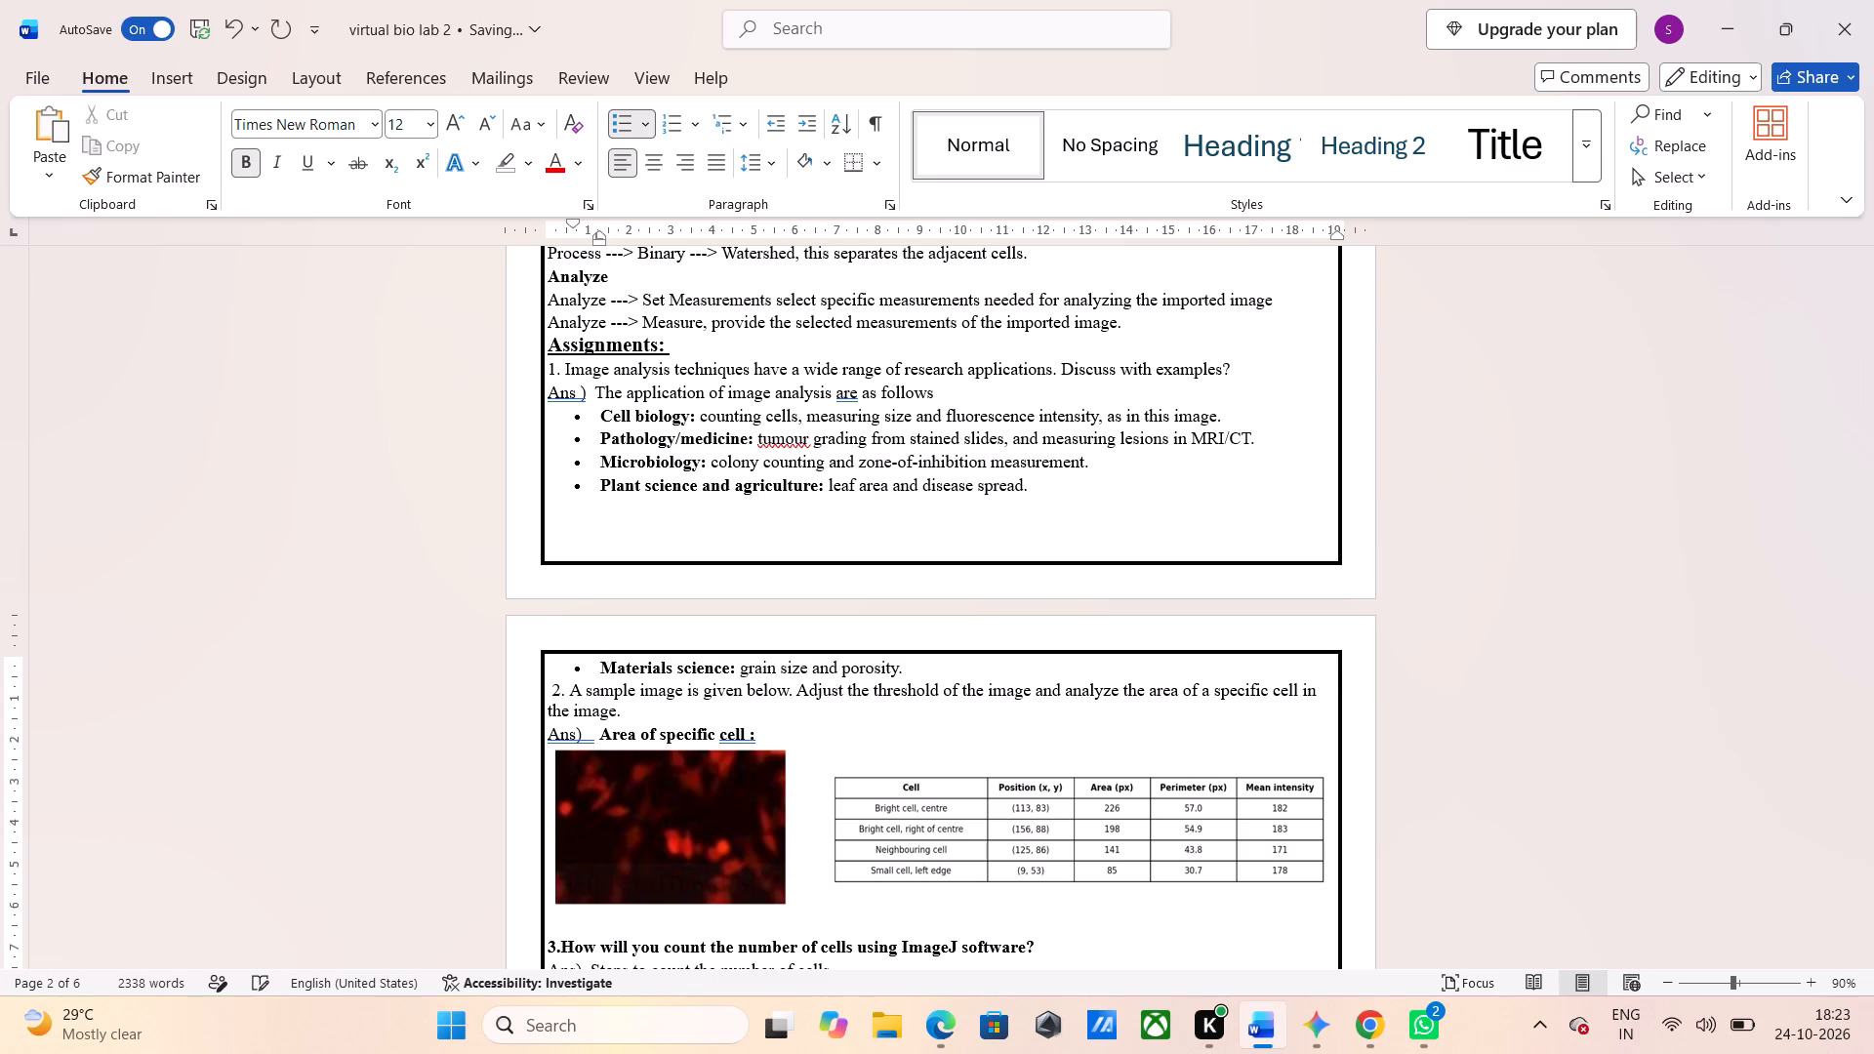
Review the page layout from the procedure through the assignments, the ImageJ window picture and the following experiment's heading.
scroll(569, 670, down, 3)
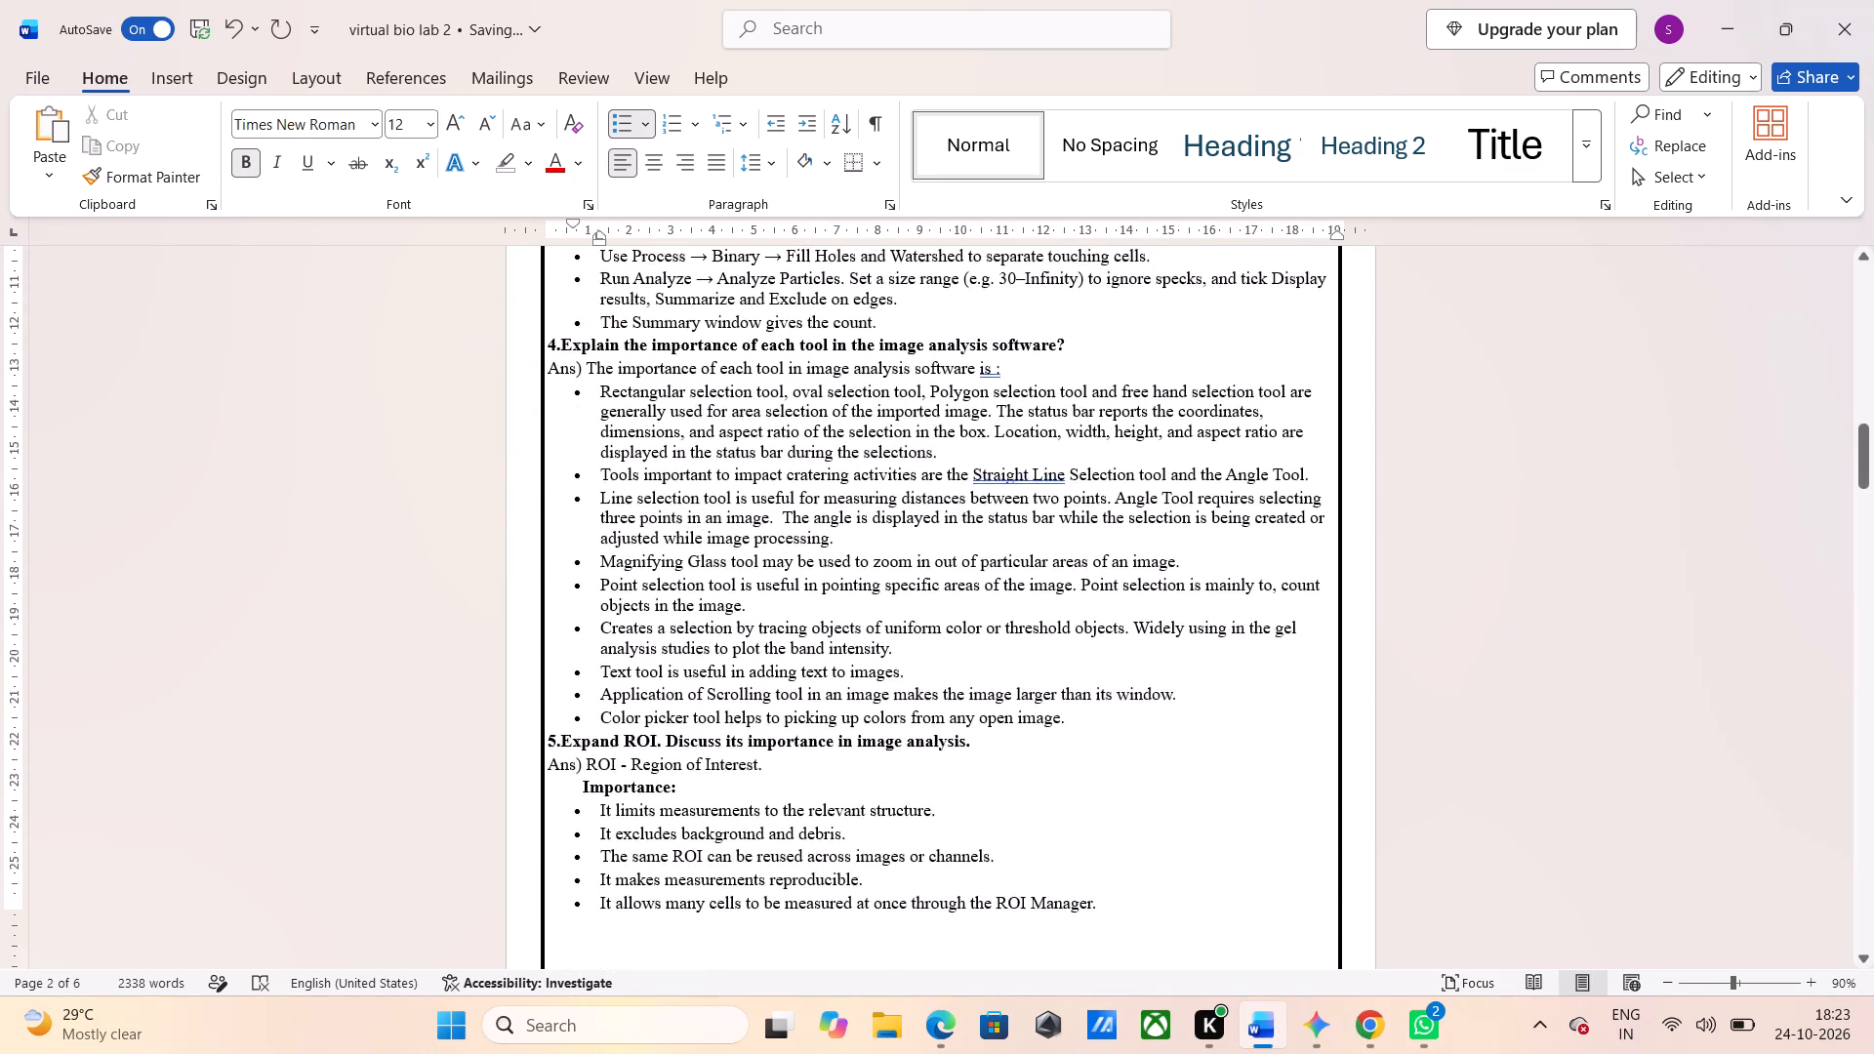
scroll(569, 670, down, 3)
scroll(569, 670, up, 1)
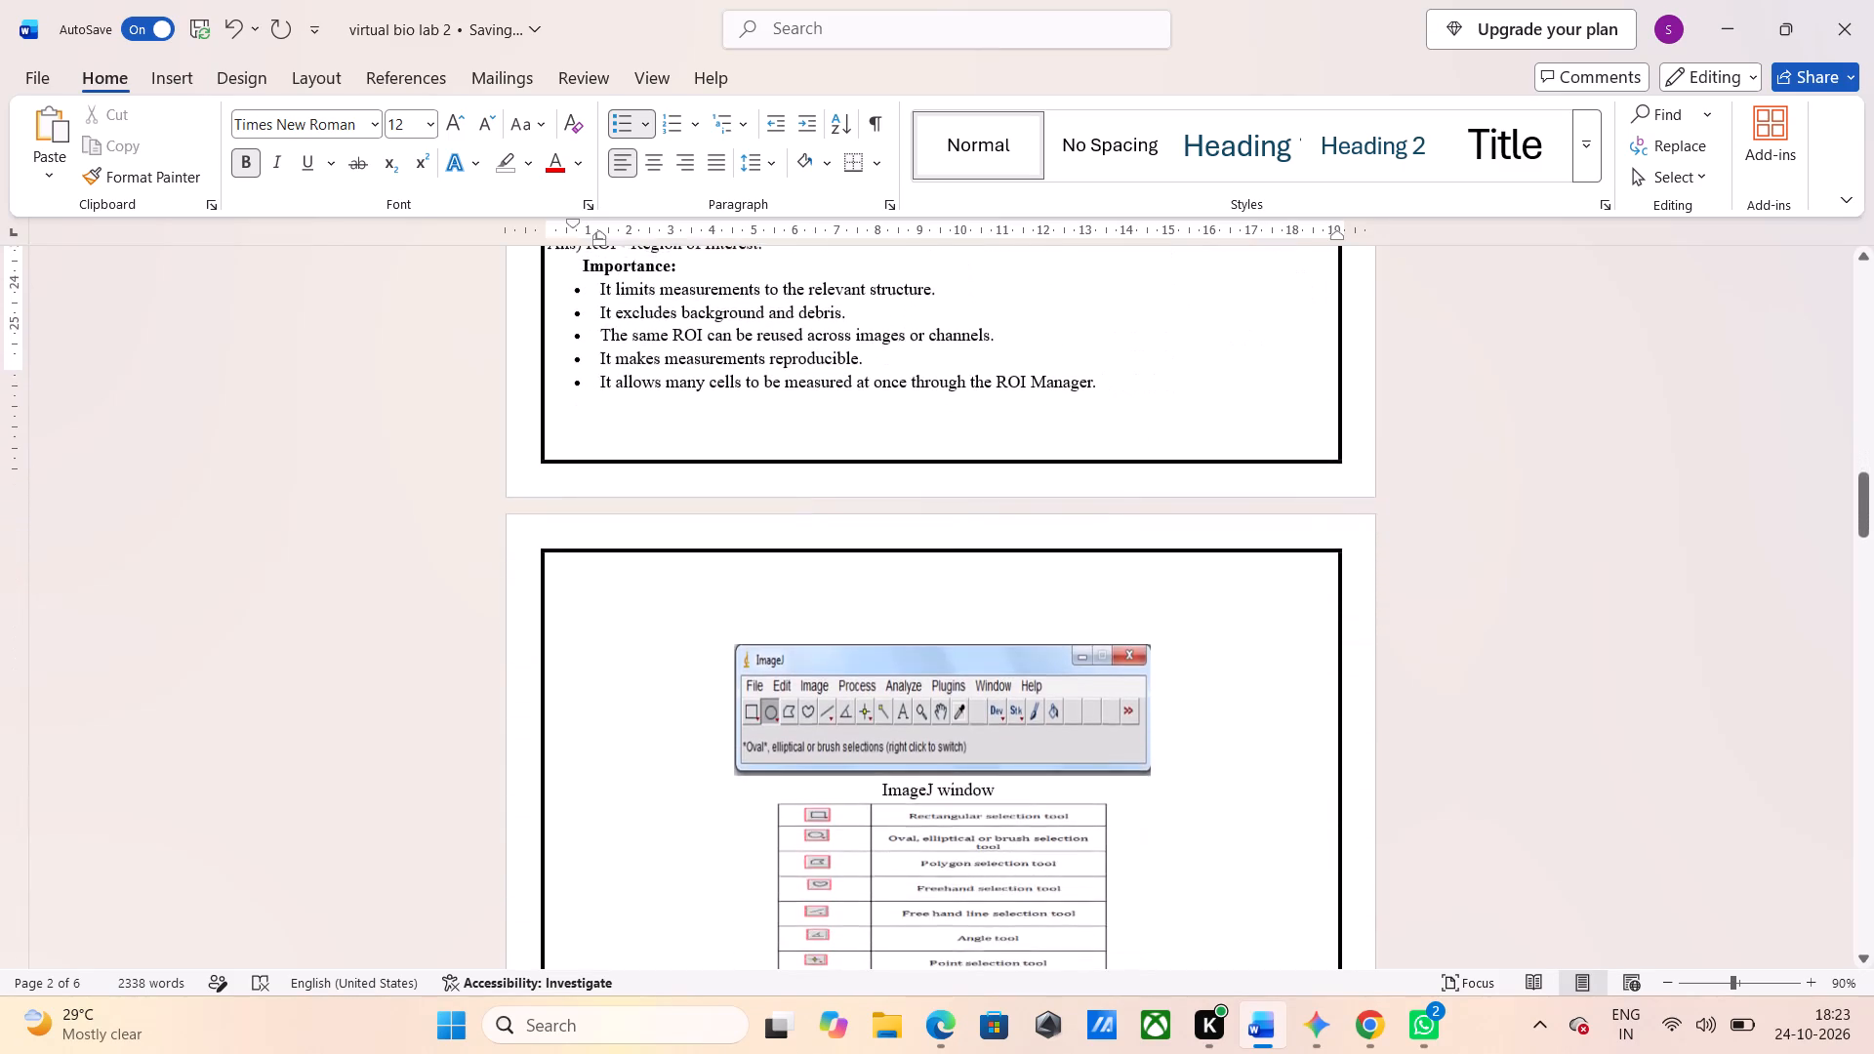
scroll(569, 670, up, 10)
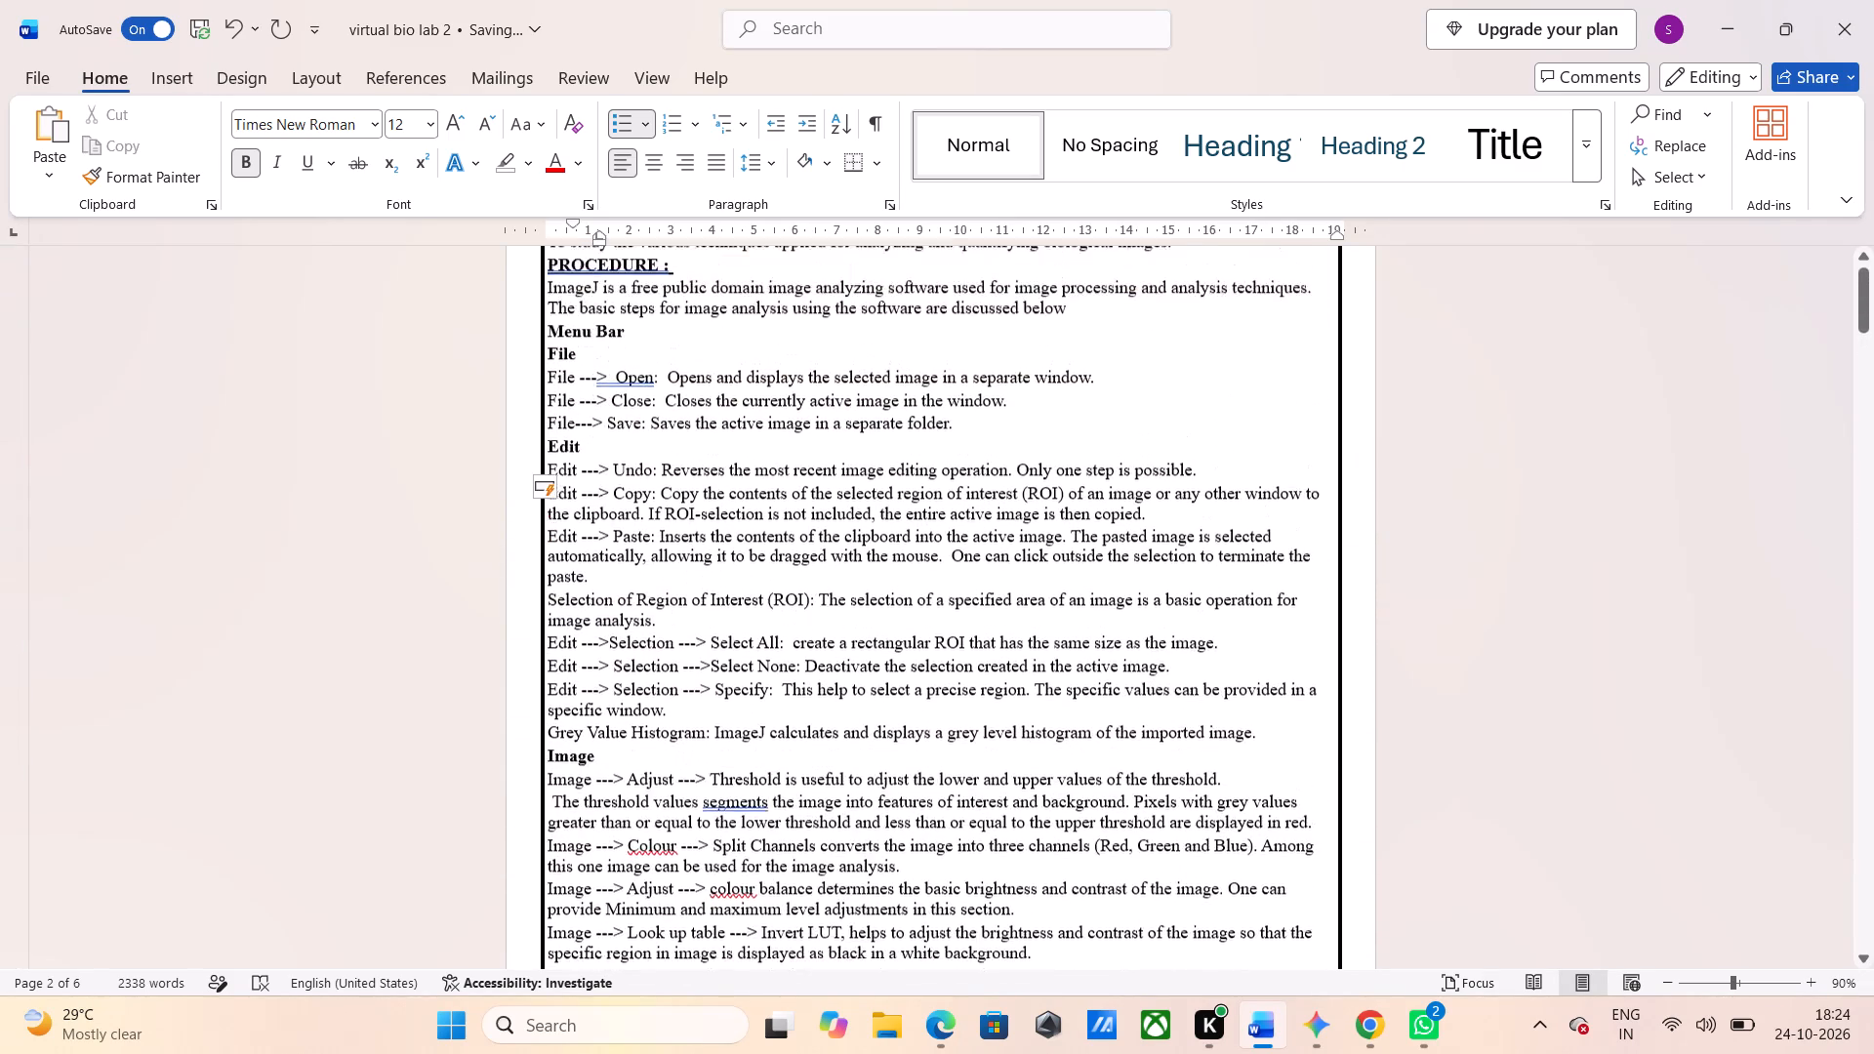
scroll(569, 670, up, 1)
scroll(569, 670, down, 4)
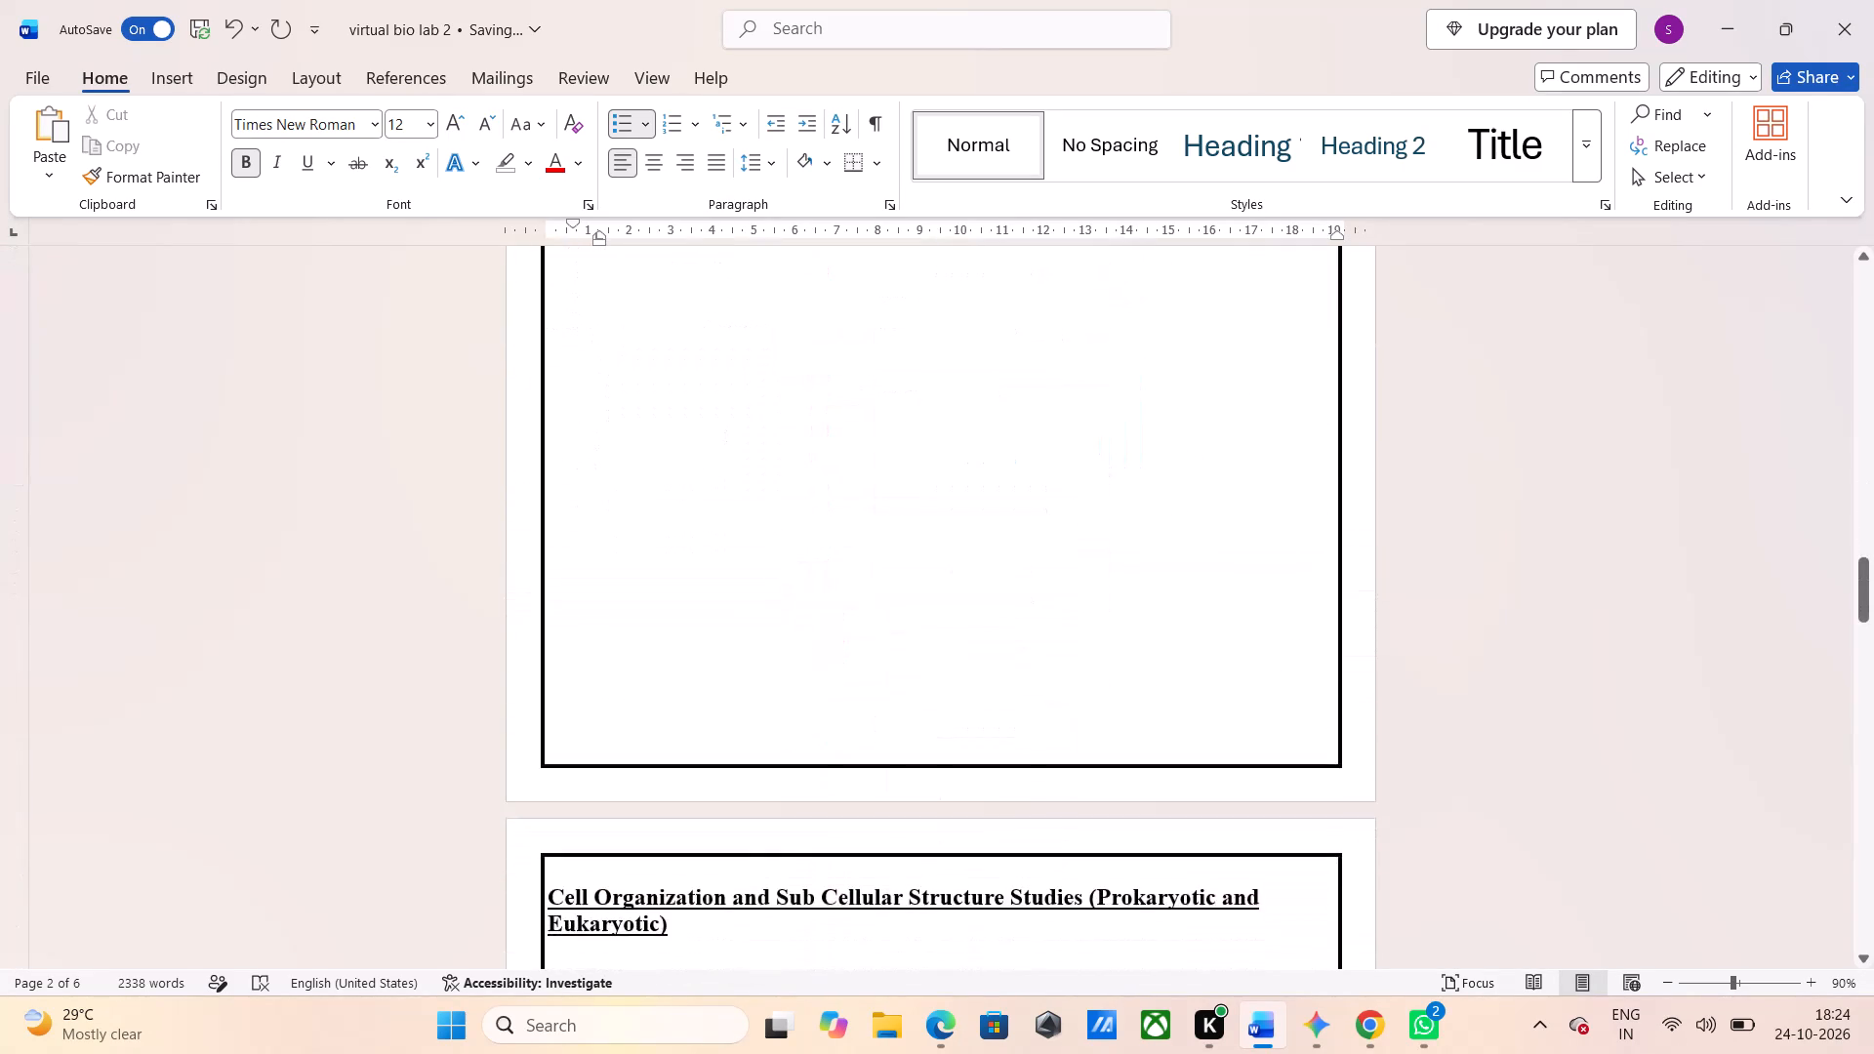
Delete the blank line above the "Cell Organization and Sub Cellular Structure Studies (Prokaryotic and Eukaryotic)" heading and centre the heading.
scroll(569, 670, down, 2)
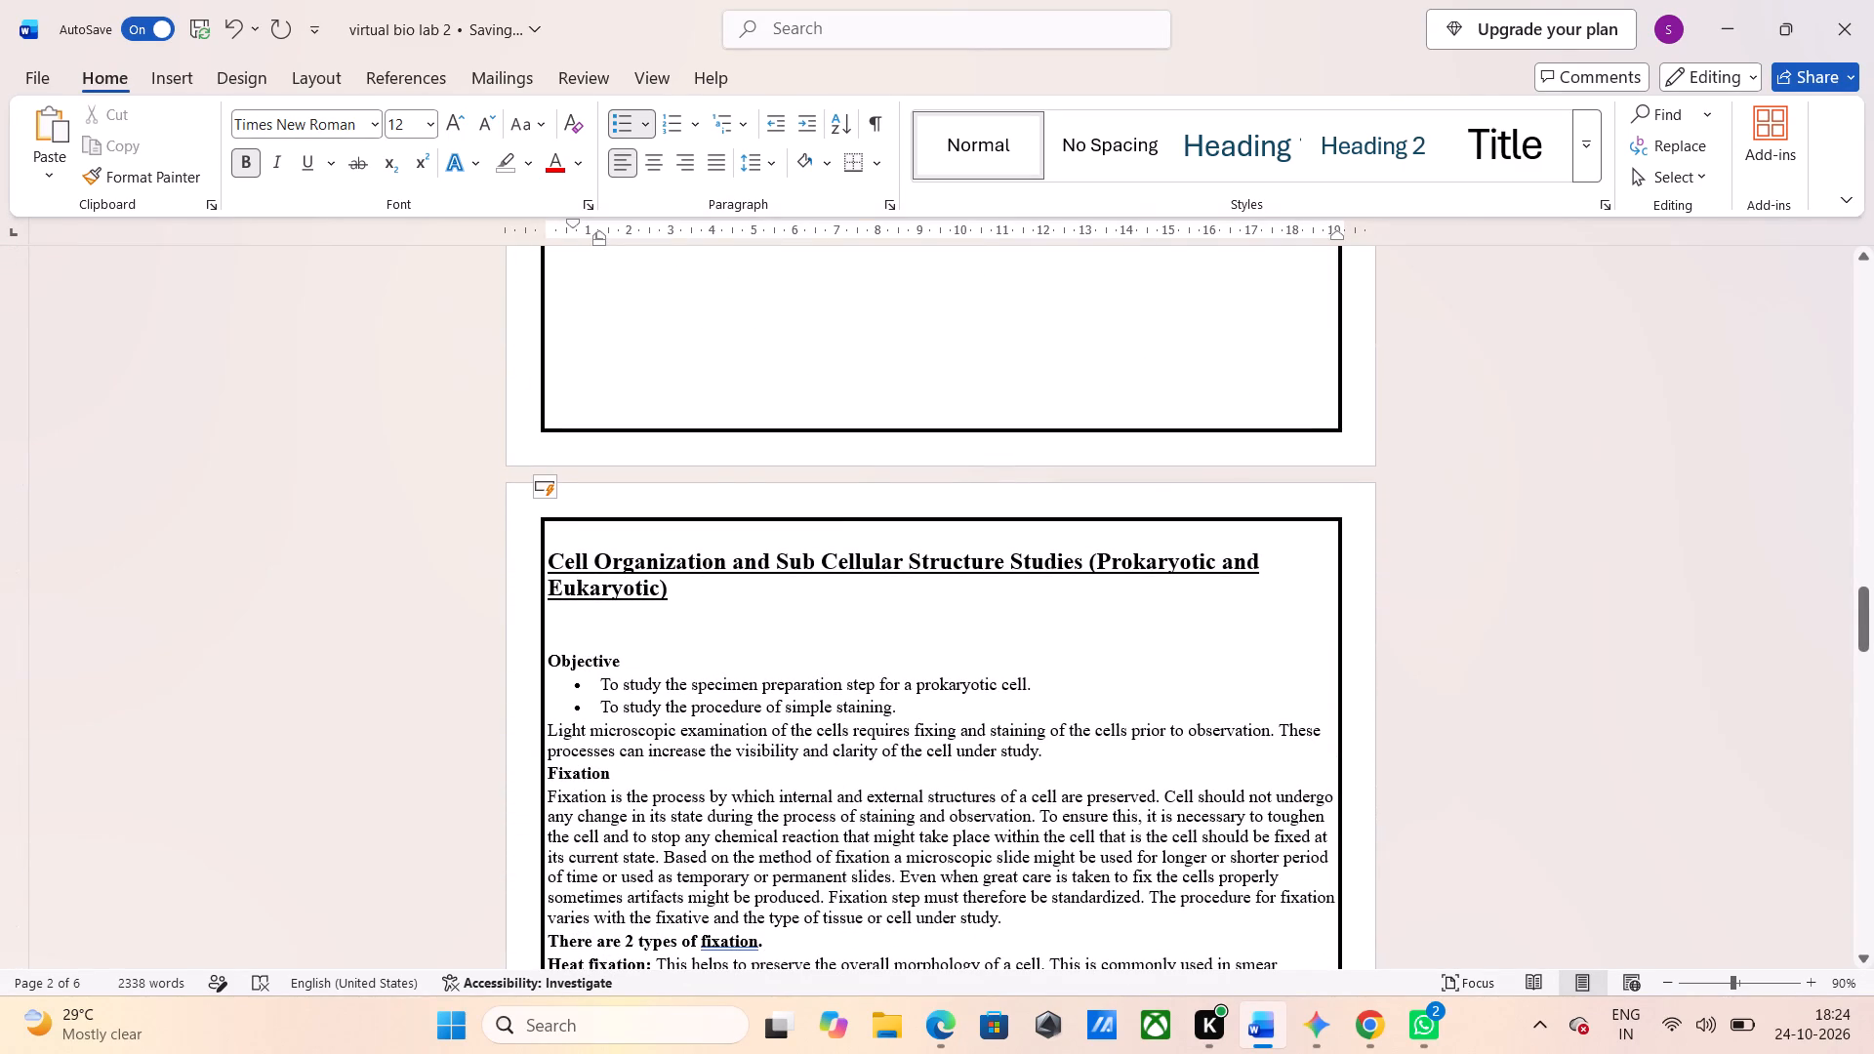
click(440, 582)
click(403, 539)
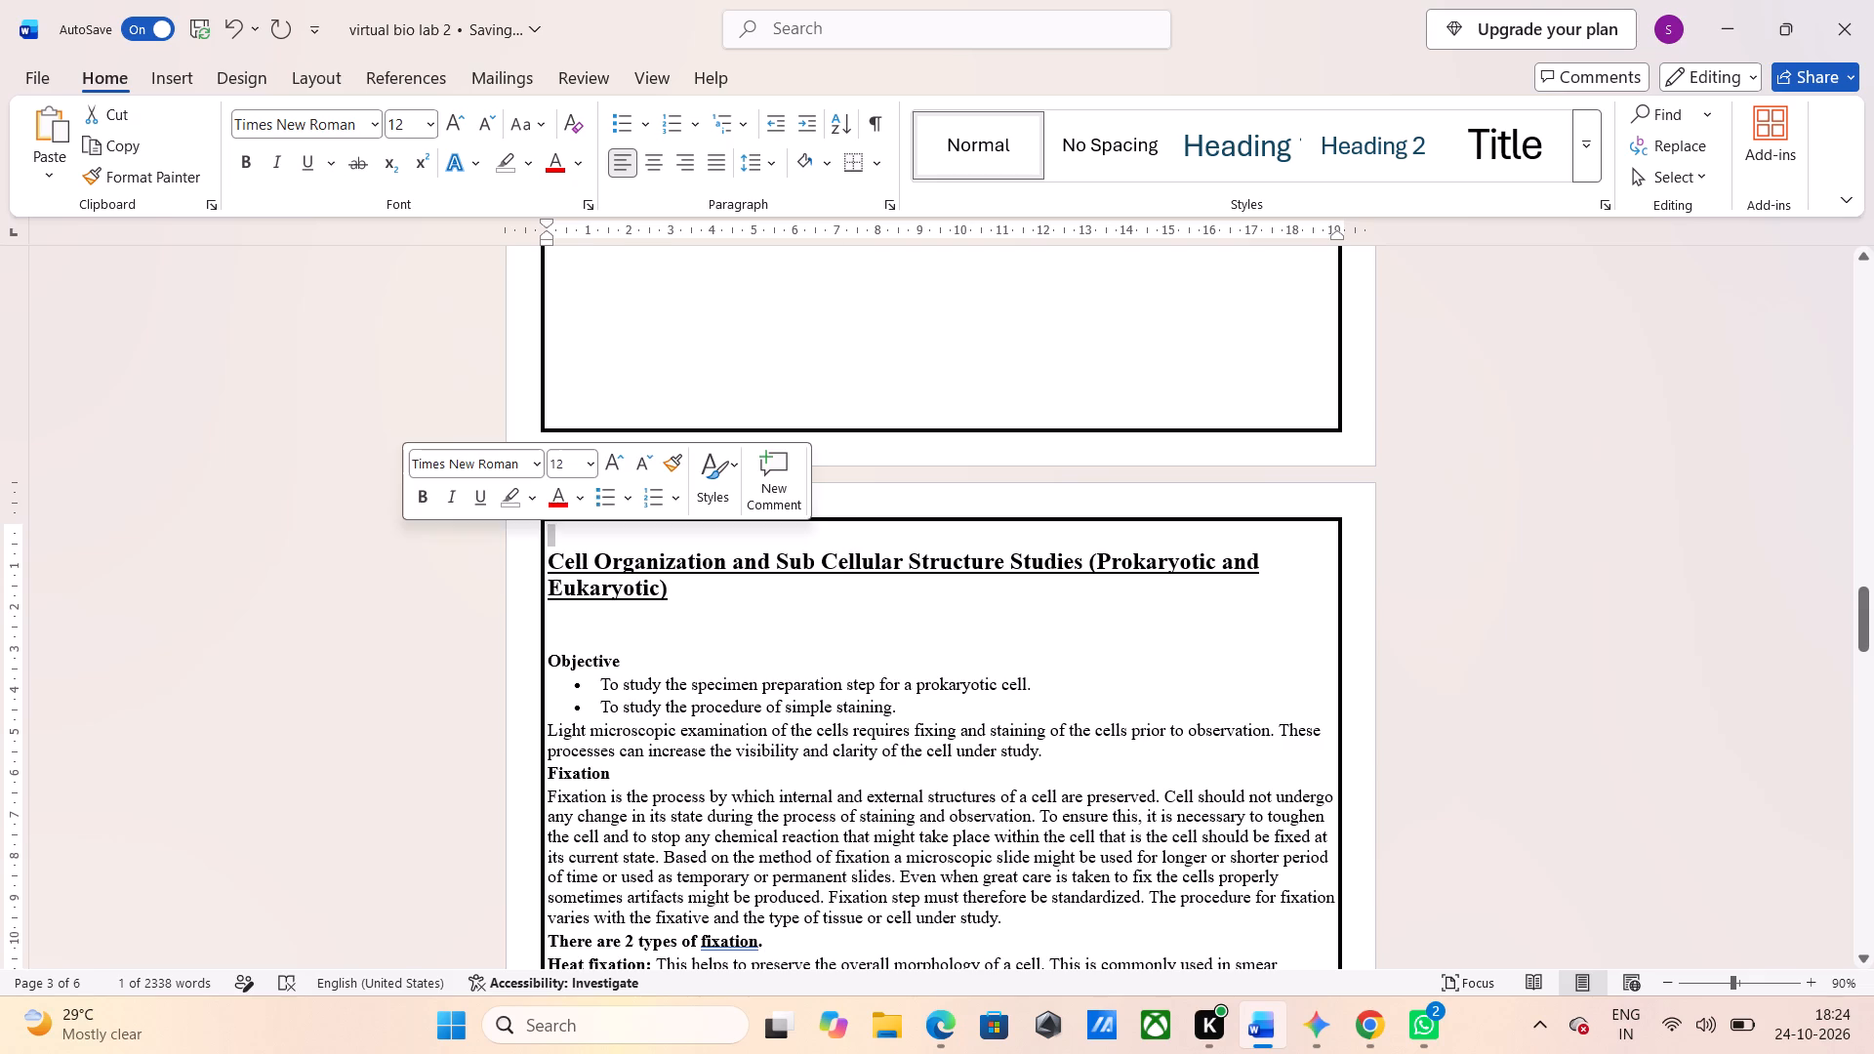
click(403, 546)
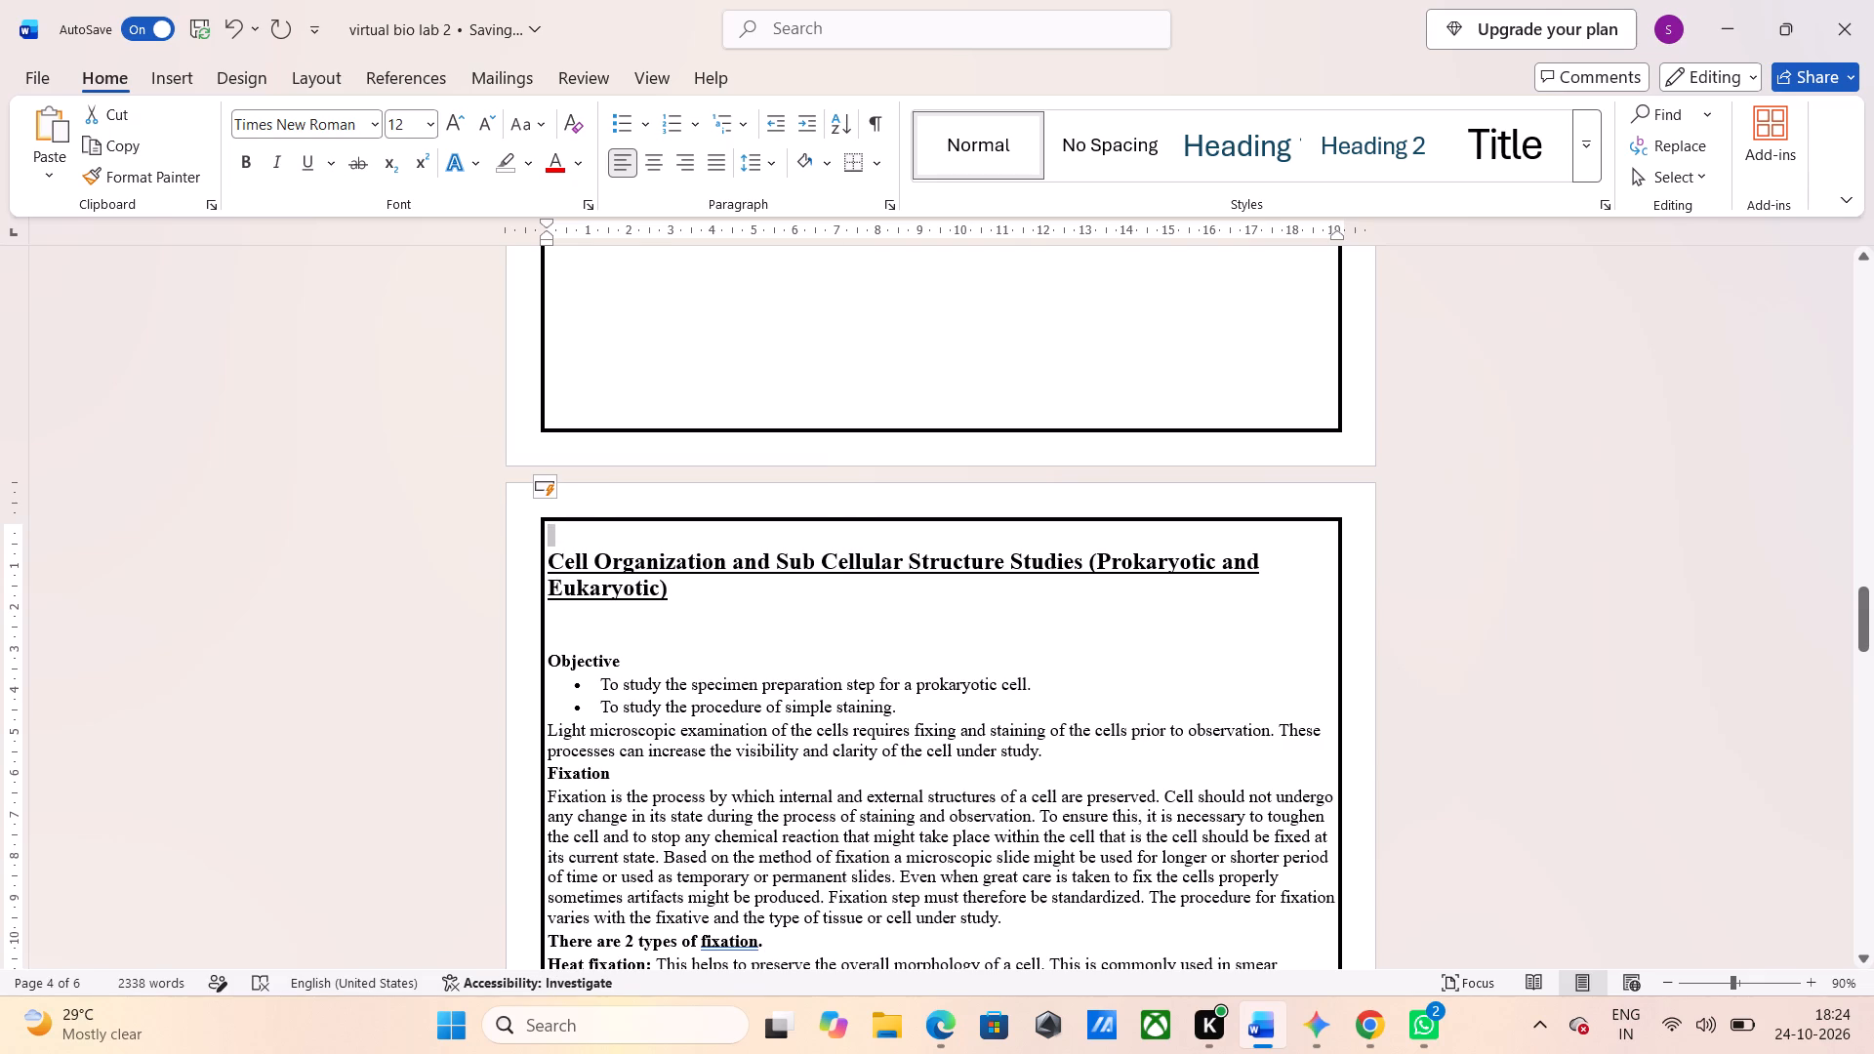
key(BackSpace)
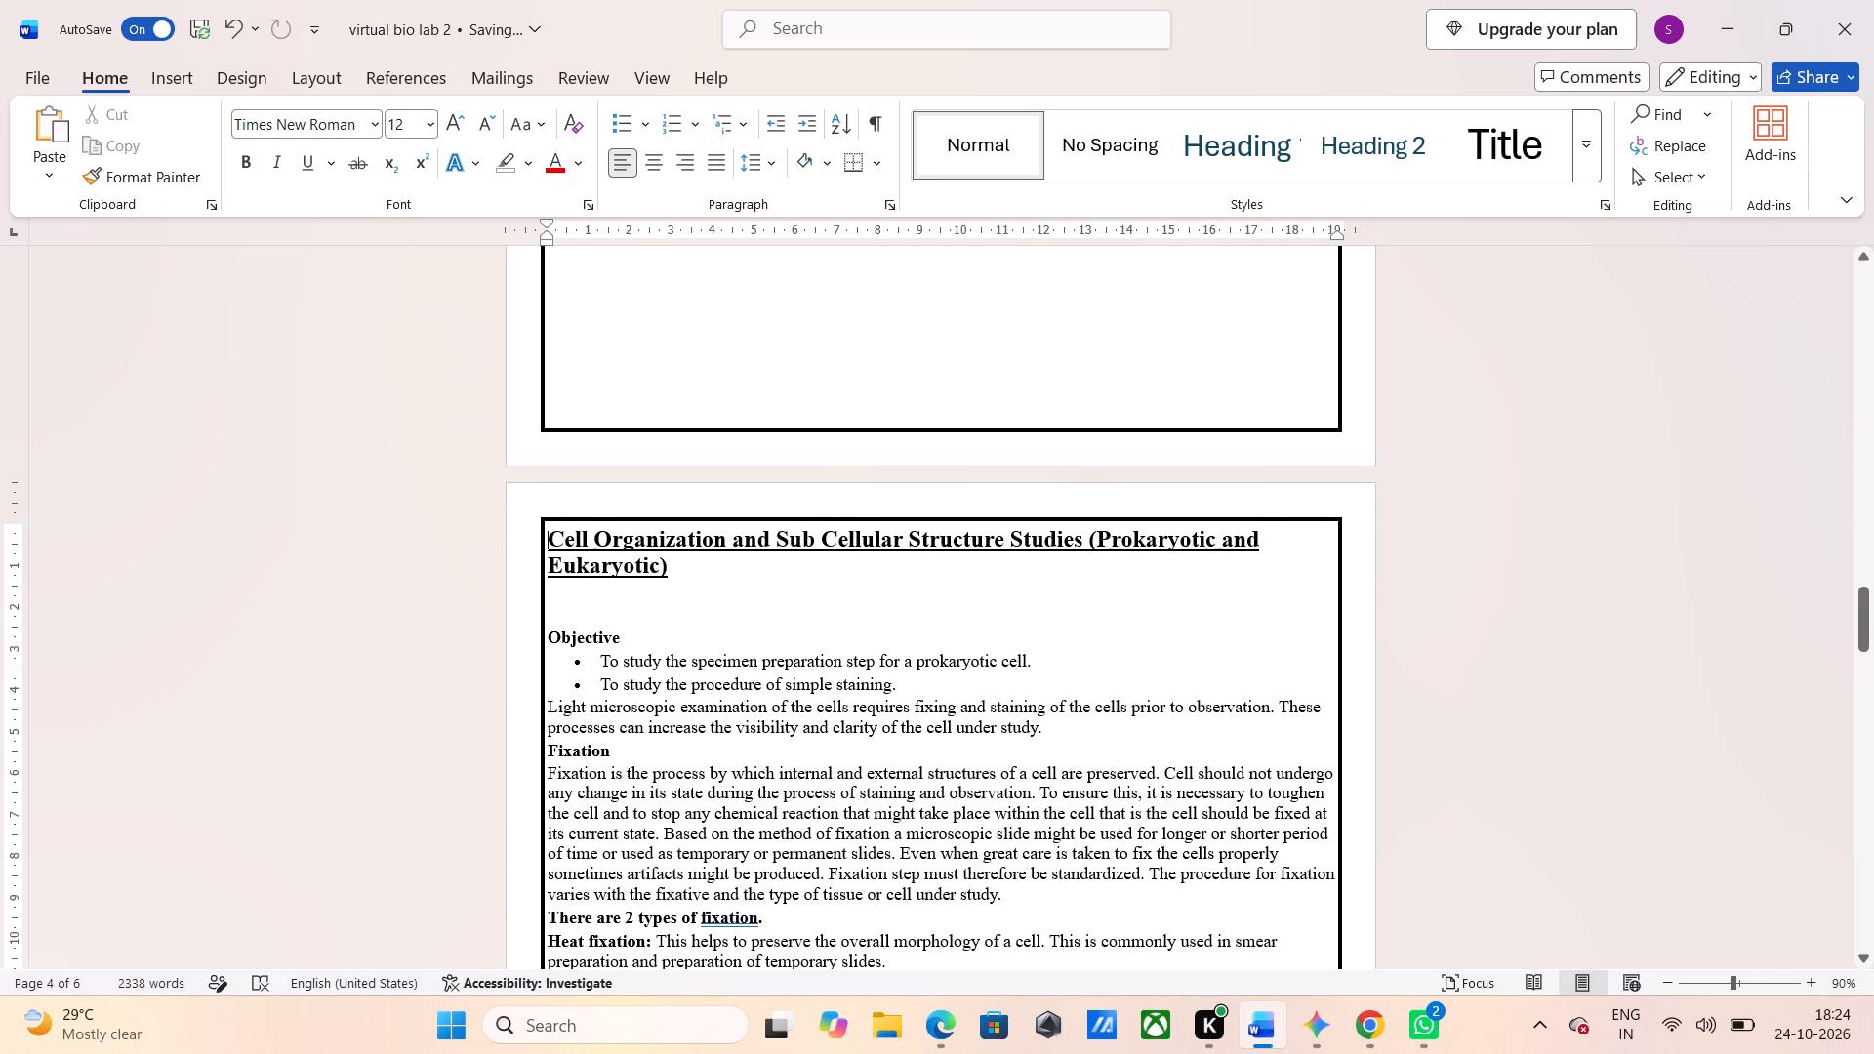
drag(429, 533, 435, 571)
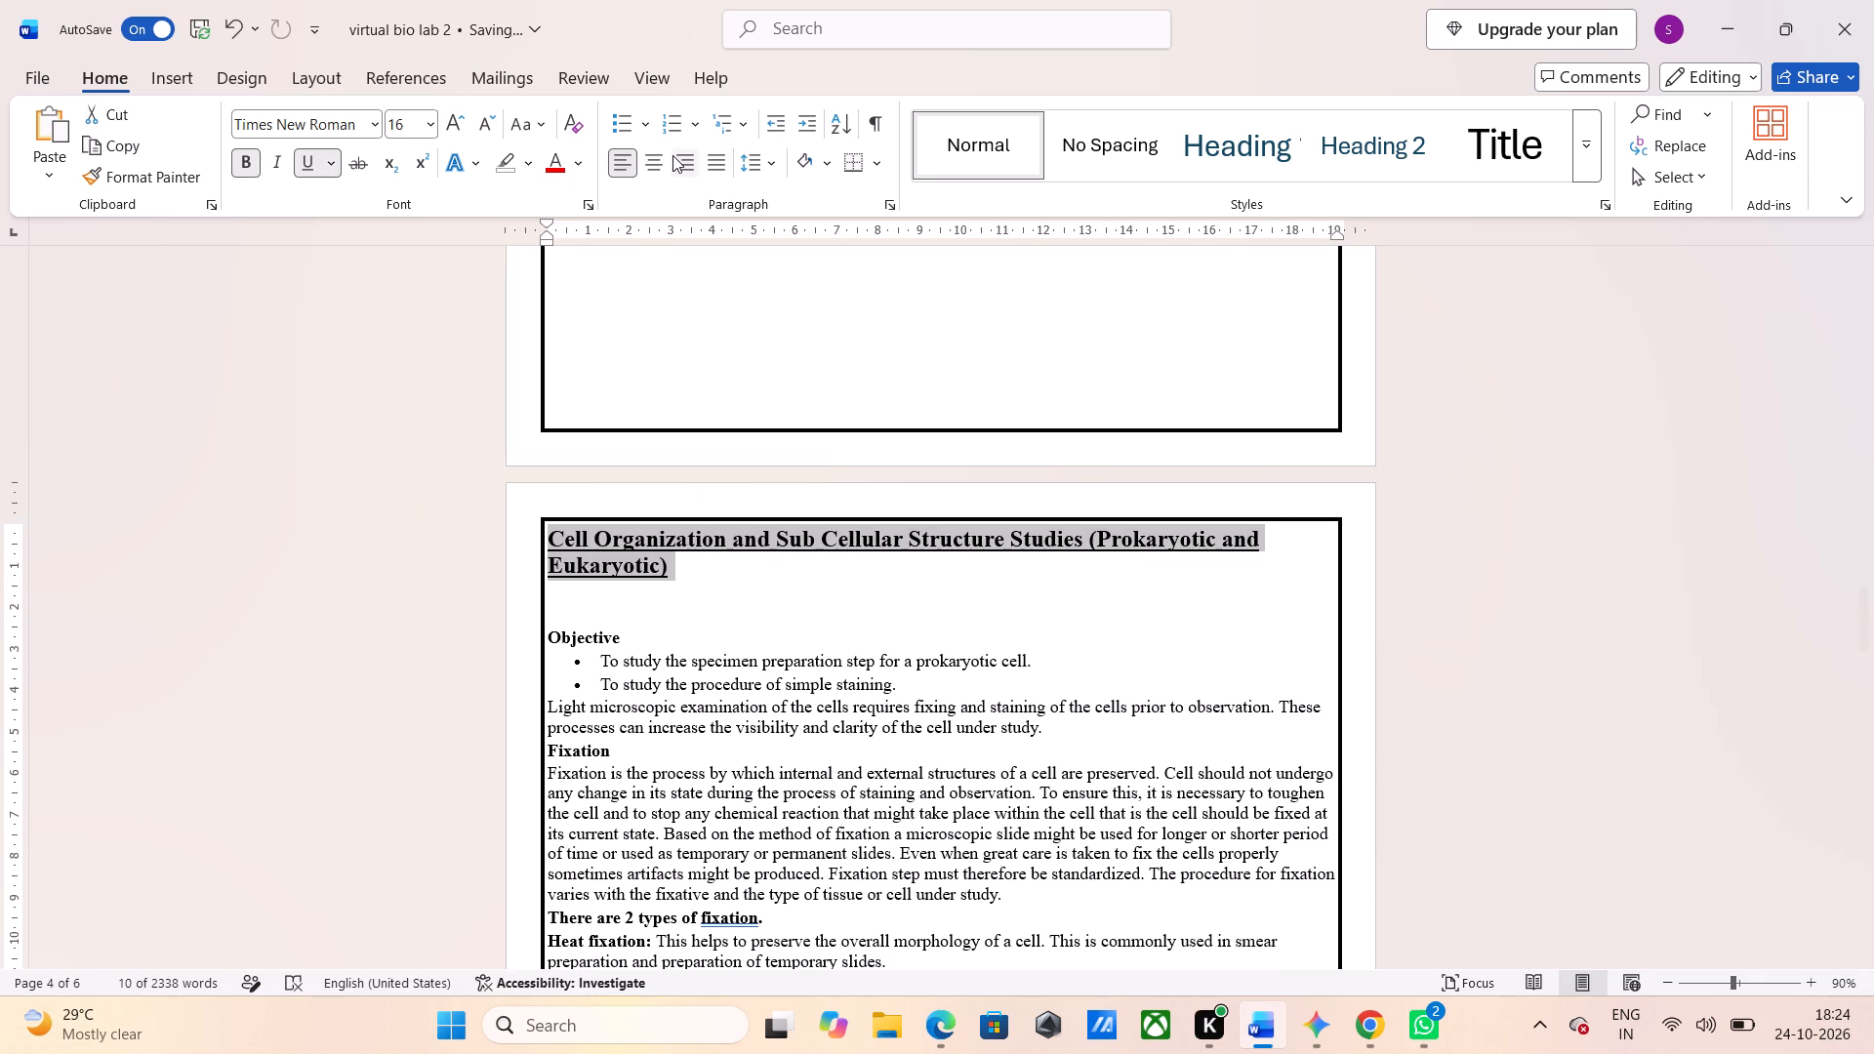
click(661, 157)
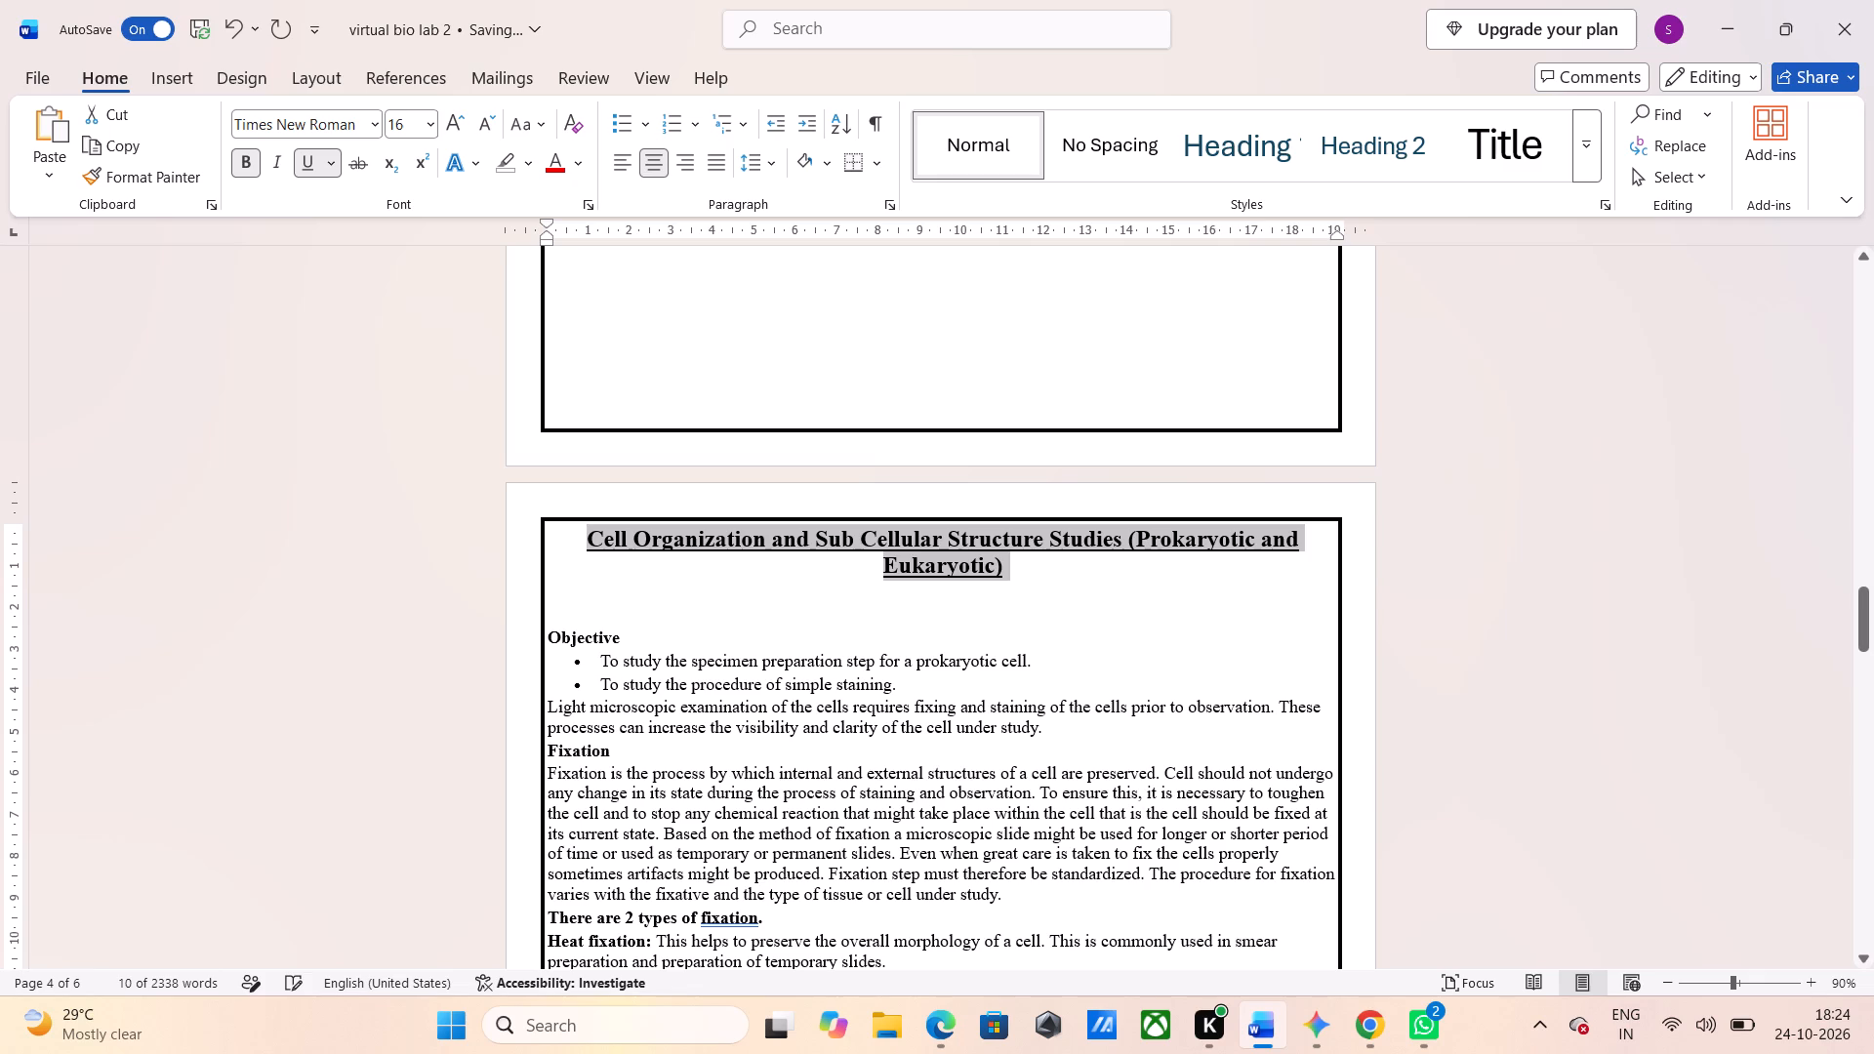
Enlarge the "Objective" heading below the centred experiment title to 14 pt and underline it.
click(472, 647)
click(460, 118)
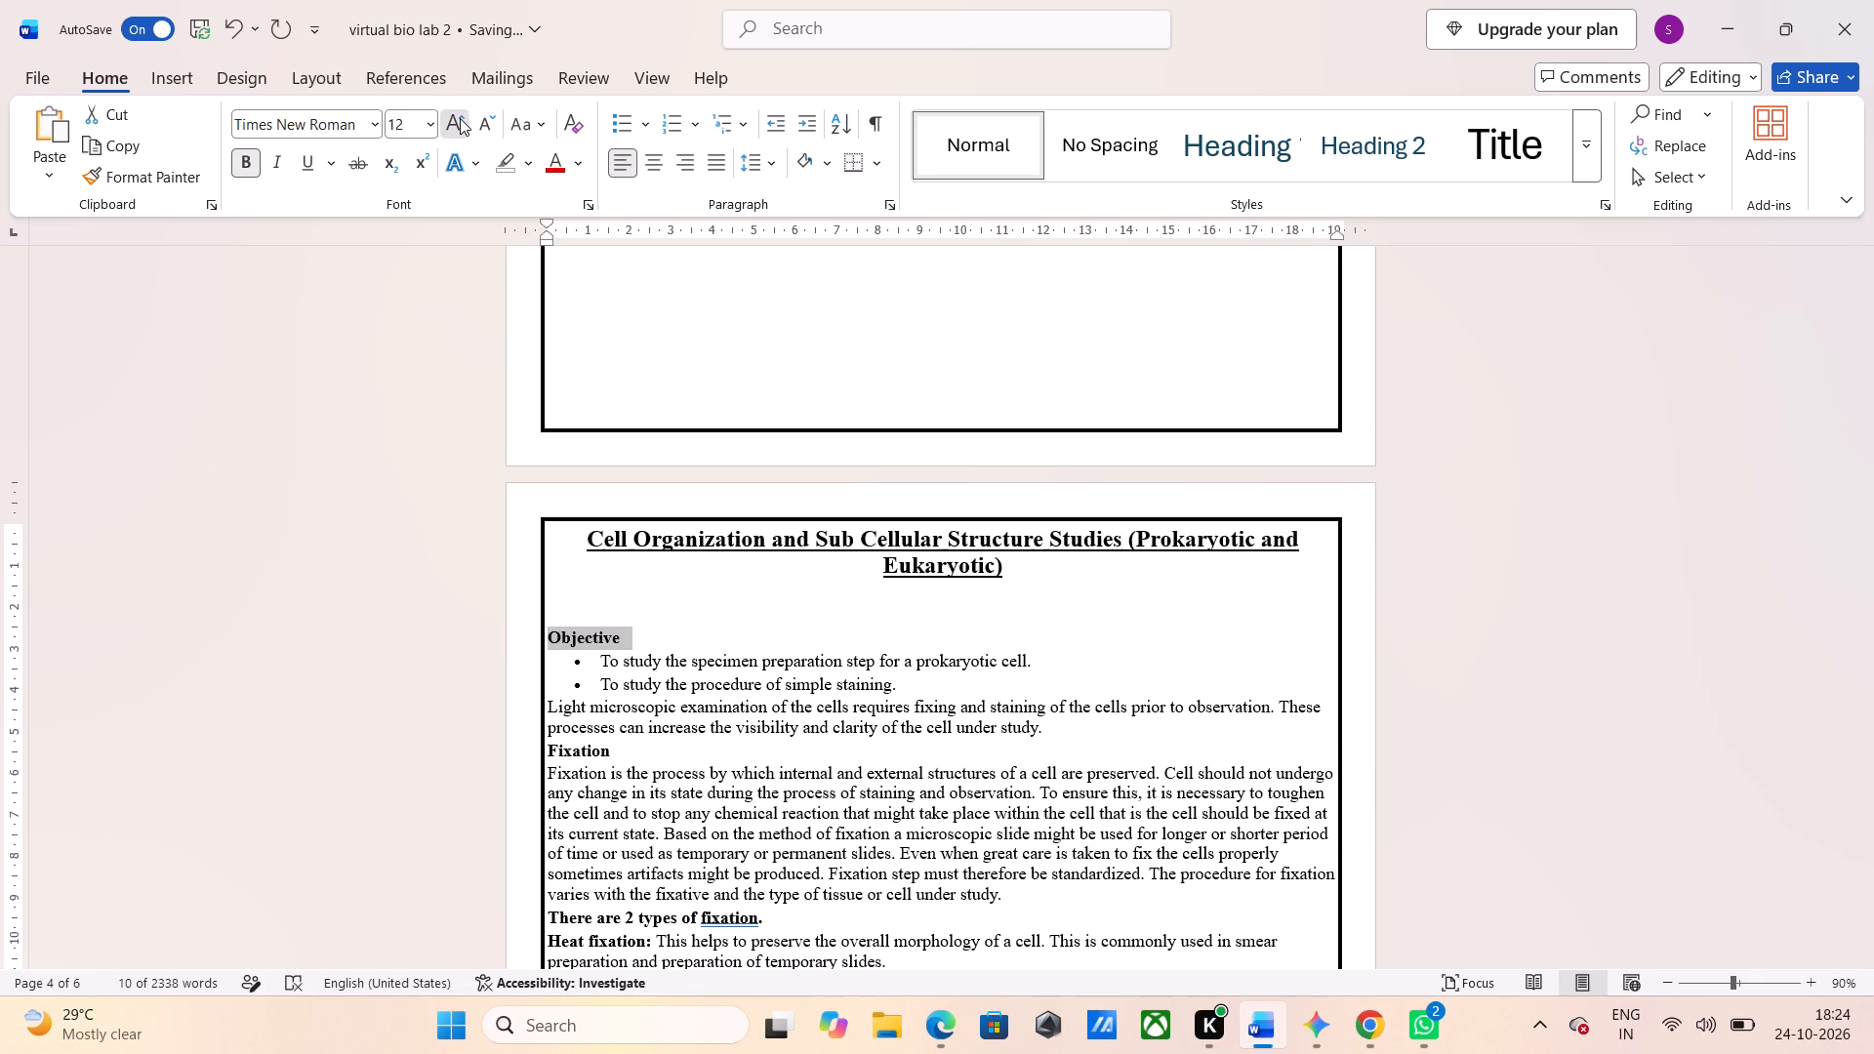
click(306, 161)
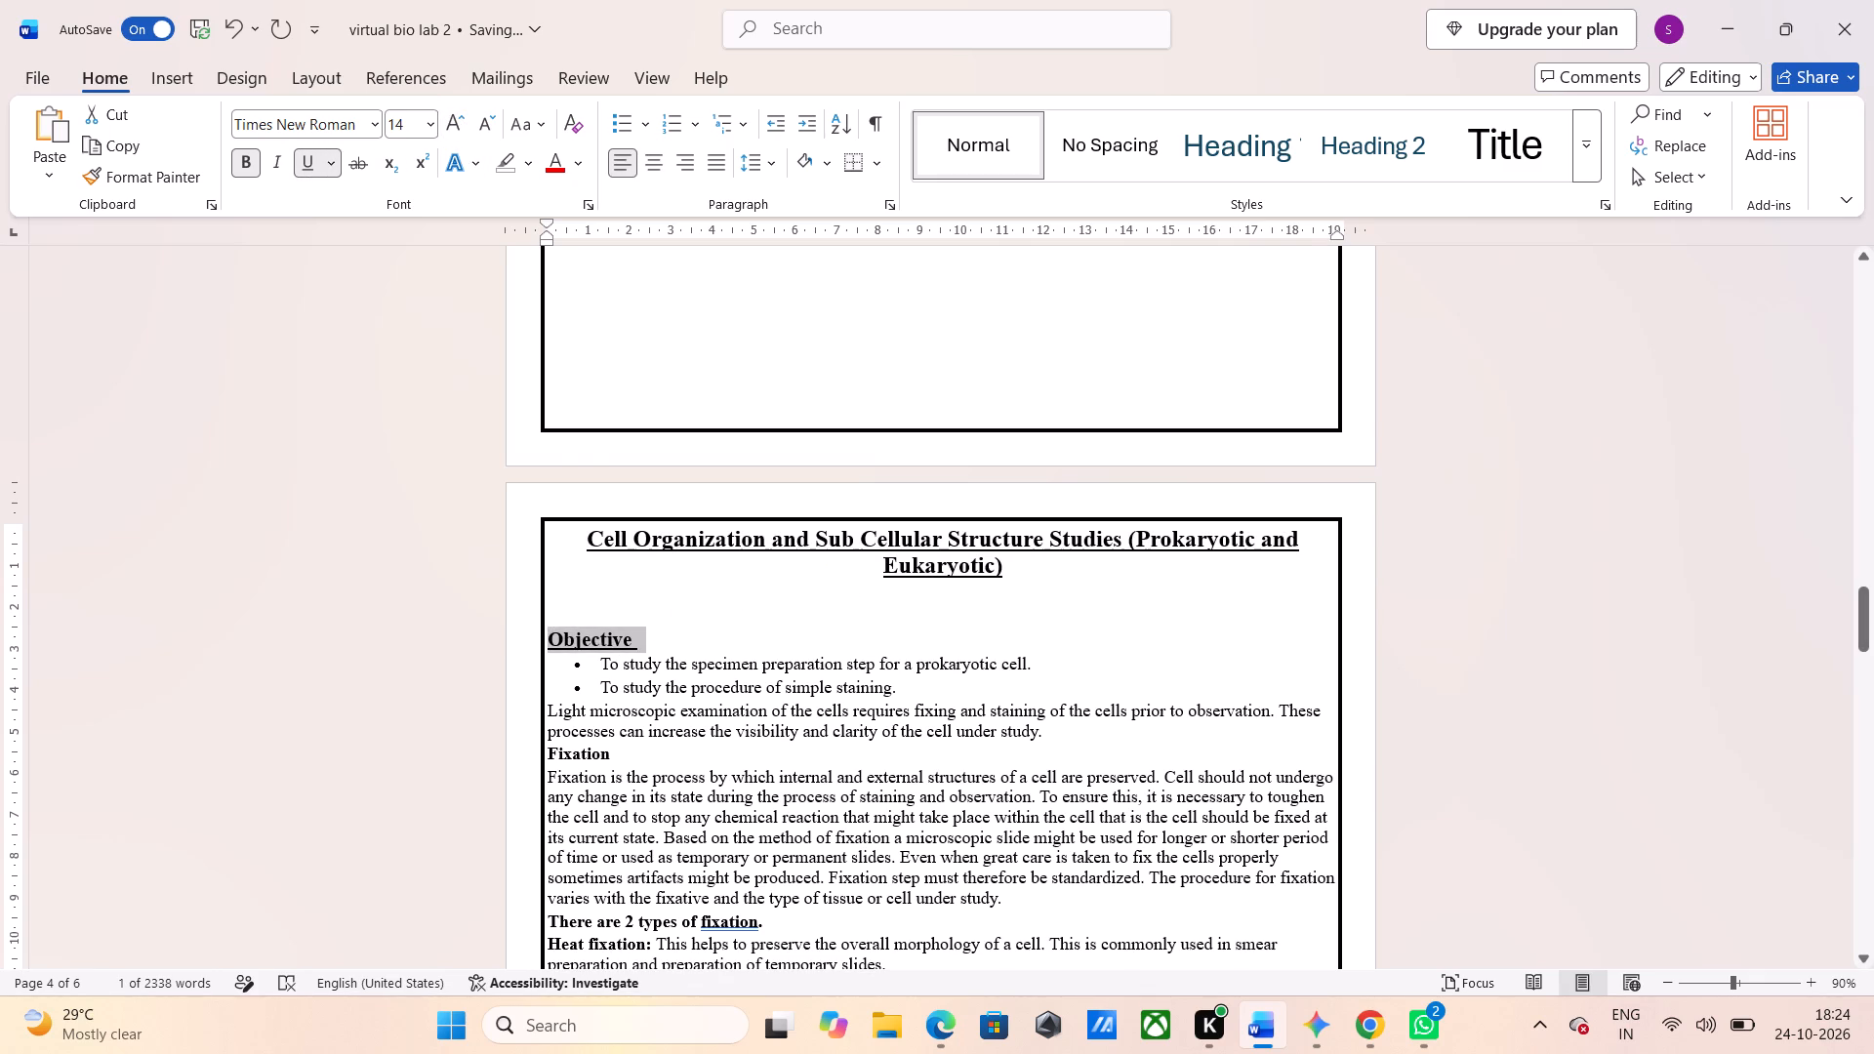
Underline the "PROCEDURE:" heading above the virtual experiment steps.
click(414, 542)
click(483, 759)
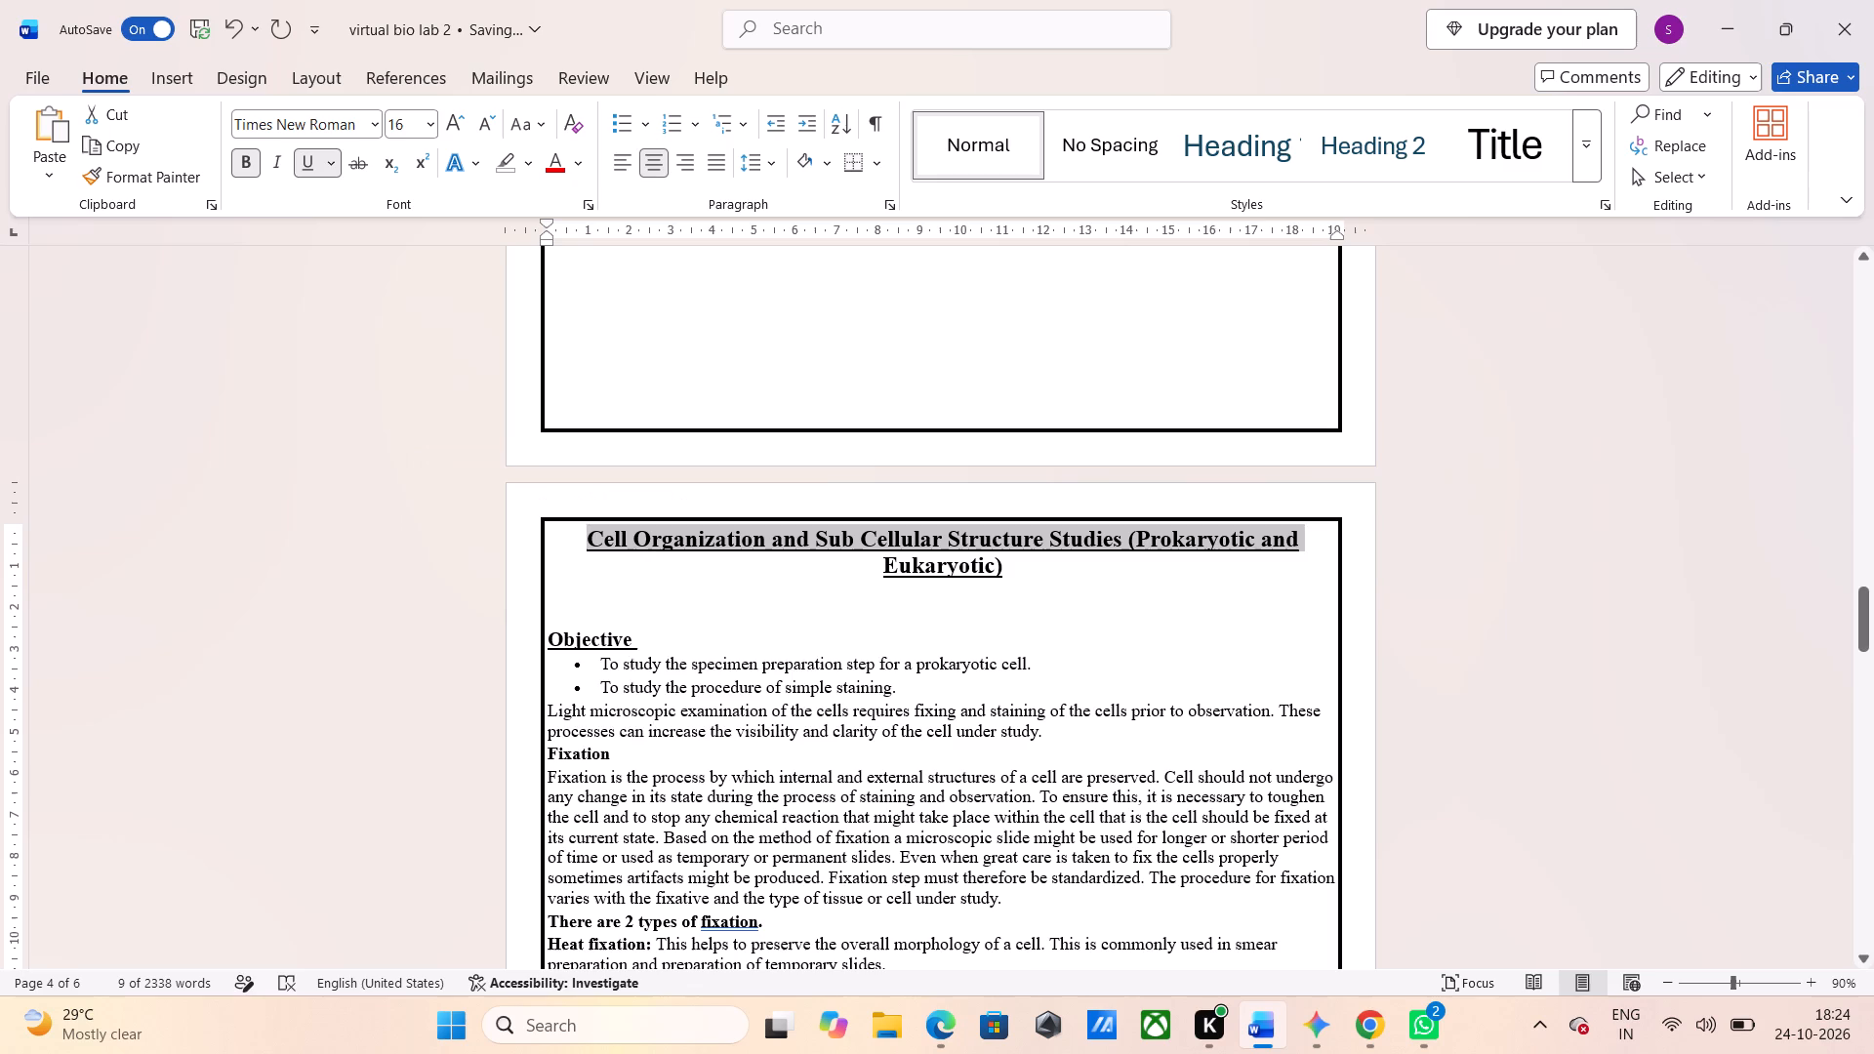
scroll(487, 719, down, 4)
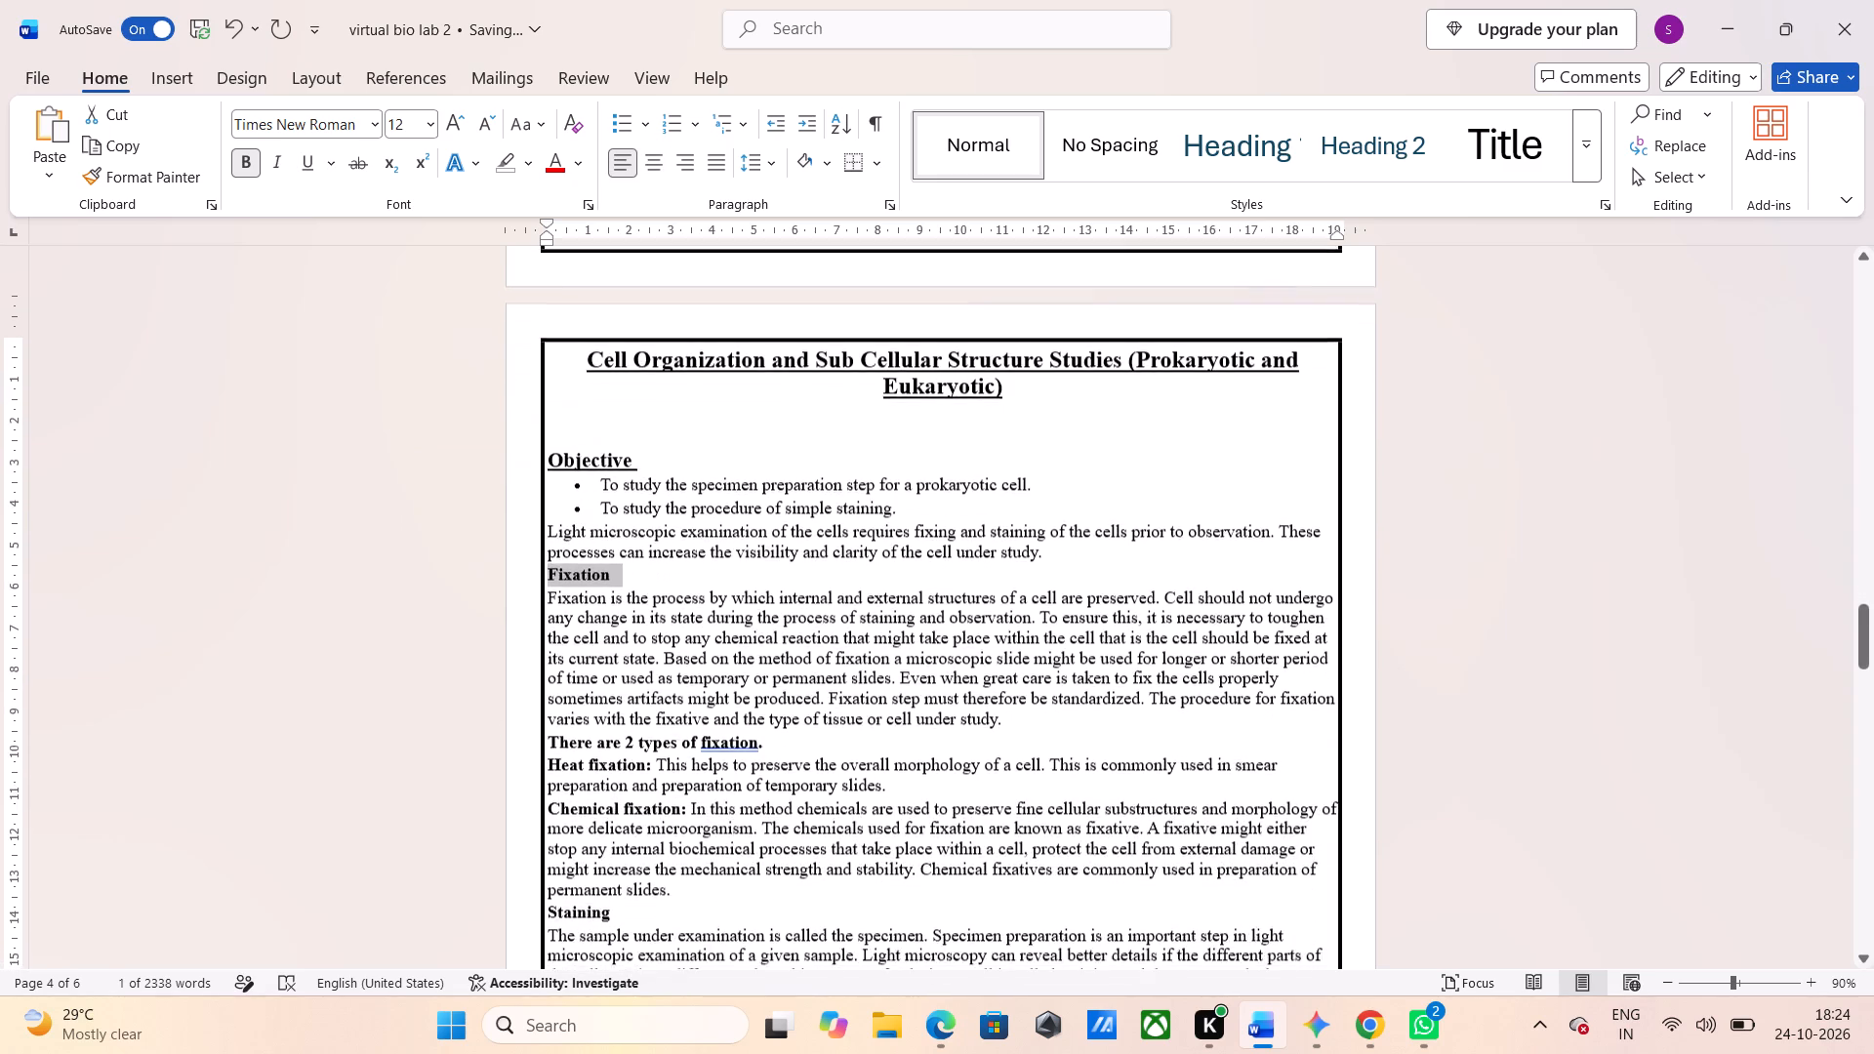
scroll(487, 719, down, 3)
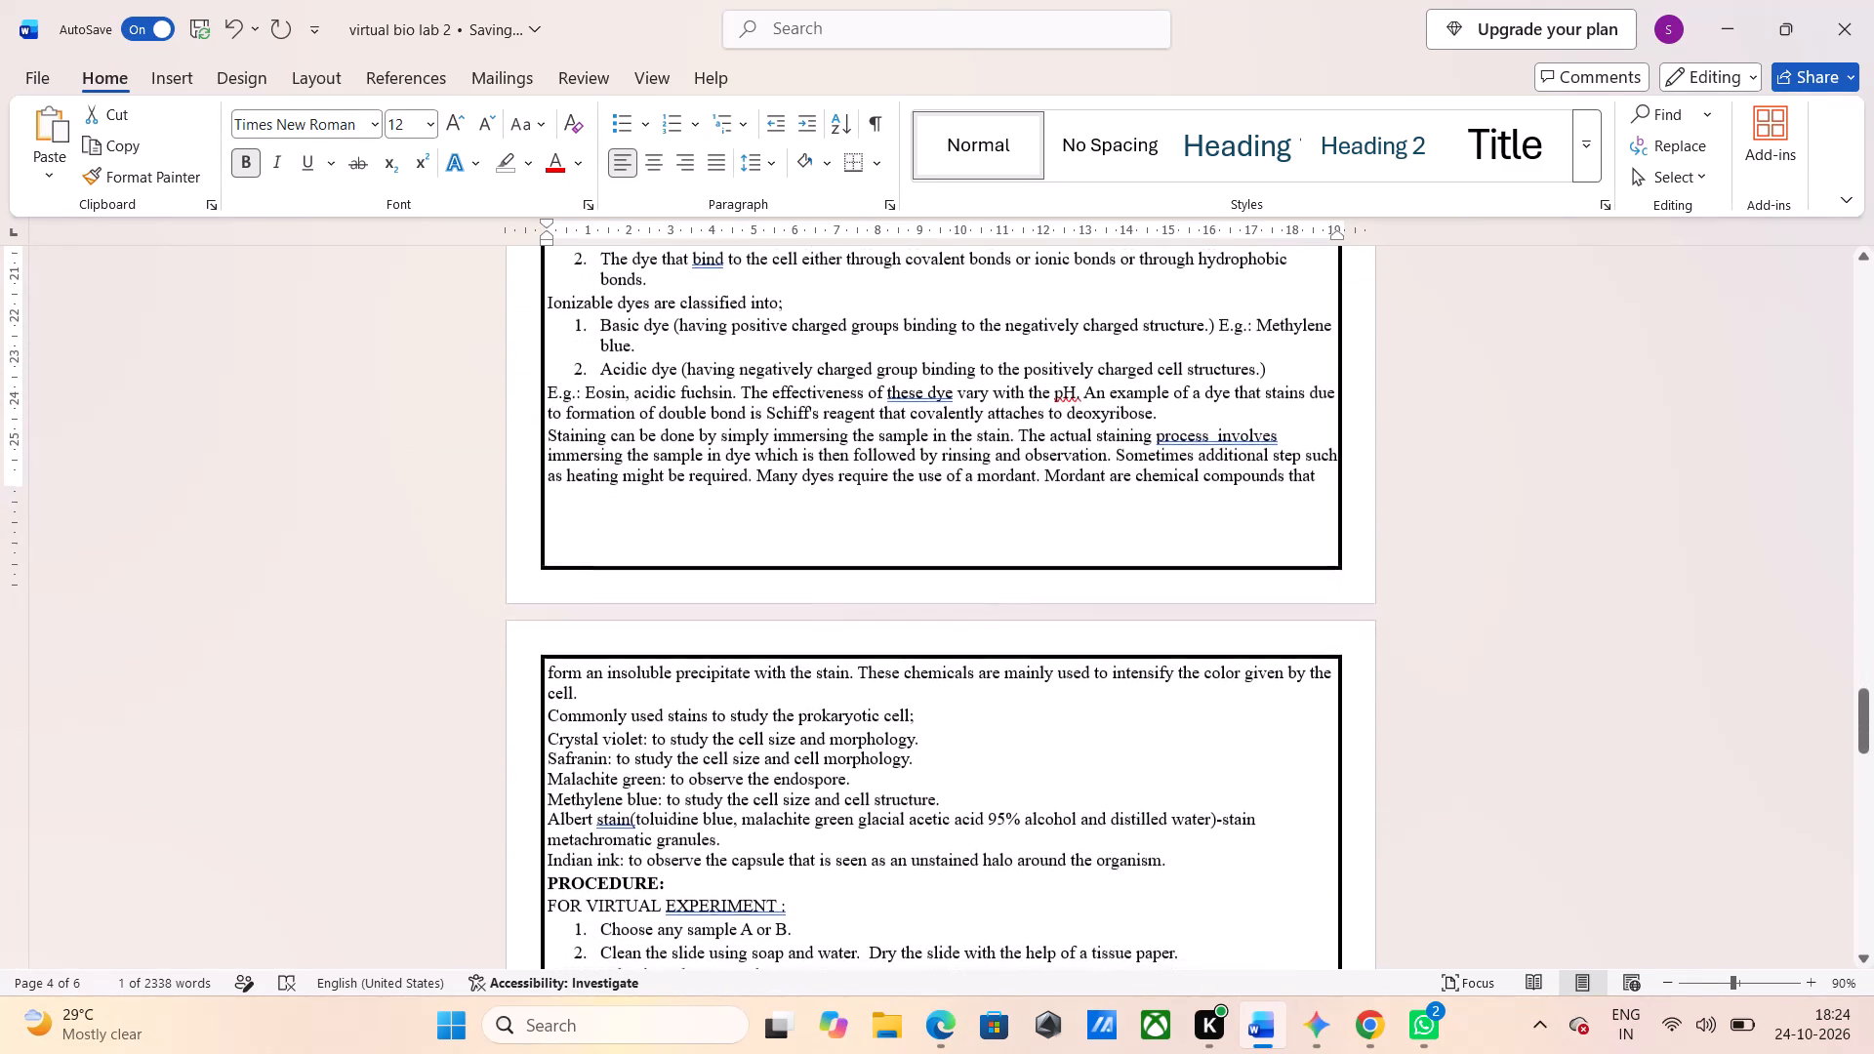
scroll(487, 719, down, 1)
click(479, 864)
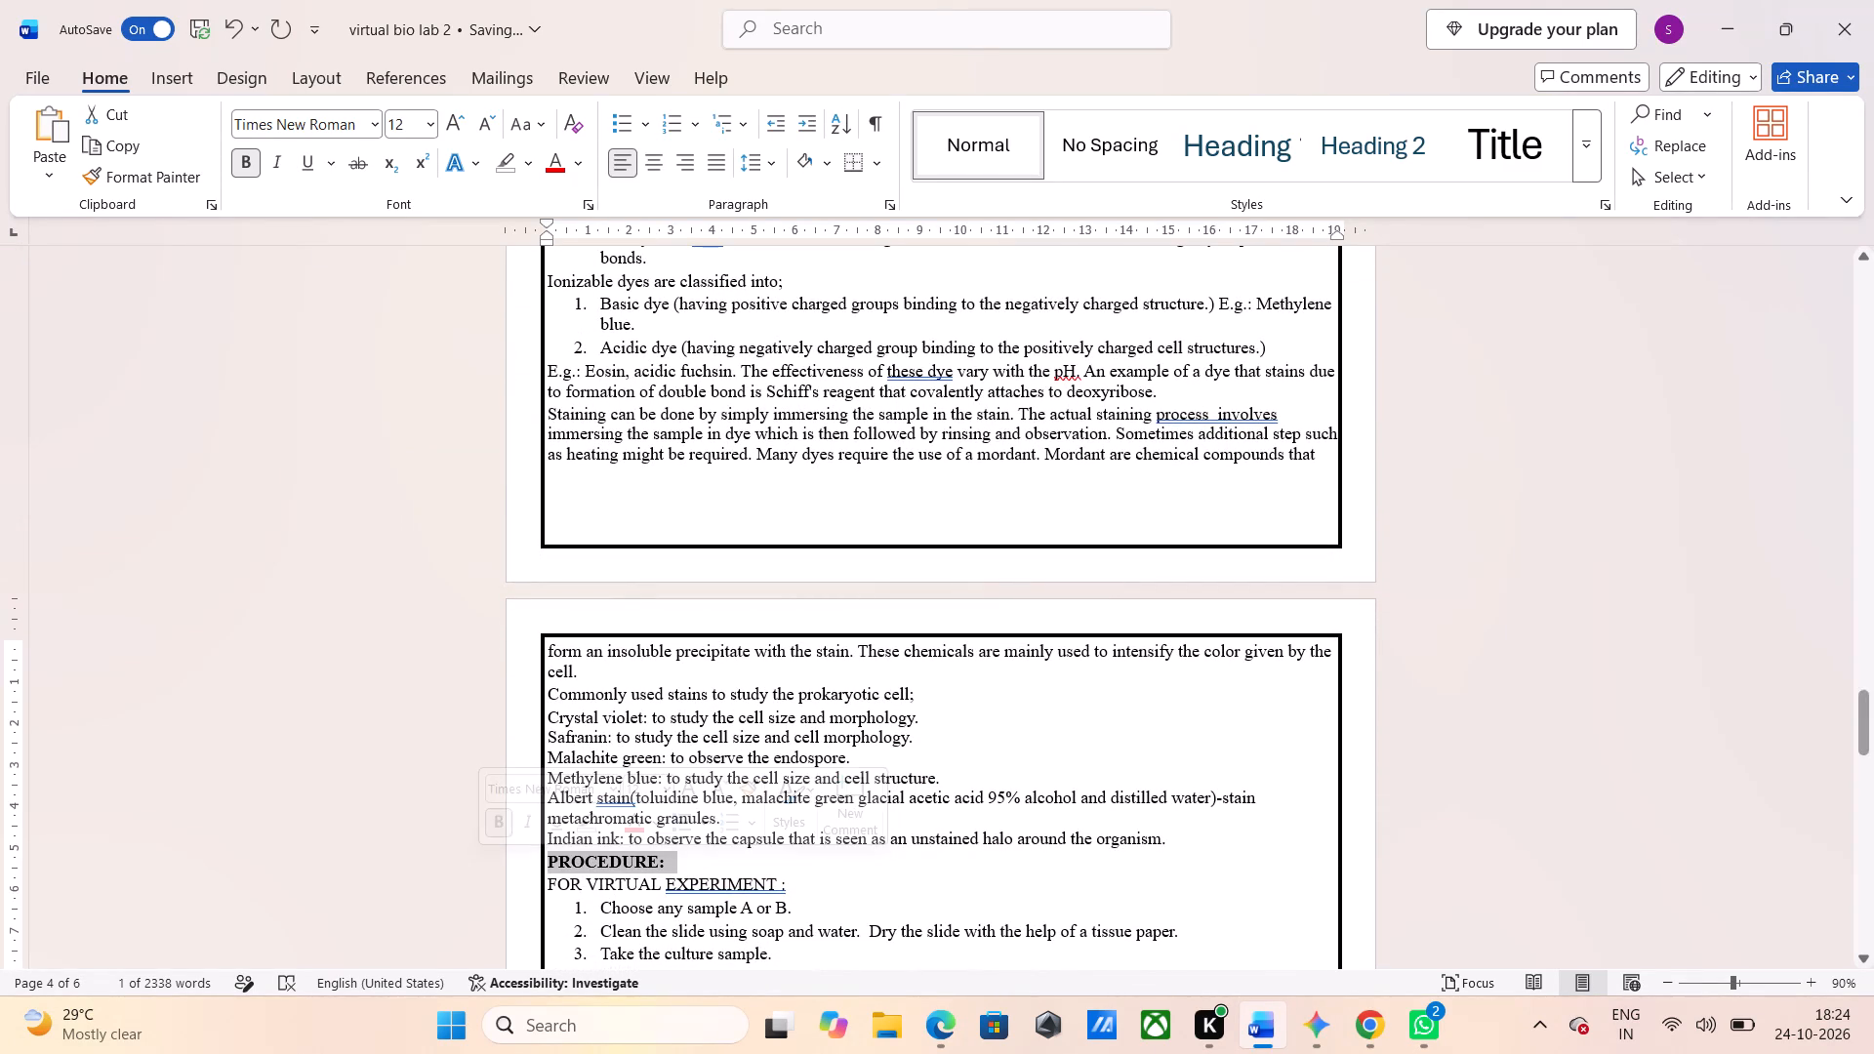
click(312, 167)
Review the layout from the procedure through the virtual experiment setup and the assignment answers to the end of the report.
scroll(488, 499, down, 1)
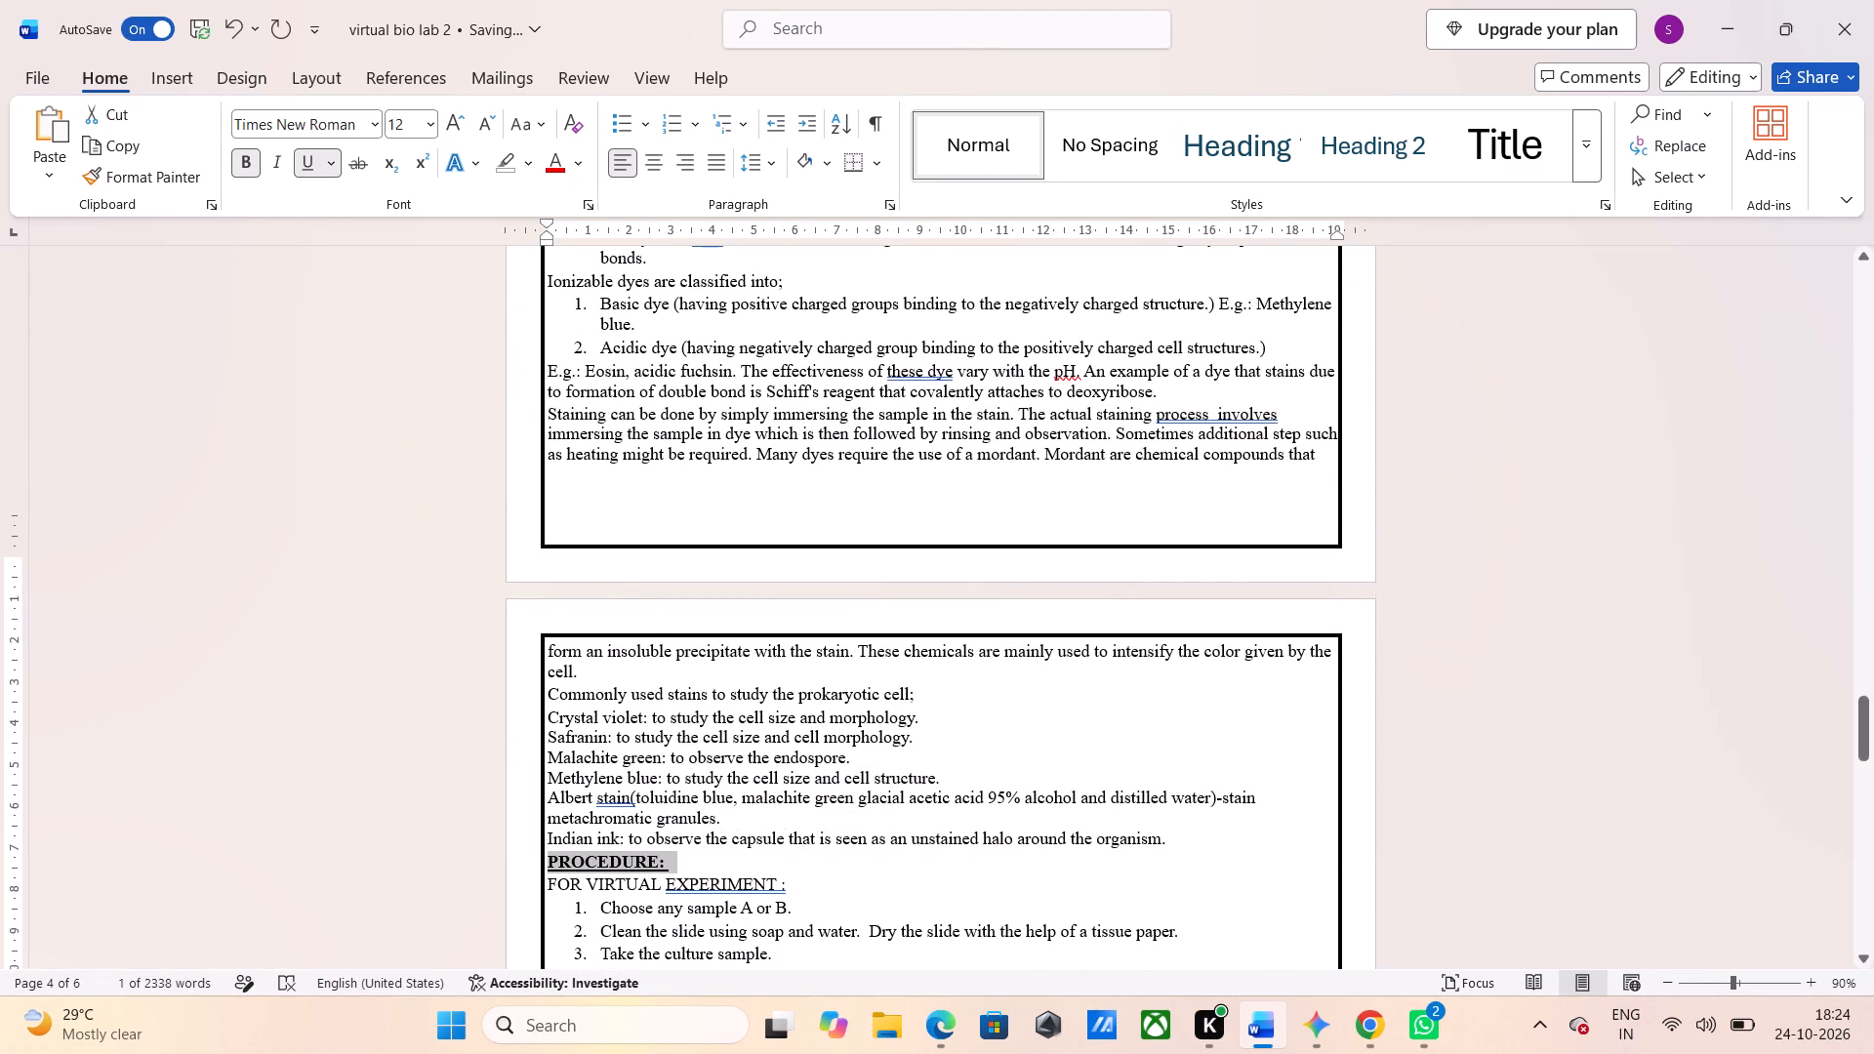
scroll(488, 499, down, 5)
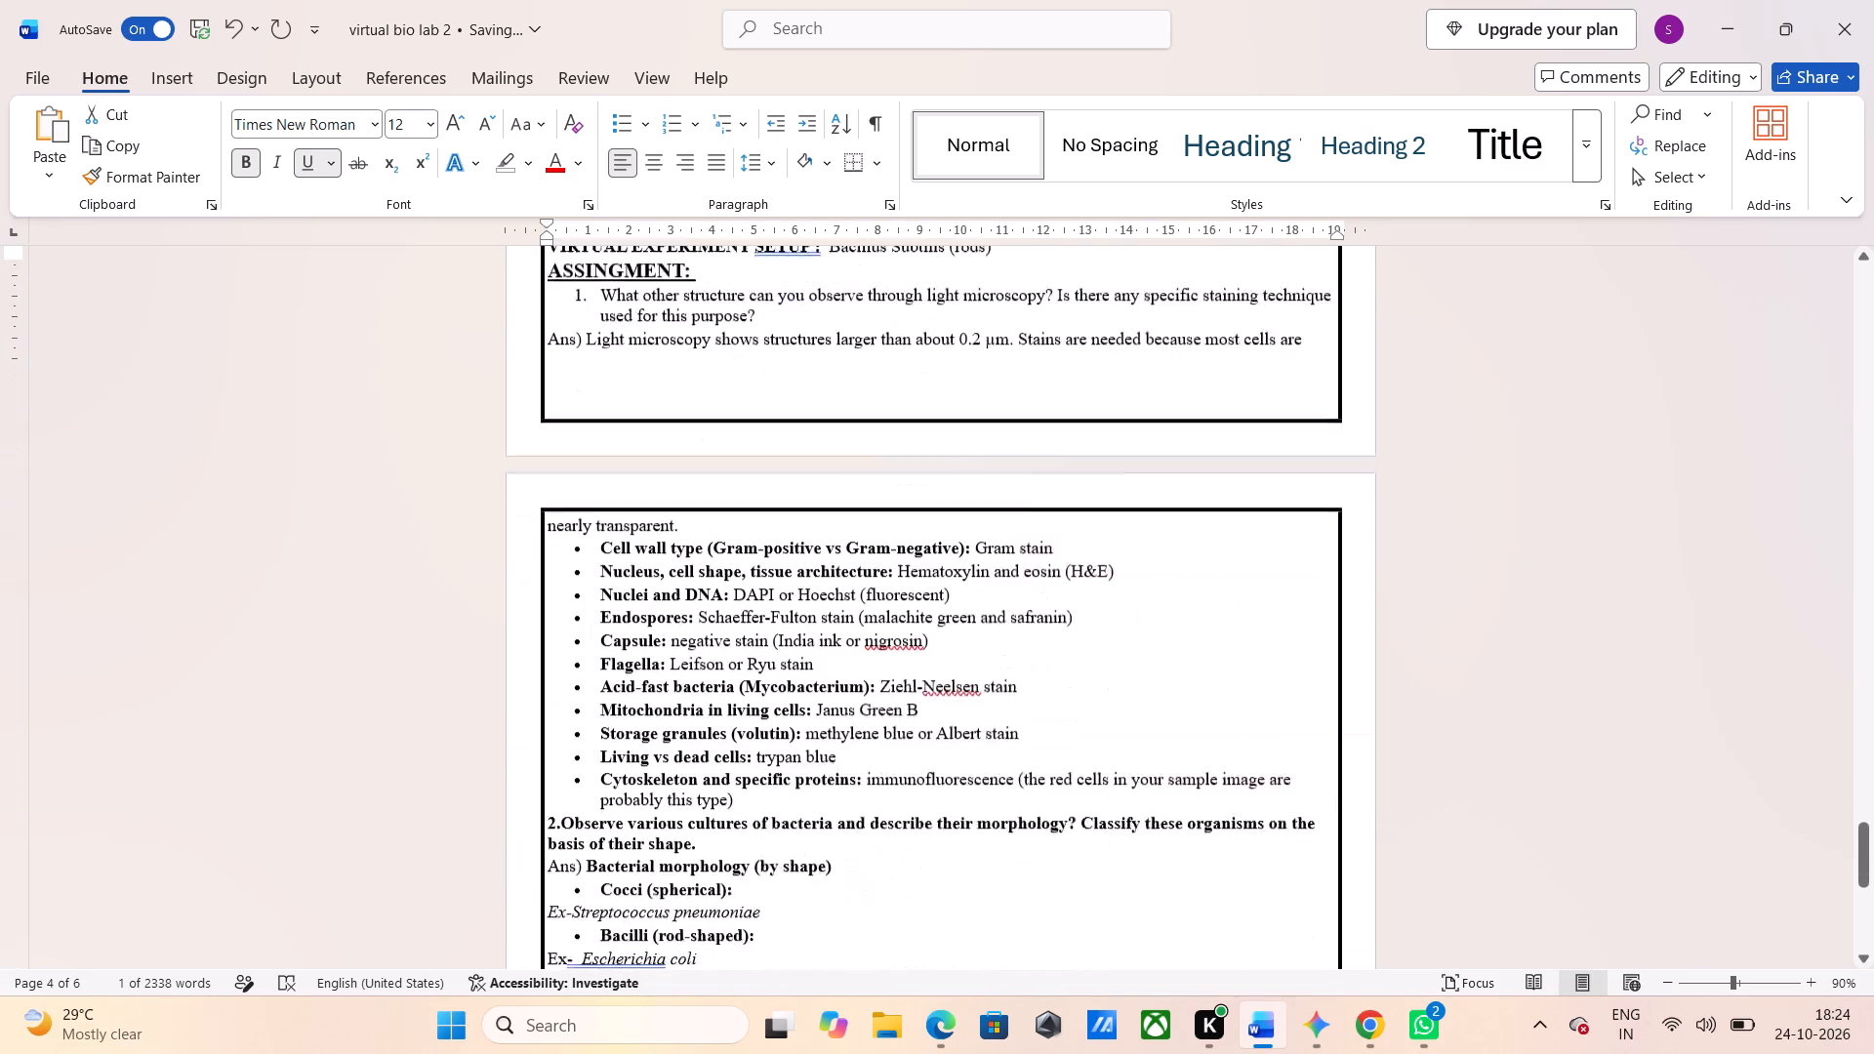
scroll(488, 499, down, 1)
scroll(488, 499, up, 1)
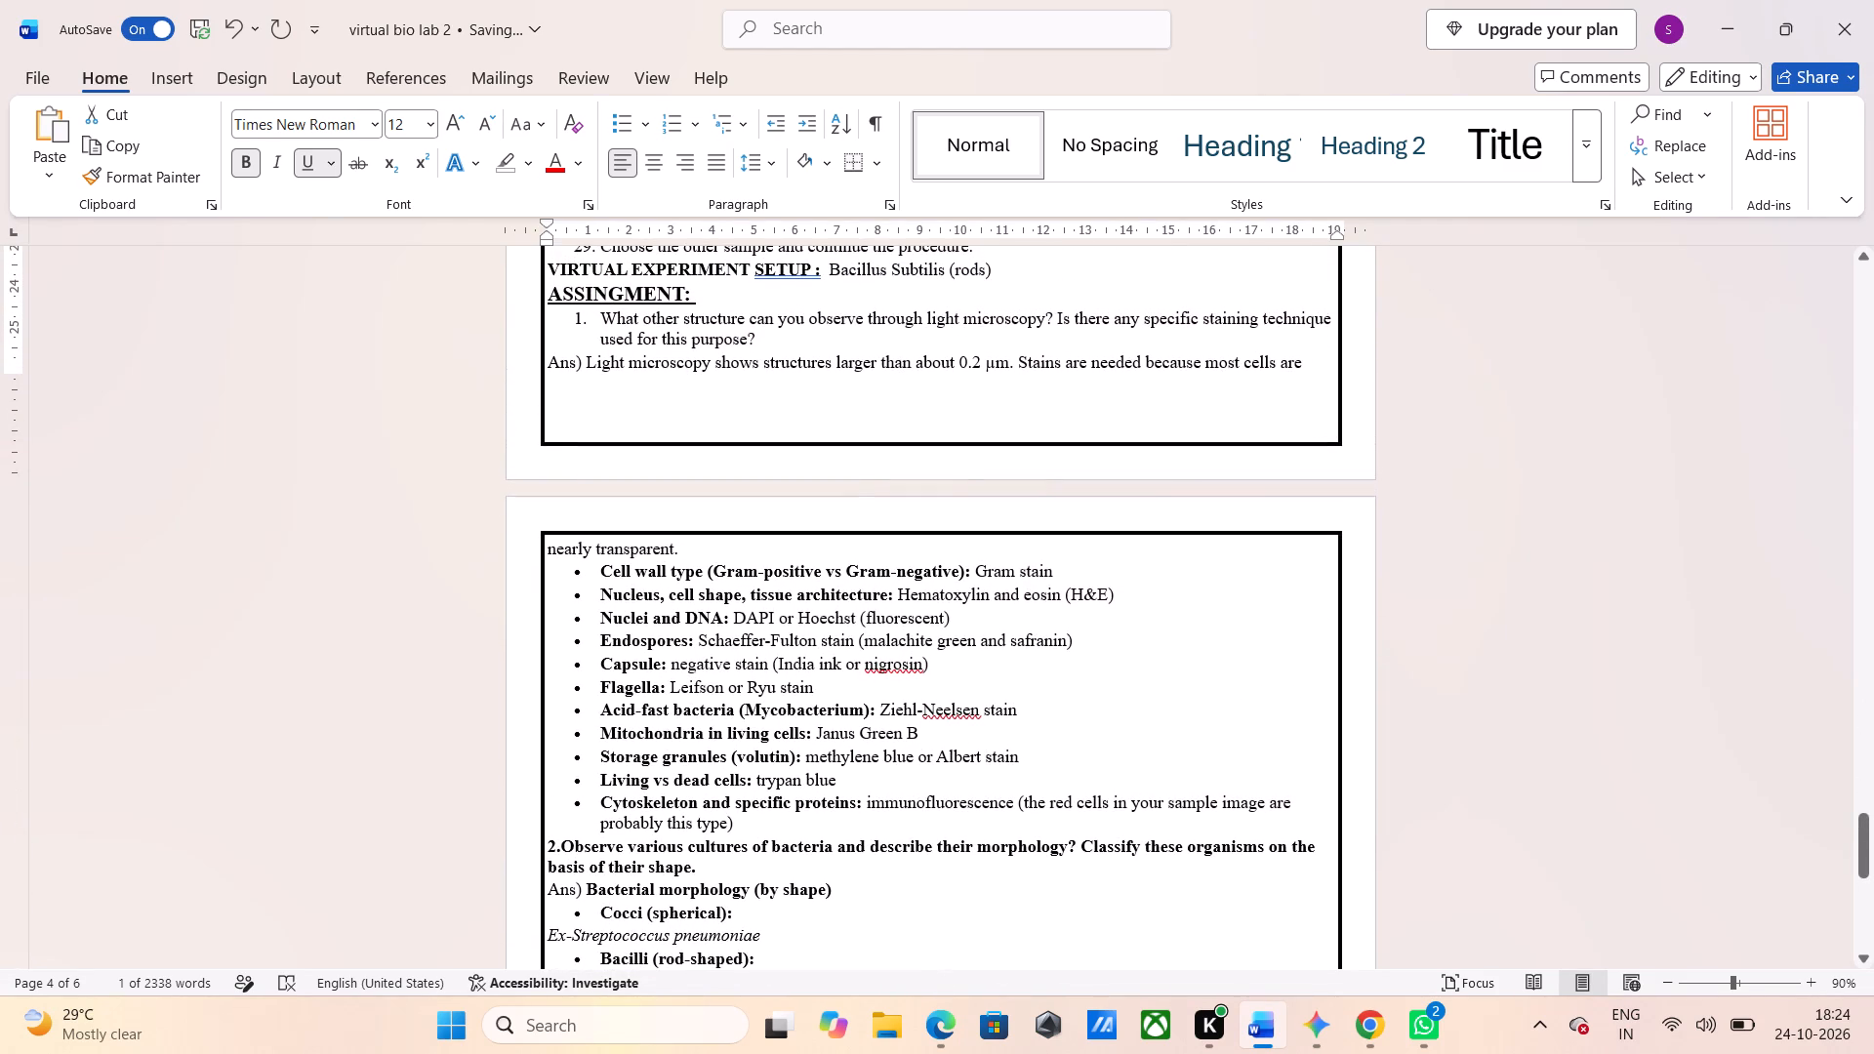
scroll(597, 516, down, 4)
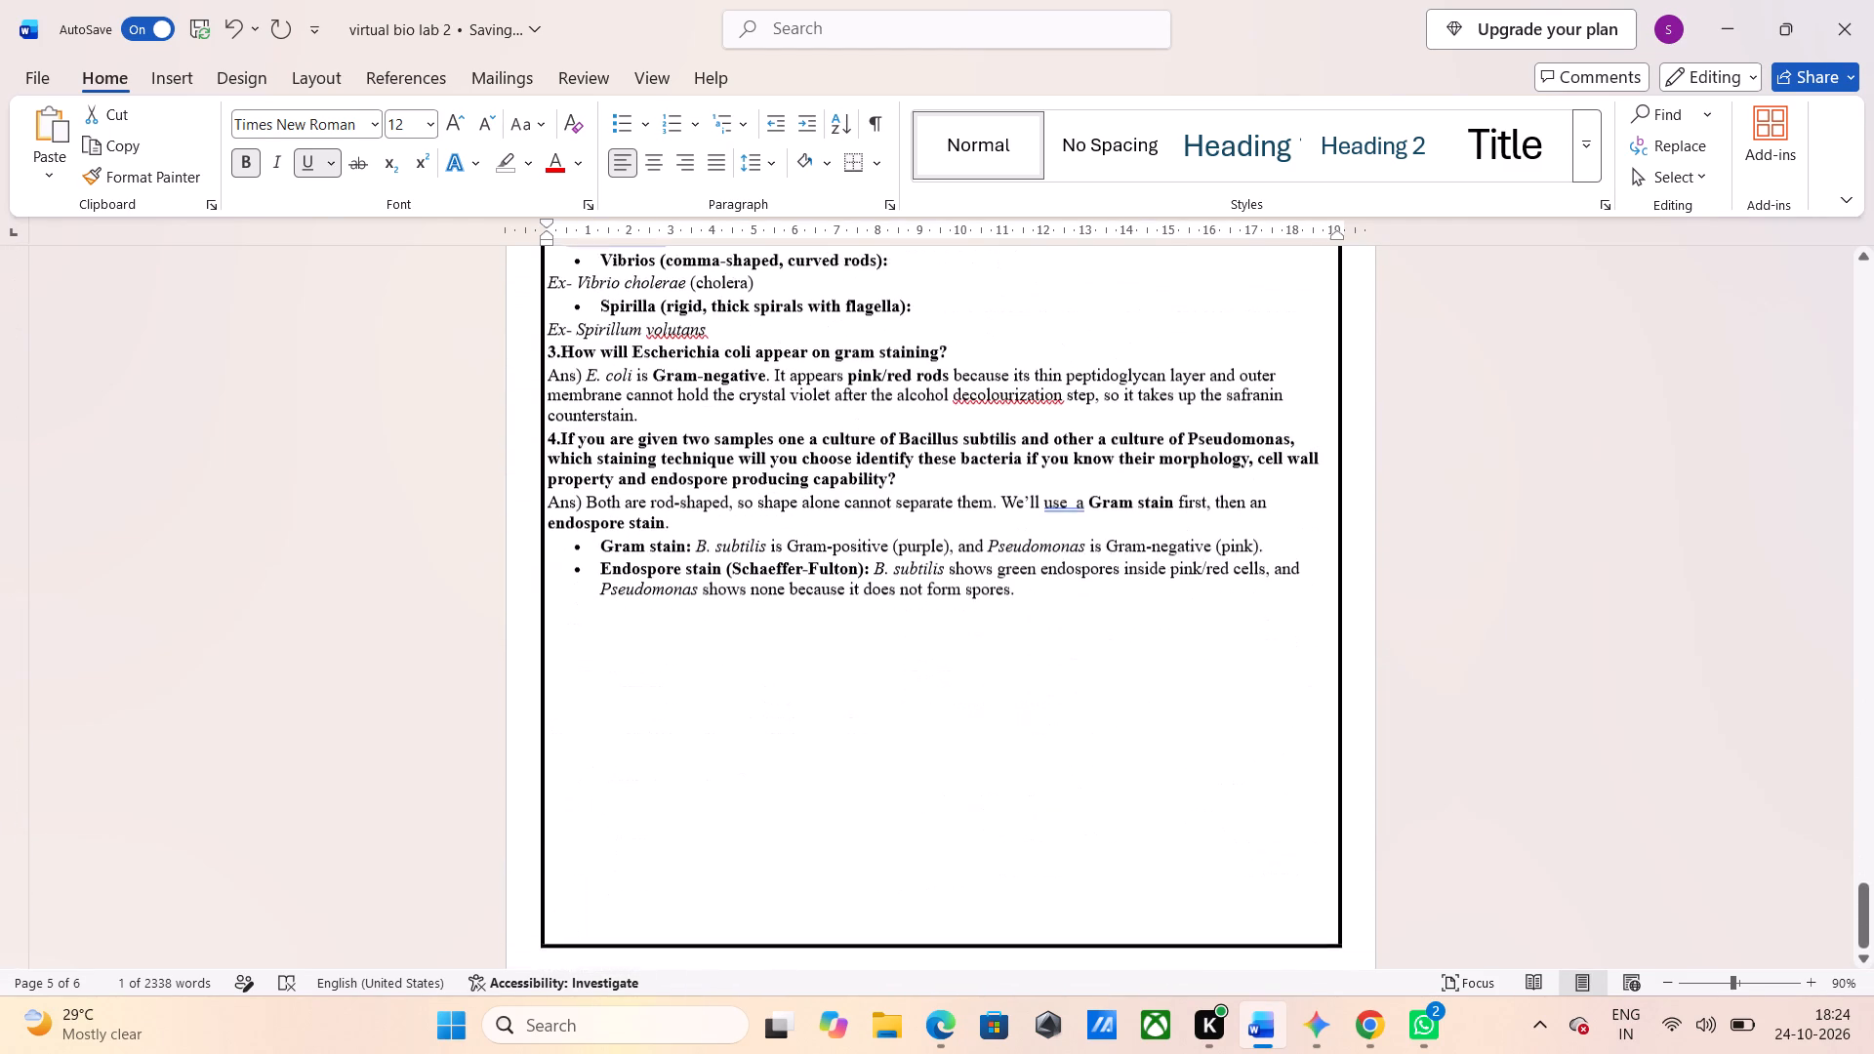
scroll(597, 516, down, 6)
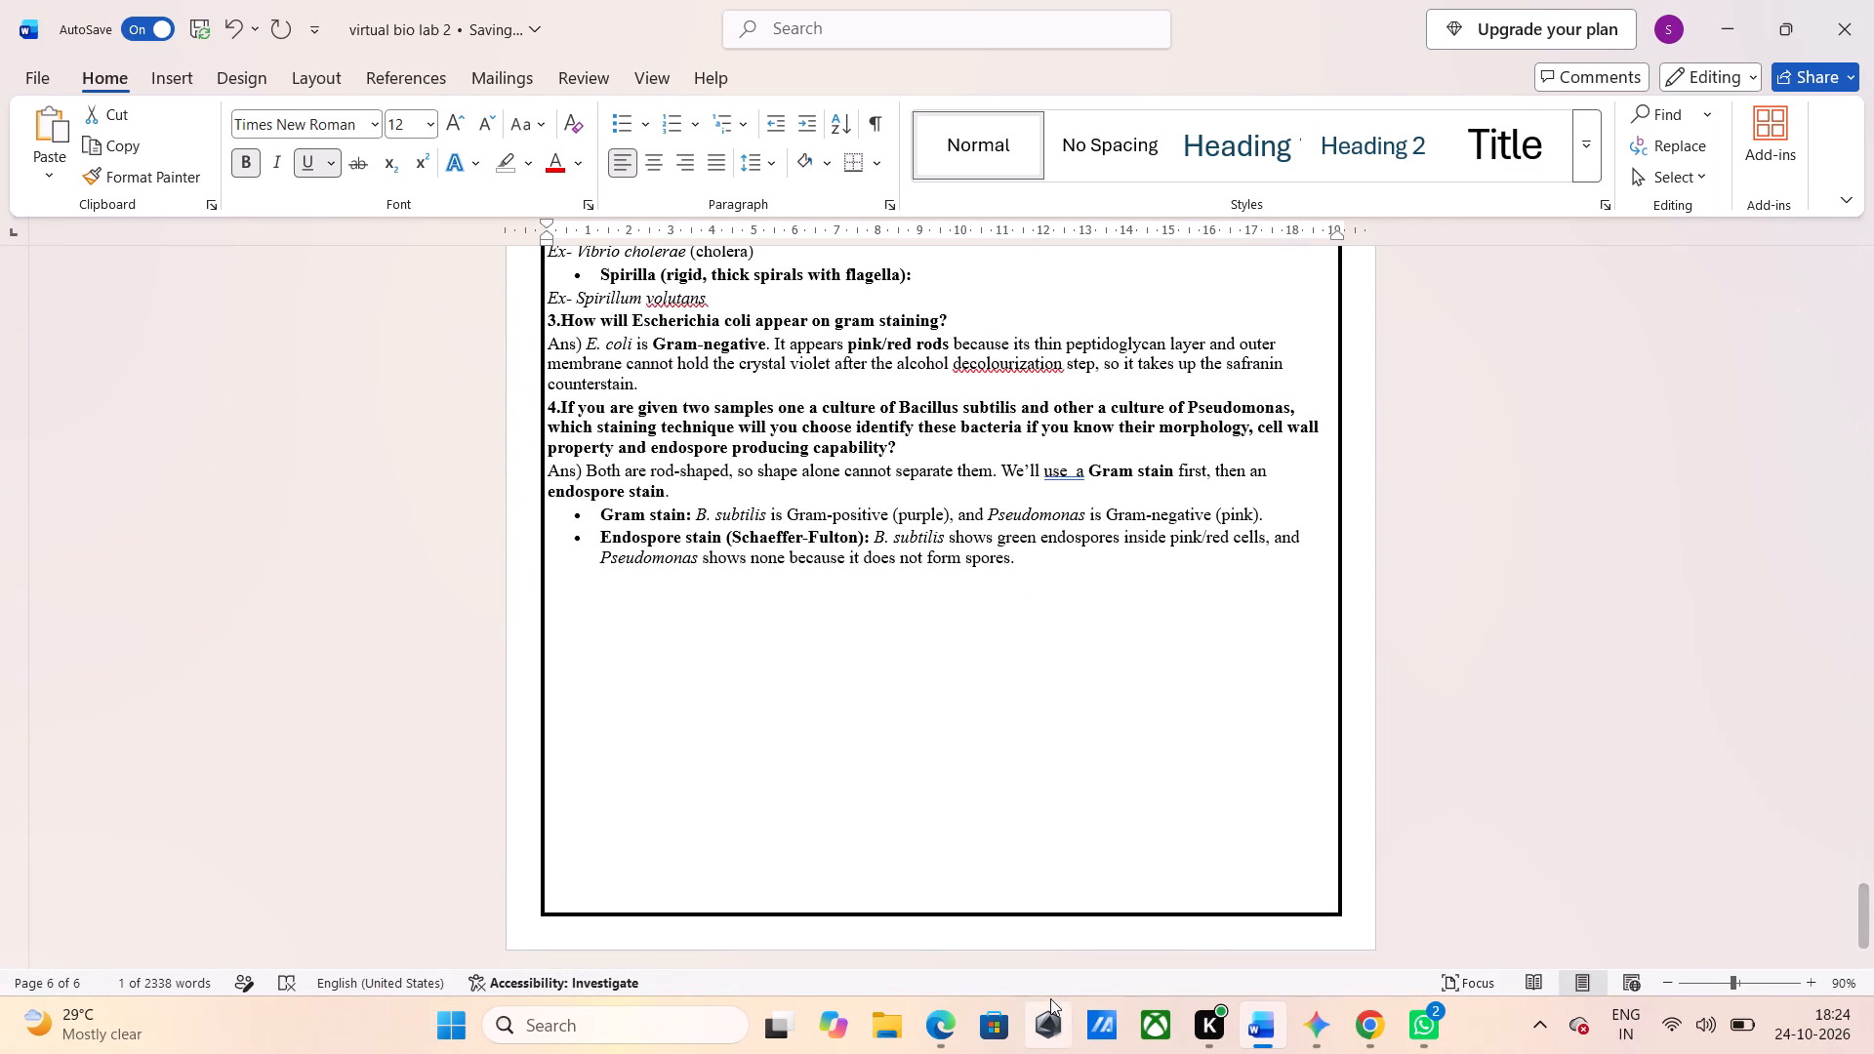
click(1265, 1019)
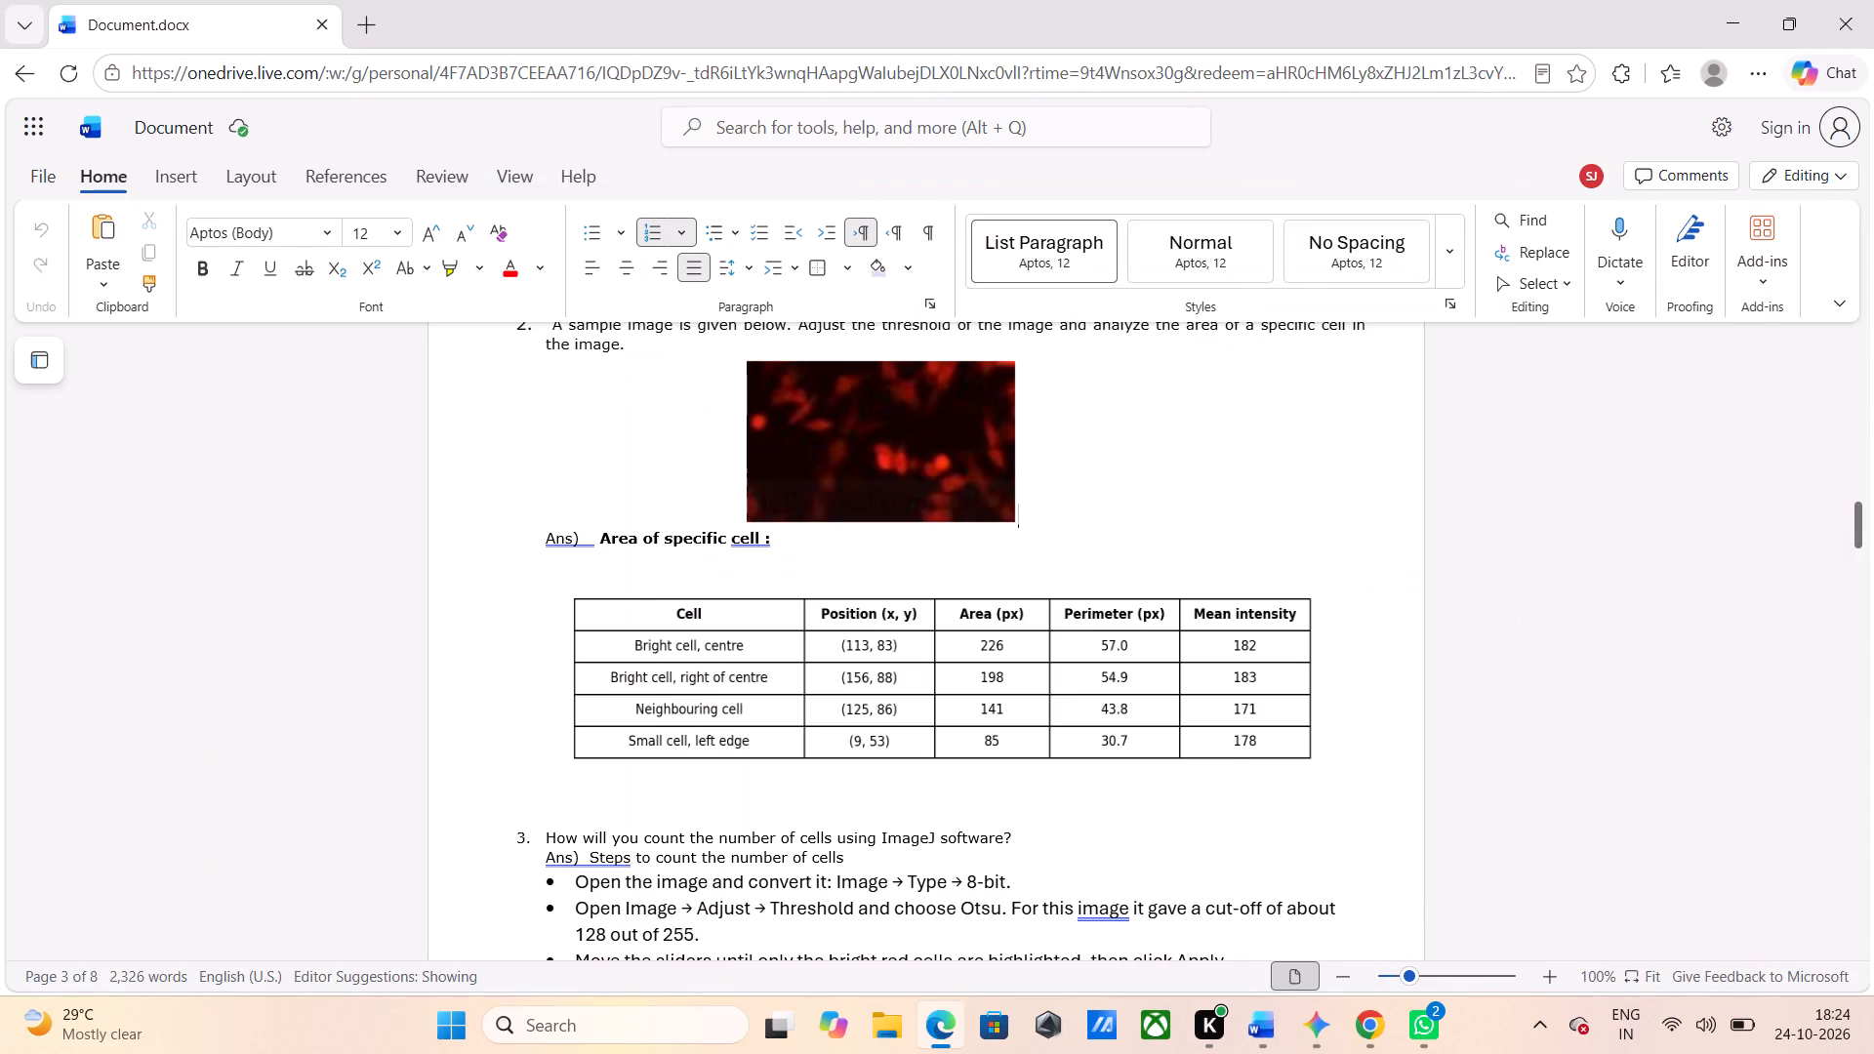
scroll(1225, 764, down, 11)
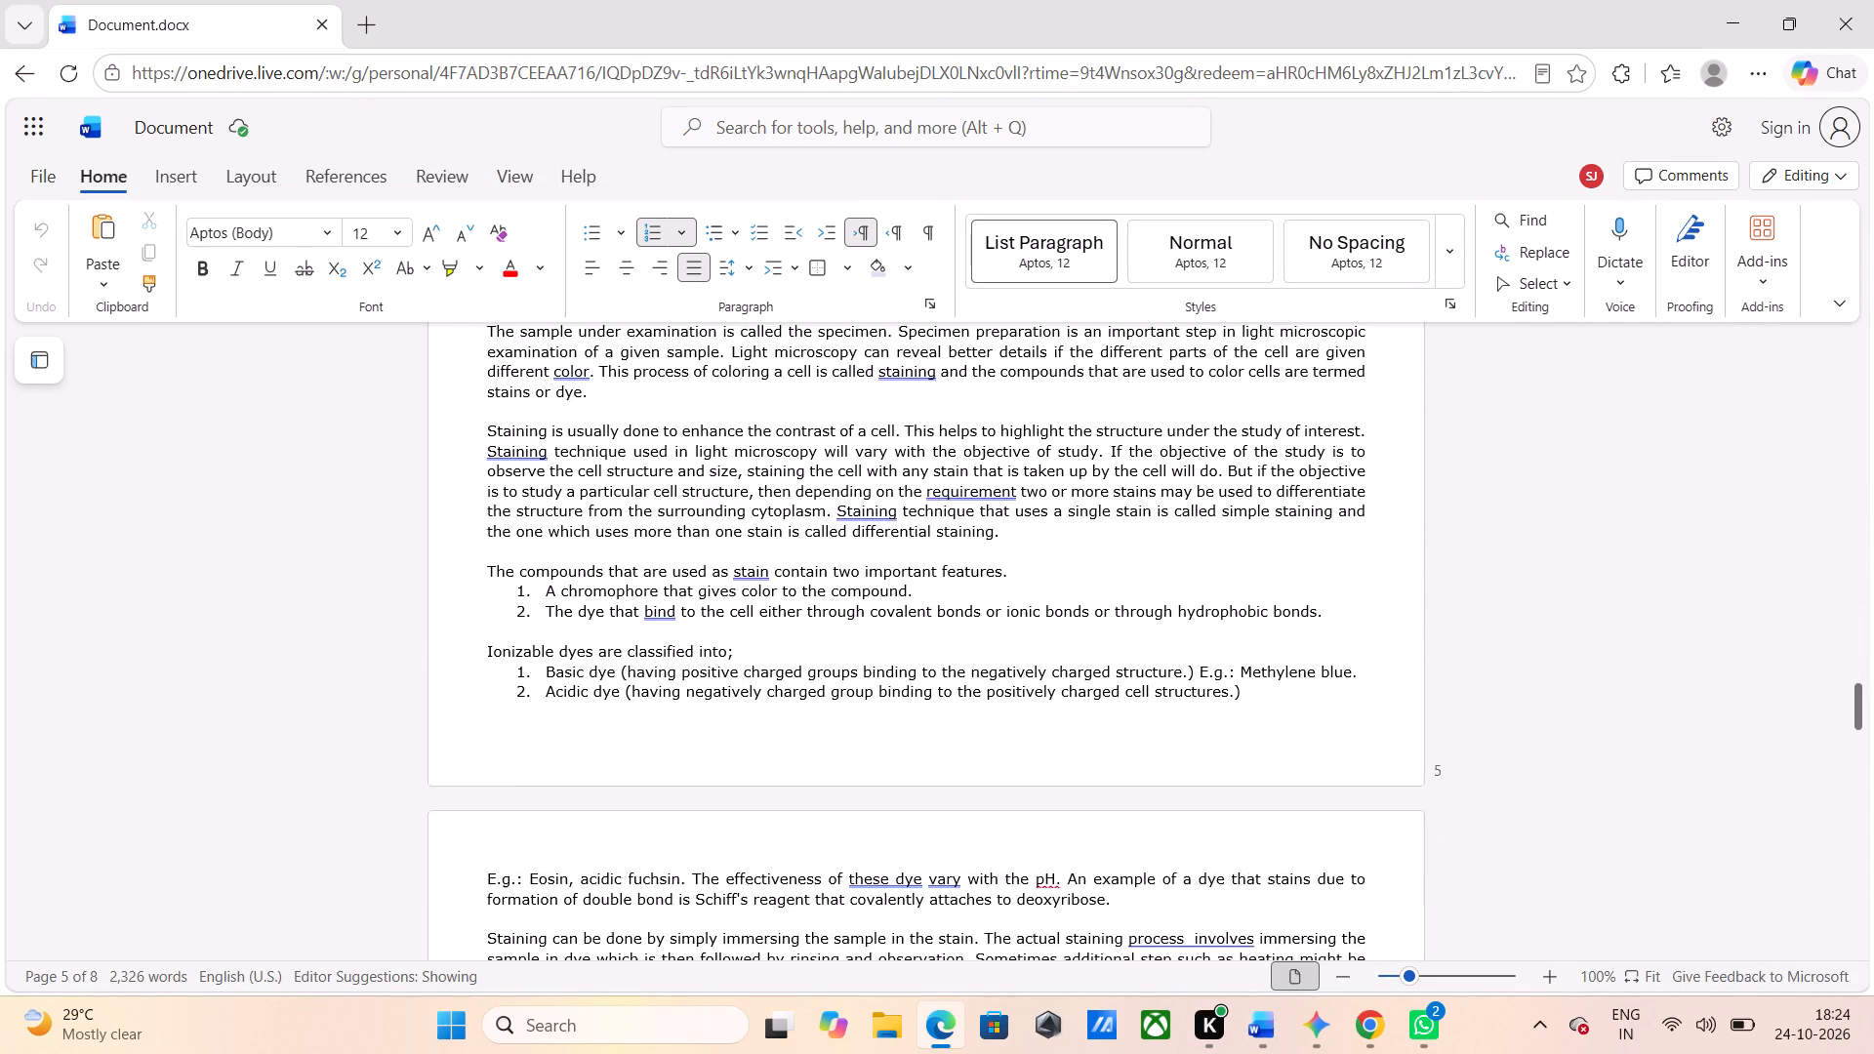
scroll(1225, 764, down, 4)
scroll(1225, 764, up, 2)
scroll(1225, 764, down, 1)
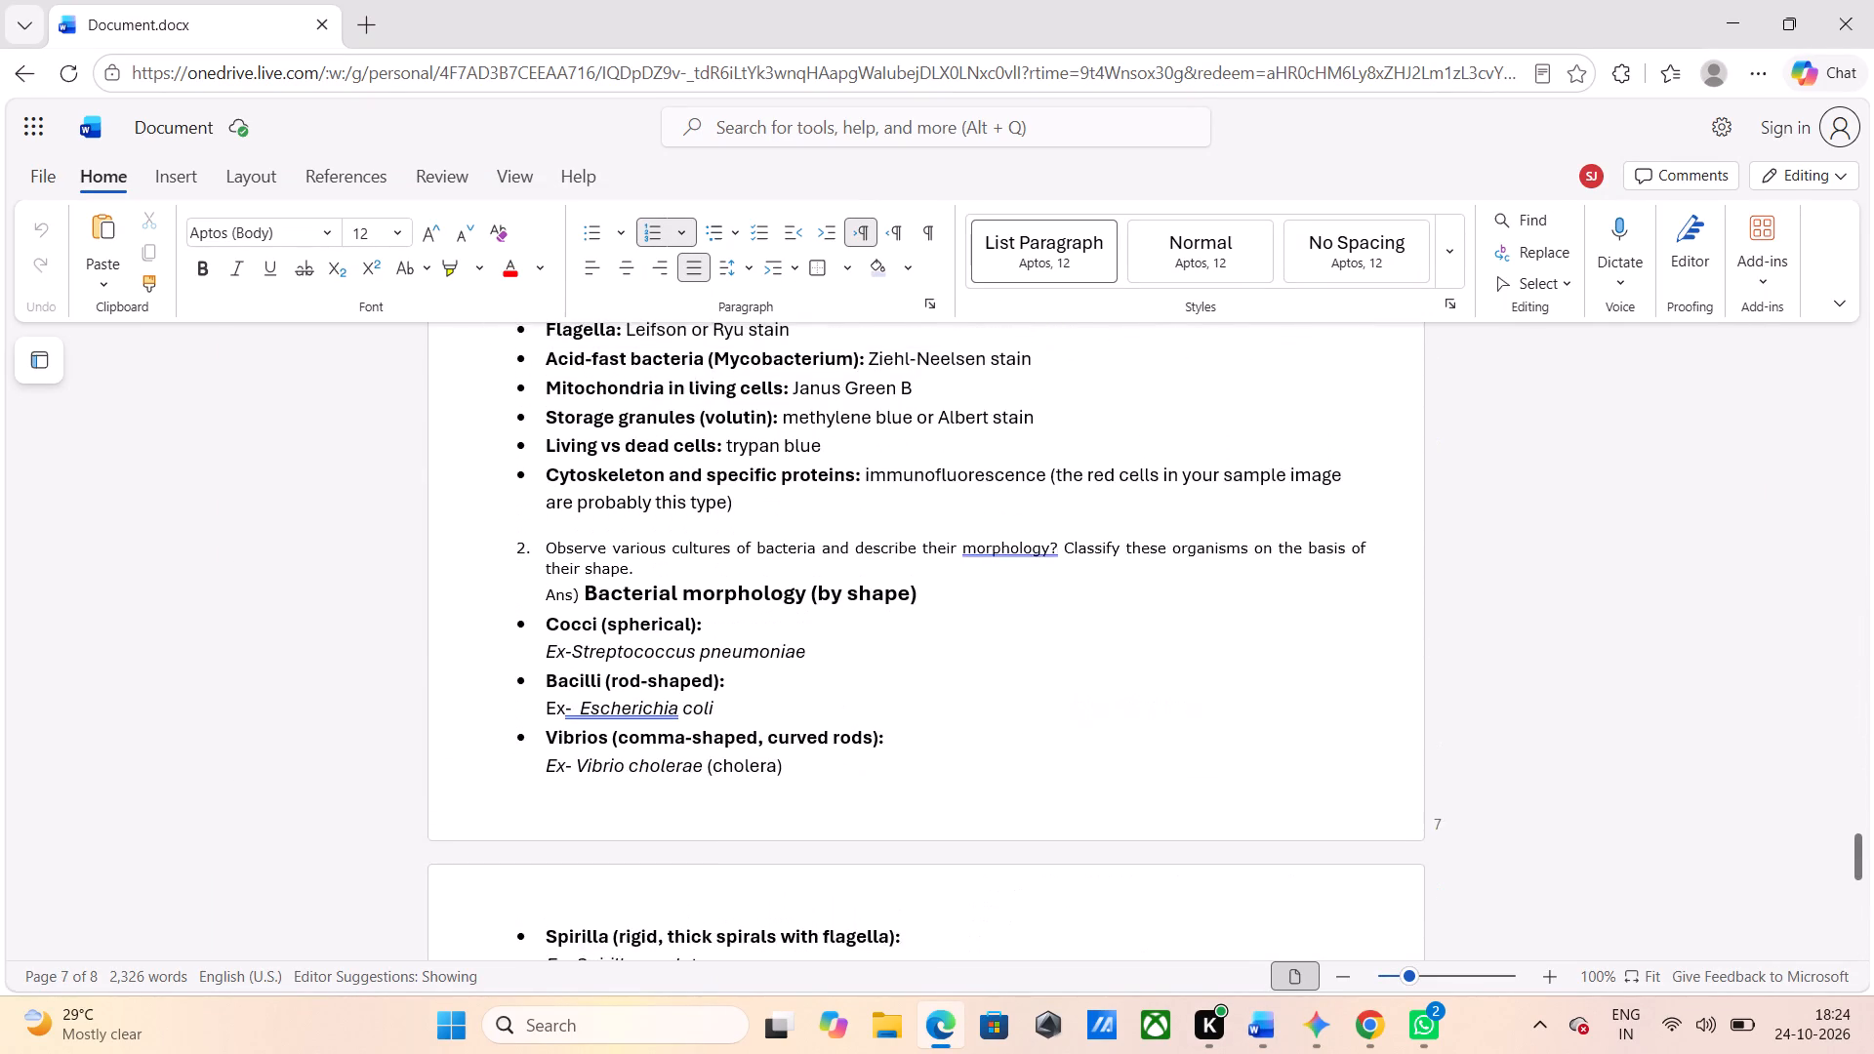
scroll(1225, 764, down, 5)
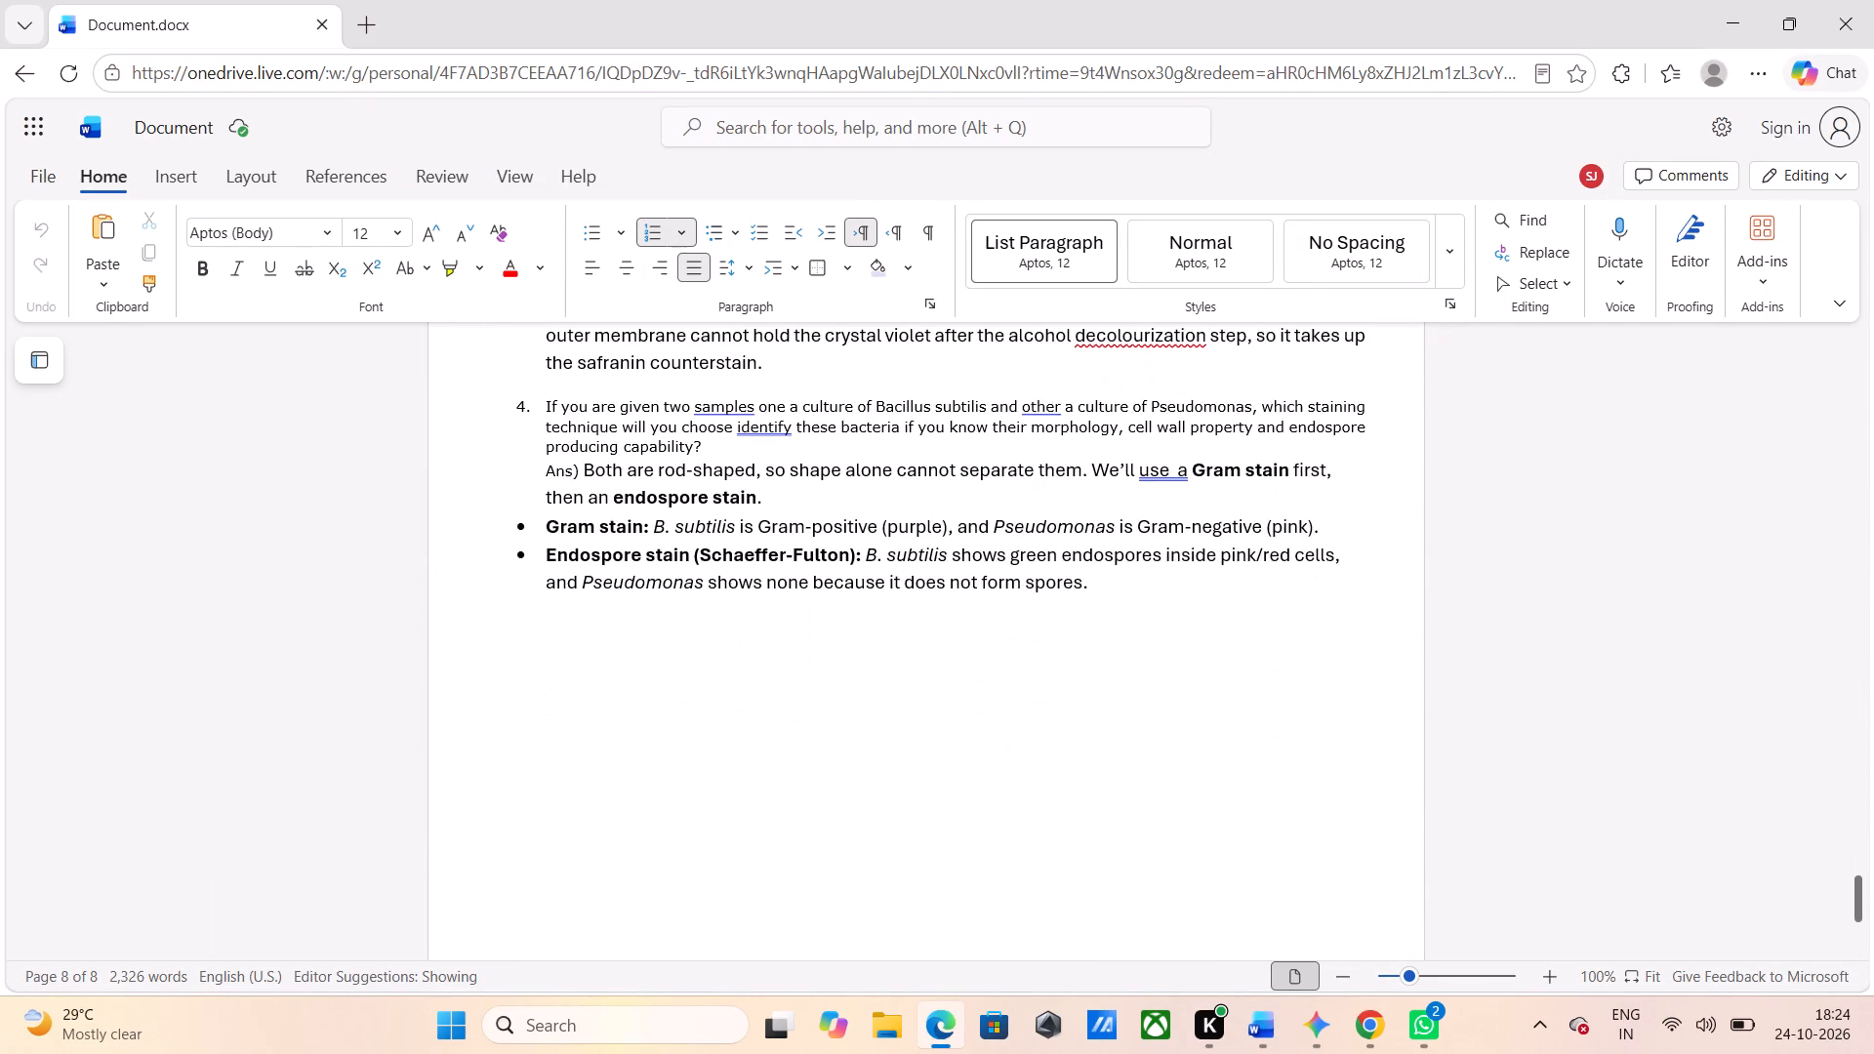
scroll(1225, 764, down, 2)
scroll(1225, 764, up, 1)
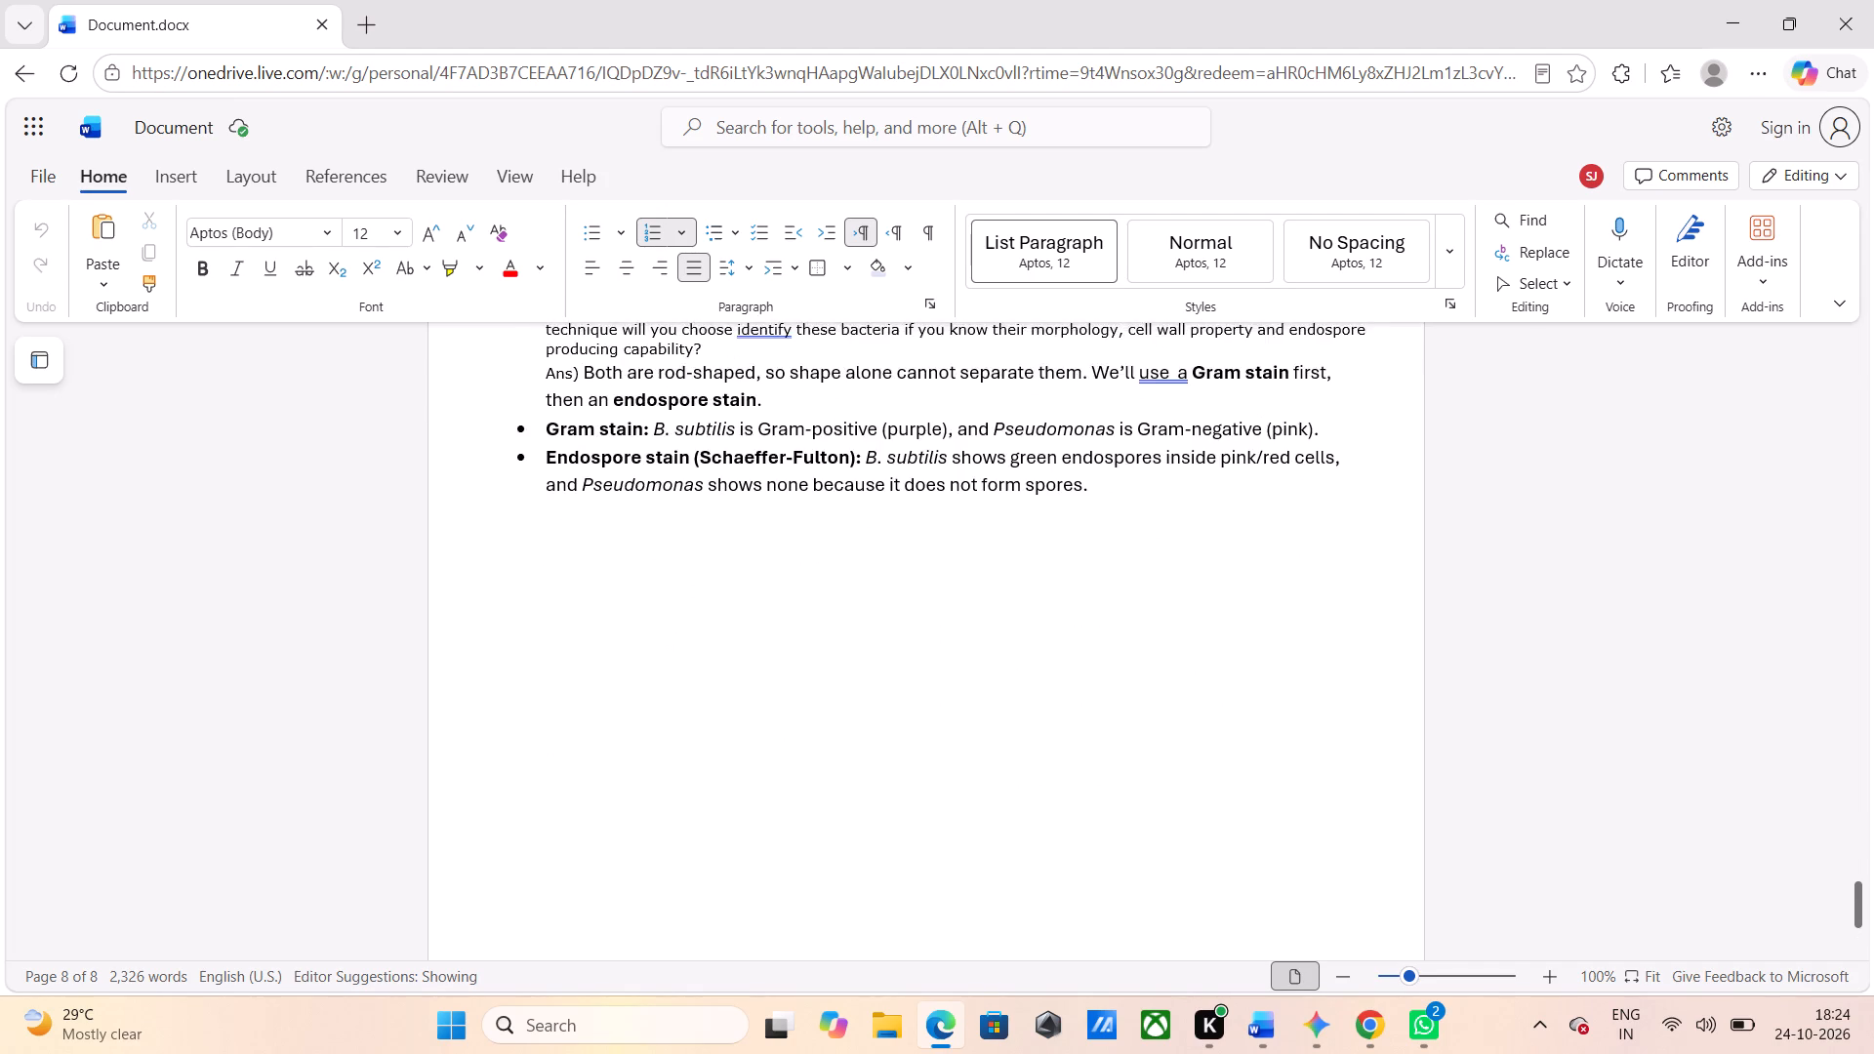
scroll(1225, 764, up, 6)
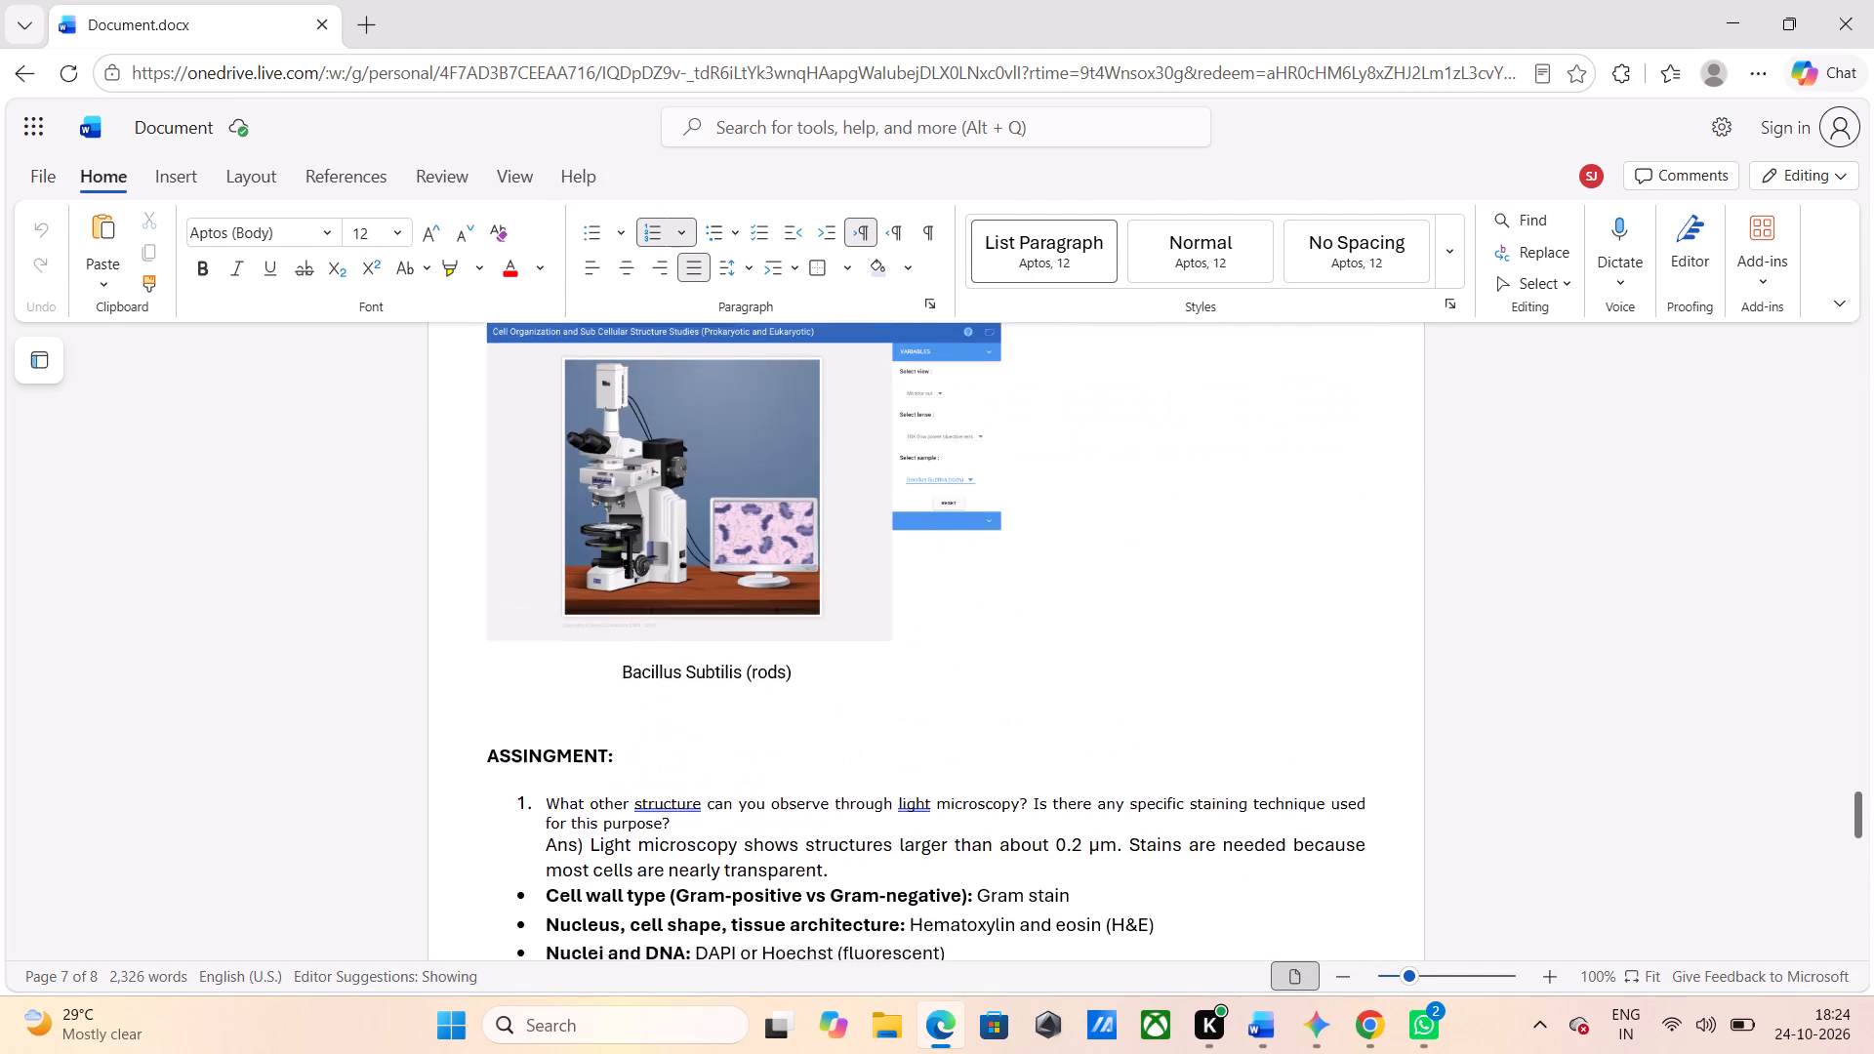
scroll(1225, 764, up, 1)
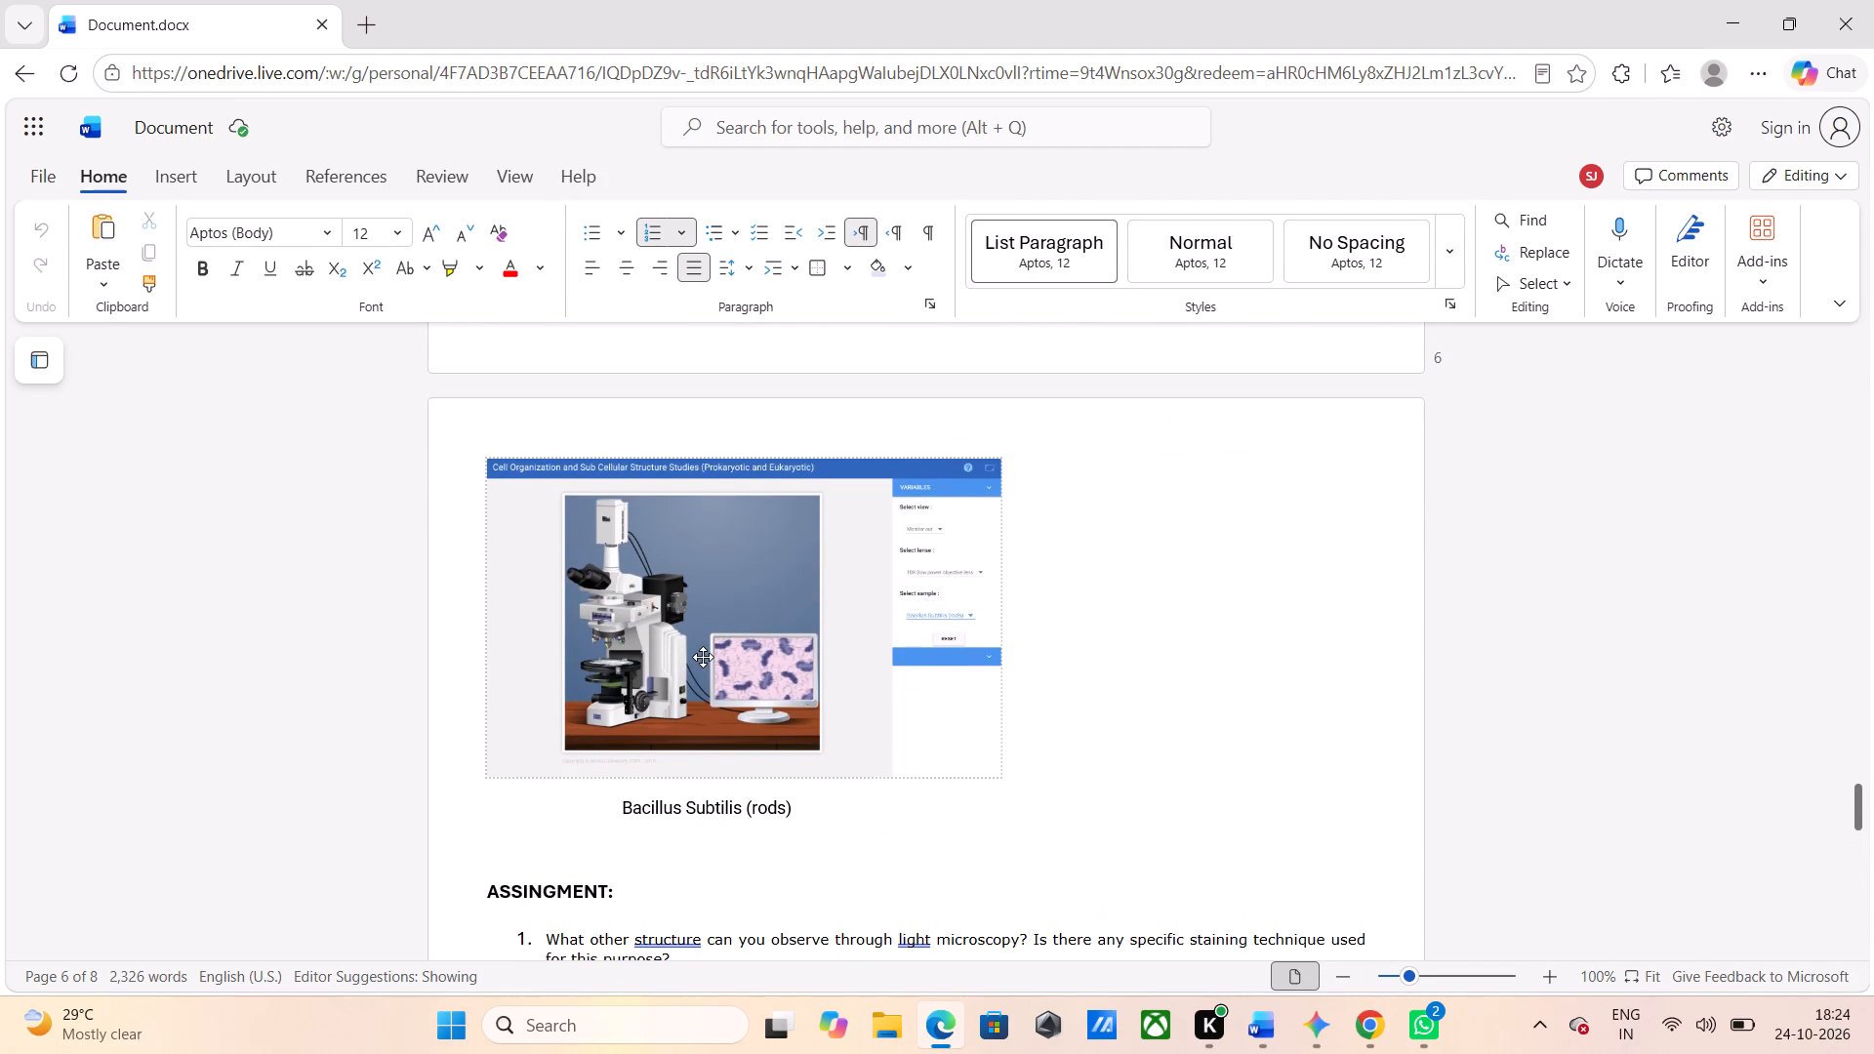
click(703, 657)
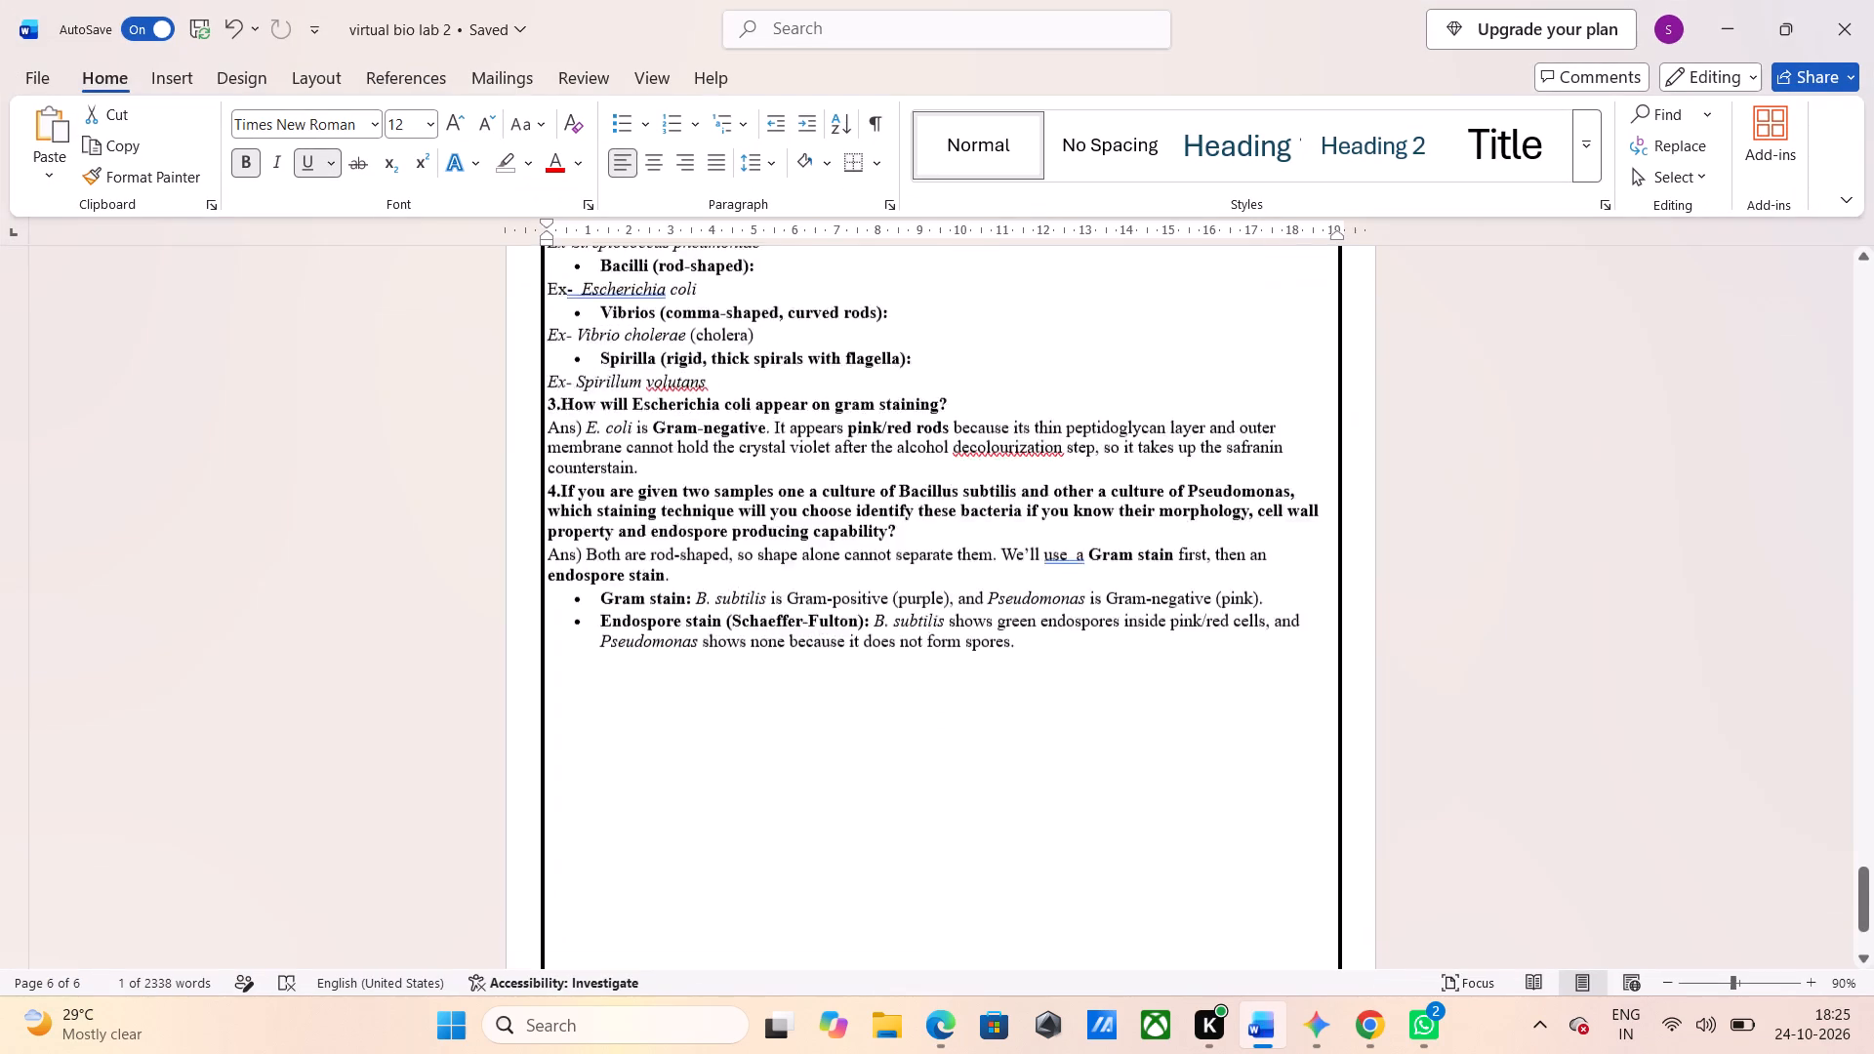
scroll(1229, 899, up, 3)
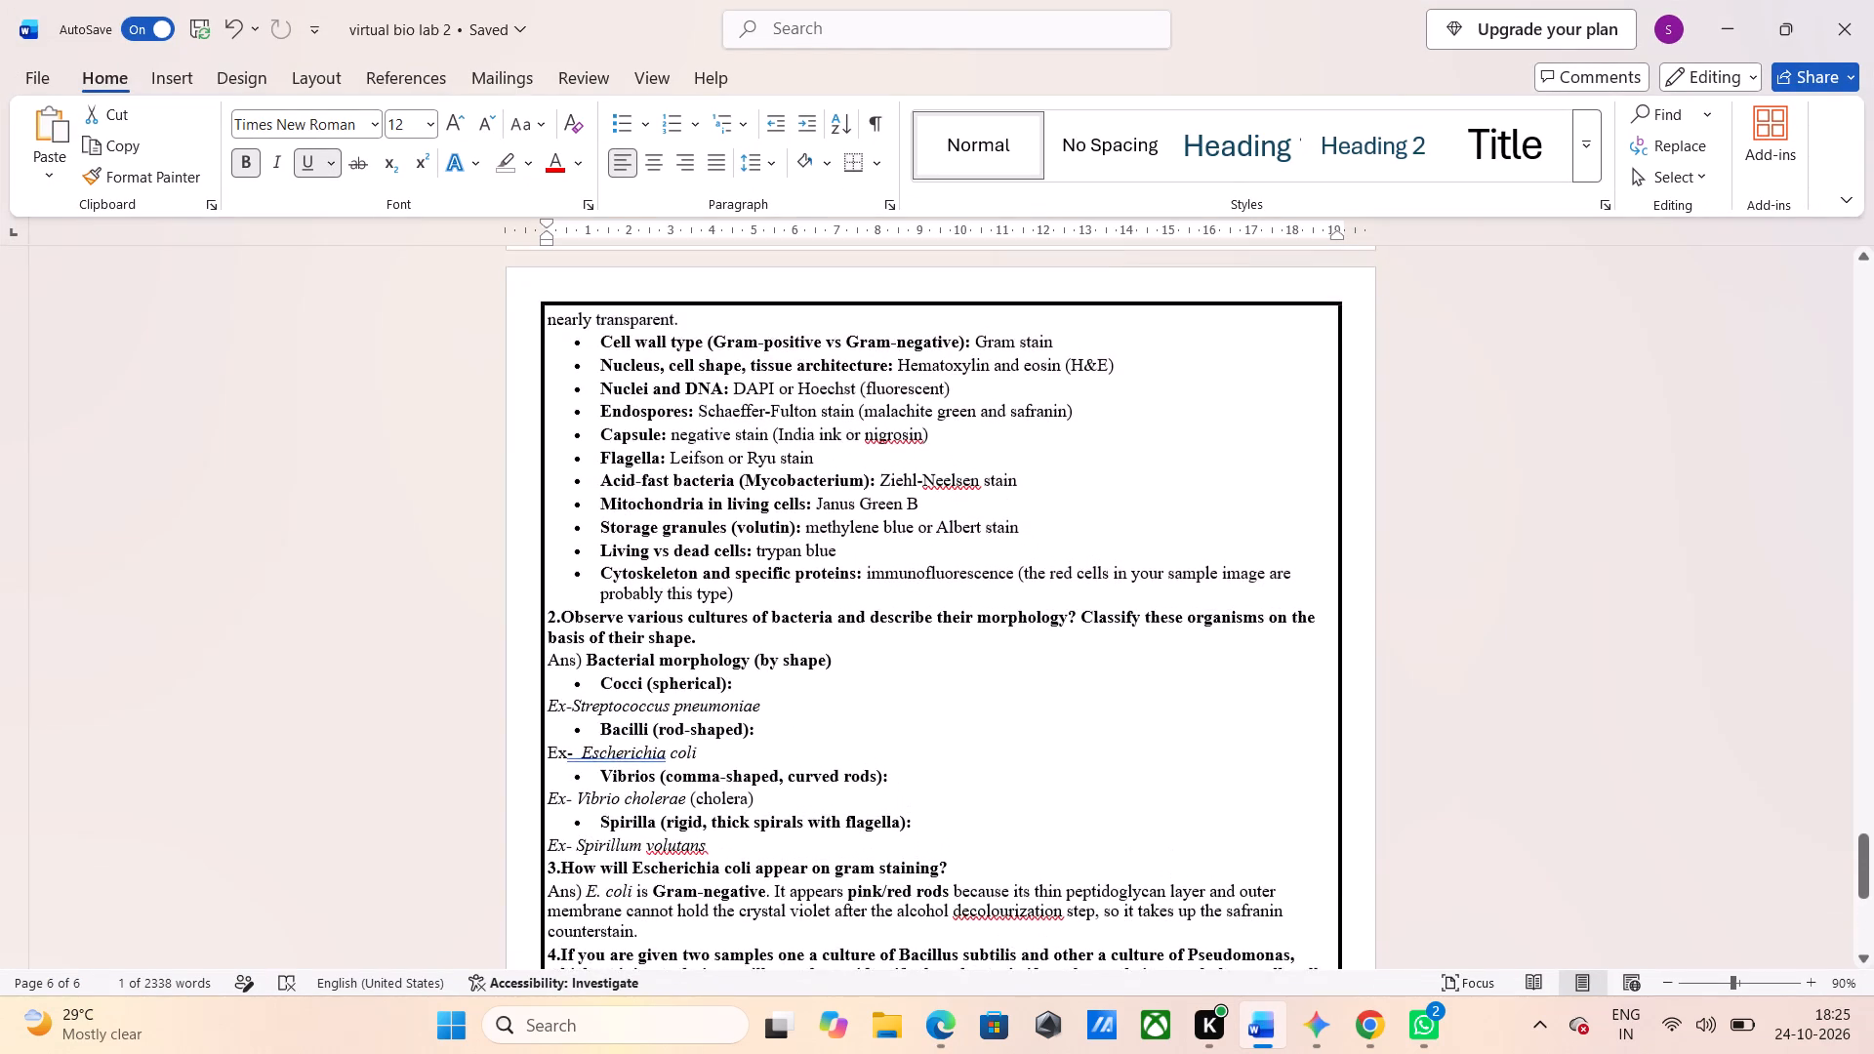
scroll(1229, 899, up, 1)
scroll(1229, 899, down, 1)
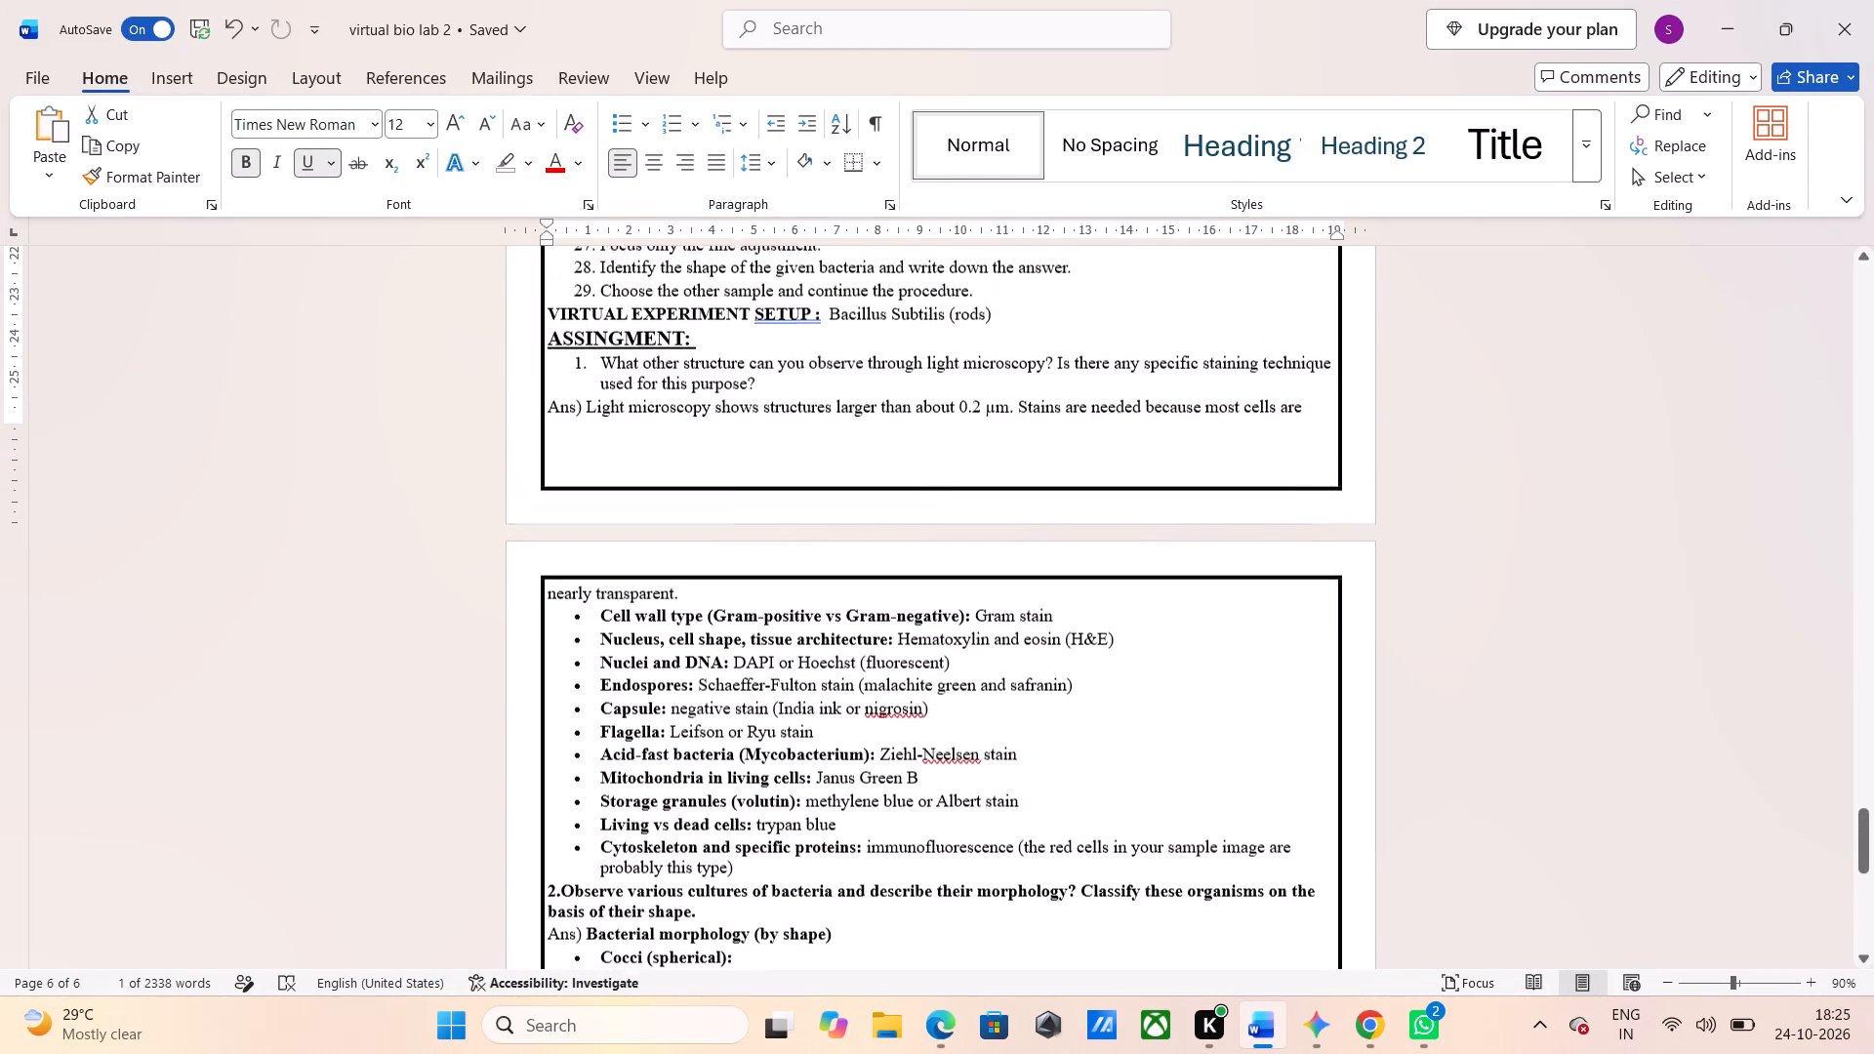
scroll(1229, 899, down, 1)
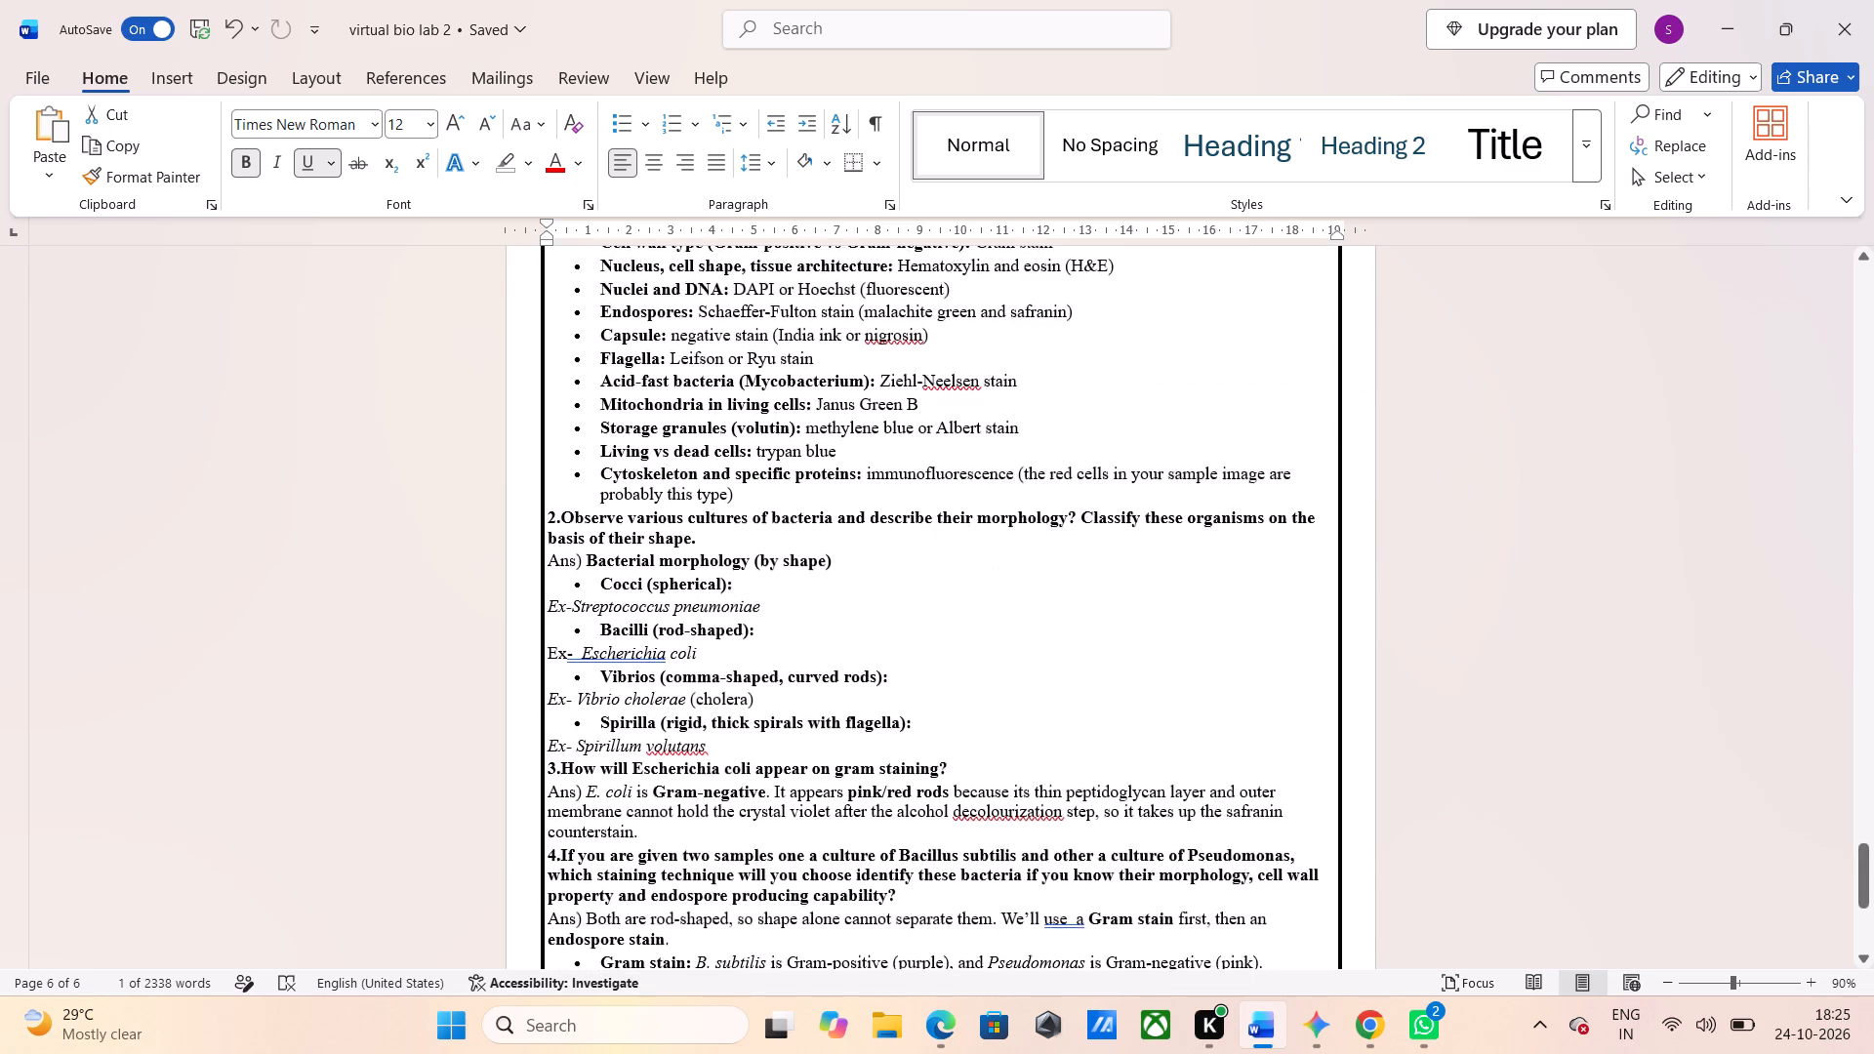
scroll(1229, 899, down, 2)
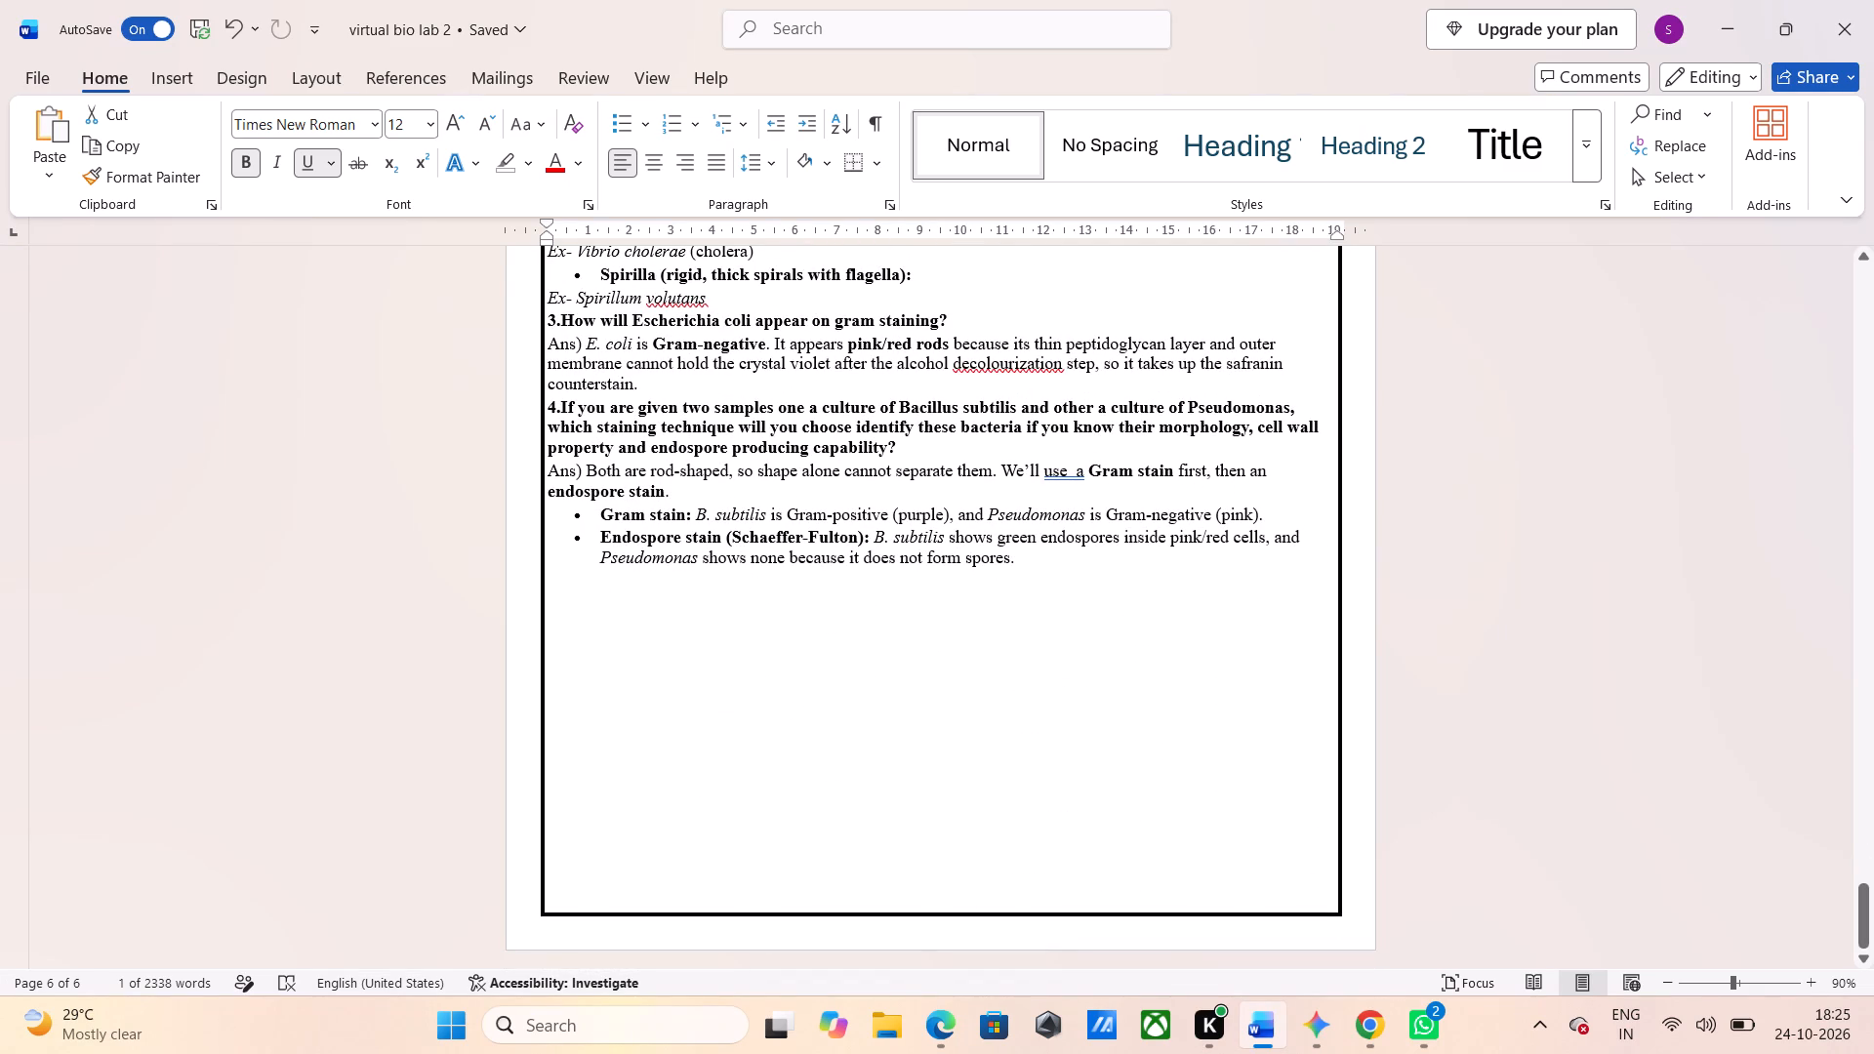
click(552, 587)
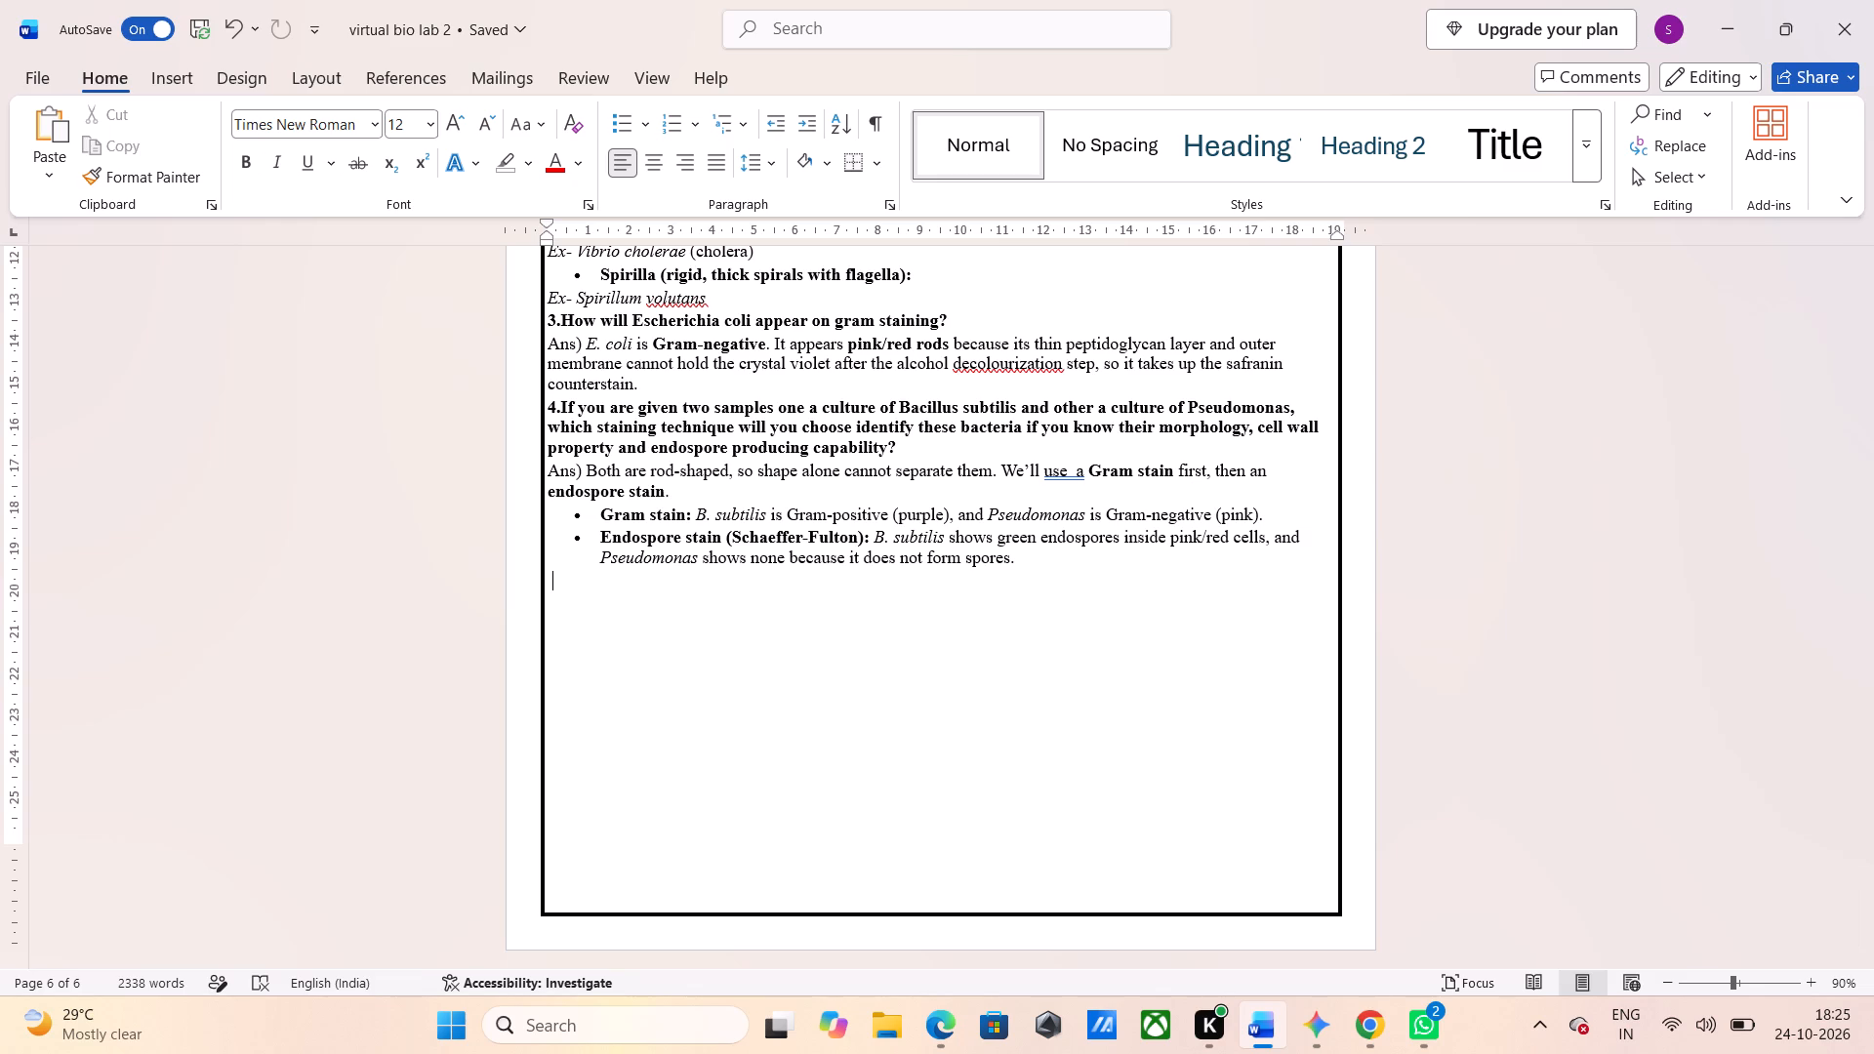
key(ctrl+v)
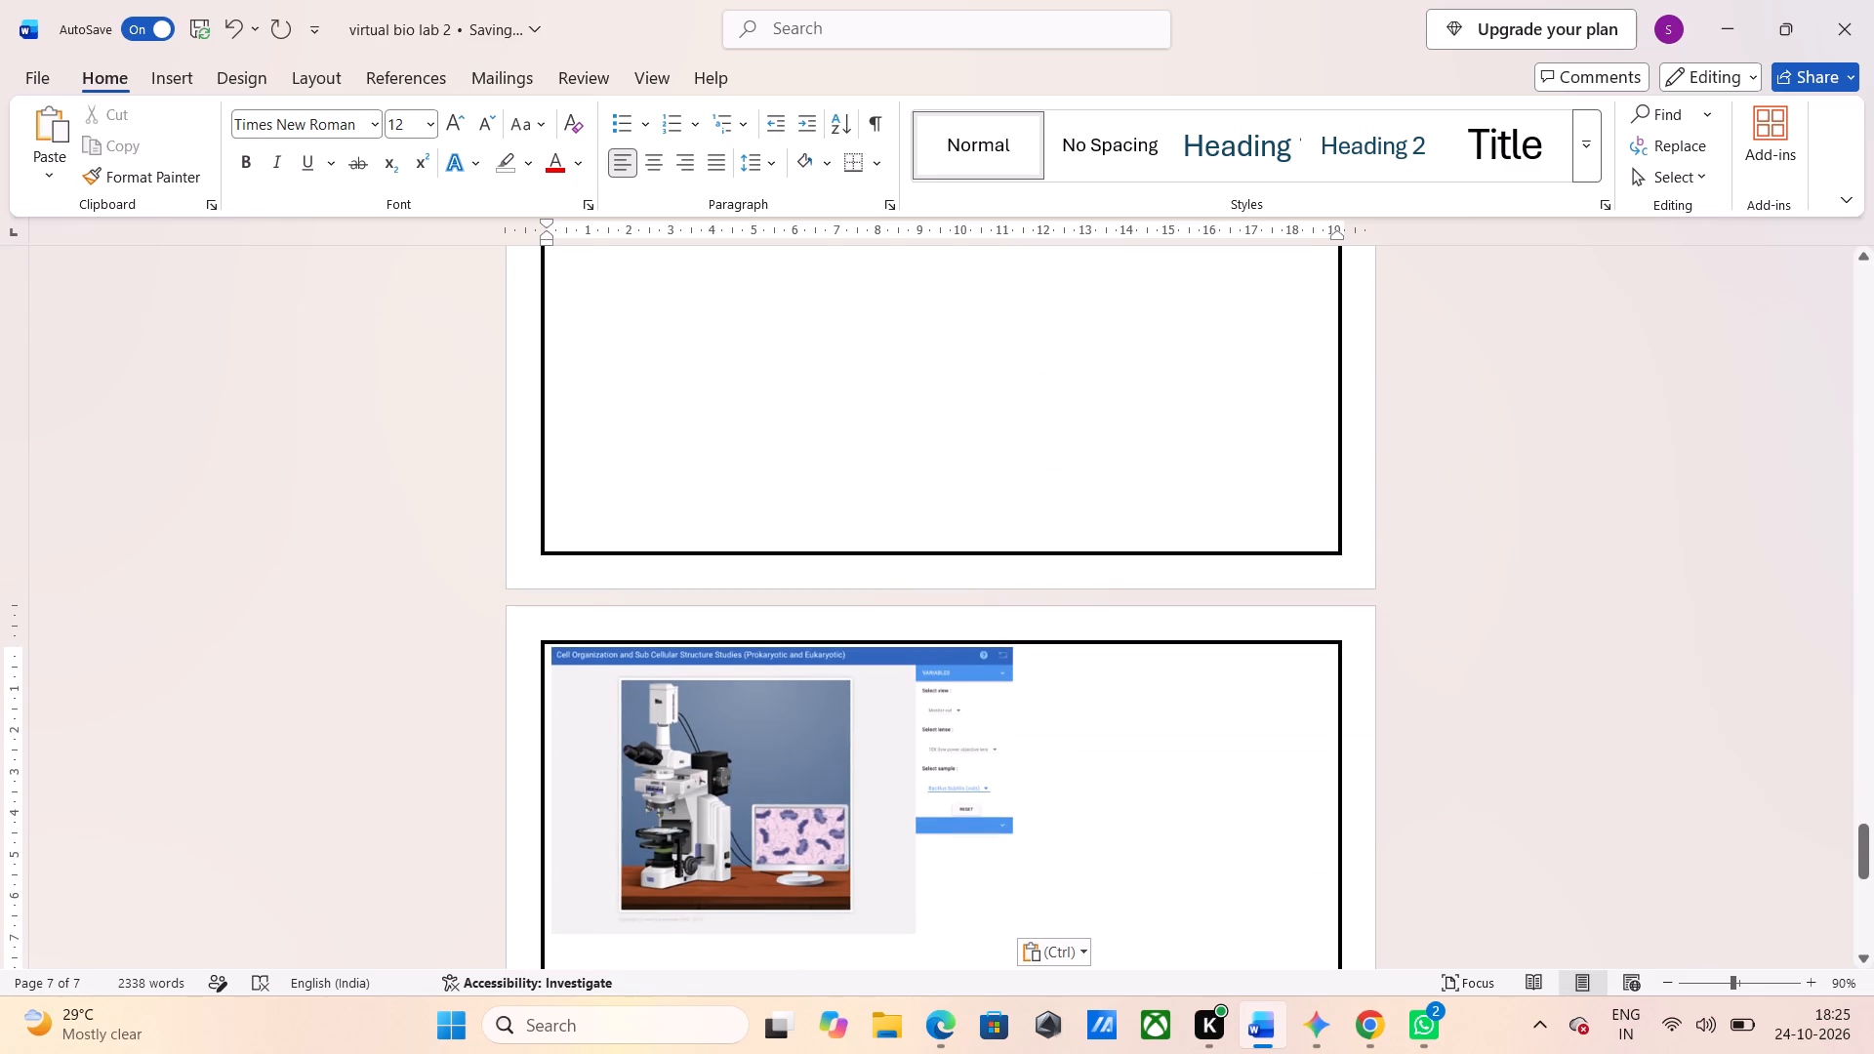
Shrink the microscope picture to about 10 cm wide so it fits below the "Endospore stain (Schaeffer-Fulton)" bullet on the same page.
scroll(1038, 862, down, 1)
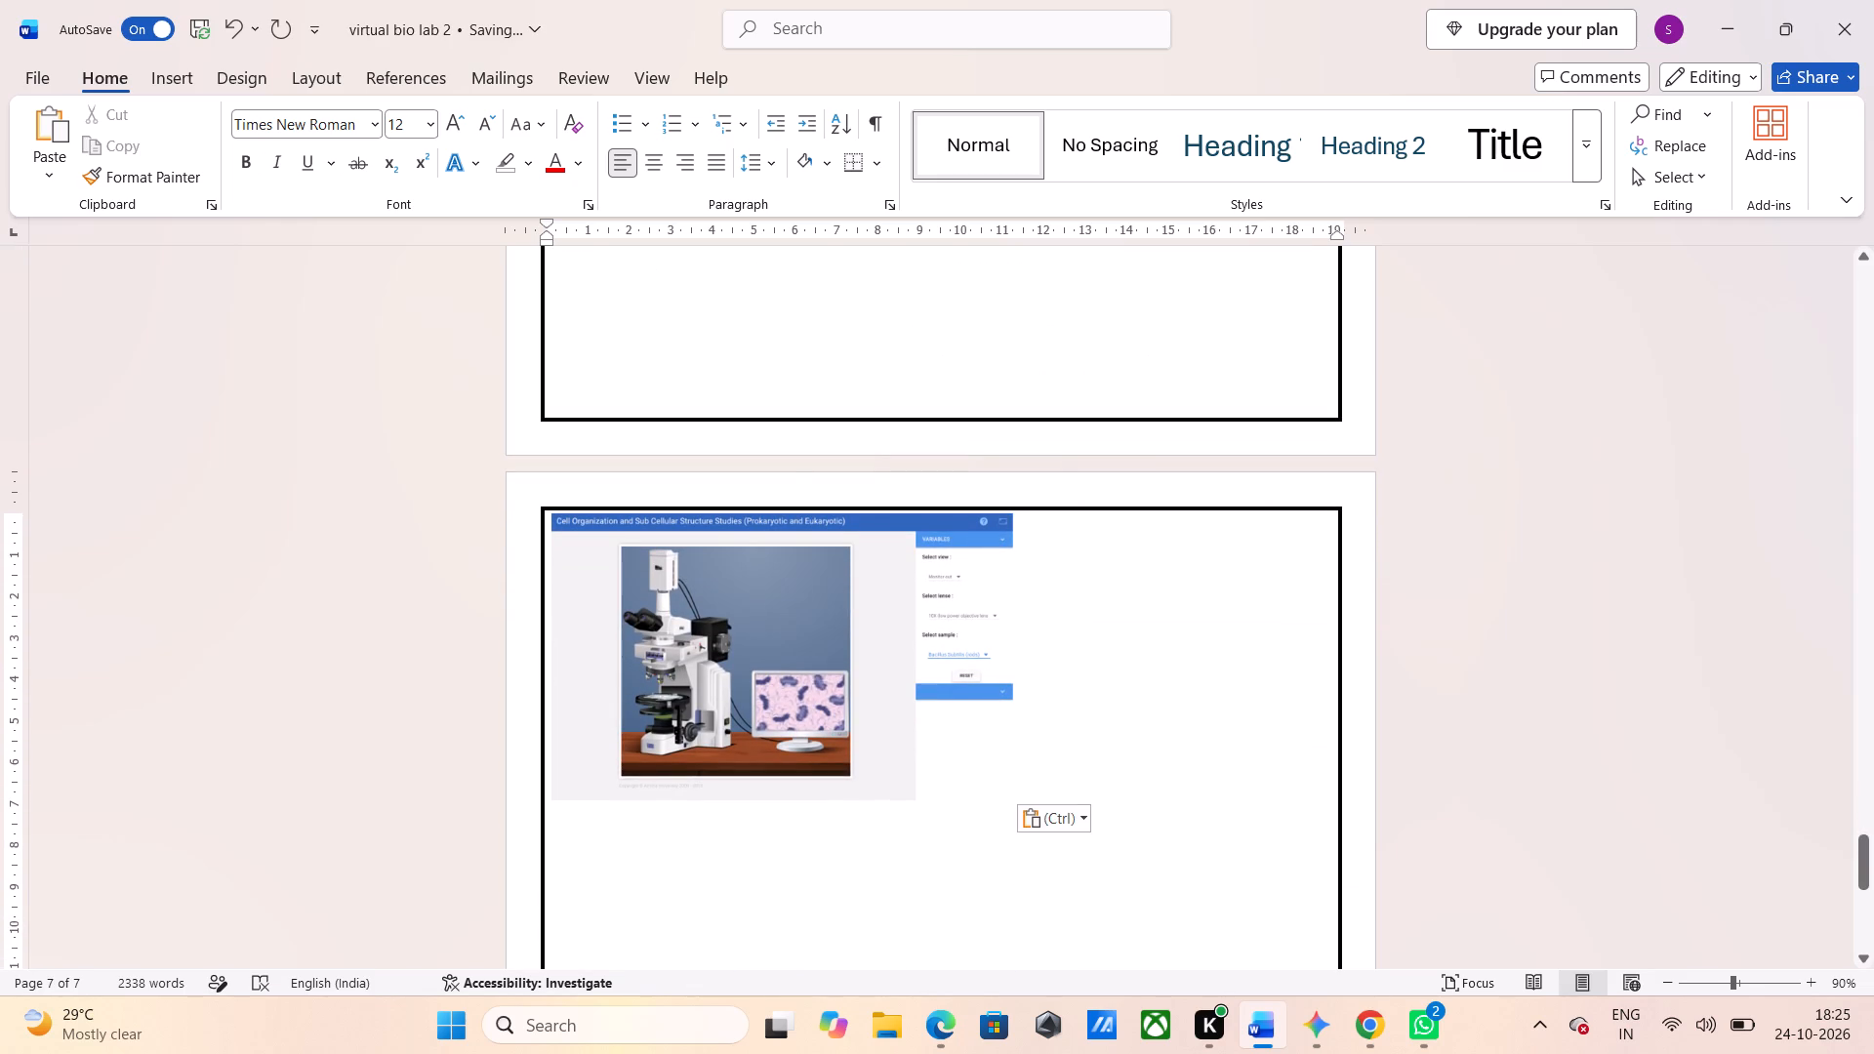
click(982, 771)
drag(1014, 797, 979, 772)
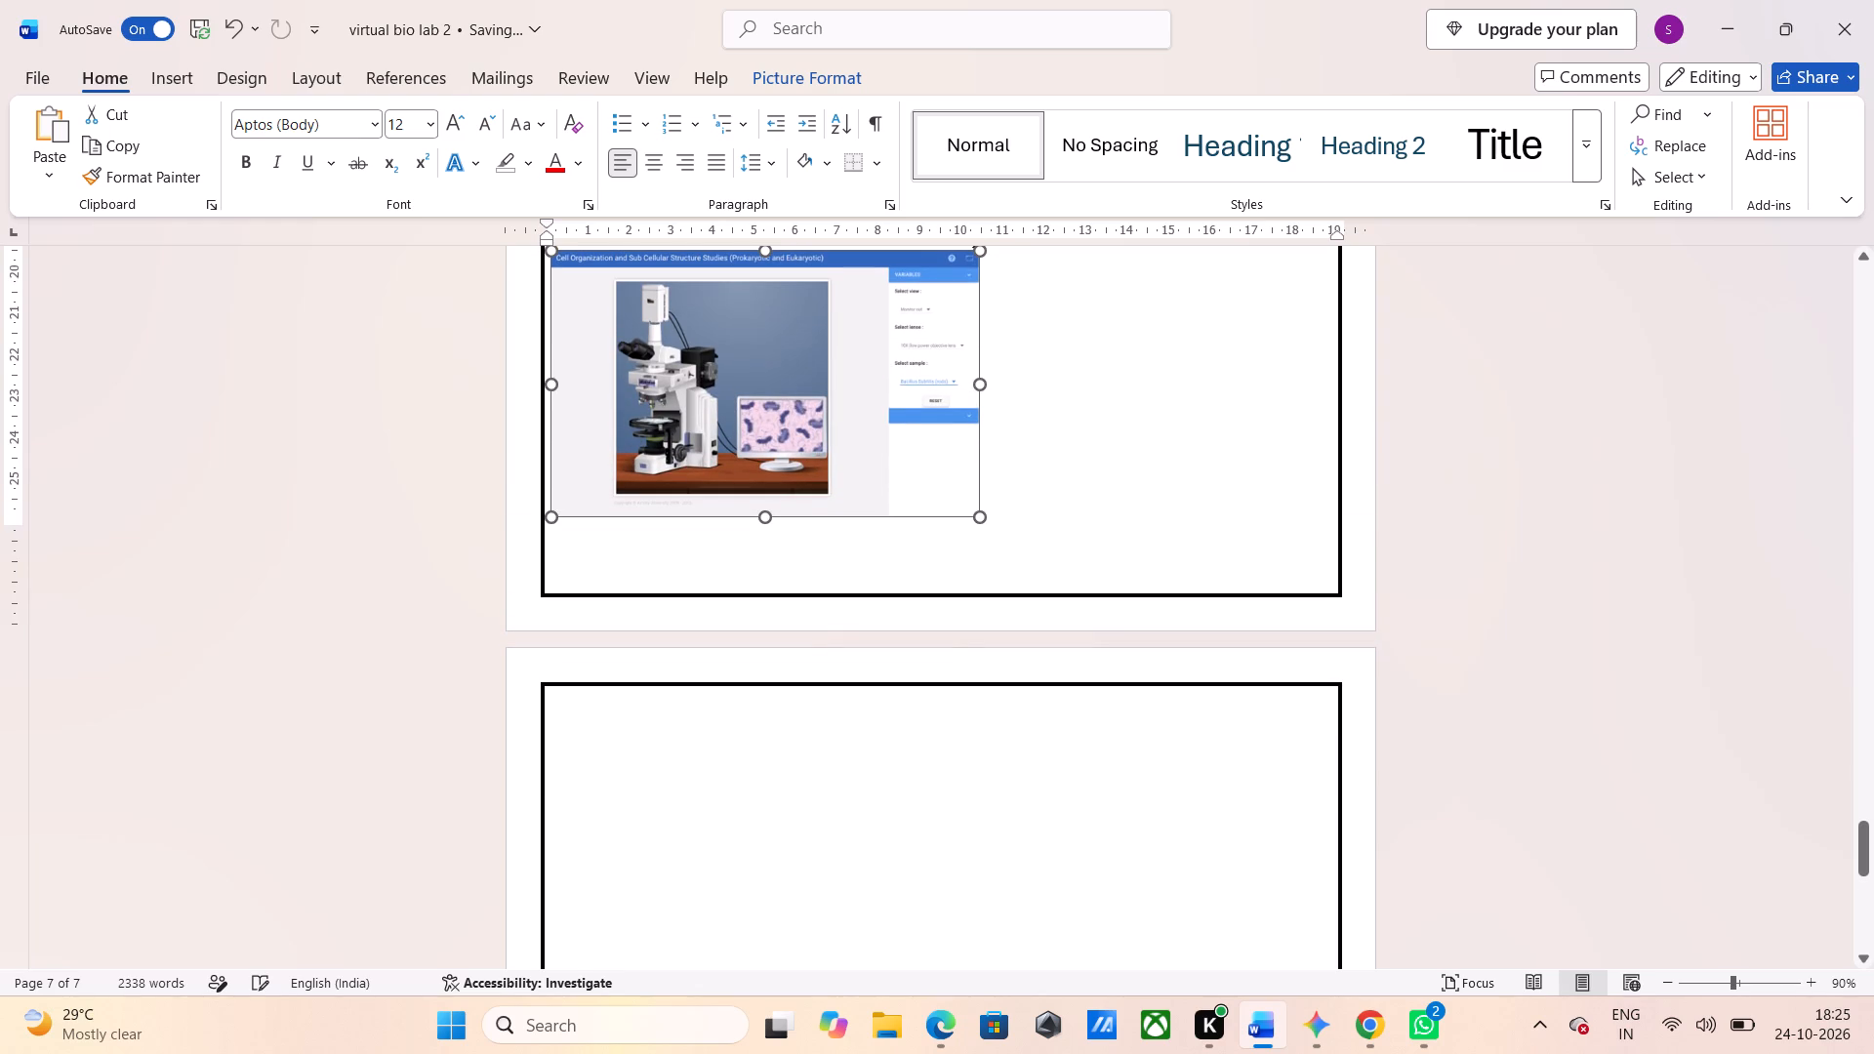
scroll(872, 686, up, 1)
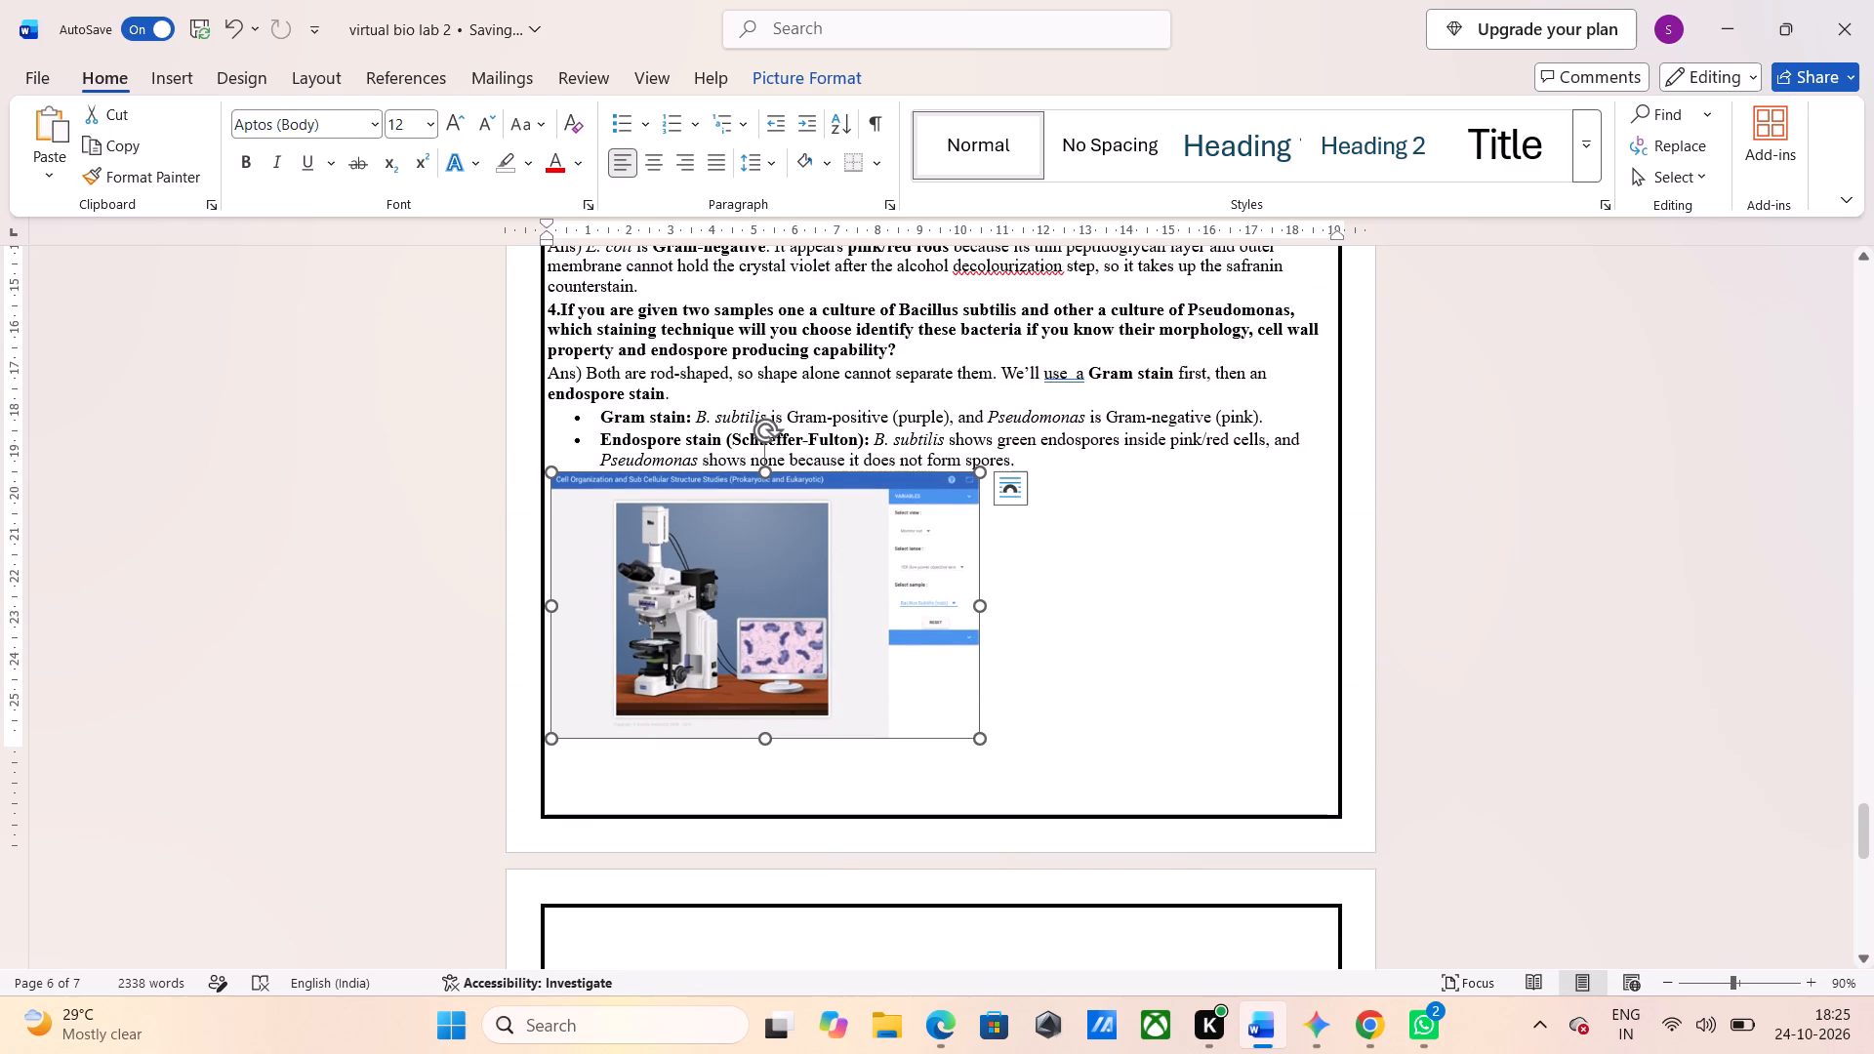
Add an empty line without a bullet between the "Endospore stain (Schaeffer-Fulton)" text and the microscope picture.
click(1028, 451)
key(Return)
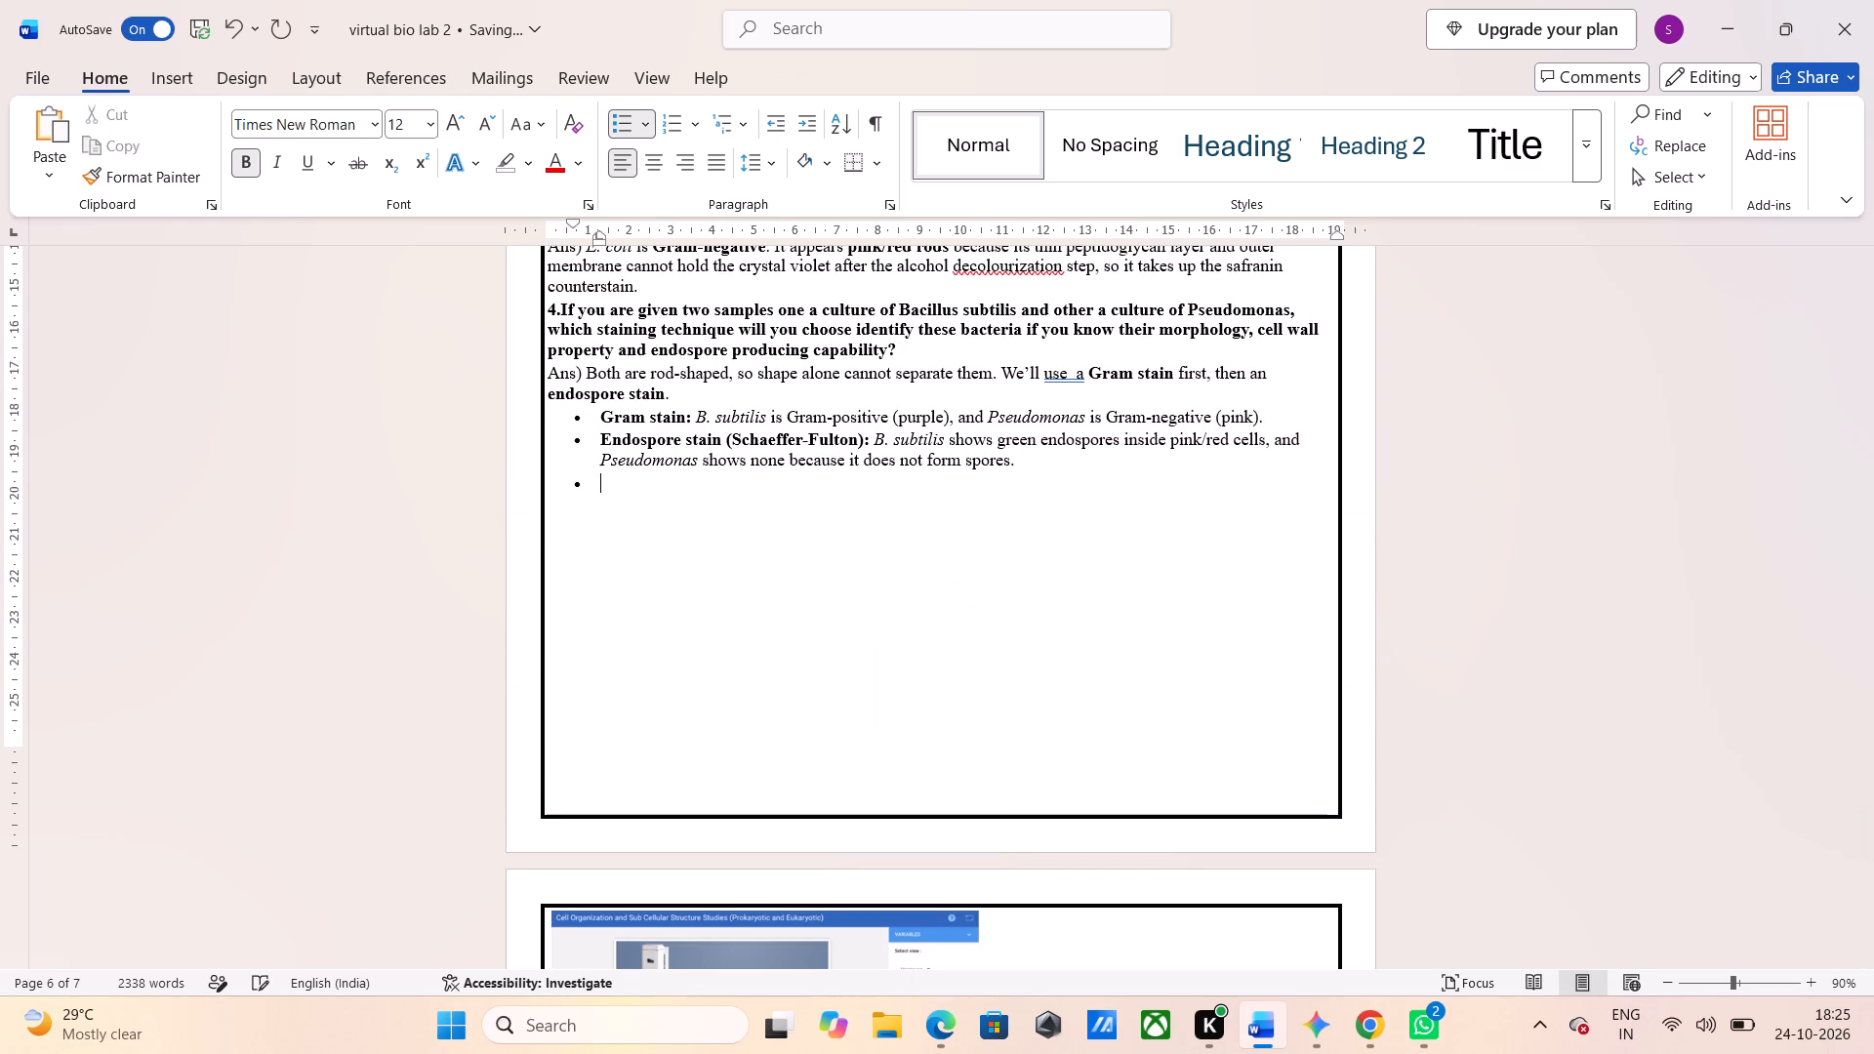
key(BackSpace)
key(BackSpace)
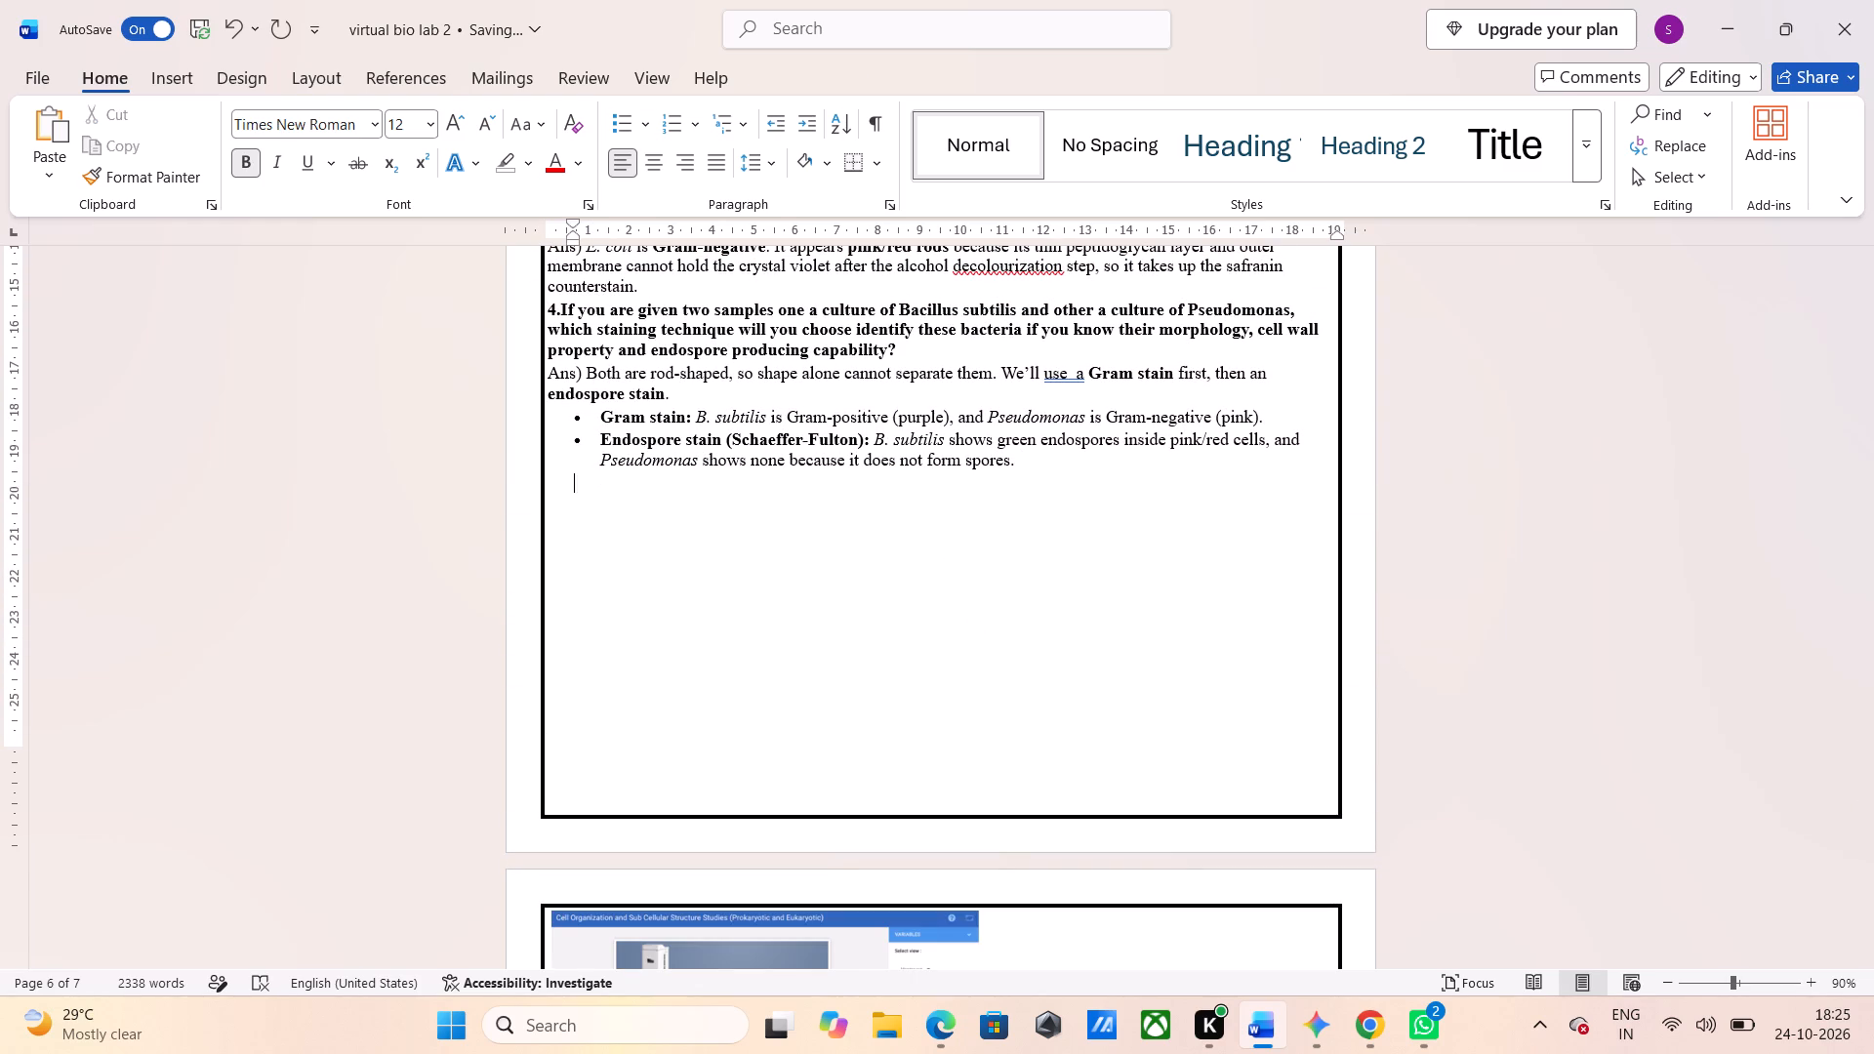
Copy the "VIRTUAL EXPERIMENT SETUP : Bacillus Subtilis (rods)" line above the "ASSINGMENT:" heading and delete it from there.
scroll(1028, 451, up, 4)
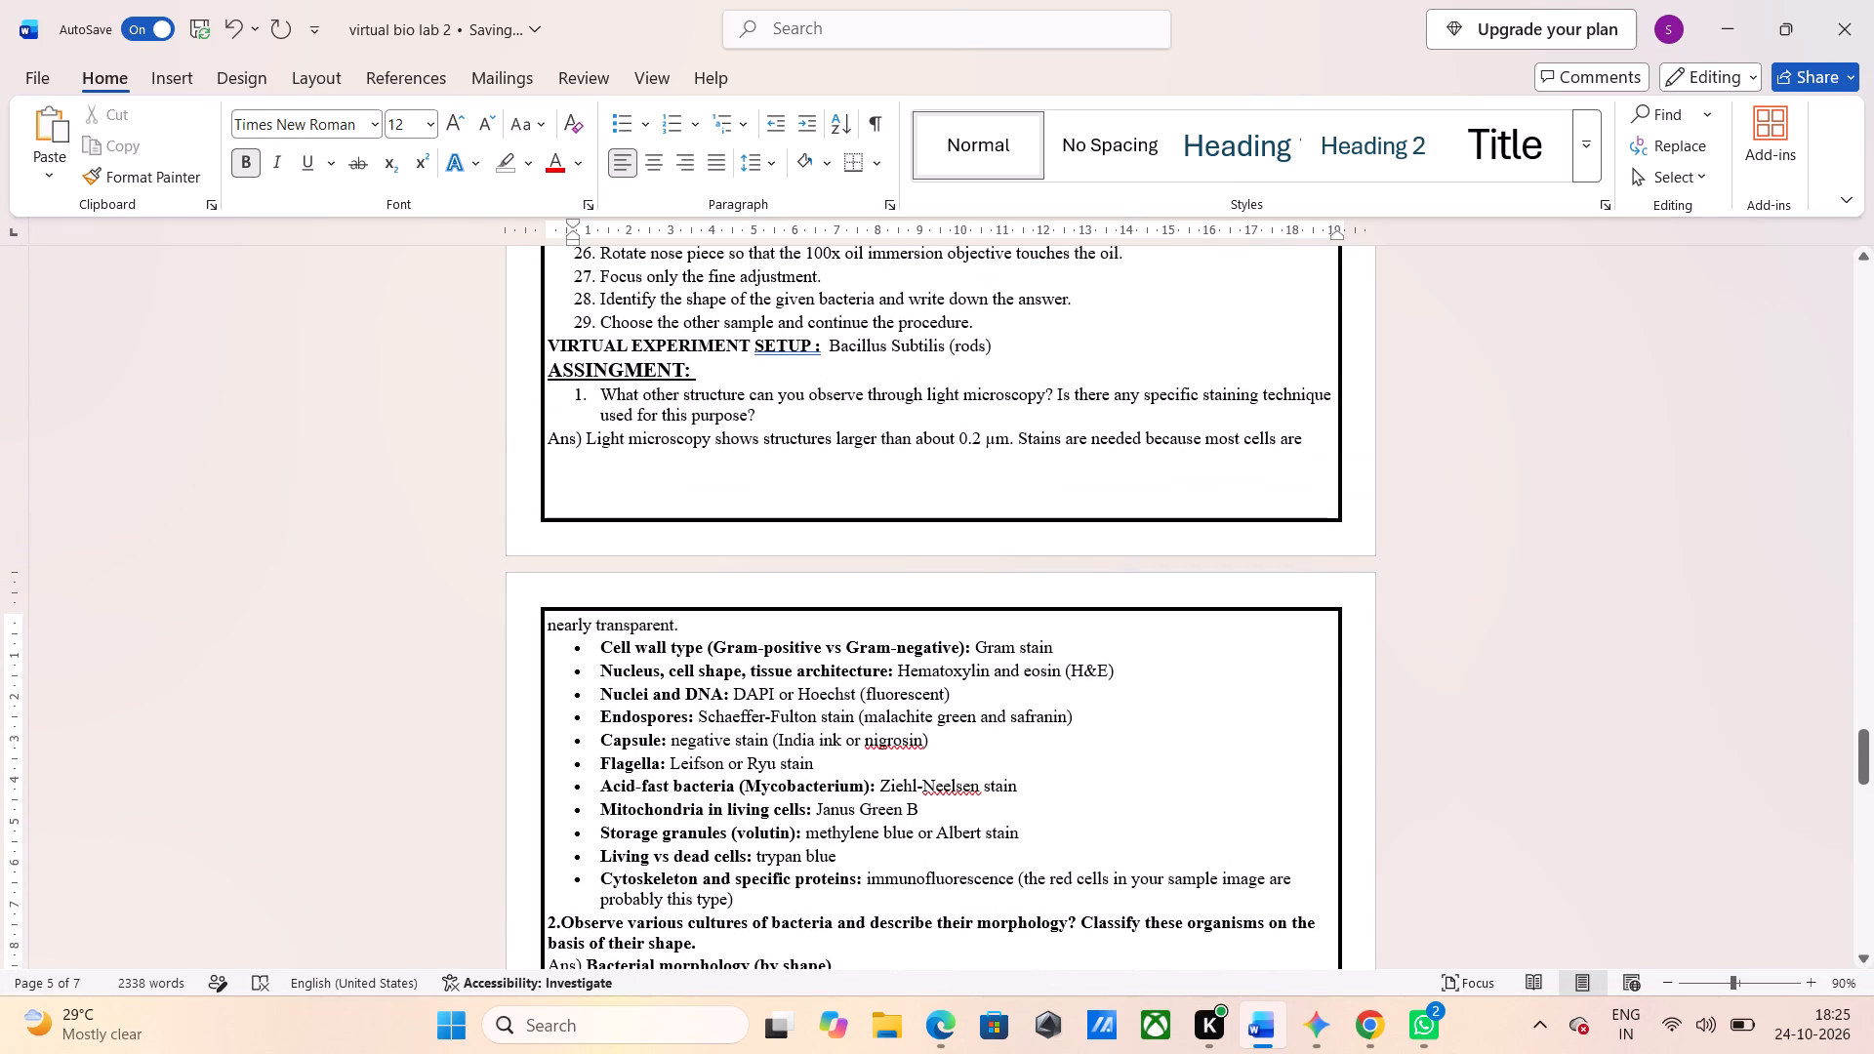
drag(546, 339, 970, 352)
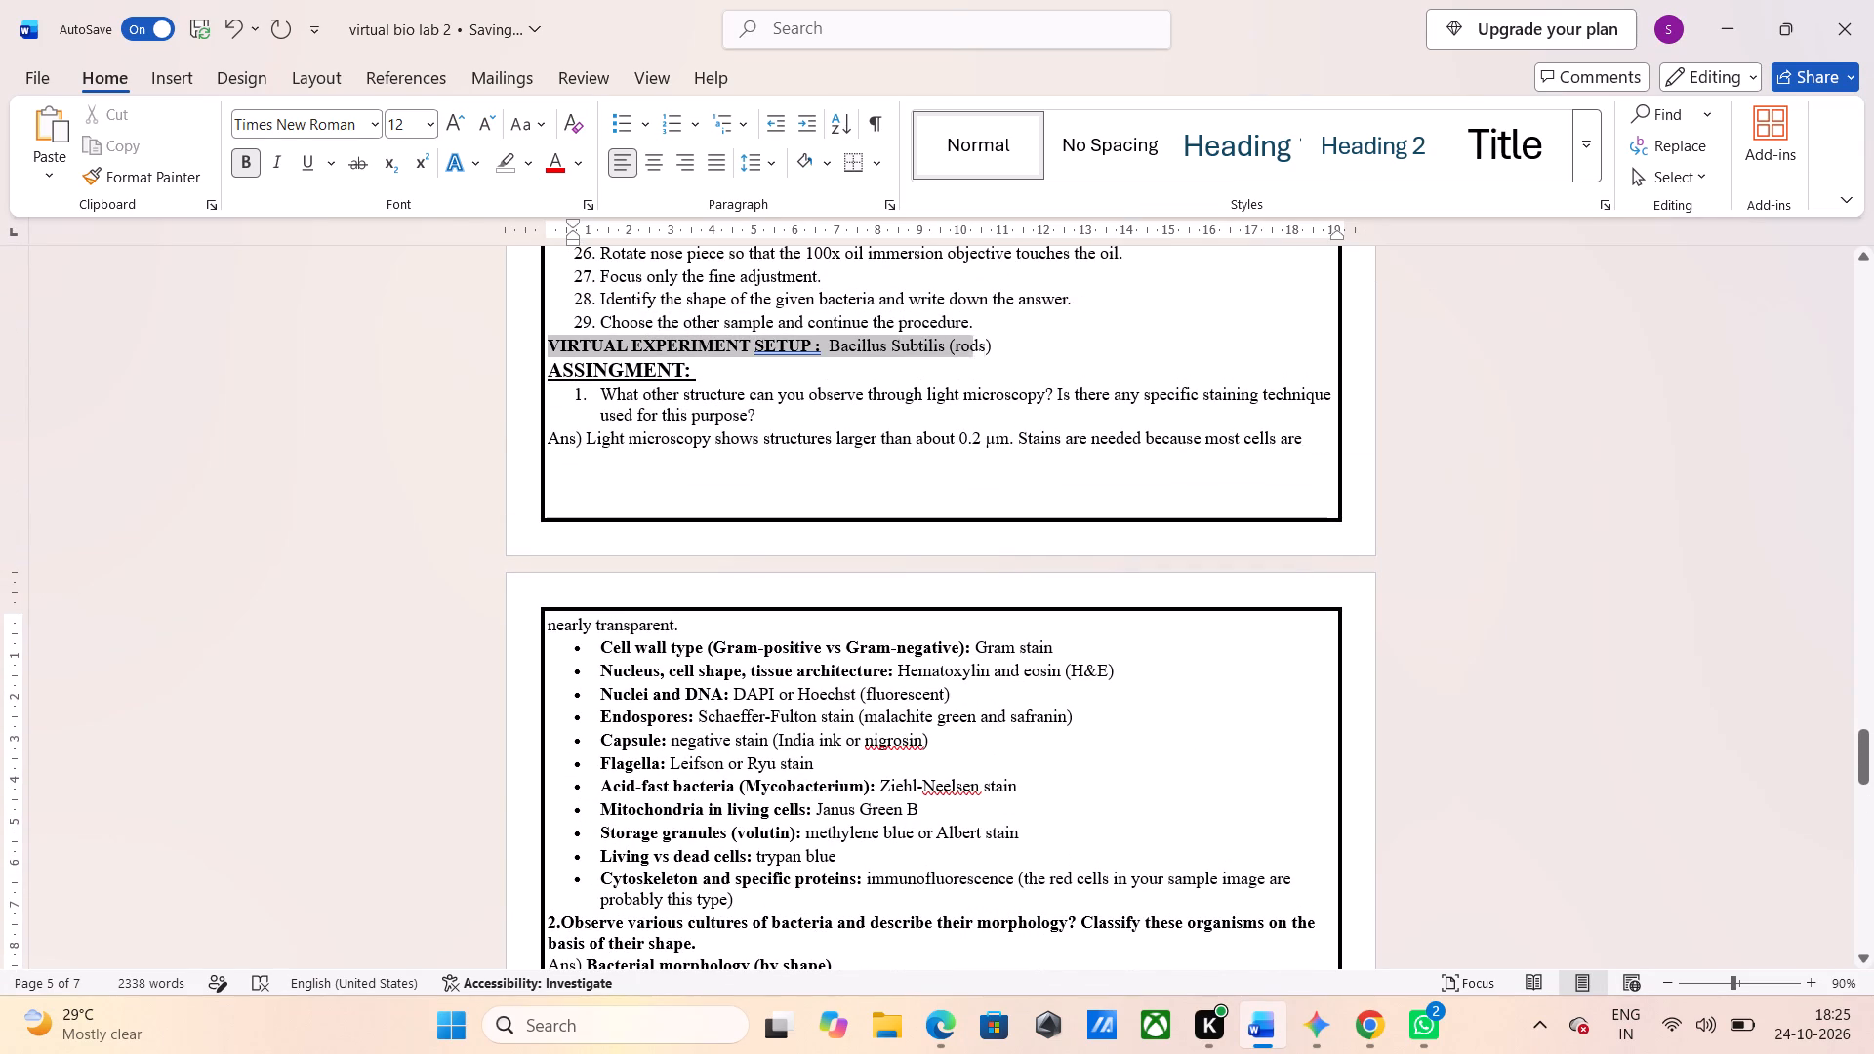
drag(970, 352, 1016, 348)
key(ctrl+c)
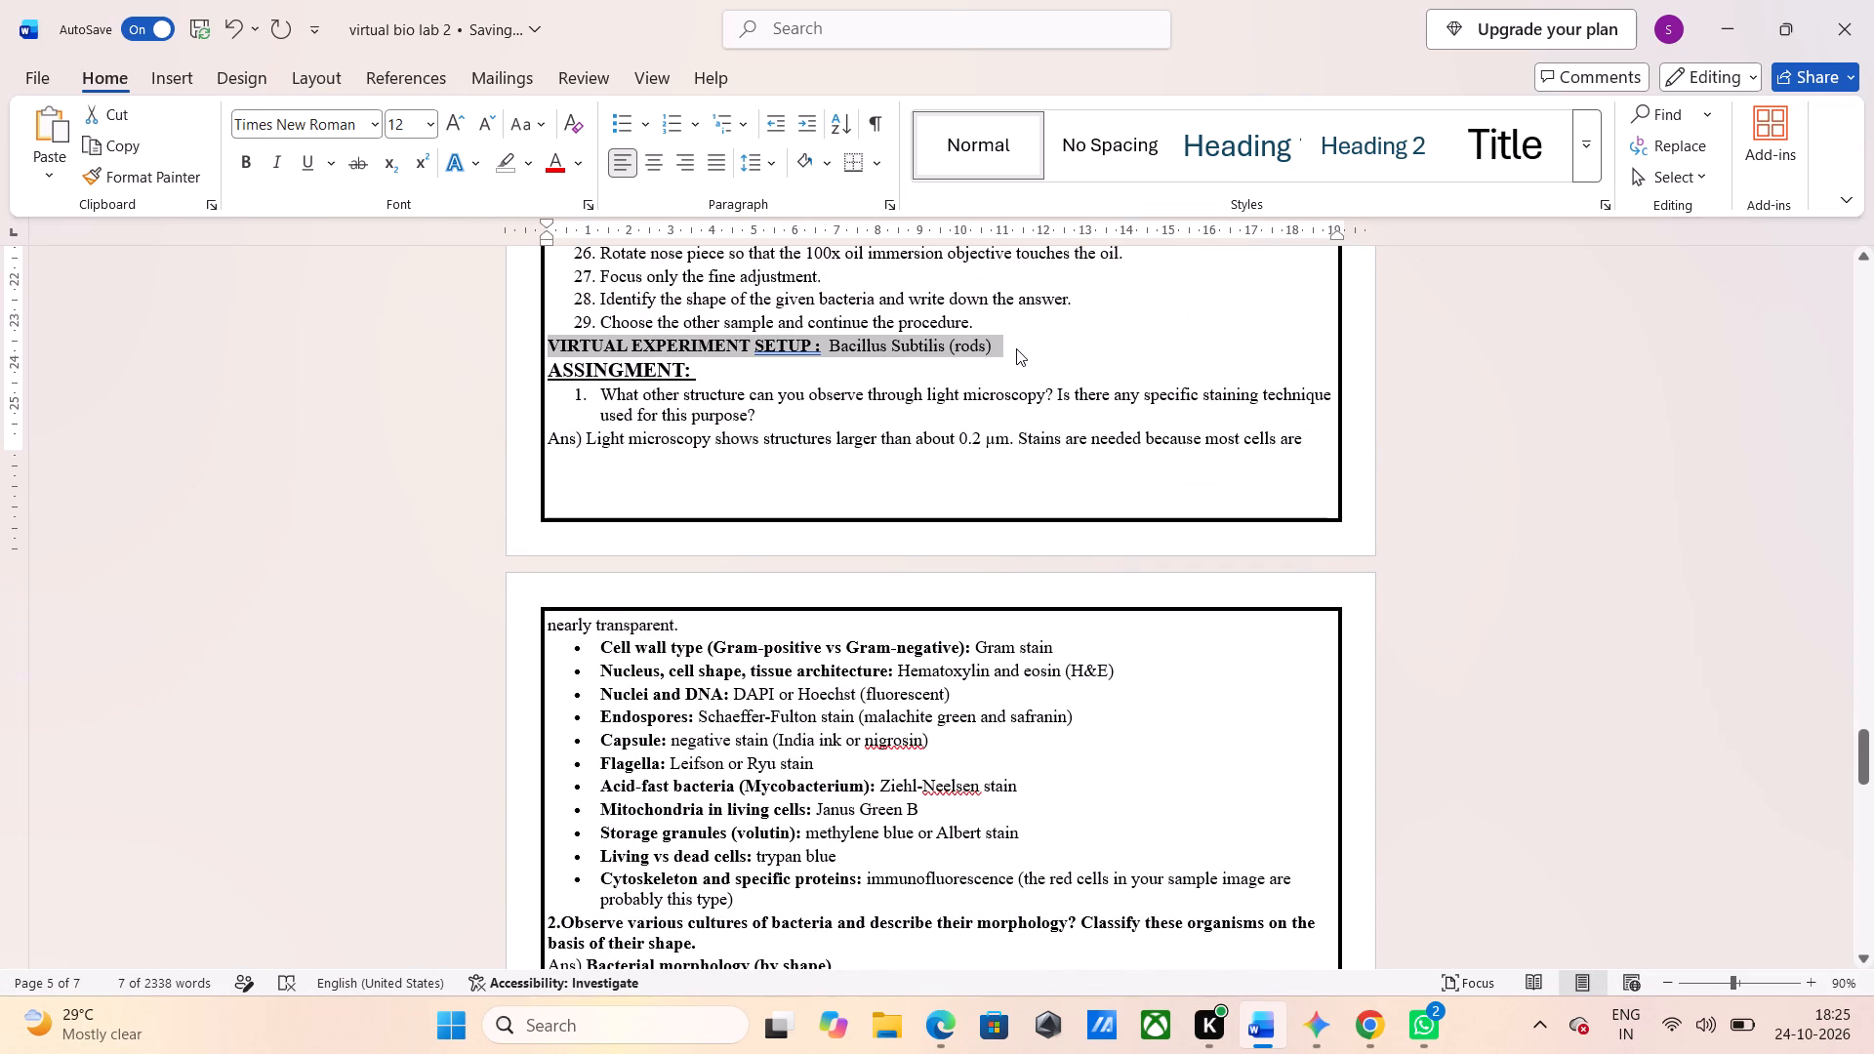
click(1016, 348)
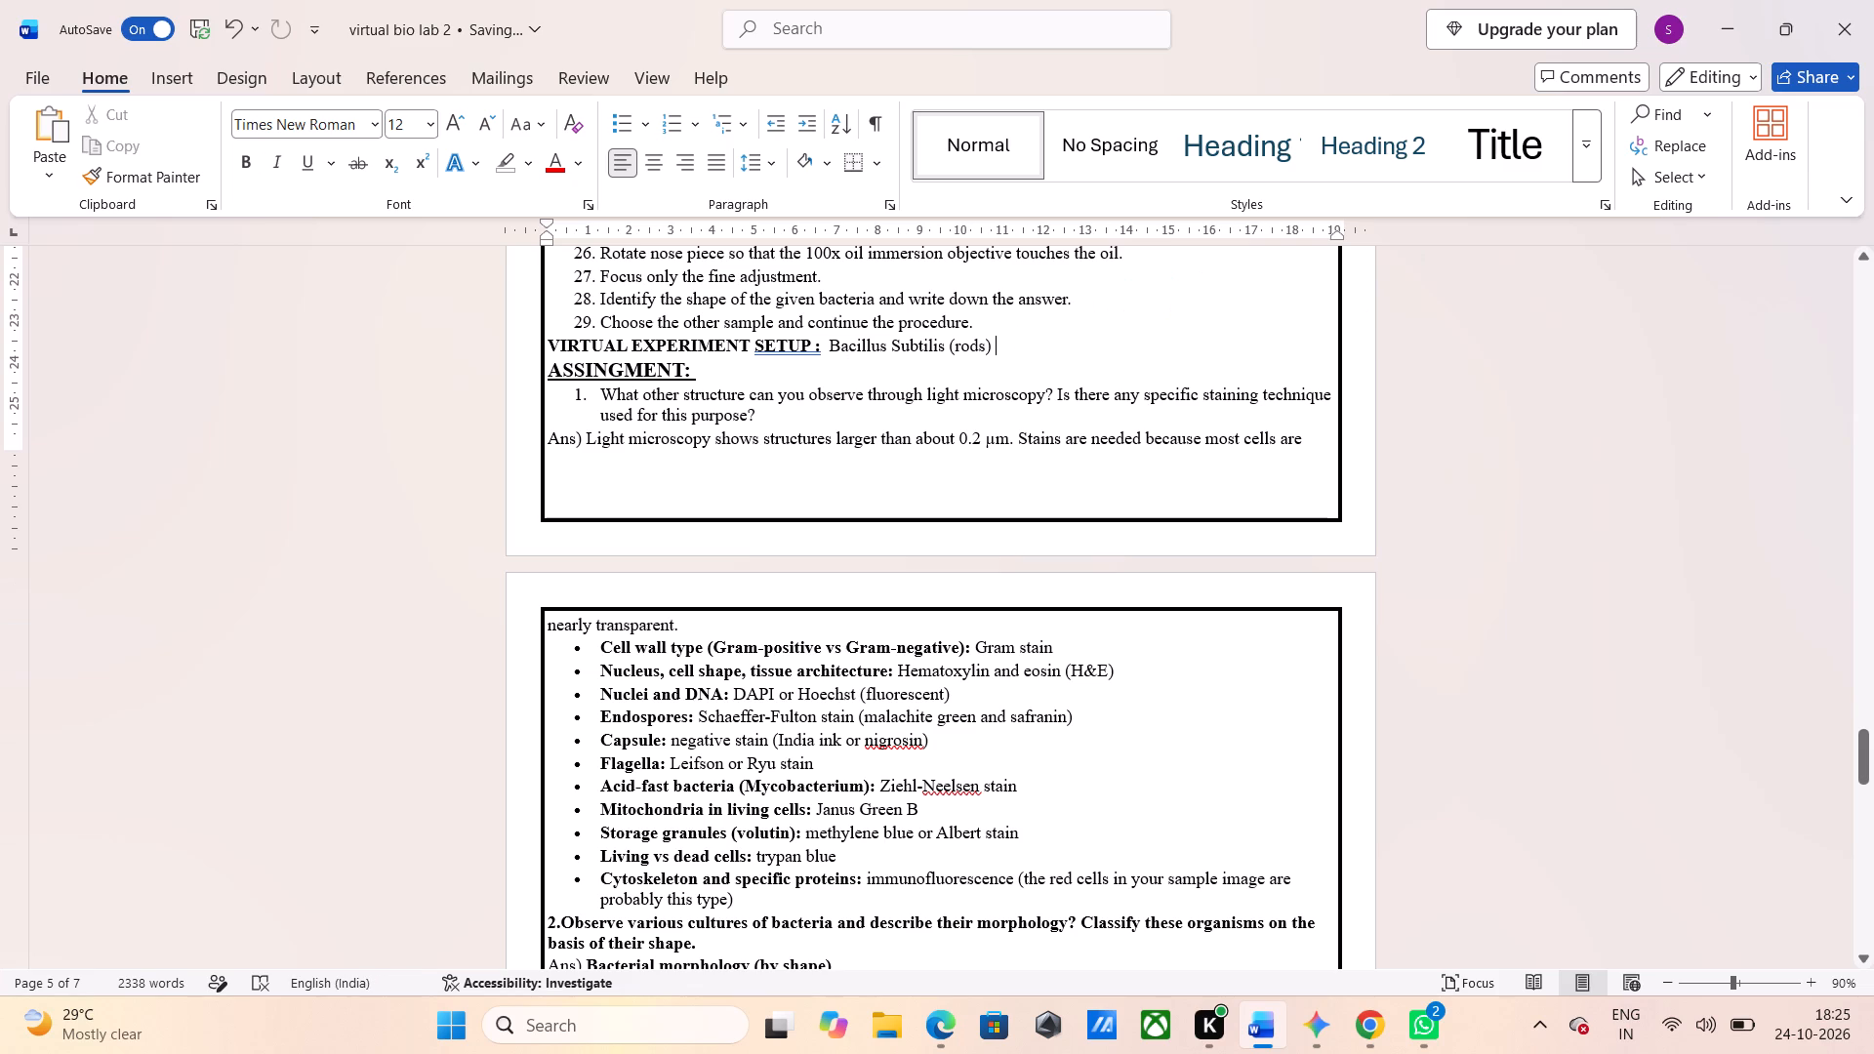
click(441, 355)
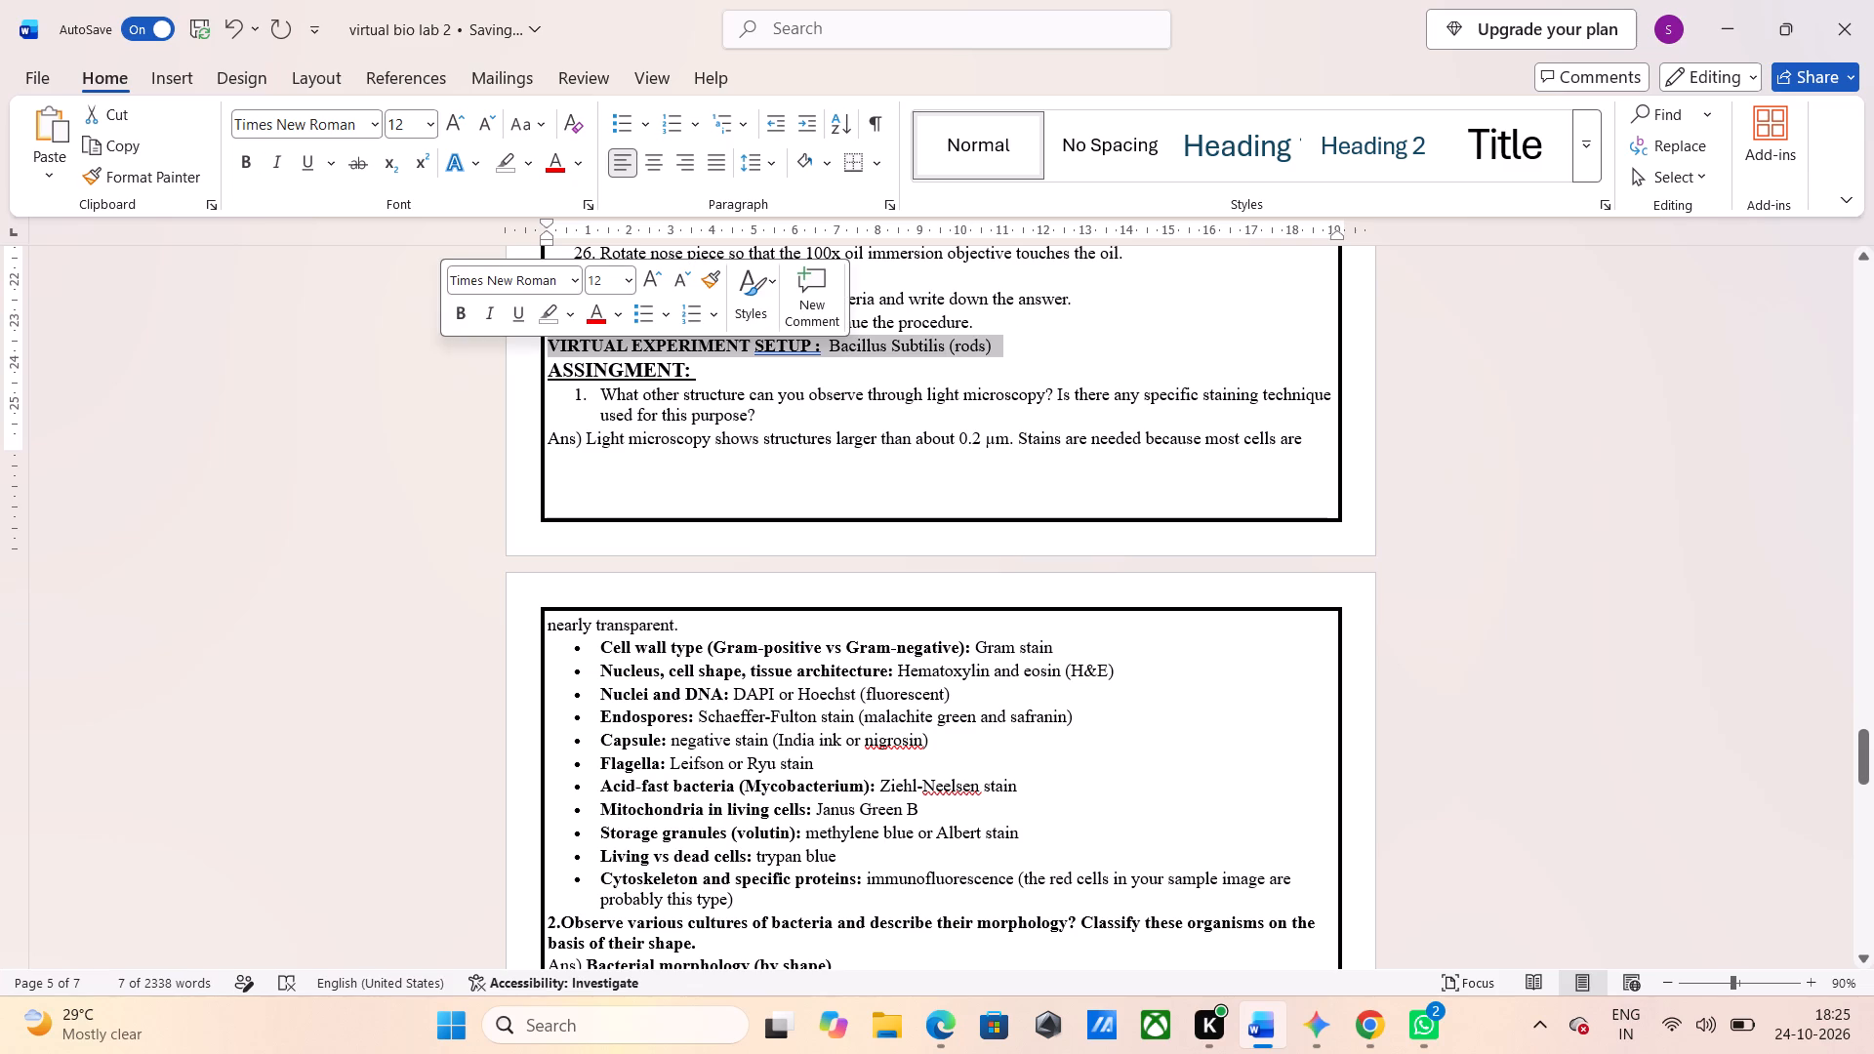
key(BackSpace)
Paste the virtual experiment setup line below the "Endospore stain (Schaeffer-Fulton)" bullet, without a bullet and flush with the left margin.
scroll(441, 355, down, 3)
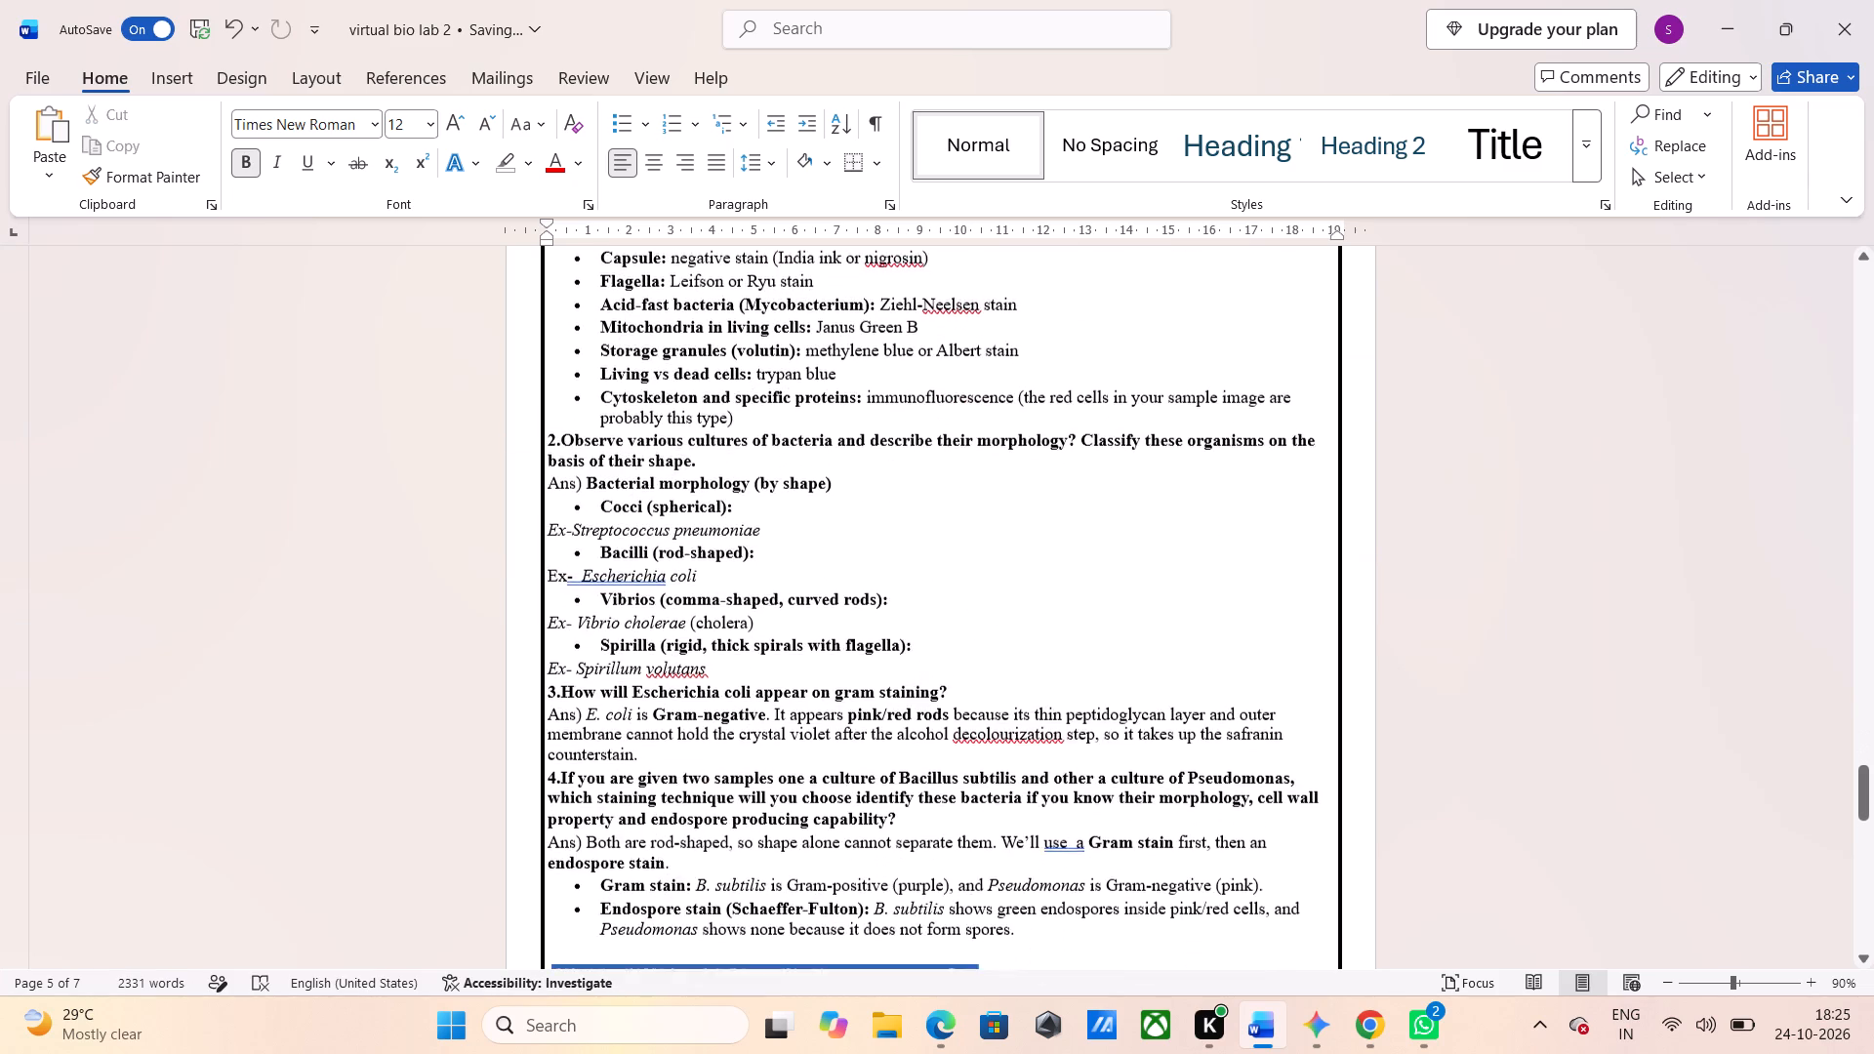
scroll(441, 355, down, 2)
click(562, 306)
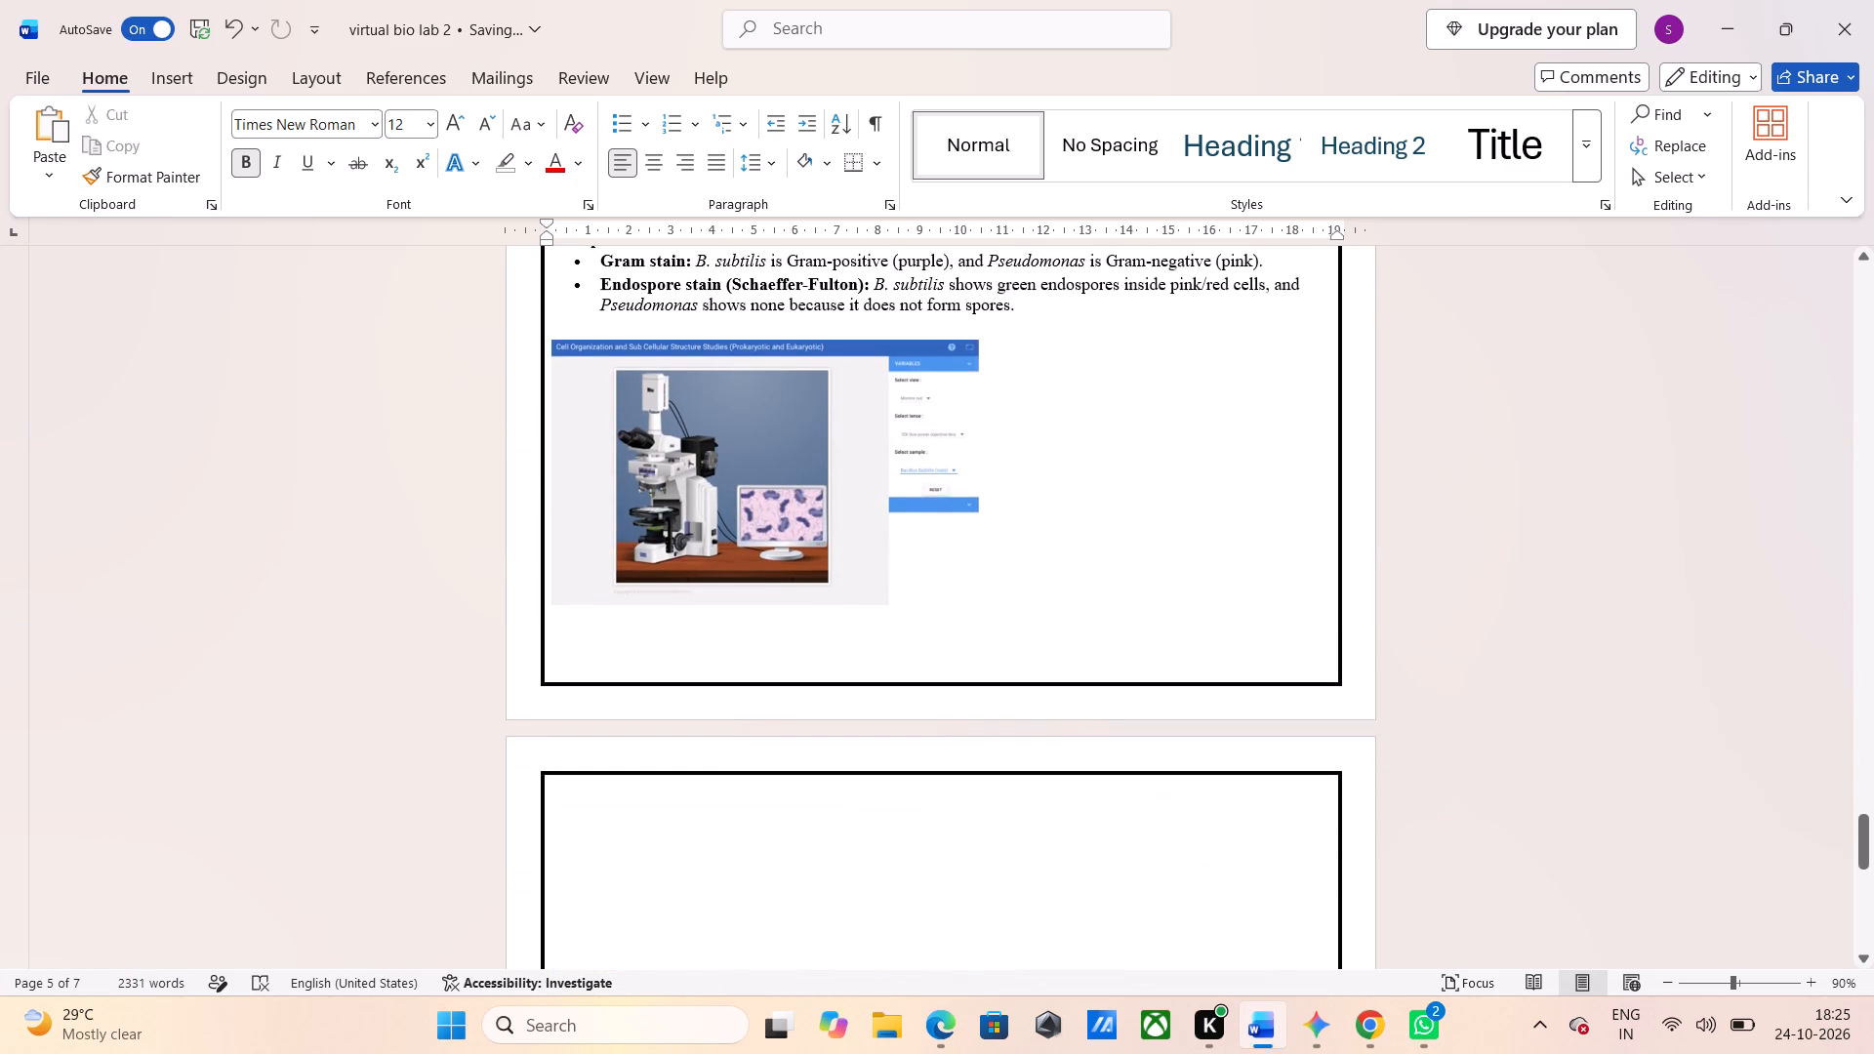
click(565, 321)
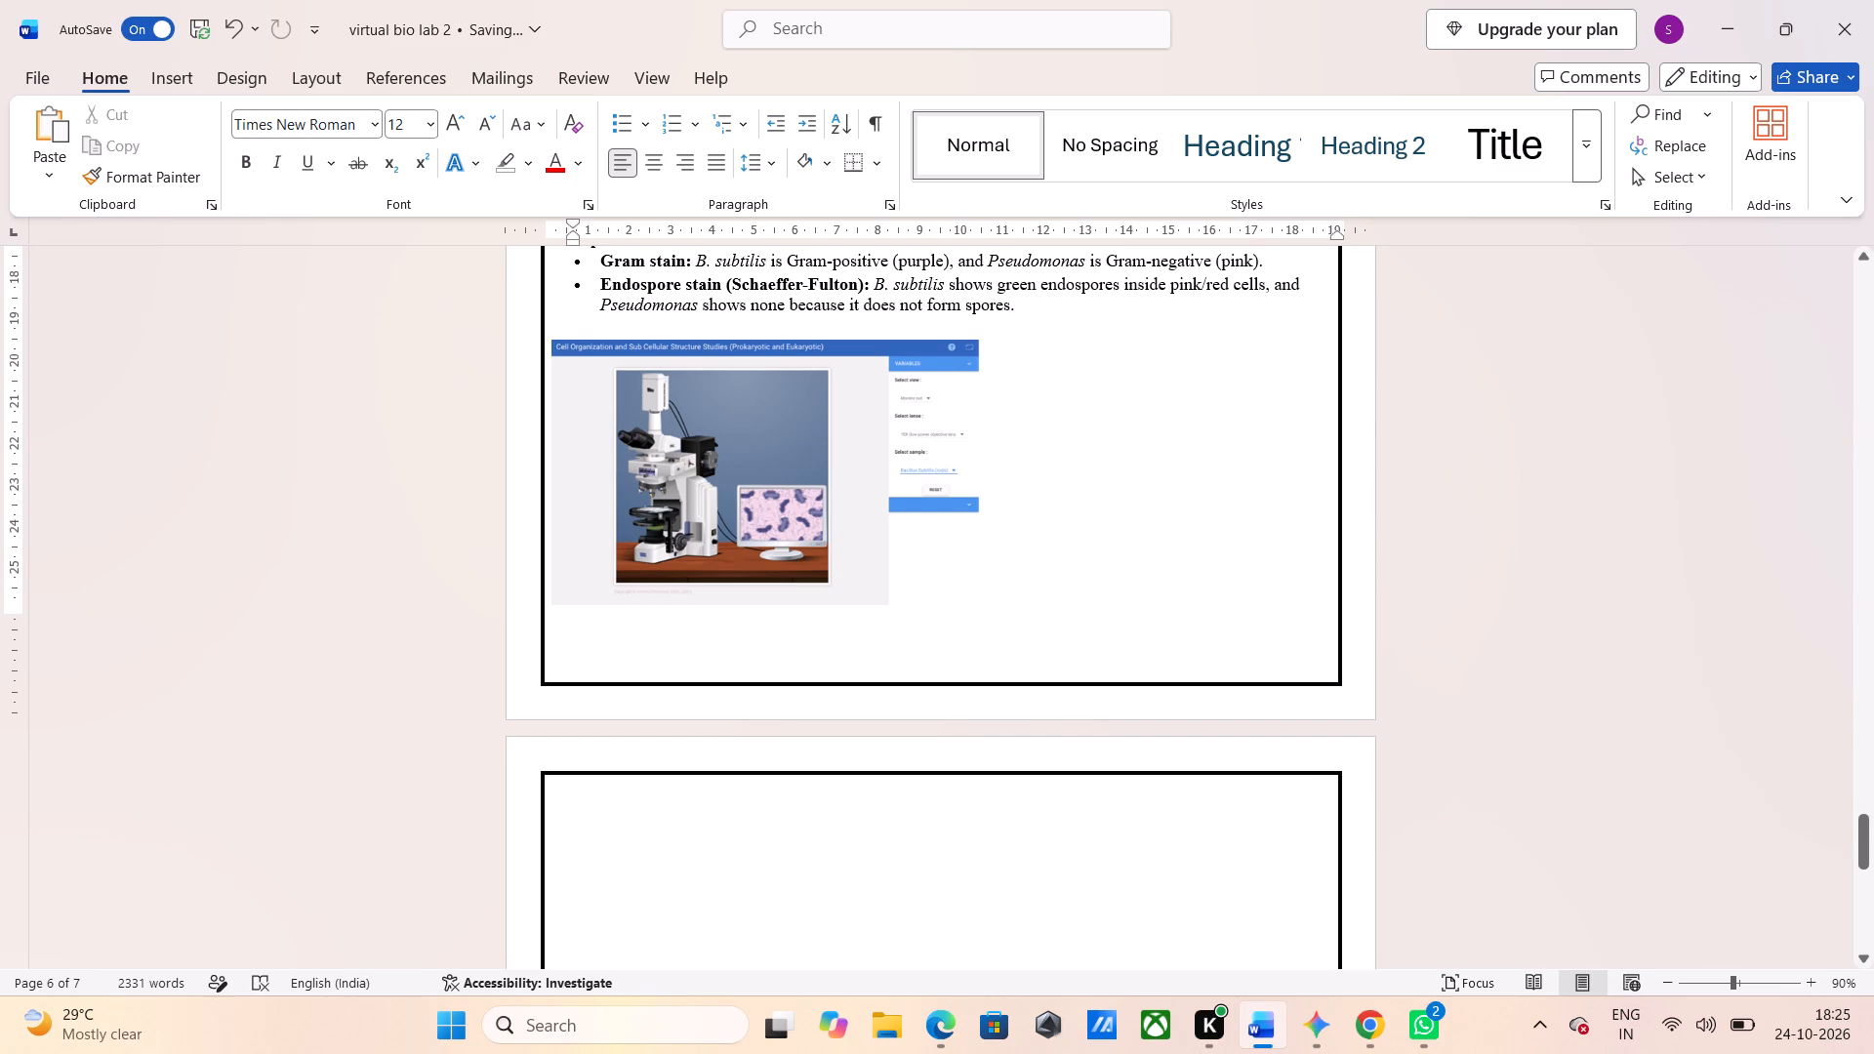
key(BackSpace)
key(ctrl+v)
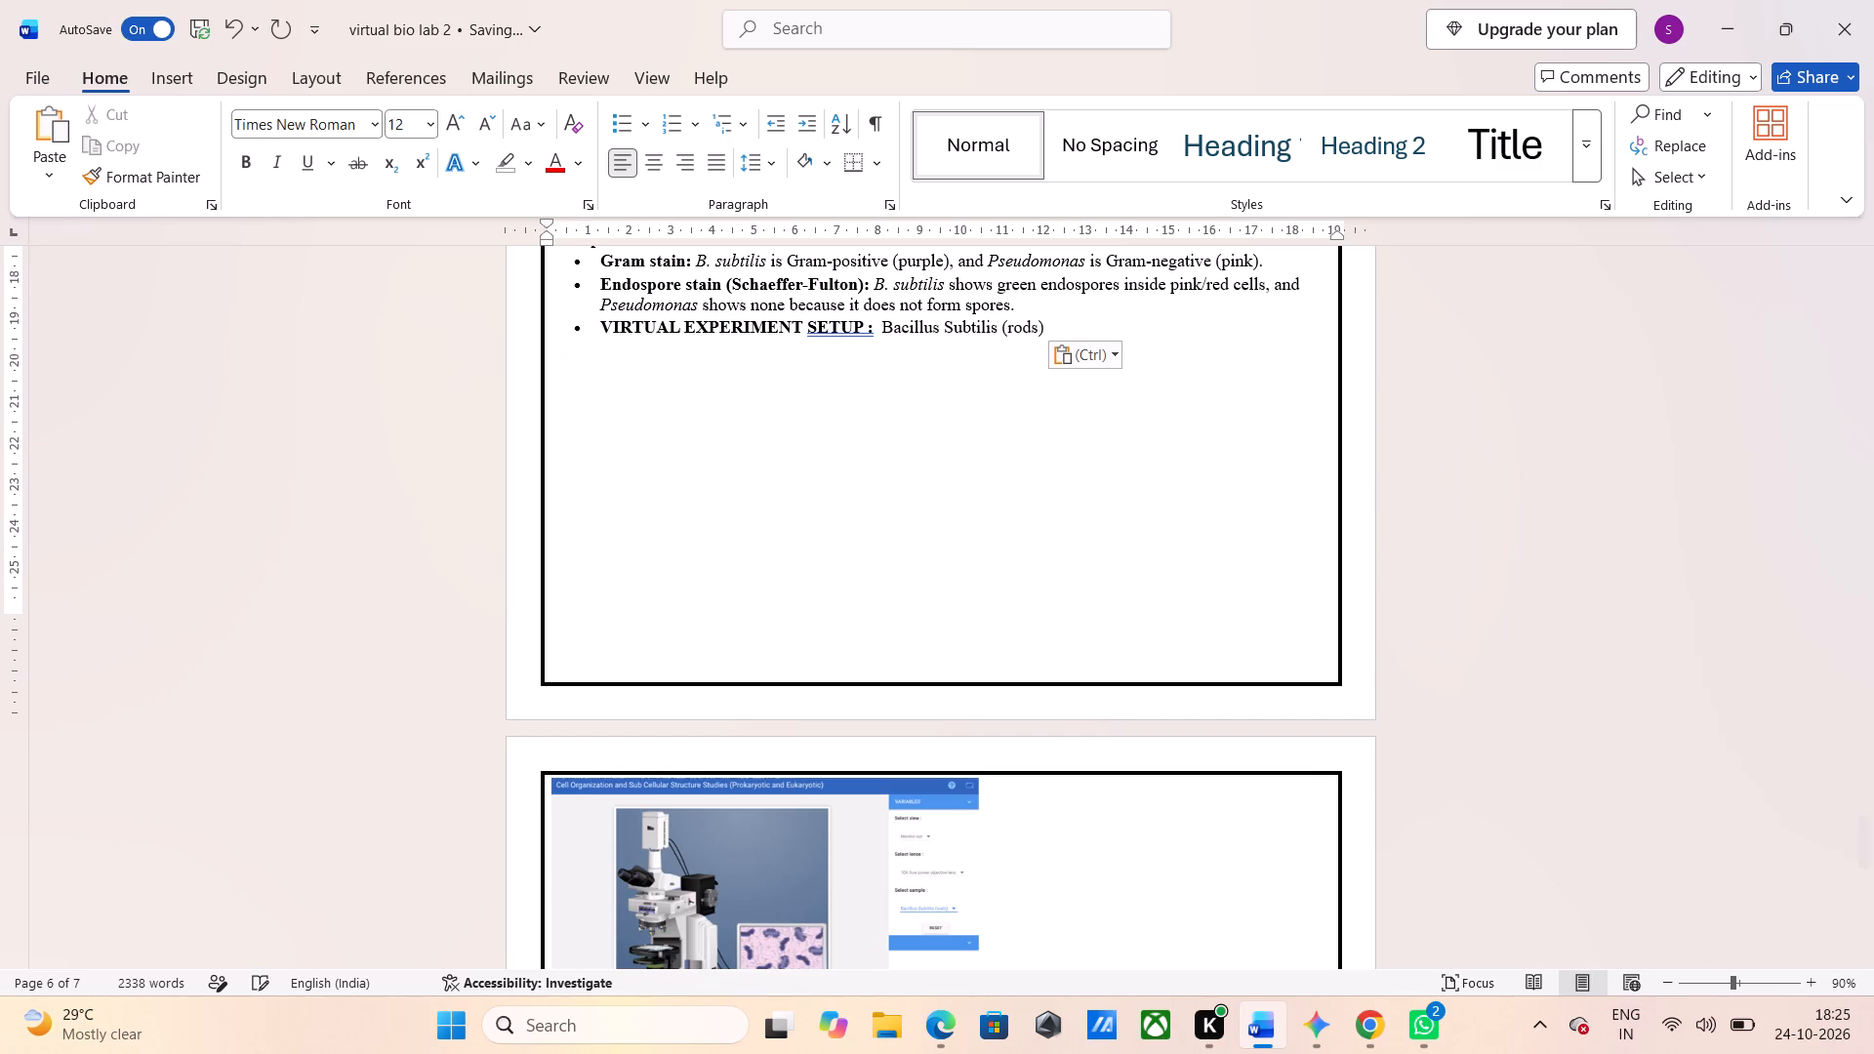
click(599, 329)
key(BackSpace)
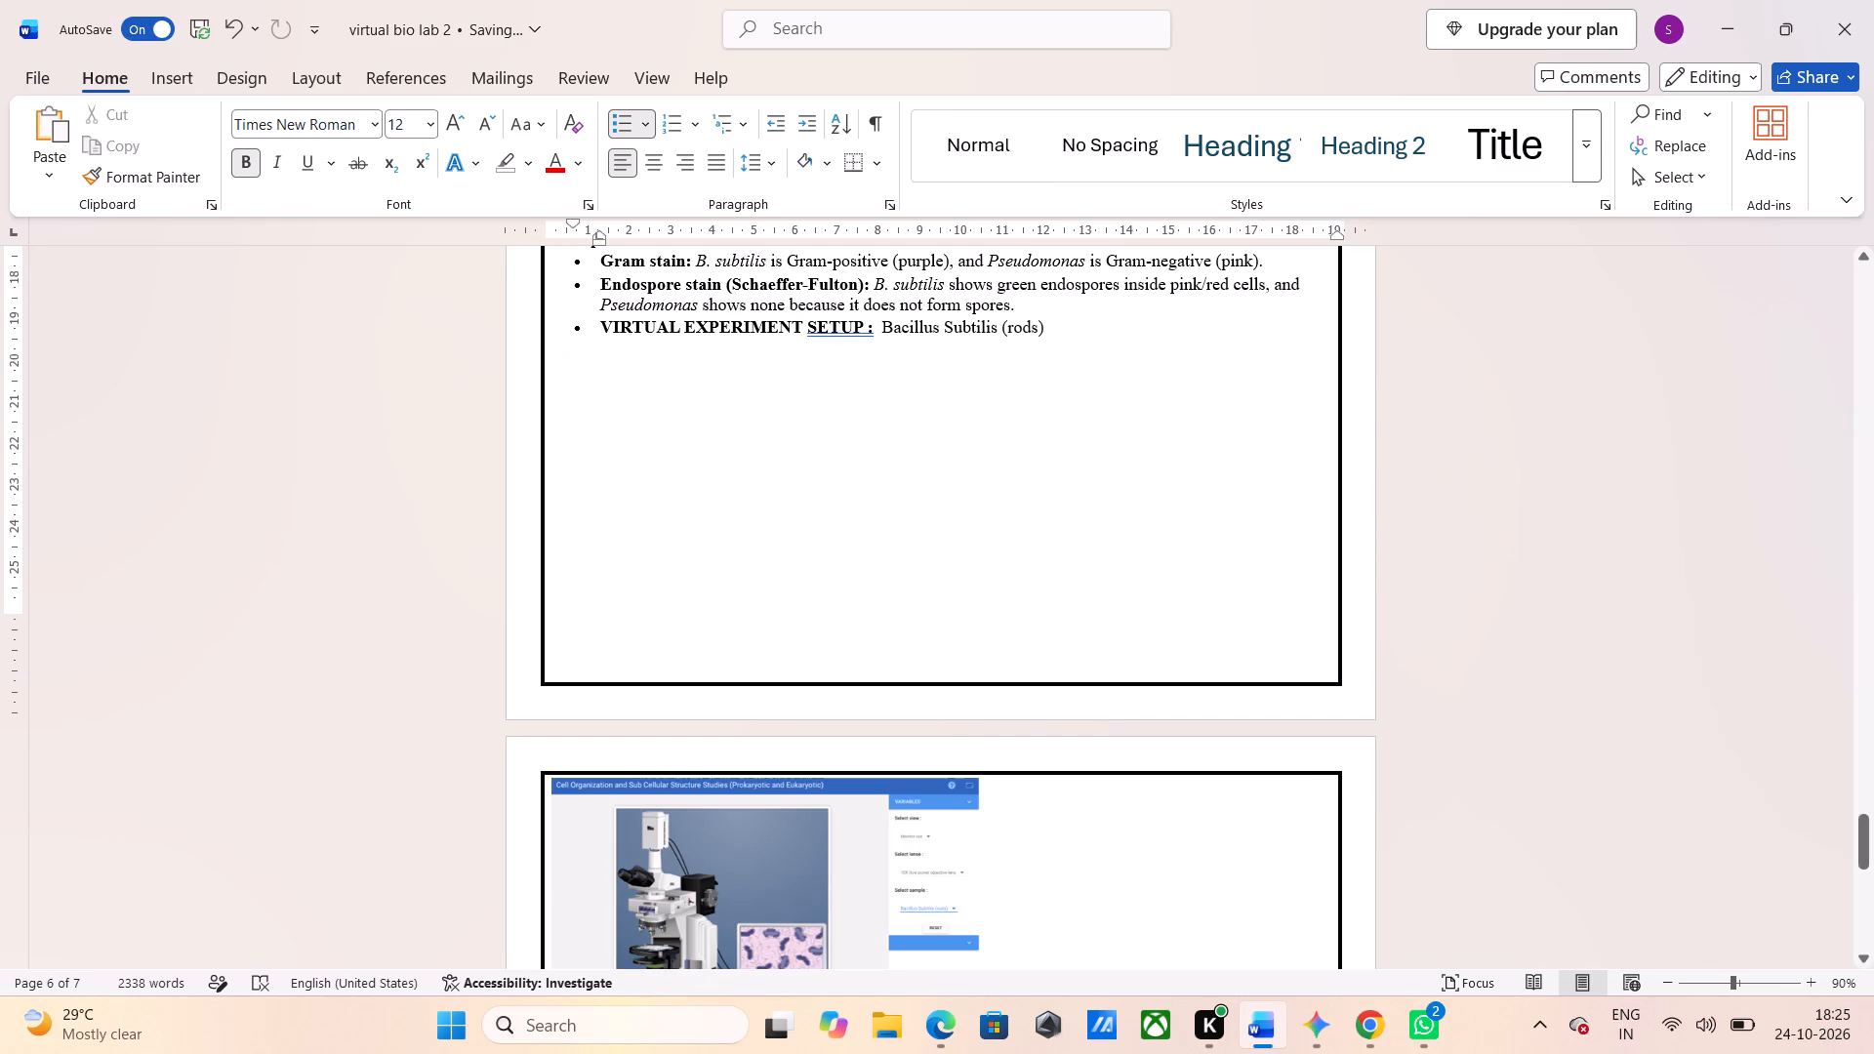
key(BackSpace)
key(BackSpace)
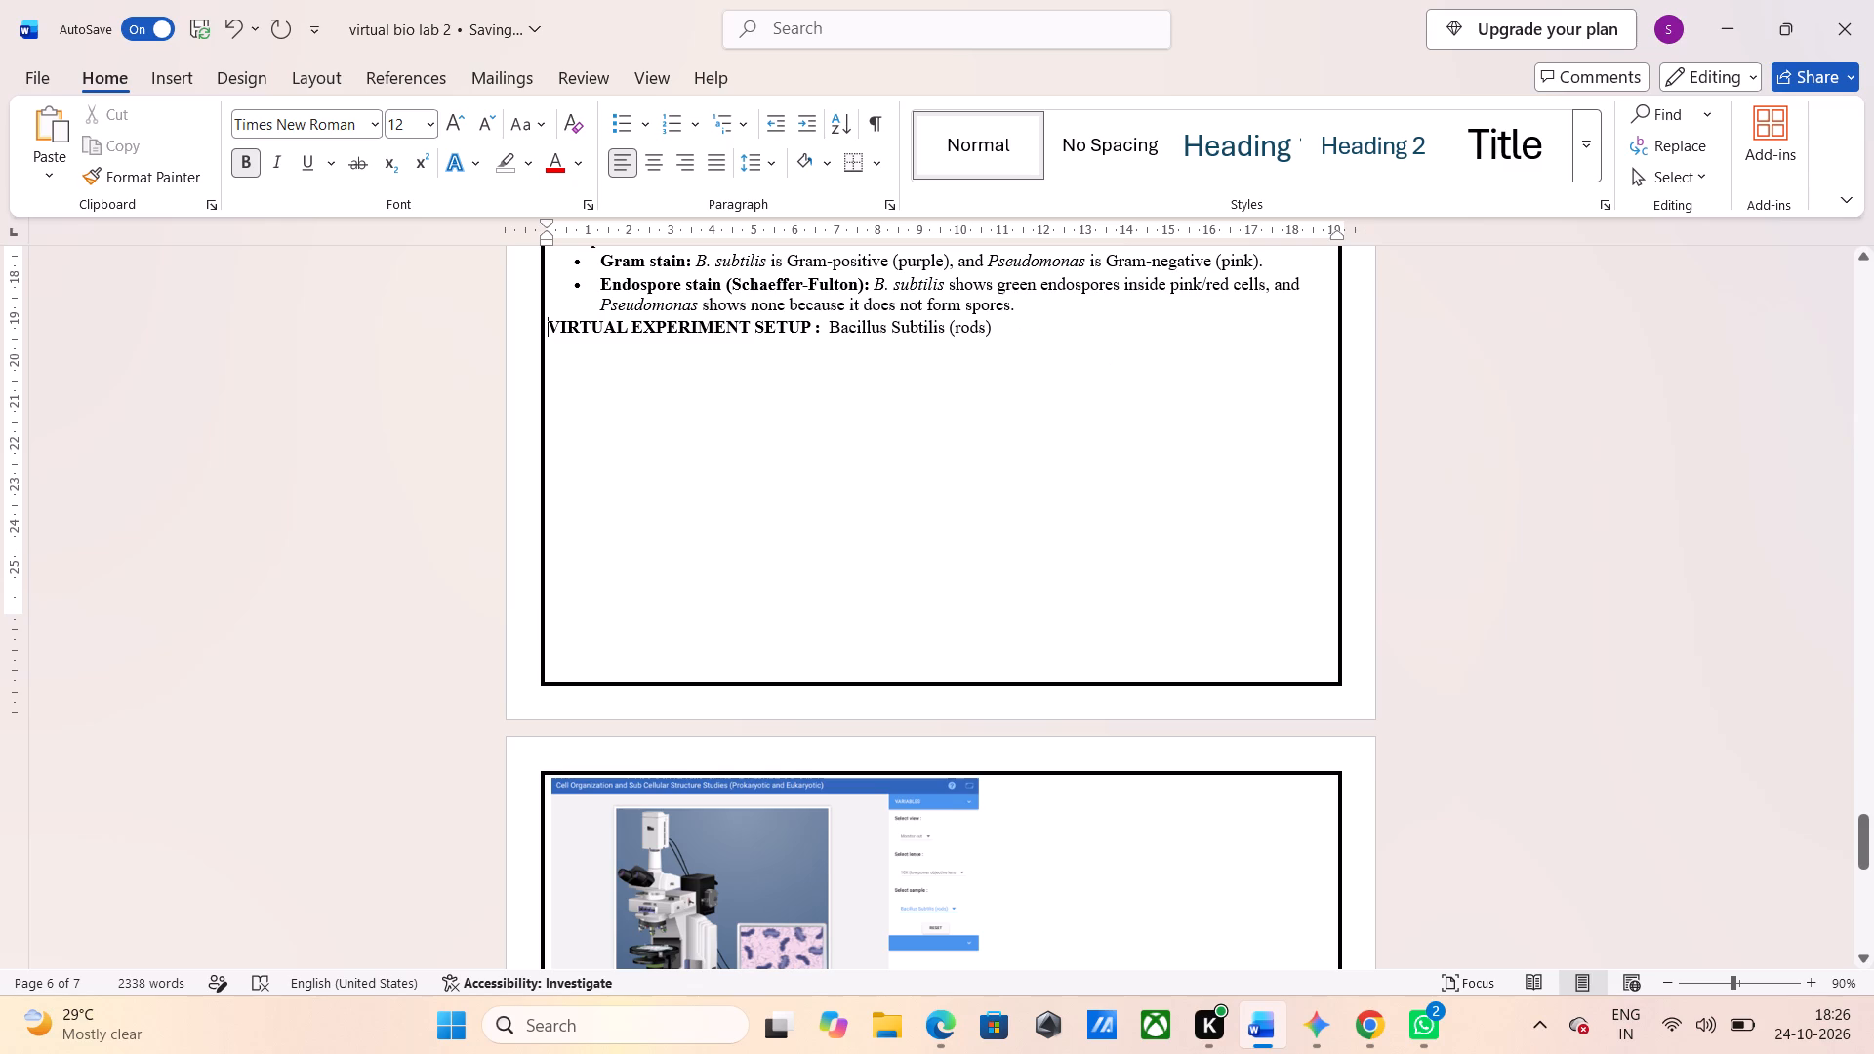
Shrink the microscope picture to about 9 cm wide to fit under the virtual experiment setup line, and stretch its height slightly.
click(919, 847)
scroll(919, 847, down, 1)
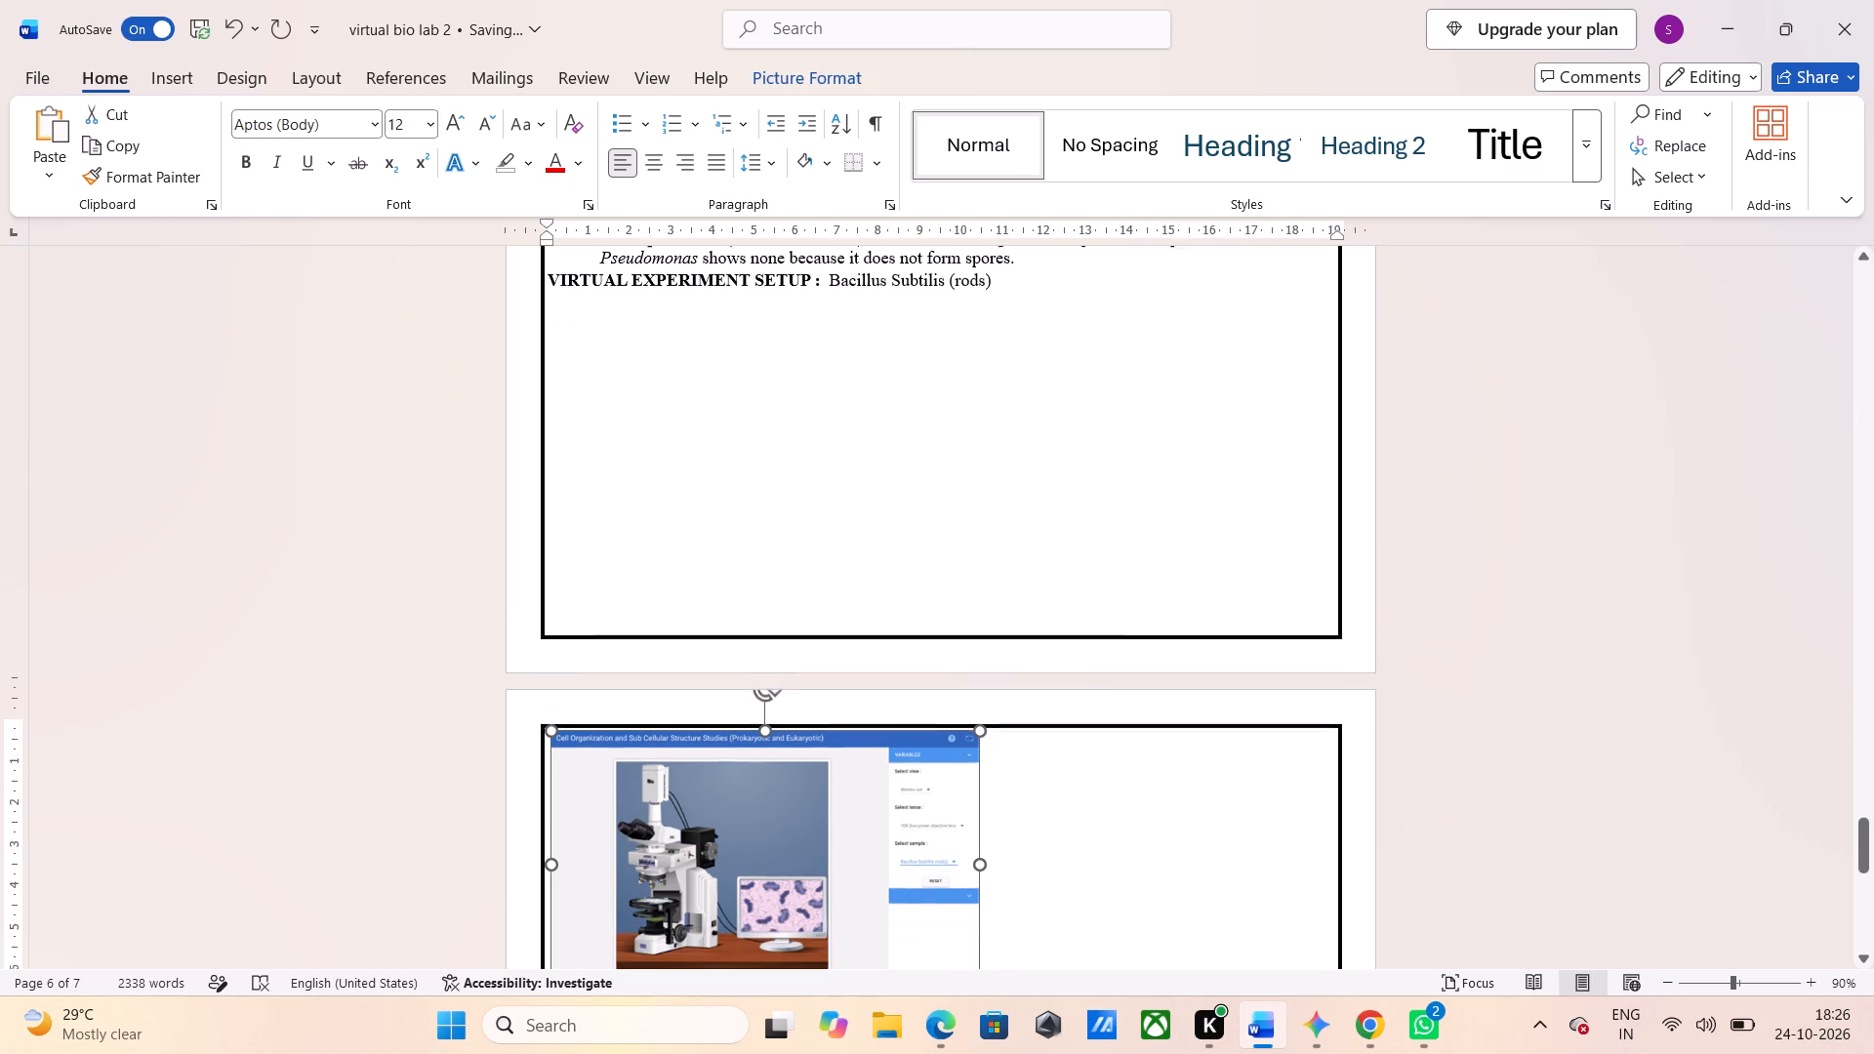
scroll(919, 847, down, 2)
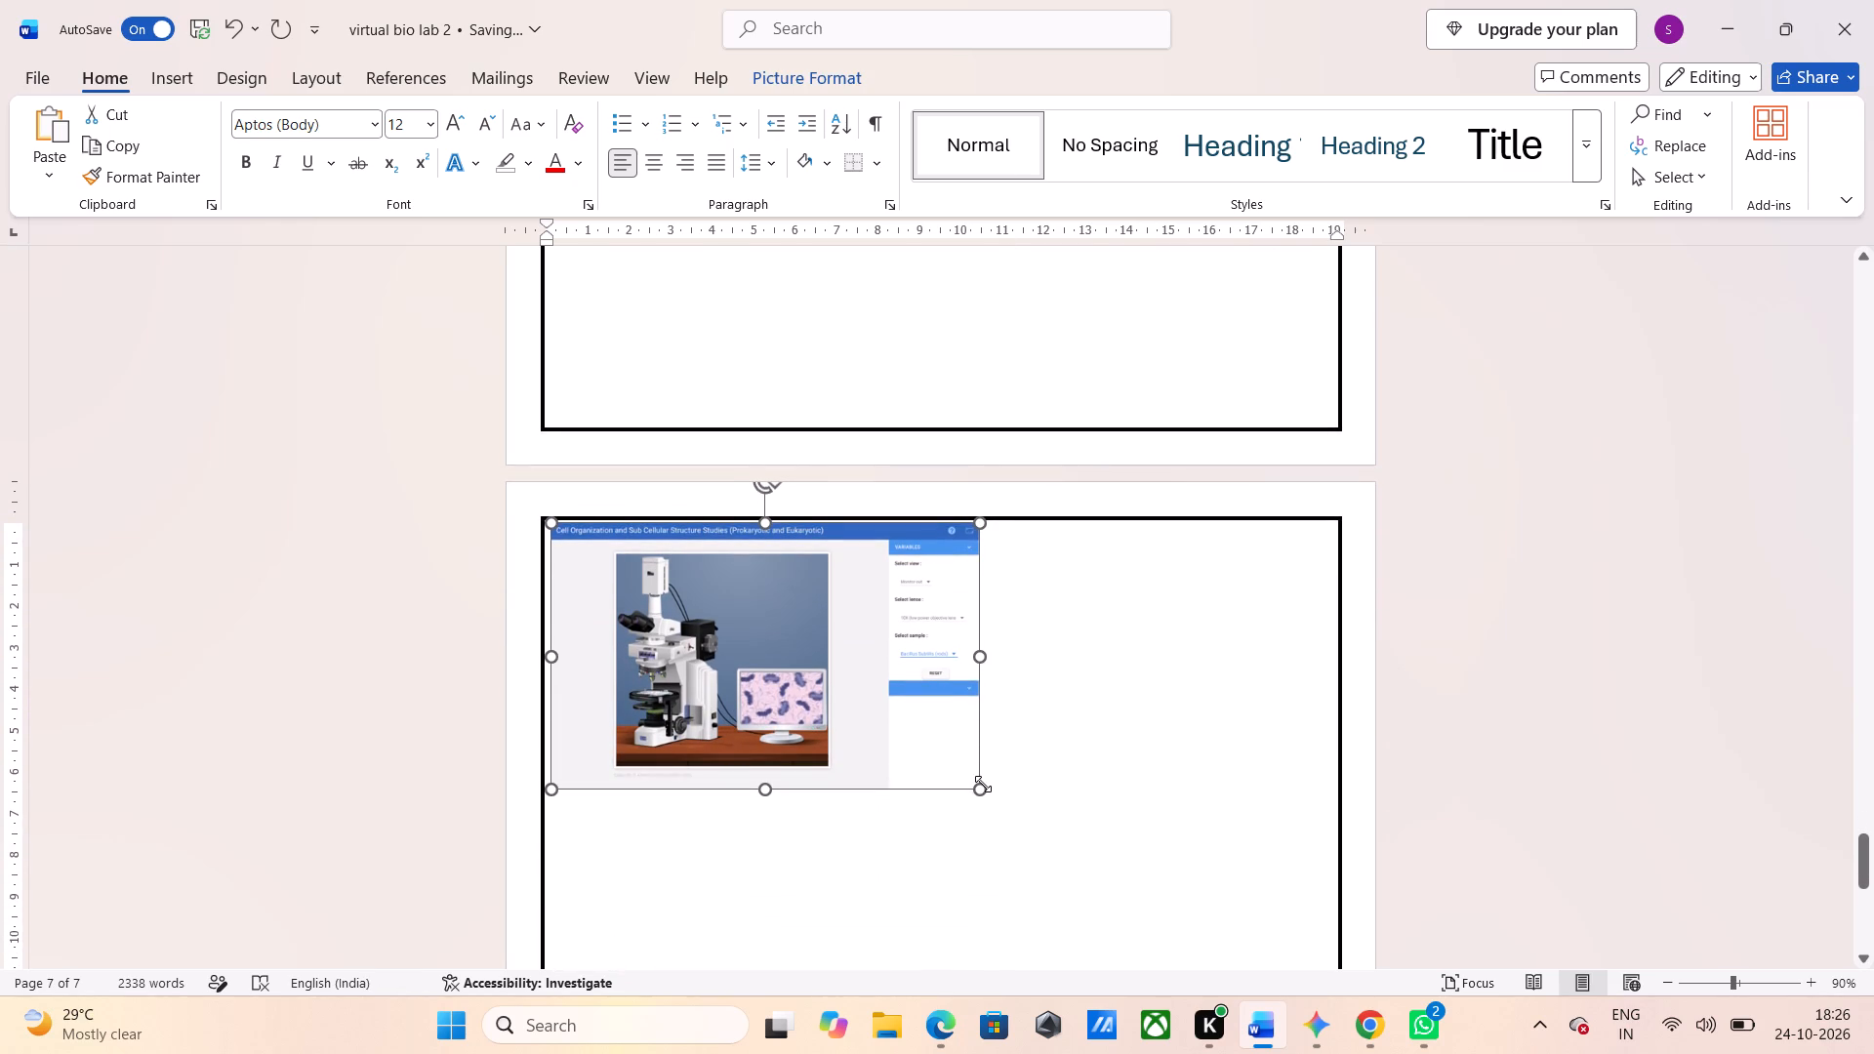
drag(983, 784, 933, 746)
scroll(933, 746, up, 1)
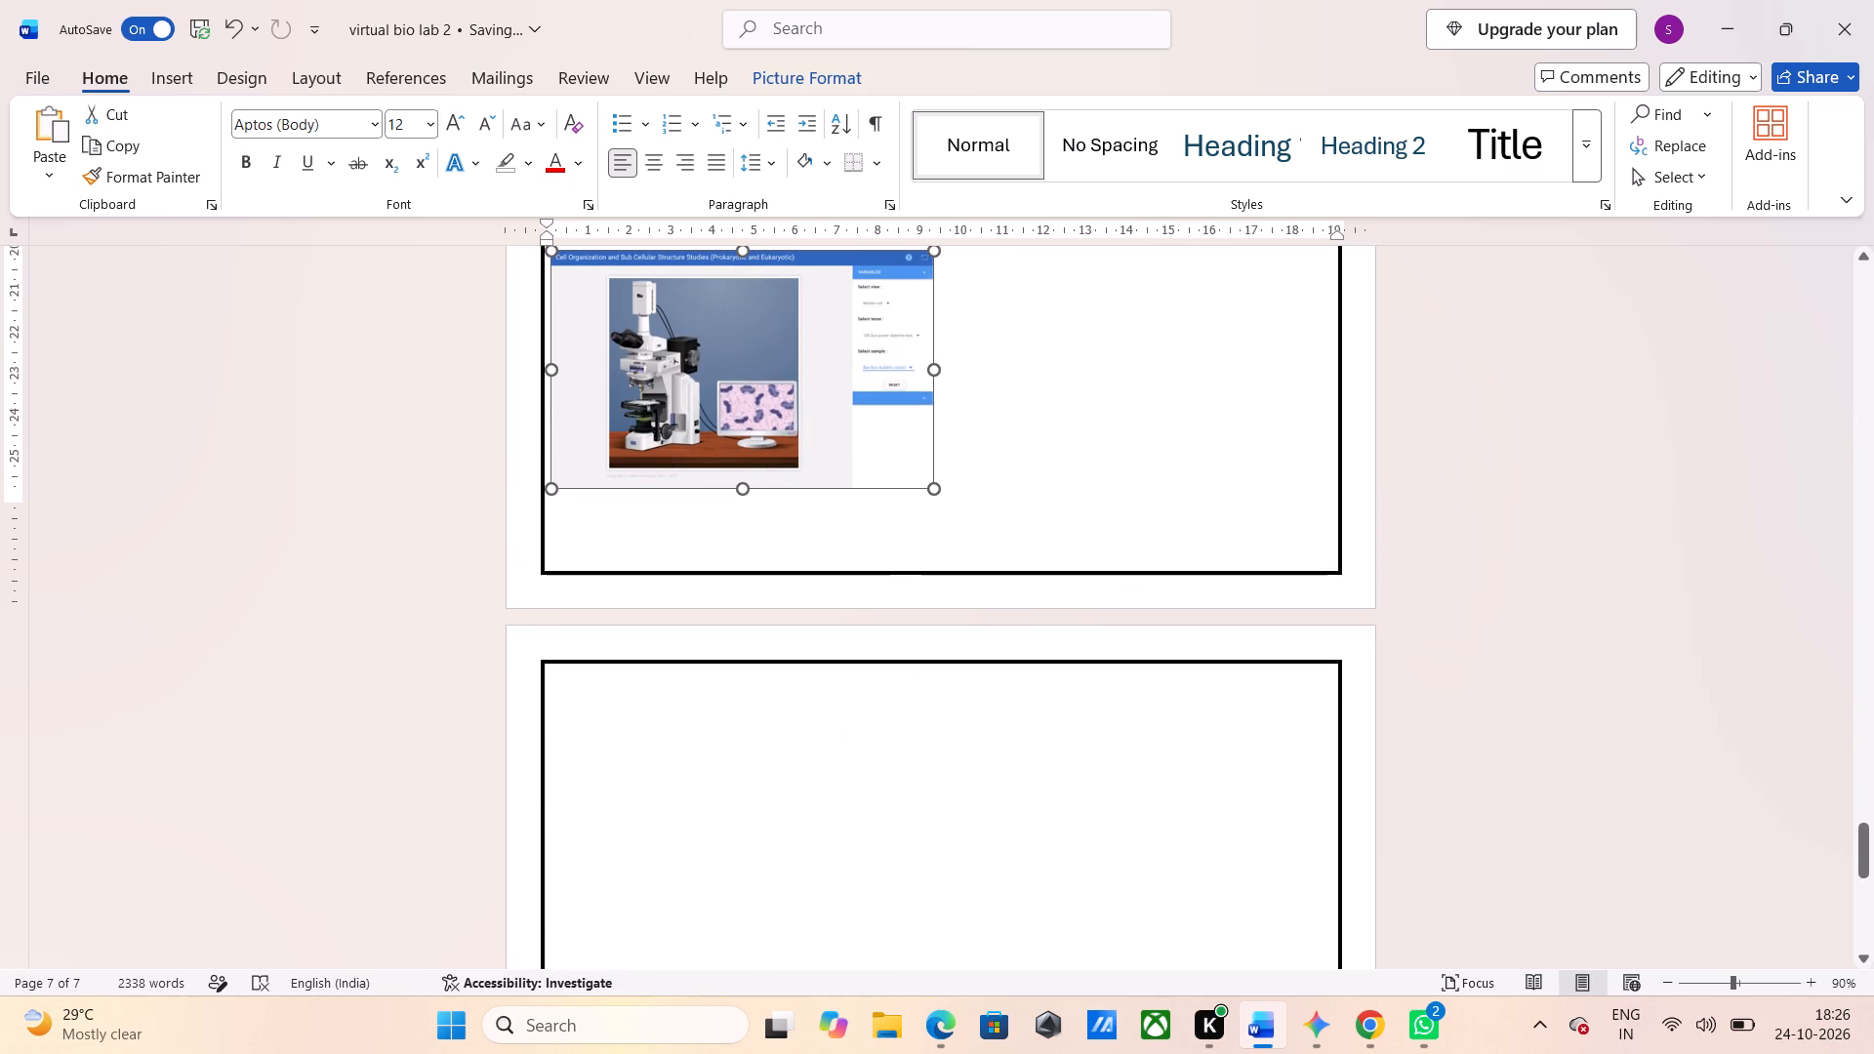
scroll(933, 746, up, 2)
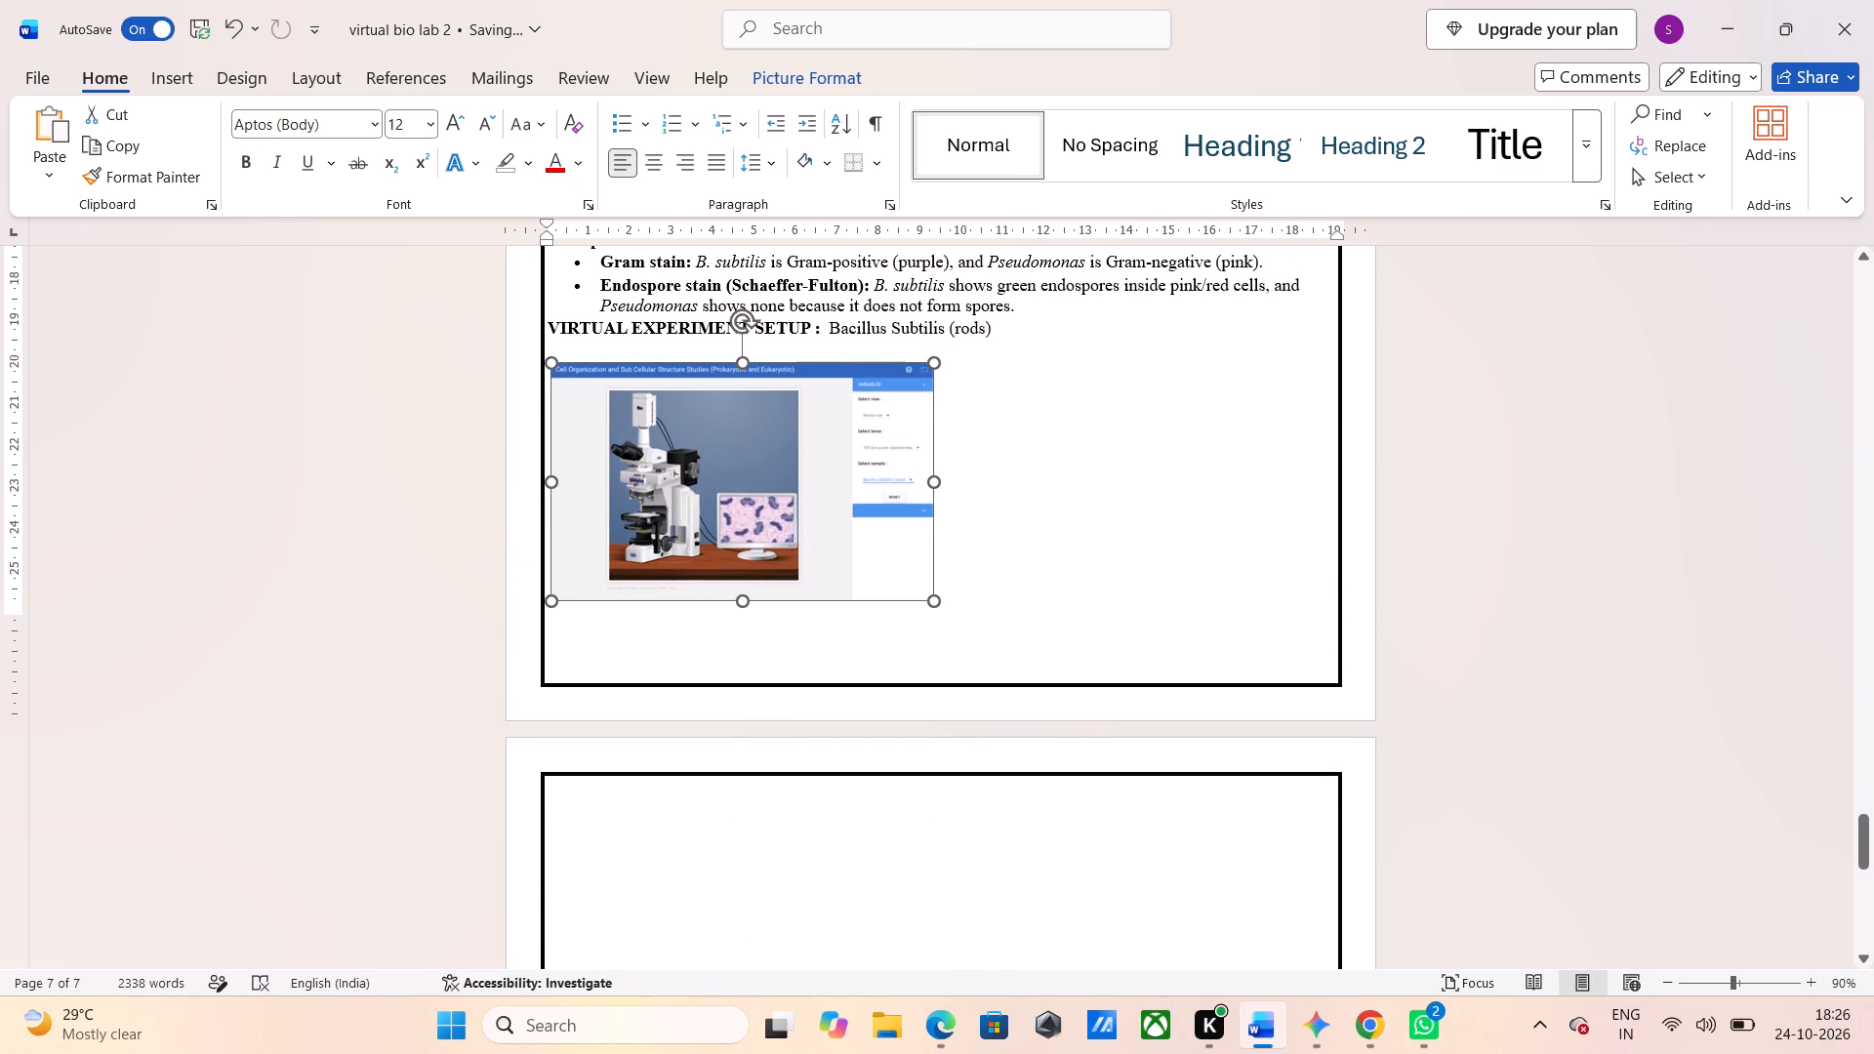
drag(746, 596, 747, 618)
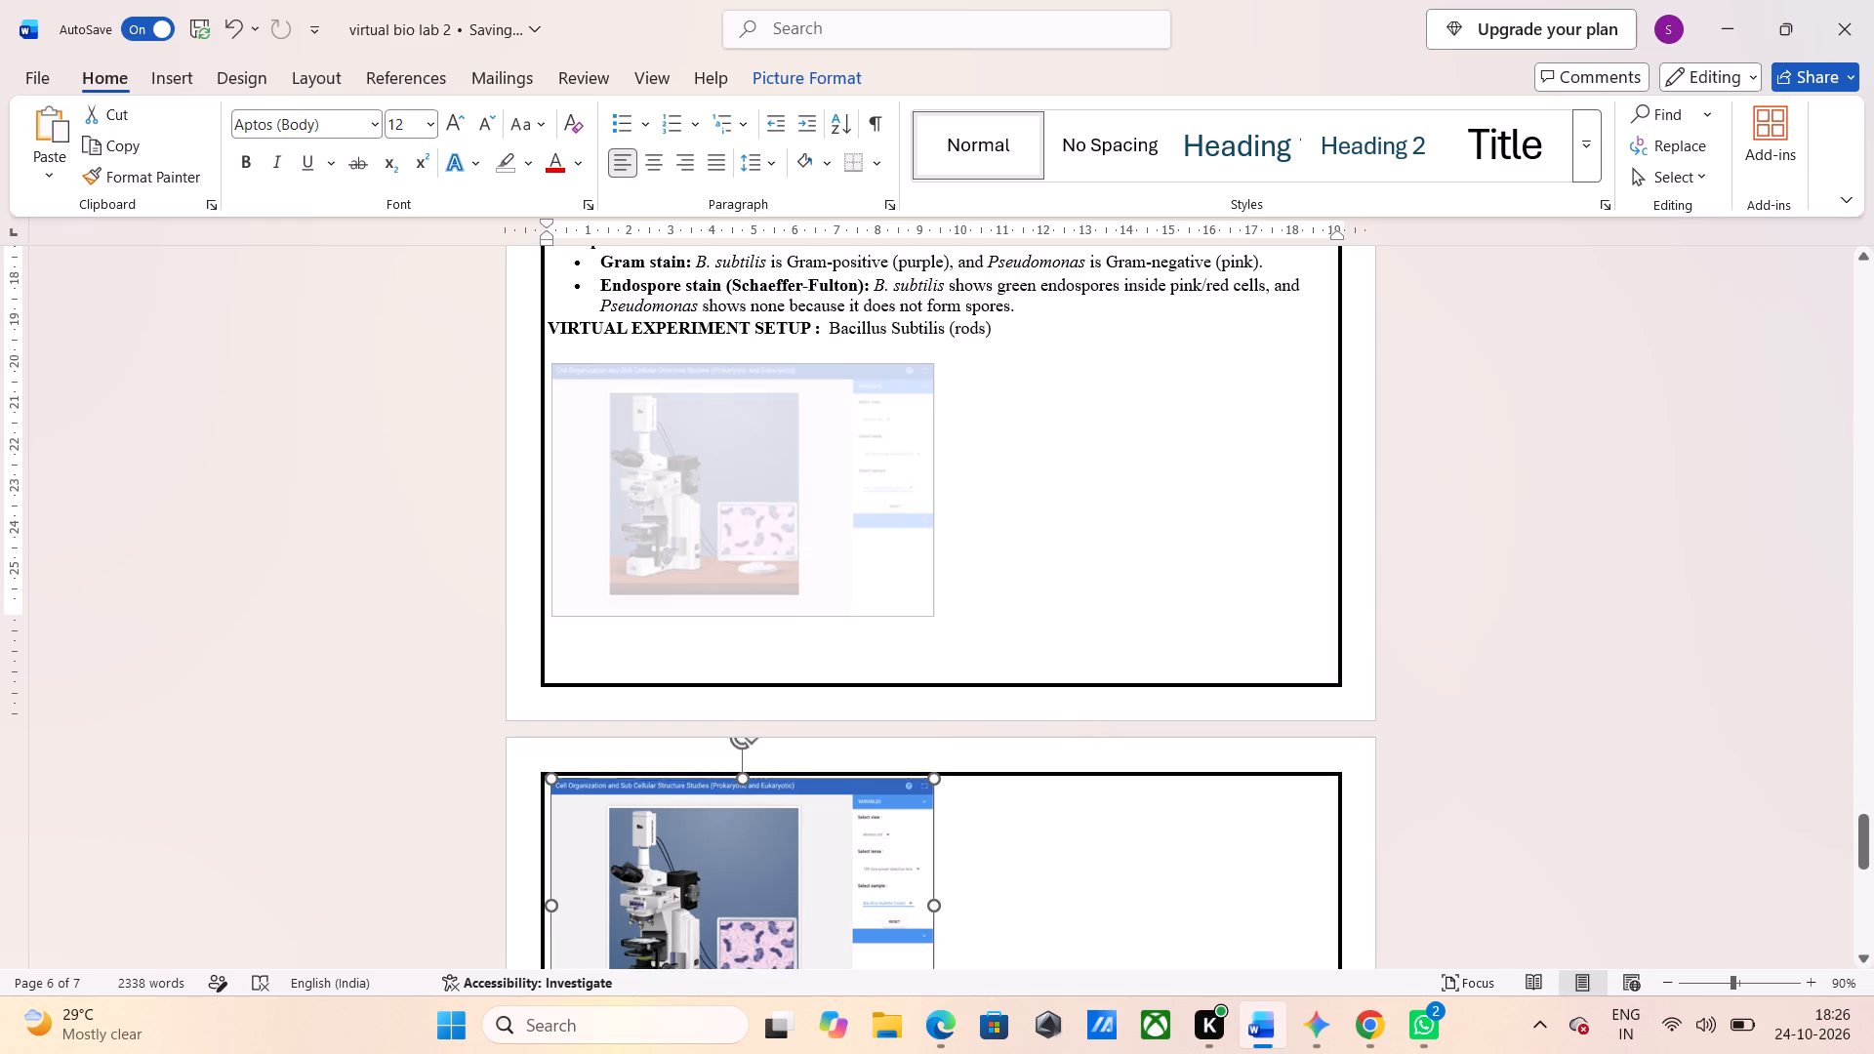
drag(747, 618, 754, 600)
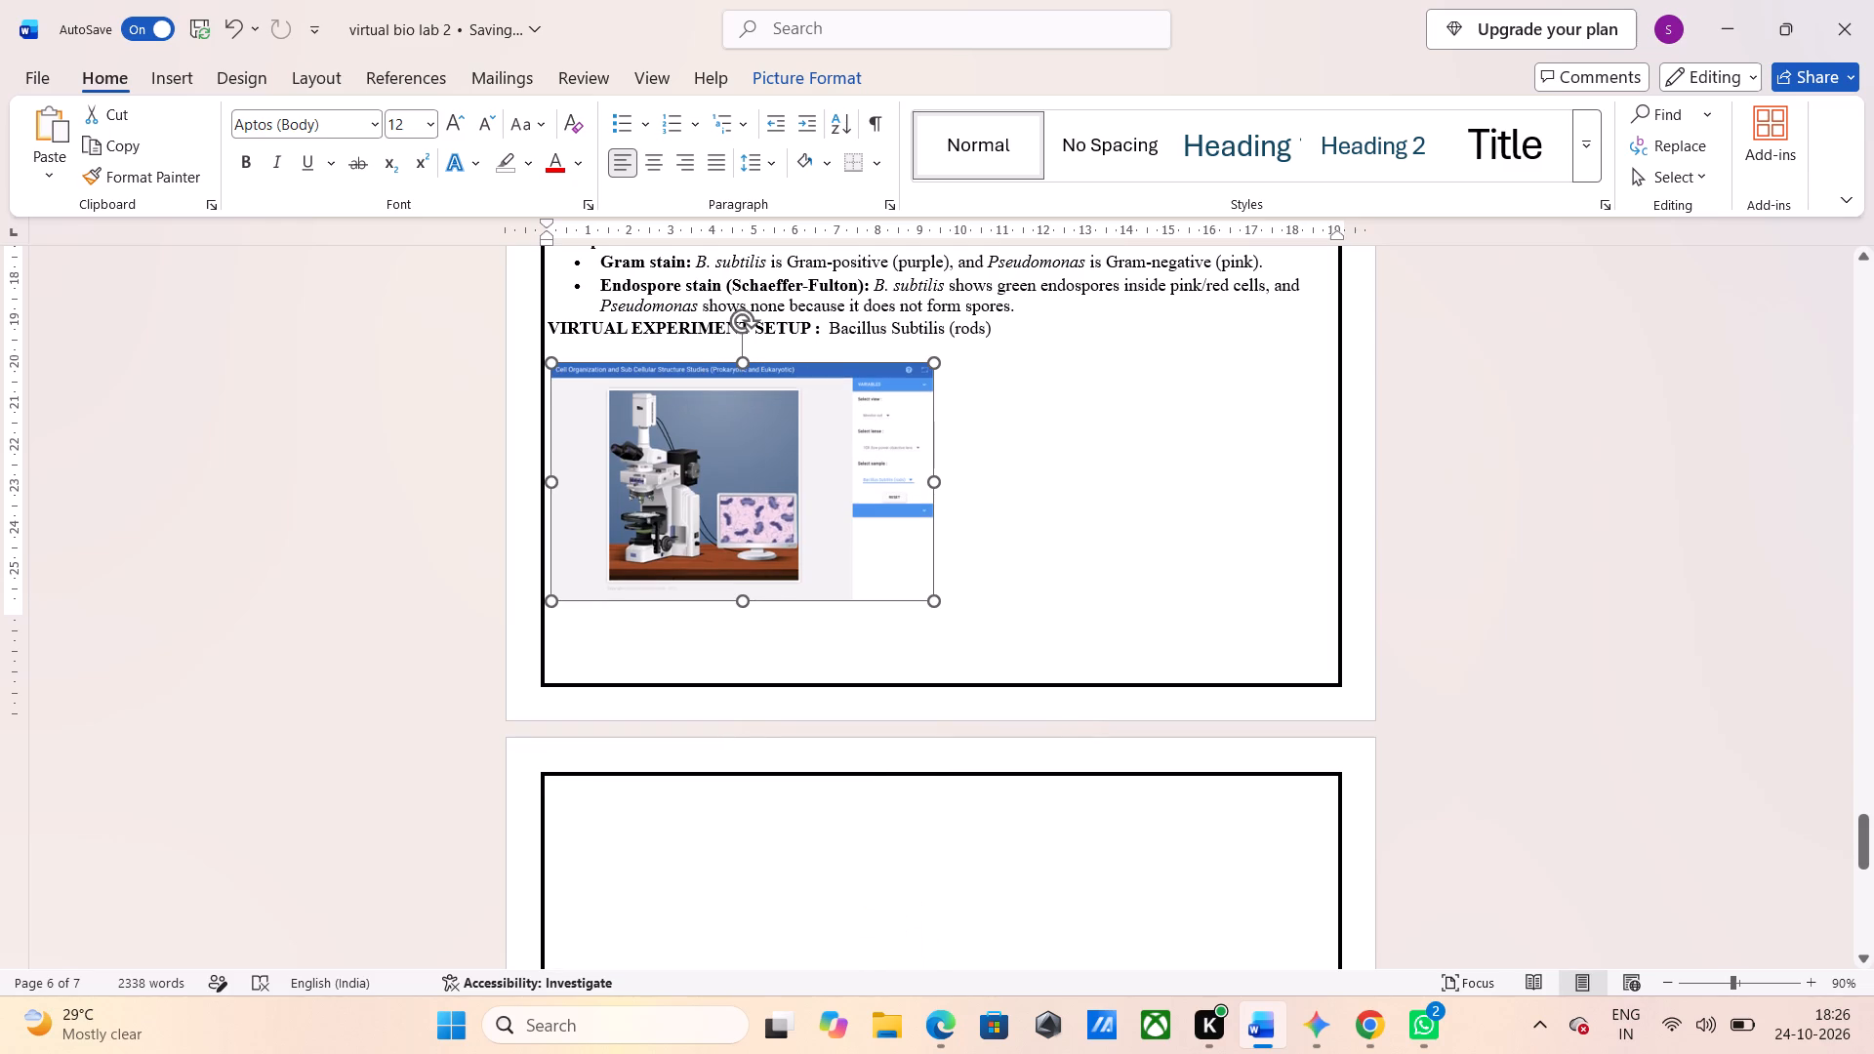
drag(754, 600, 754, 607)
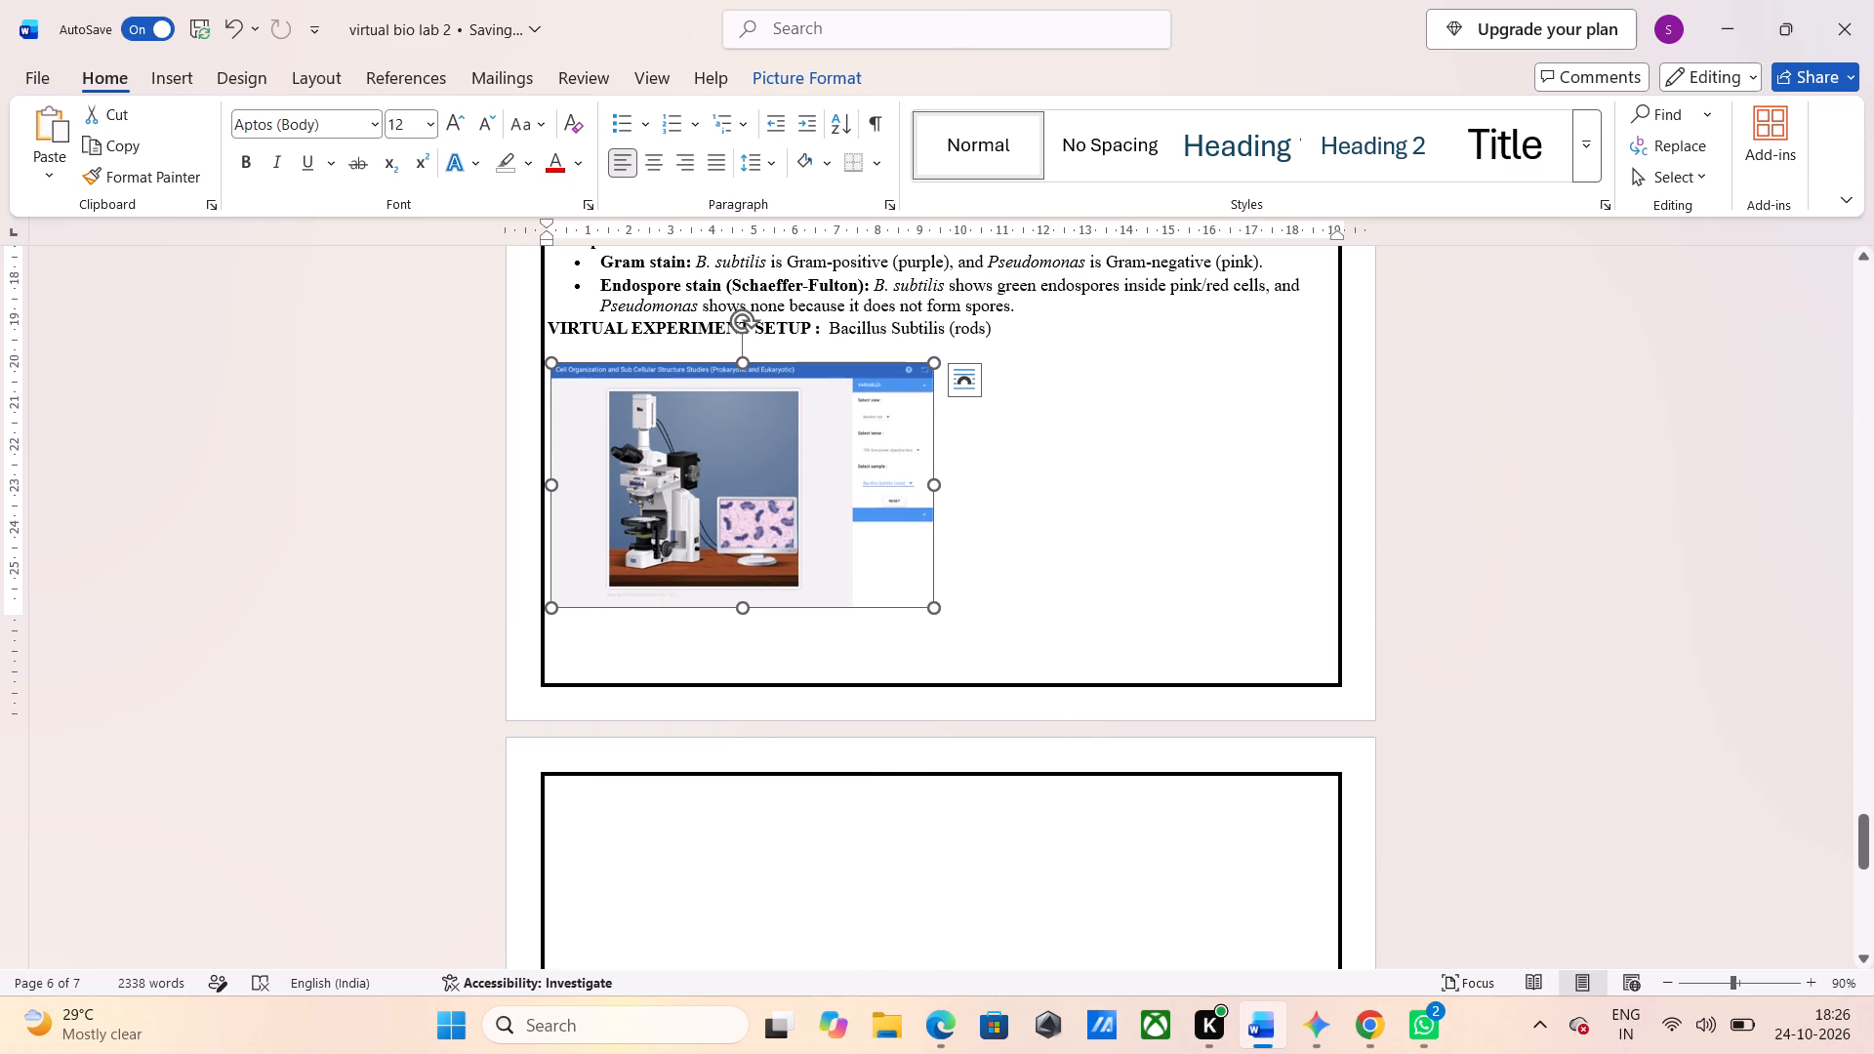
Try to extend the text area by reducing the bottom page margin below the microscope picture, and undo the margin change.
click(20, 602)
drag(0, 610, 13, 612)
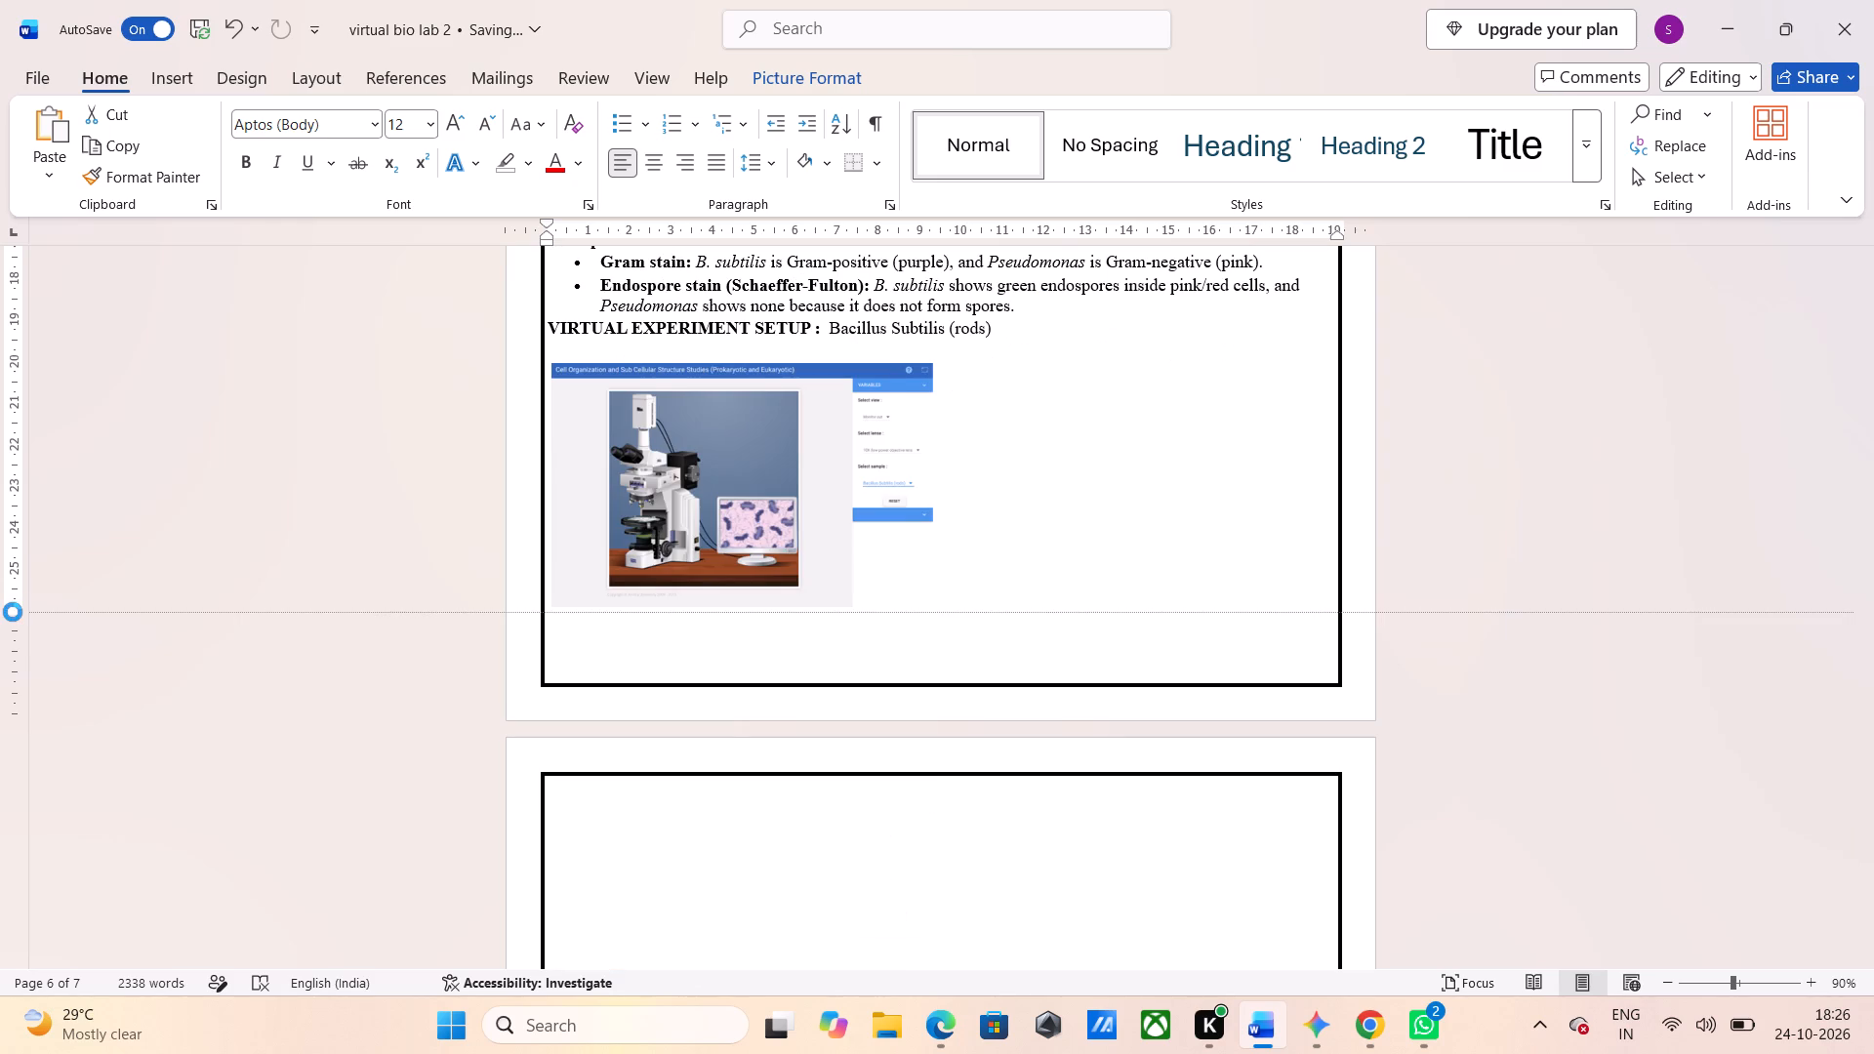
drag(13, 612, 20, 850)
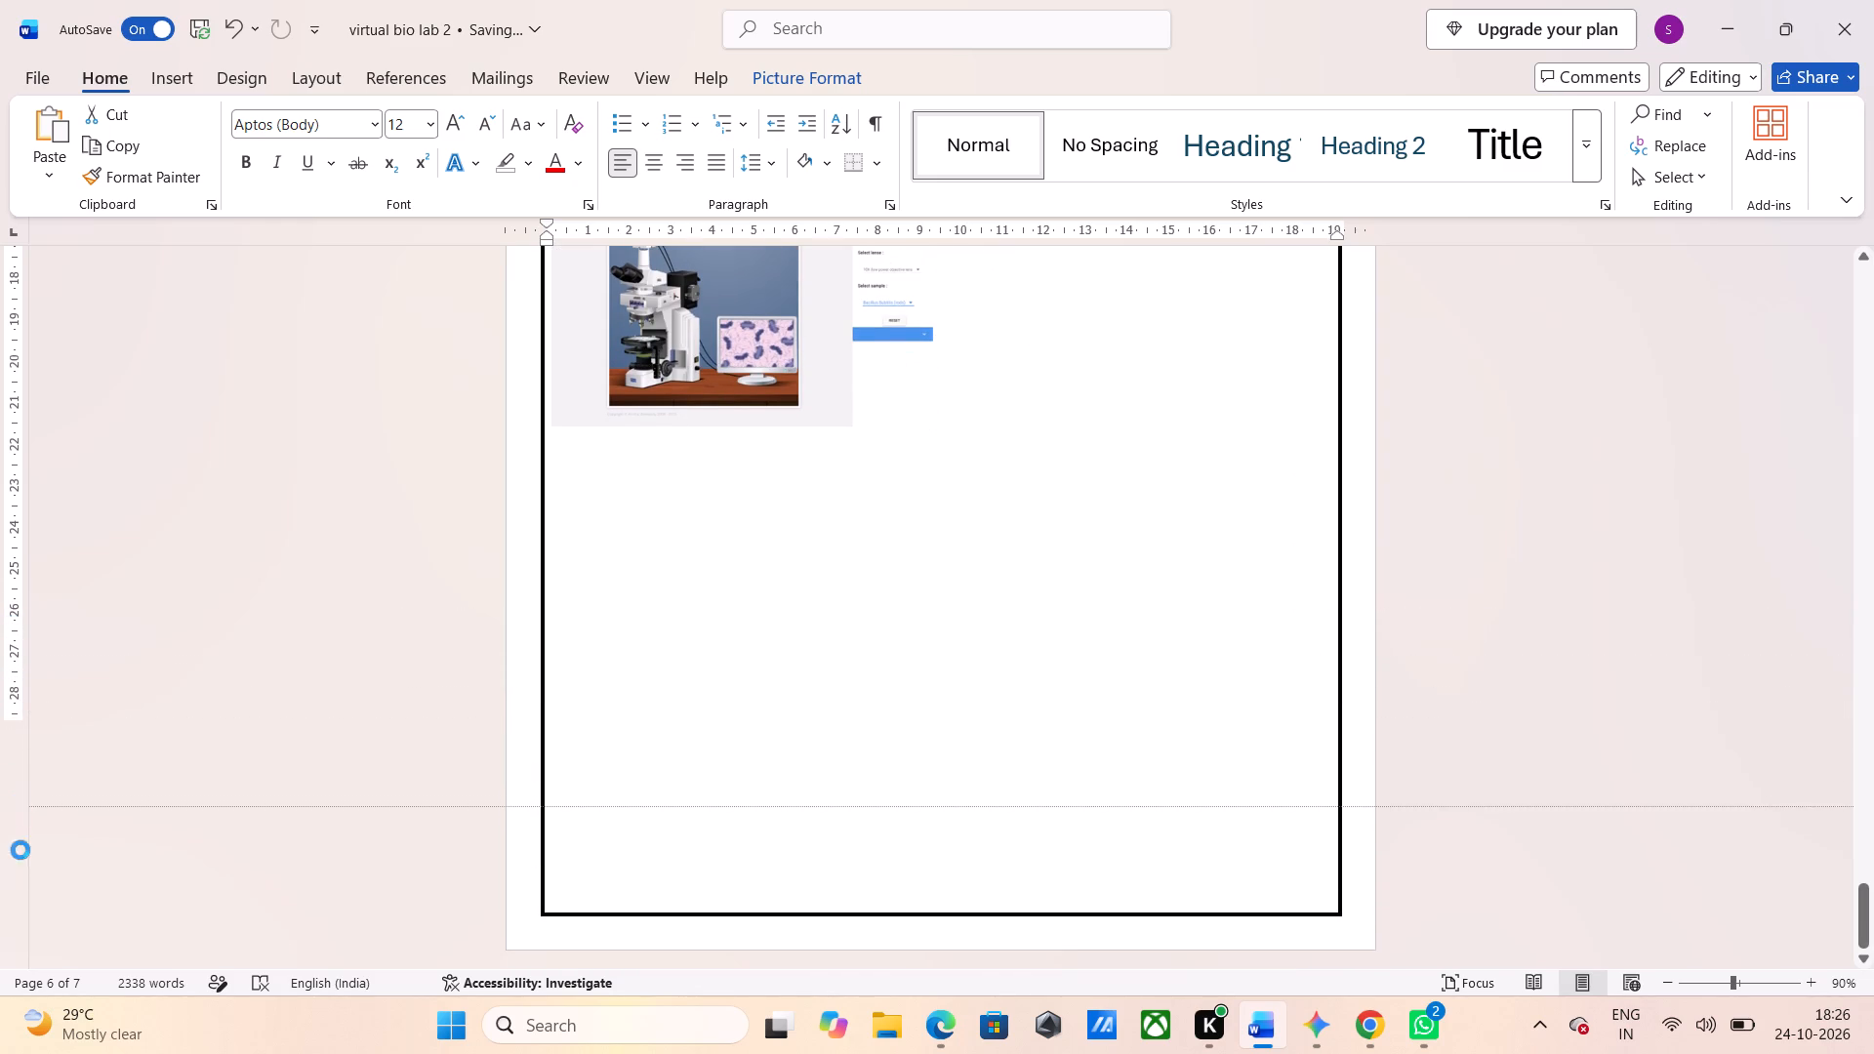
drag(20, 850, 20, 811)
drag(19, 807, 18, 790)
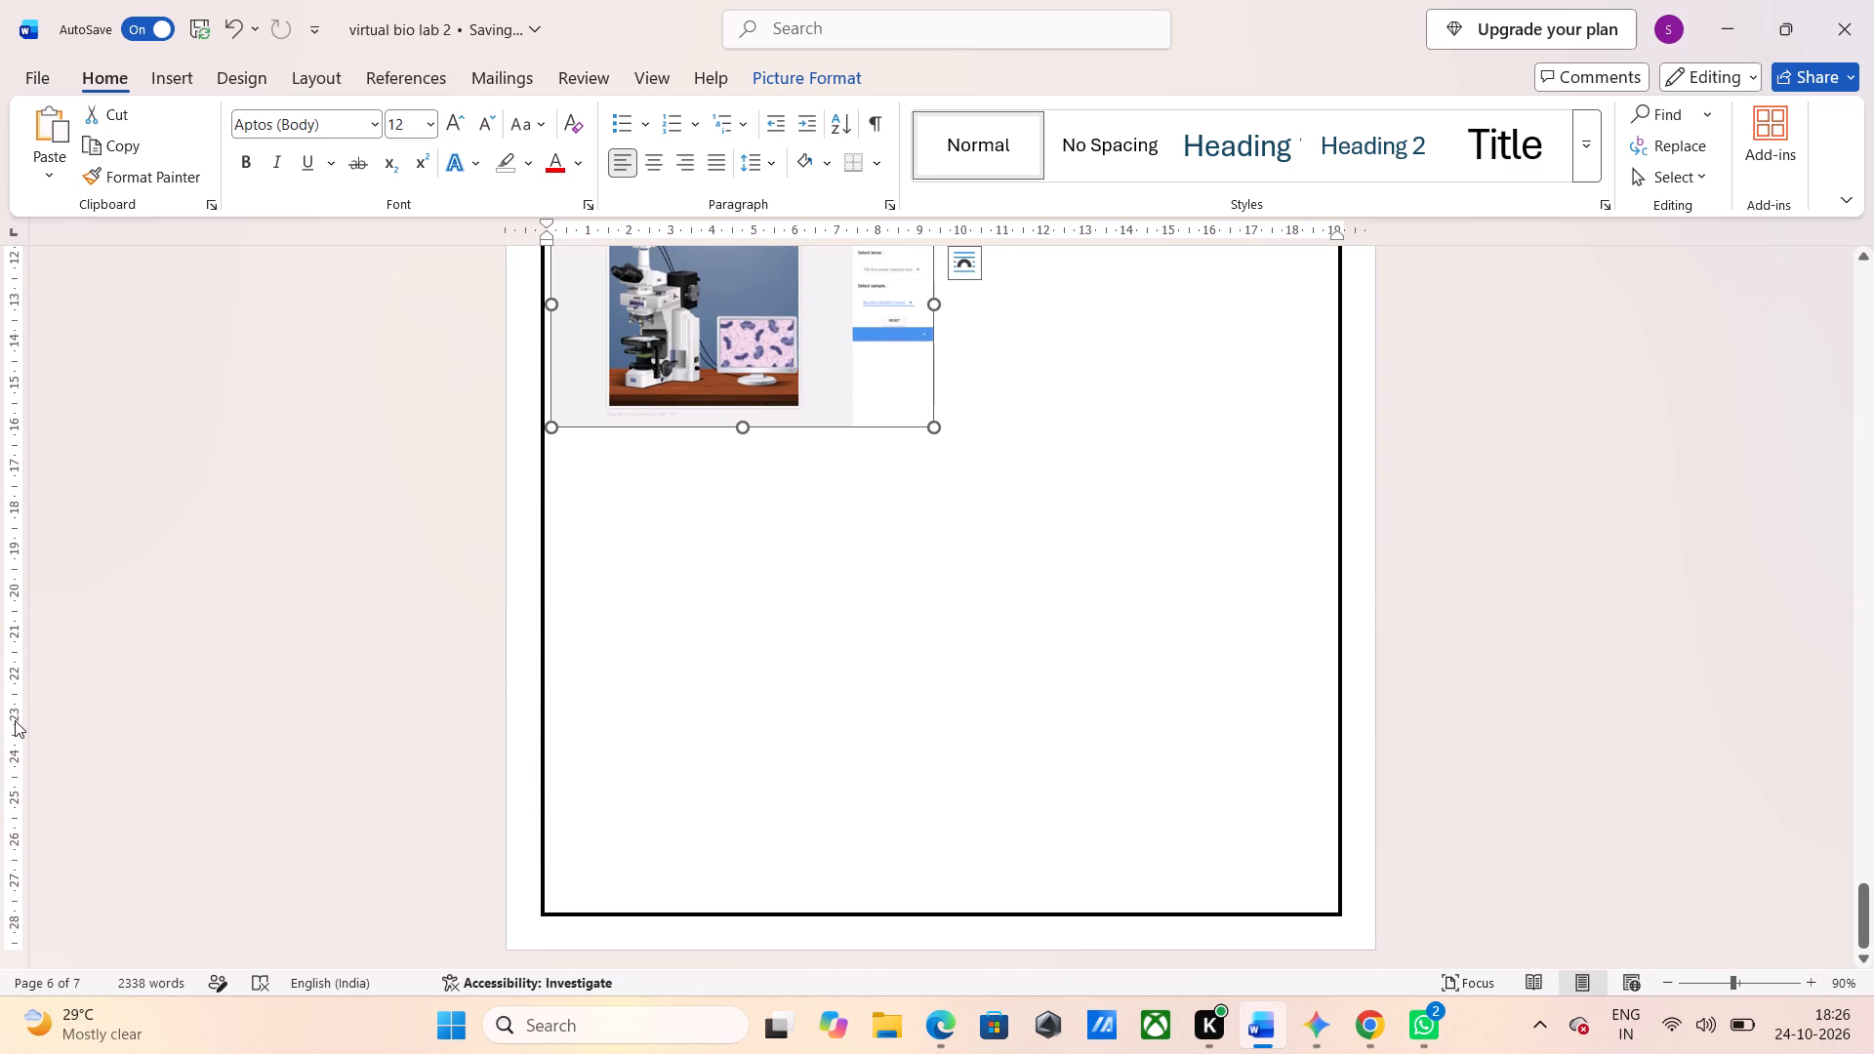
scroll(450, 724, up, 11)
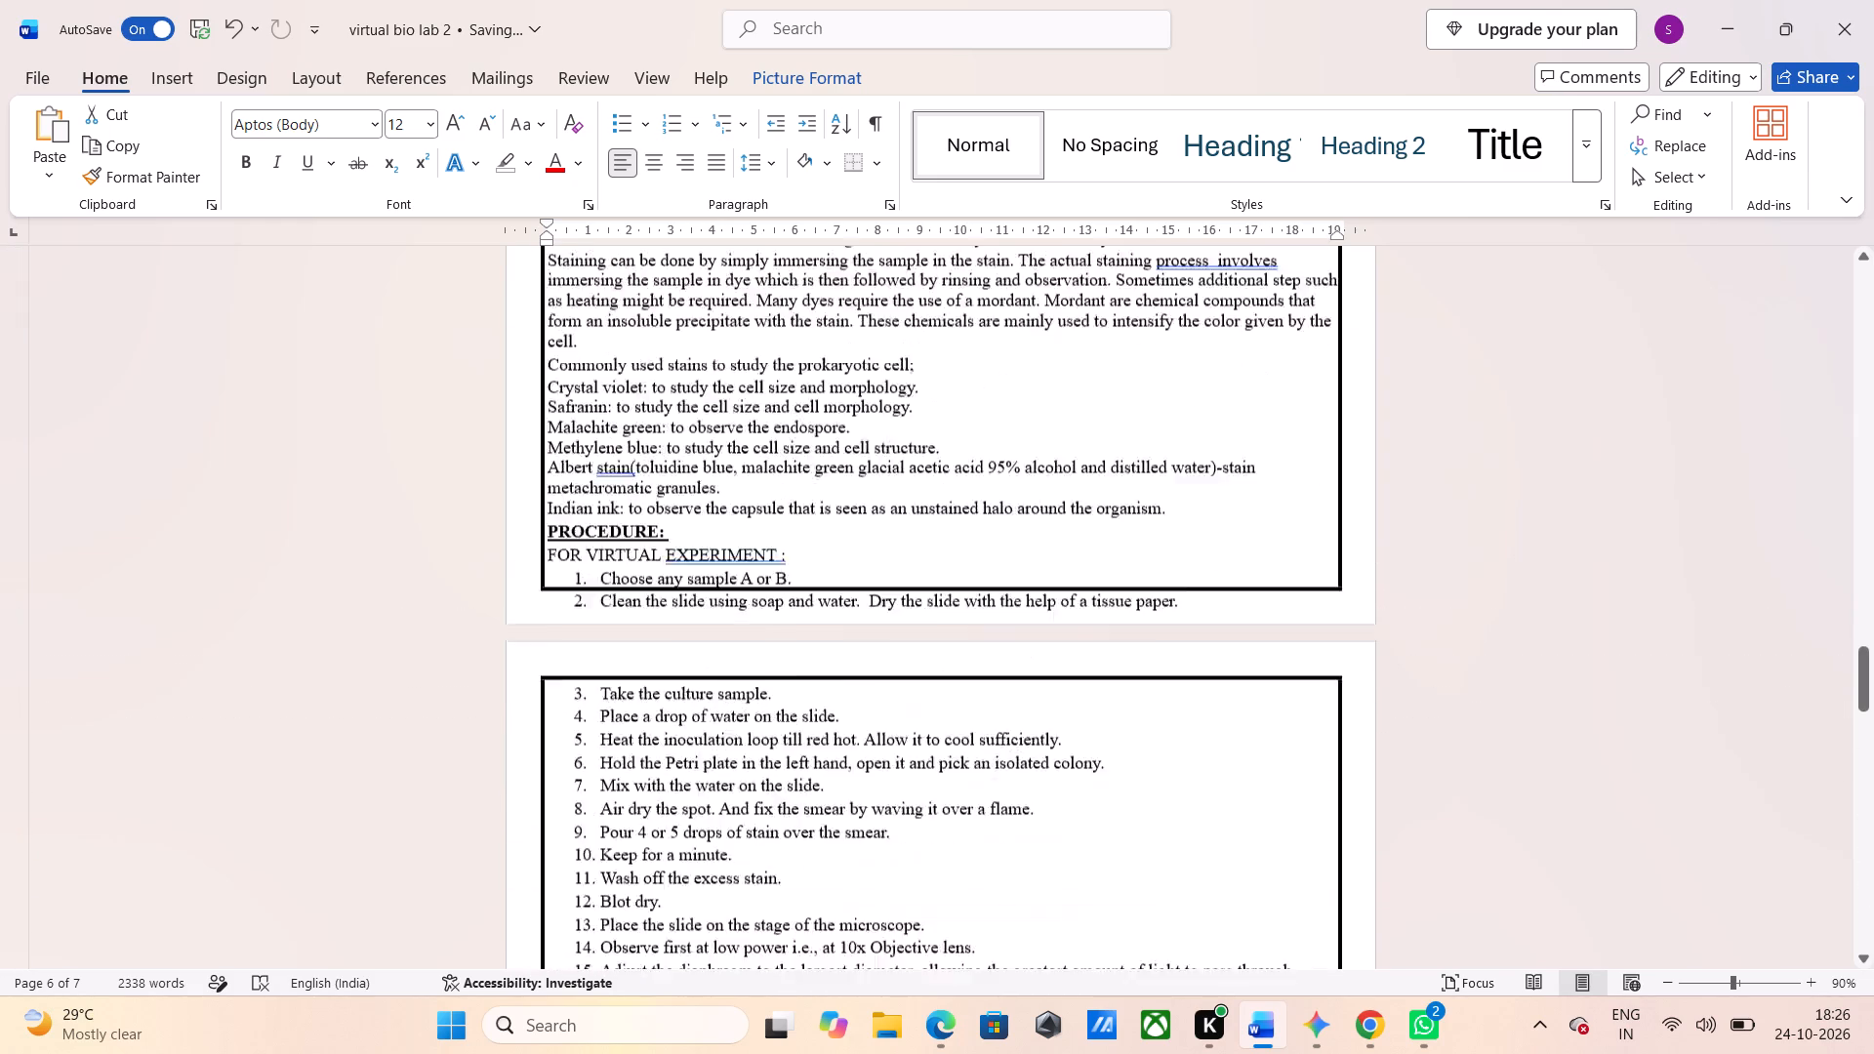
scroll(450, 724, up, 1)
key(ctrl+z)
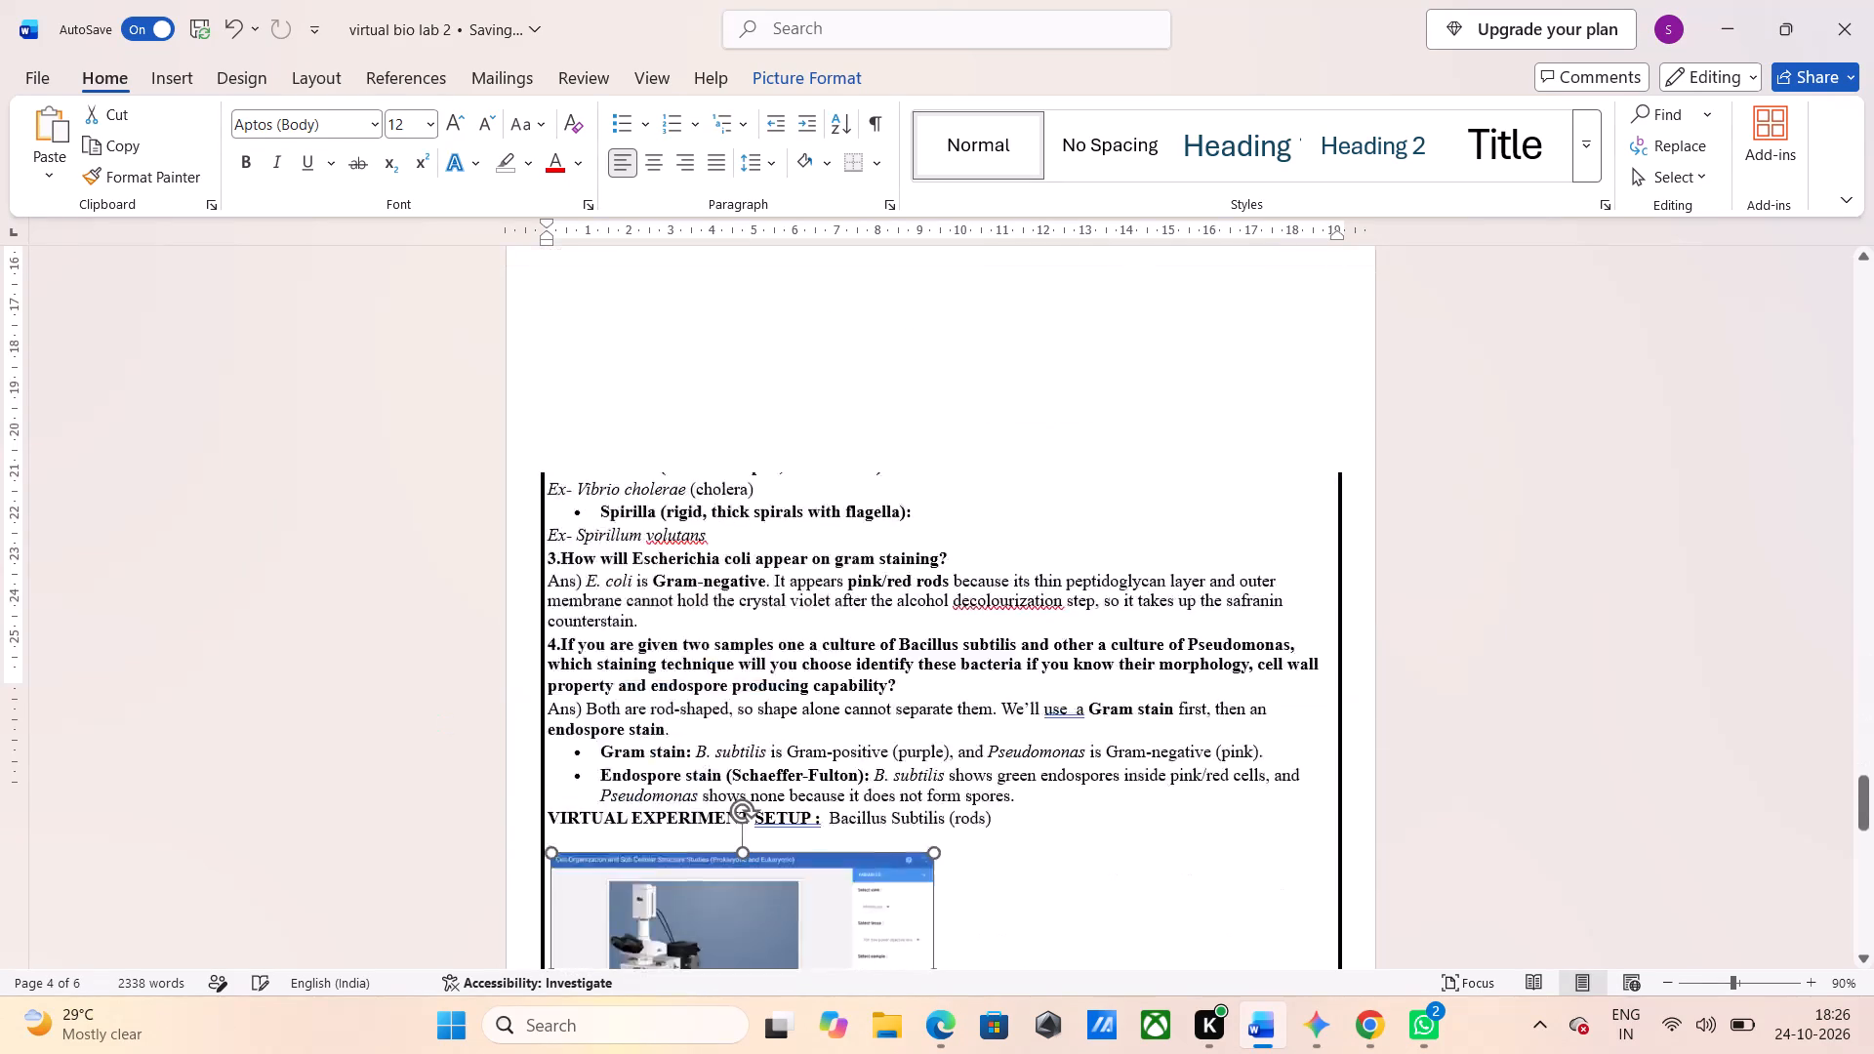
Review the layout from the assignment answers back through the procedure steps to the fixation and staining section.
scroll(450, 724, up, 2)
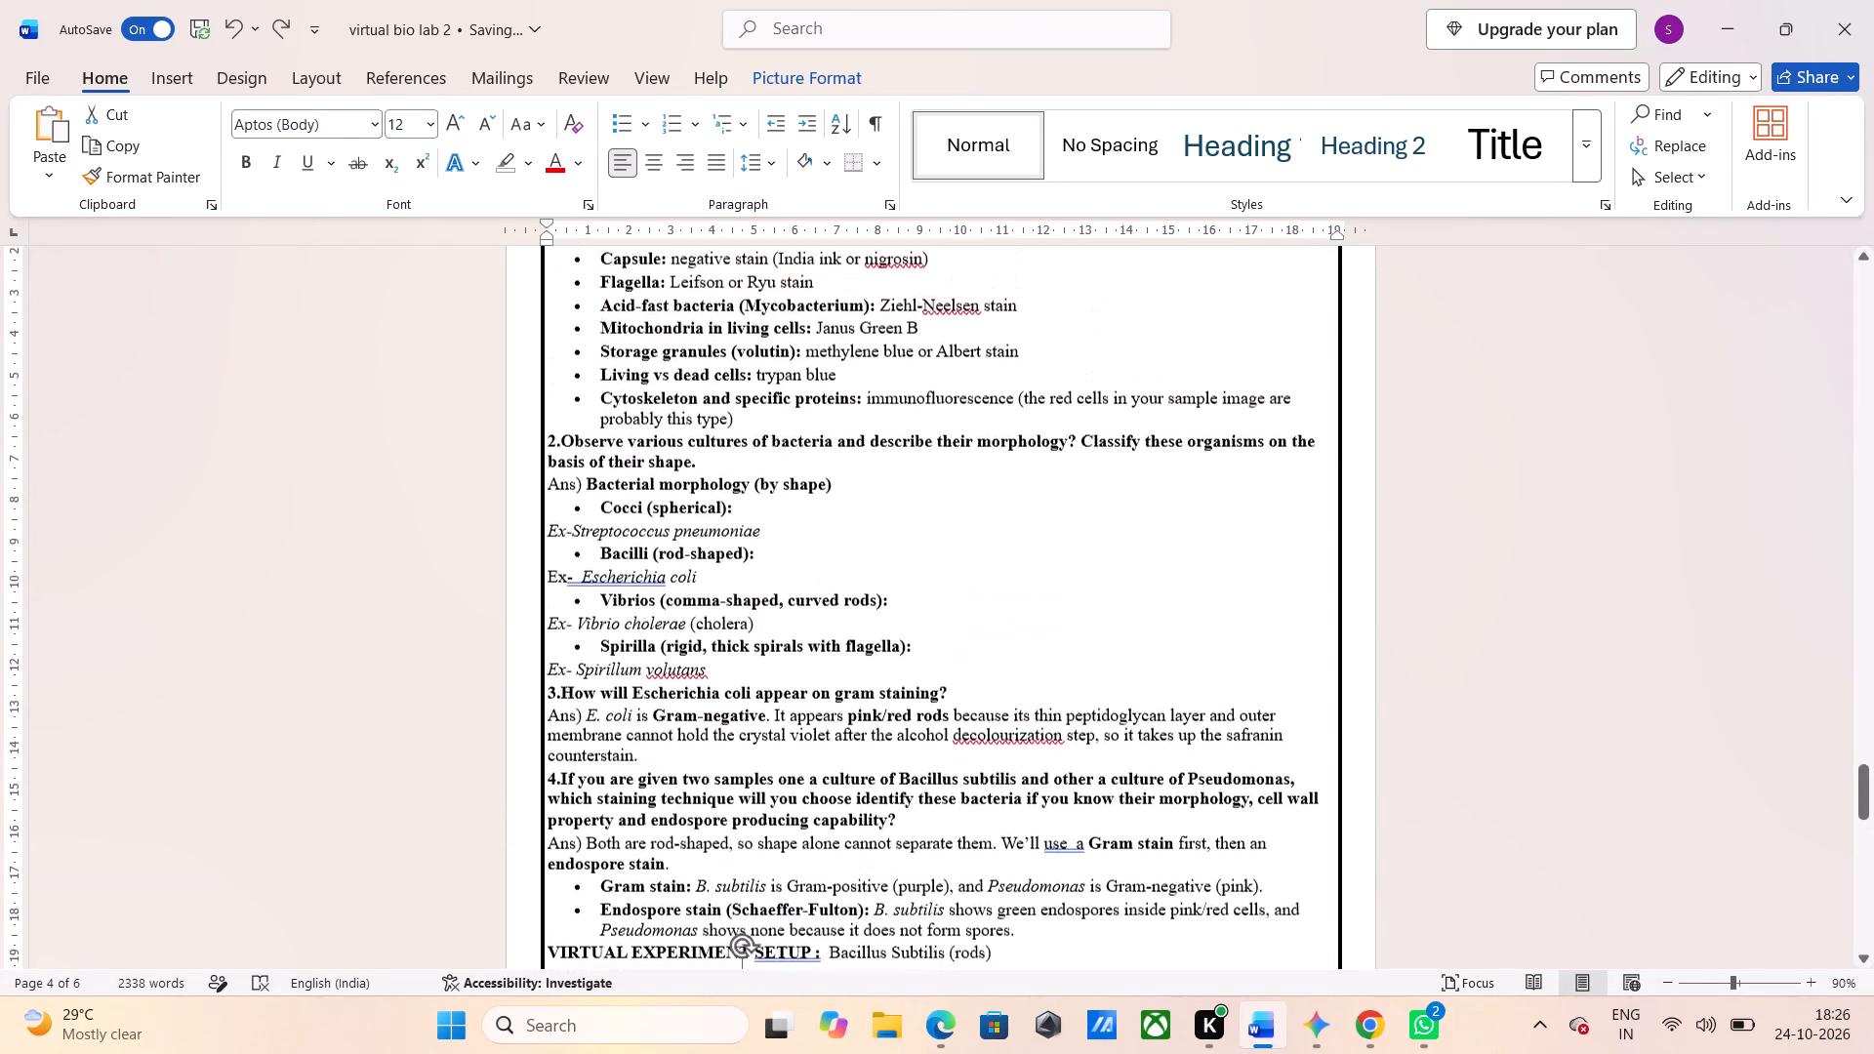
scroll(450, 724, up, 3)
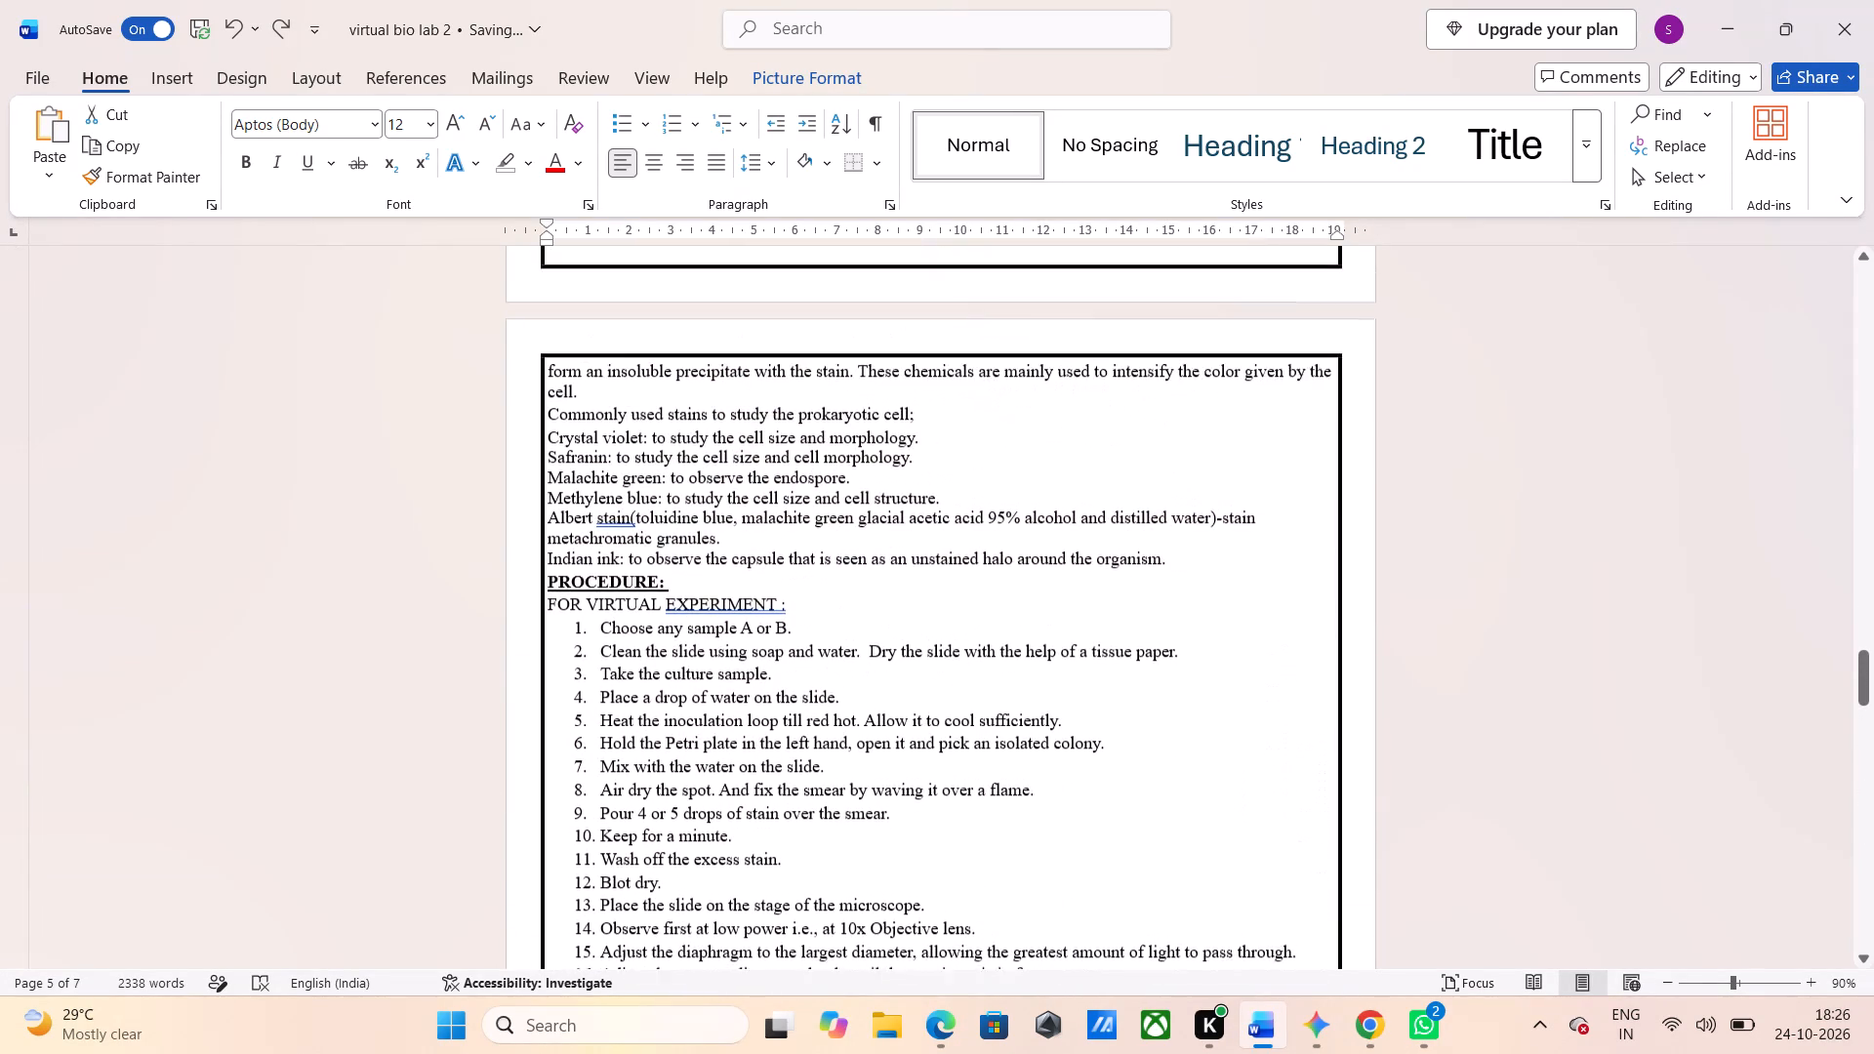
scroll(450, 724, right, 1)
scroll(742, 415, up, 1)
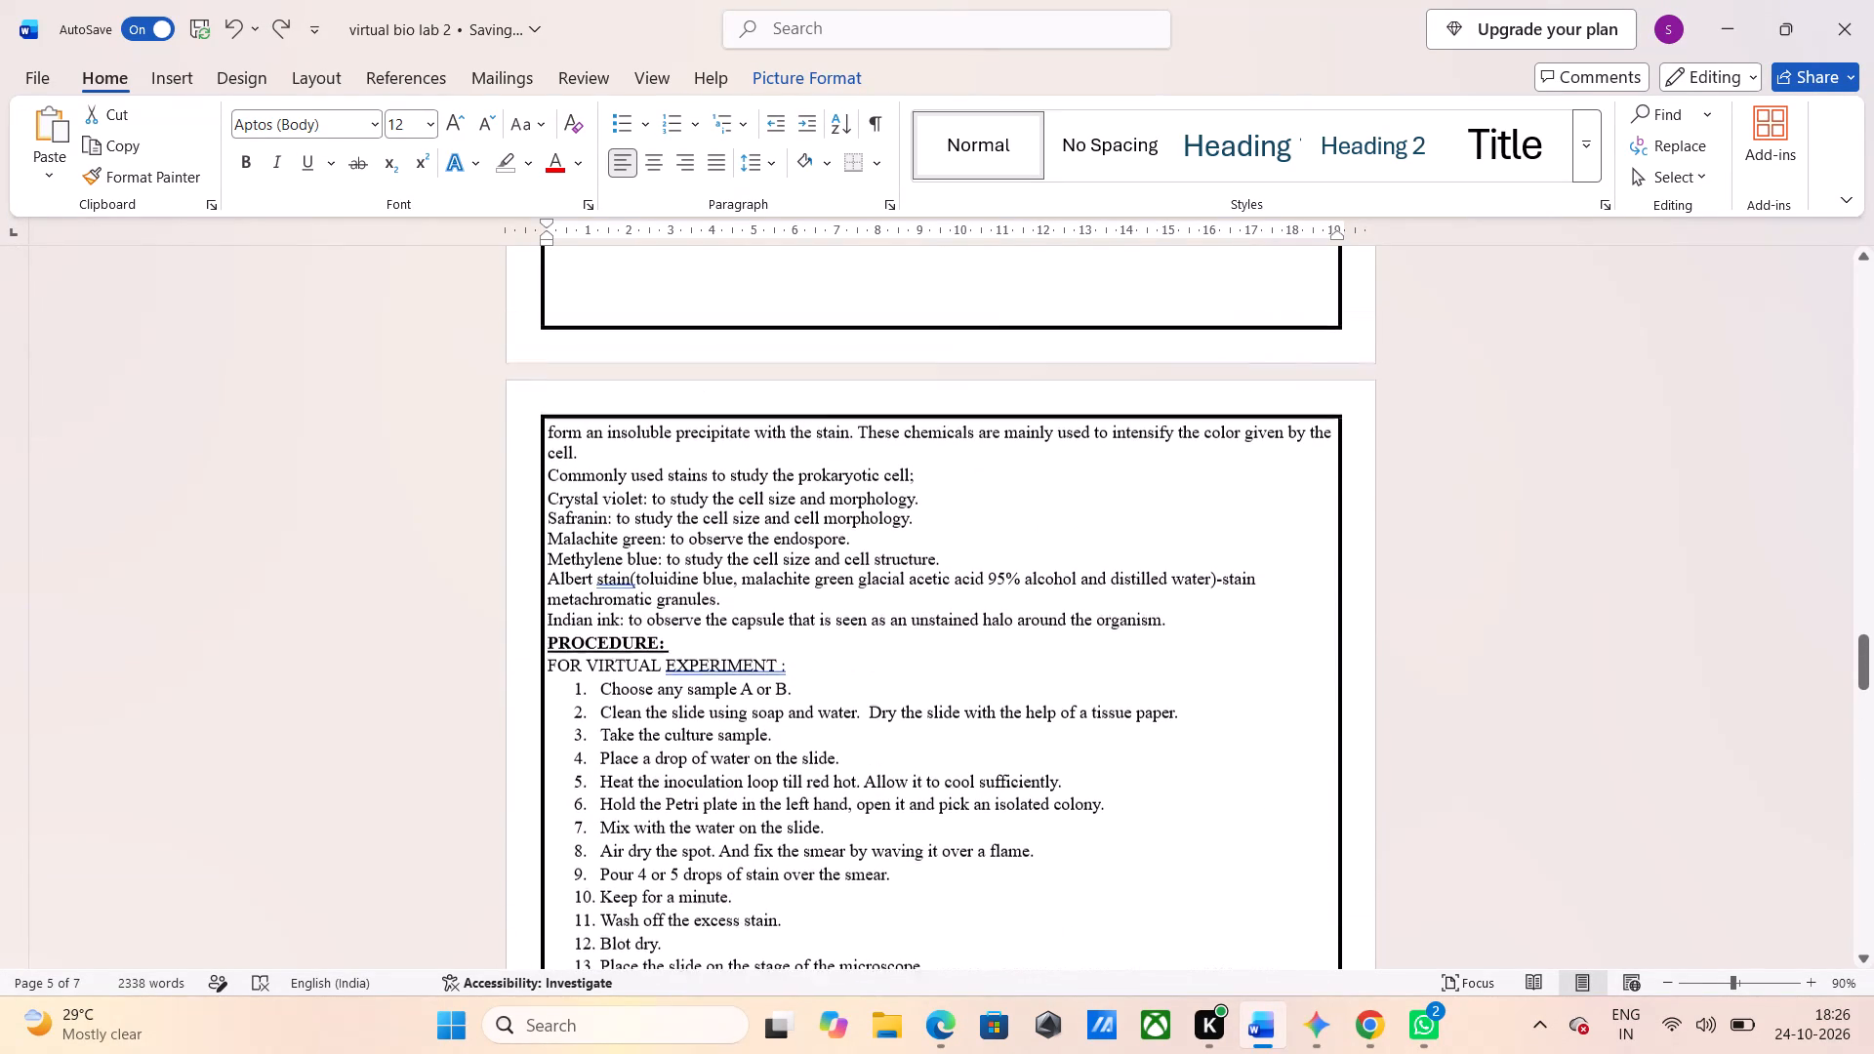
scroll(742, 415, up, 3)
scroll(742, 415, down, 1)
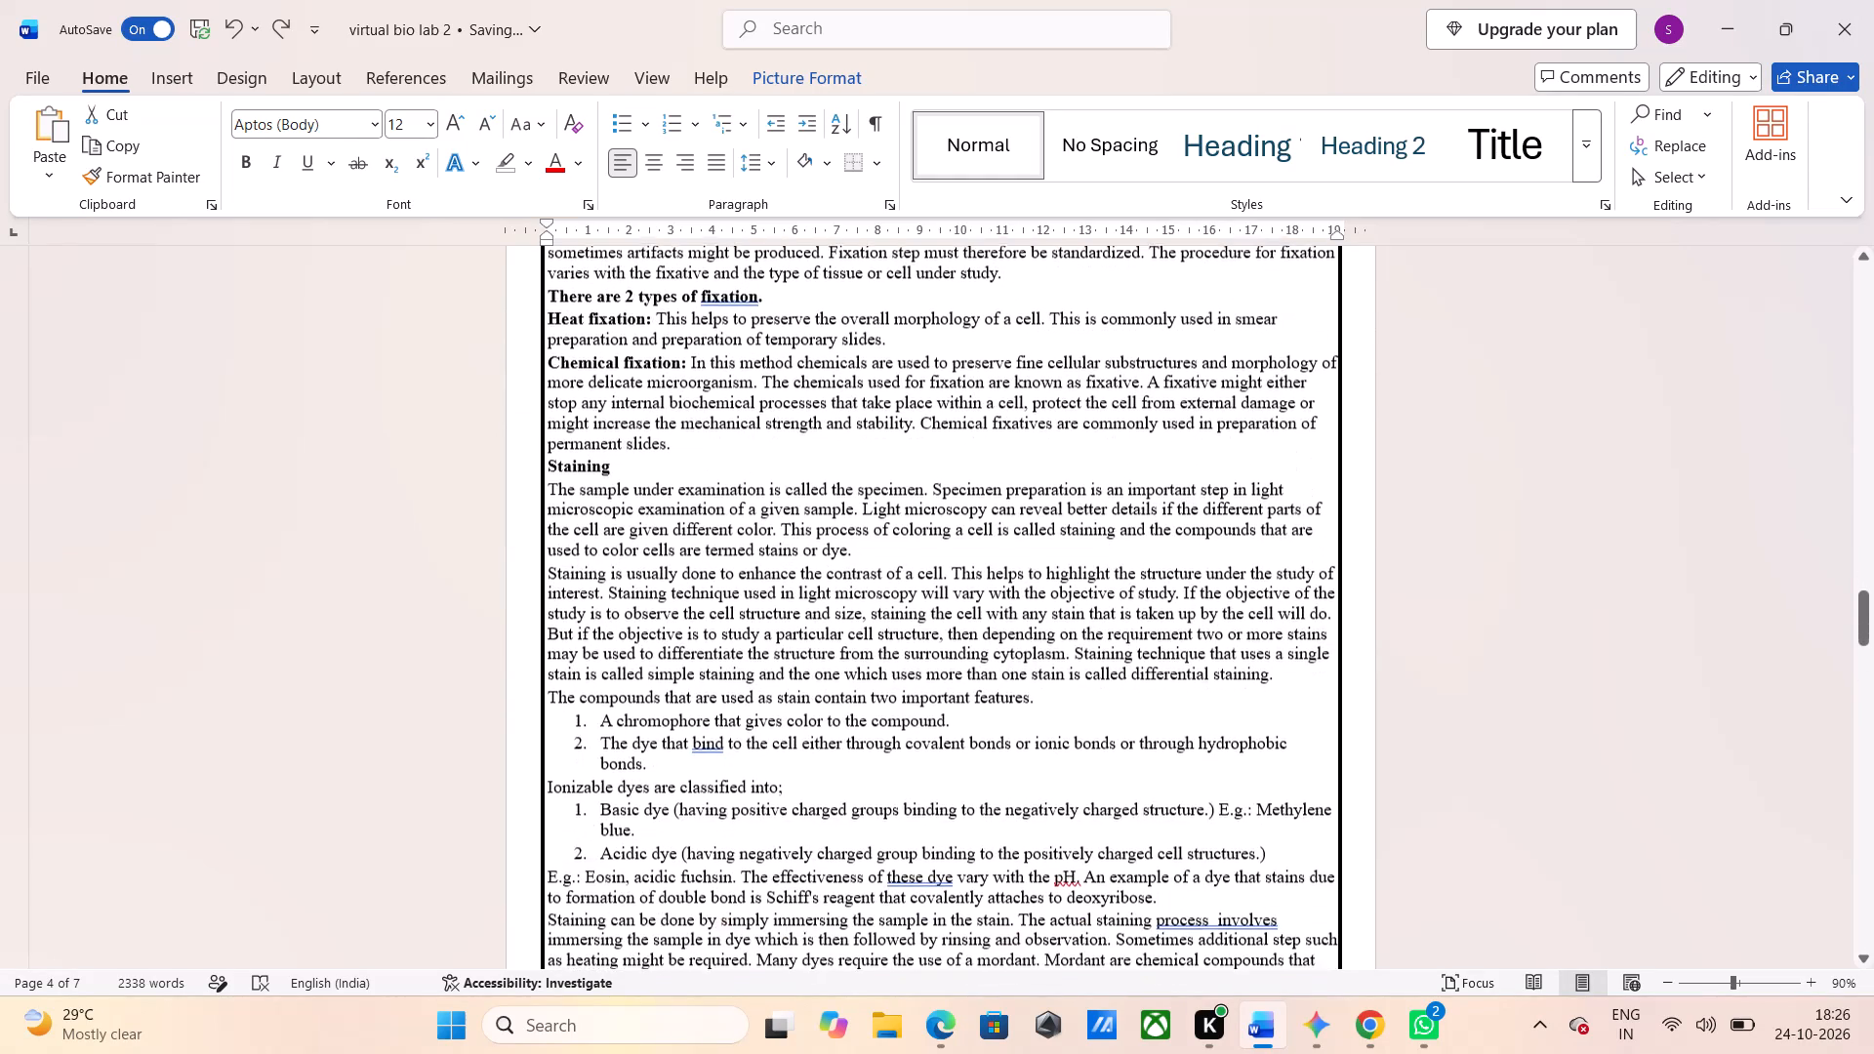
Switch to Document.docx in the browser and examine the virtual experiment setup, microscope picture and procedure pages for comparison with the report.
double_click(1269, 1019)
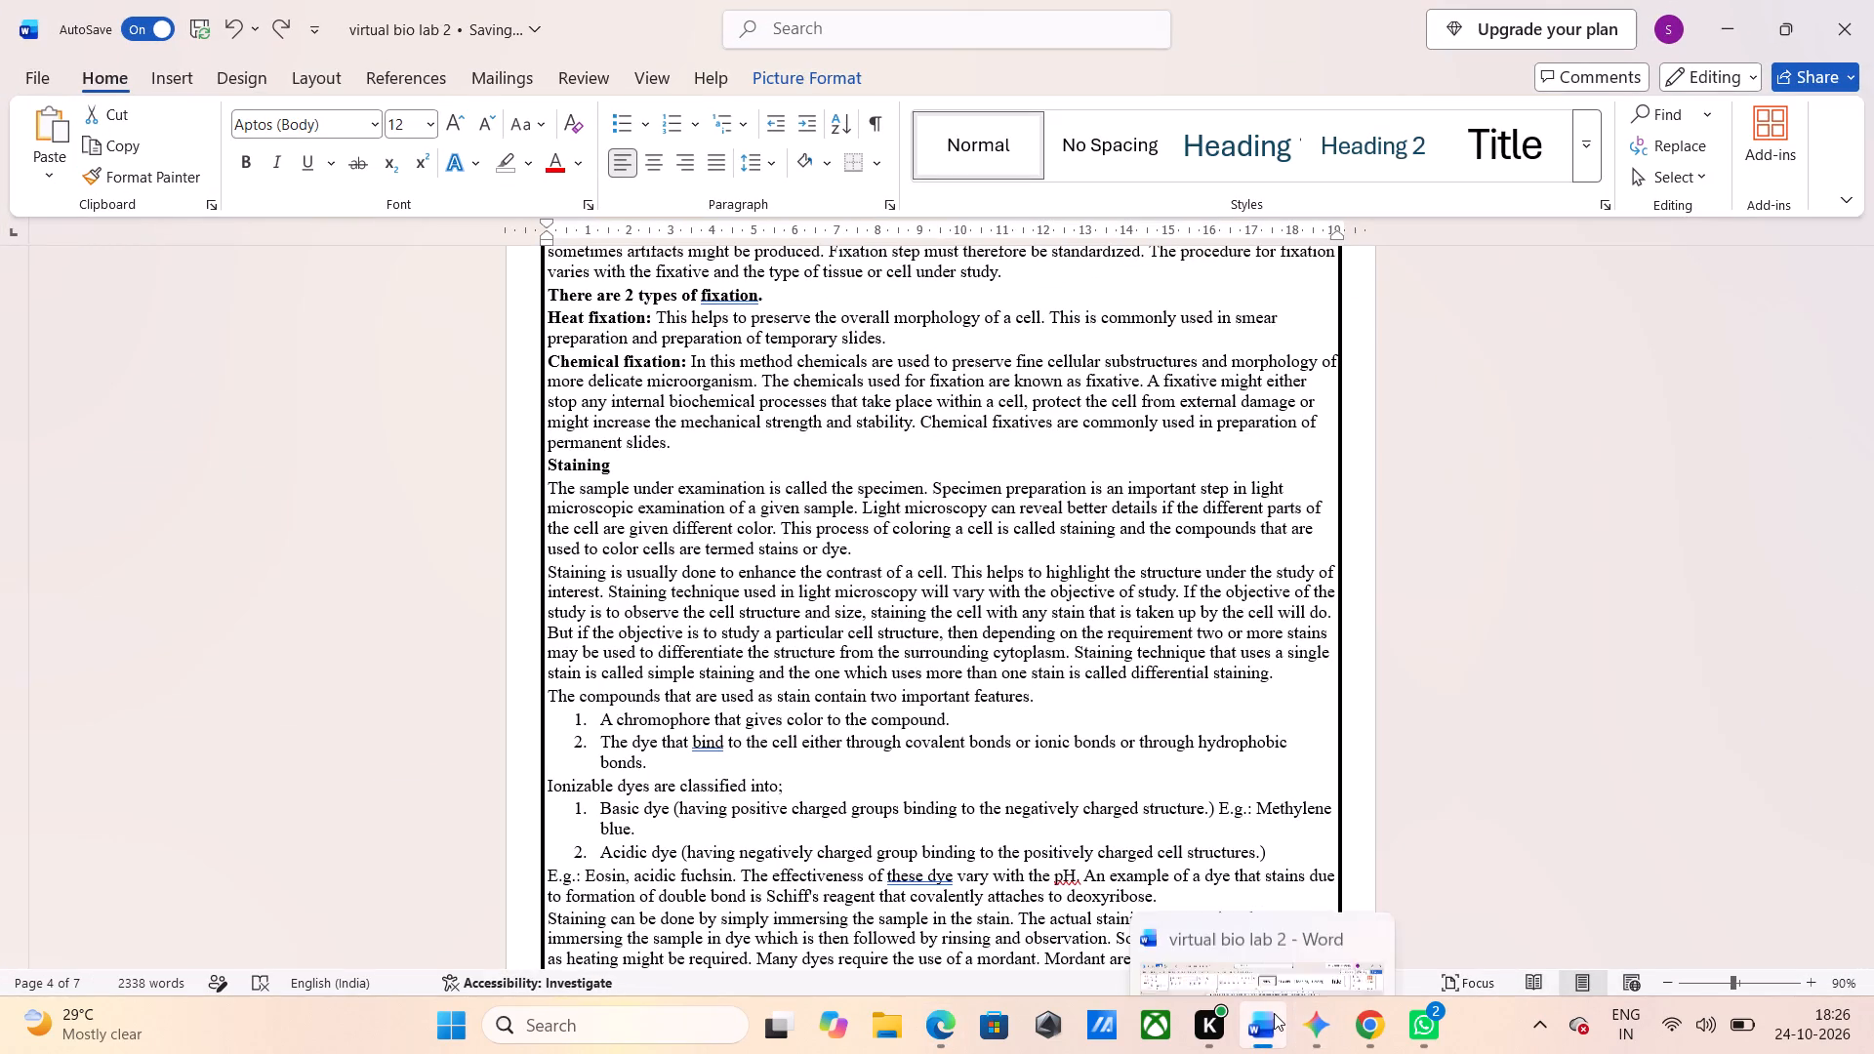
click(1274, 1013)
scroll(1177, 725, down, 3)
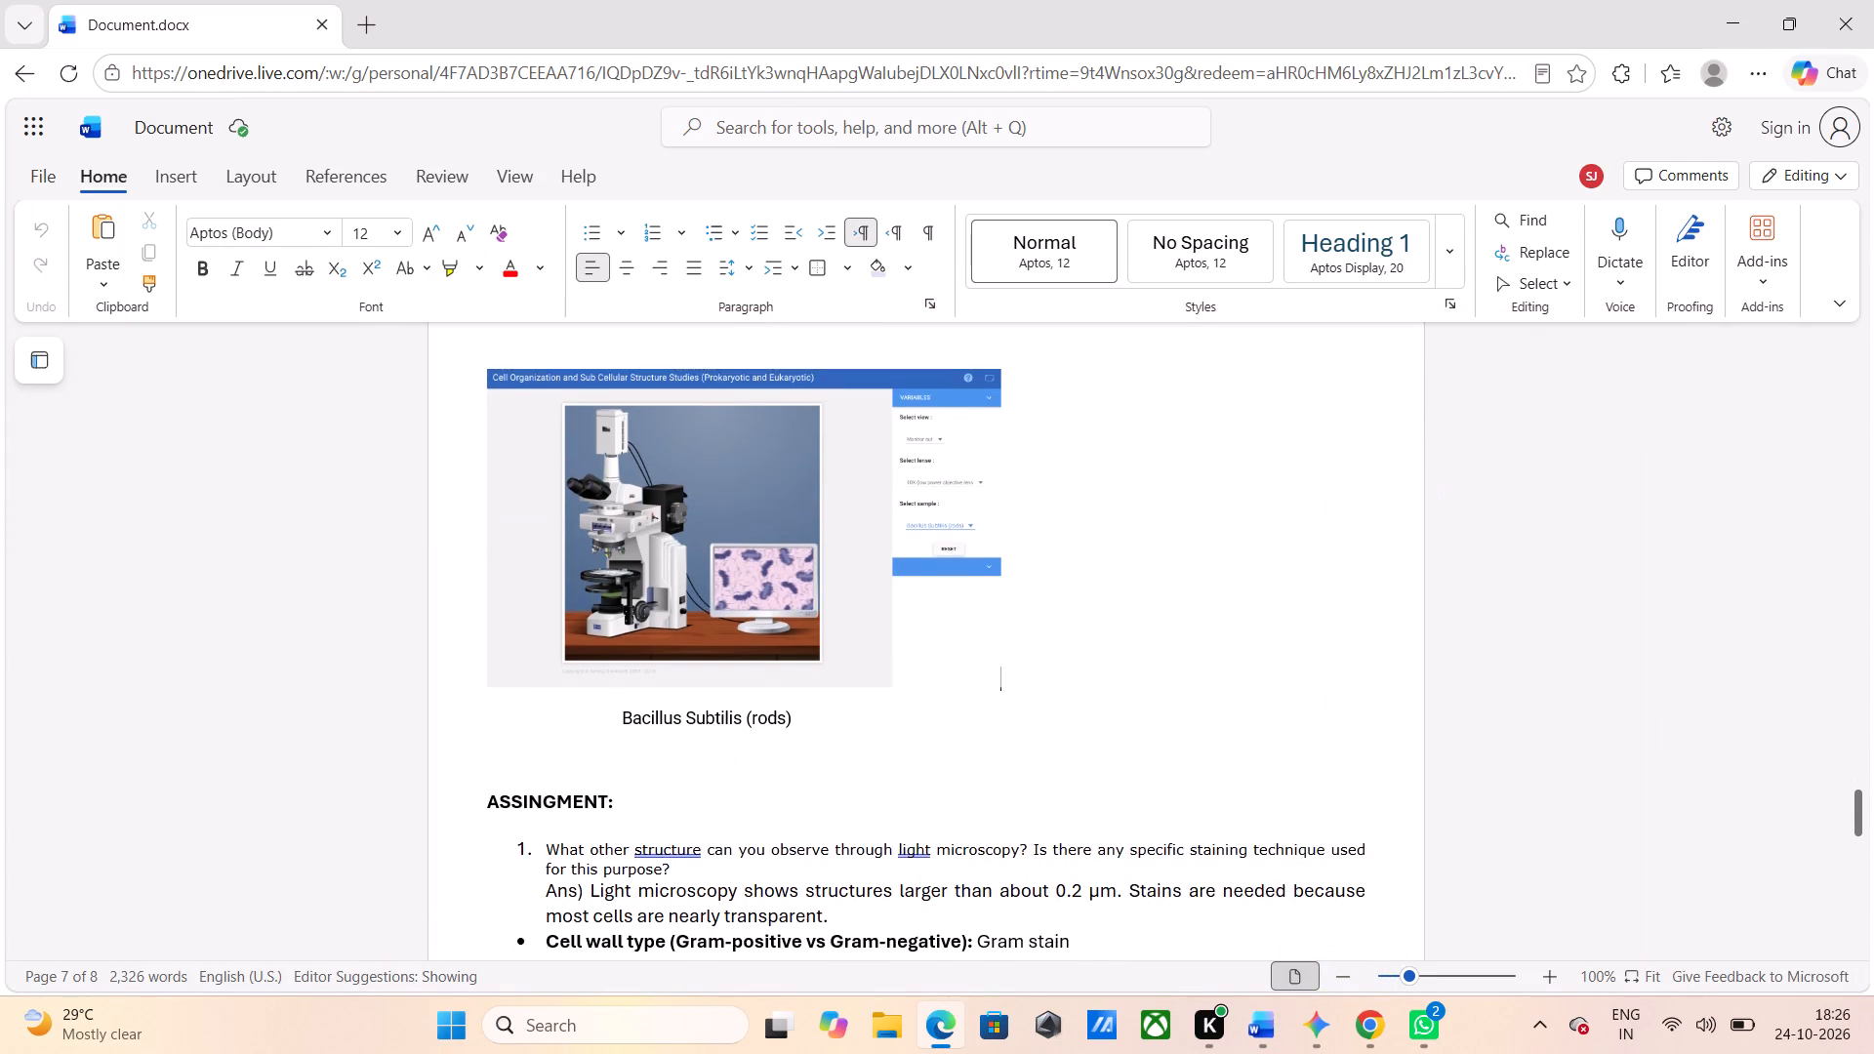
scroll(1177, 725, down, 6)
scroll(1177, 725, up, 1)
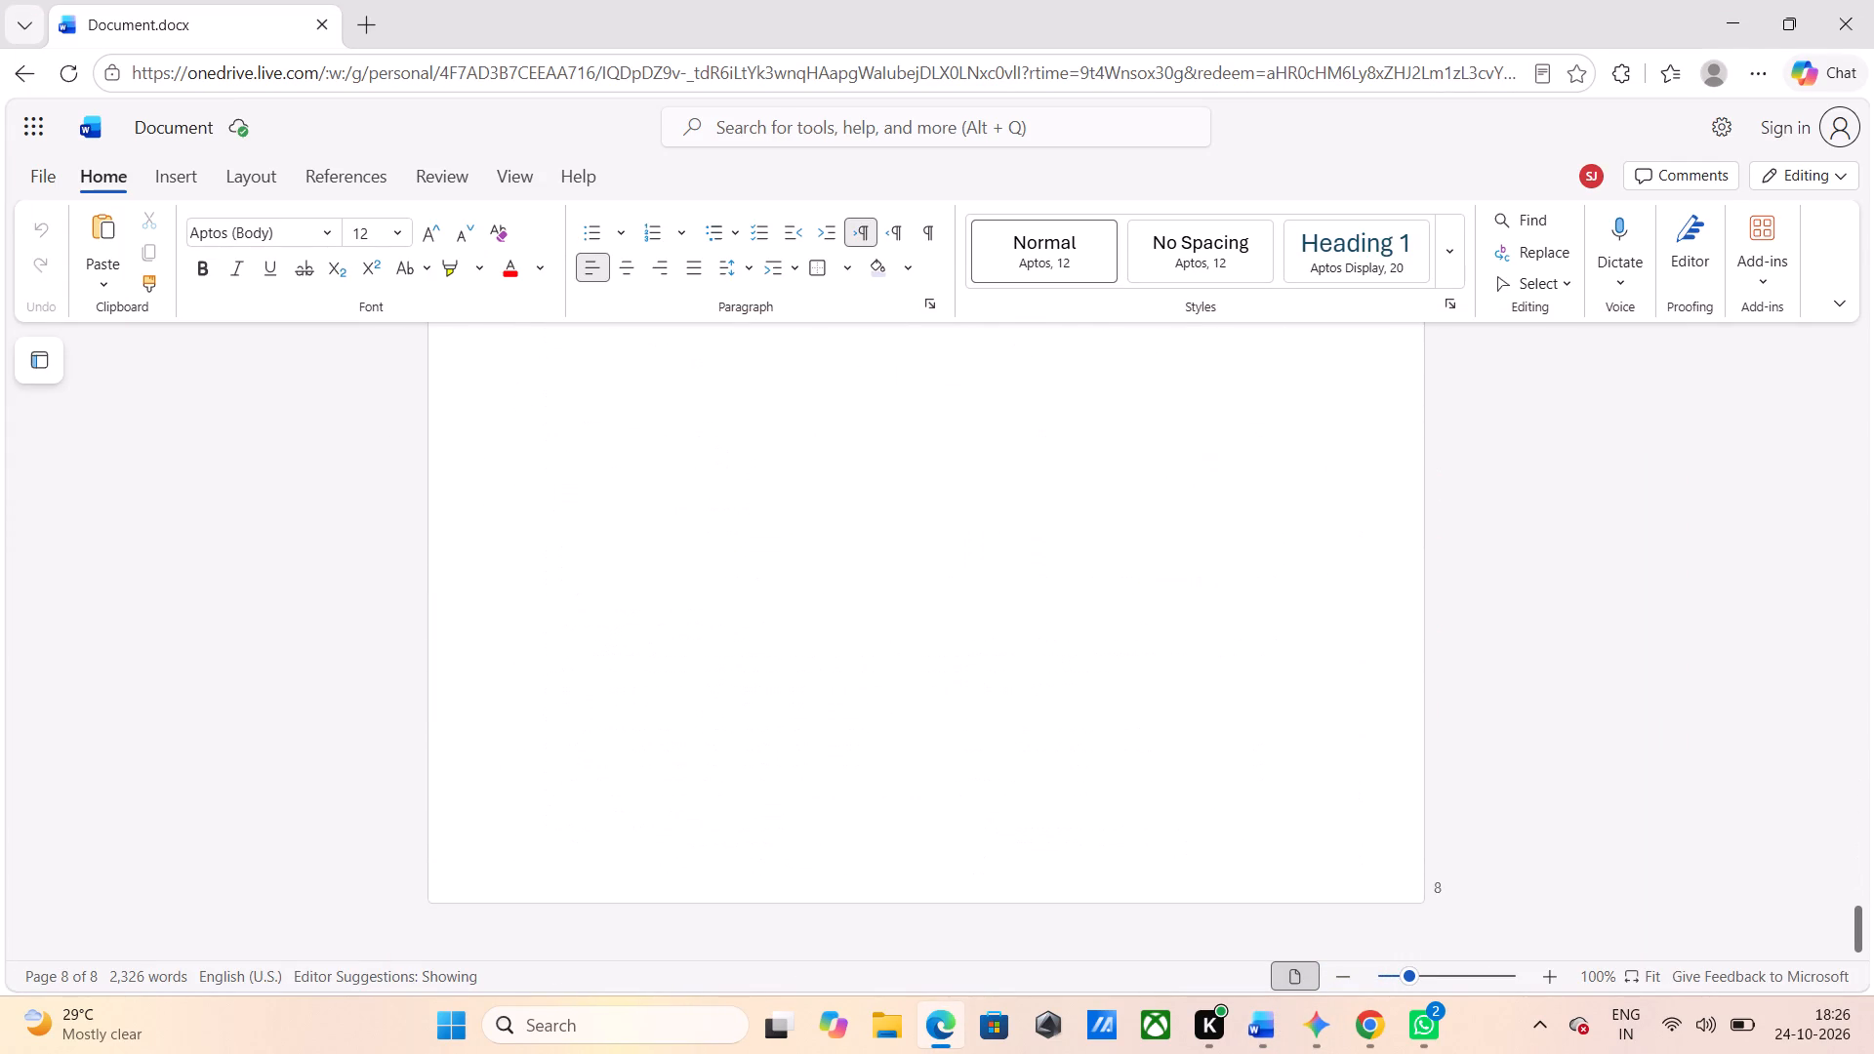
scroll(1177, 725, up, 3)
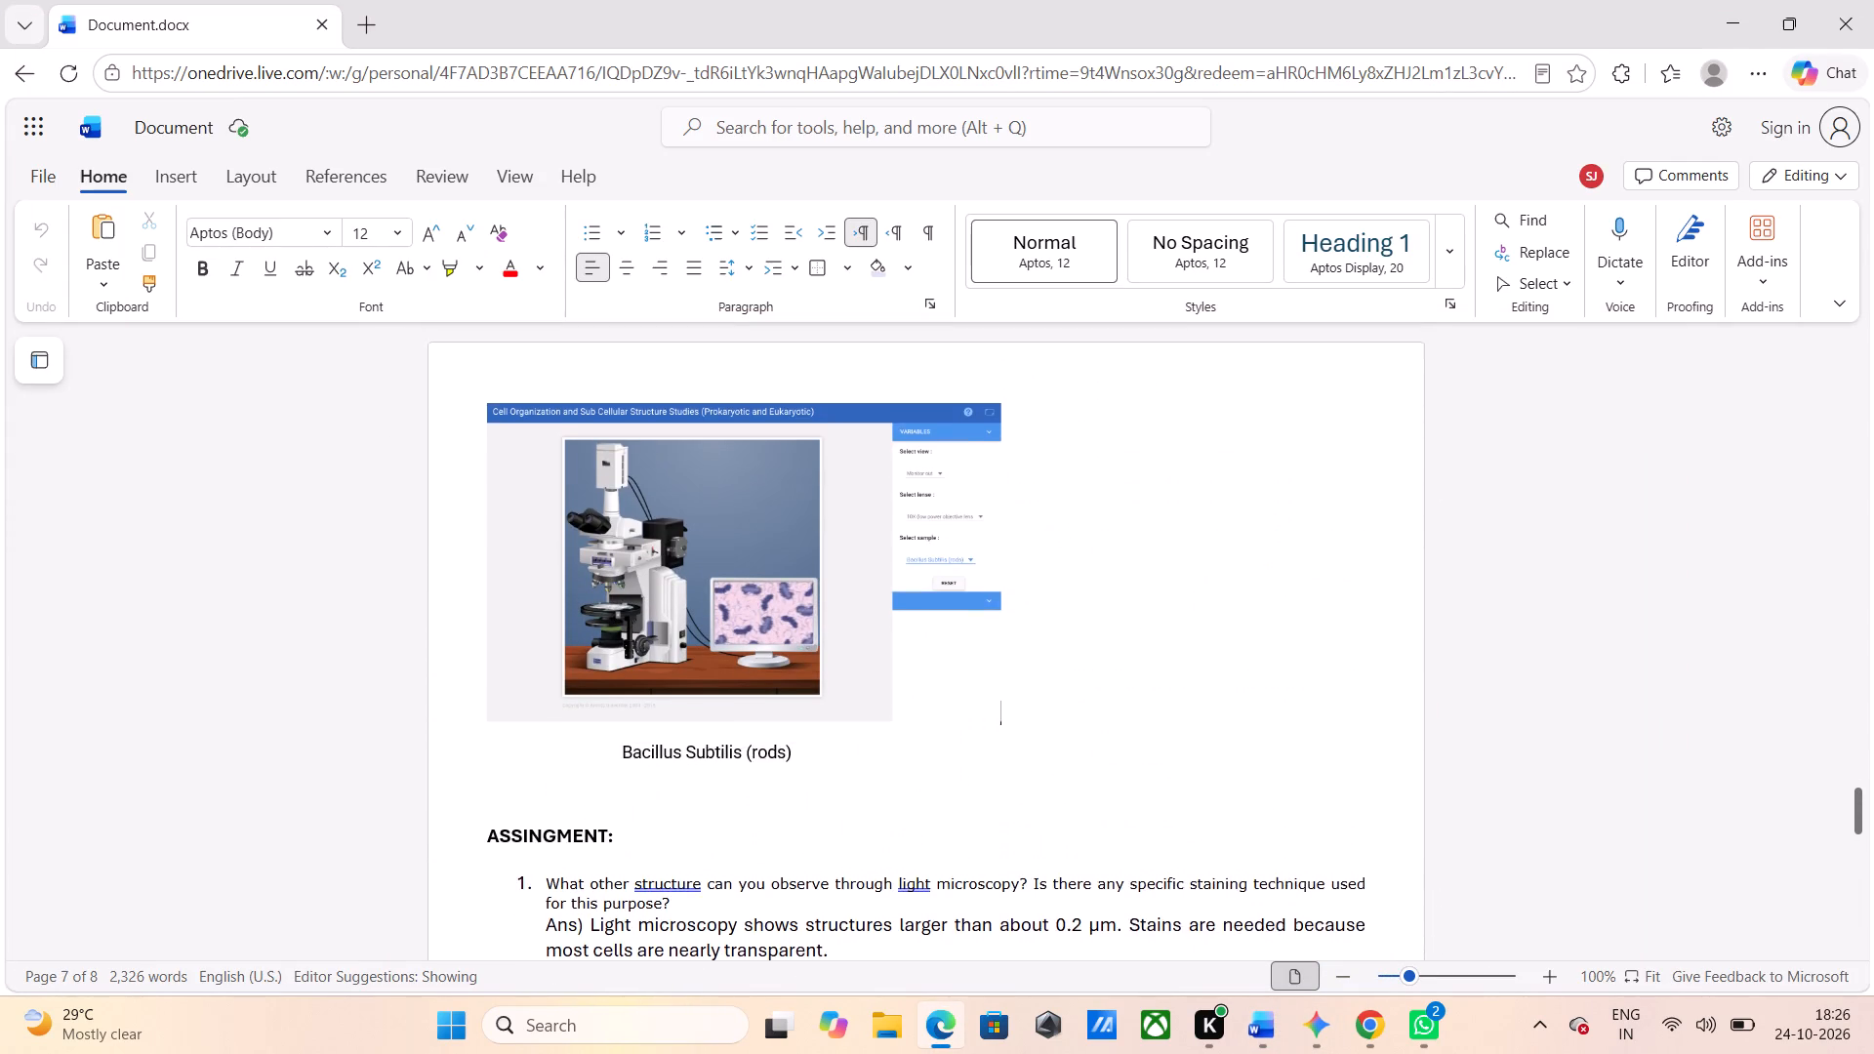
scroll(1177, 725, up, 5)
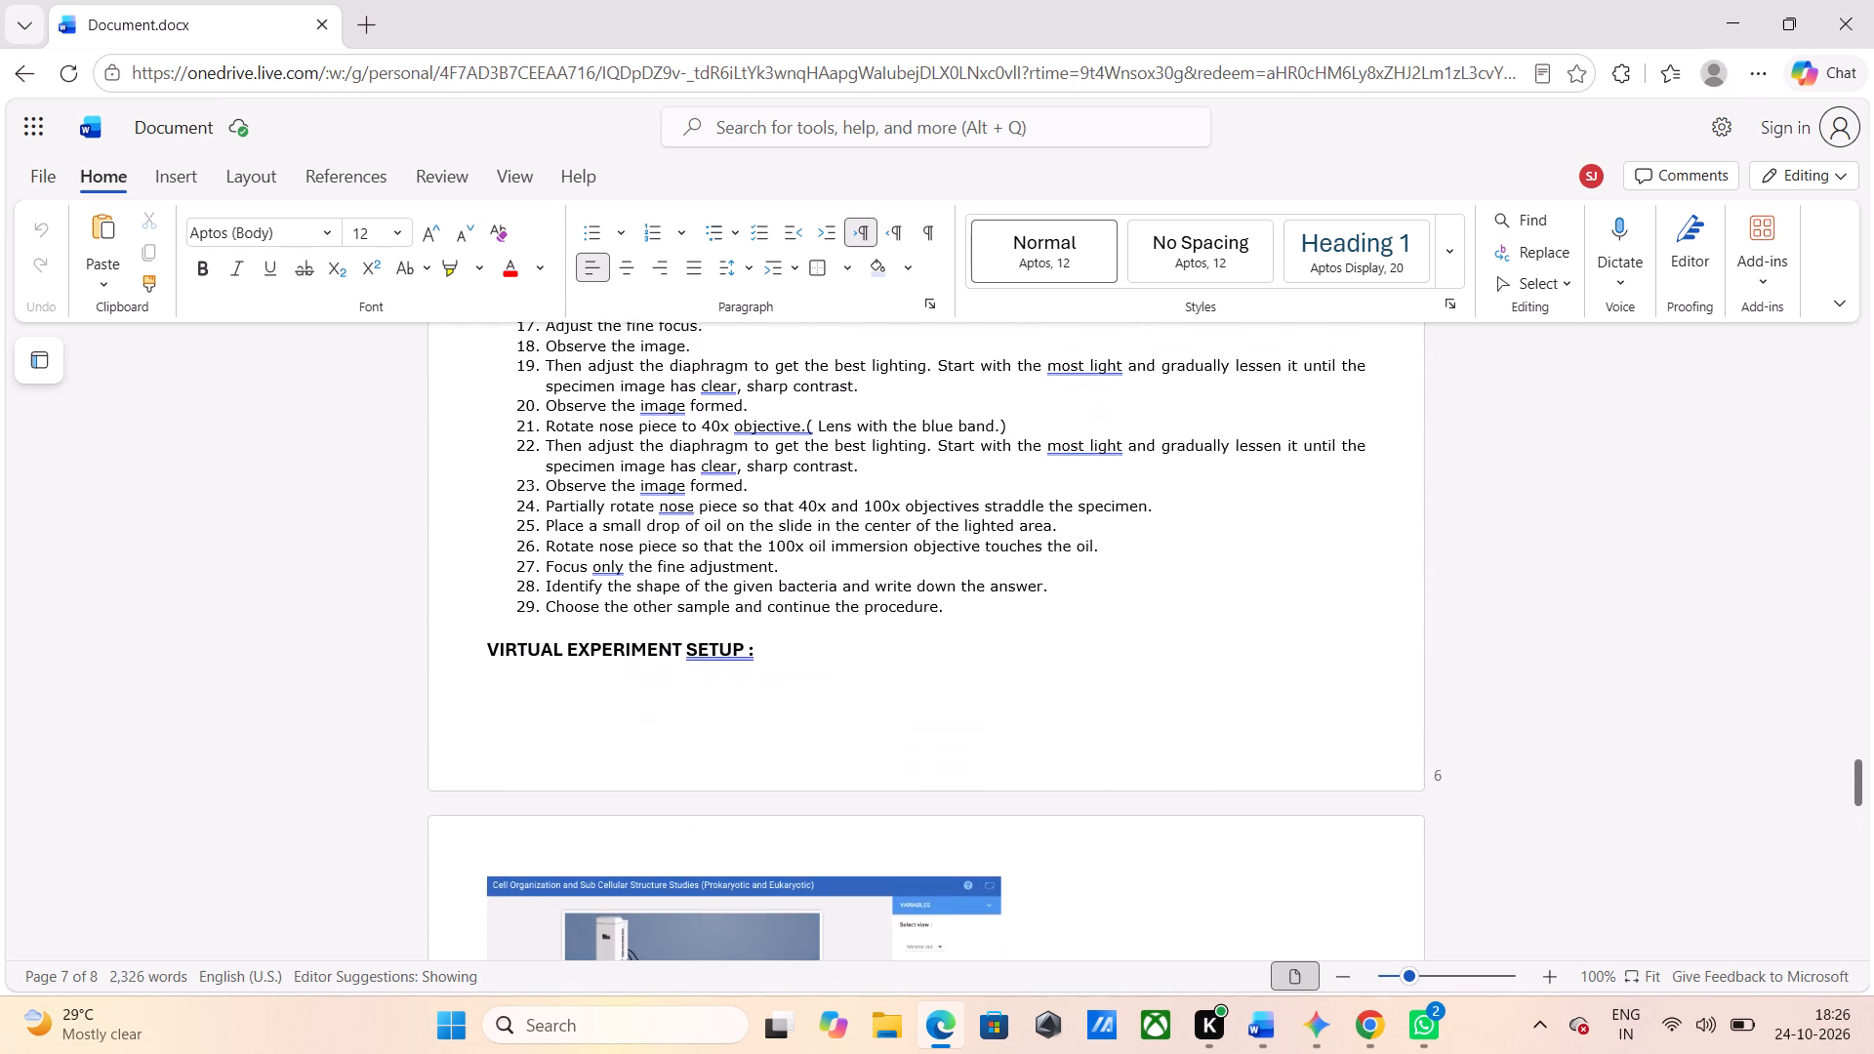
scroll(1177, 725, up, 5)
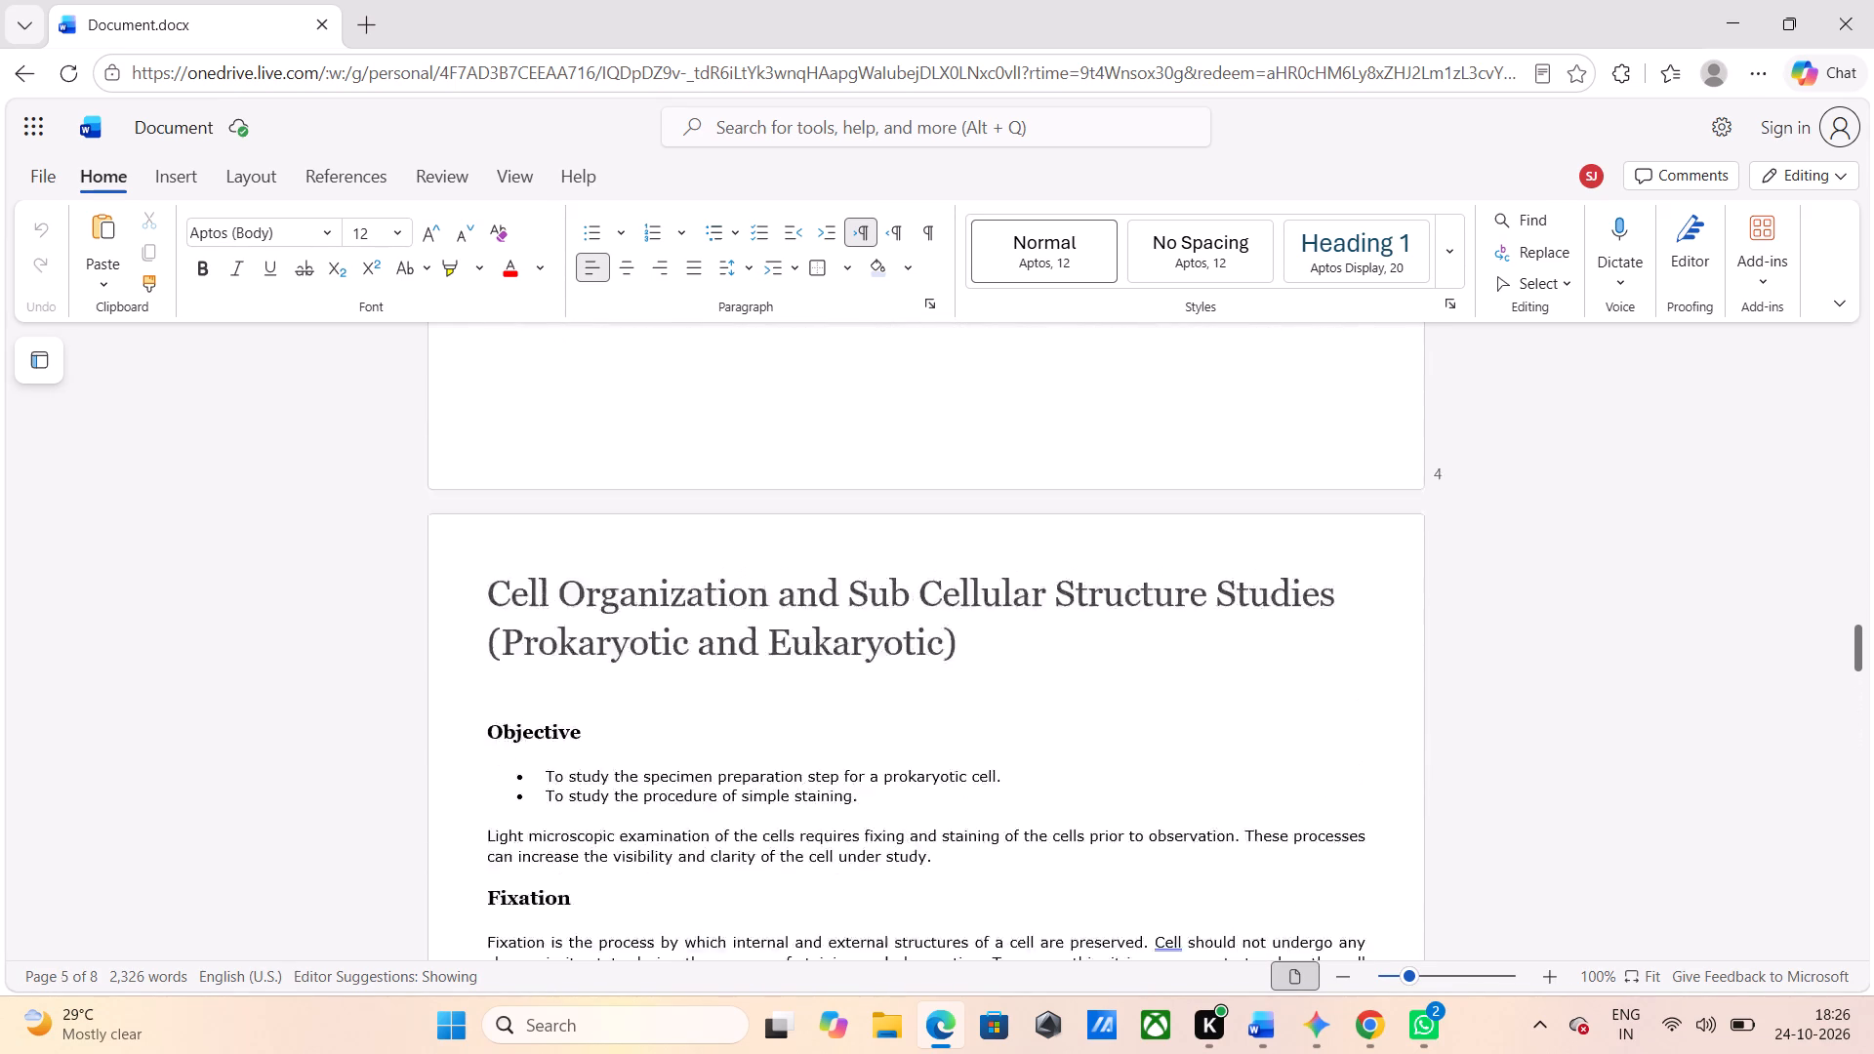
scroll(1177, 725, up, 2)
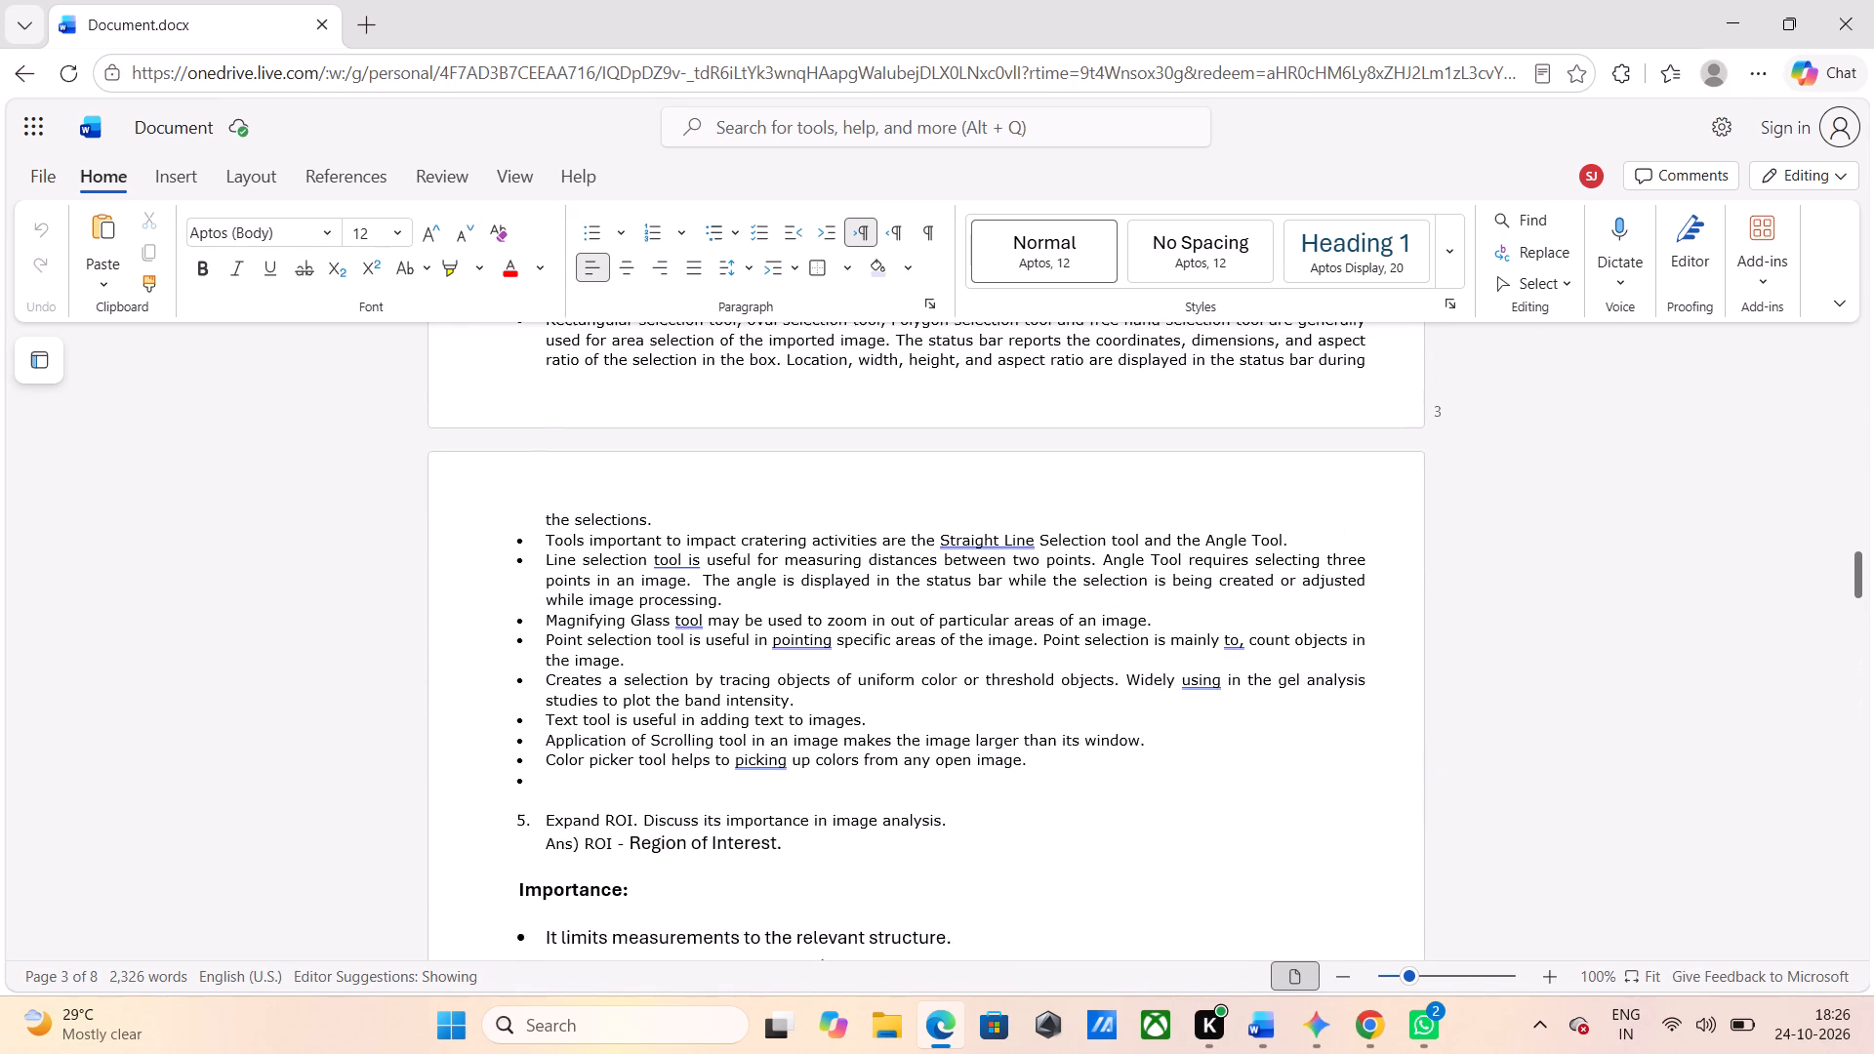
scroll(1177, 725, down, 2)
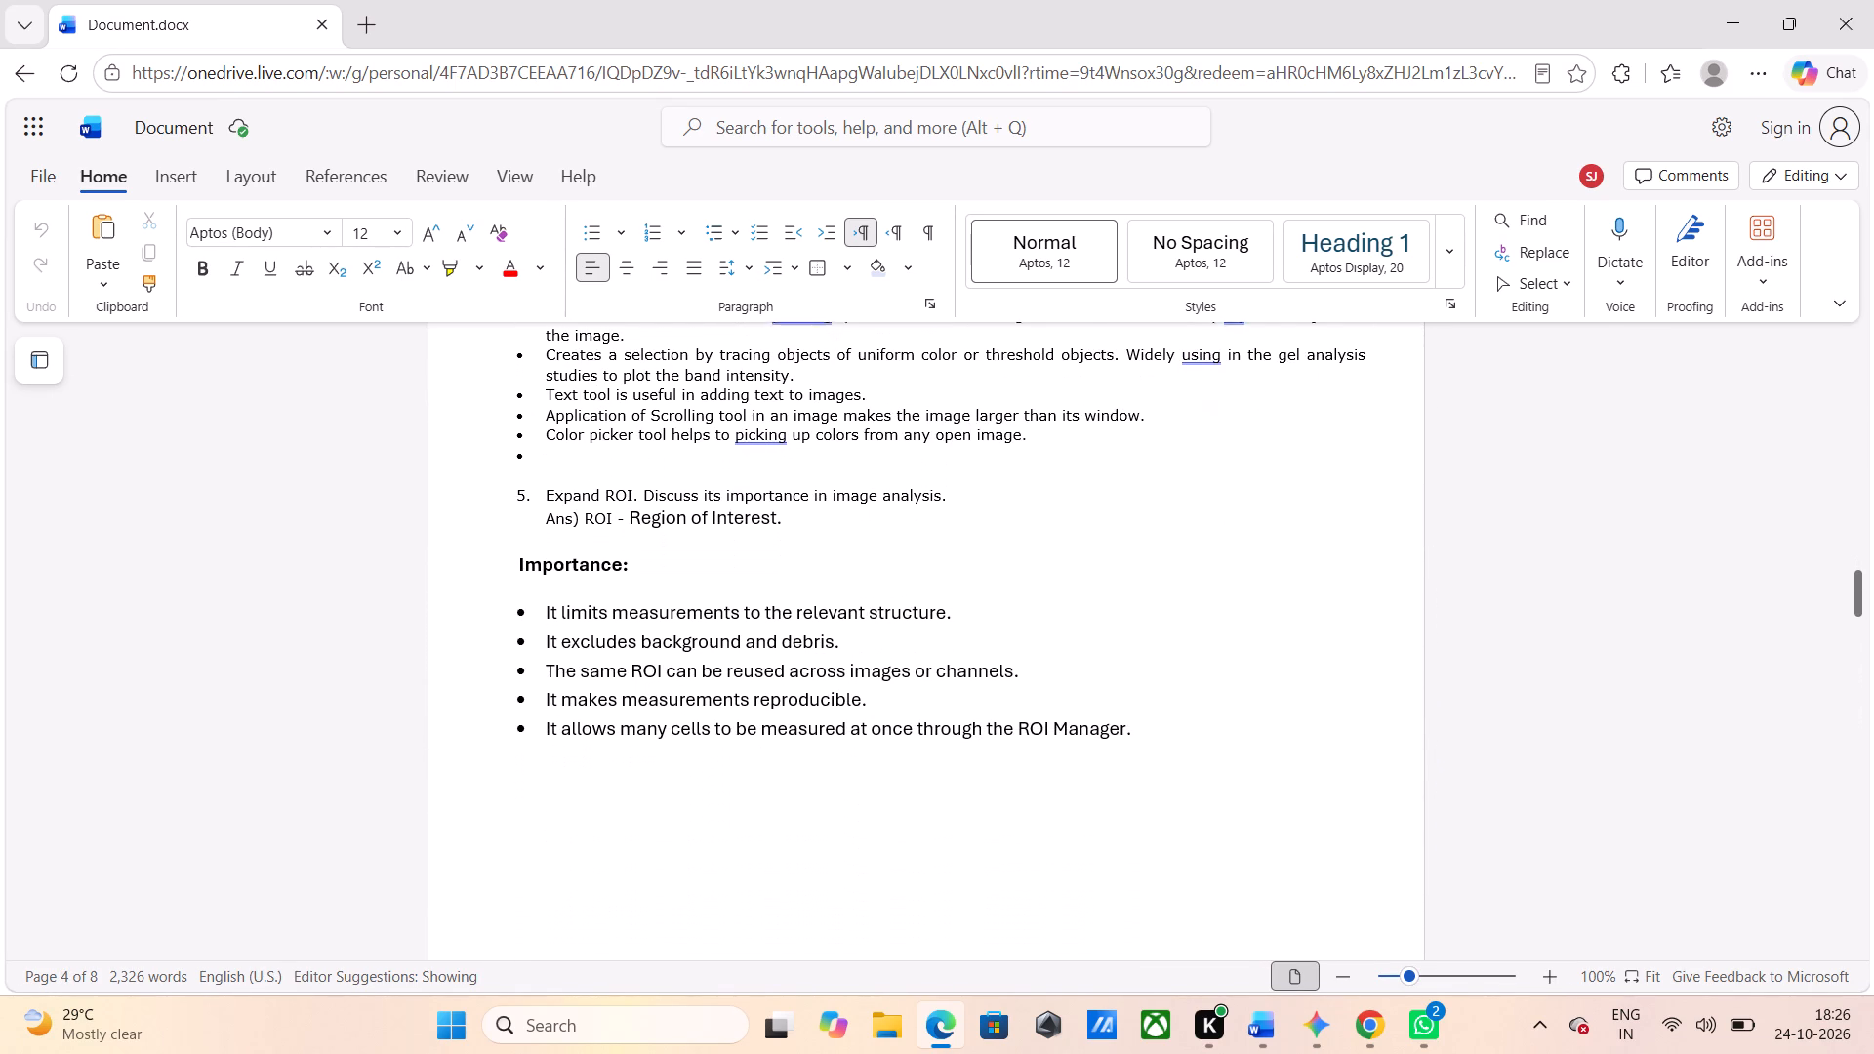
scroll(1177, 725, down, 2)
scroll(1177, 725, up, 2)
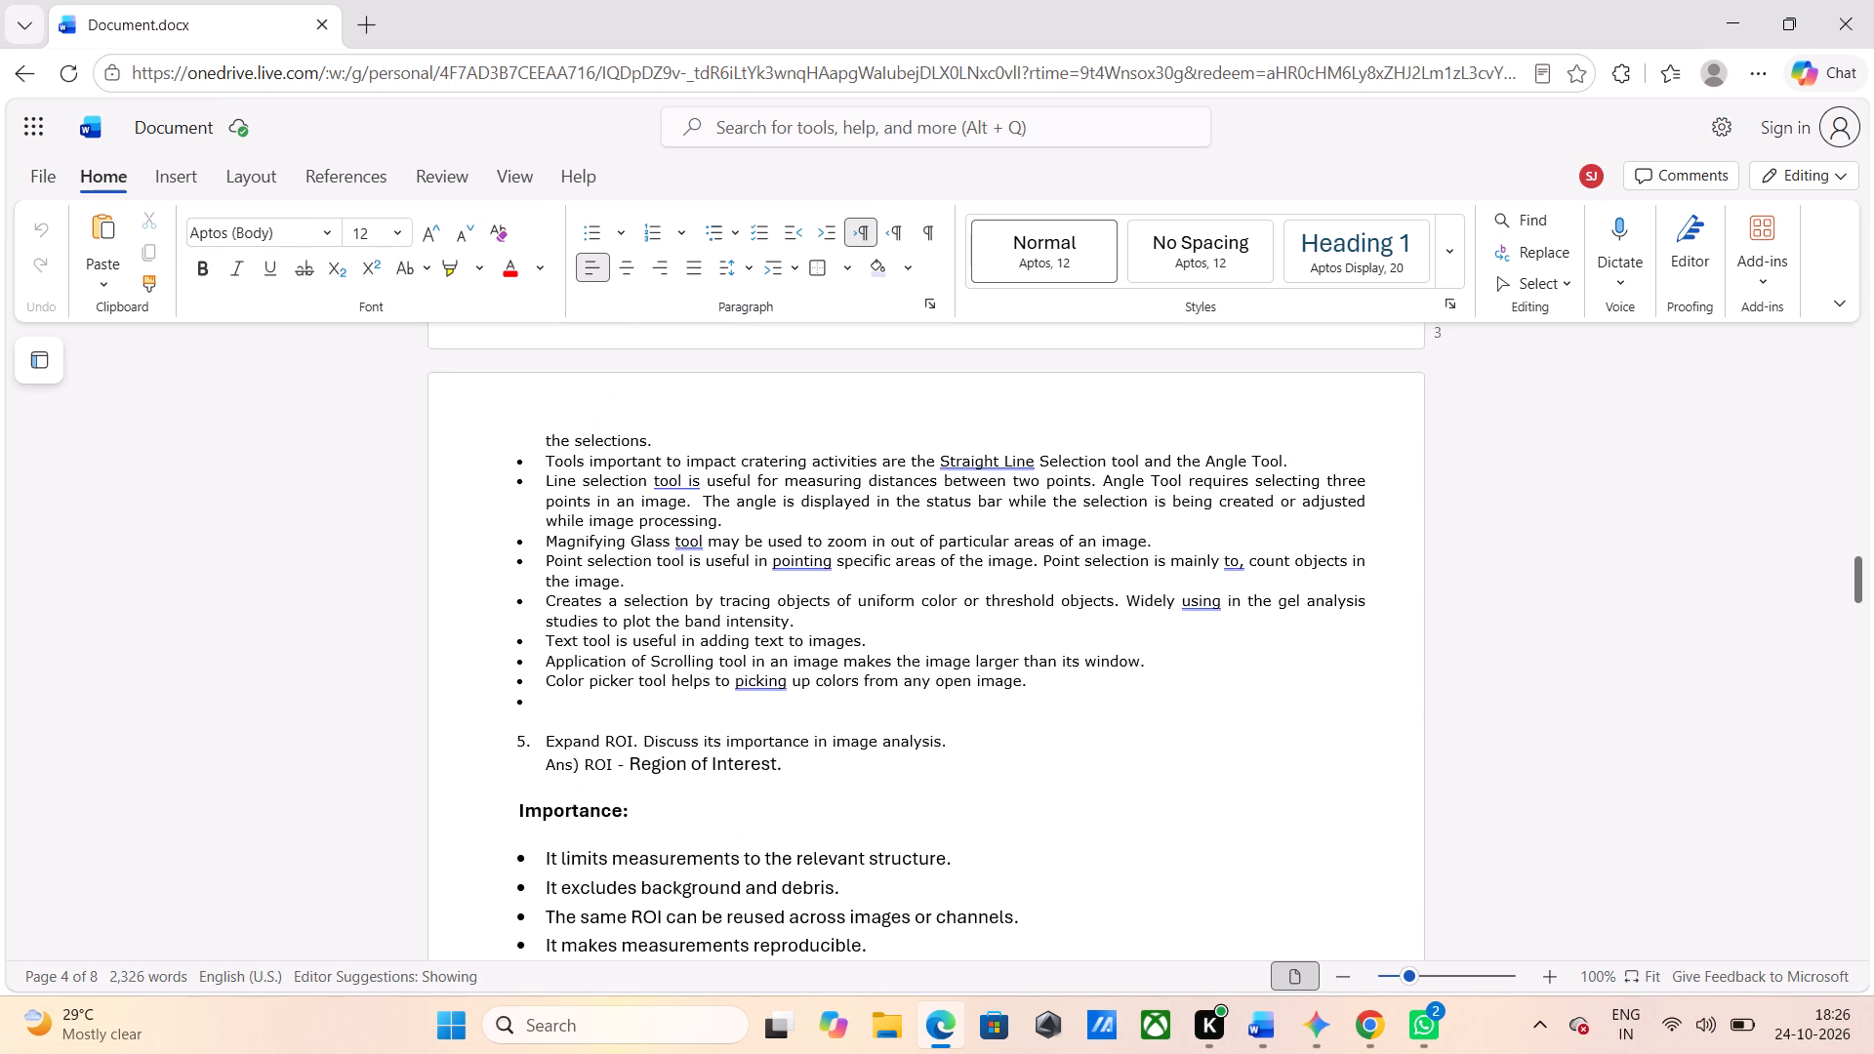
scroll(1177, 725, up, 4)
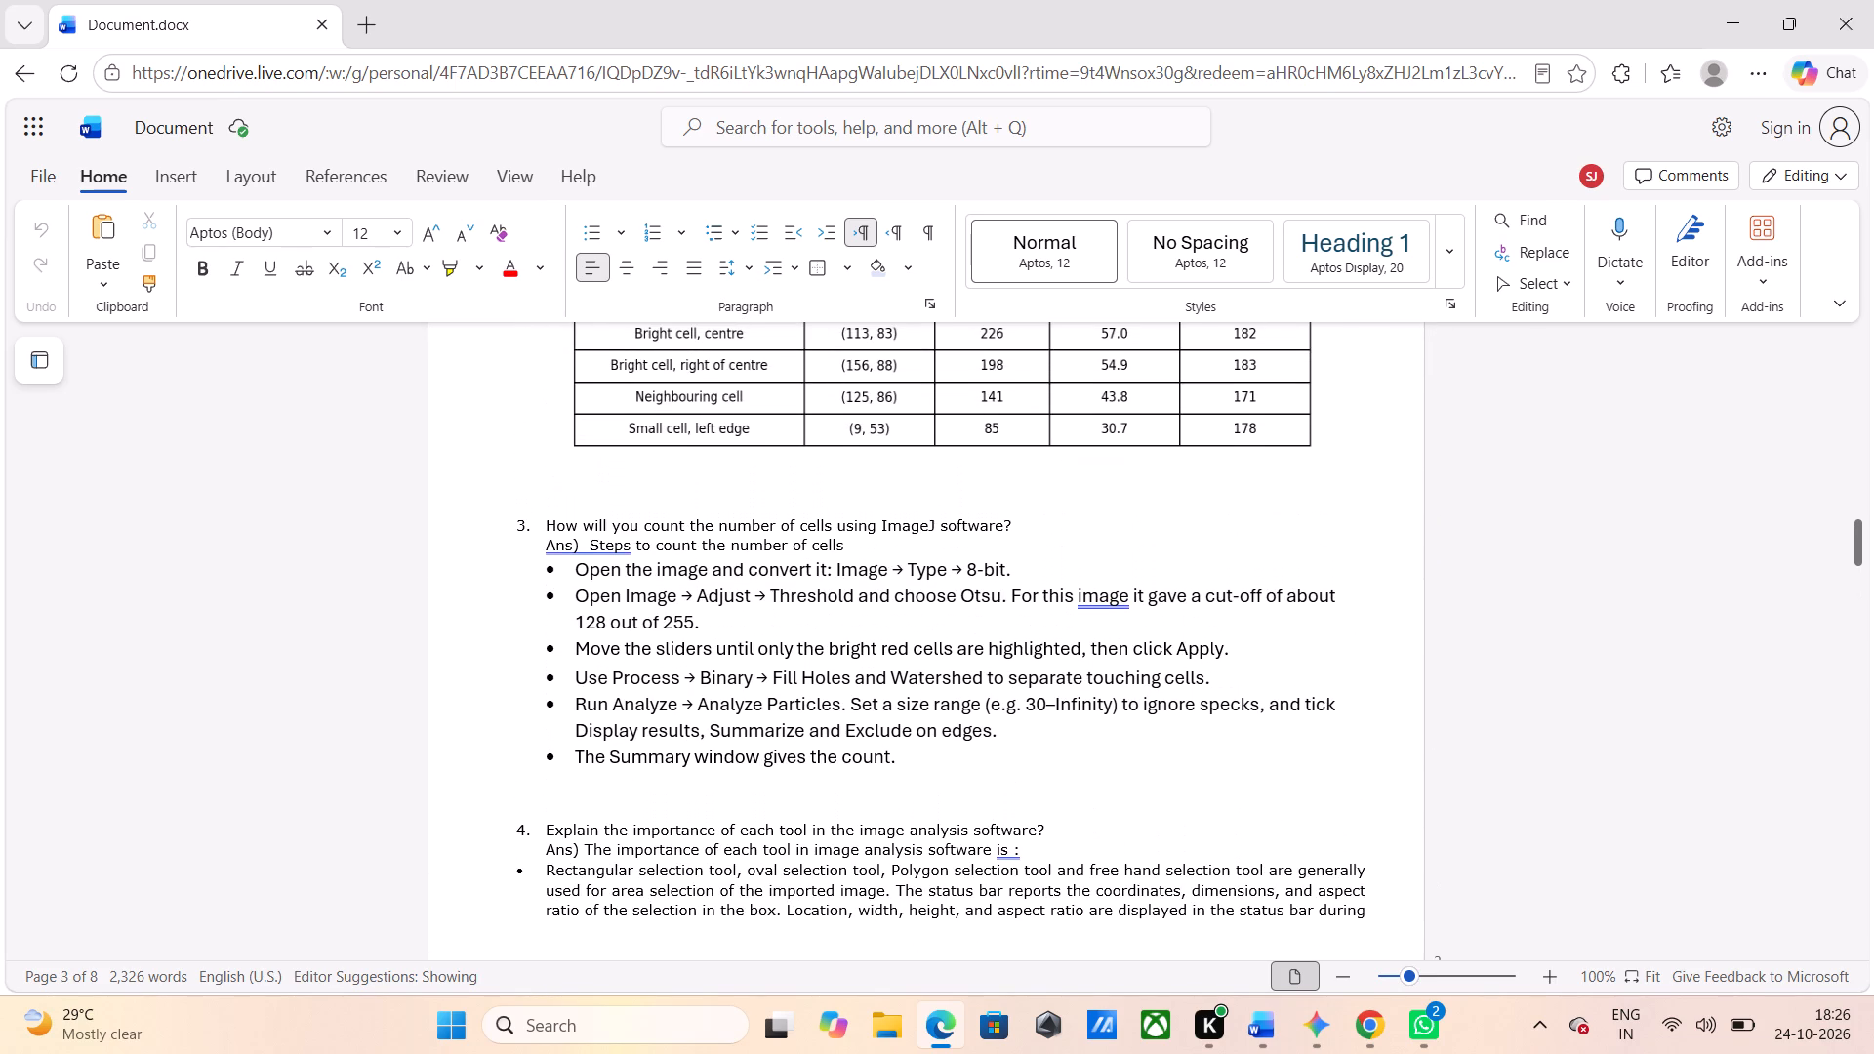
scroll(1177, 725, down, 4)
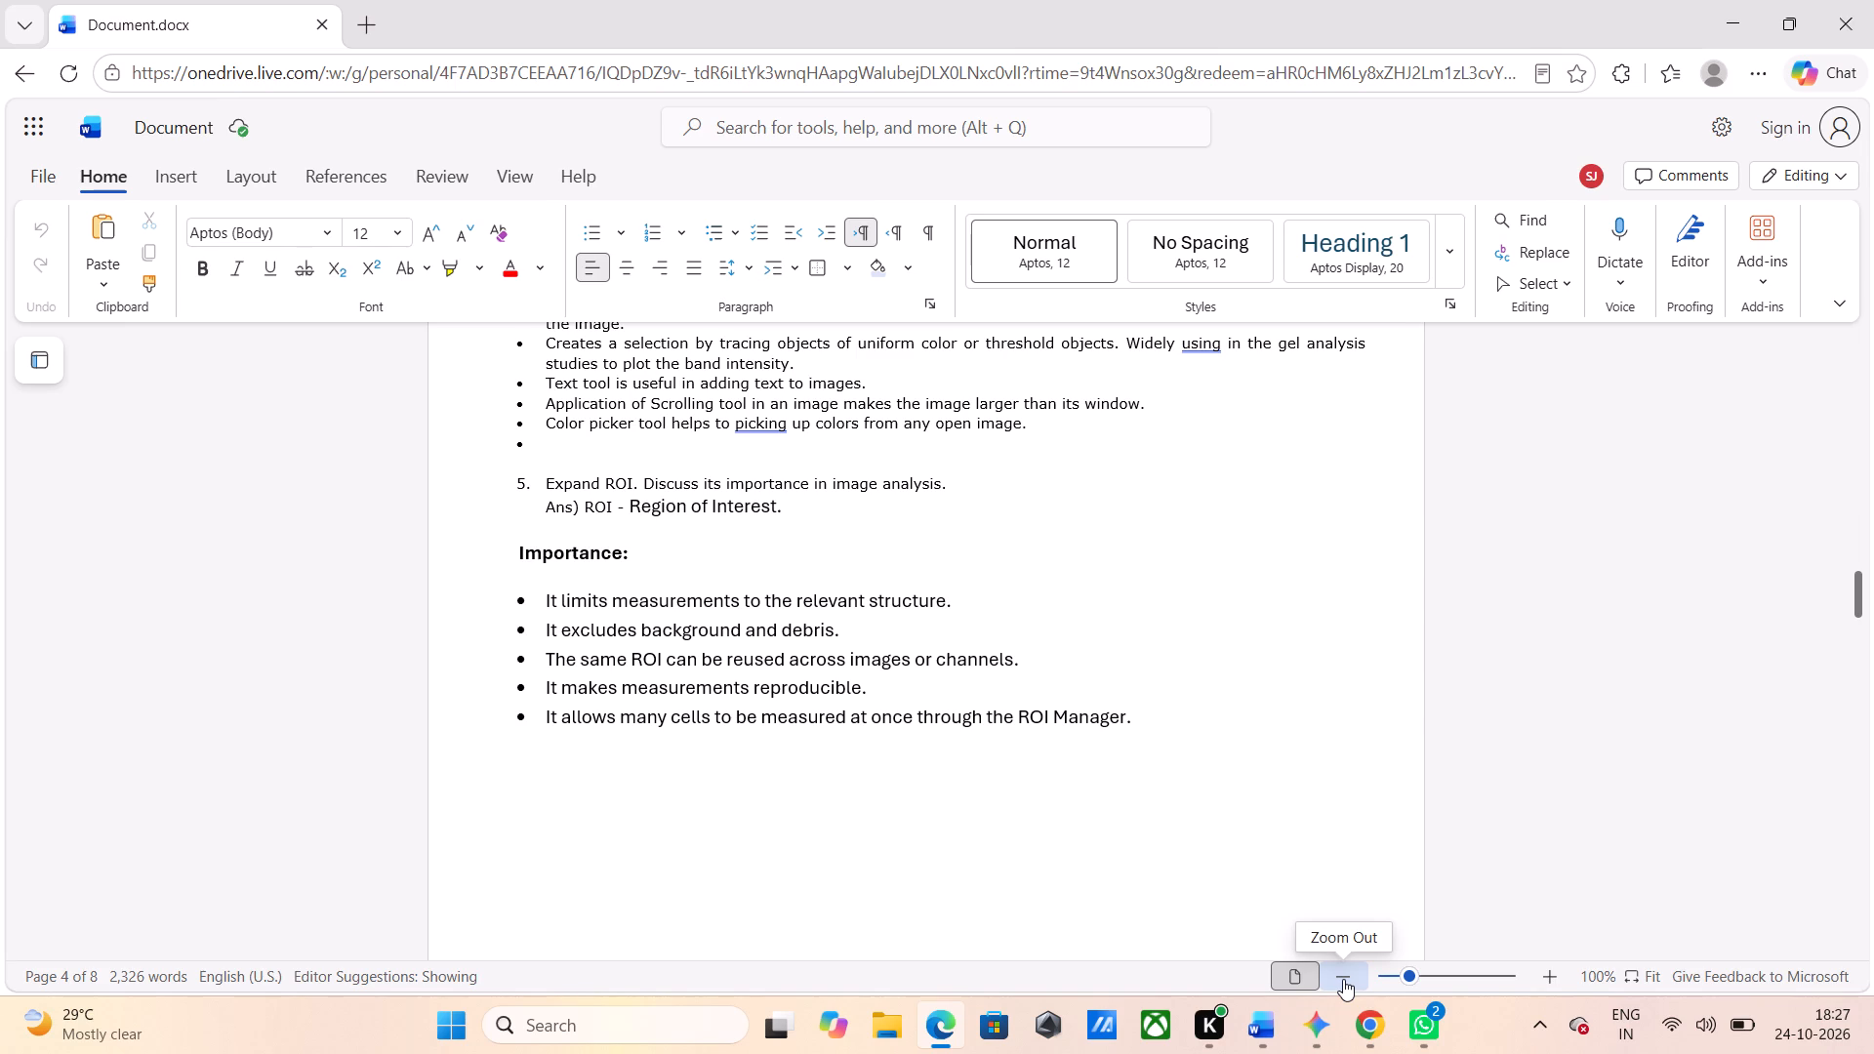
scroll(1233, 1010, up, 1)
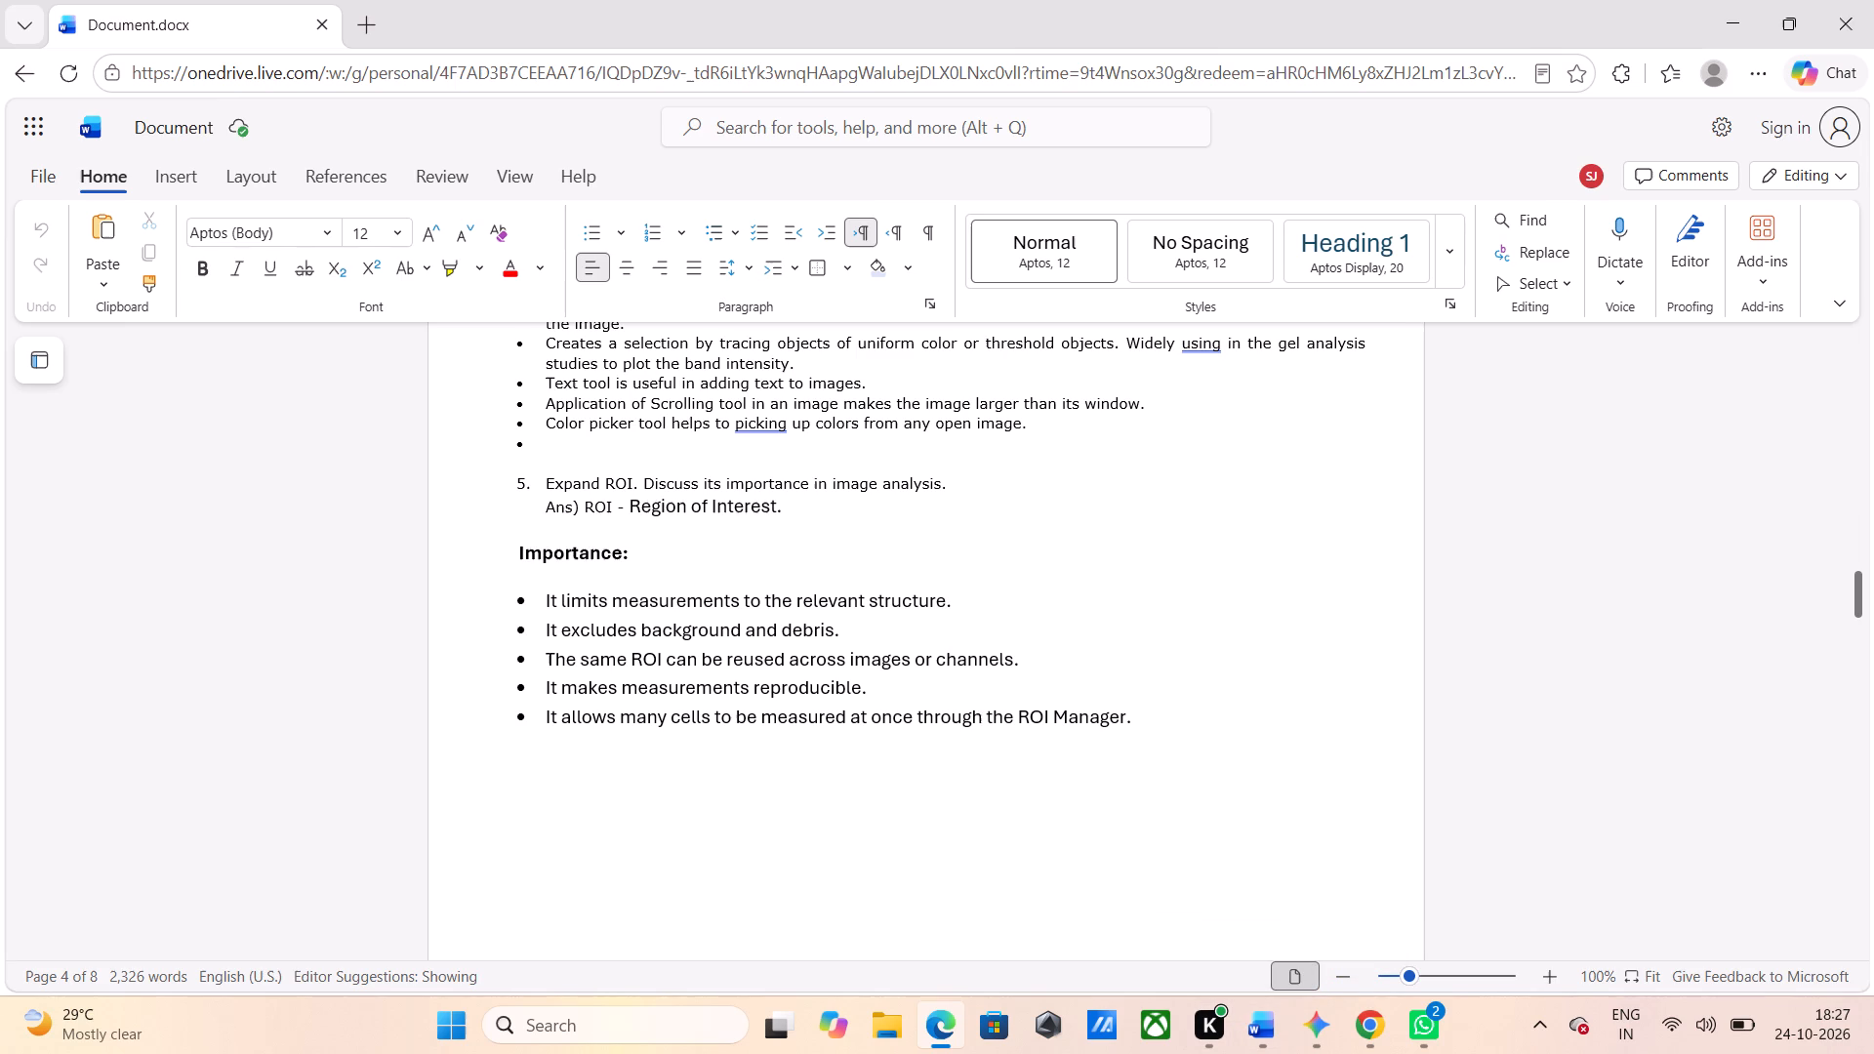
scroll(1017, 777, up, 1)
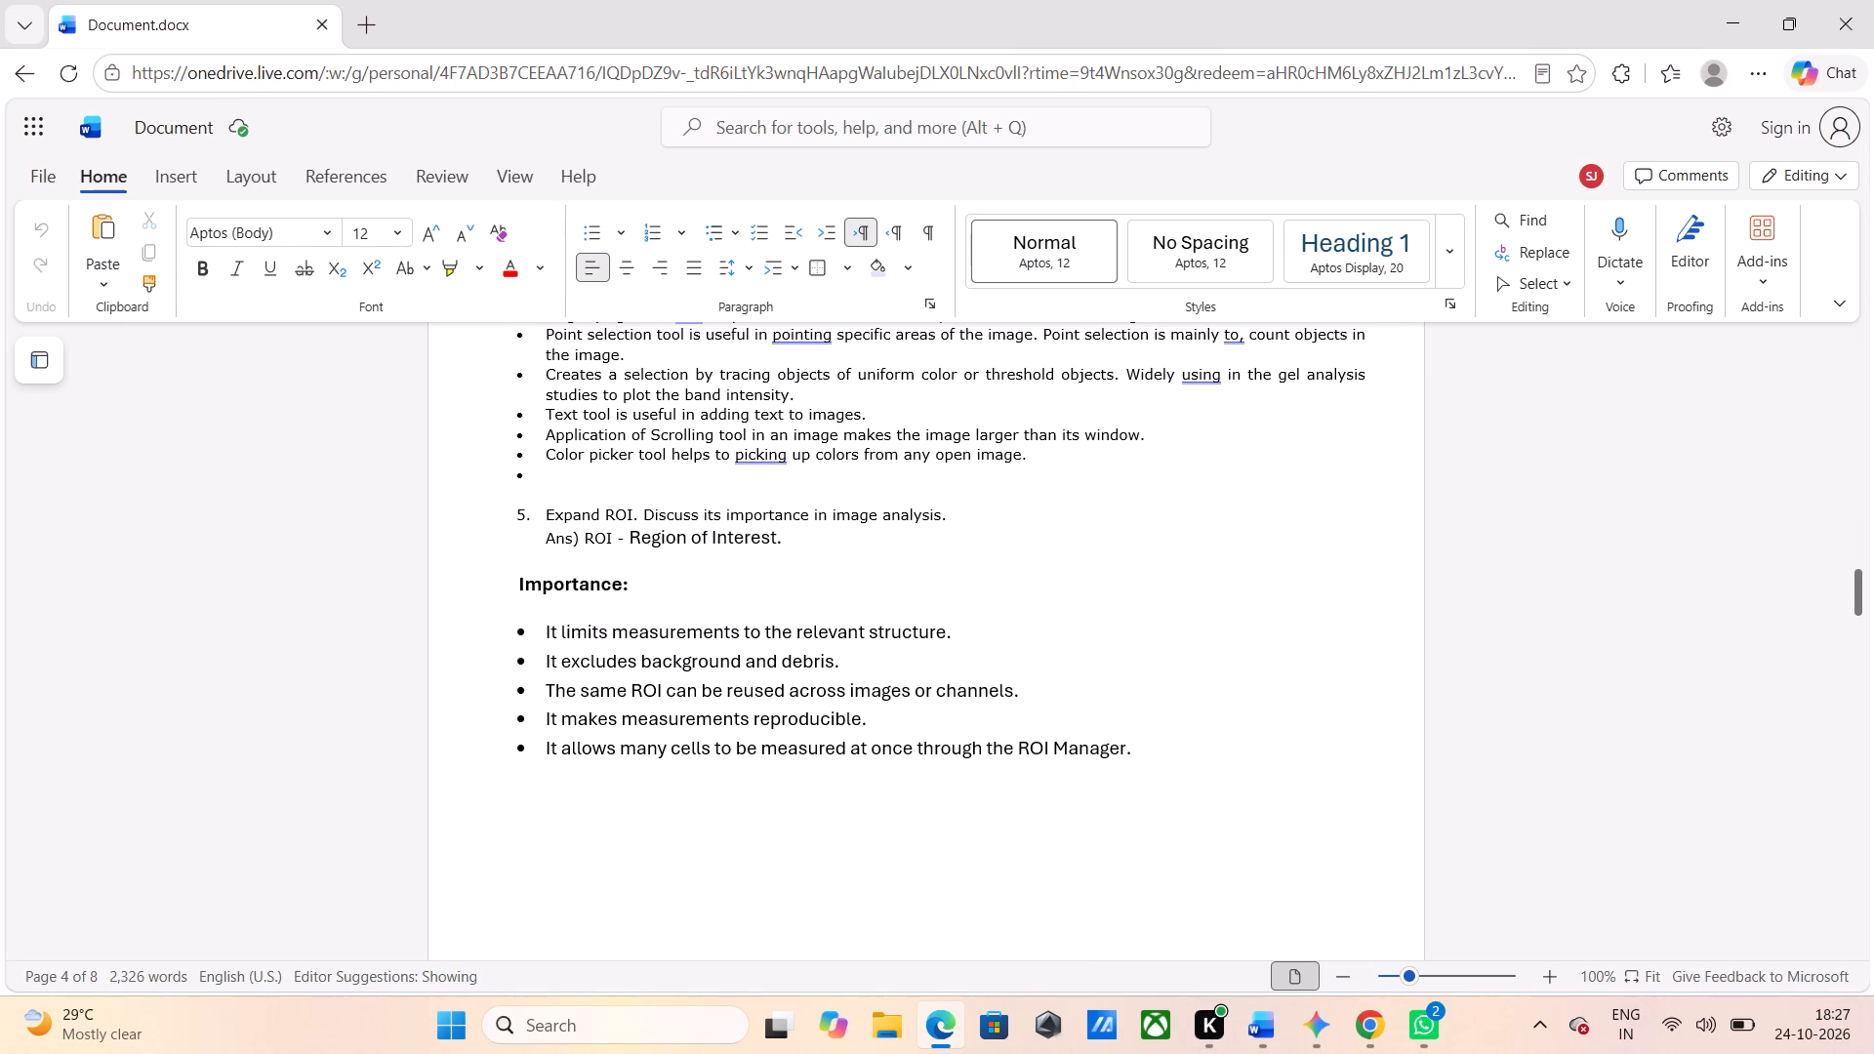
scroll(1017, 777, up, 2)
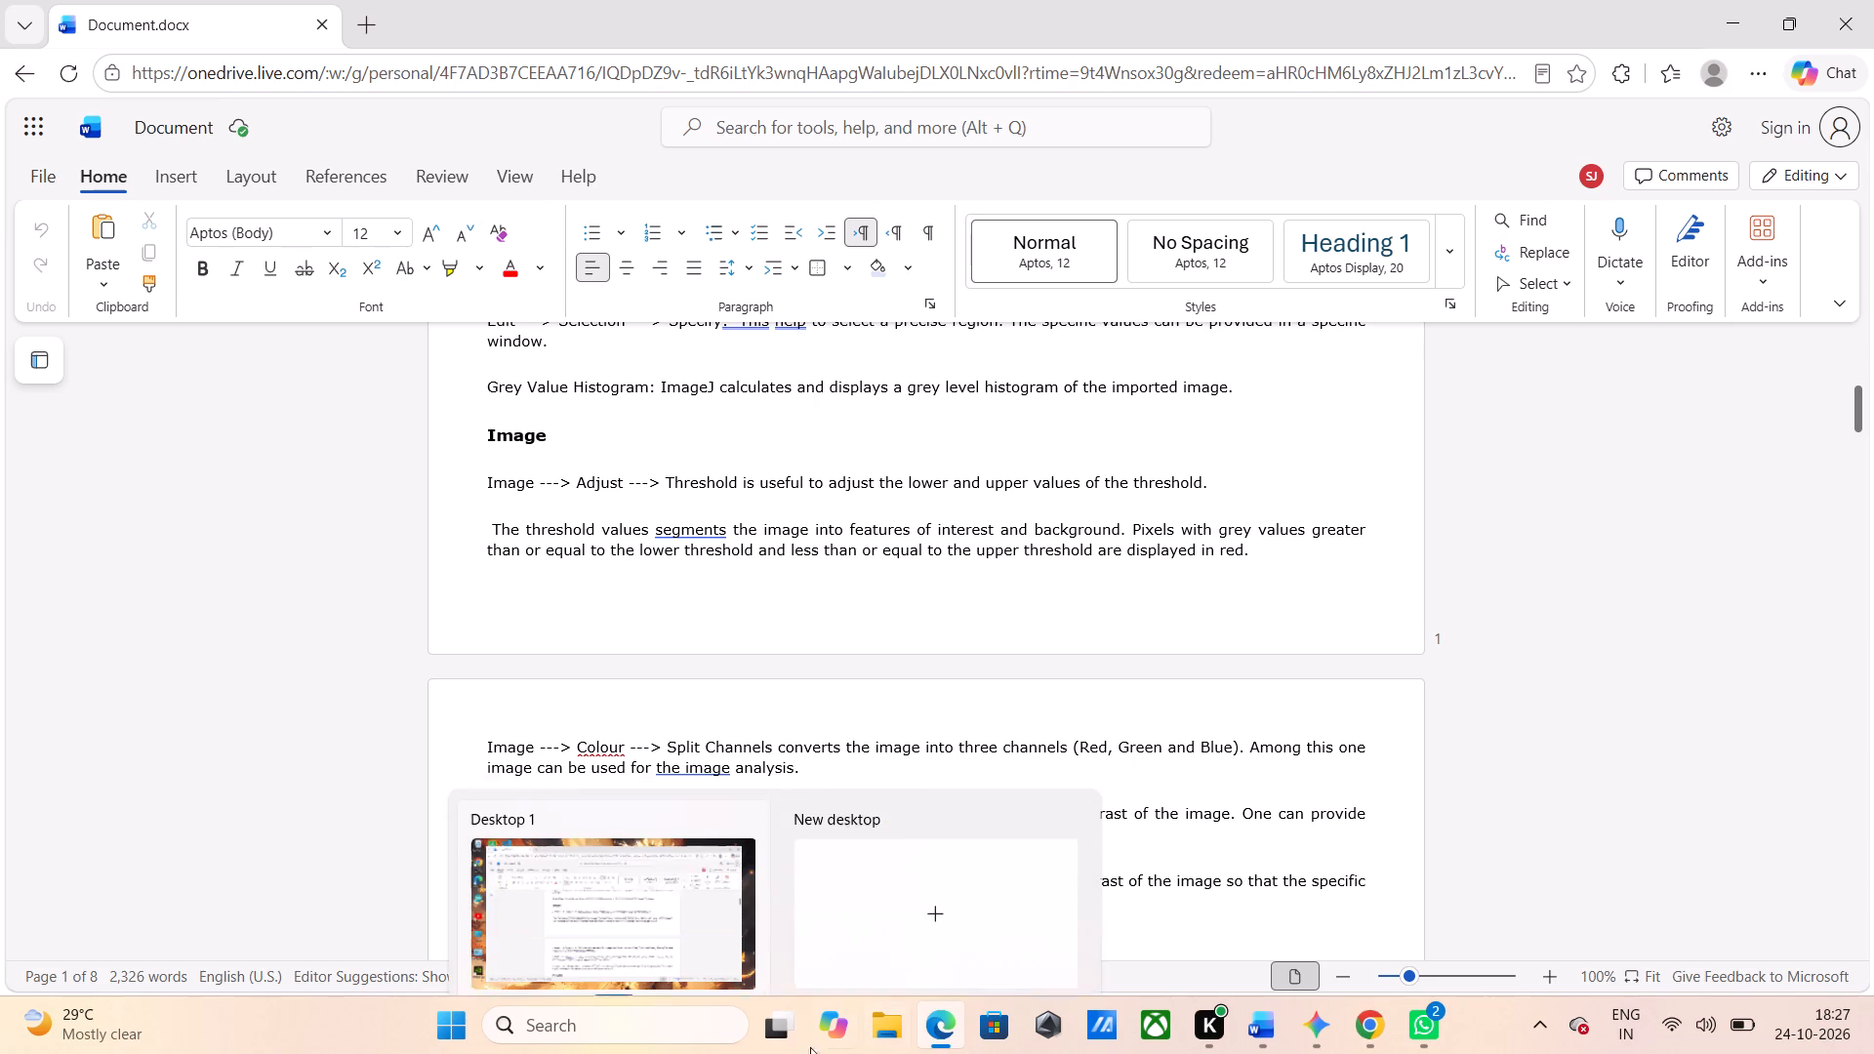
Return to "virtual bio lab 2" and show the formatting marks around the gap below the first assignment answer, ending "nearly transparent.".
click(1252, 1026)
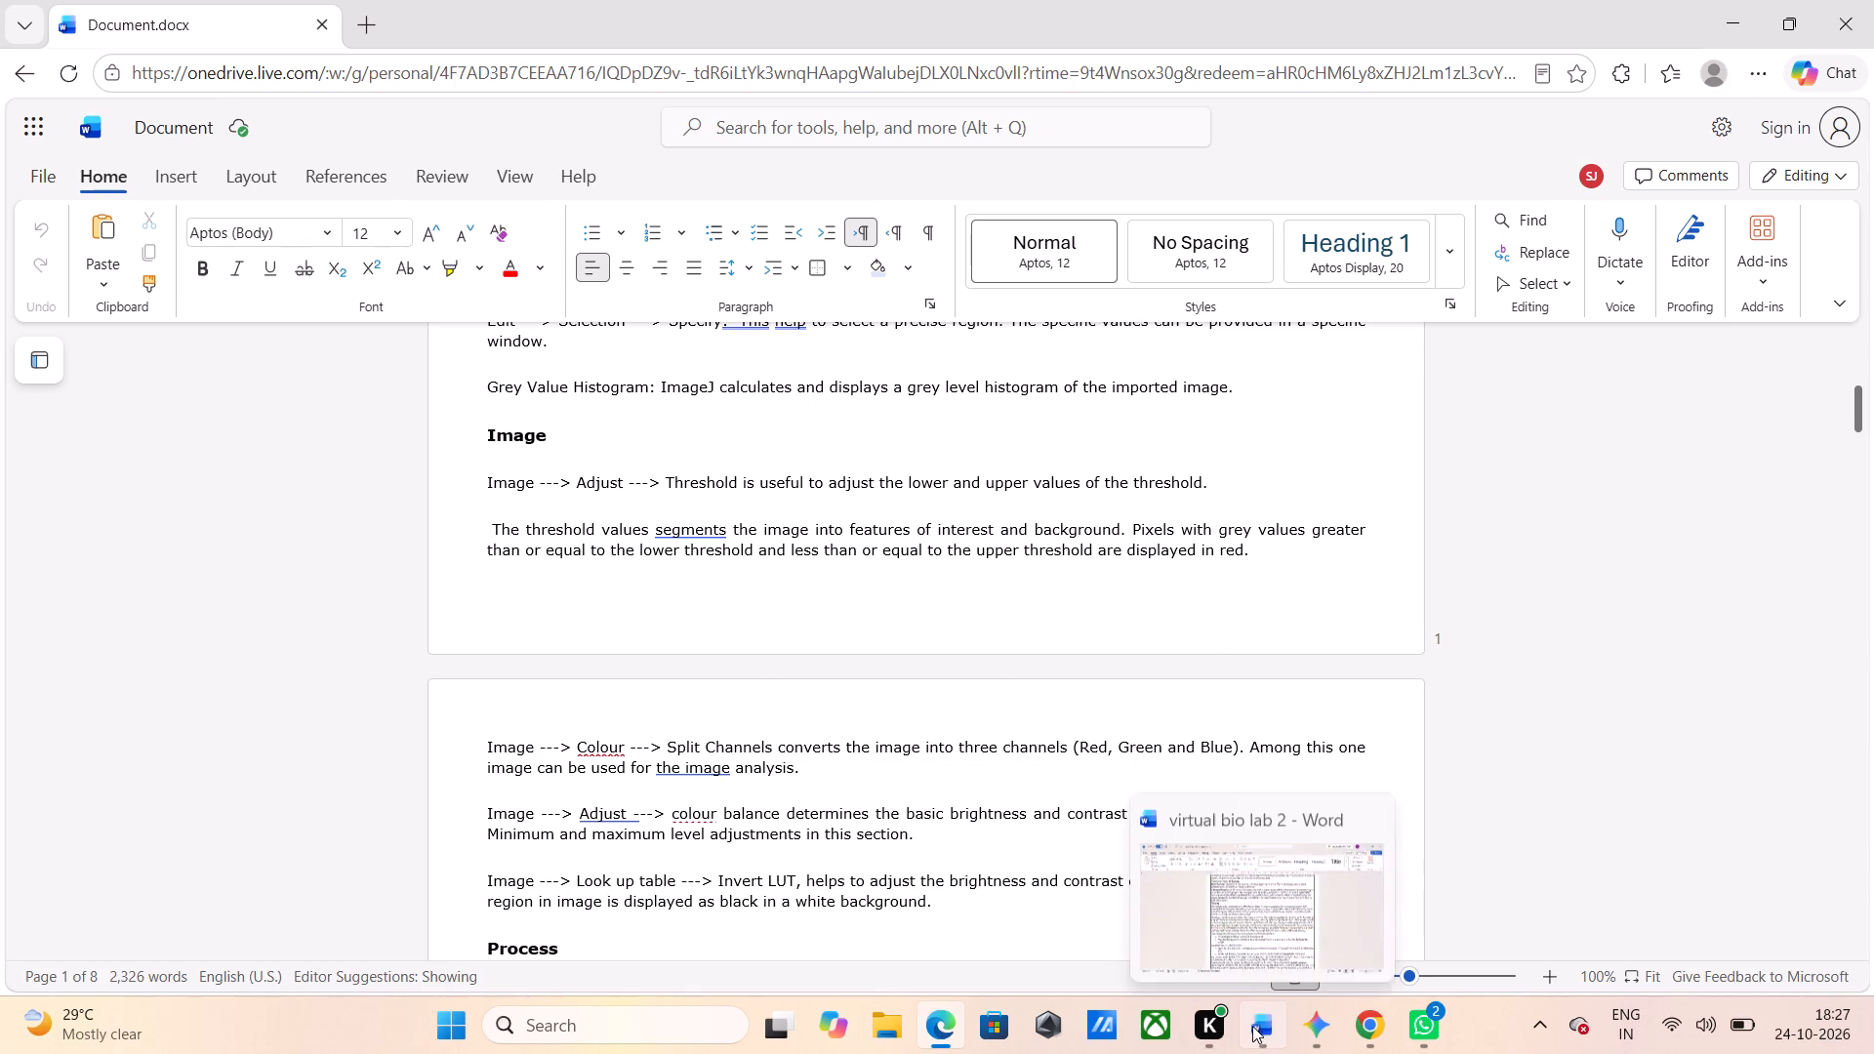
scroll(1131, 709, down, 3)
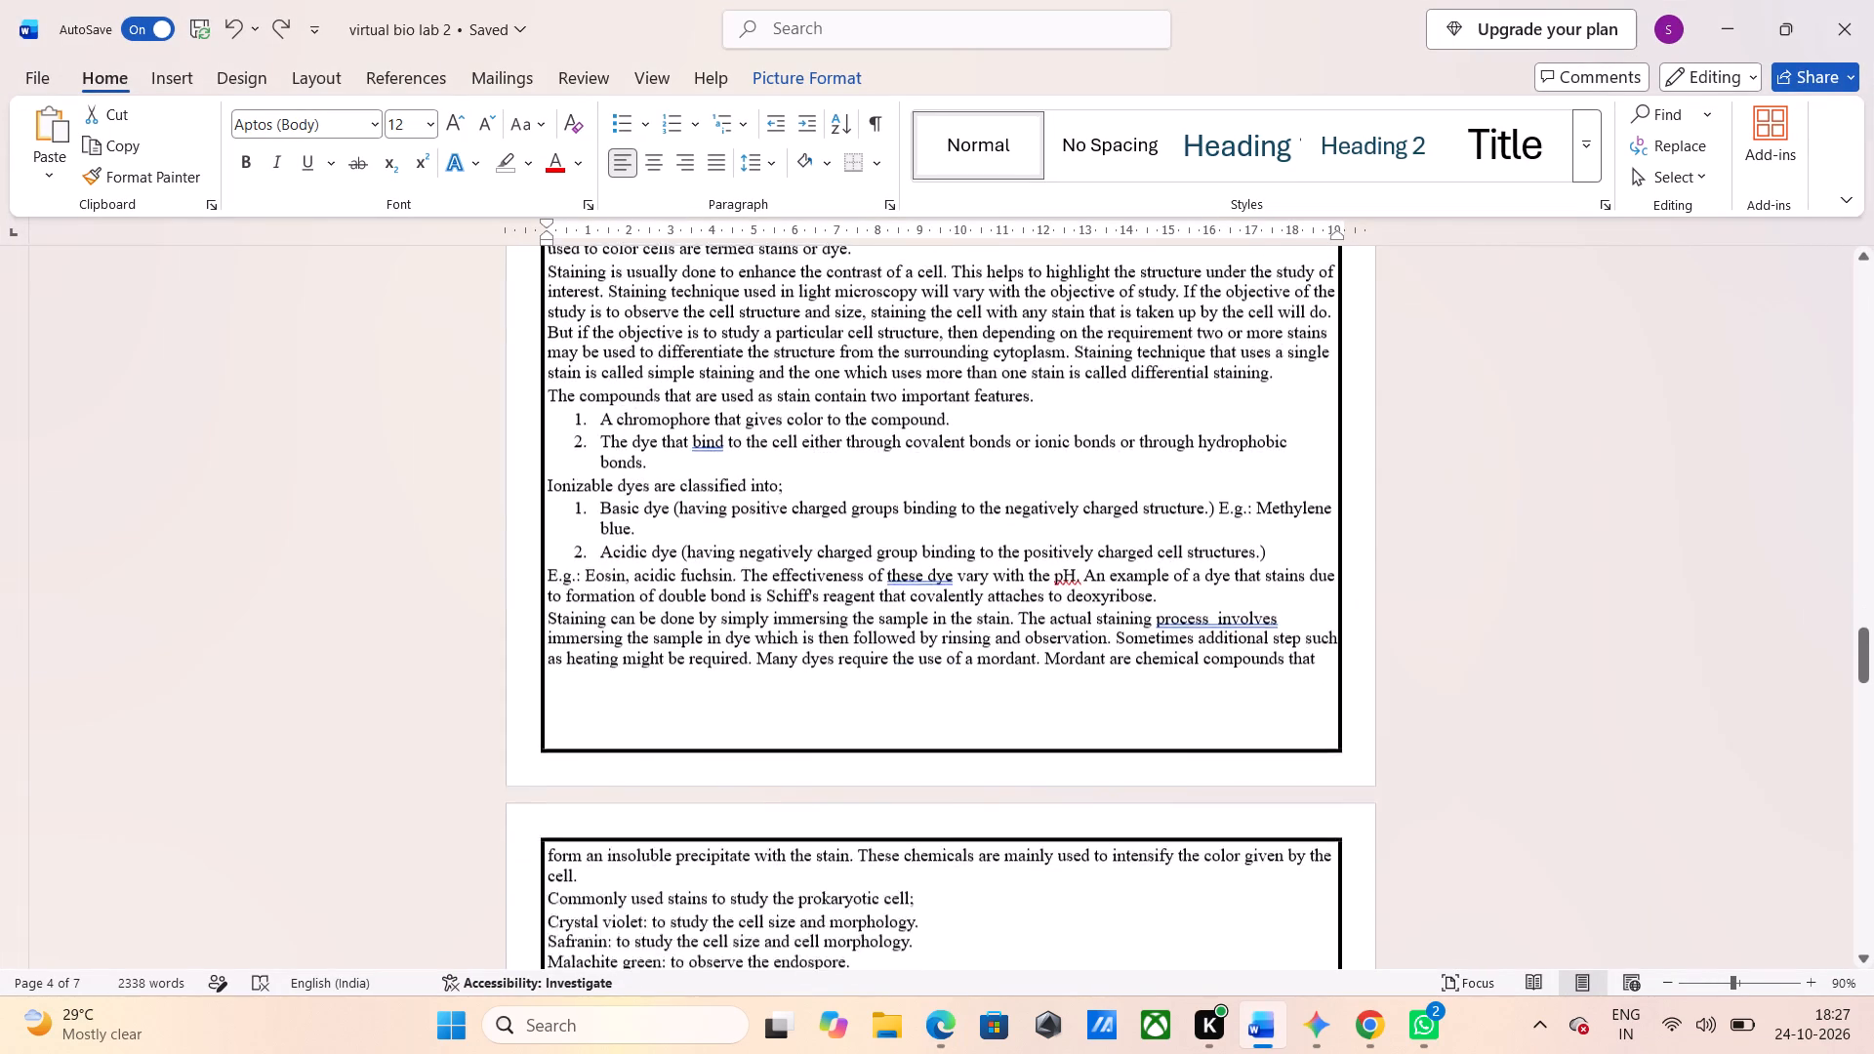
scroll(1131, 709, down, 3)
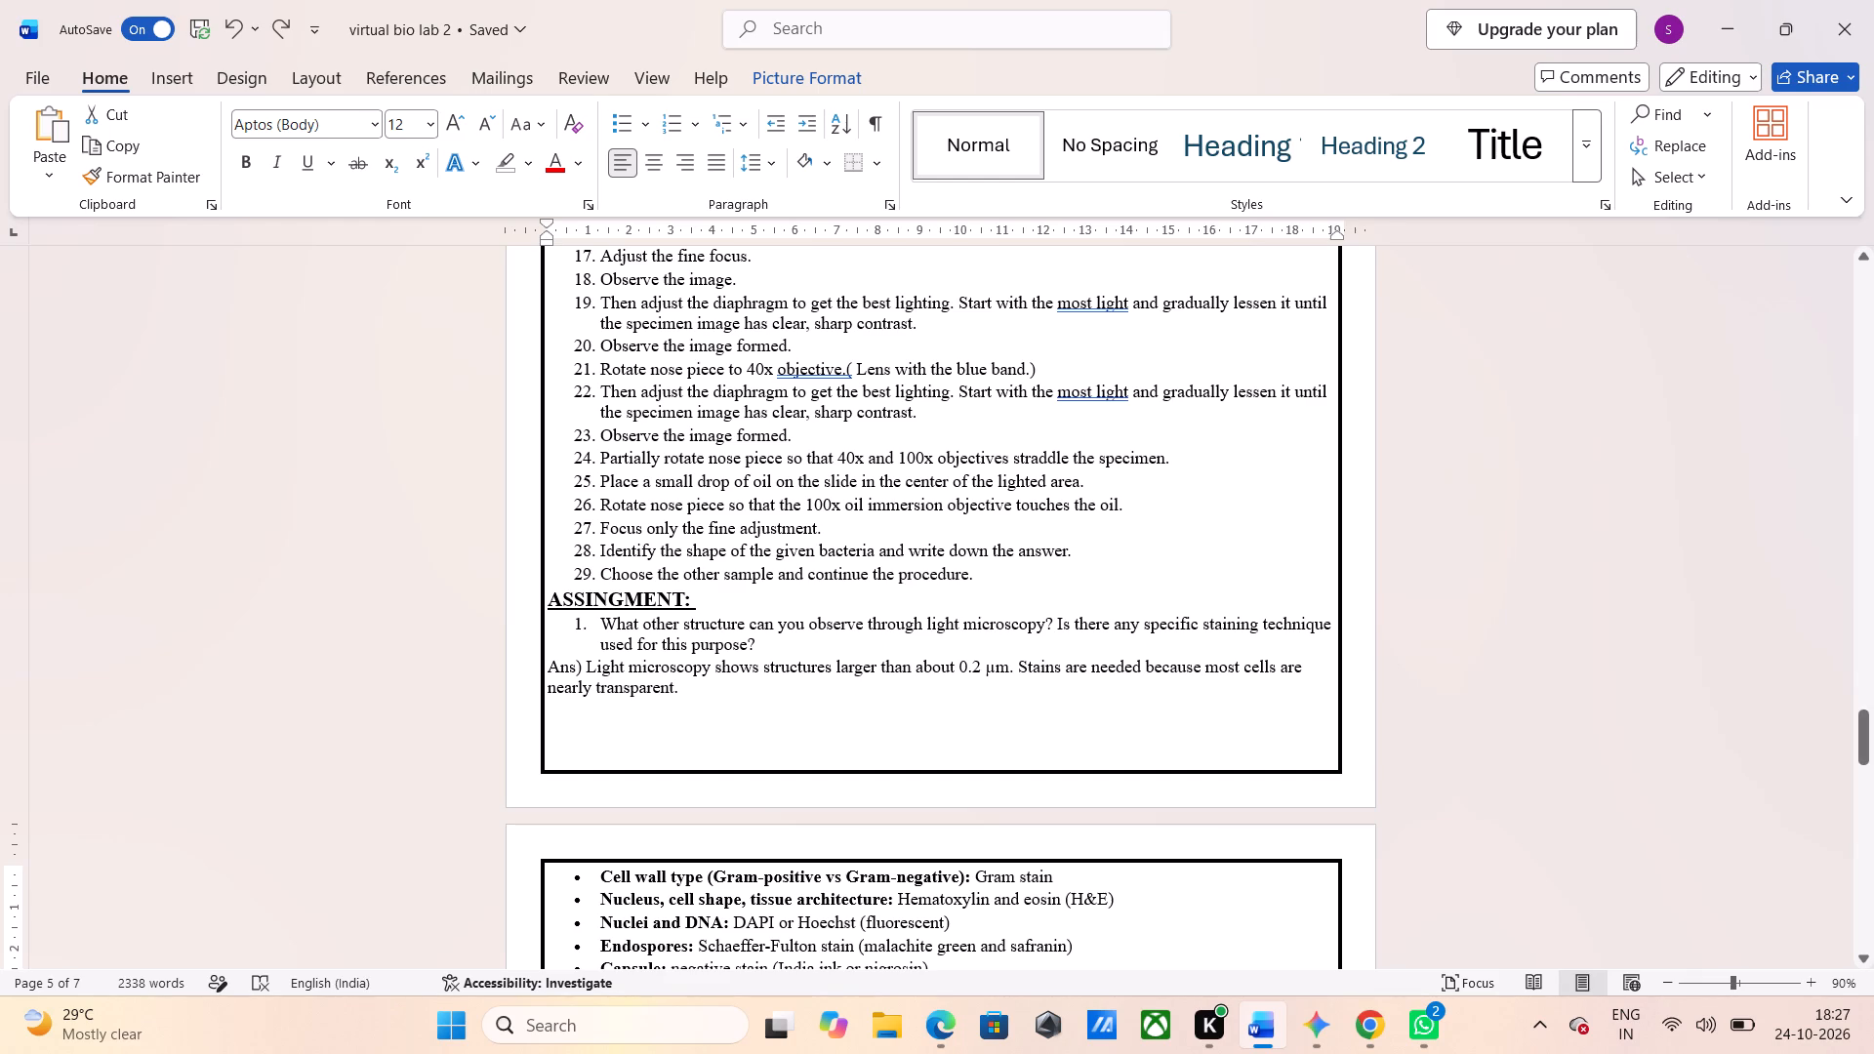
click(573, 731)
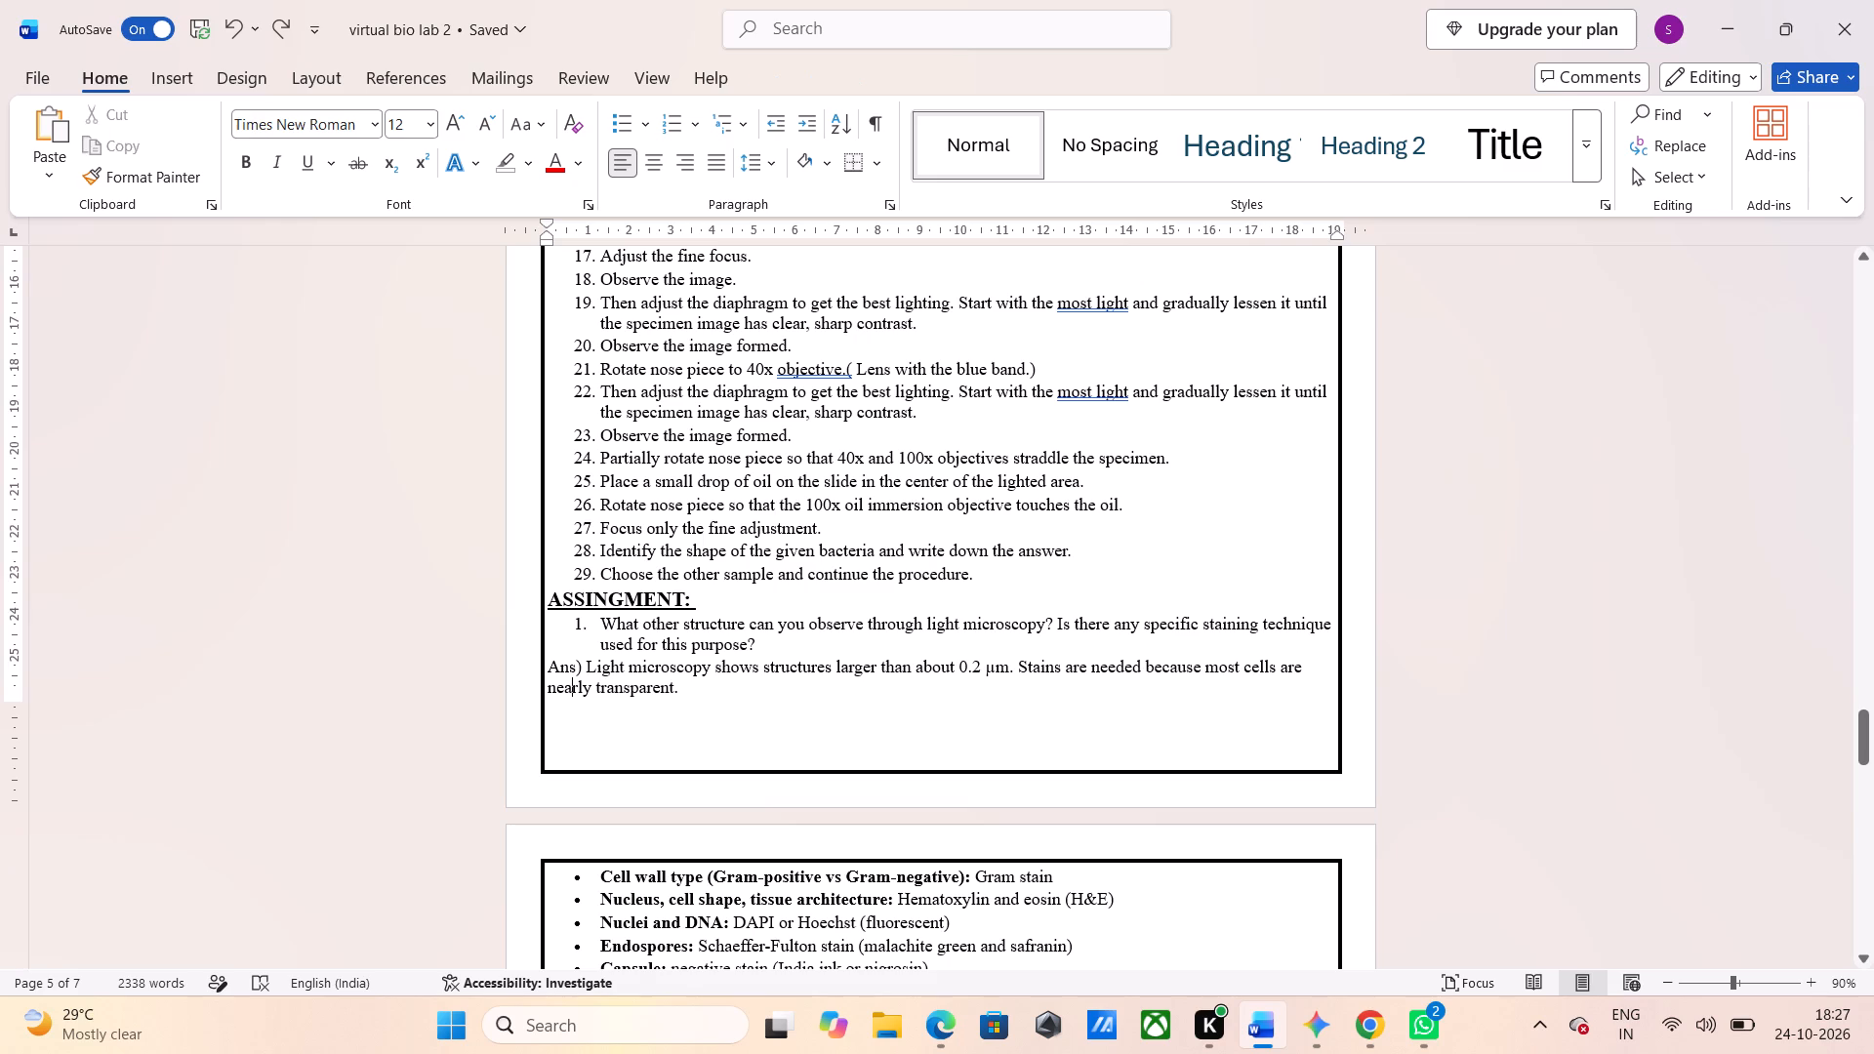
drag(567, 726, 671, 708)
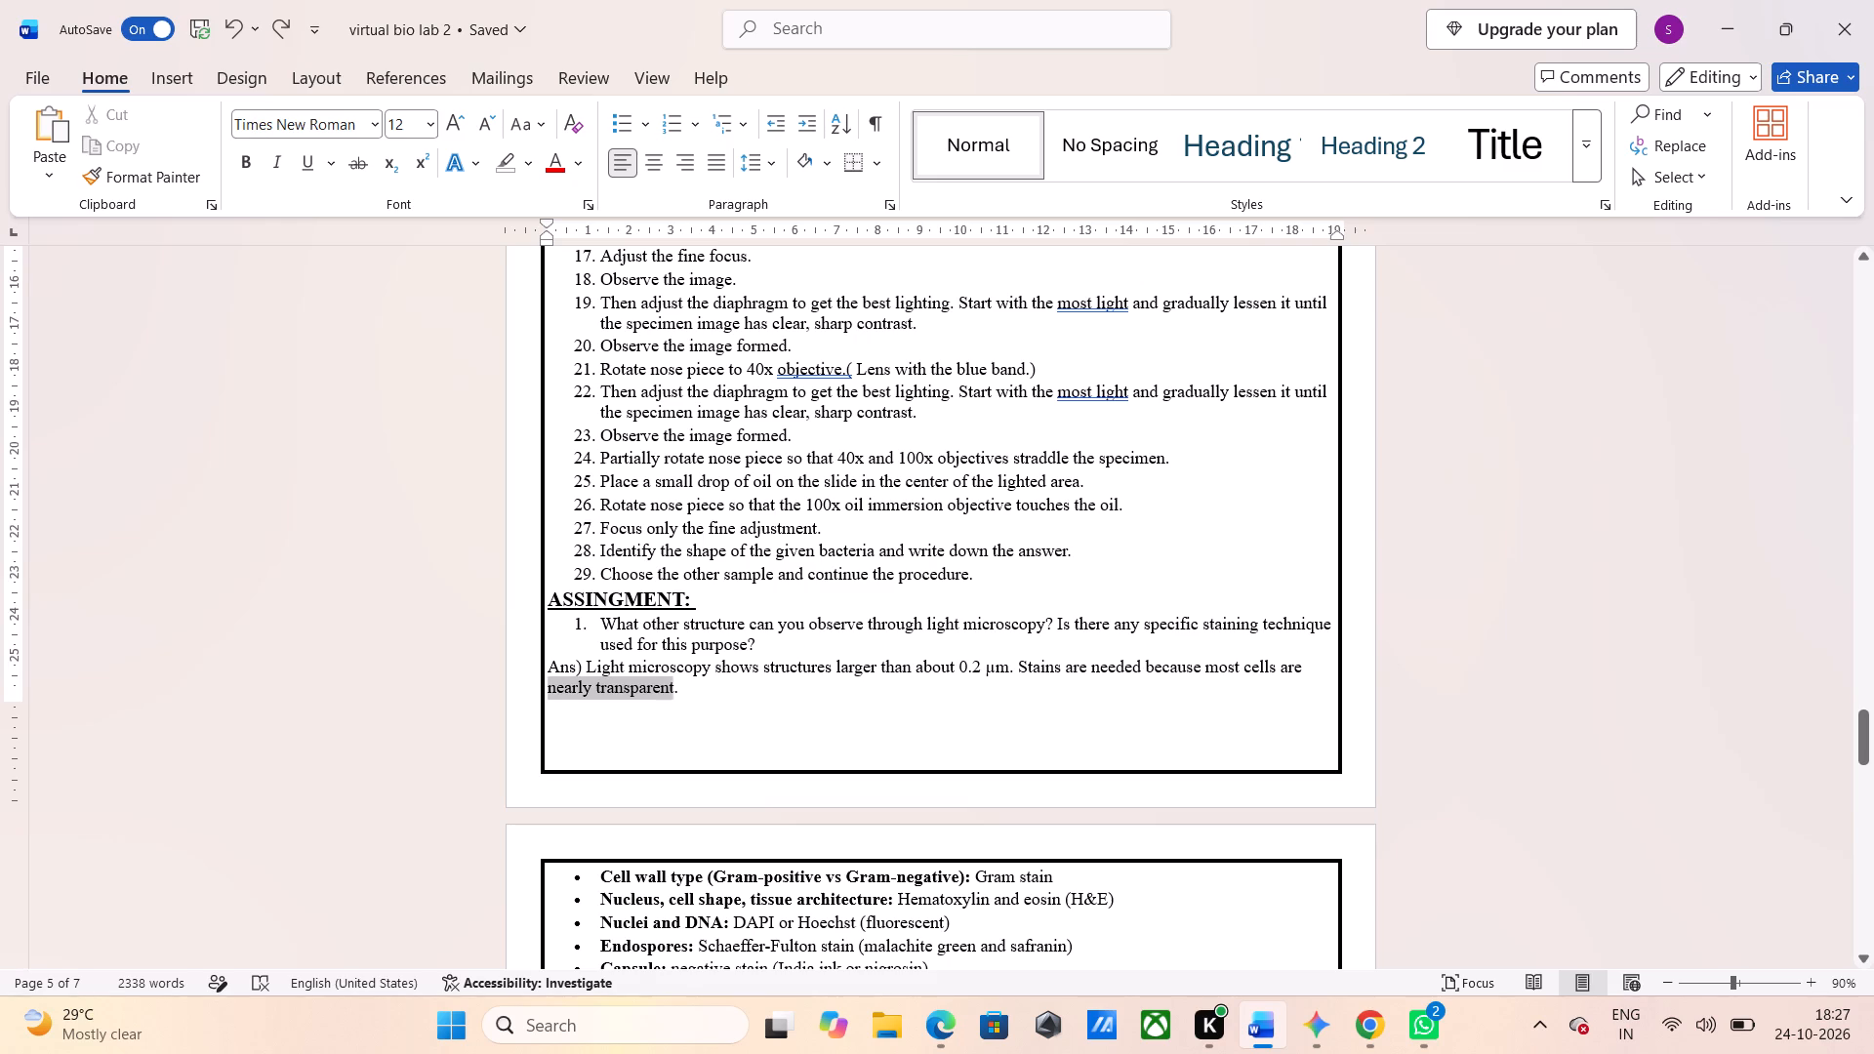
drag(671, 708, 679, 706)
click(679, 706)
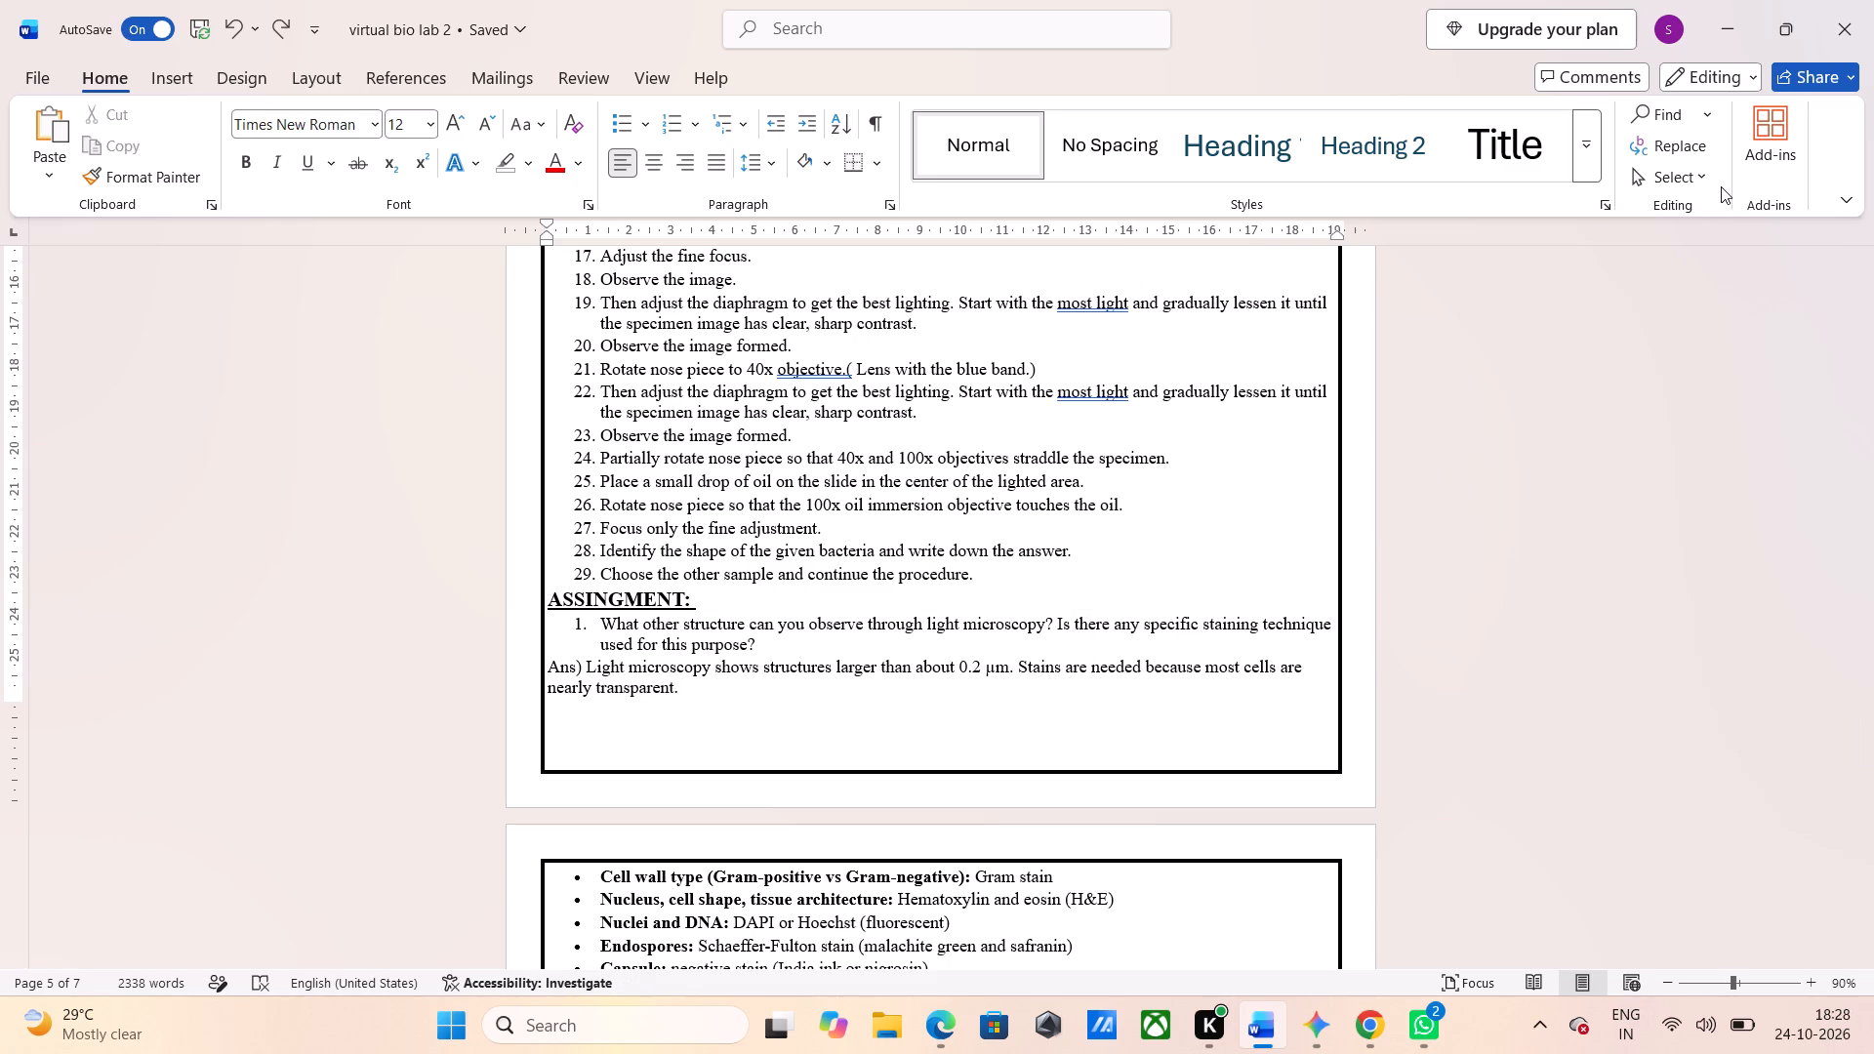
click(870, 125)
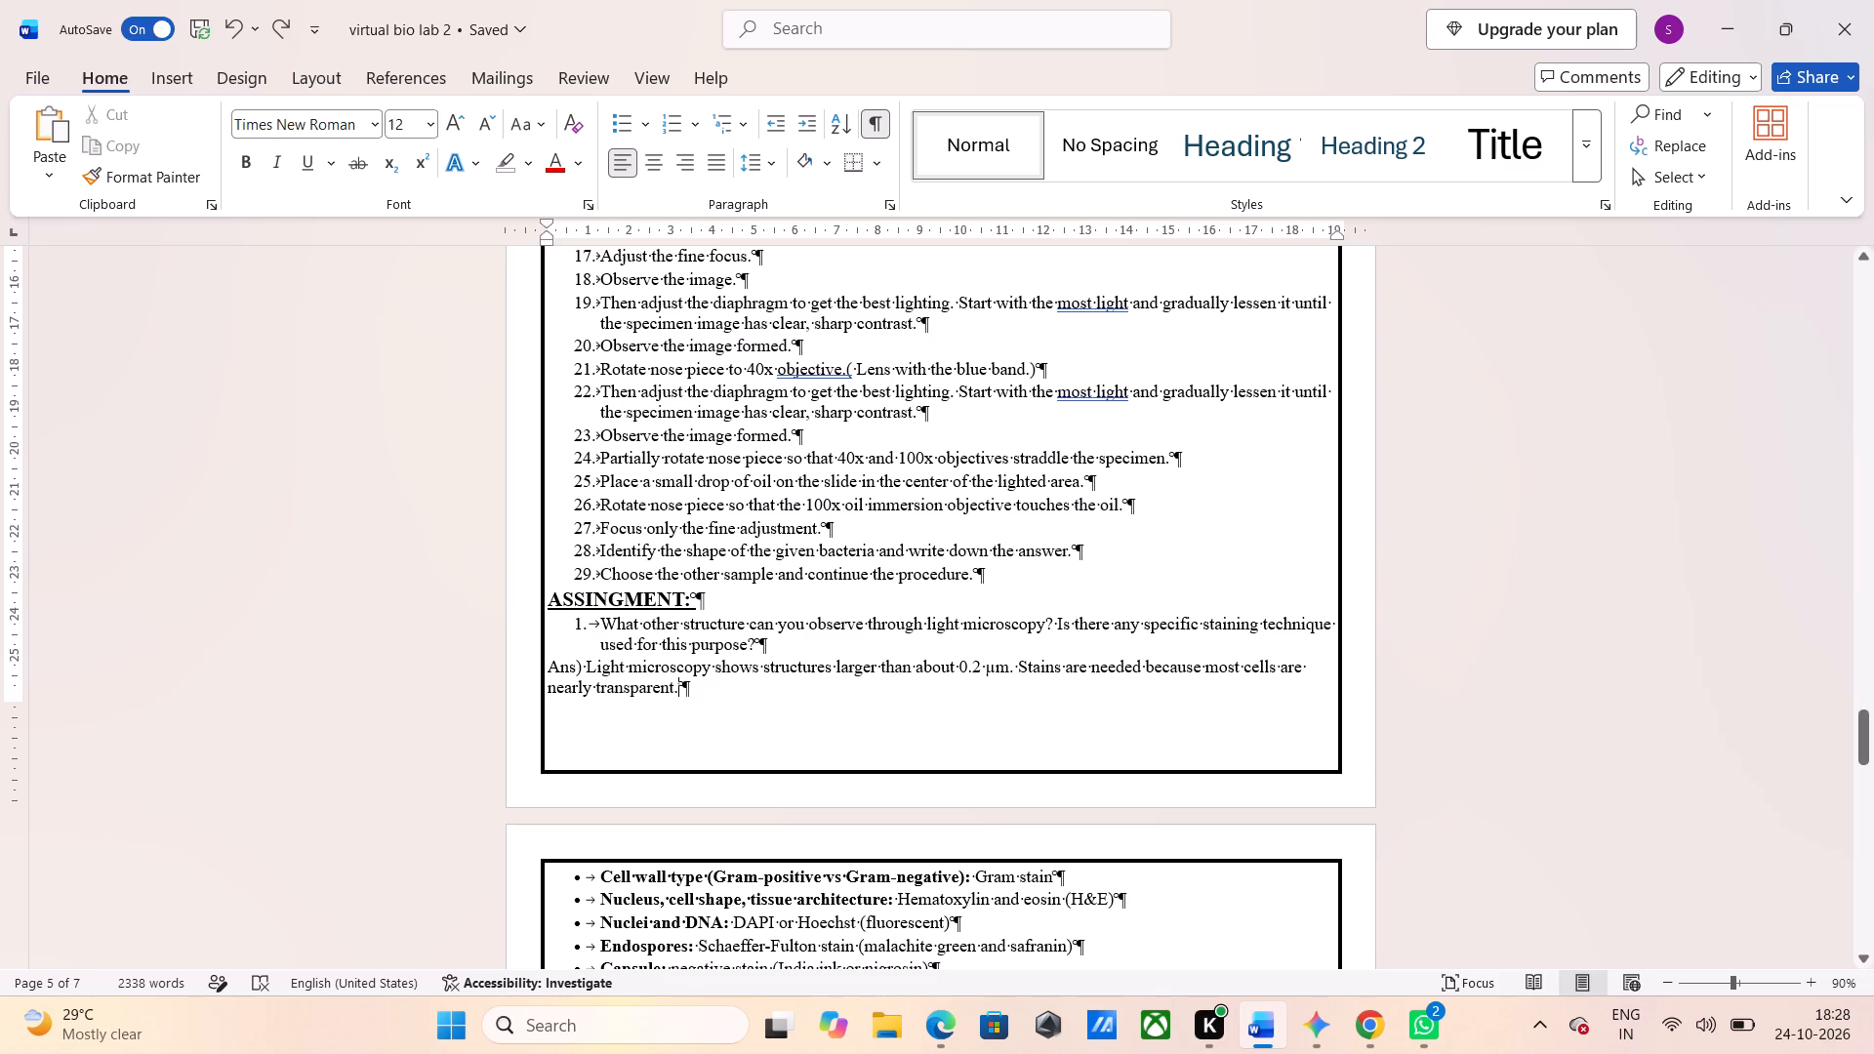
Delete the trailing space after "nearly transparent." and check the break before the "Cell wall type" bullet.
click(727, 695)
click(727, 695)
key(BackSpace)
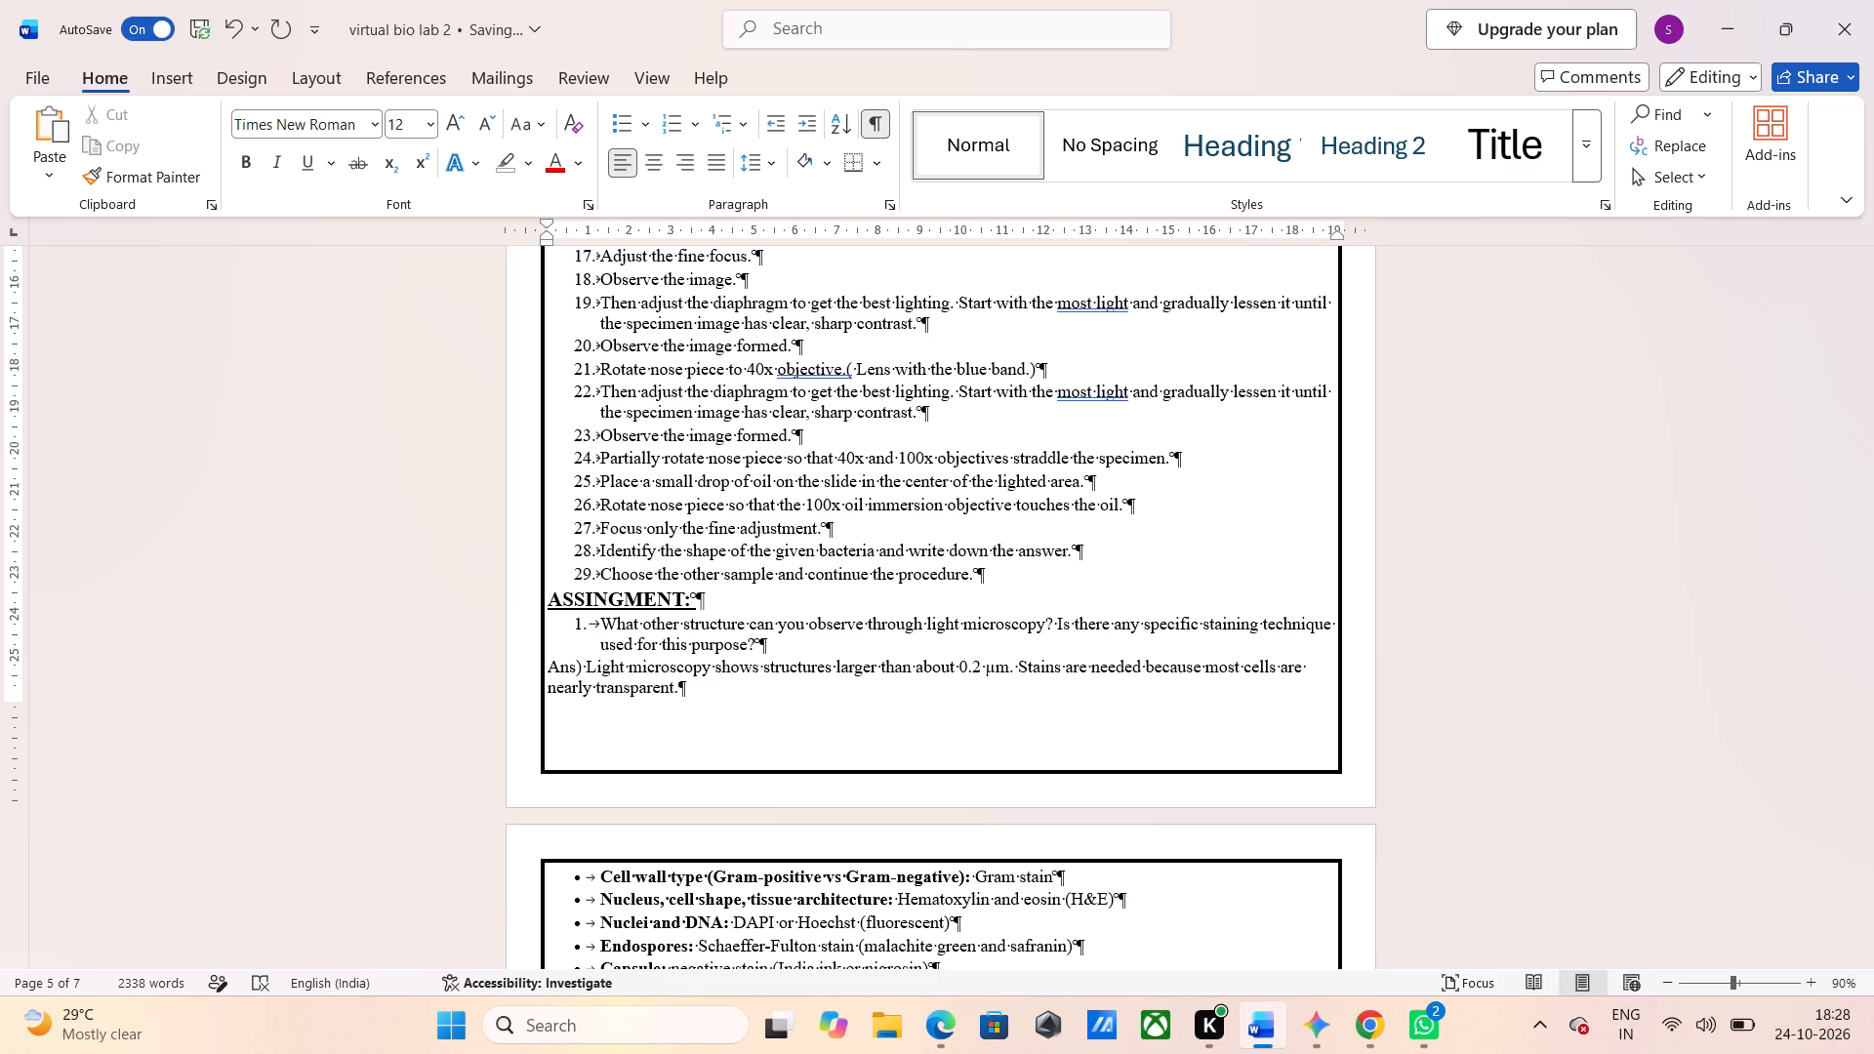
key(Right)
key(Right)
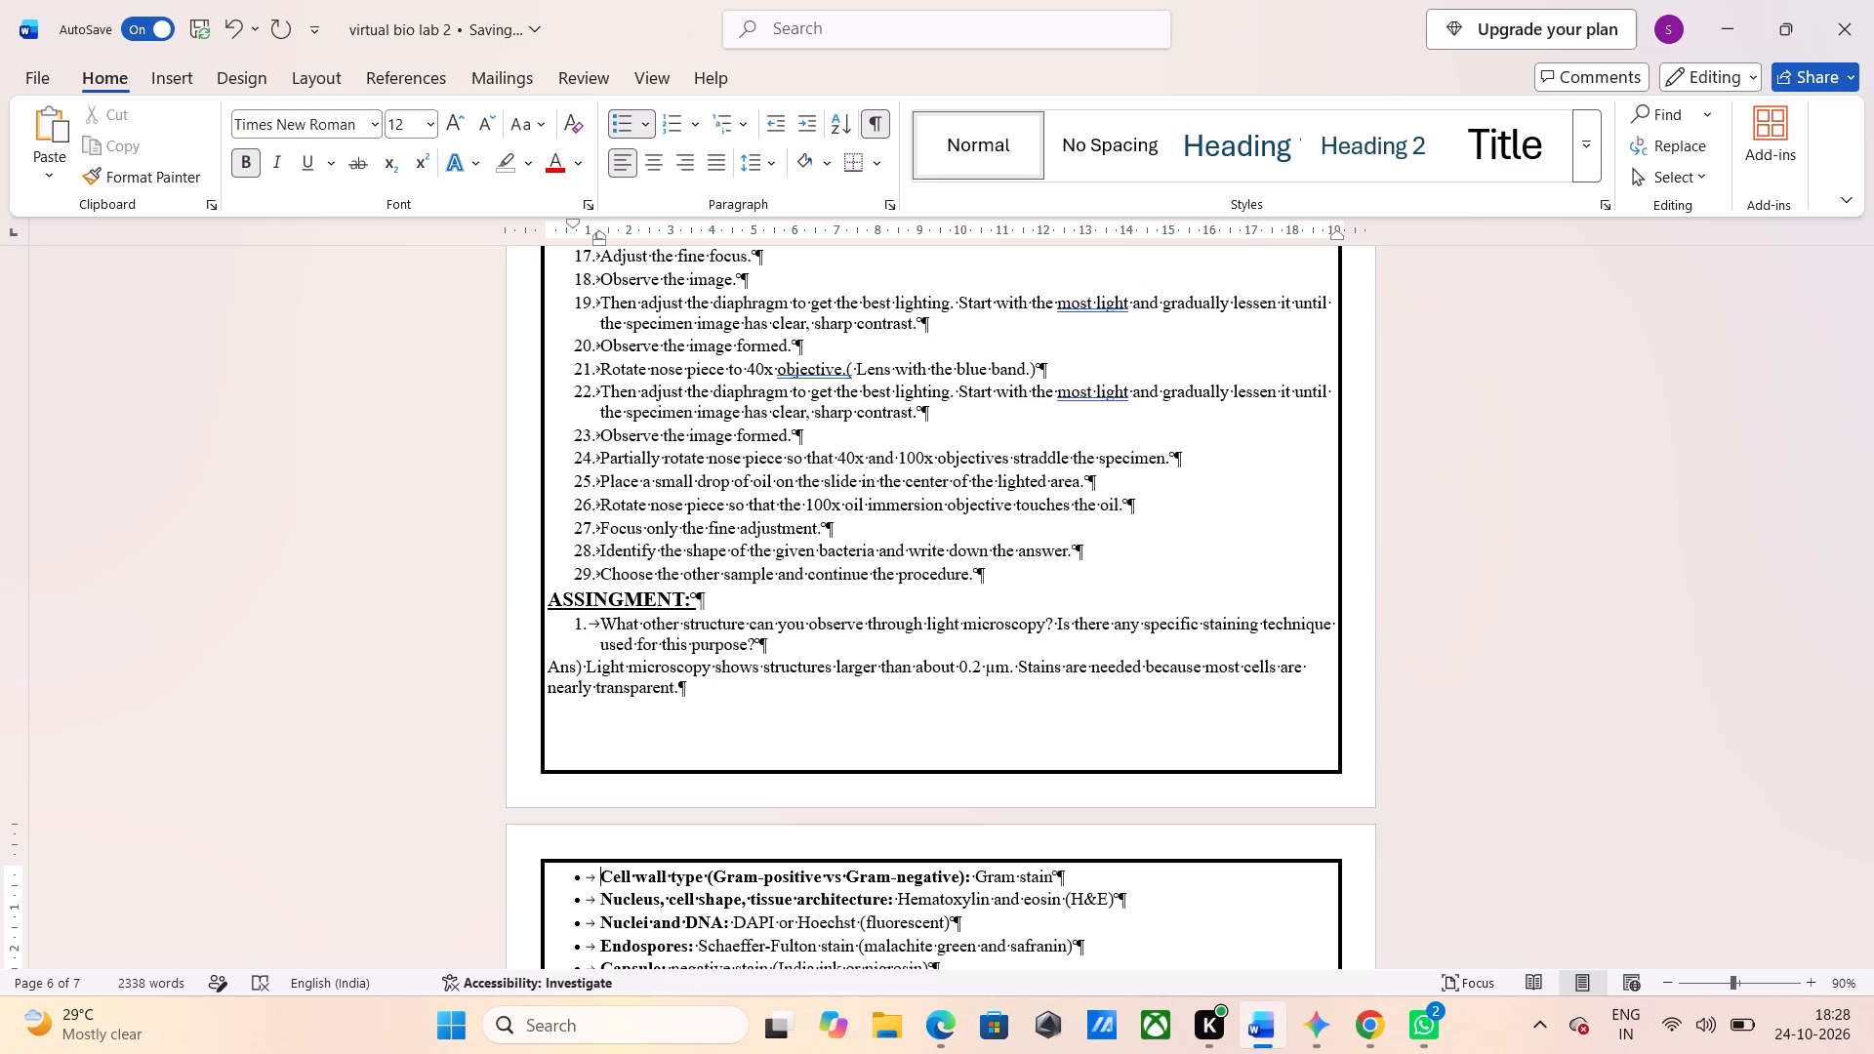
key(Left)
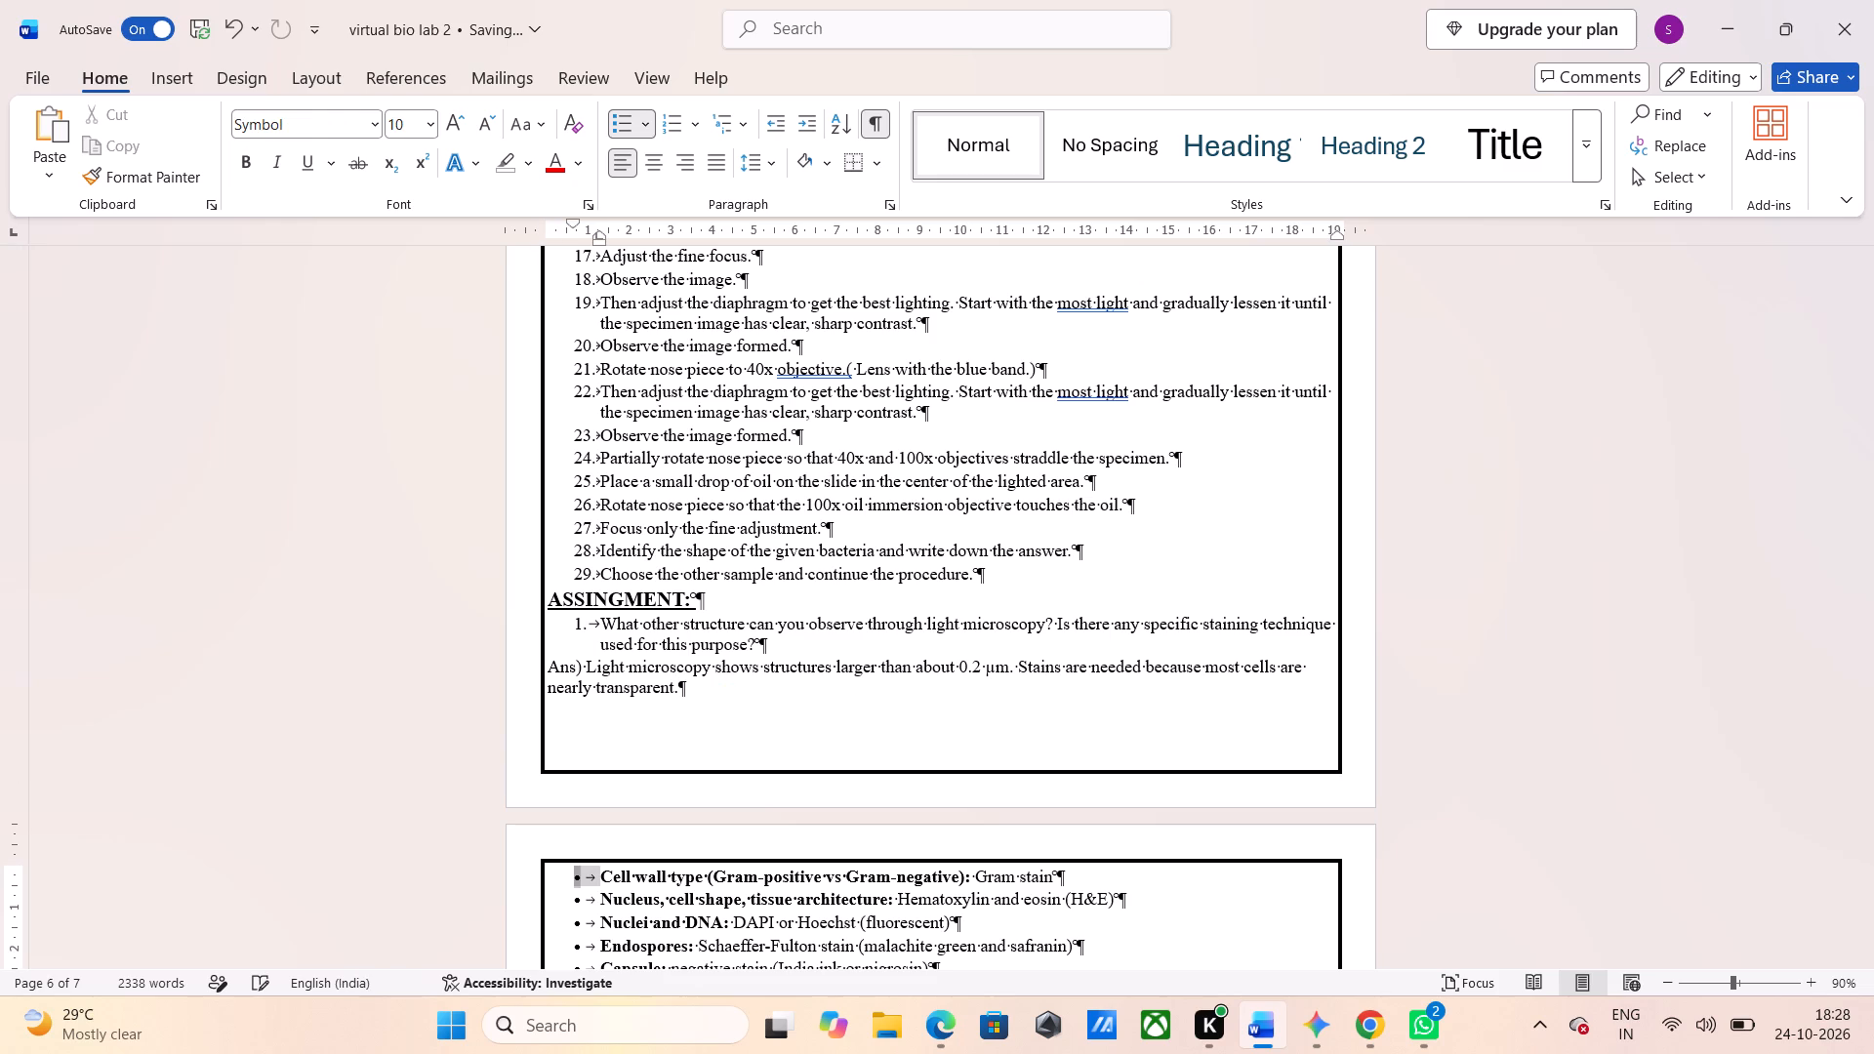
key(Left)
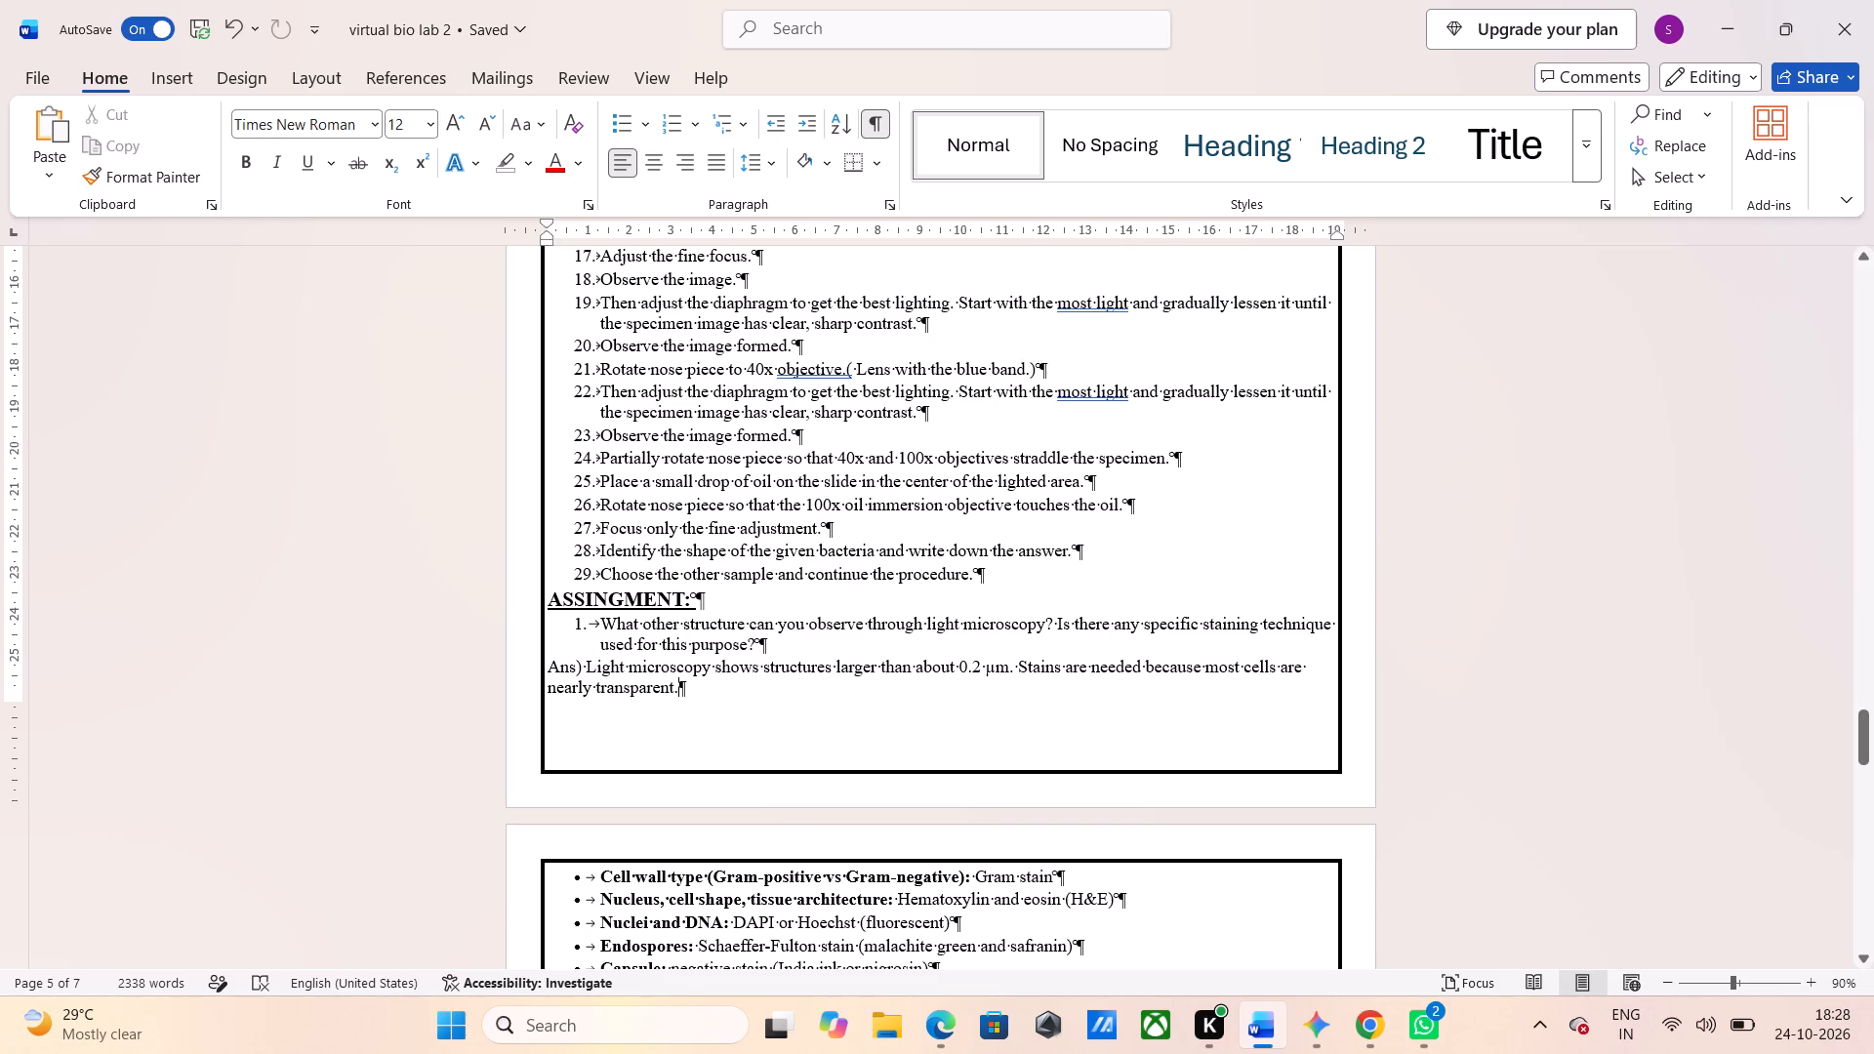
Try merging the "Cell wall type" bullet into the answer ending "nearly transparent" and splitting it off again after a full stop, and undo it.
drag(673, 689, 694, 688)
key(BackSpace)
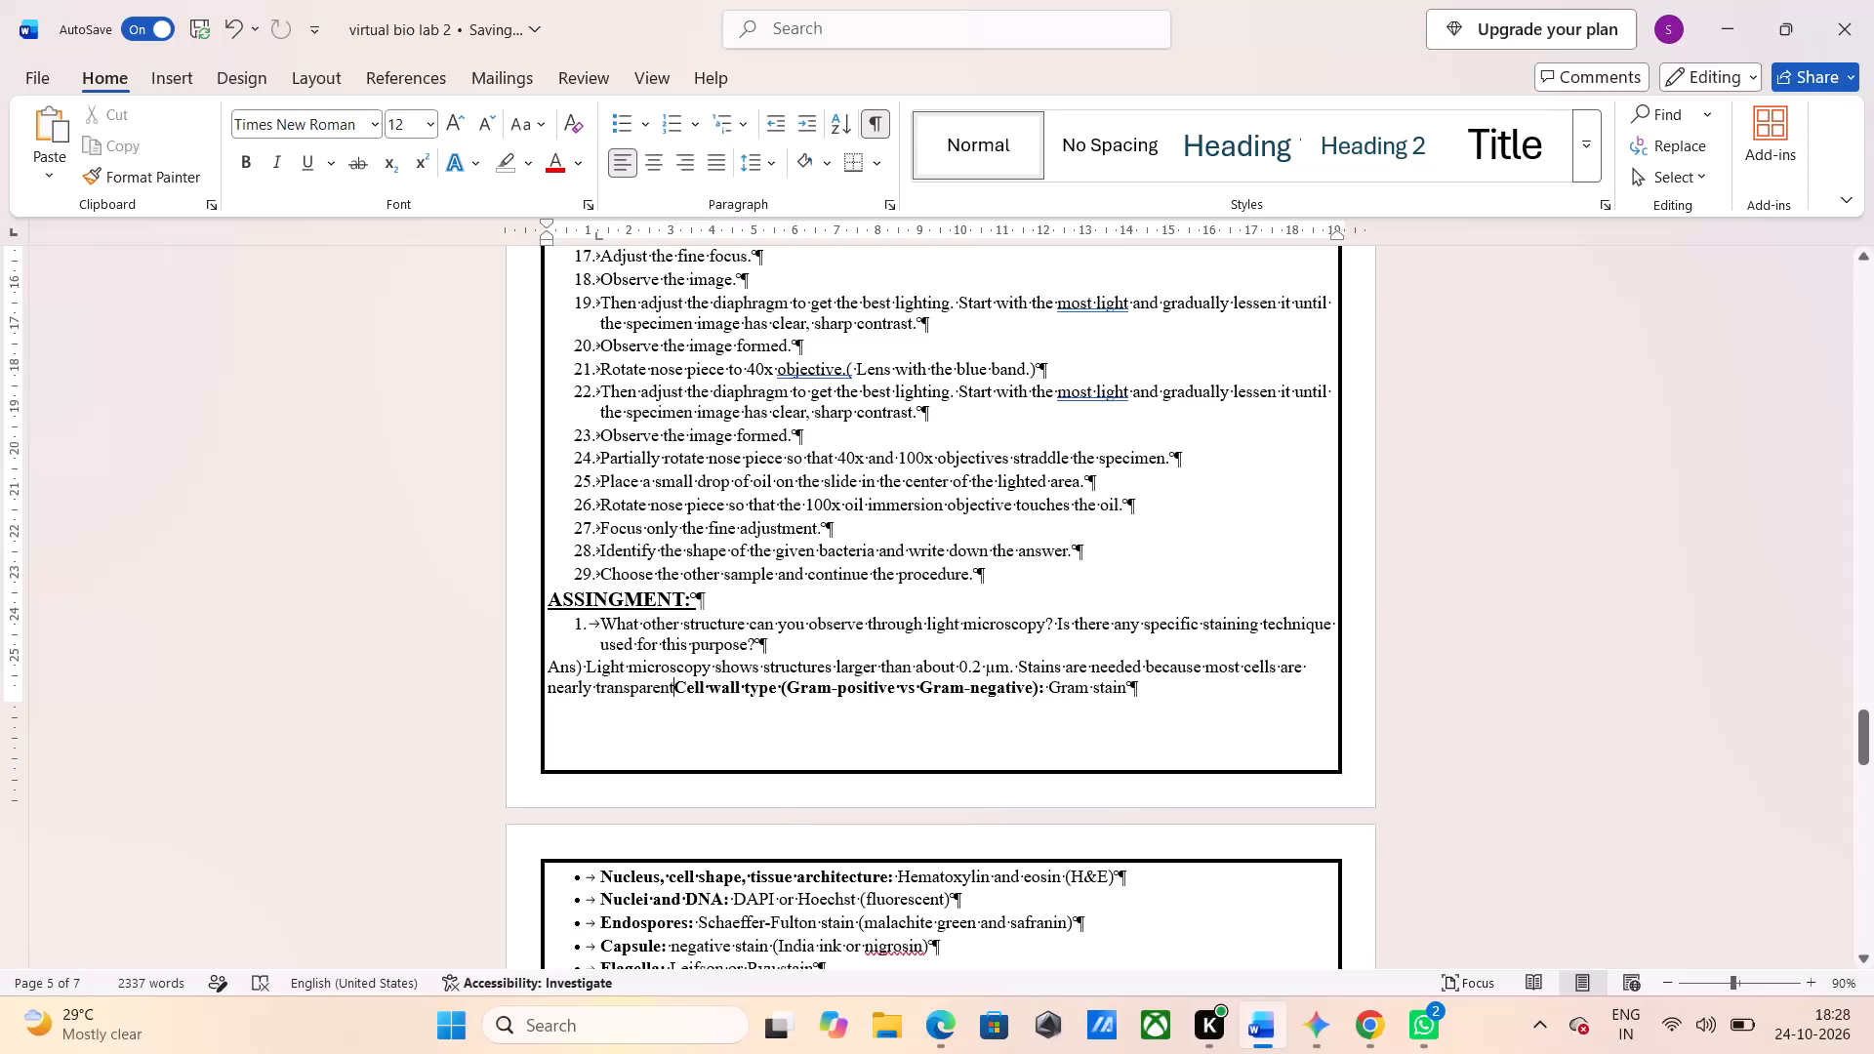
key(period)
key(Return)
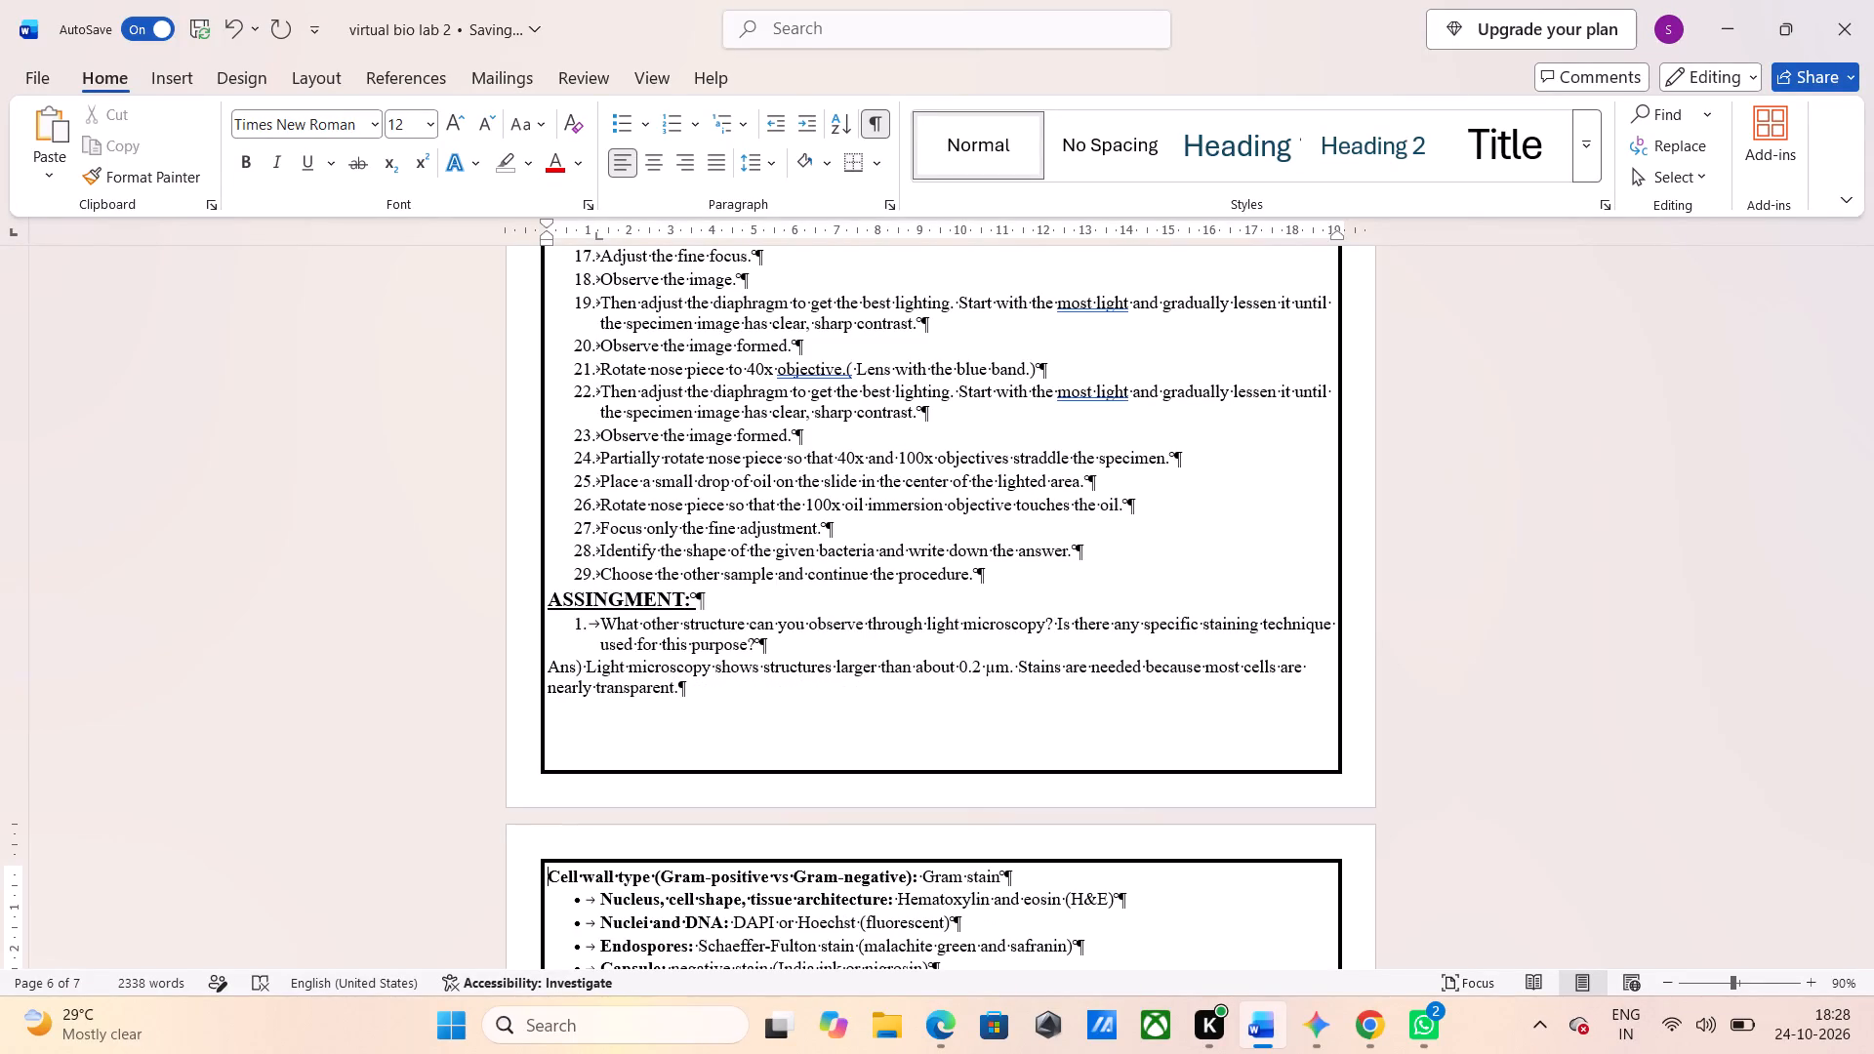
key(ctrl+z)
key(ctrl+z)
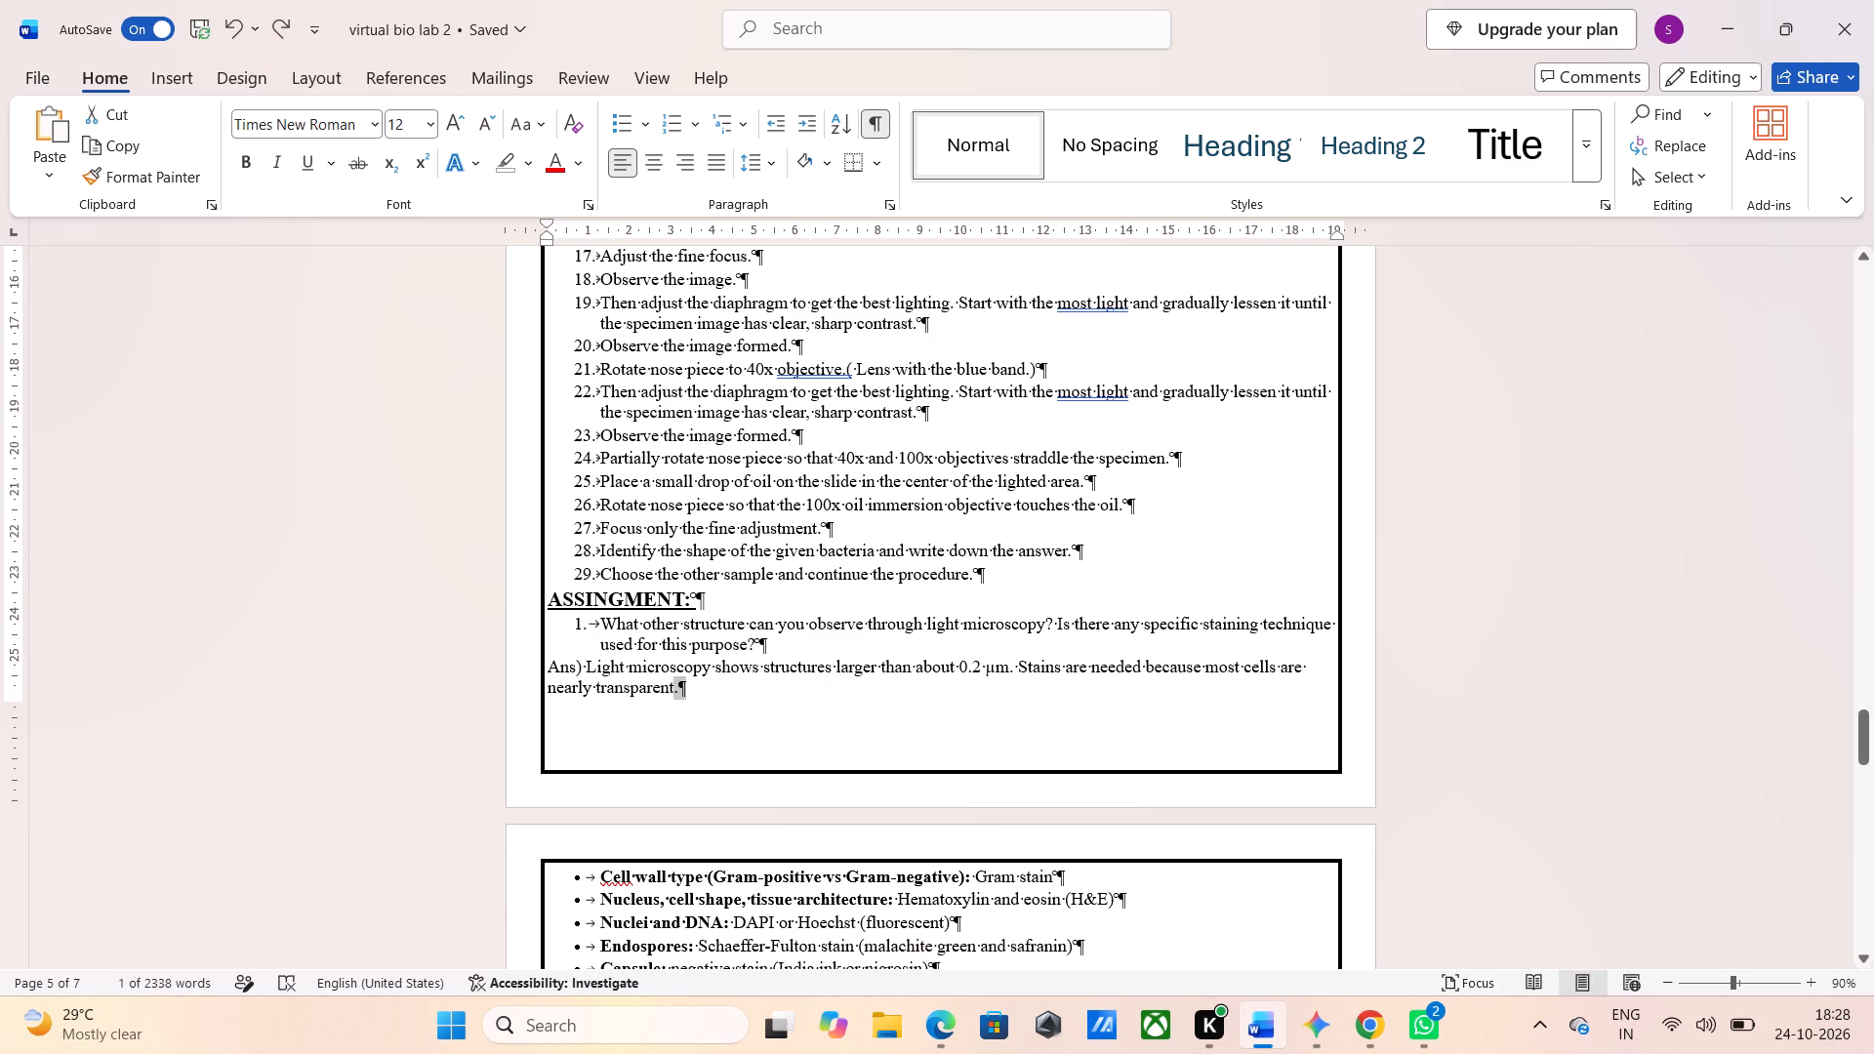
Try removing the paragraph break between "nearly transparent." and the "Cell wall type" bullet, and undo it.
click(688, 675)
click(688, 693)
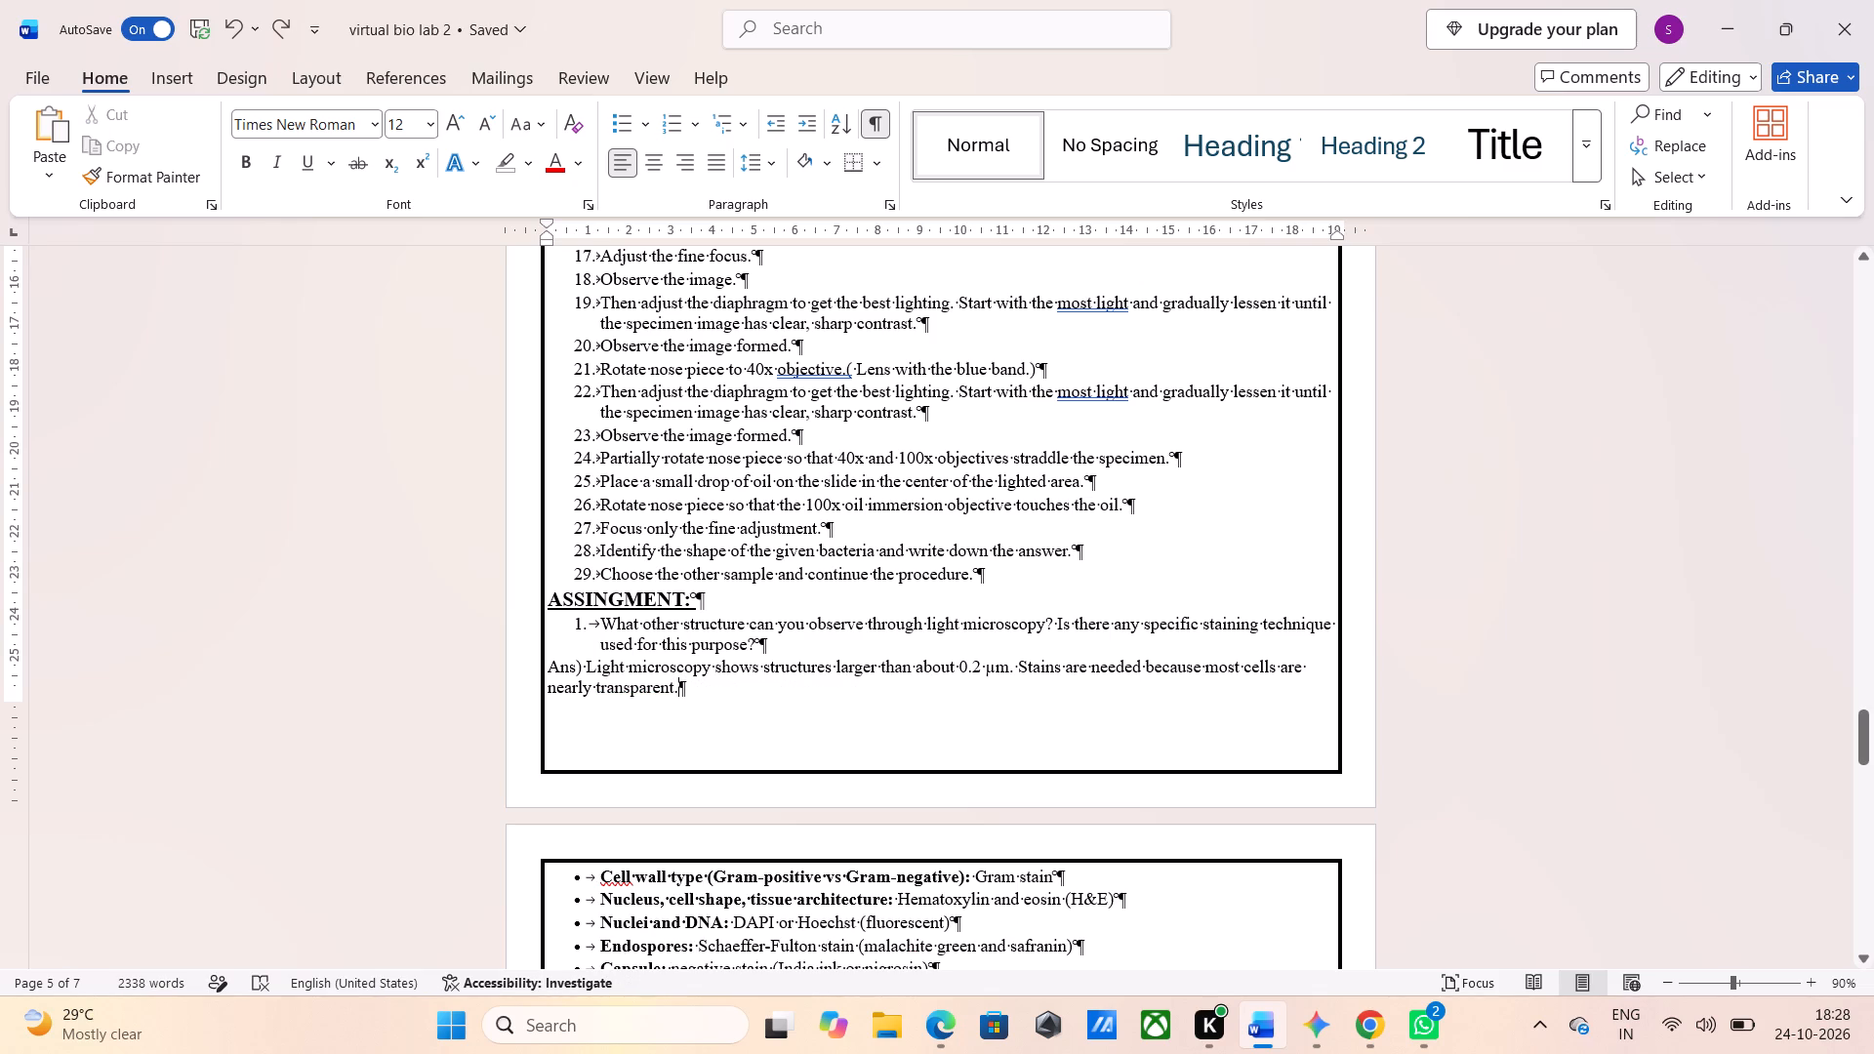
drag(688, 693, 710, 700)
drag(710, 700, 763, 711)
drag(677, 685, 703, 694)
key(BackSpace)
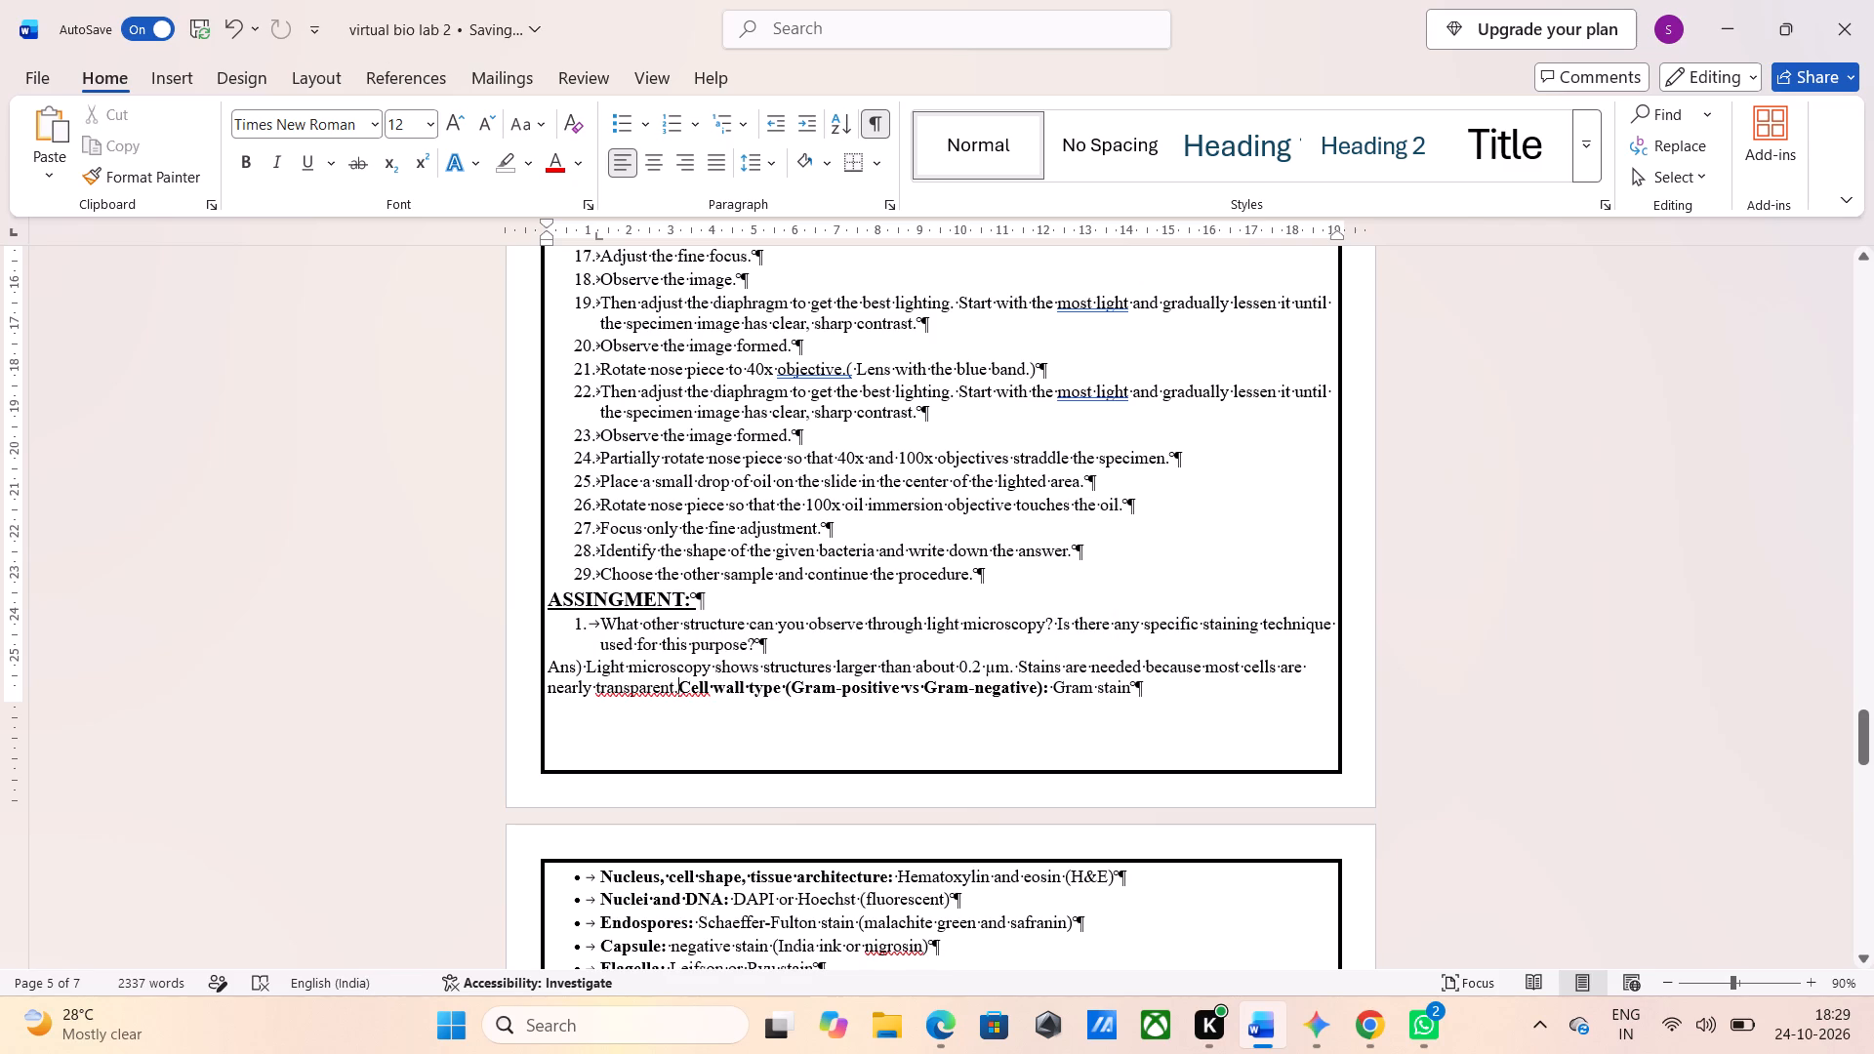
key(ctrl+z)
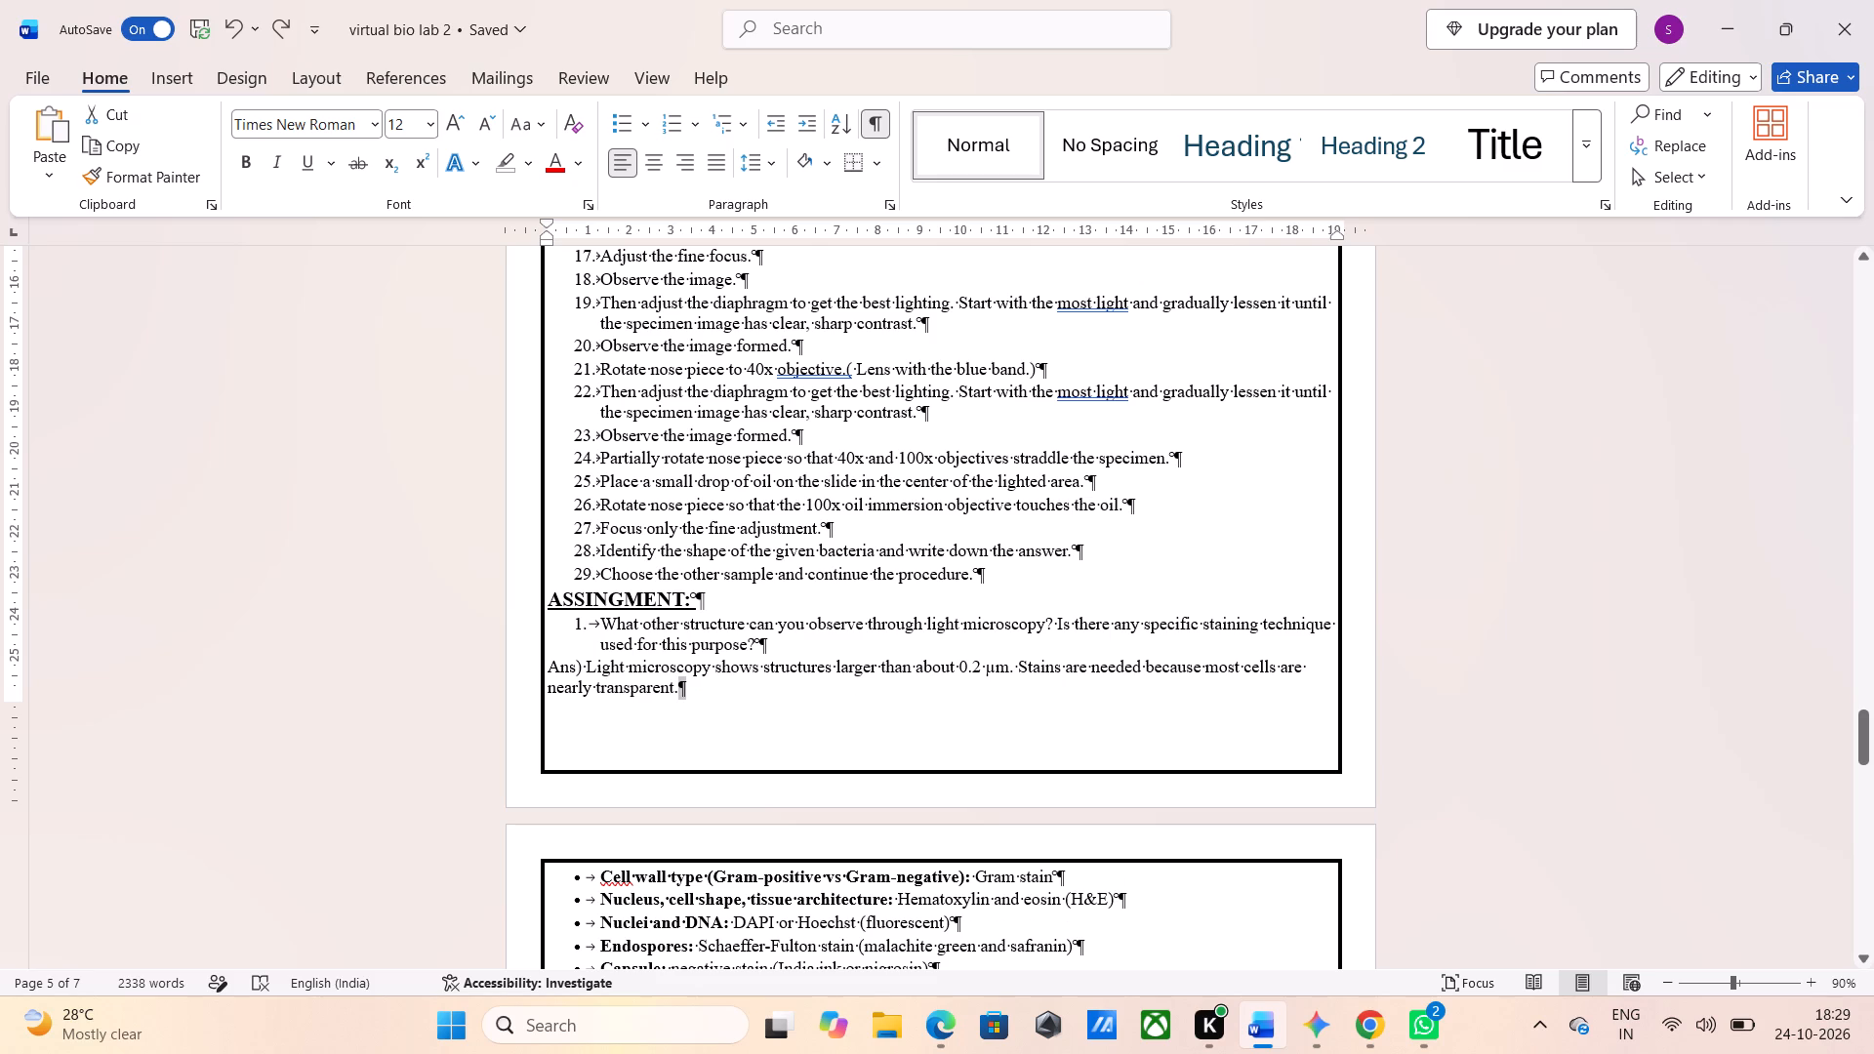
Hide the formatting marks in the document.
scroll(1189, 568, up, 1)
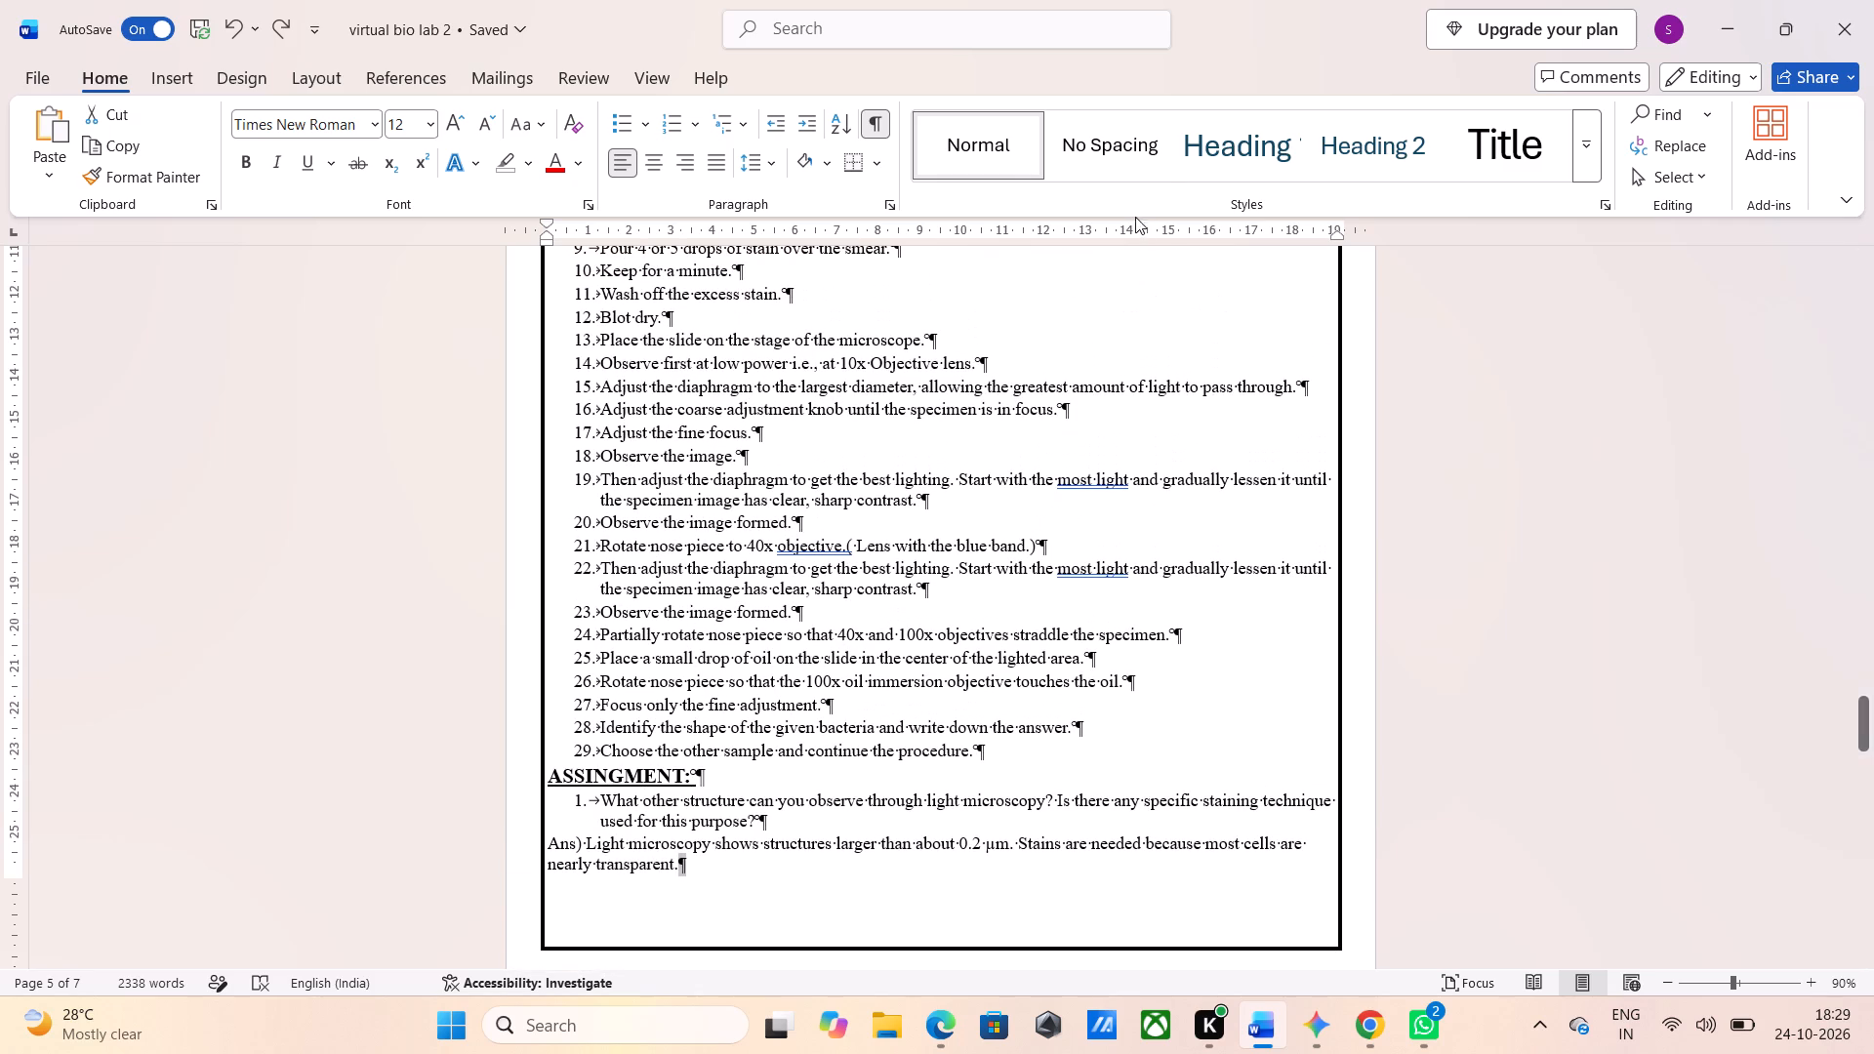
click(875, 114)
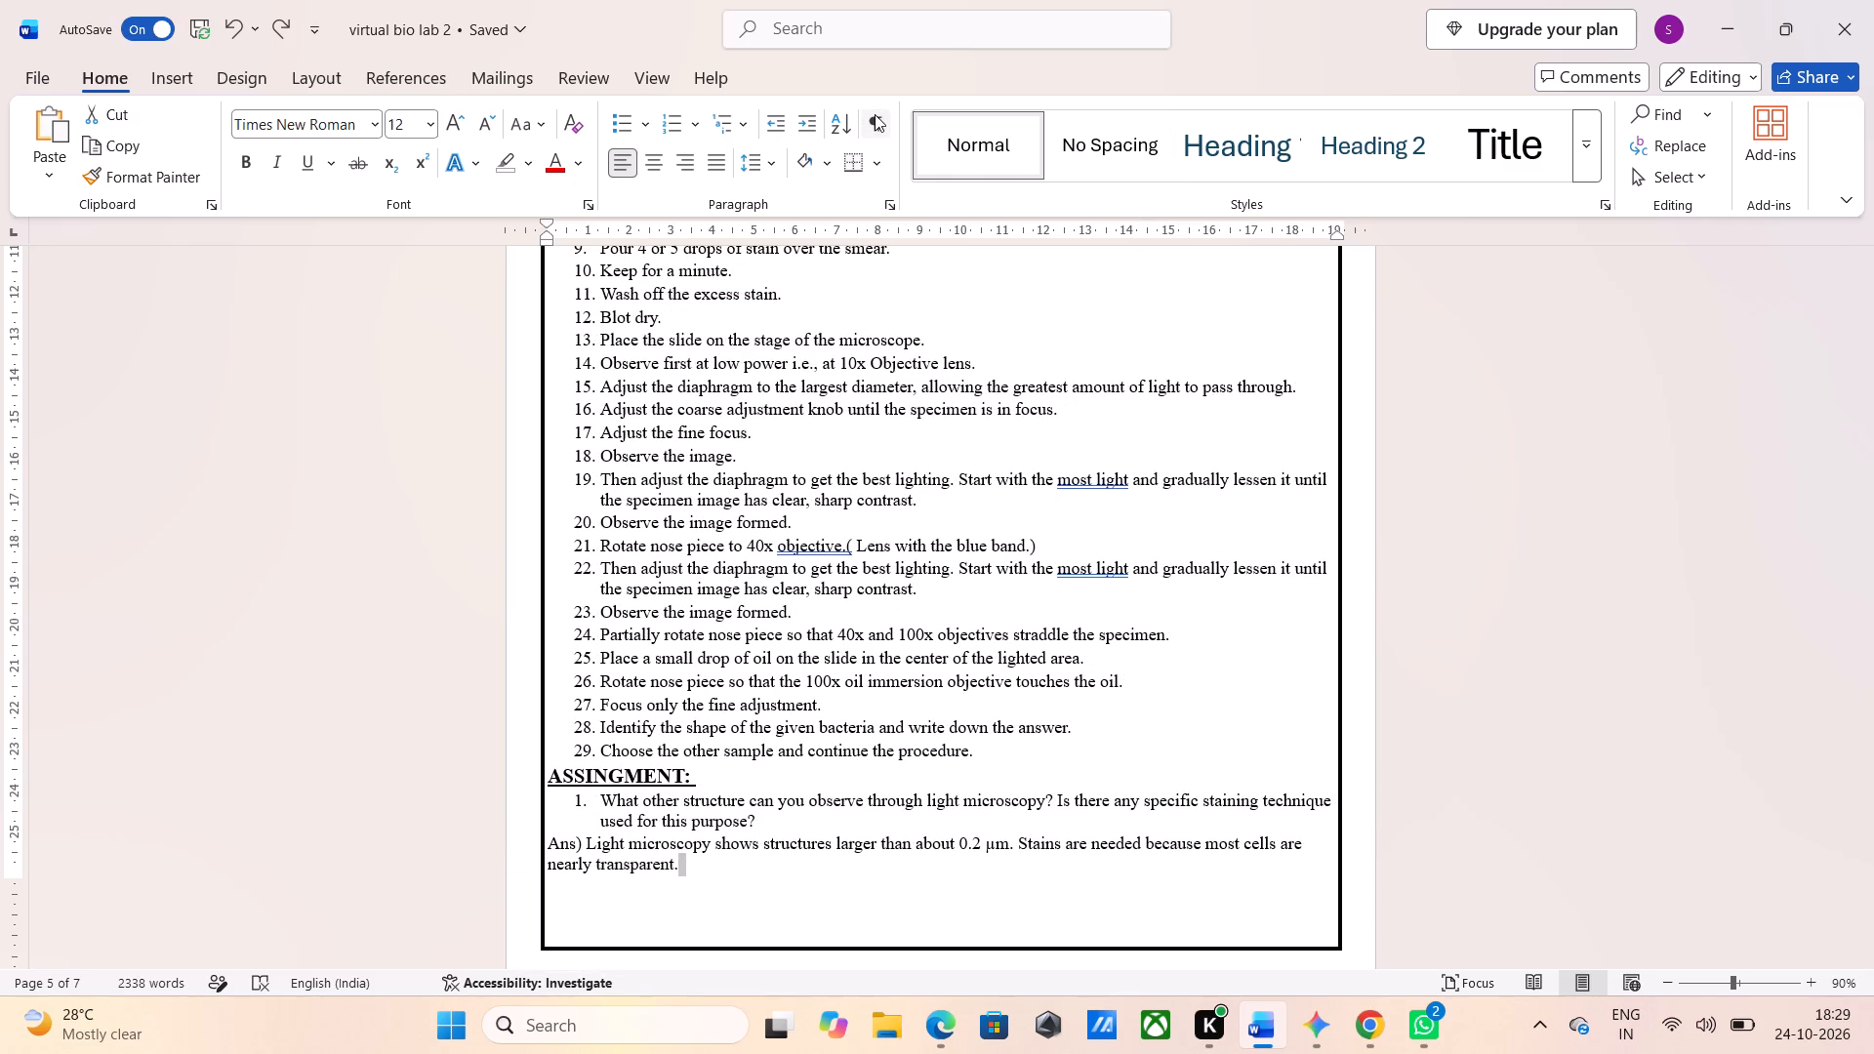
Select the whole document and enter a paragraph spacing after of 2 pt in the Paragraph settings.
click(768, 174)
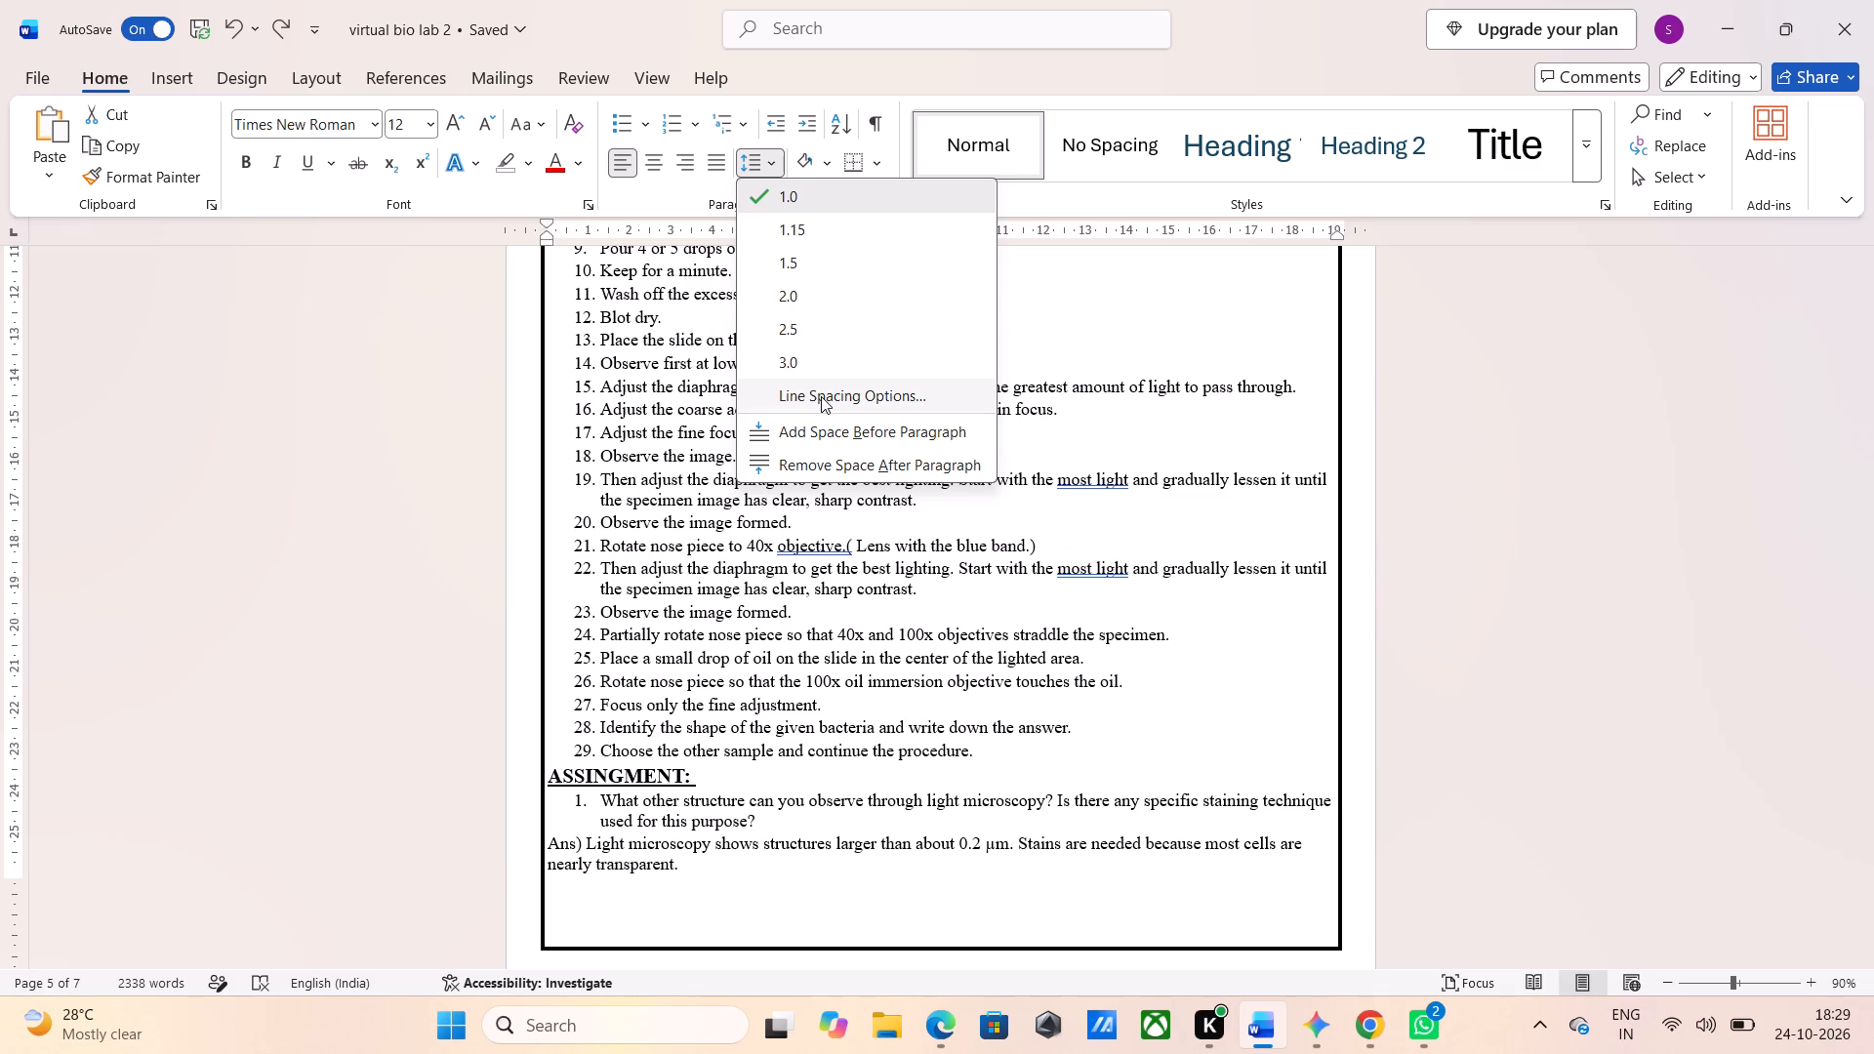
click(1489, 414)
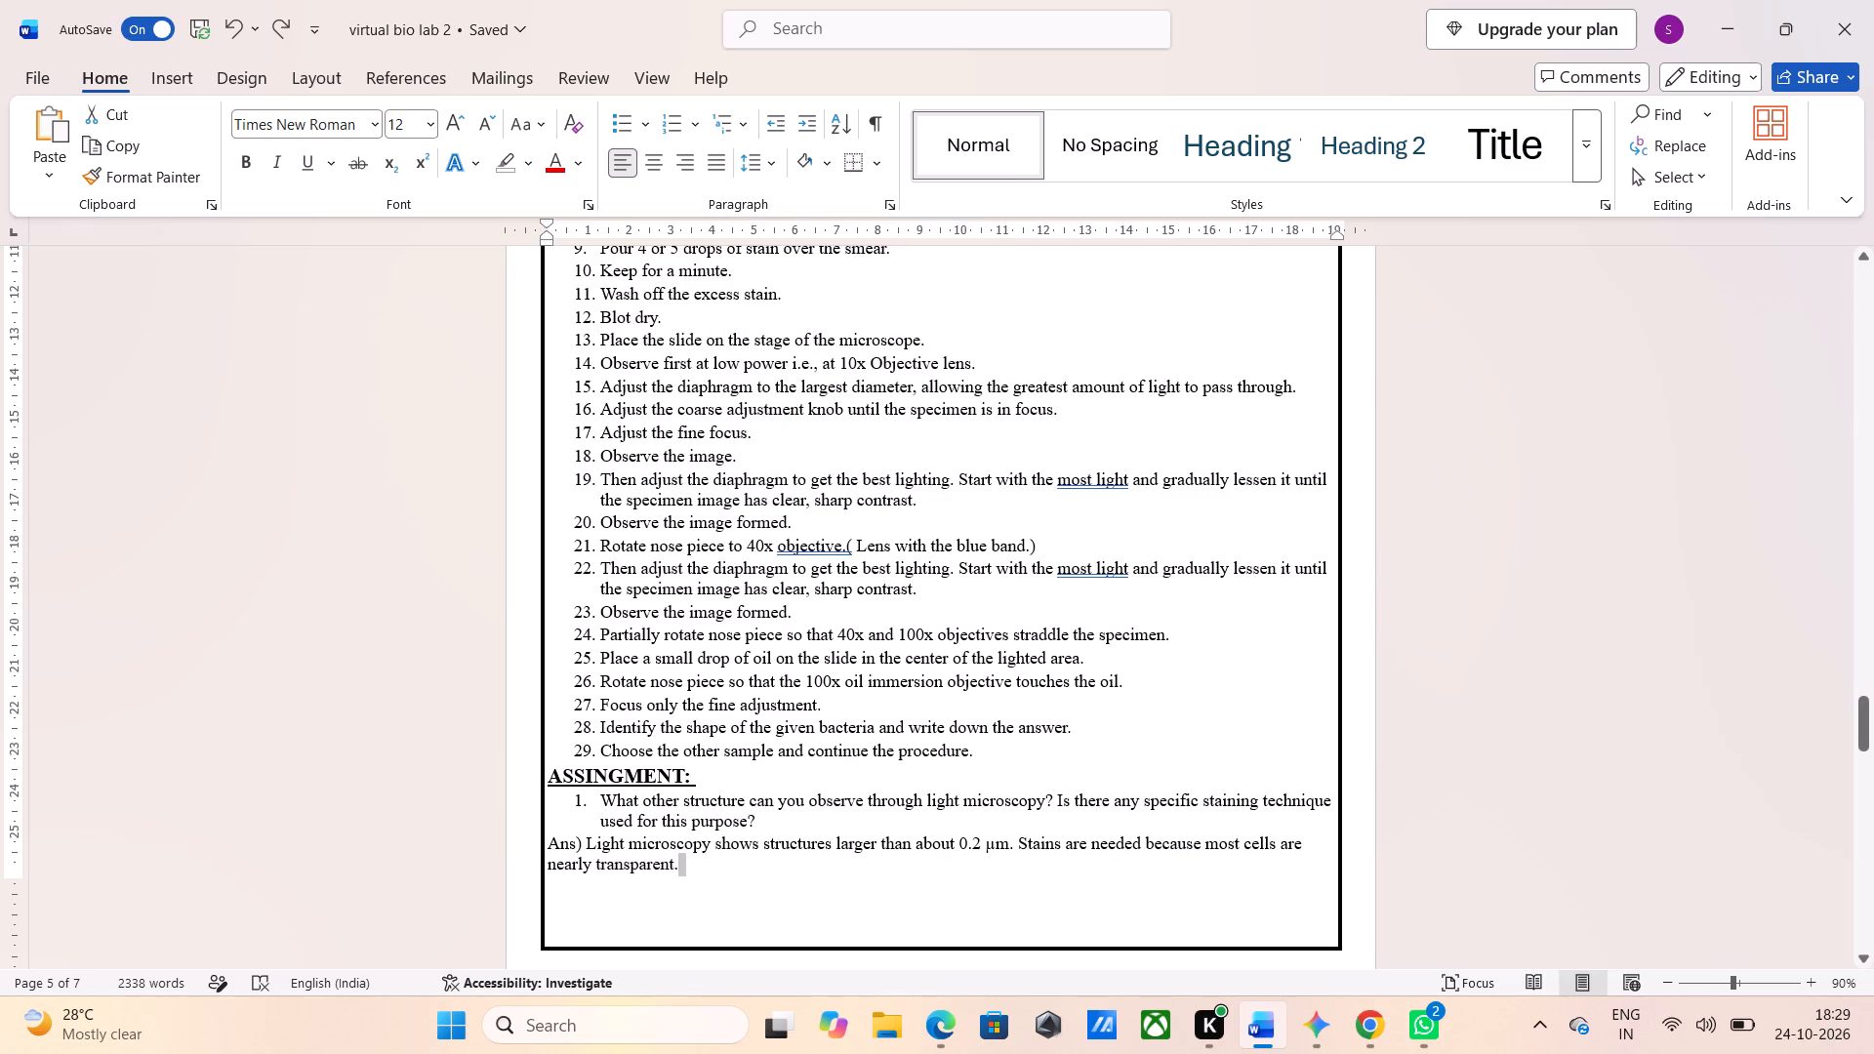
key(ctrl+a)
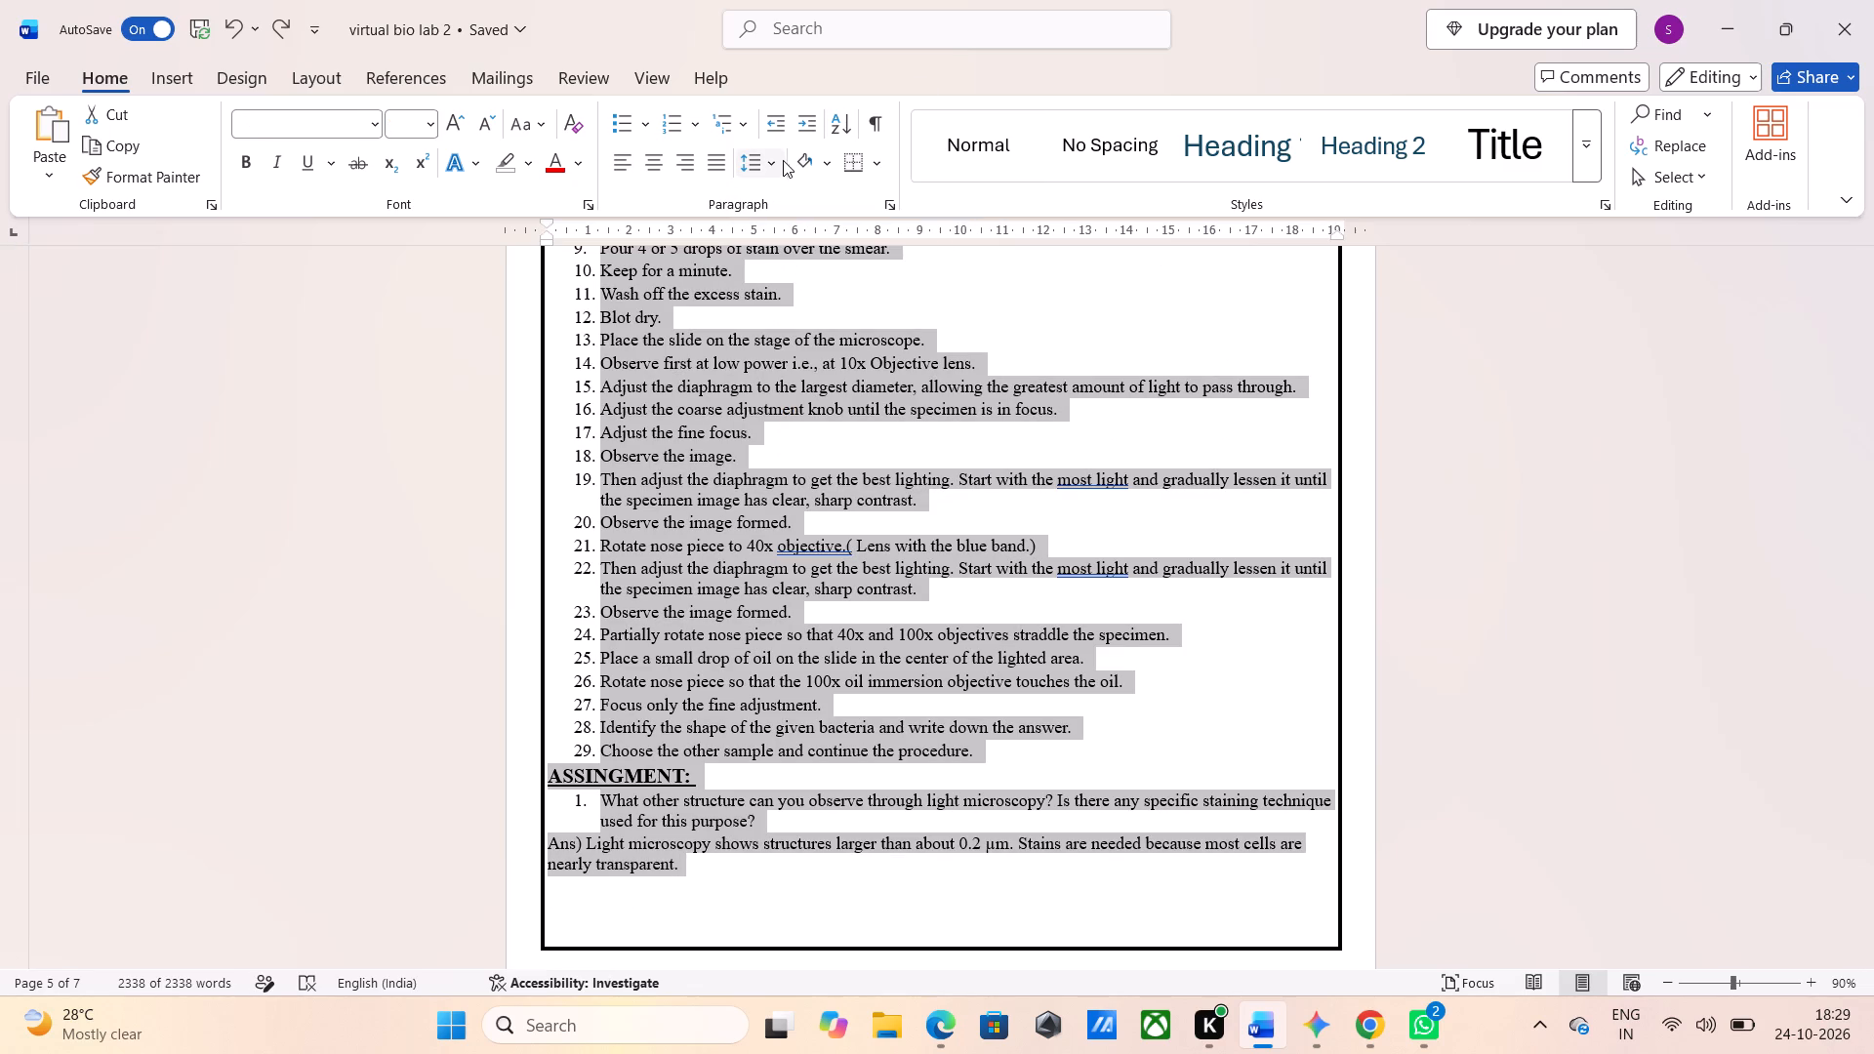
click(778, 168)
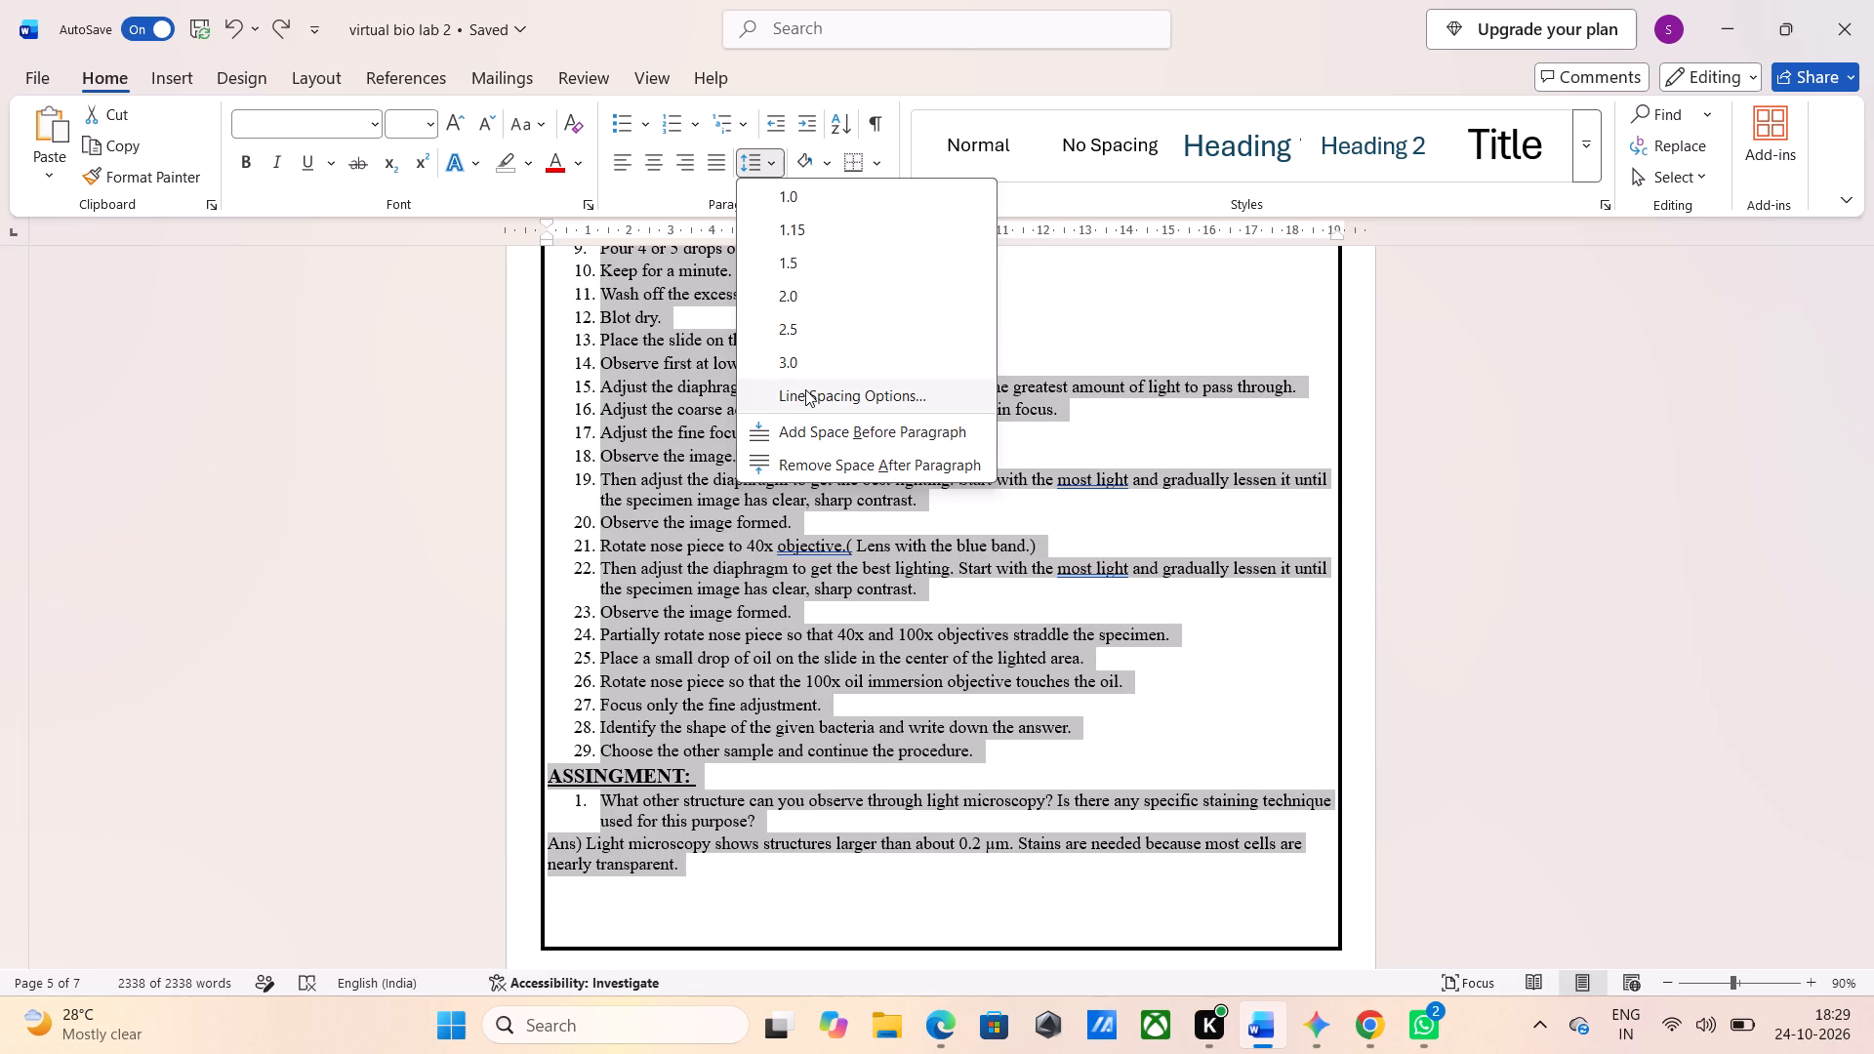
click(805, 389)
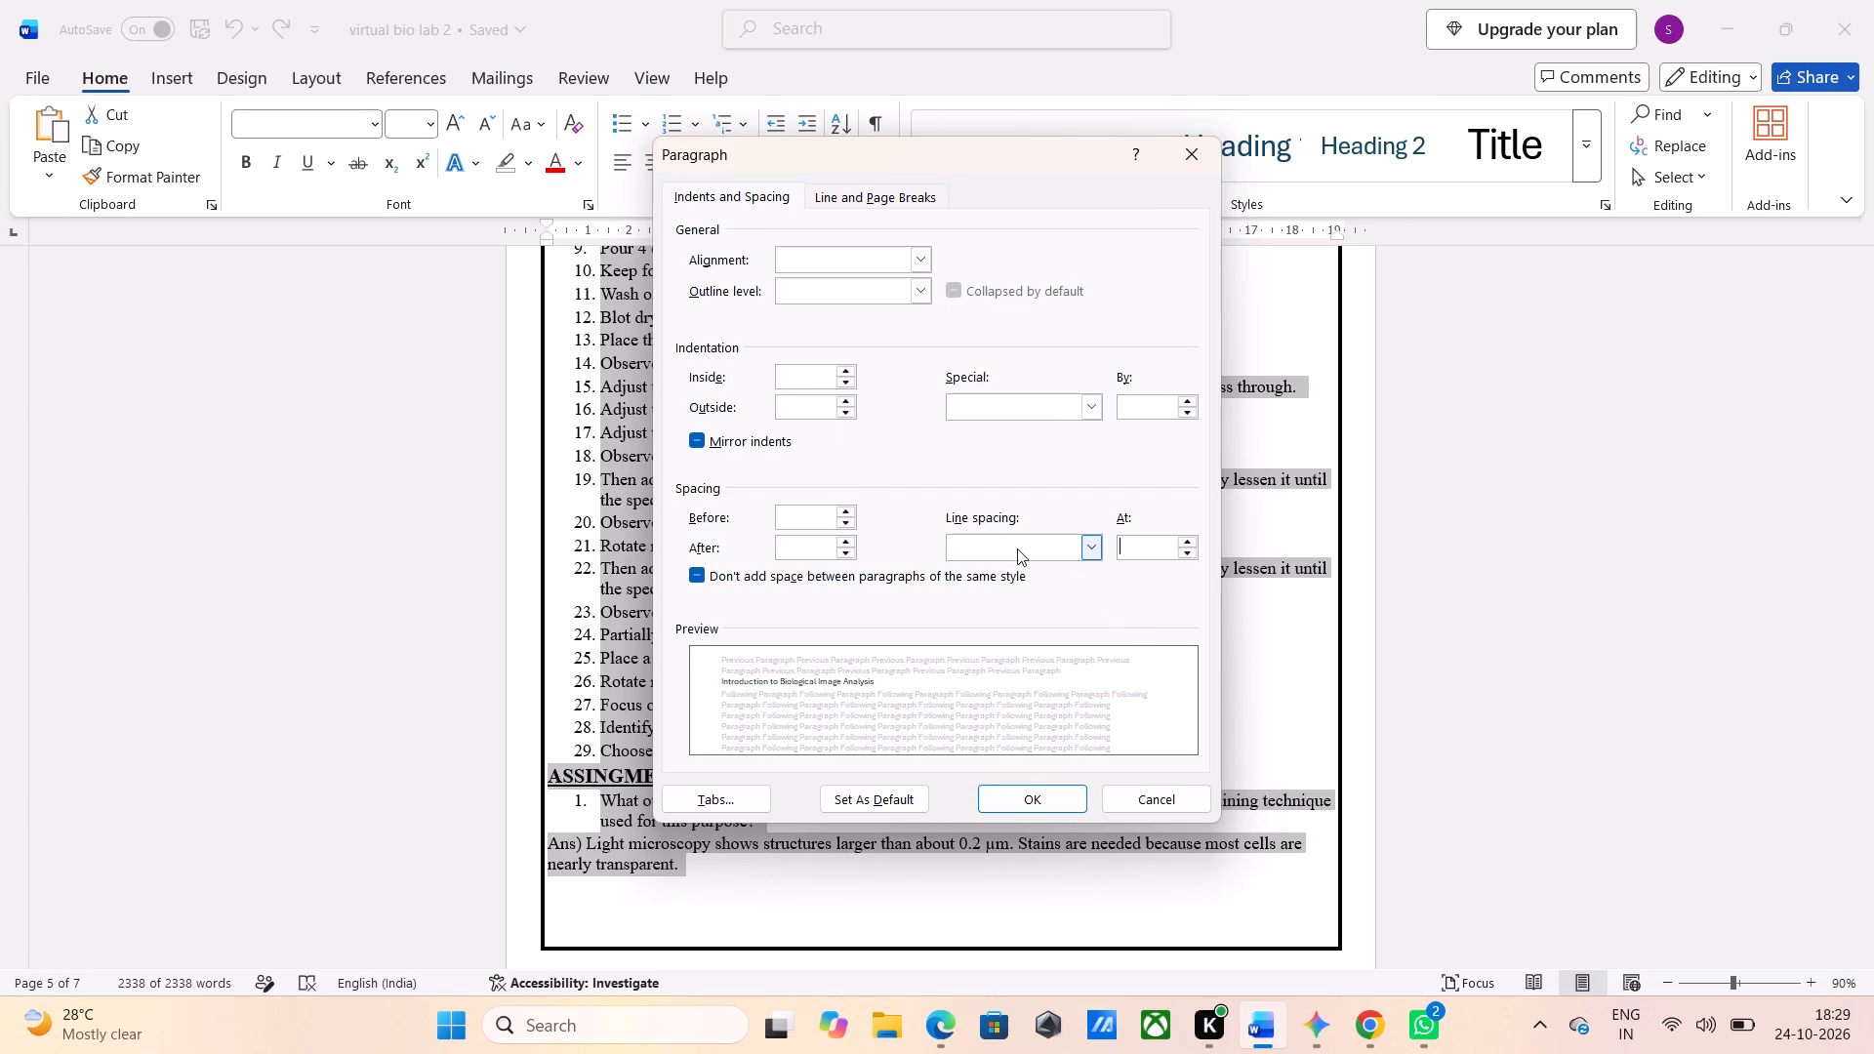
click(804, 546)
text(2 pt)
Clear all pagination options and formatting exceptions for the selected text, and set these paragraph settings as default for this document only.
click(861, 205)
double_click(697, 251)
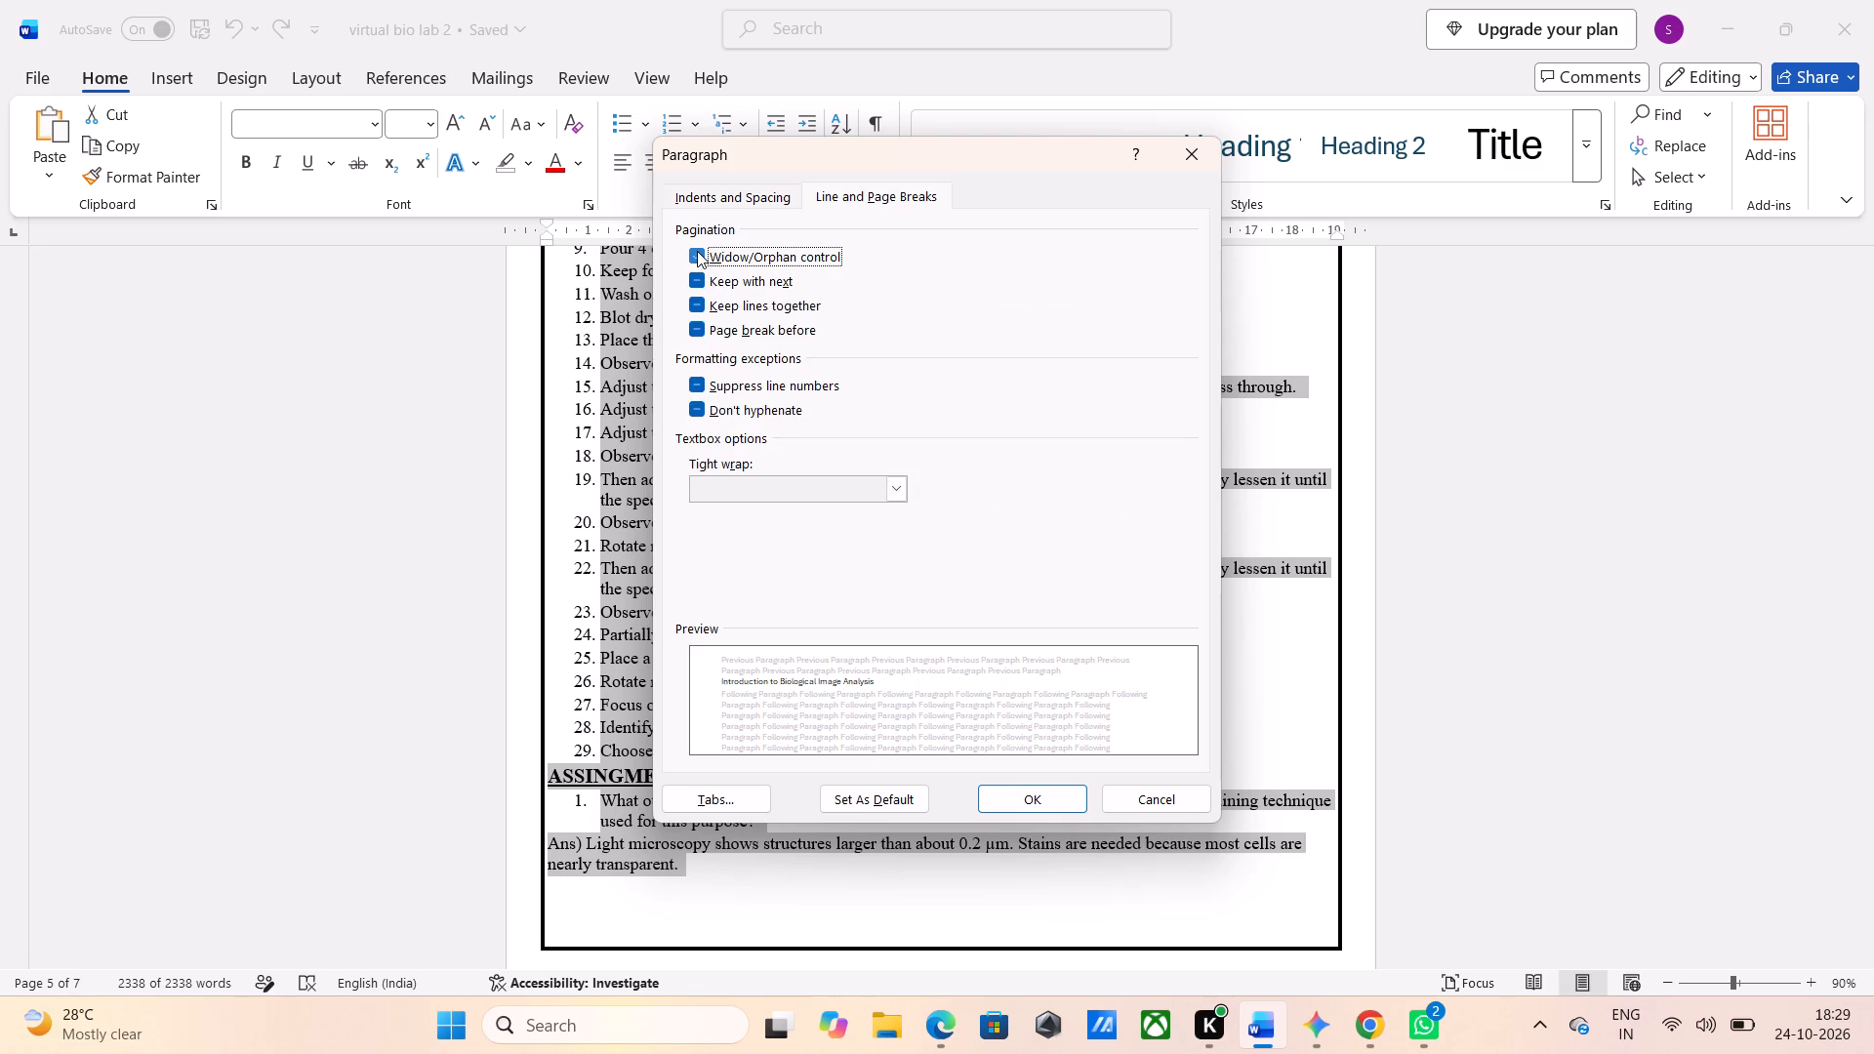
double_click(697, 274)
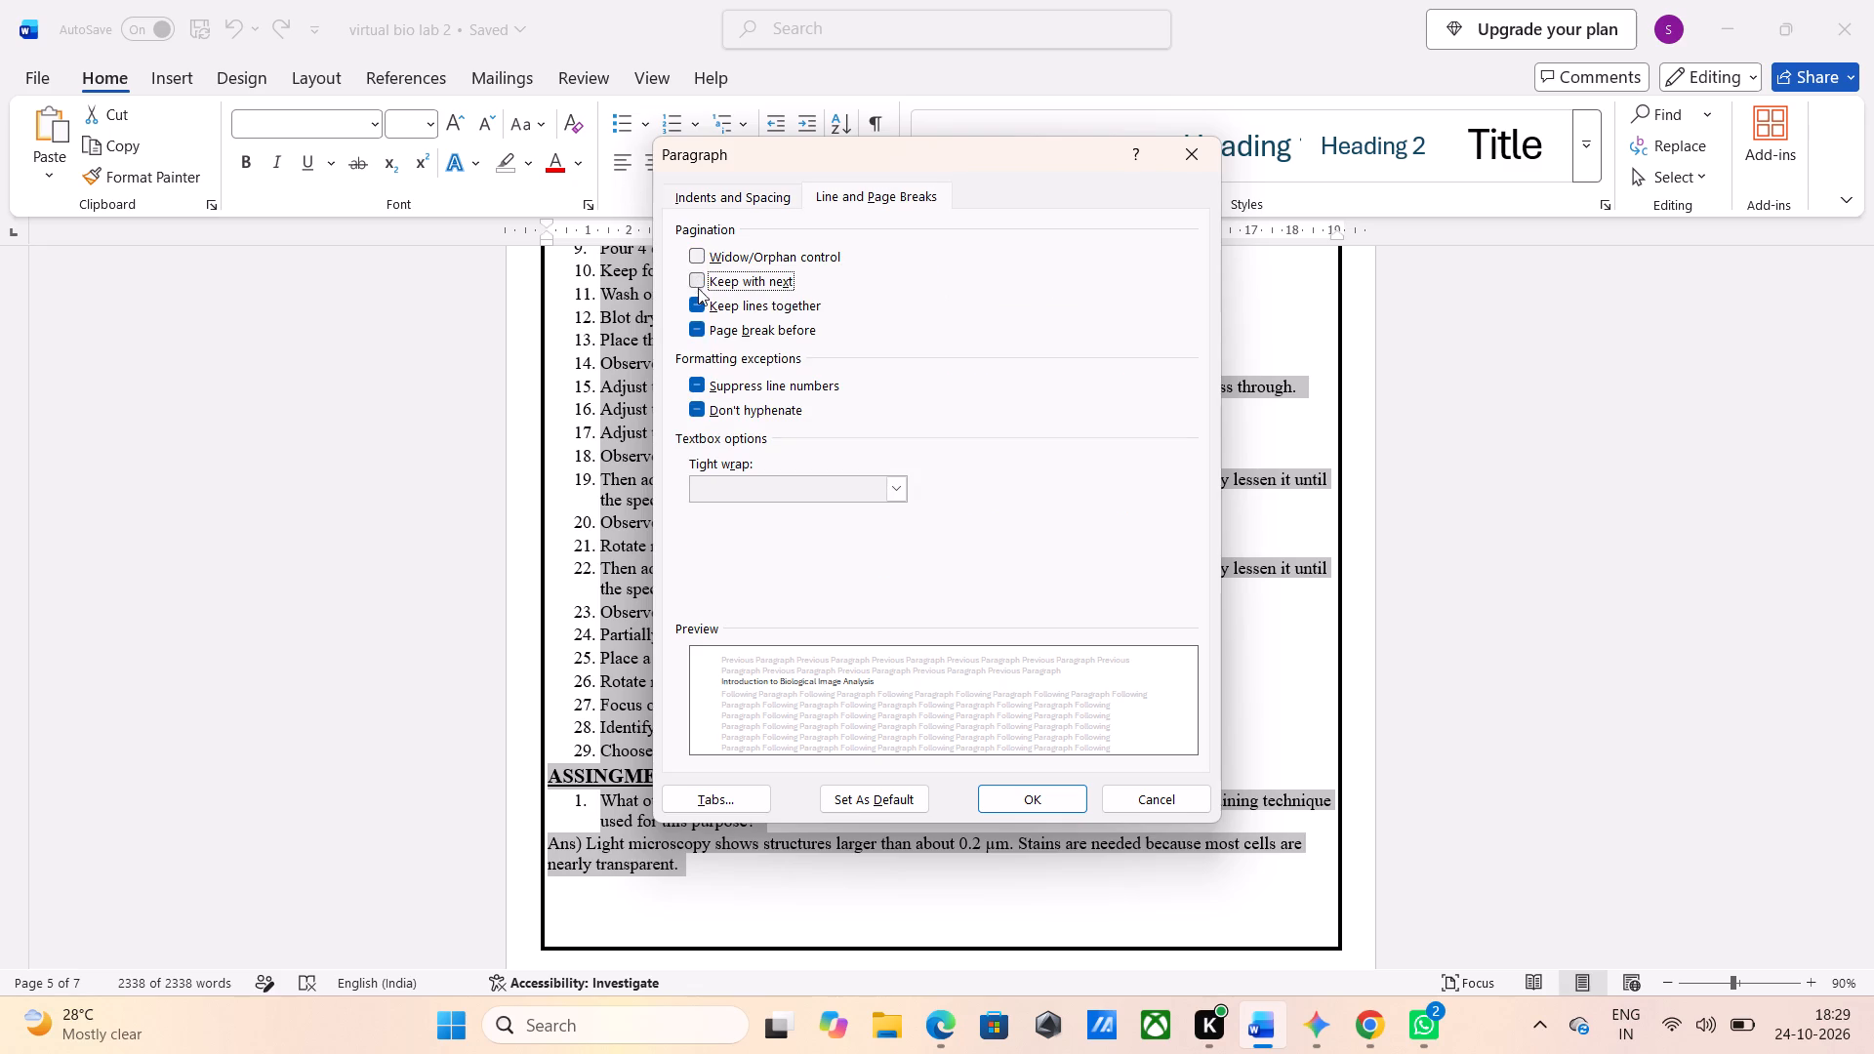
double_click(699, 301)
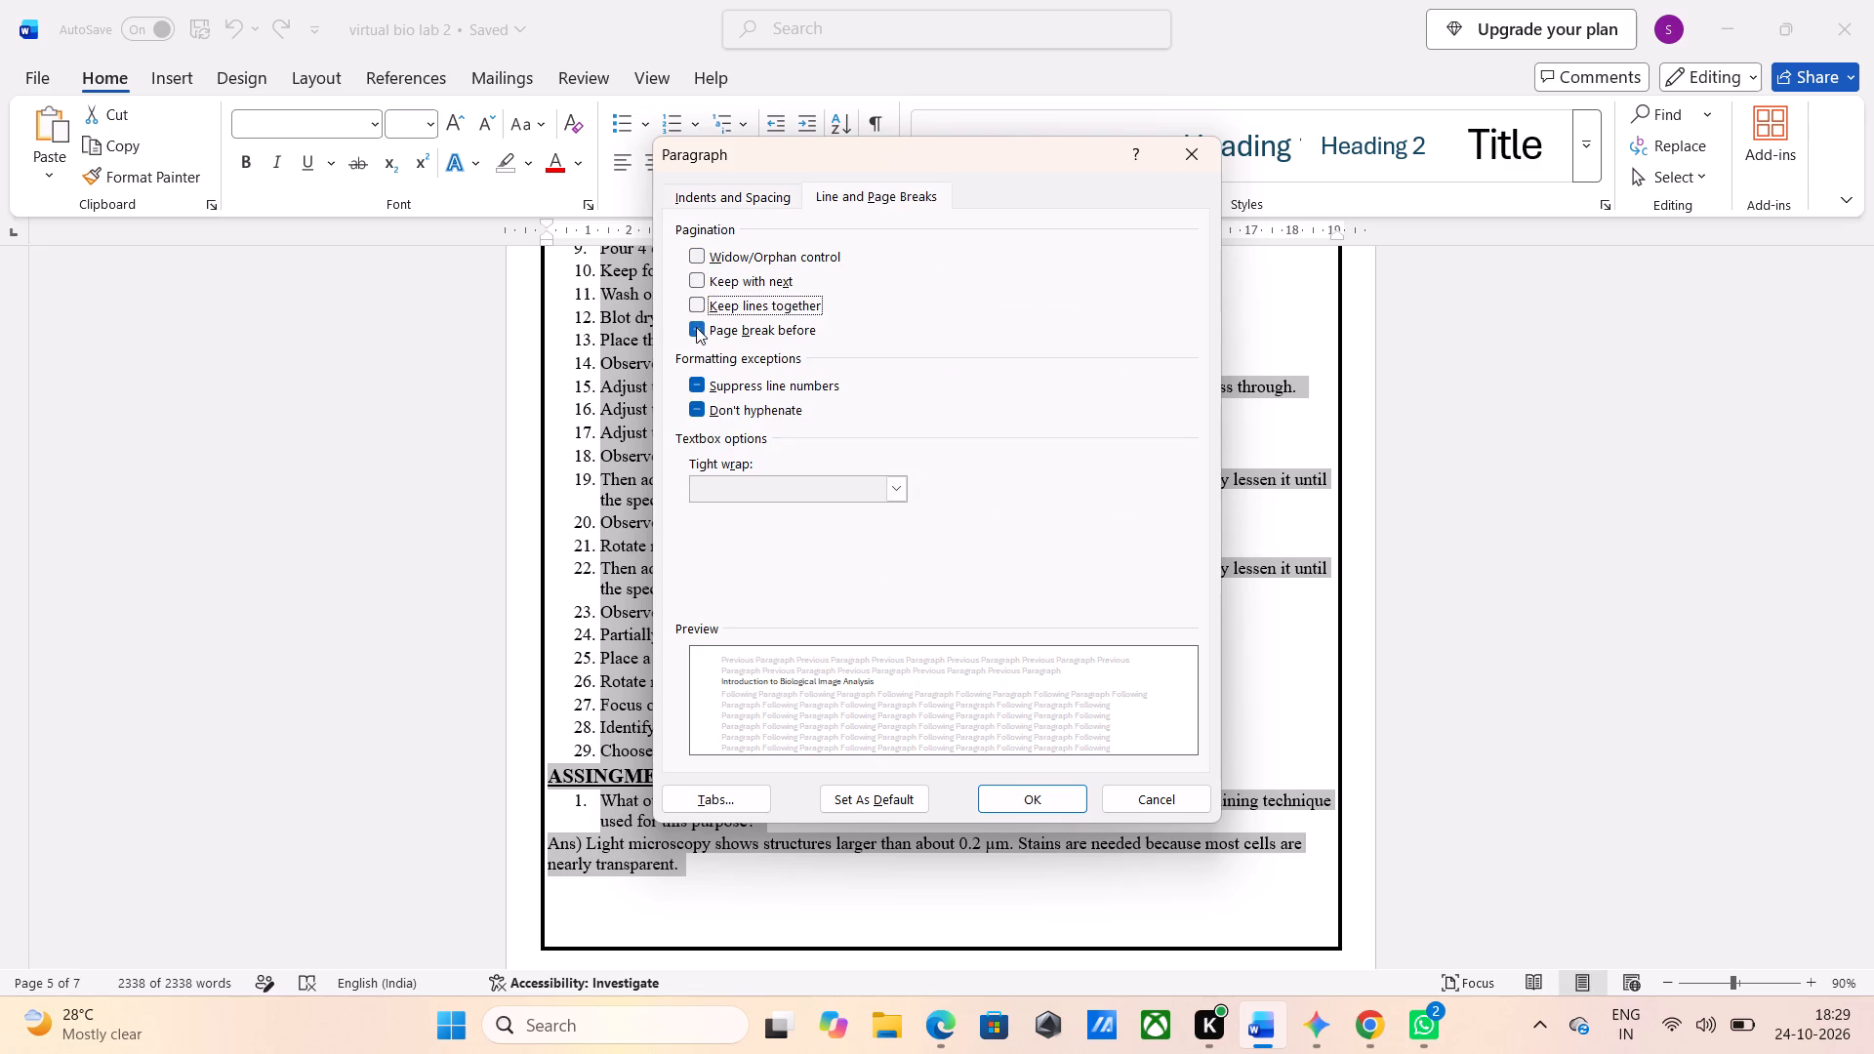
double_click(696, 327)
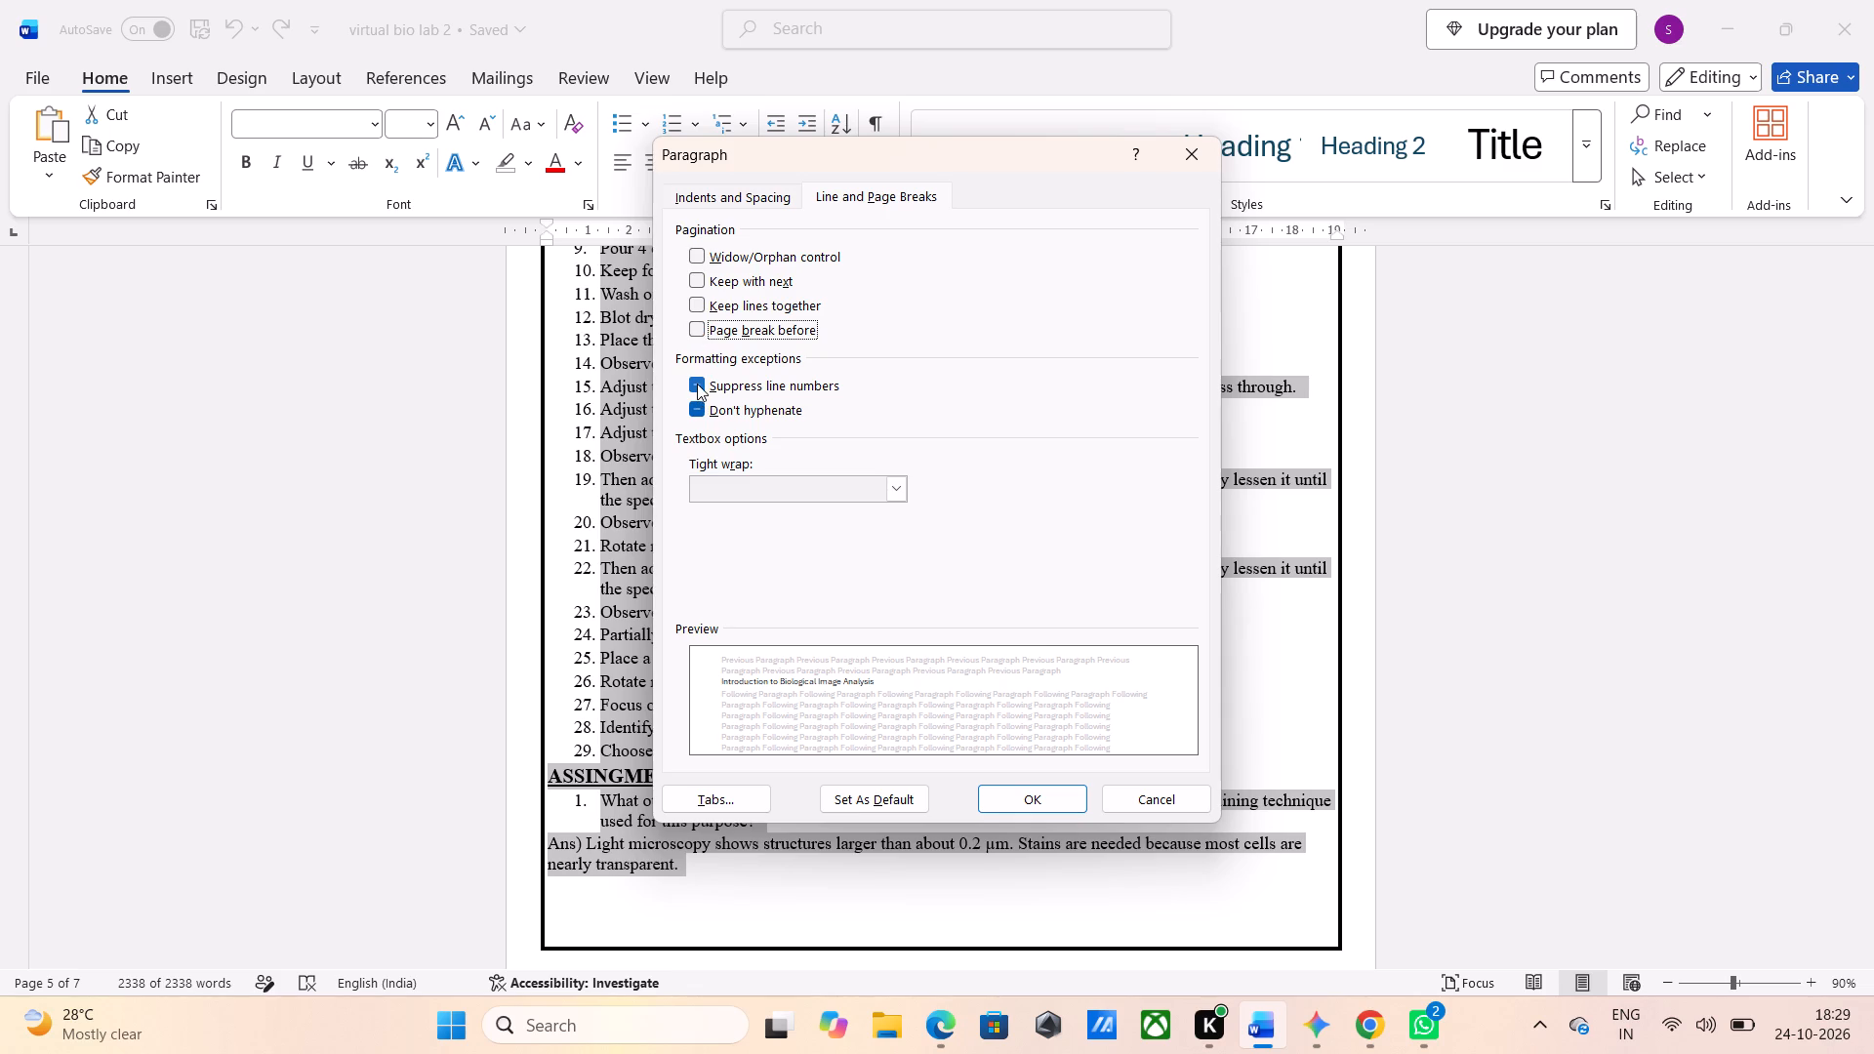
double_click(698, 382)
double_click(697, 405)
click(888, 790)
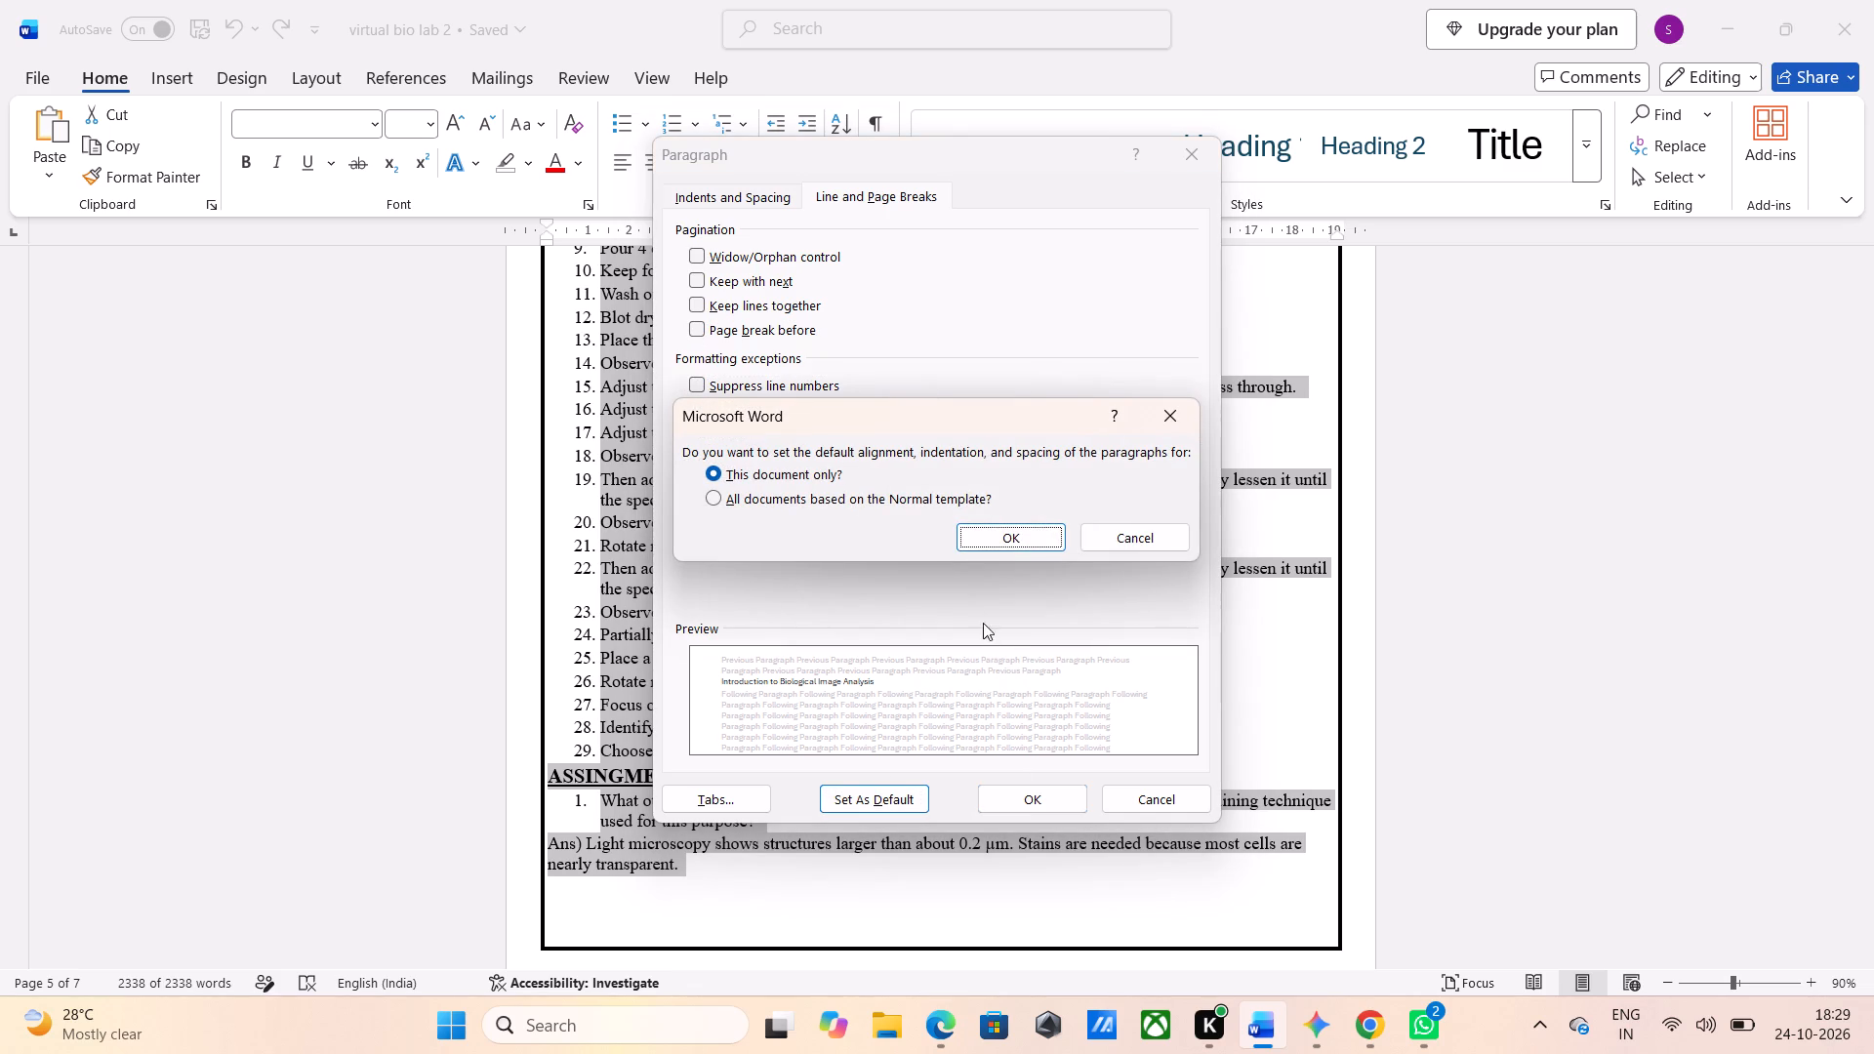
click(1020, 540)
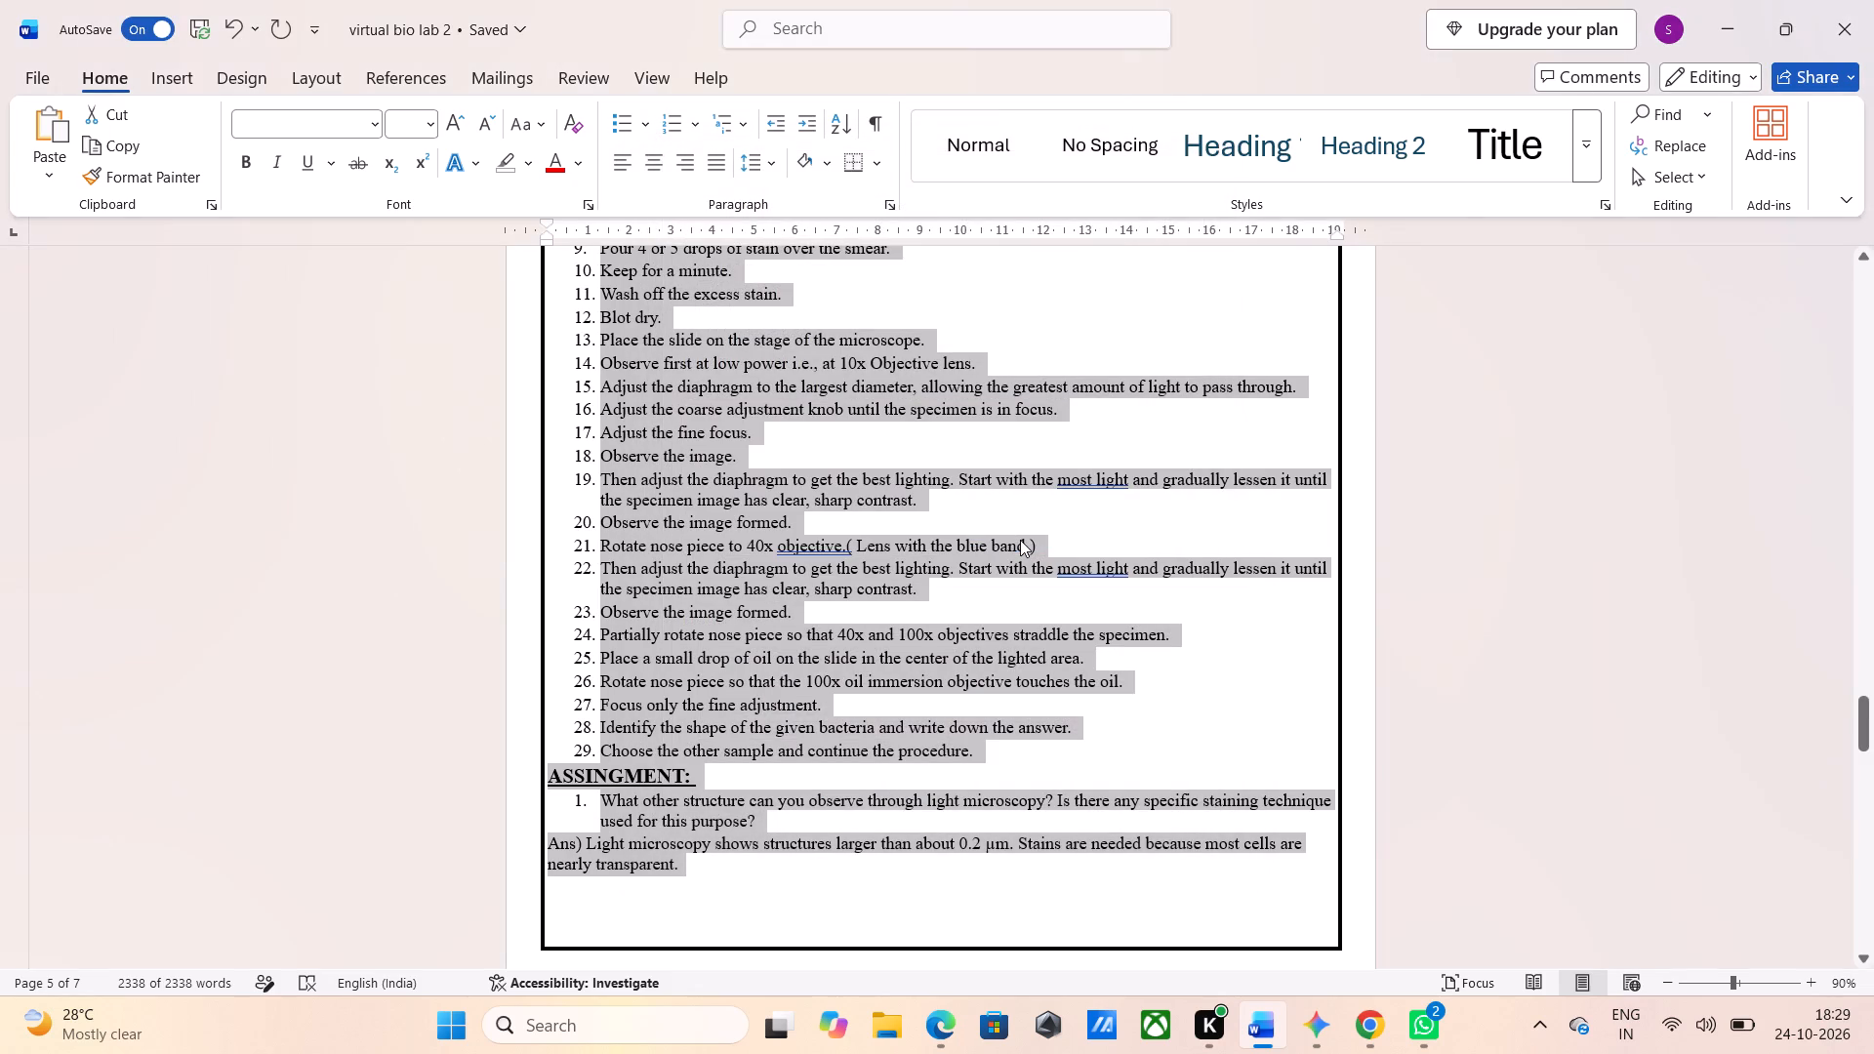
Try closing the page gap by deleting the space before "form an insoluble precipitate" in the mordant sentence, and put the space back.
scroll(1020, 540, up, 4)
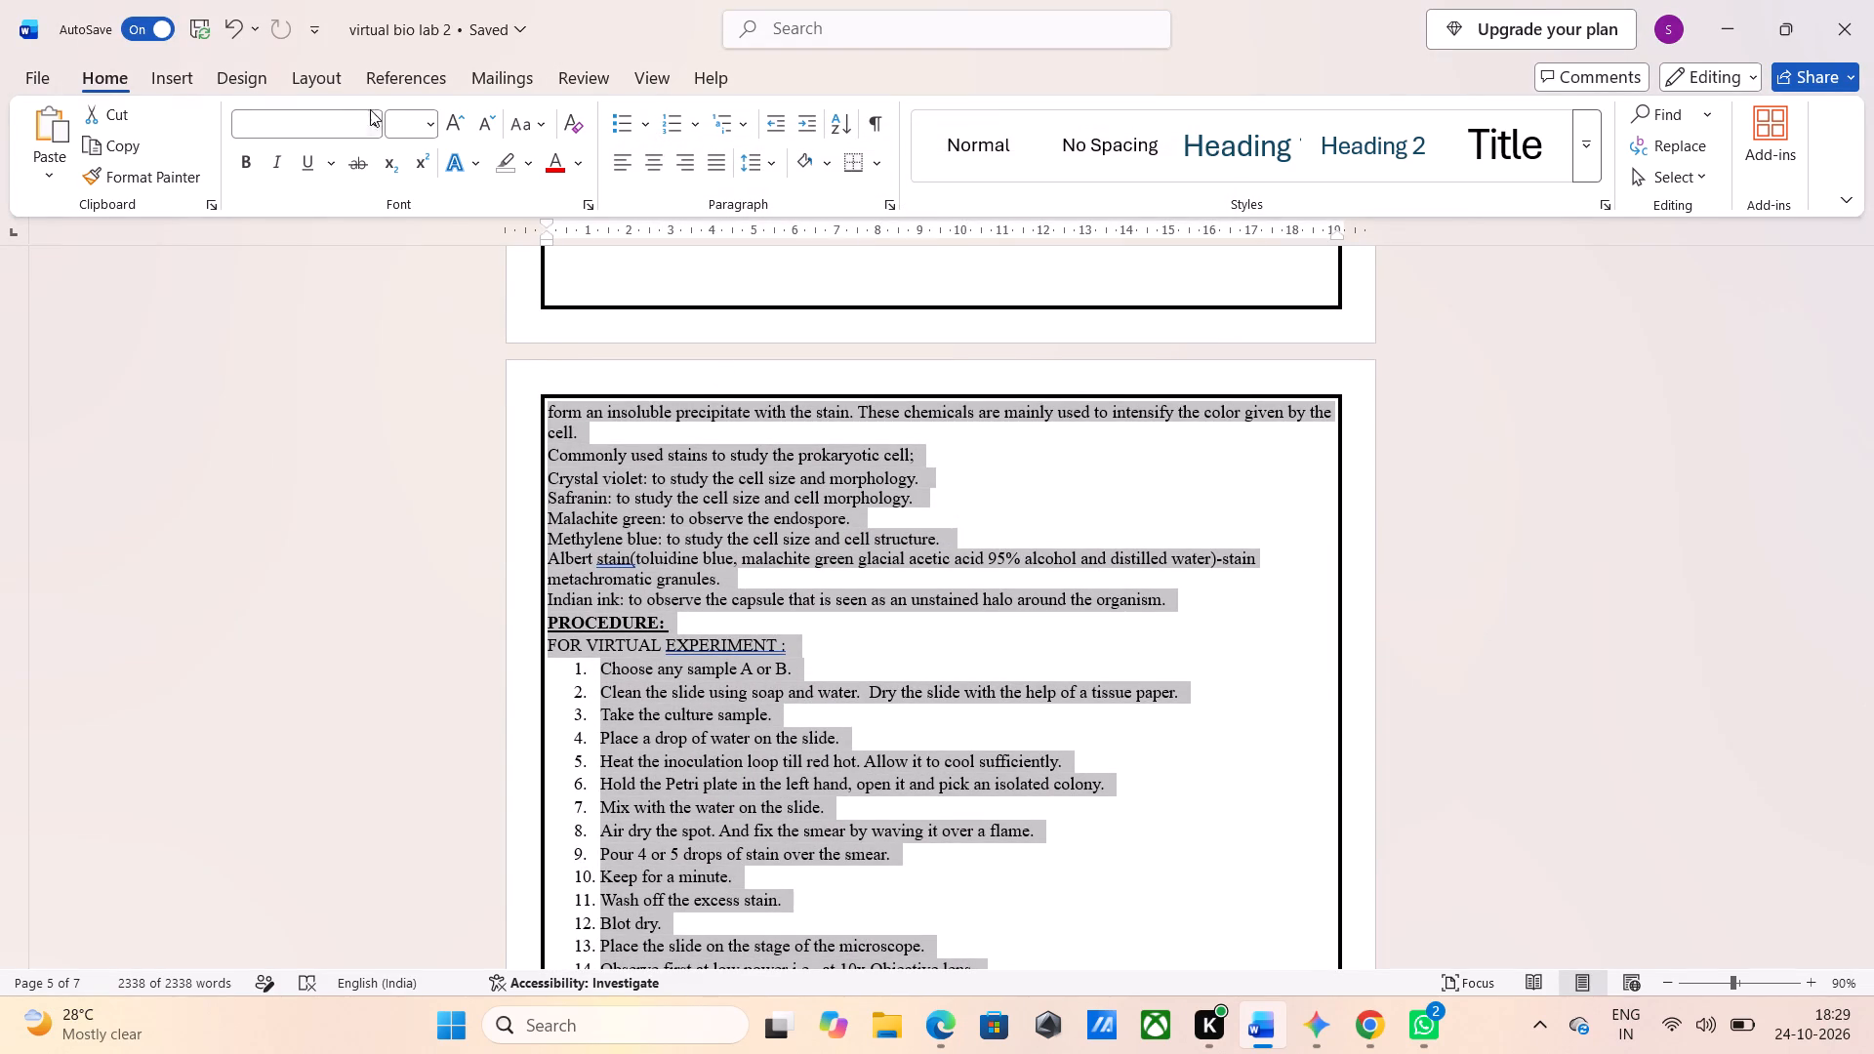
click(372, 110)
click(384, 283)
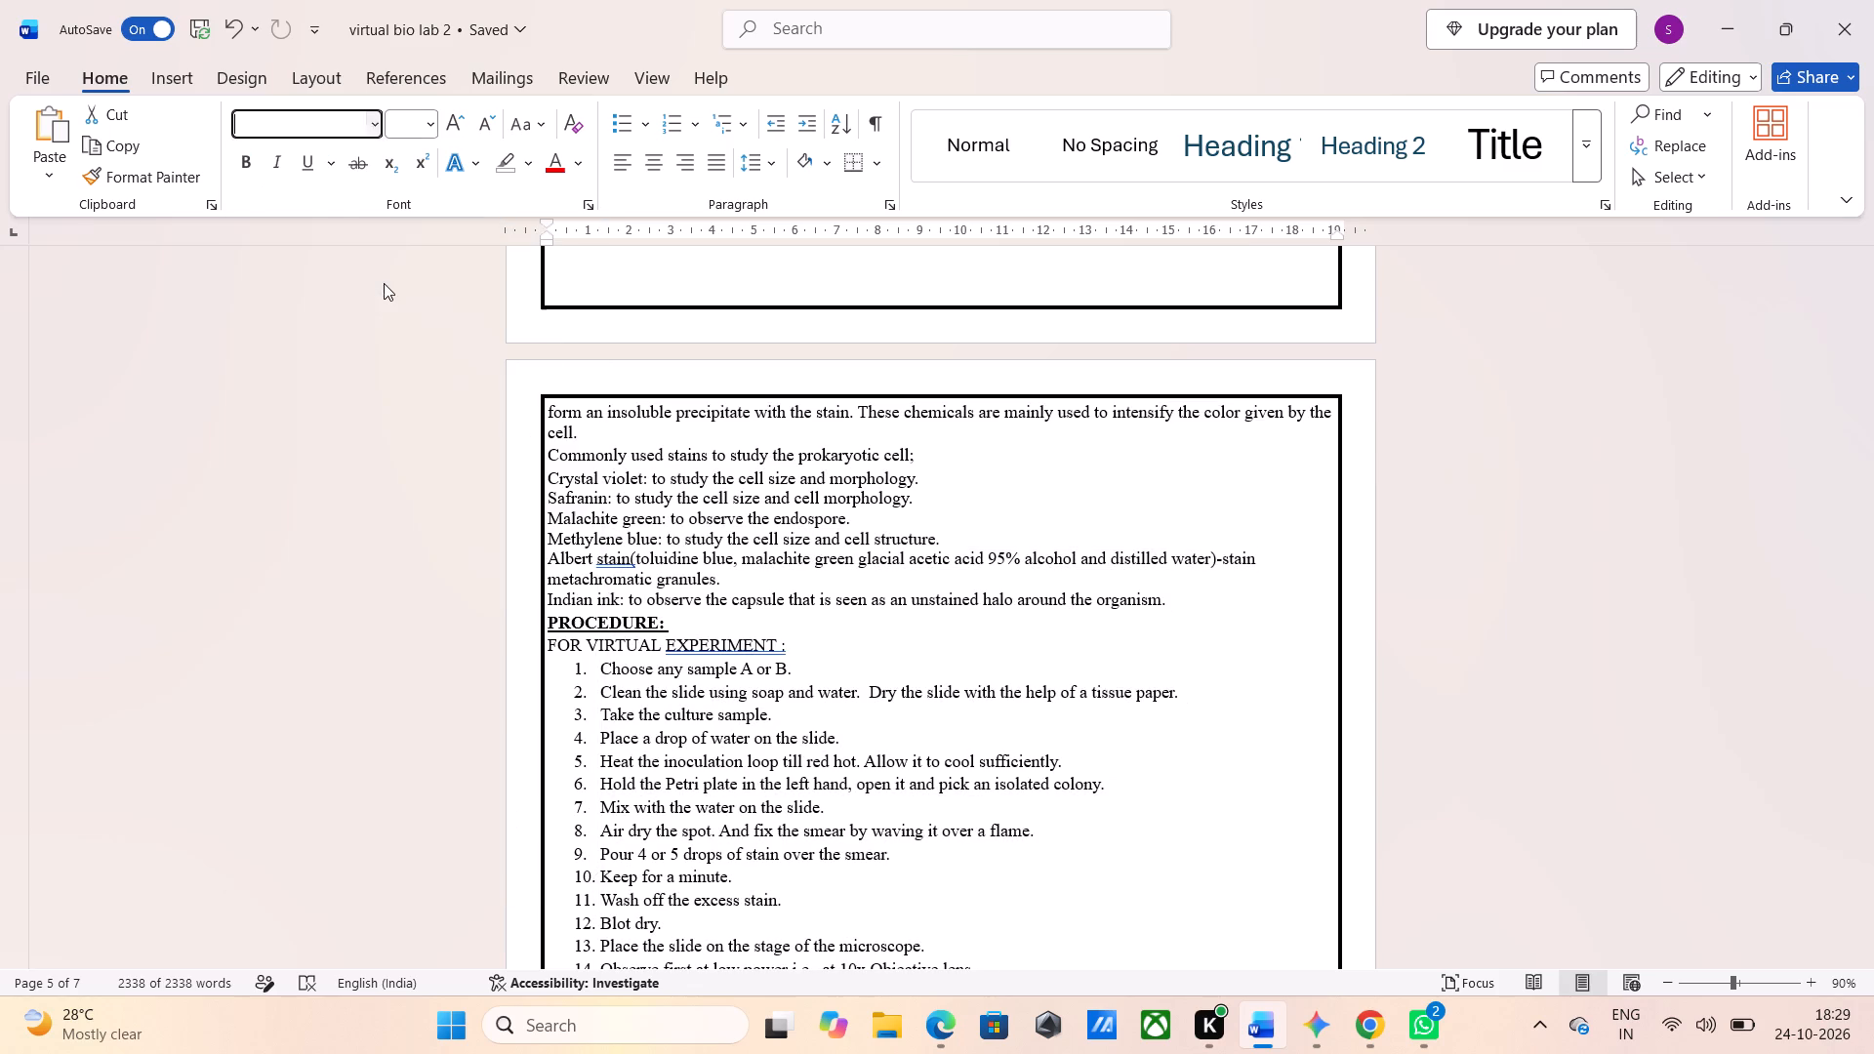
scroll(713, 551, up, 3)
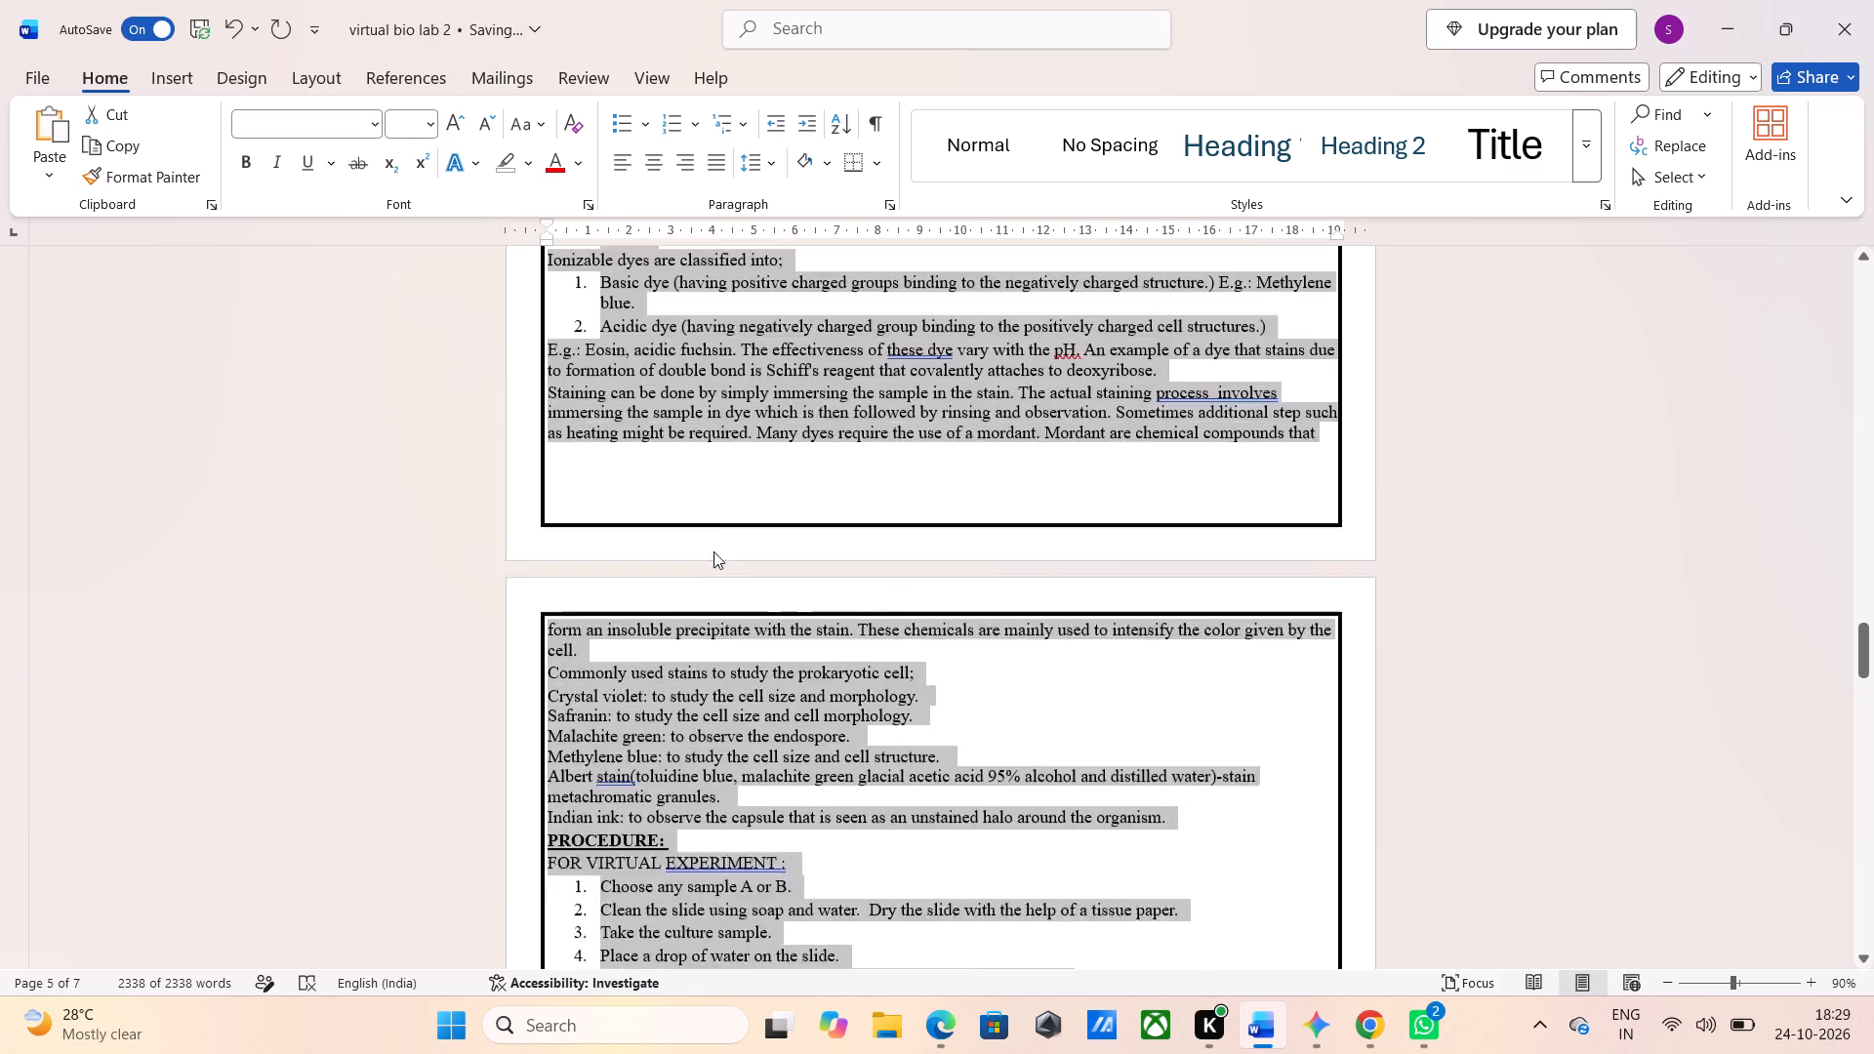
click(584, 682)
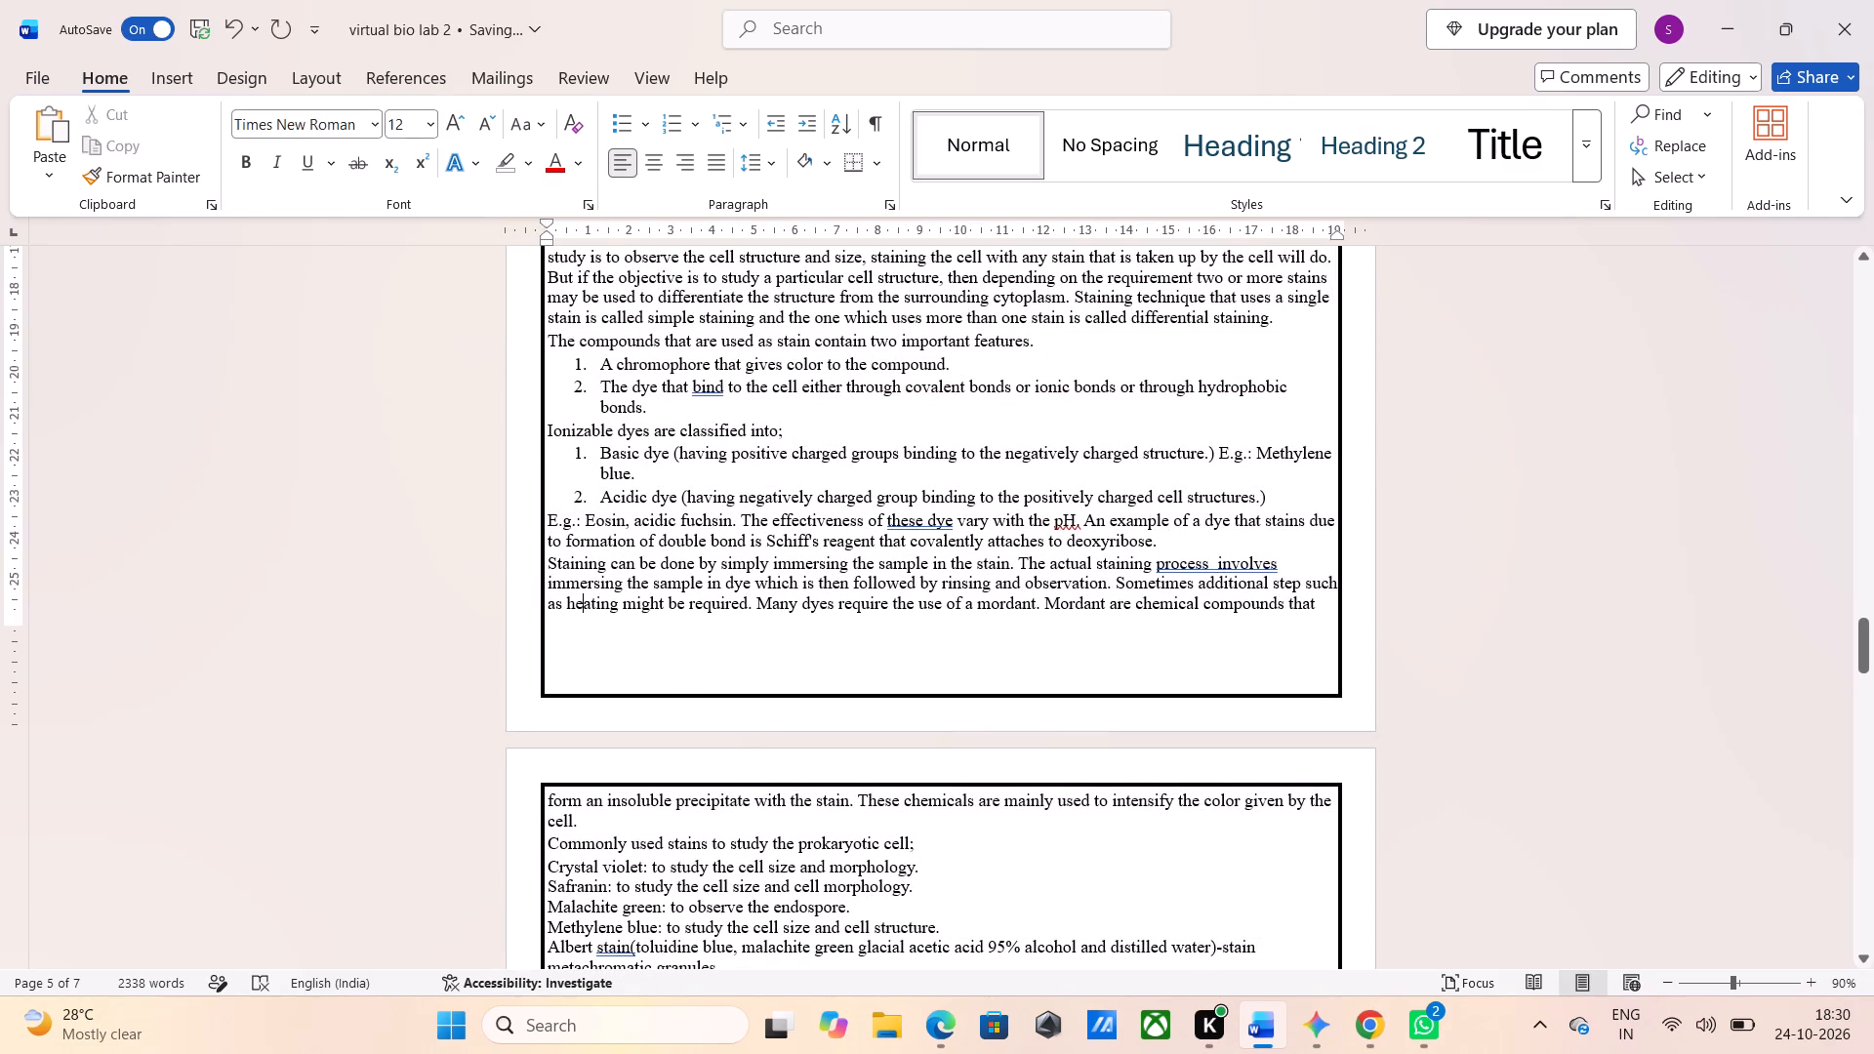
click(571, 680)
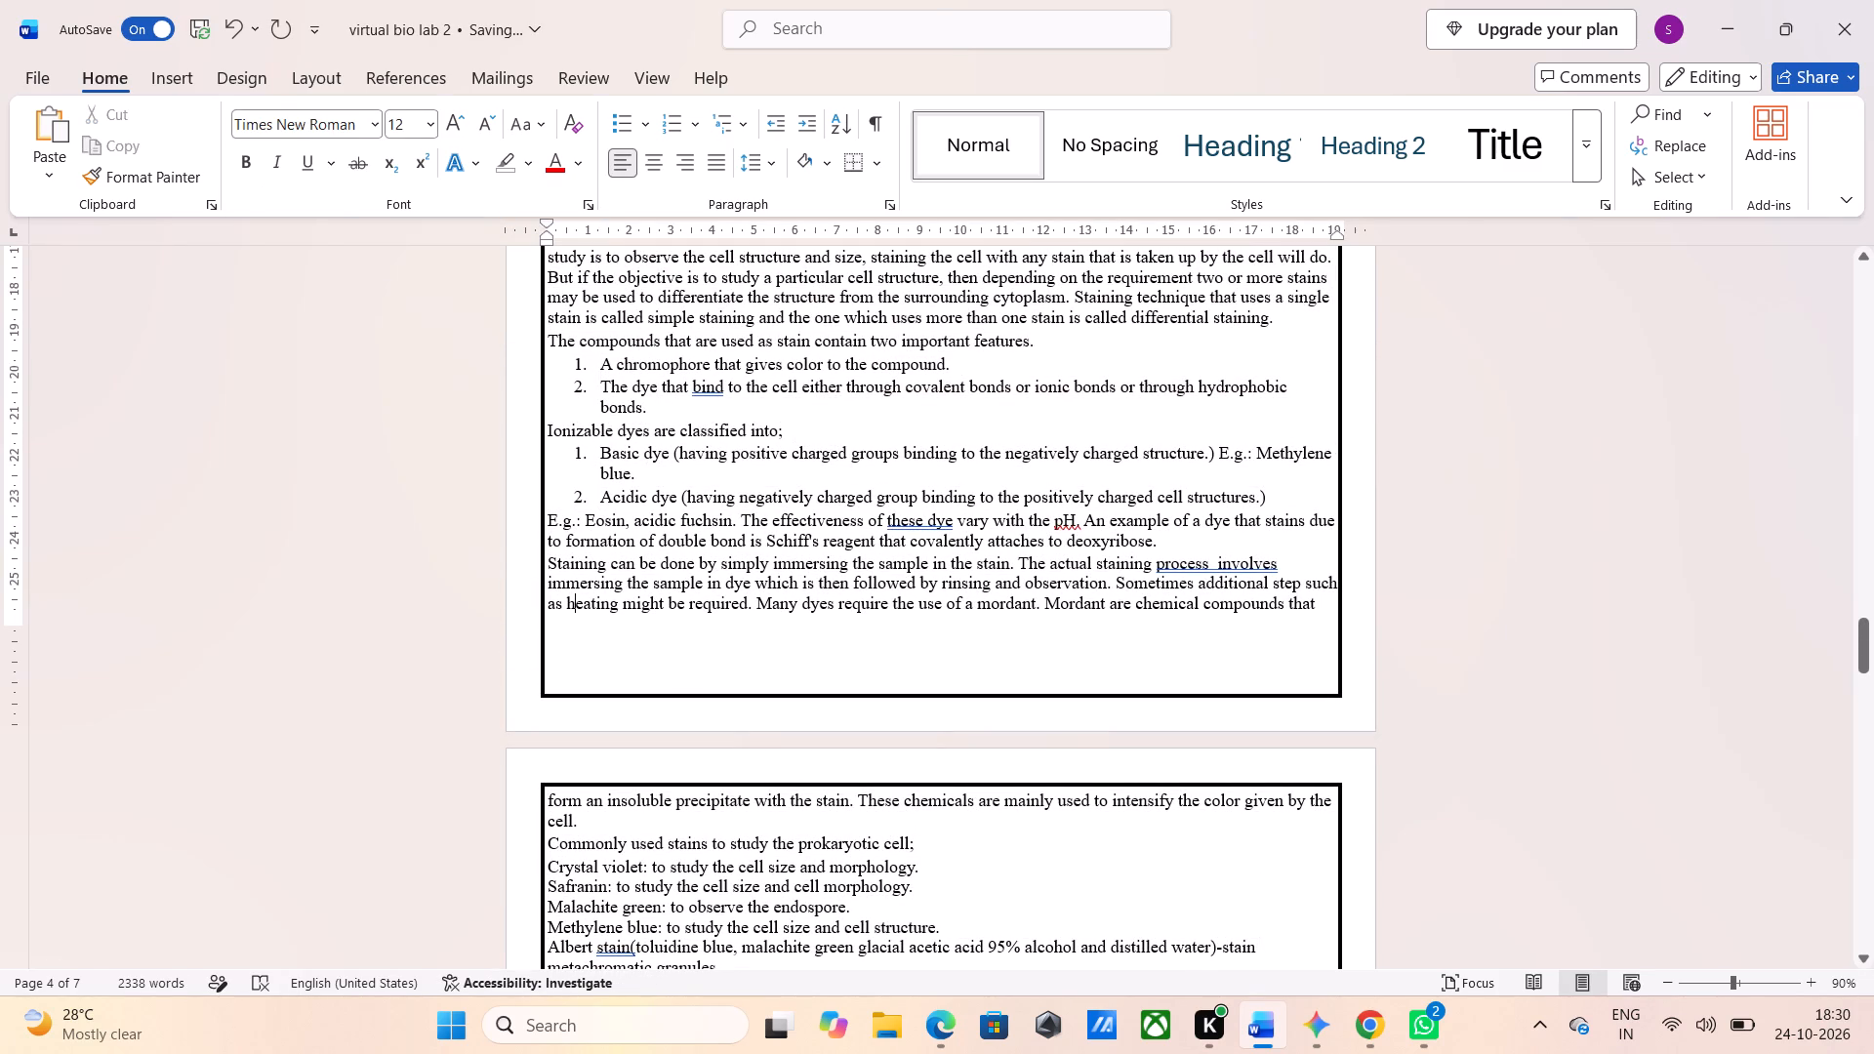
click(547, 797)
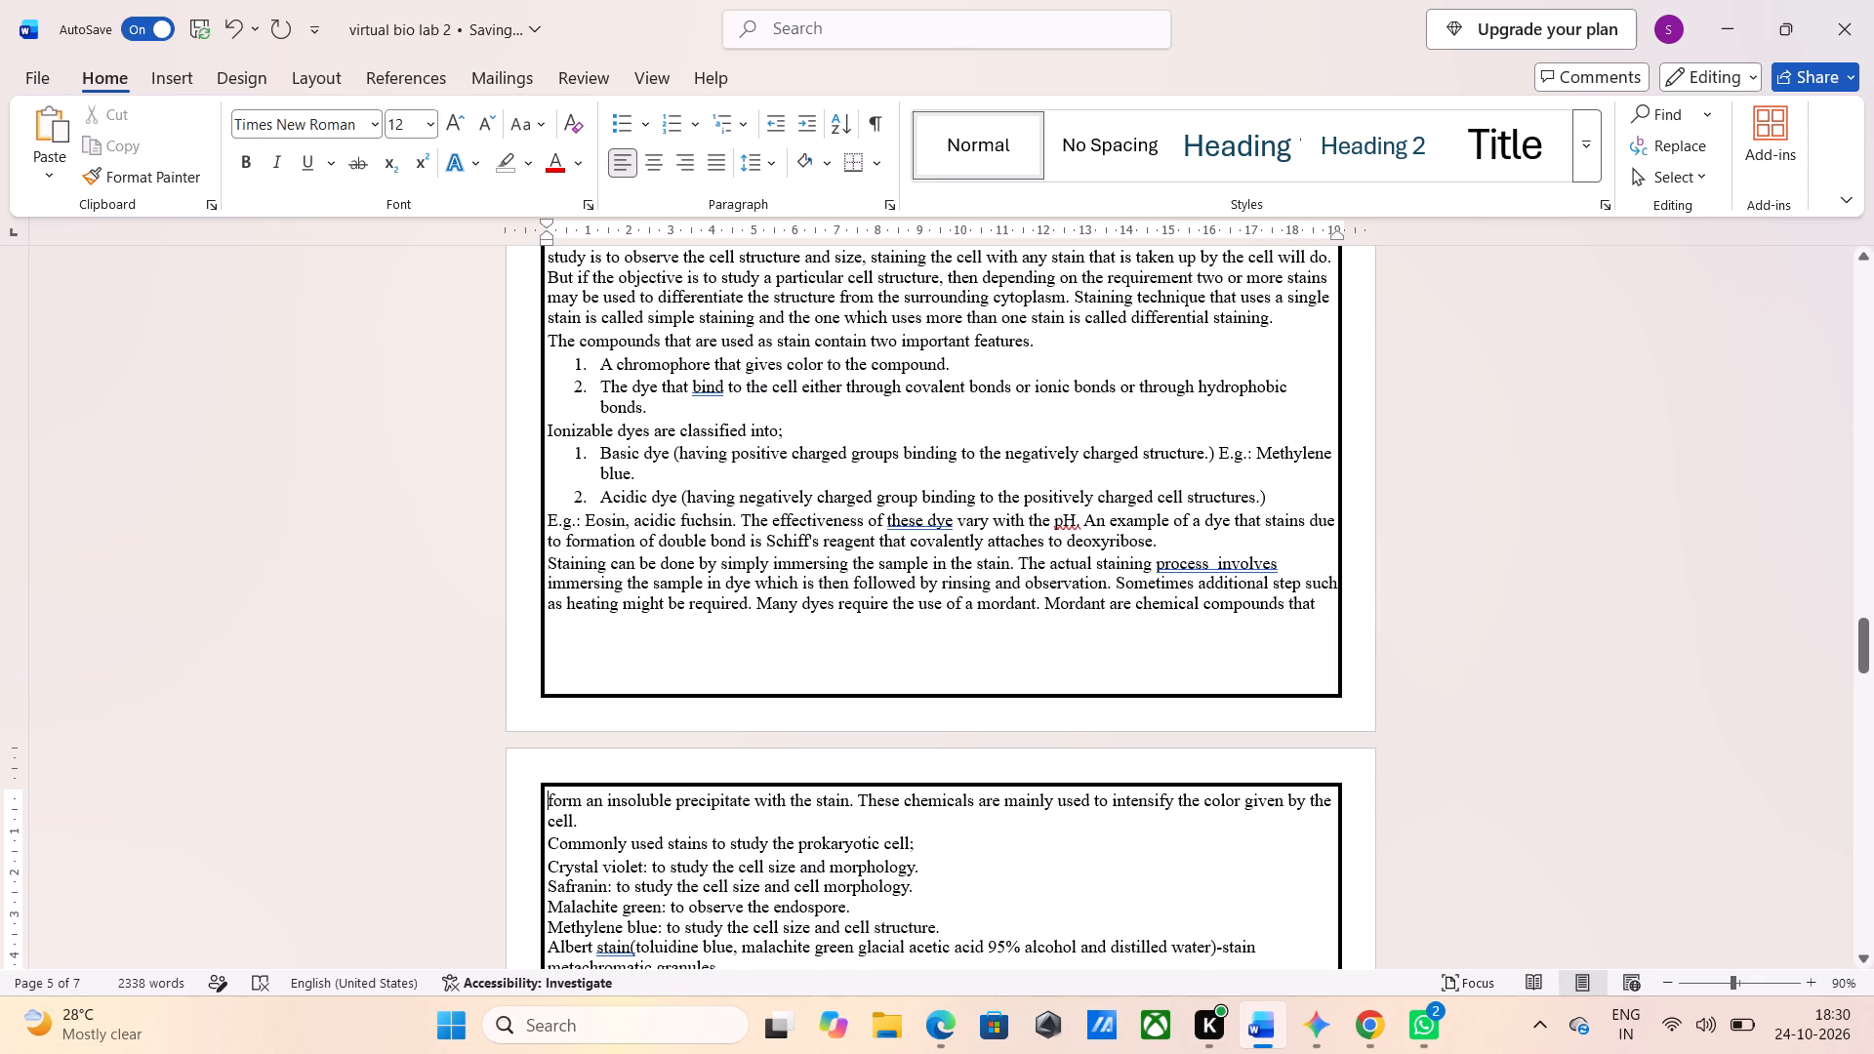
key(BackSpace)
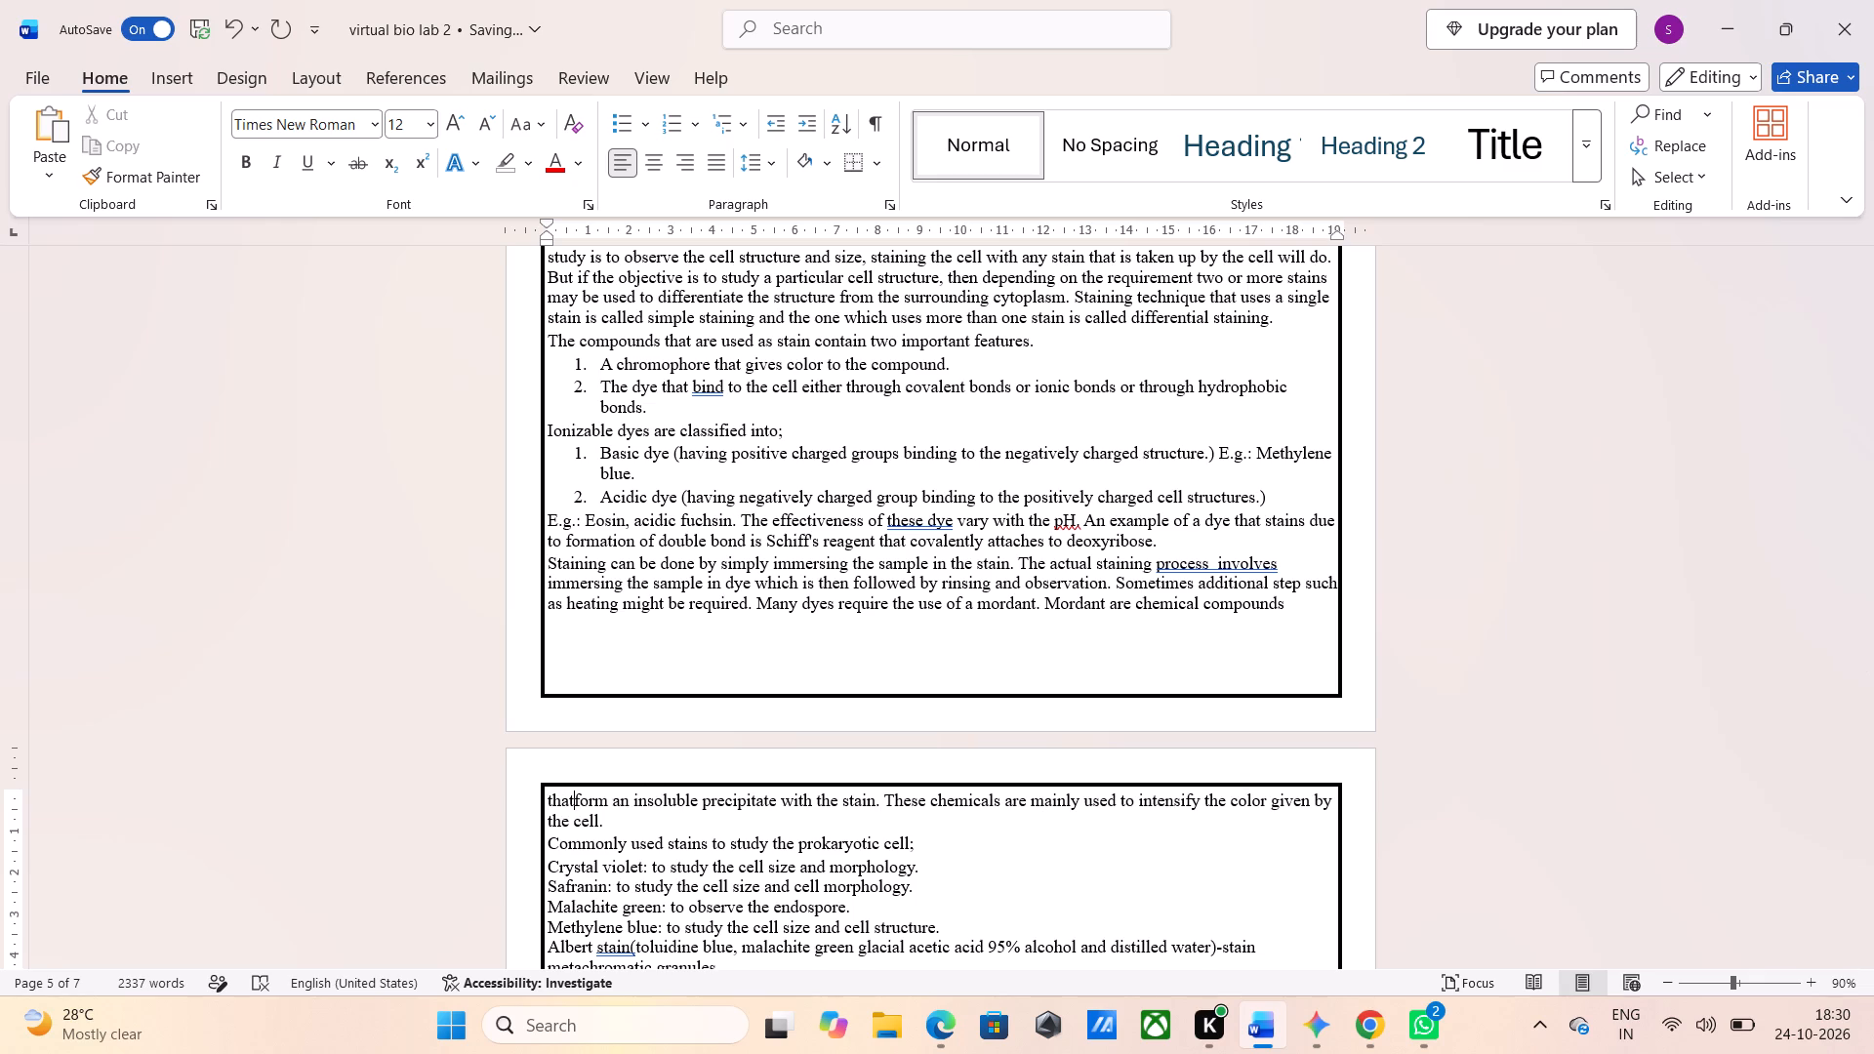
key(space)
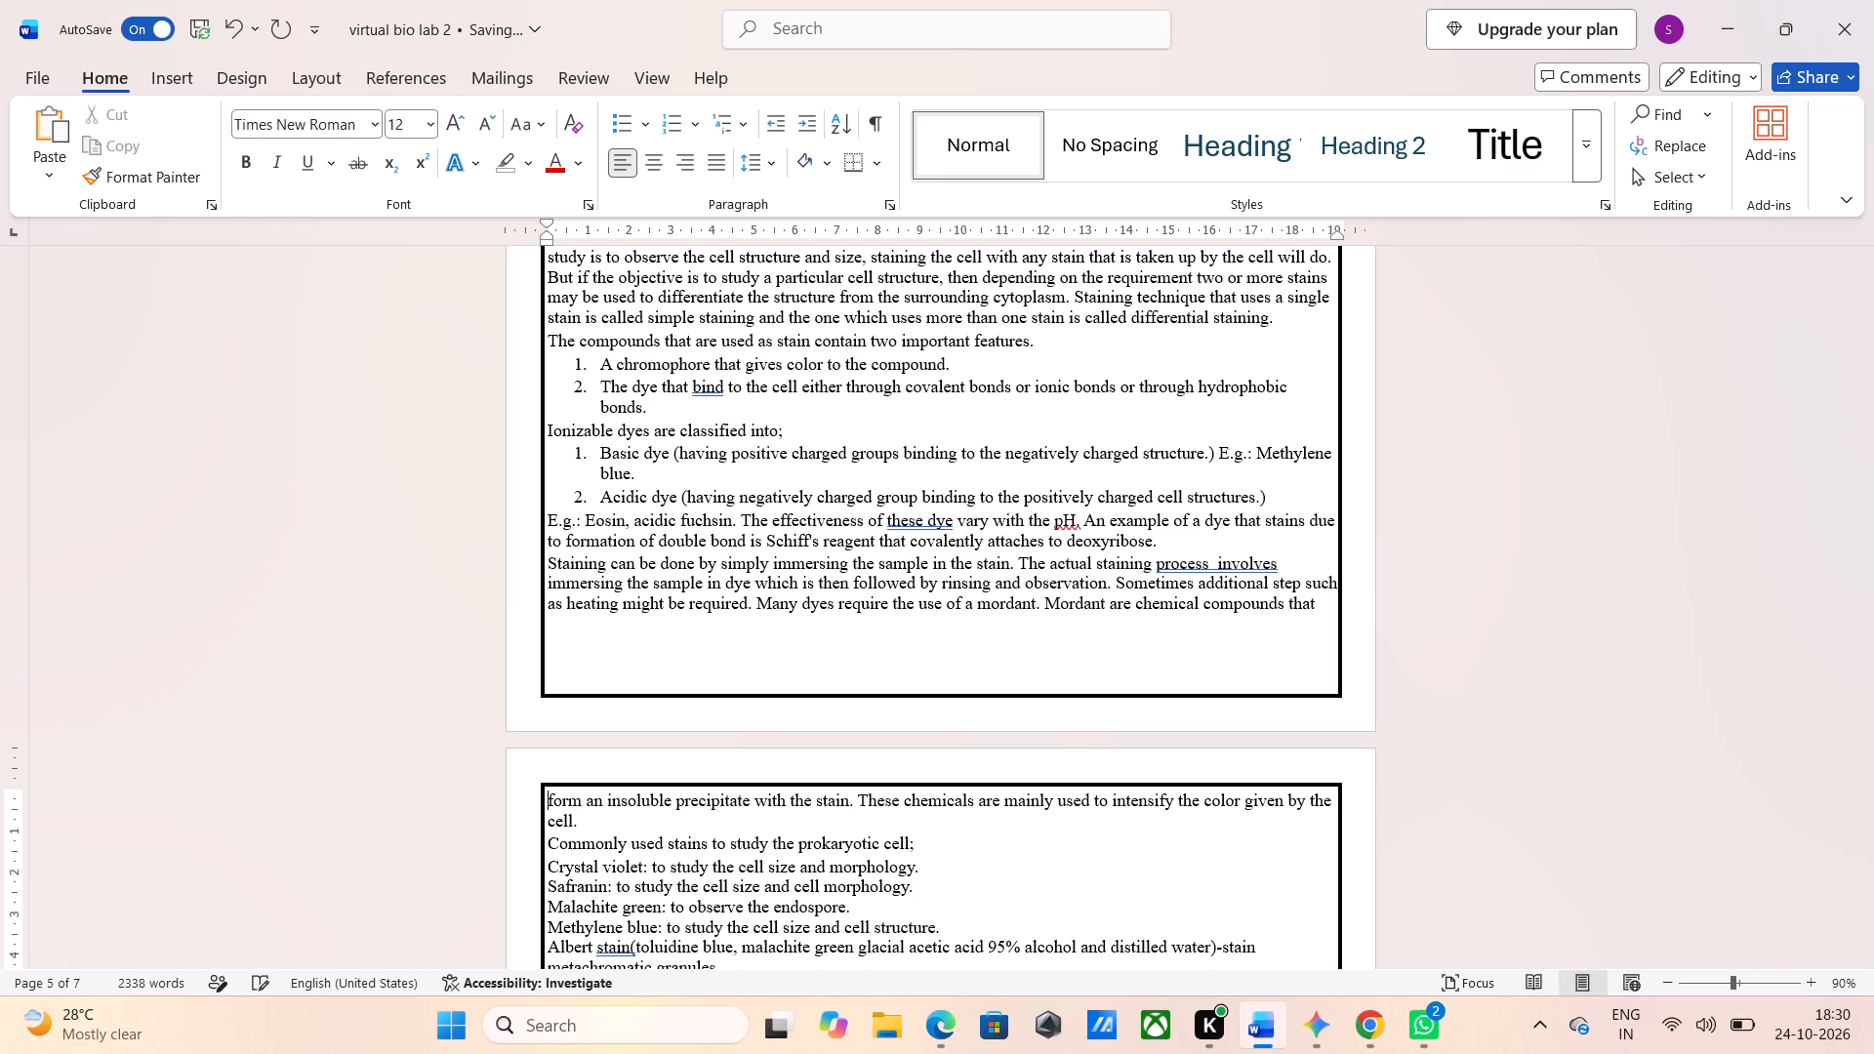
Insert a blank line below the title "Introduction to Biological Image Analysis" on the first page.
scroll(623, 908, up, 5)
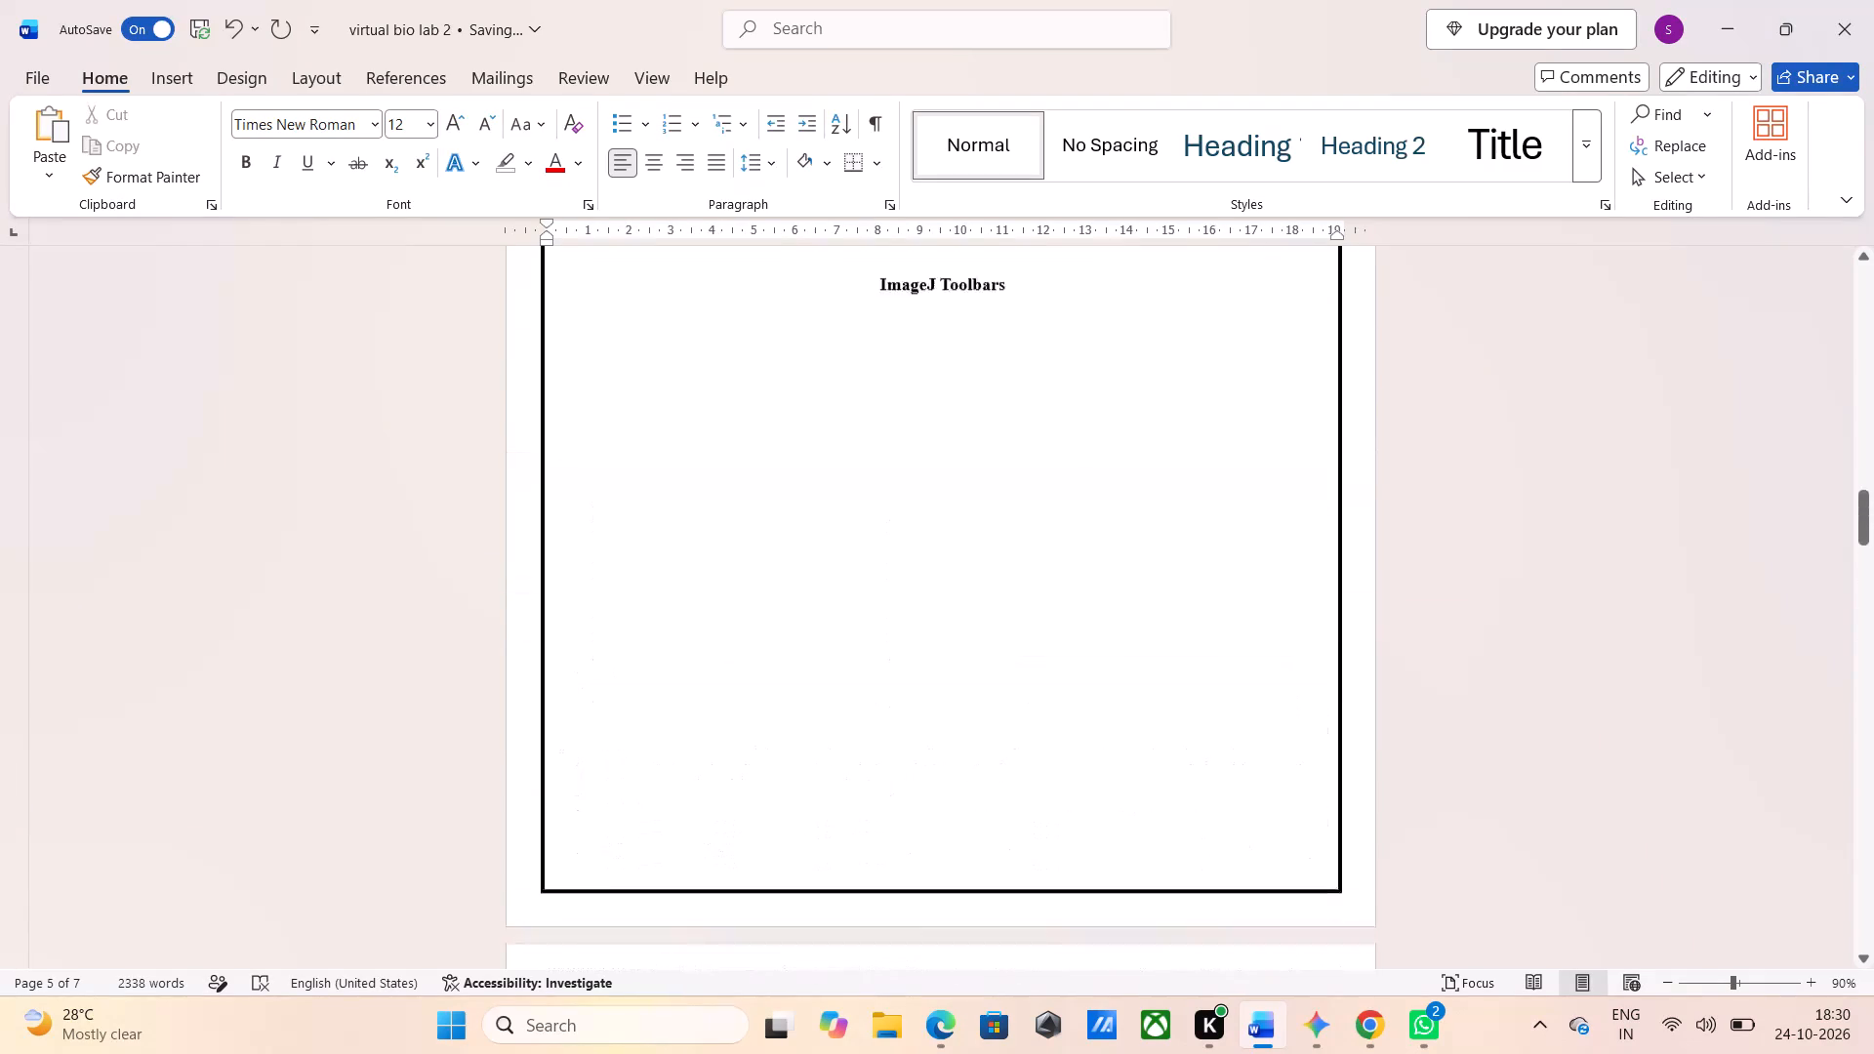
scroll(623, 908, up, 3)
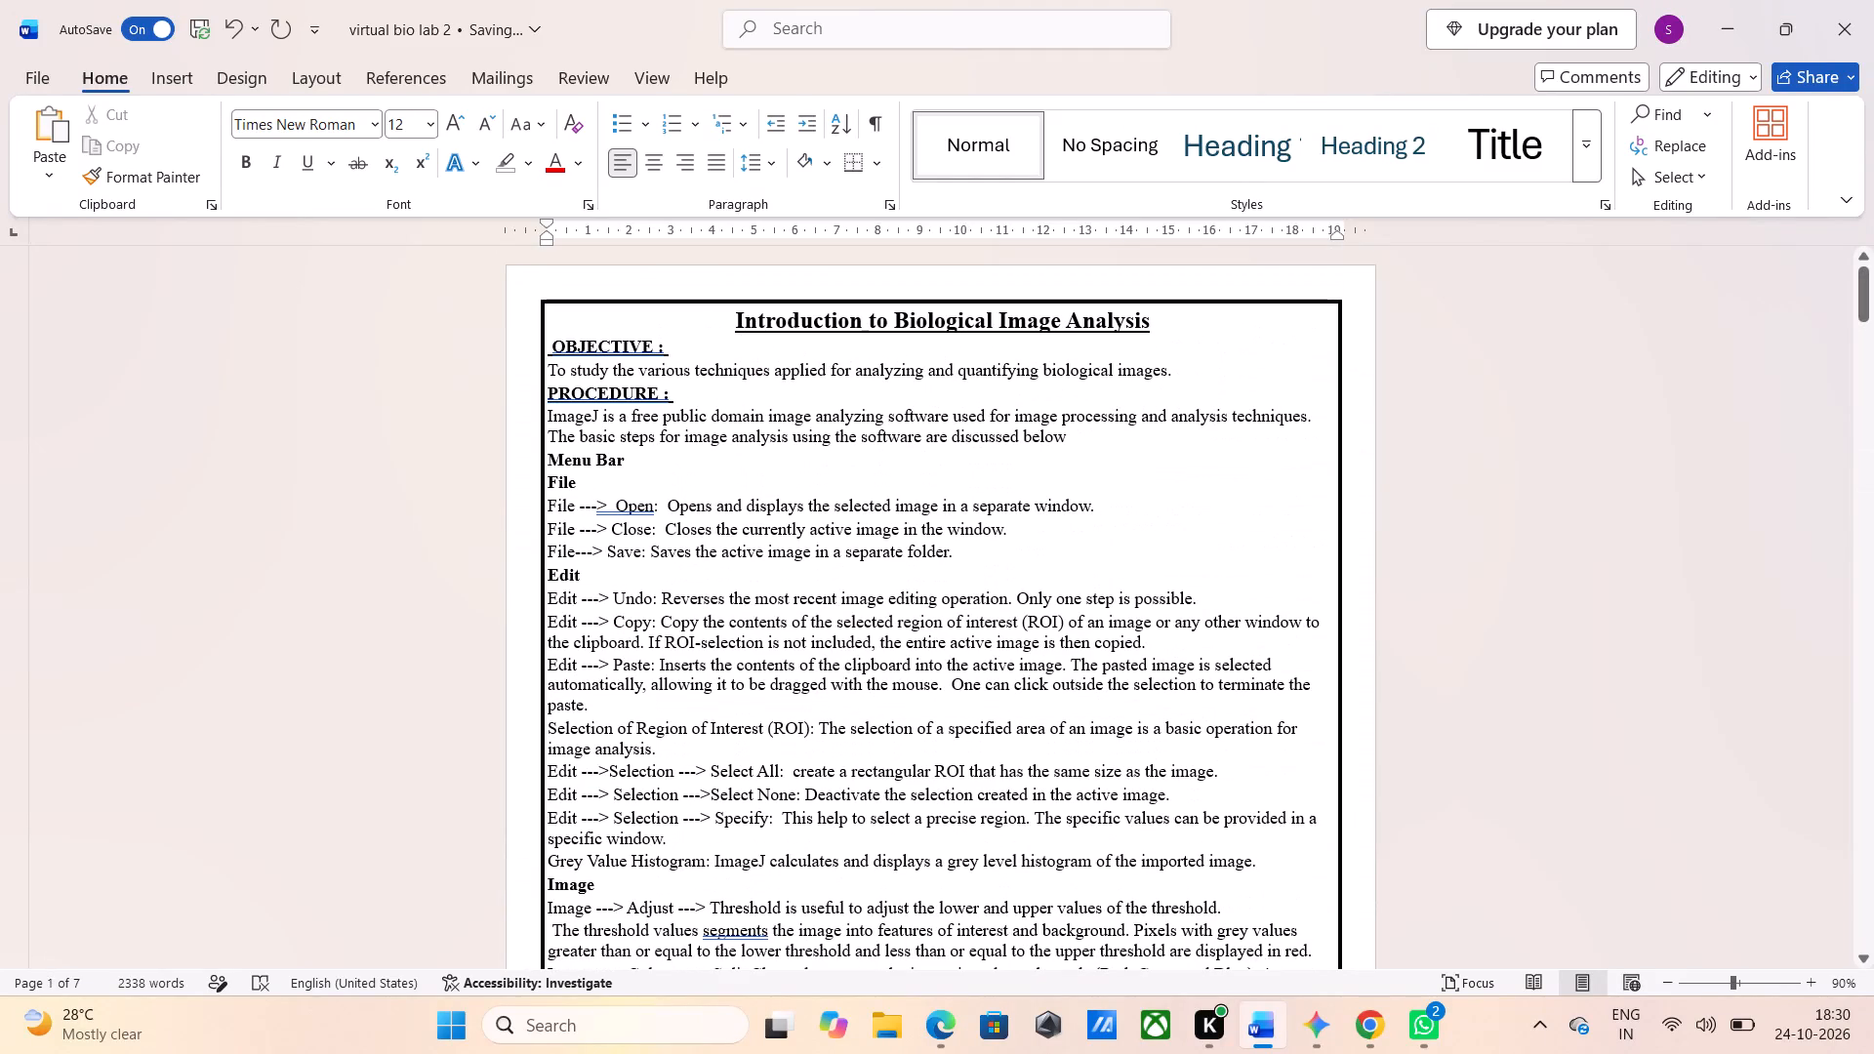
scroll(623, 908, down, 1)
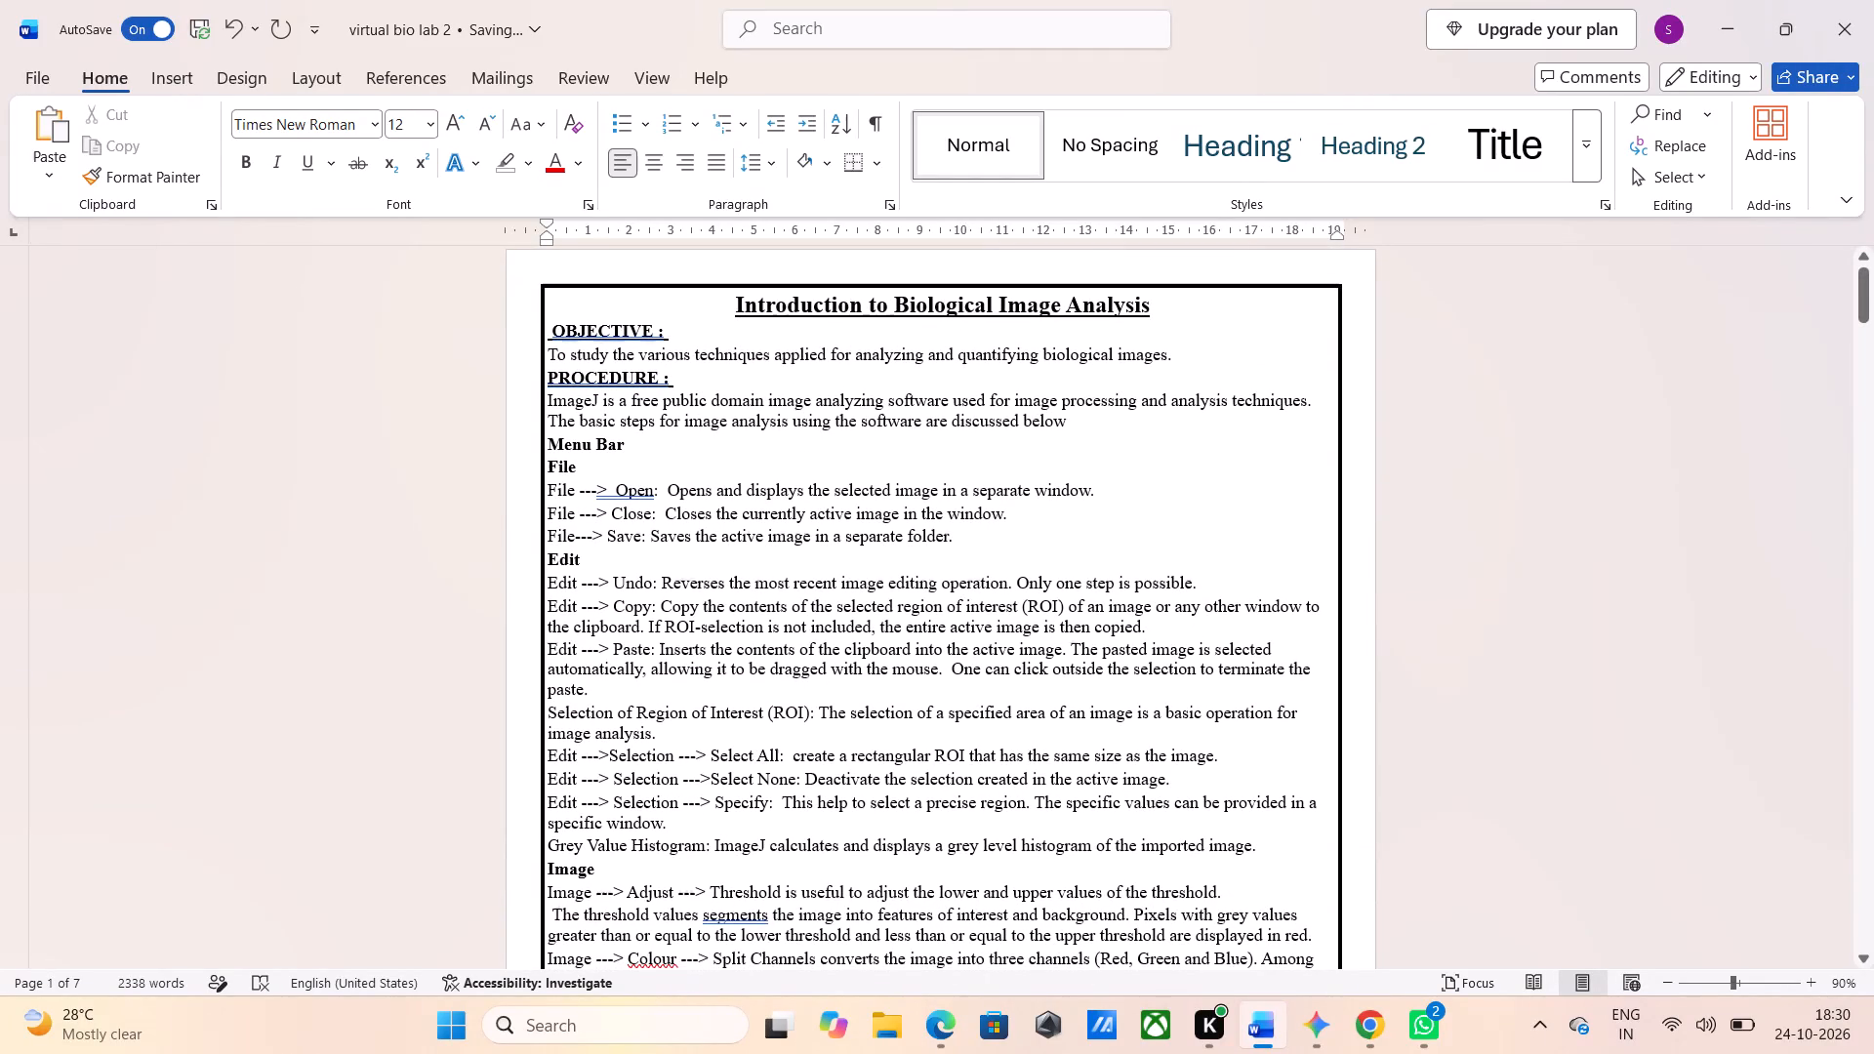
click(1160, 306)
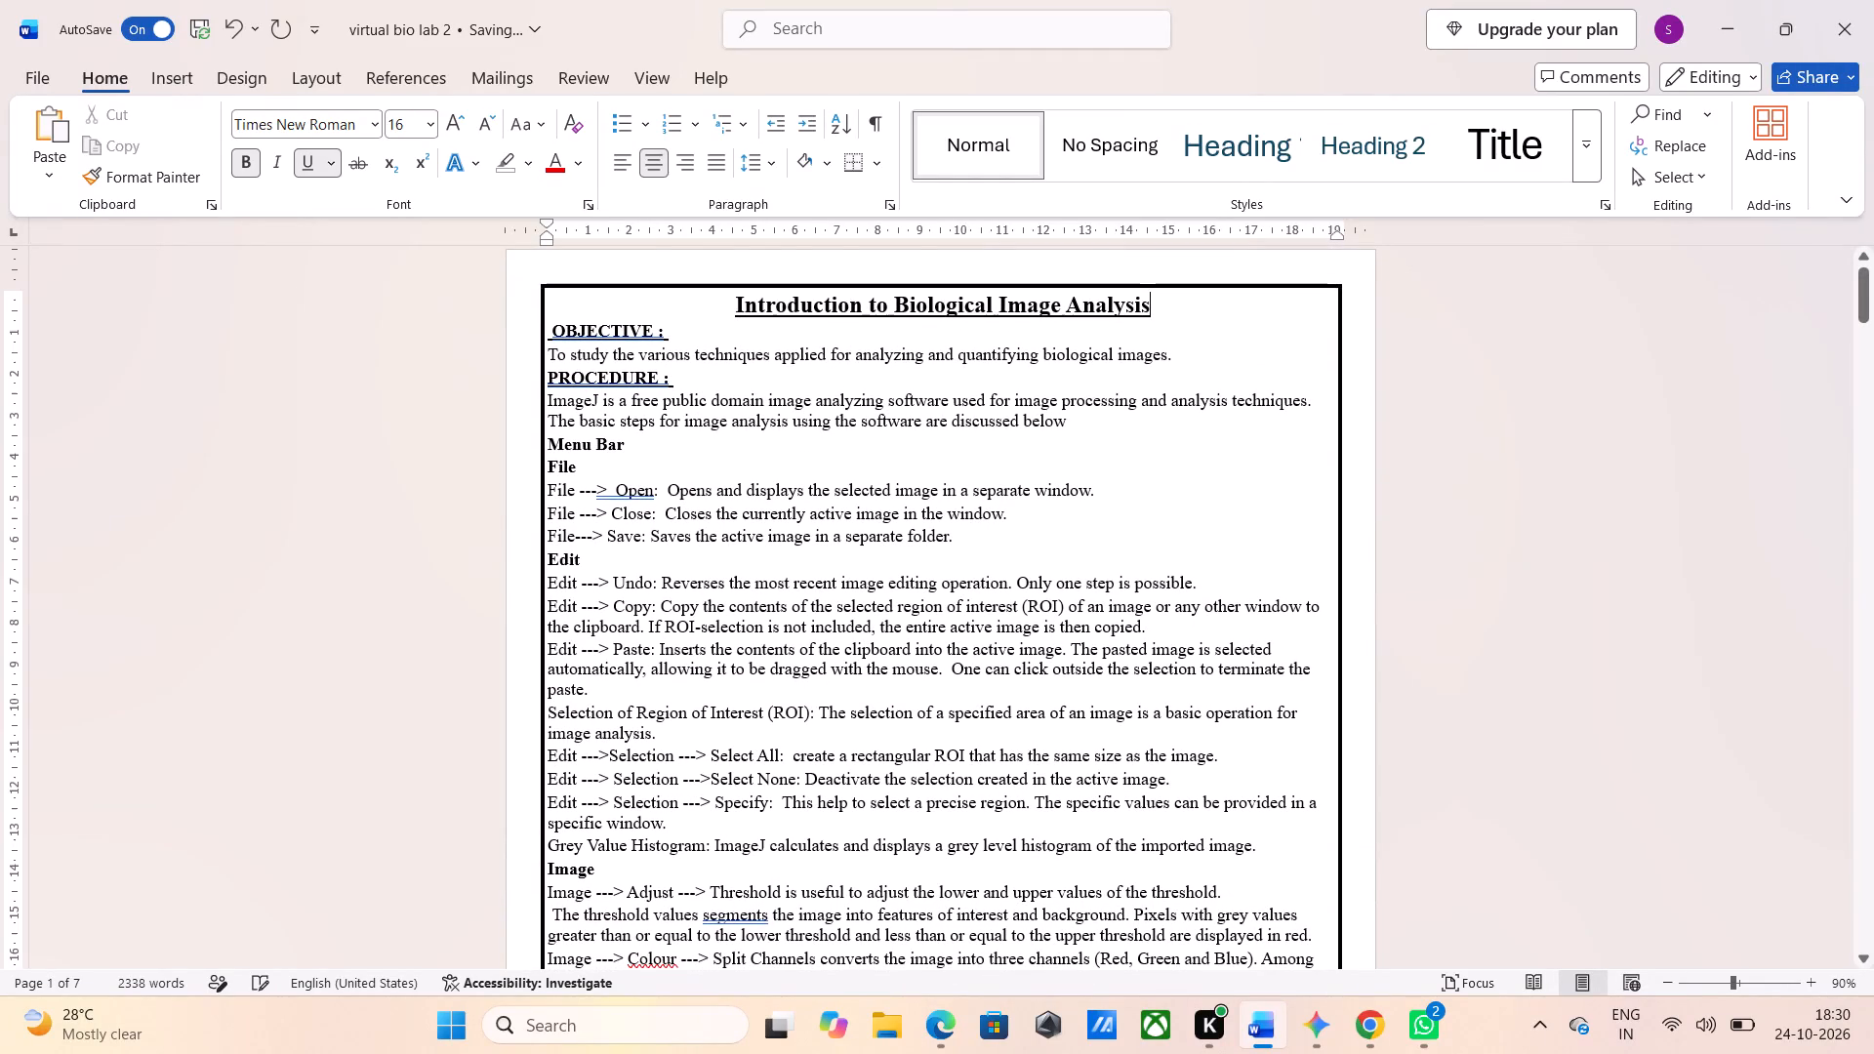
key(Return)
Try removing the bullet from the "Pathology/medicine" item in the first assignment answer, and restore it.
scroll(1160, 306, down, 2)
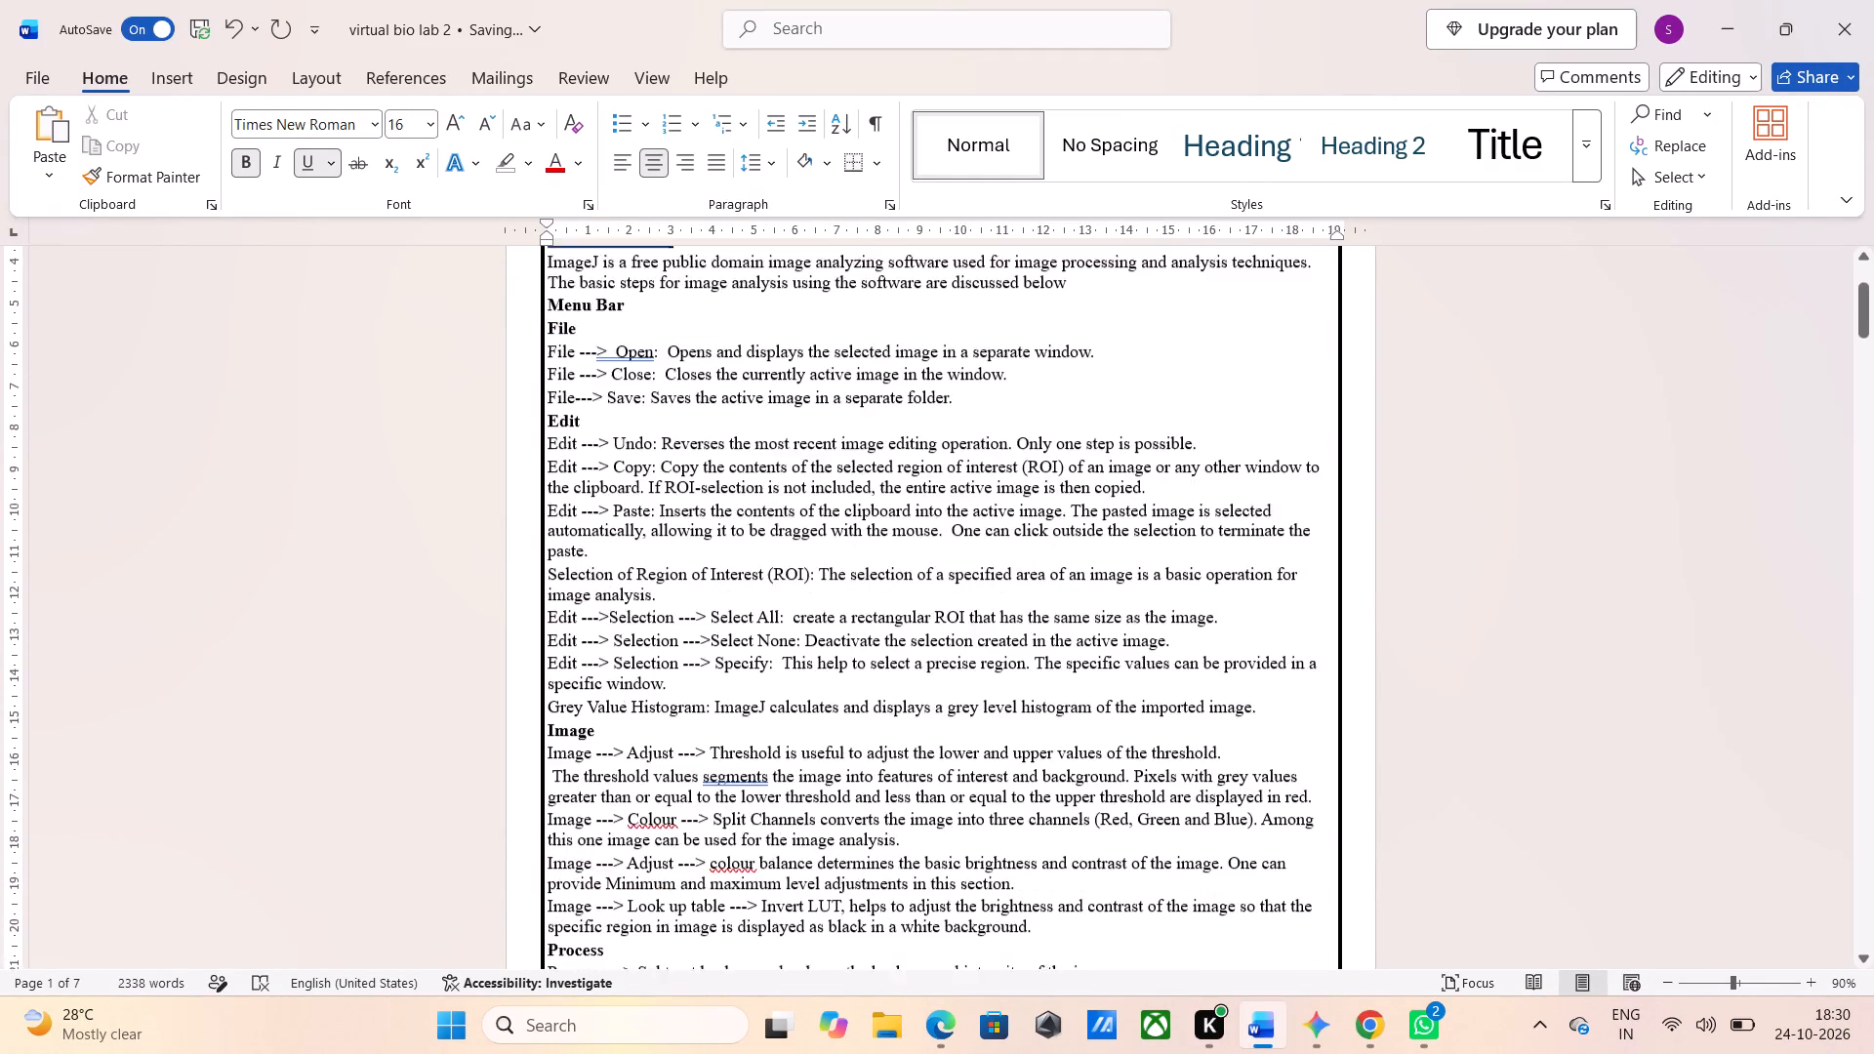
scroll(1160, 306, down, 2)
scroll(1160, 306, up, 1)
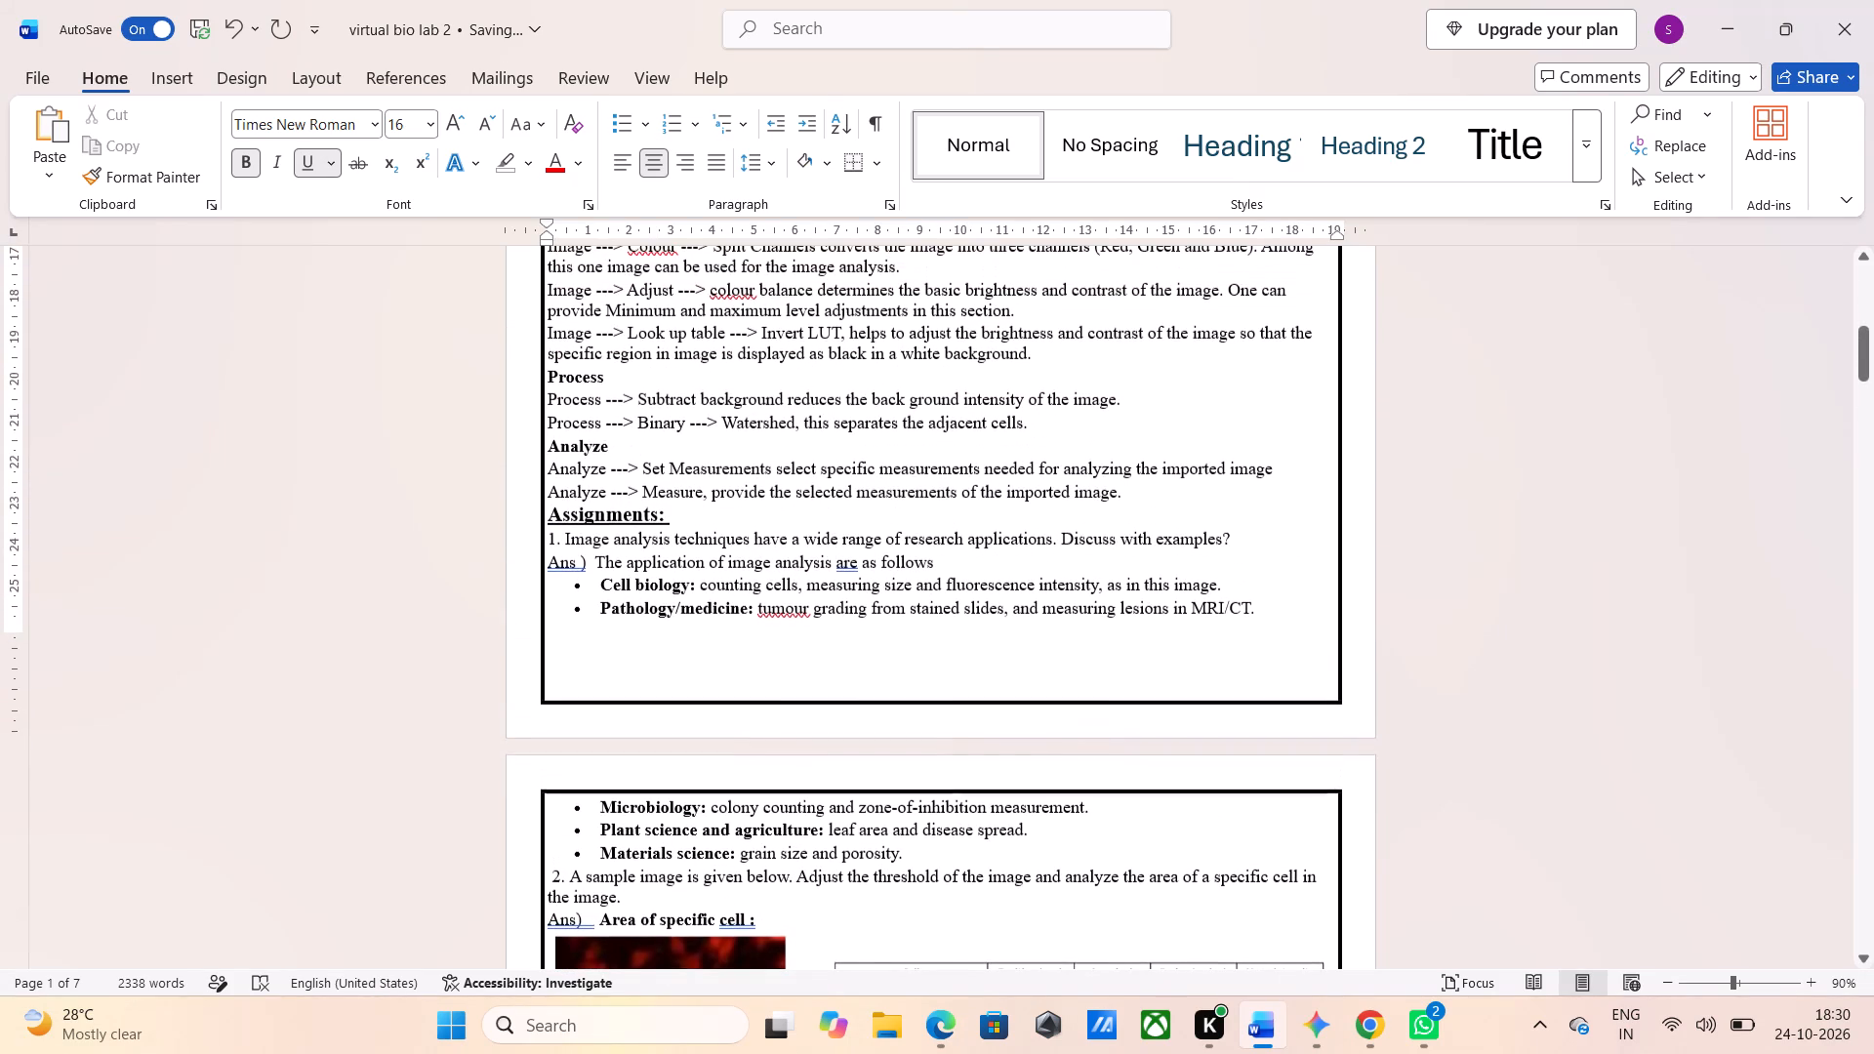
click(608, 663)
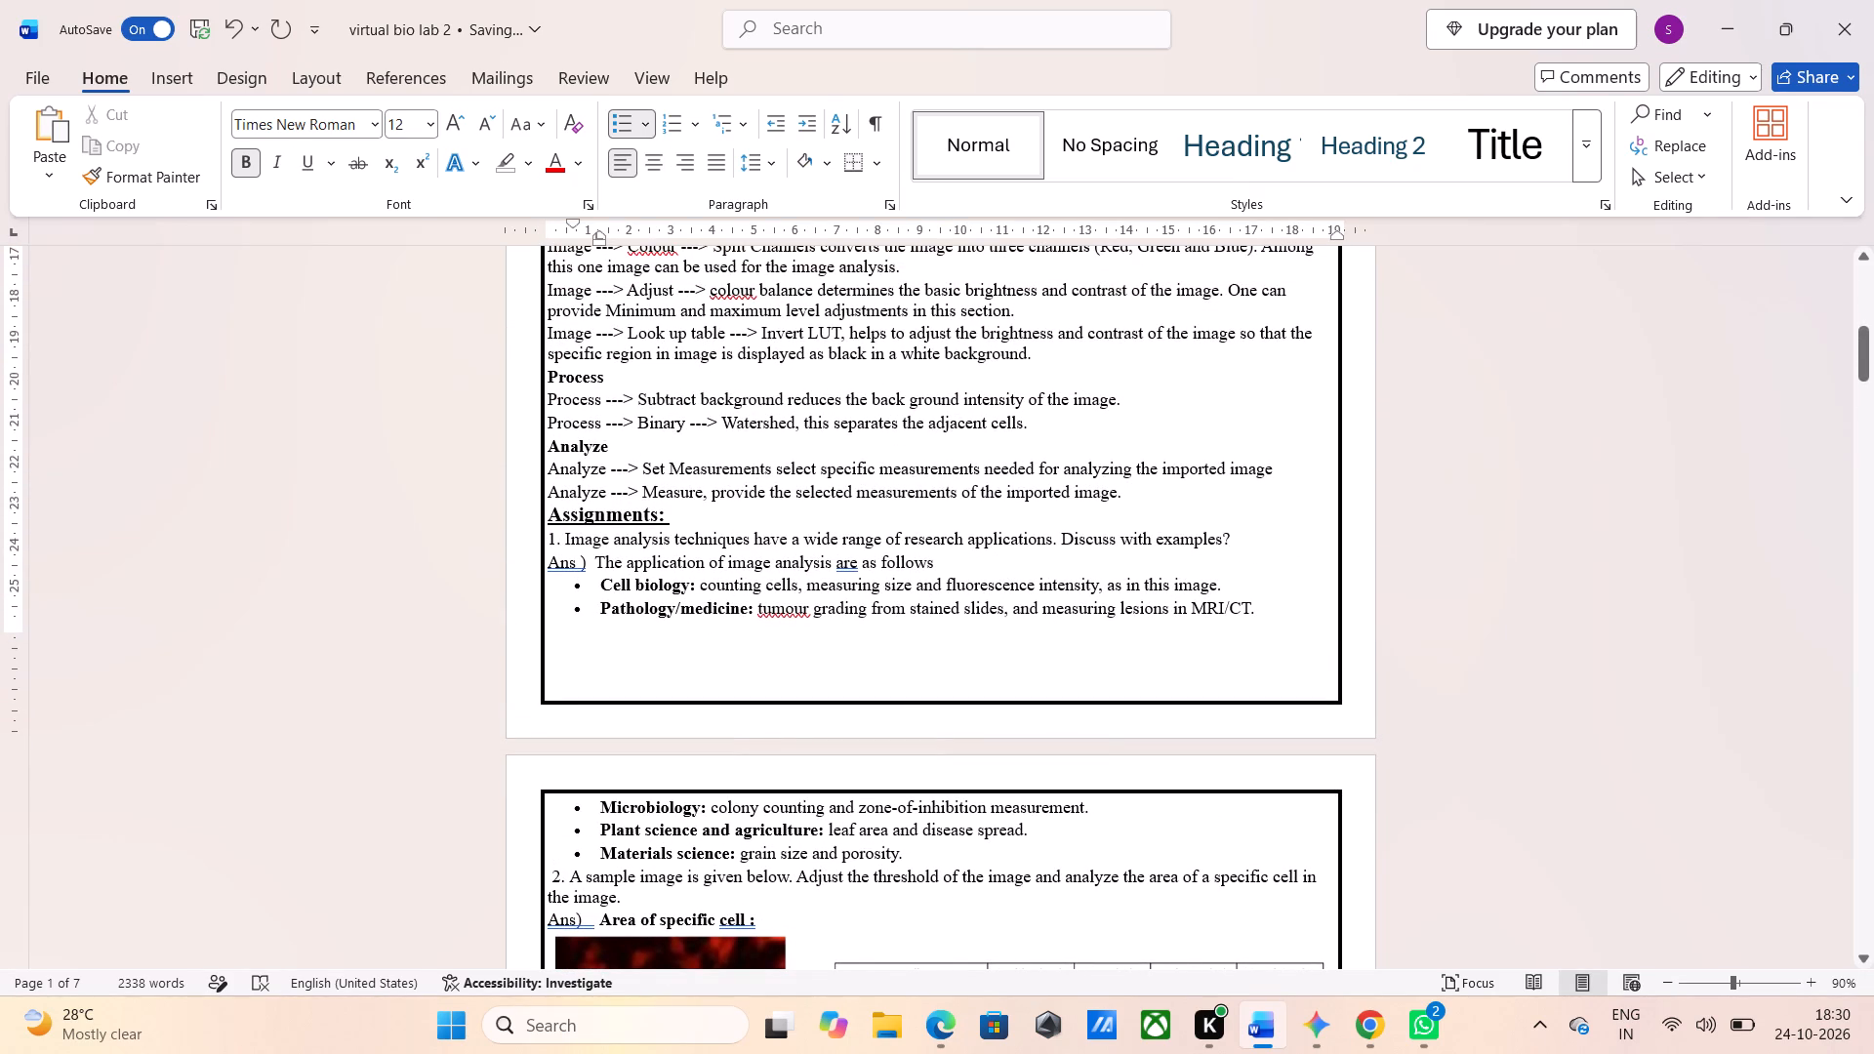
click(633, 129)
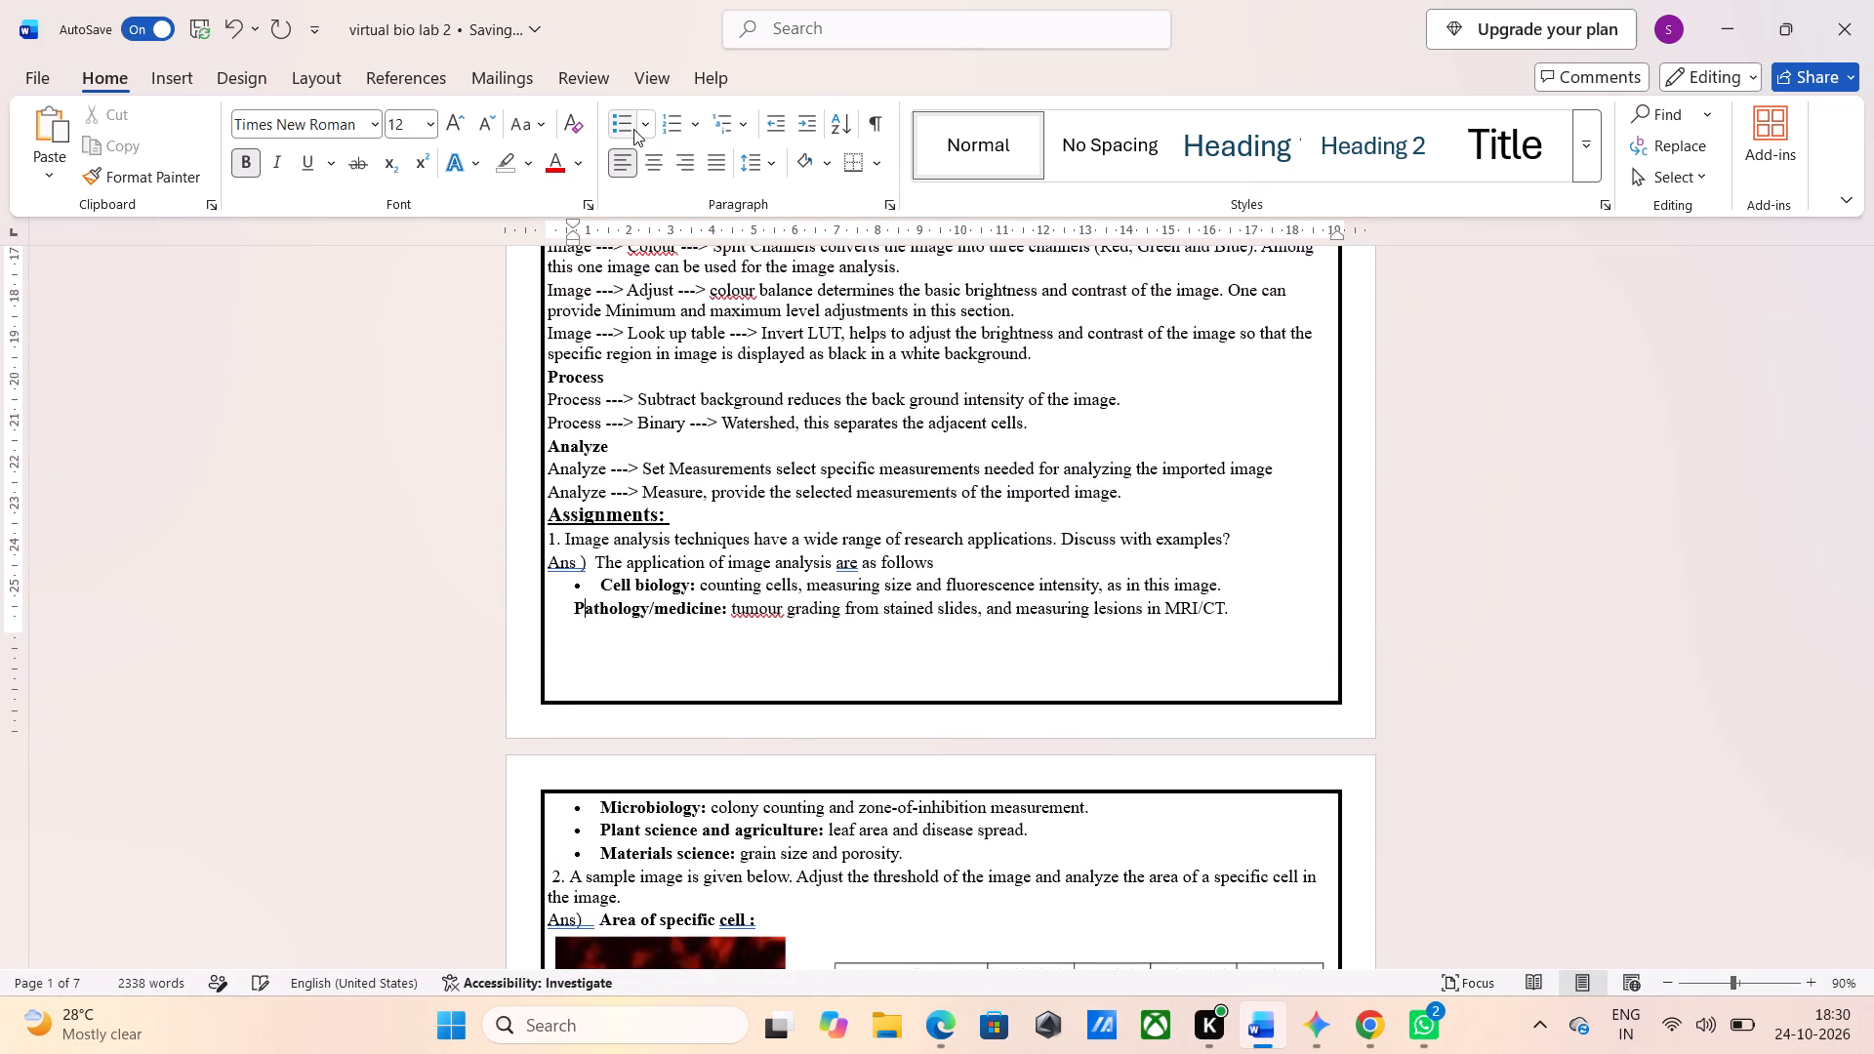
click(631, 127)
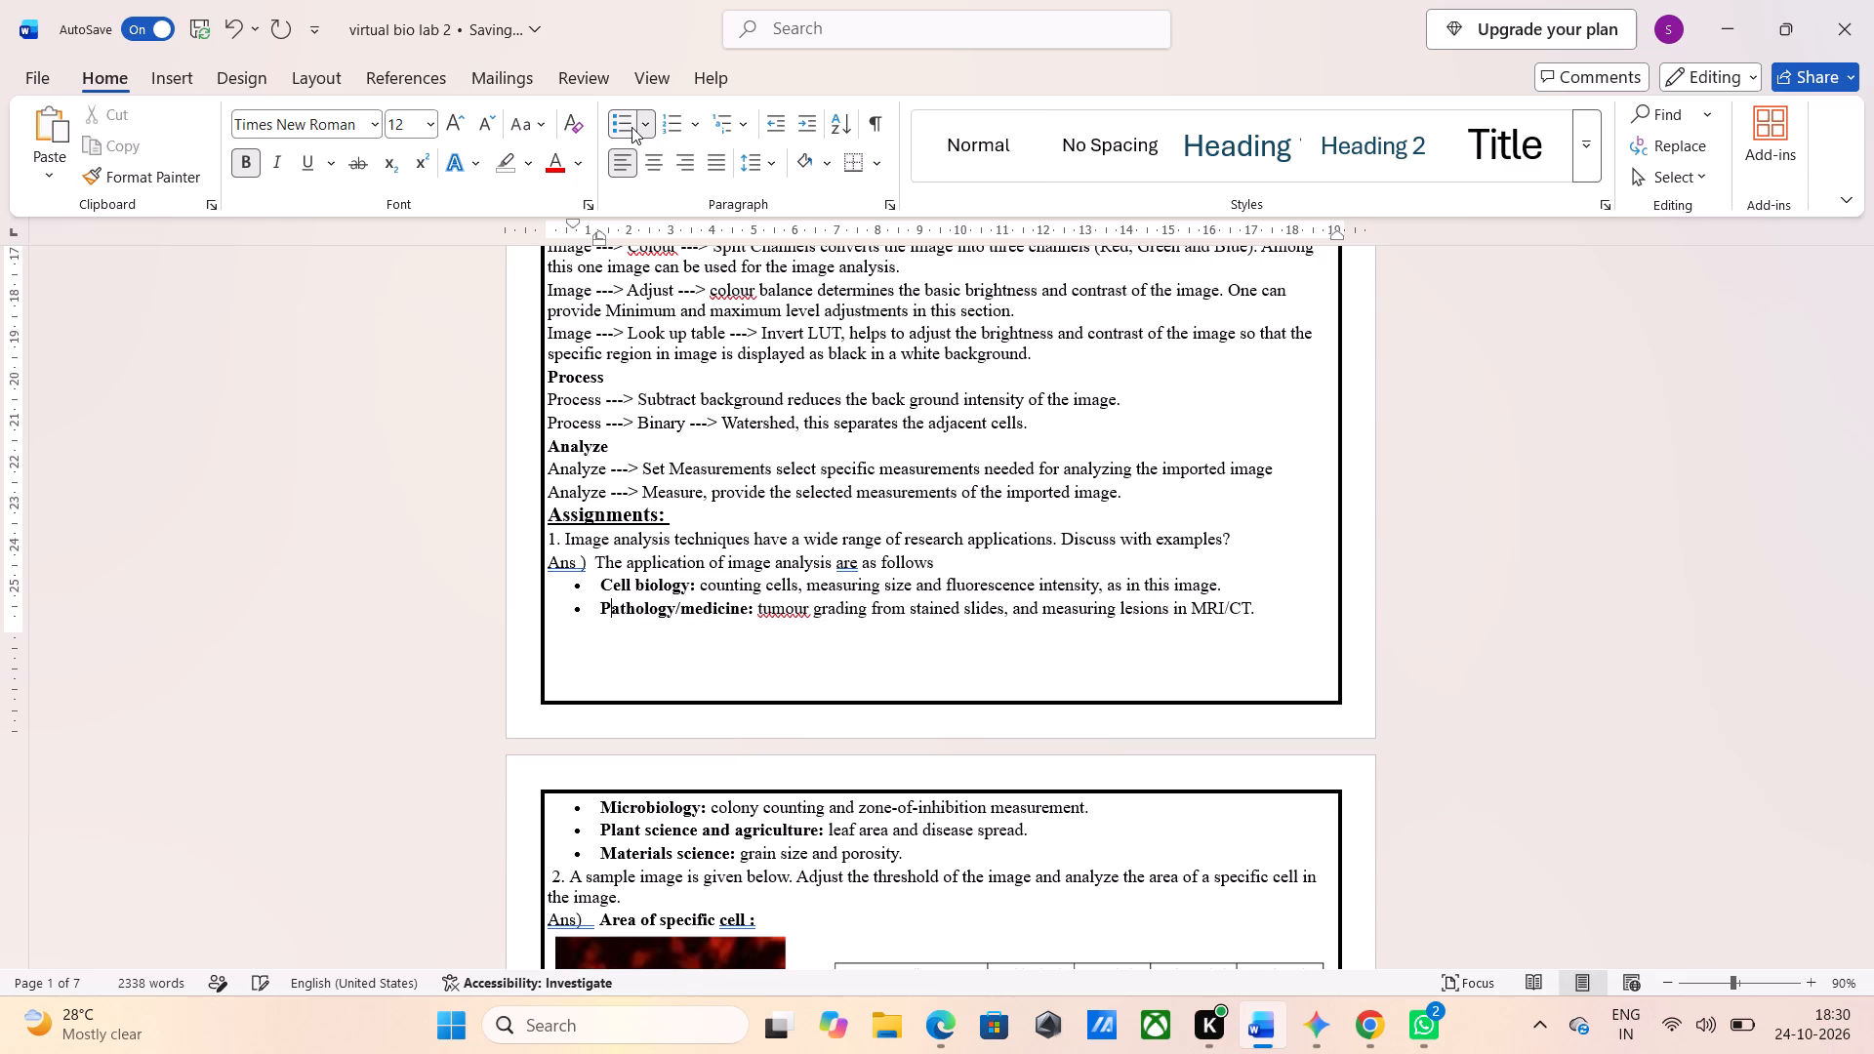
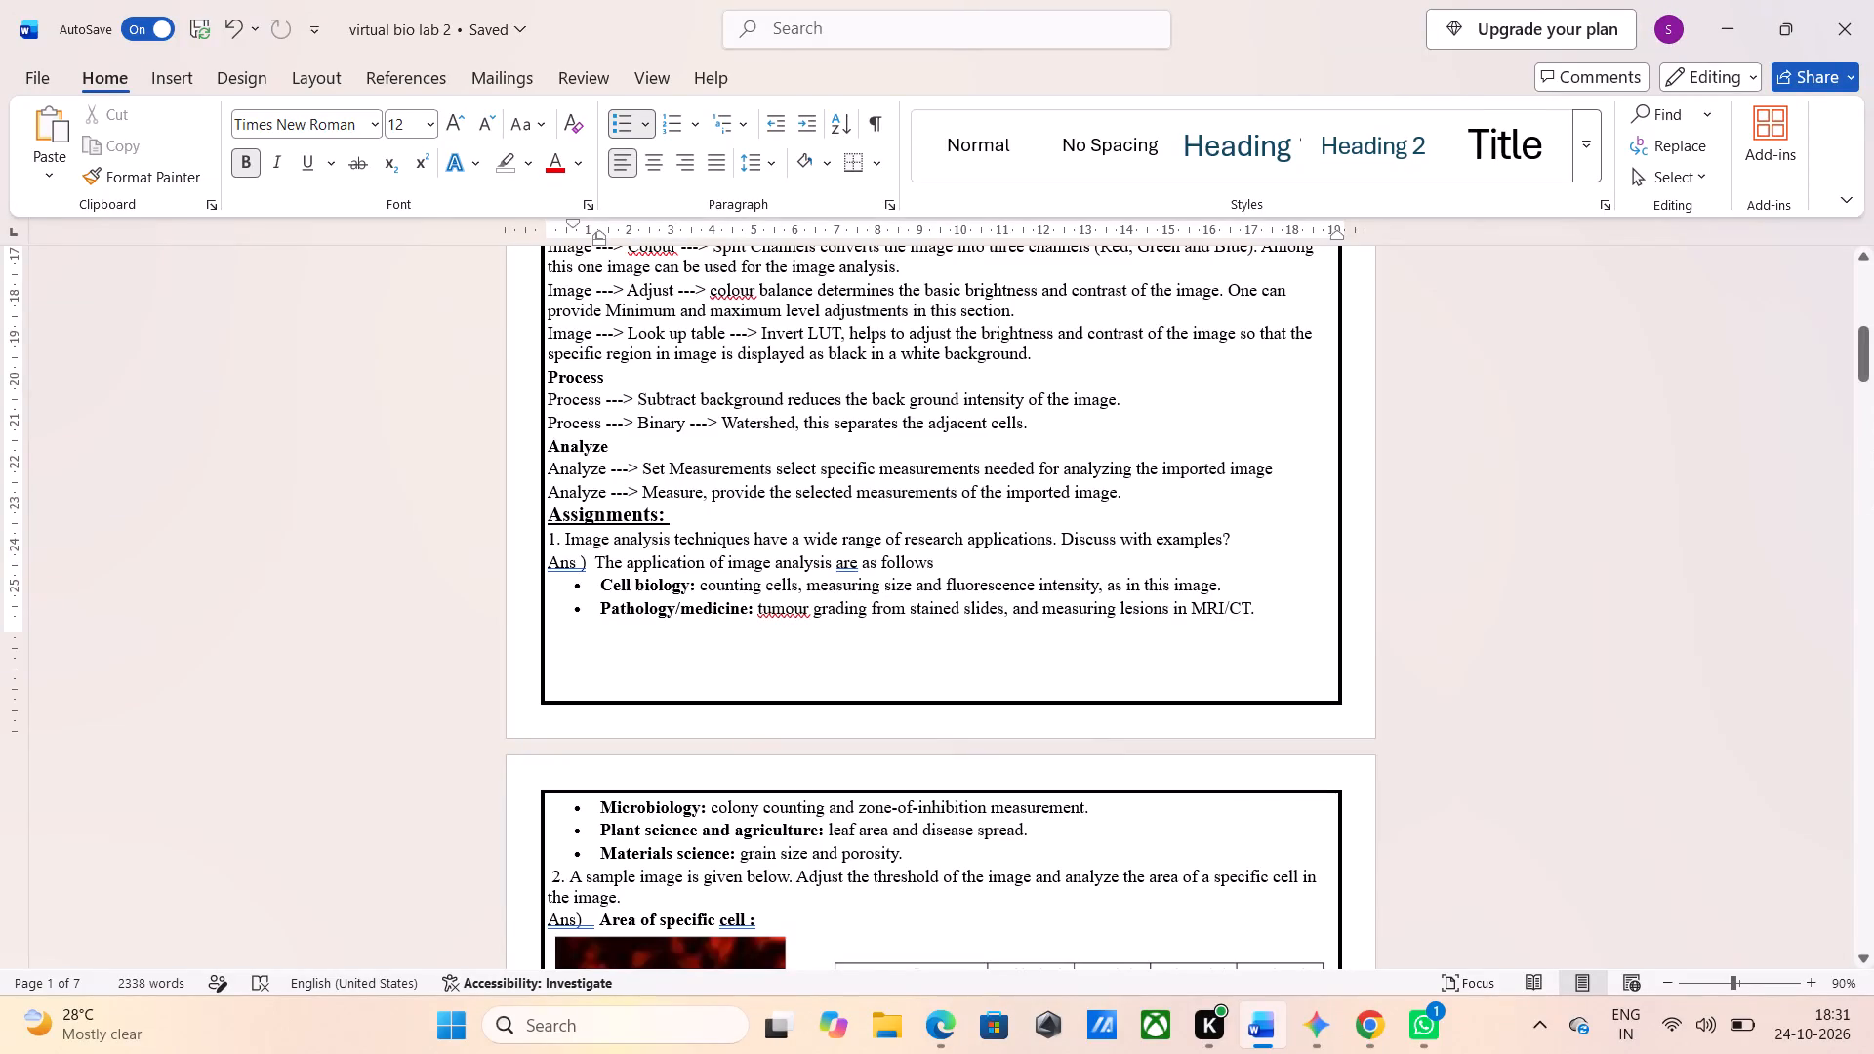
Examine the list layout in assignment answers 4 and 5 and the gap at the following page break.
scroll(1529, 368, down, 8)
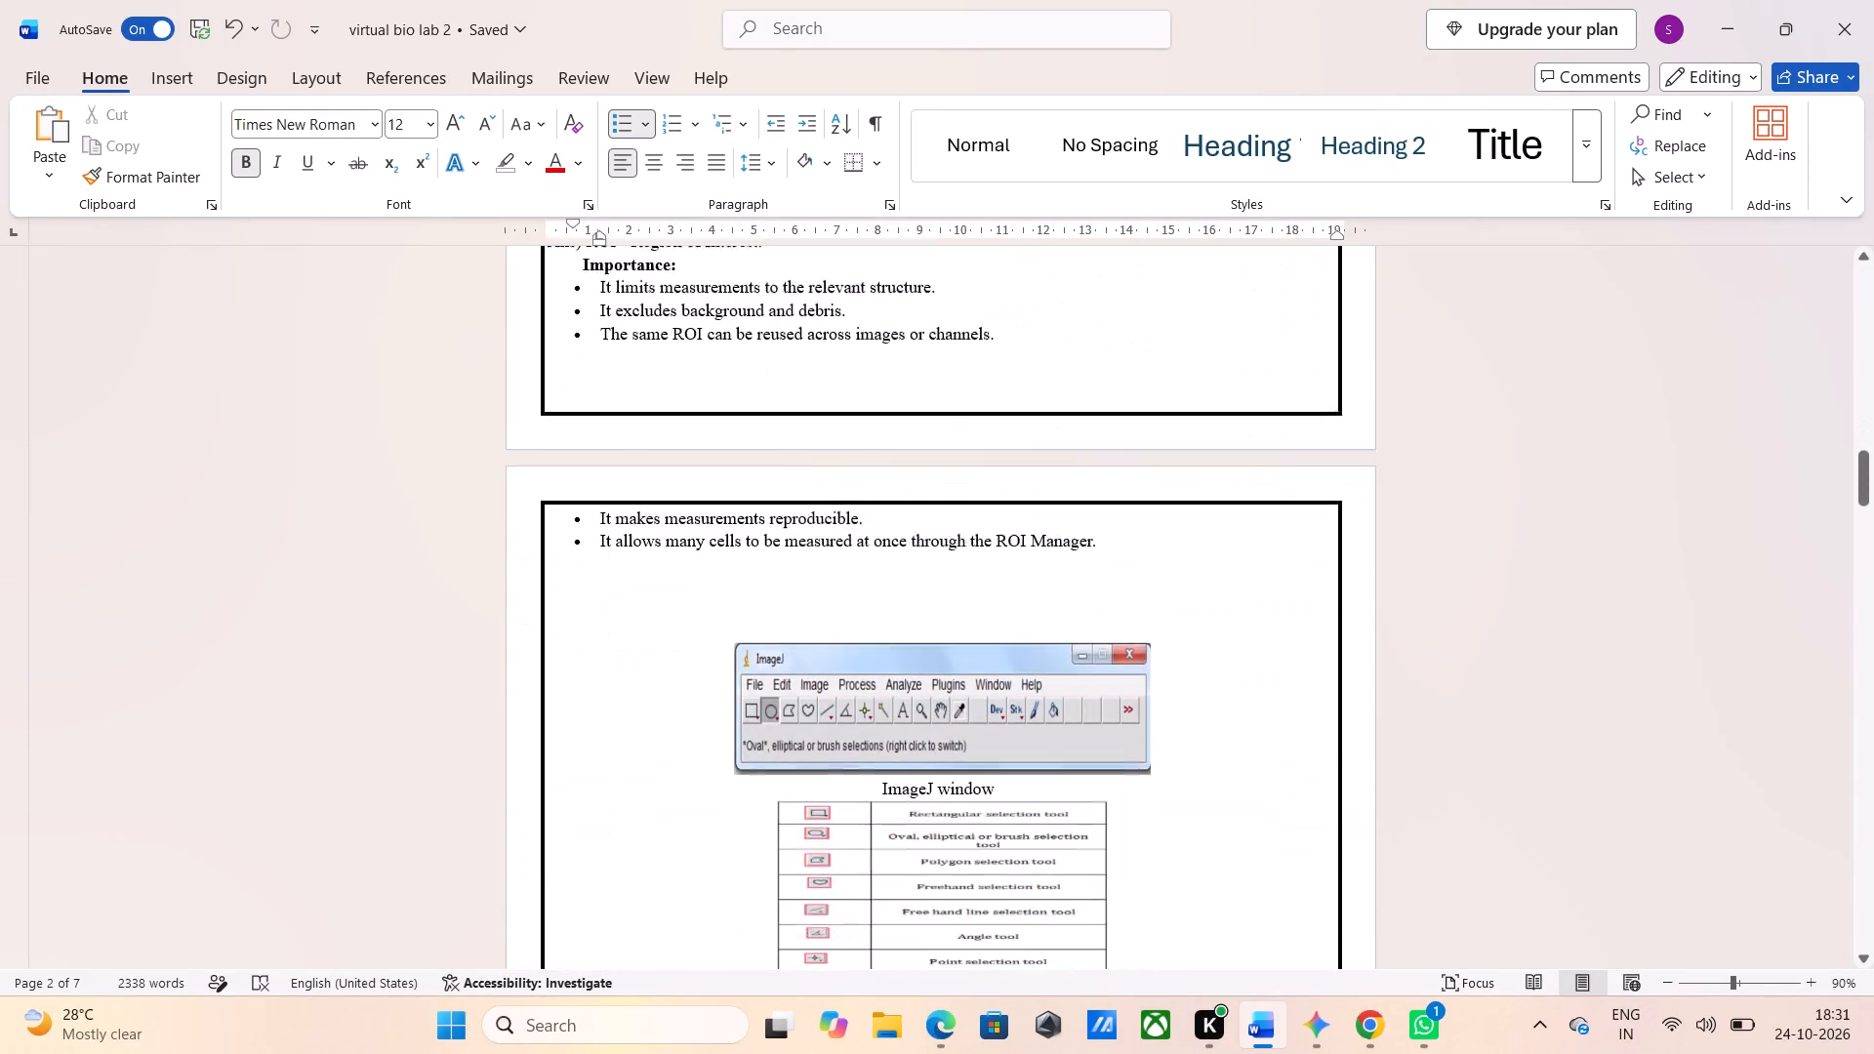
scroll(1529, 368, down, 1)
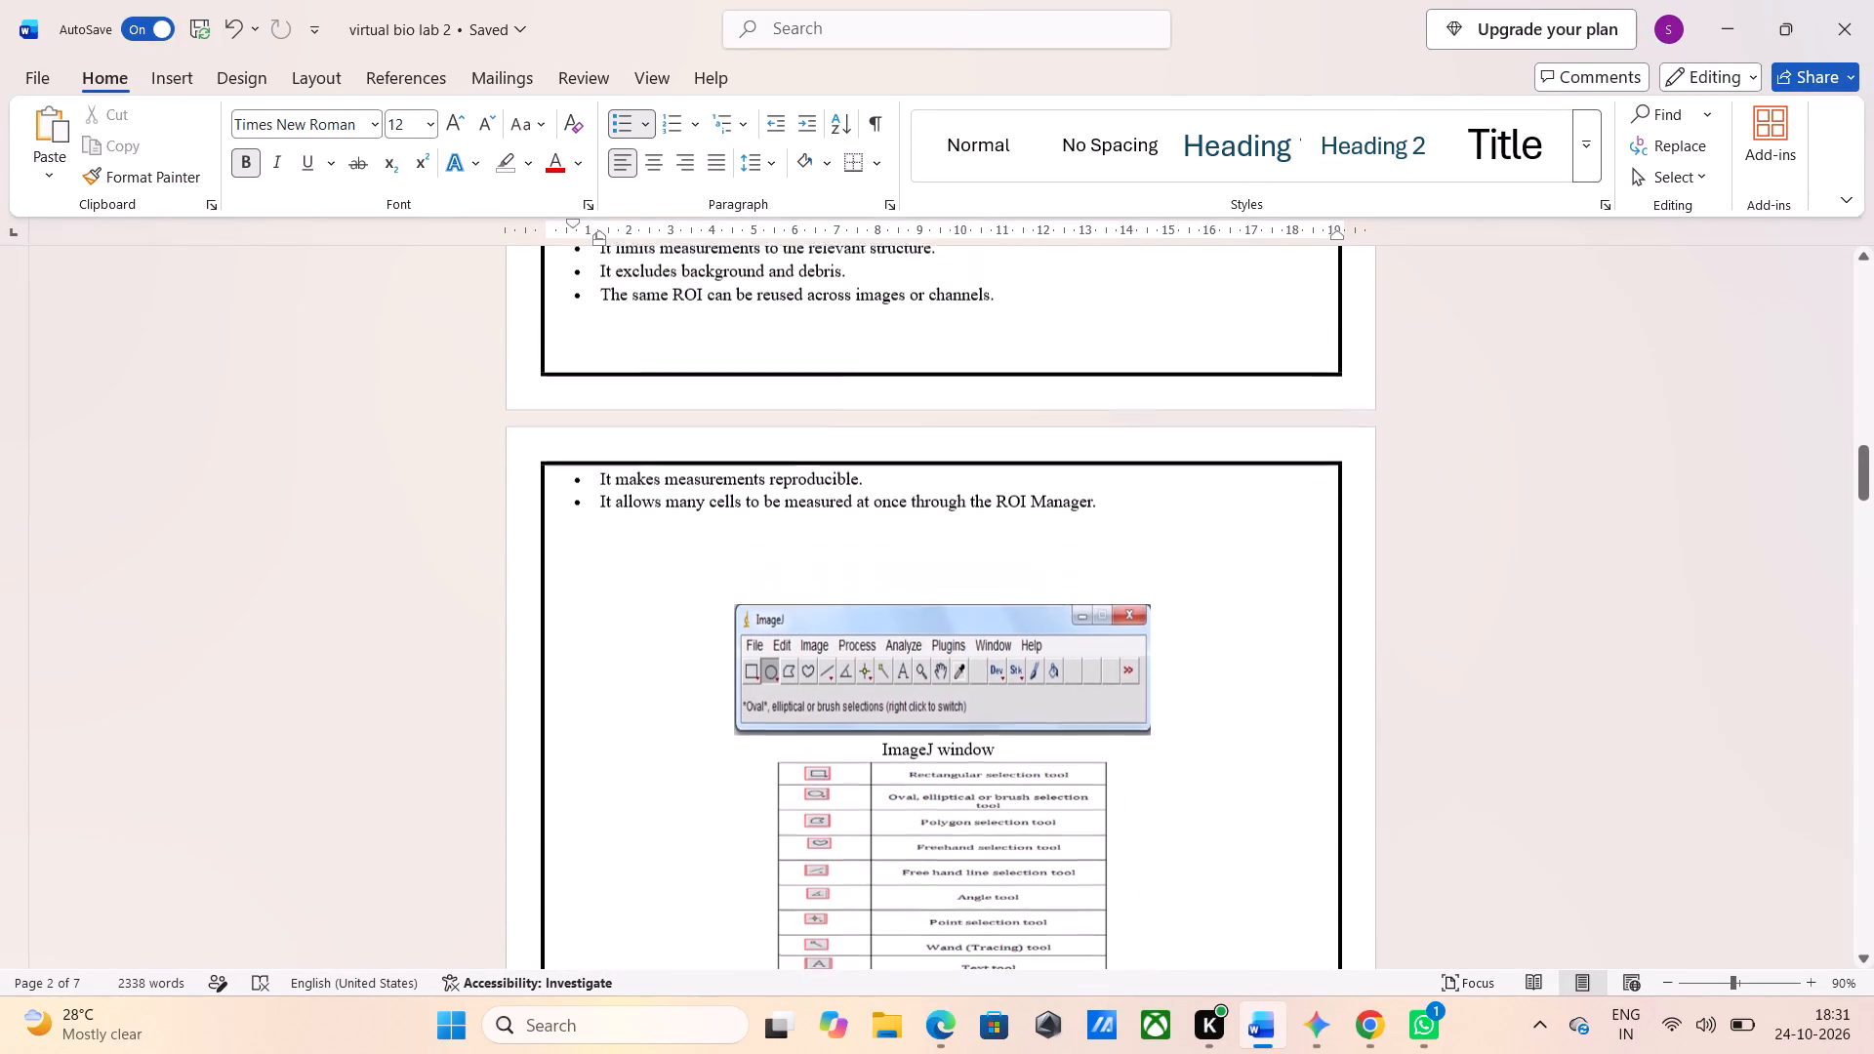
scroll(1529, 368, down, 1)
scroll(1529, 368, up, 1)
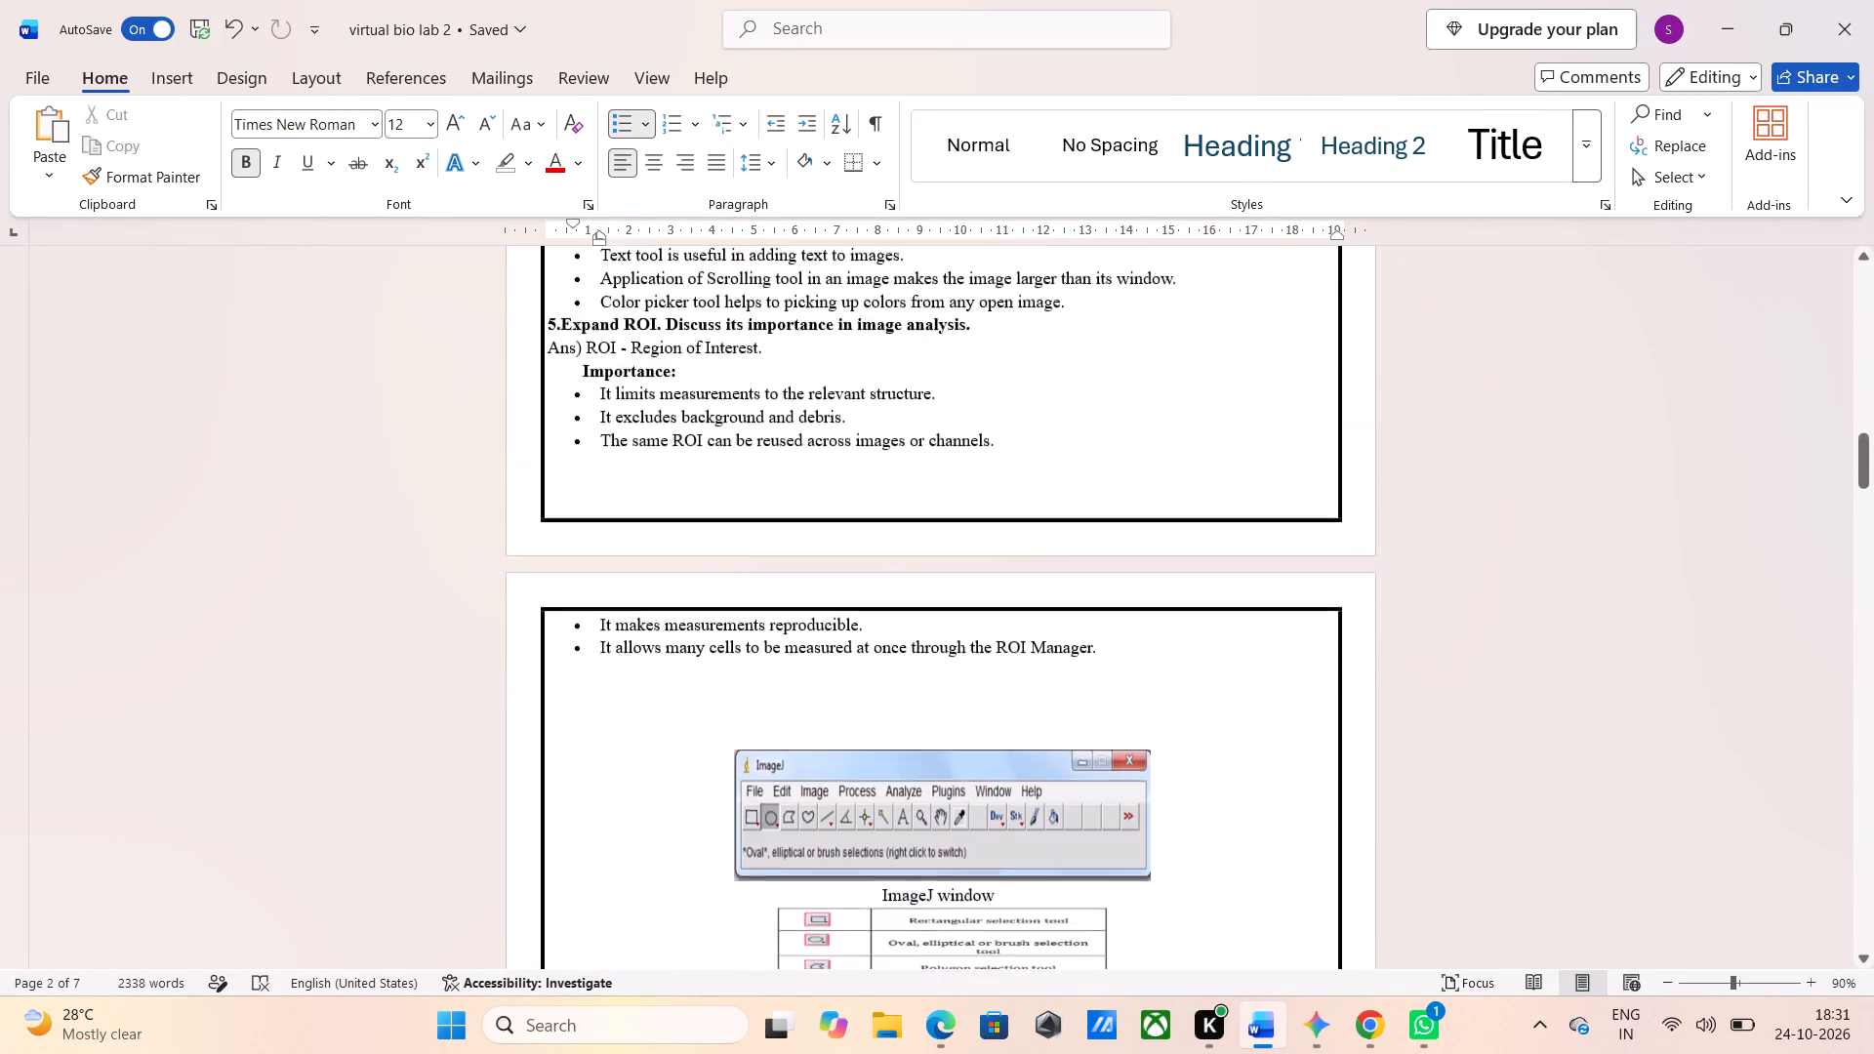
scroll(1529, 368, up, 2)
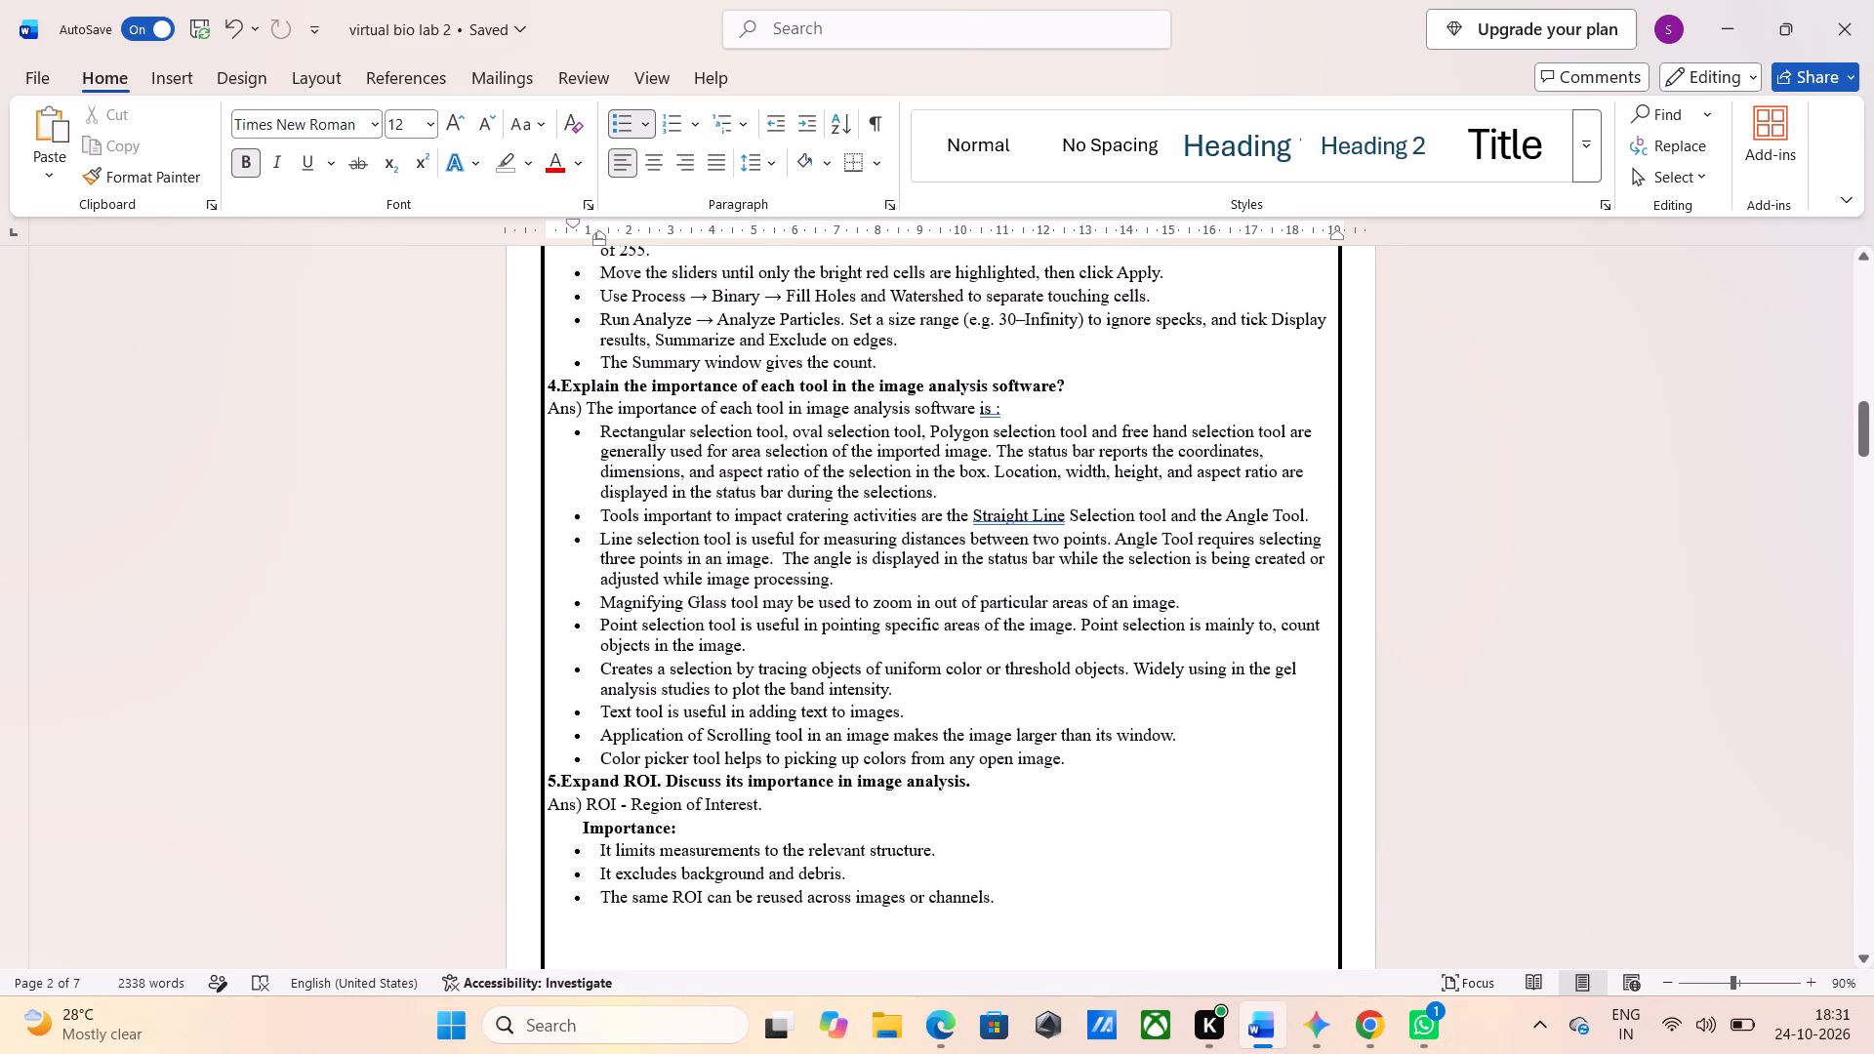
scroll(1529, 368, up, 1)
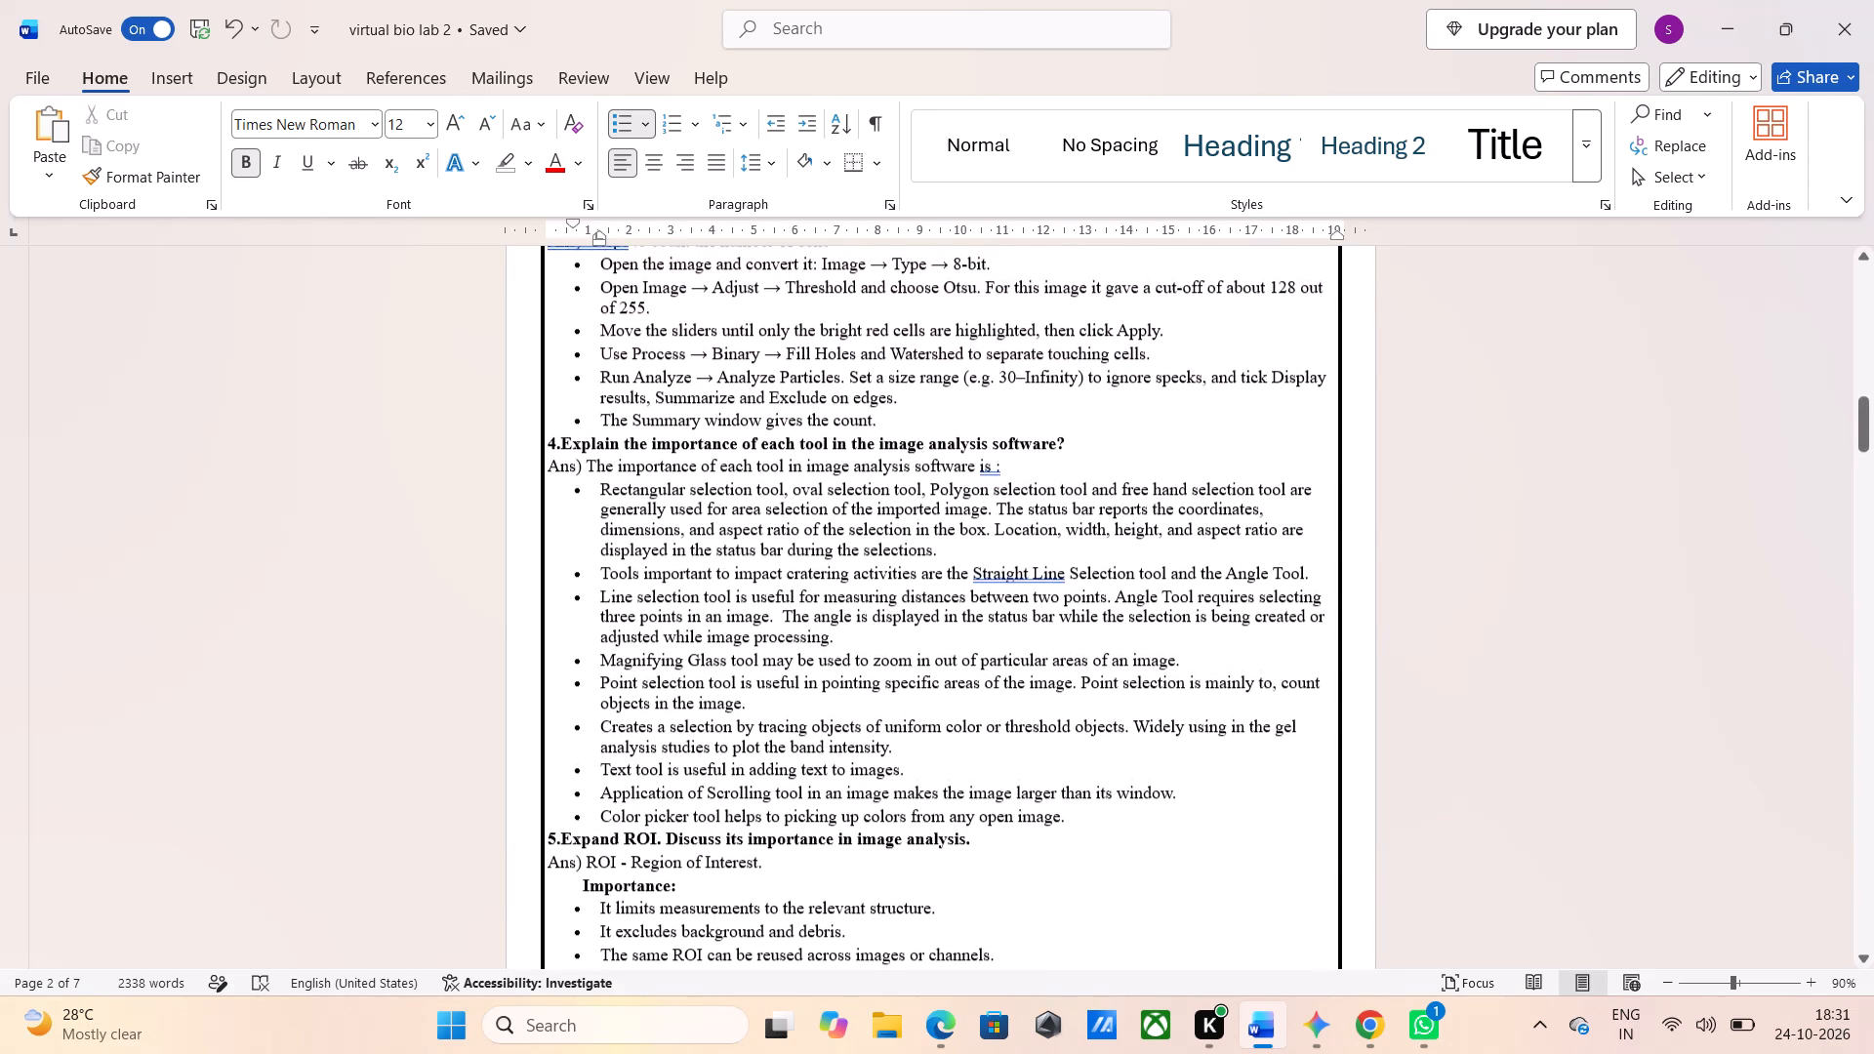
Try the page-width zoom, set the zoom to 100%, and check the gap below the bullet "The same ROI can be reused across images or channels.".
click(666, 70)
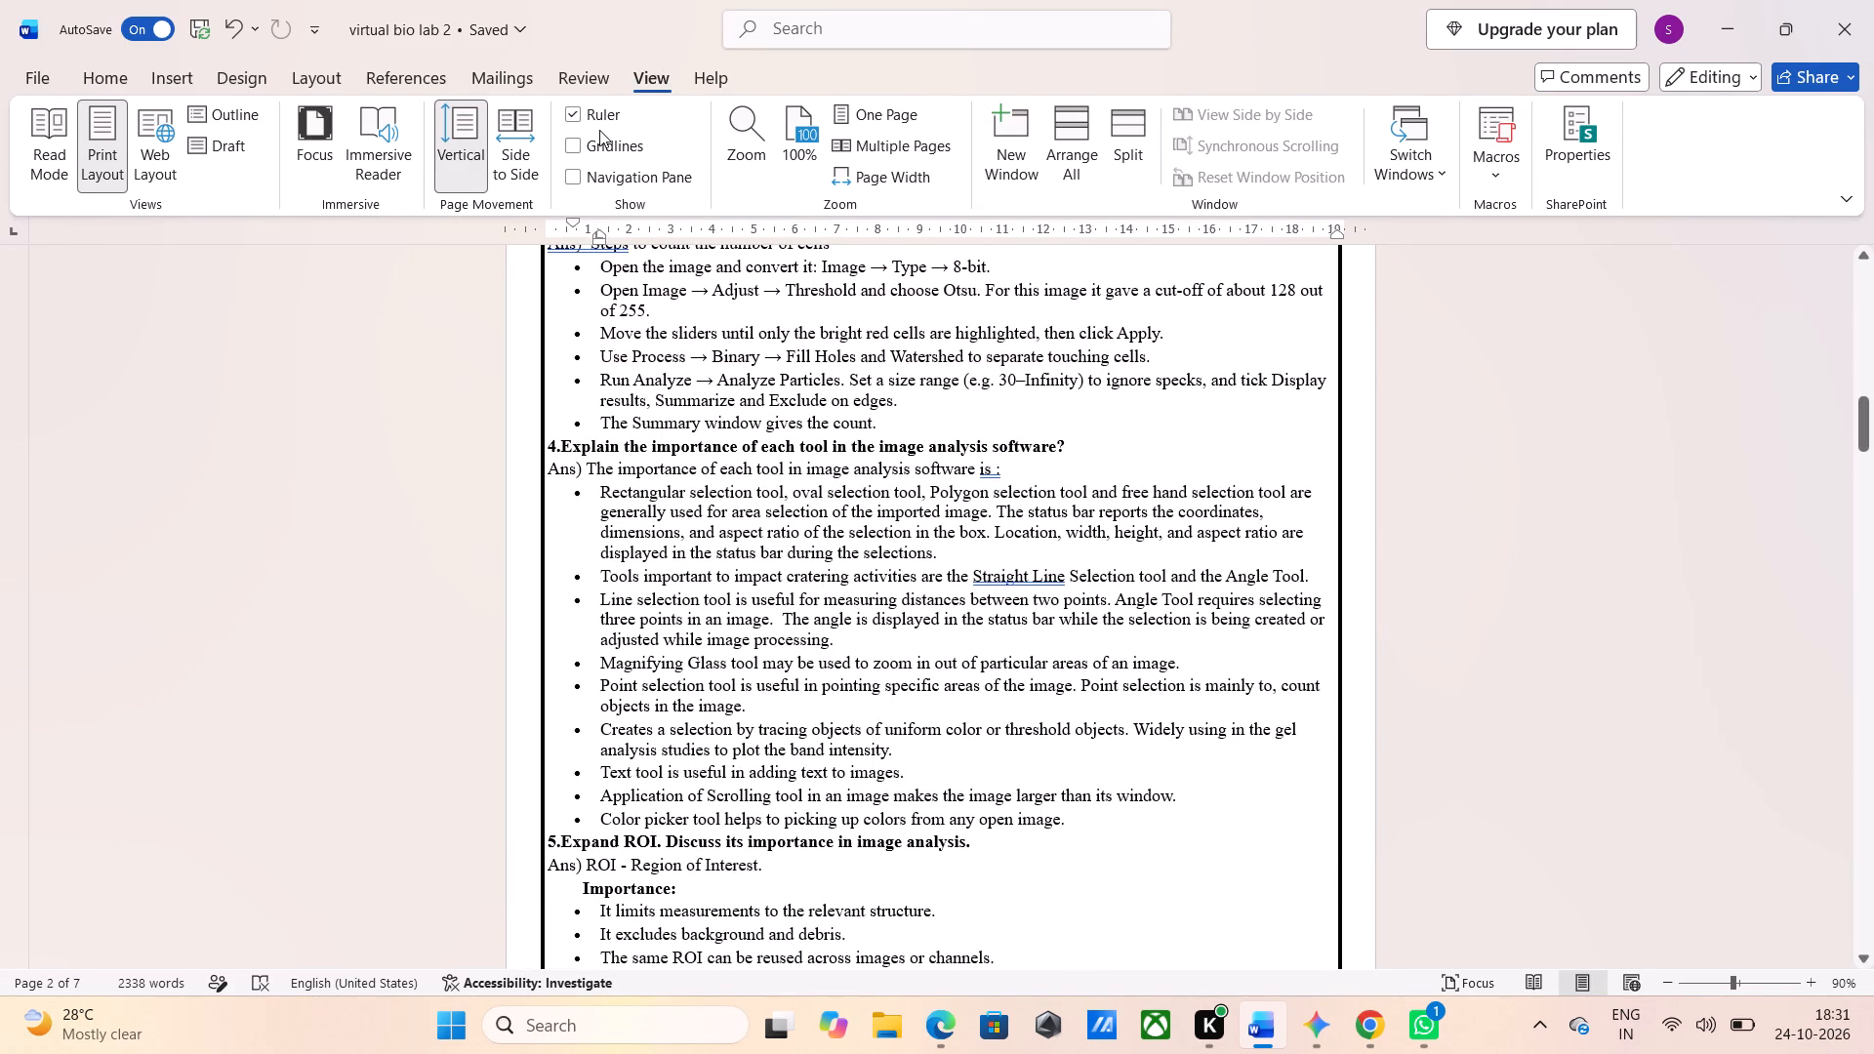
click(901, 178)
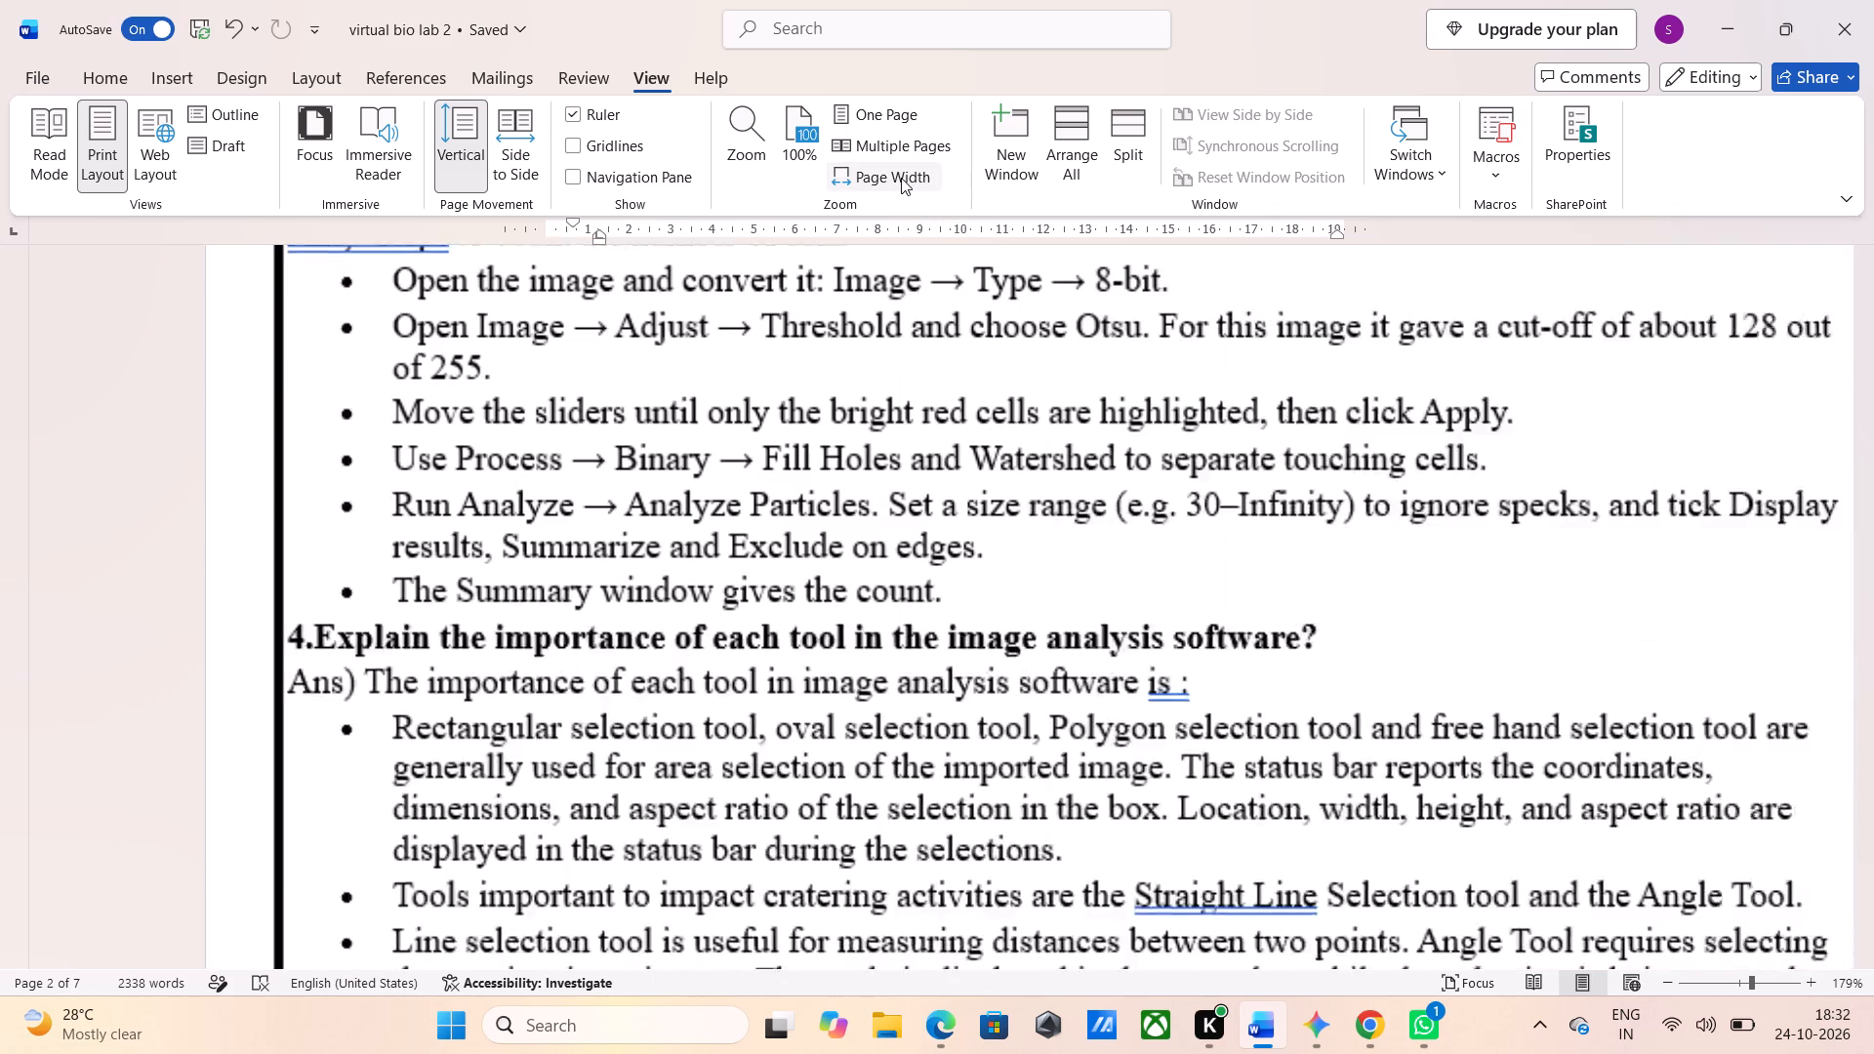
click(901, 178)
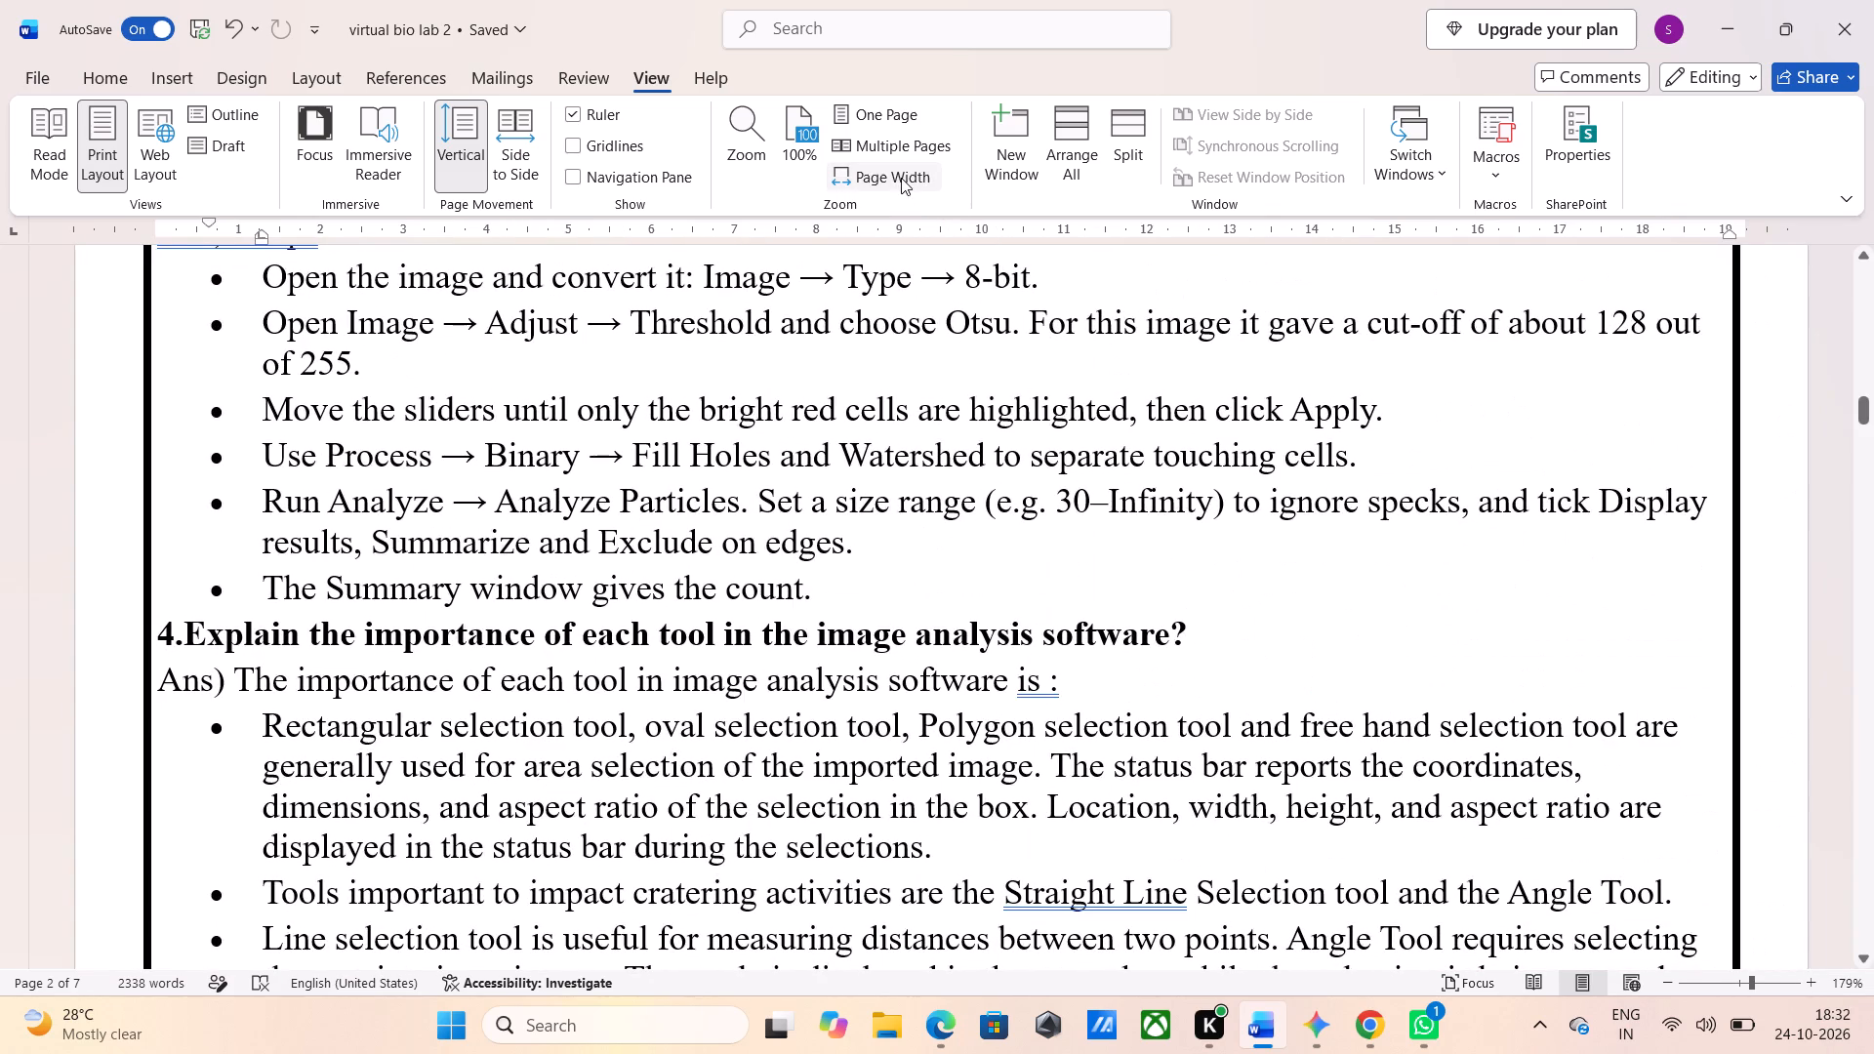
click(786, 181)
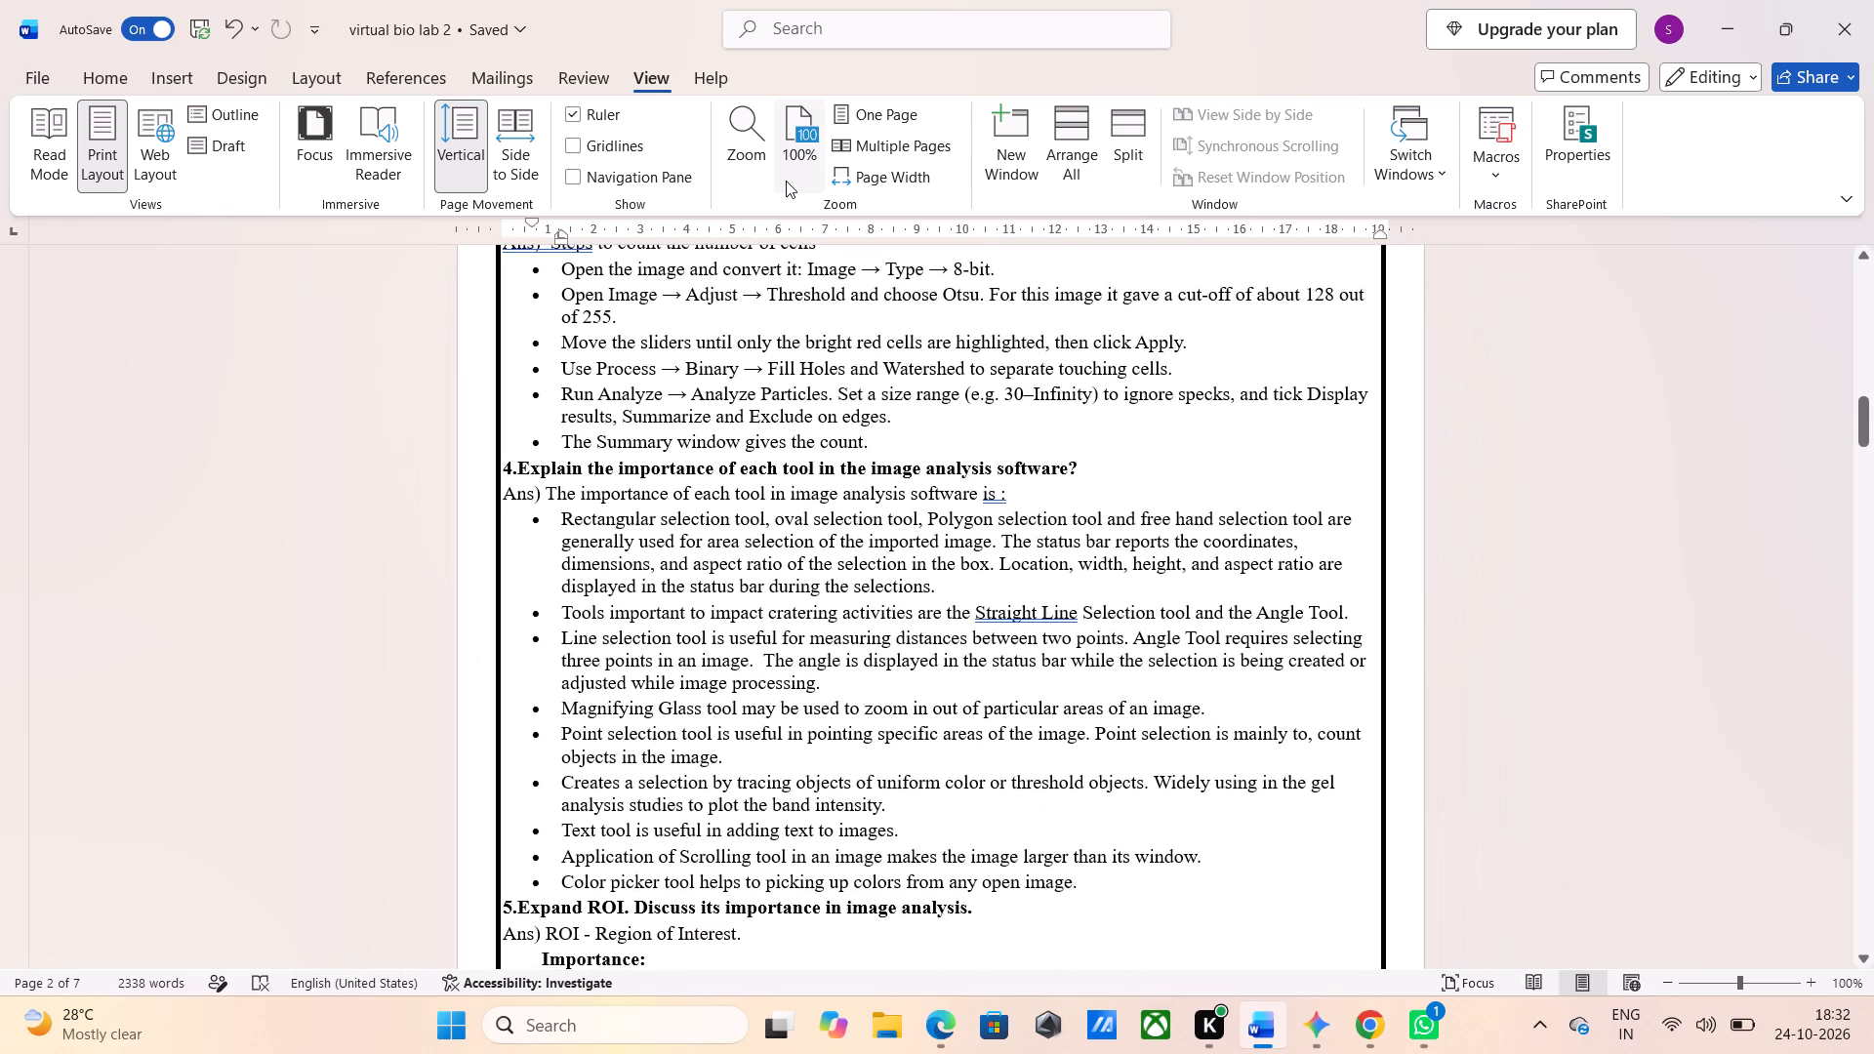
scroll(988, 427, down, 1)
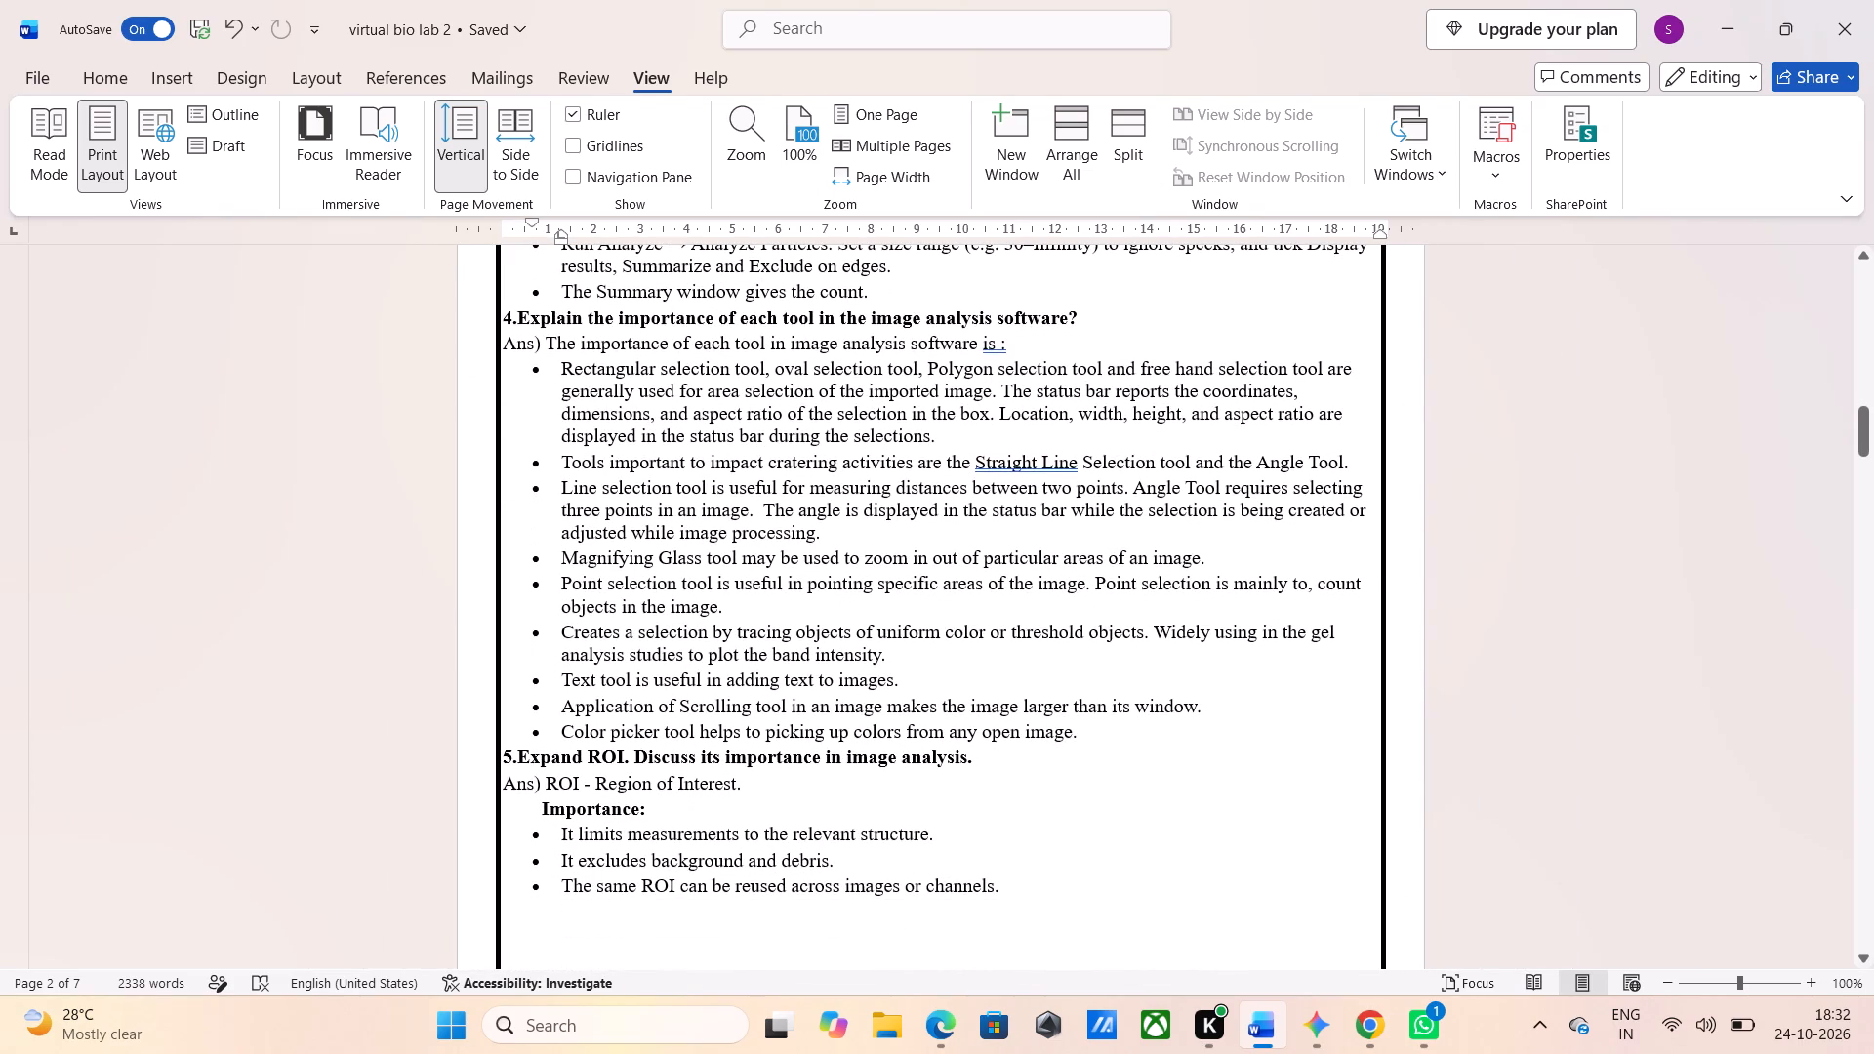
scroll(1381, 363, down, 1)
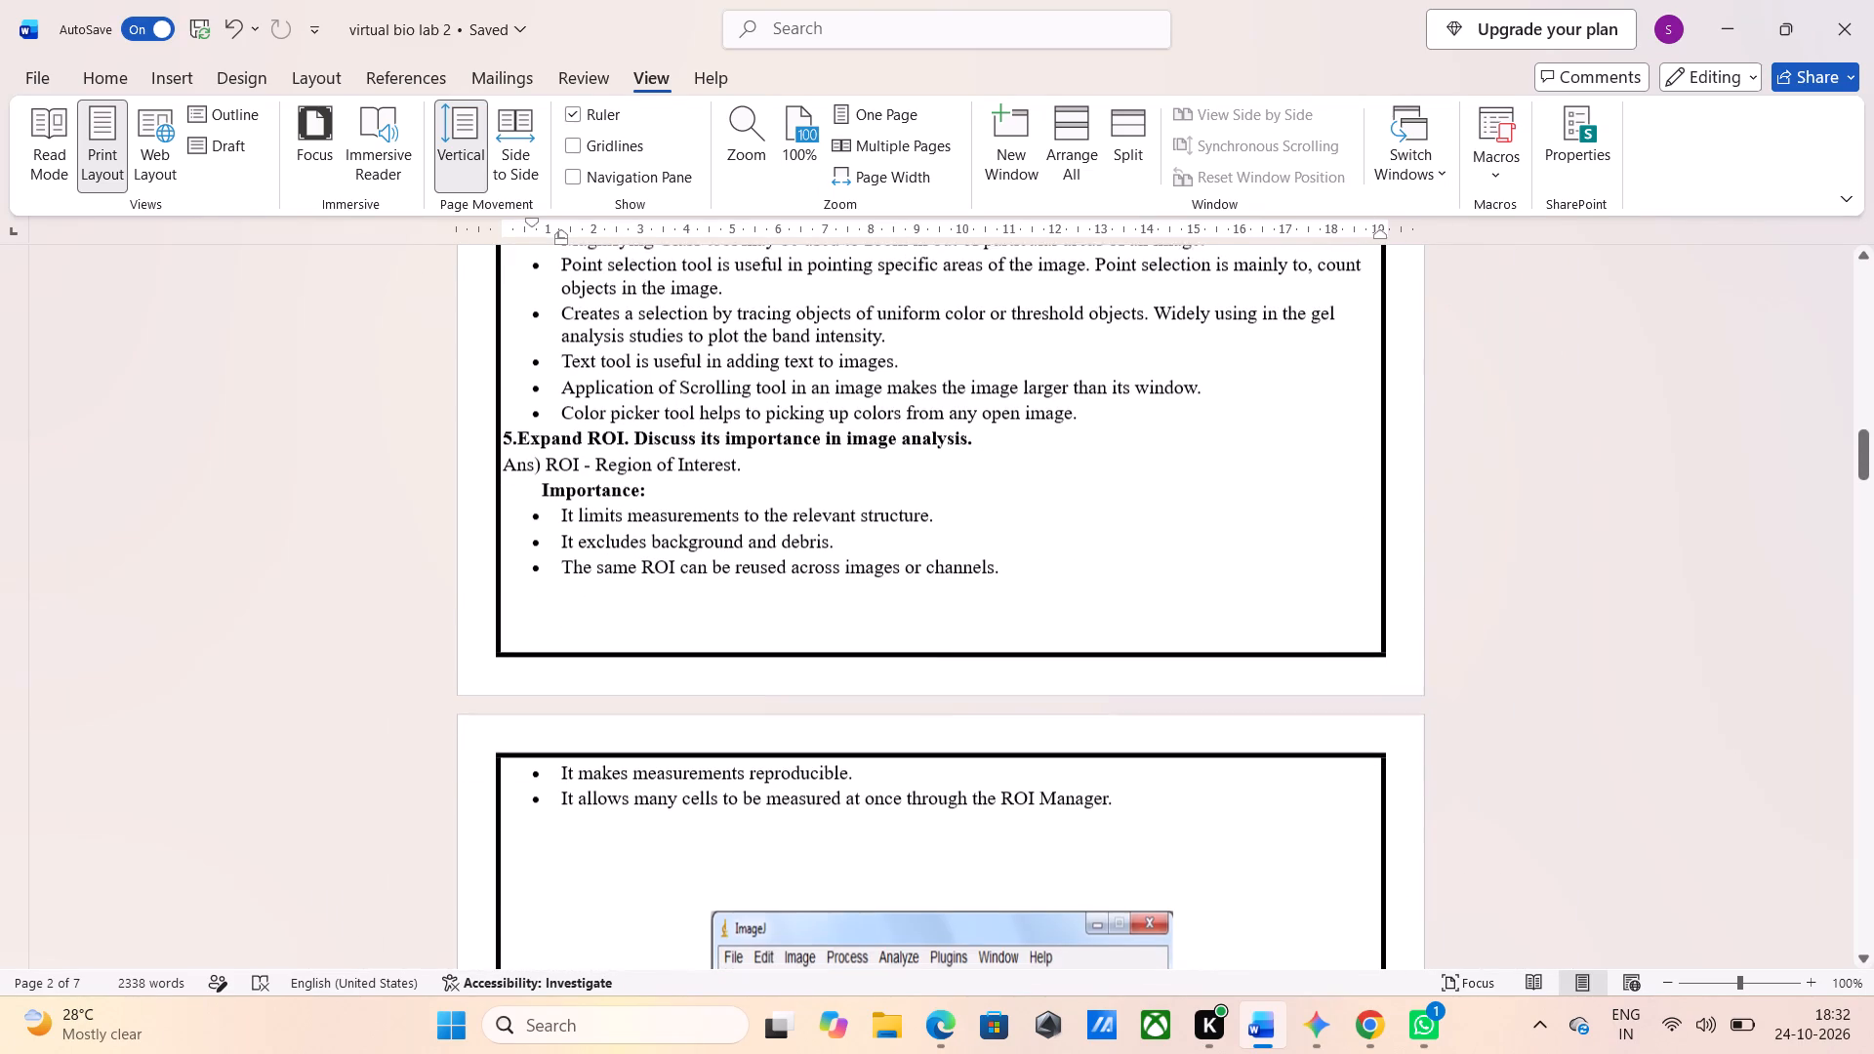
click(1055, 563)
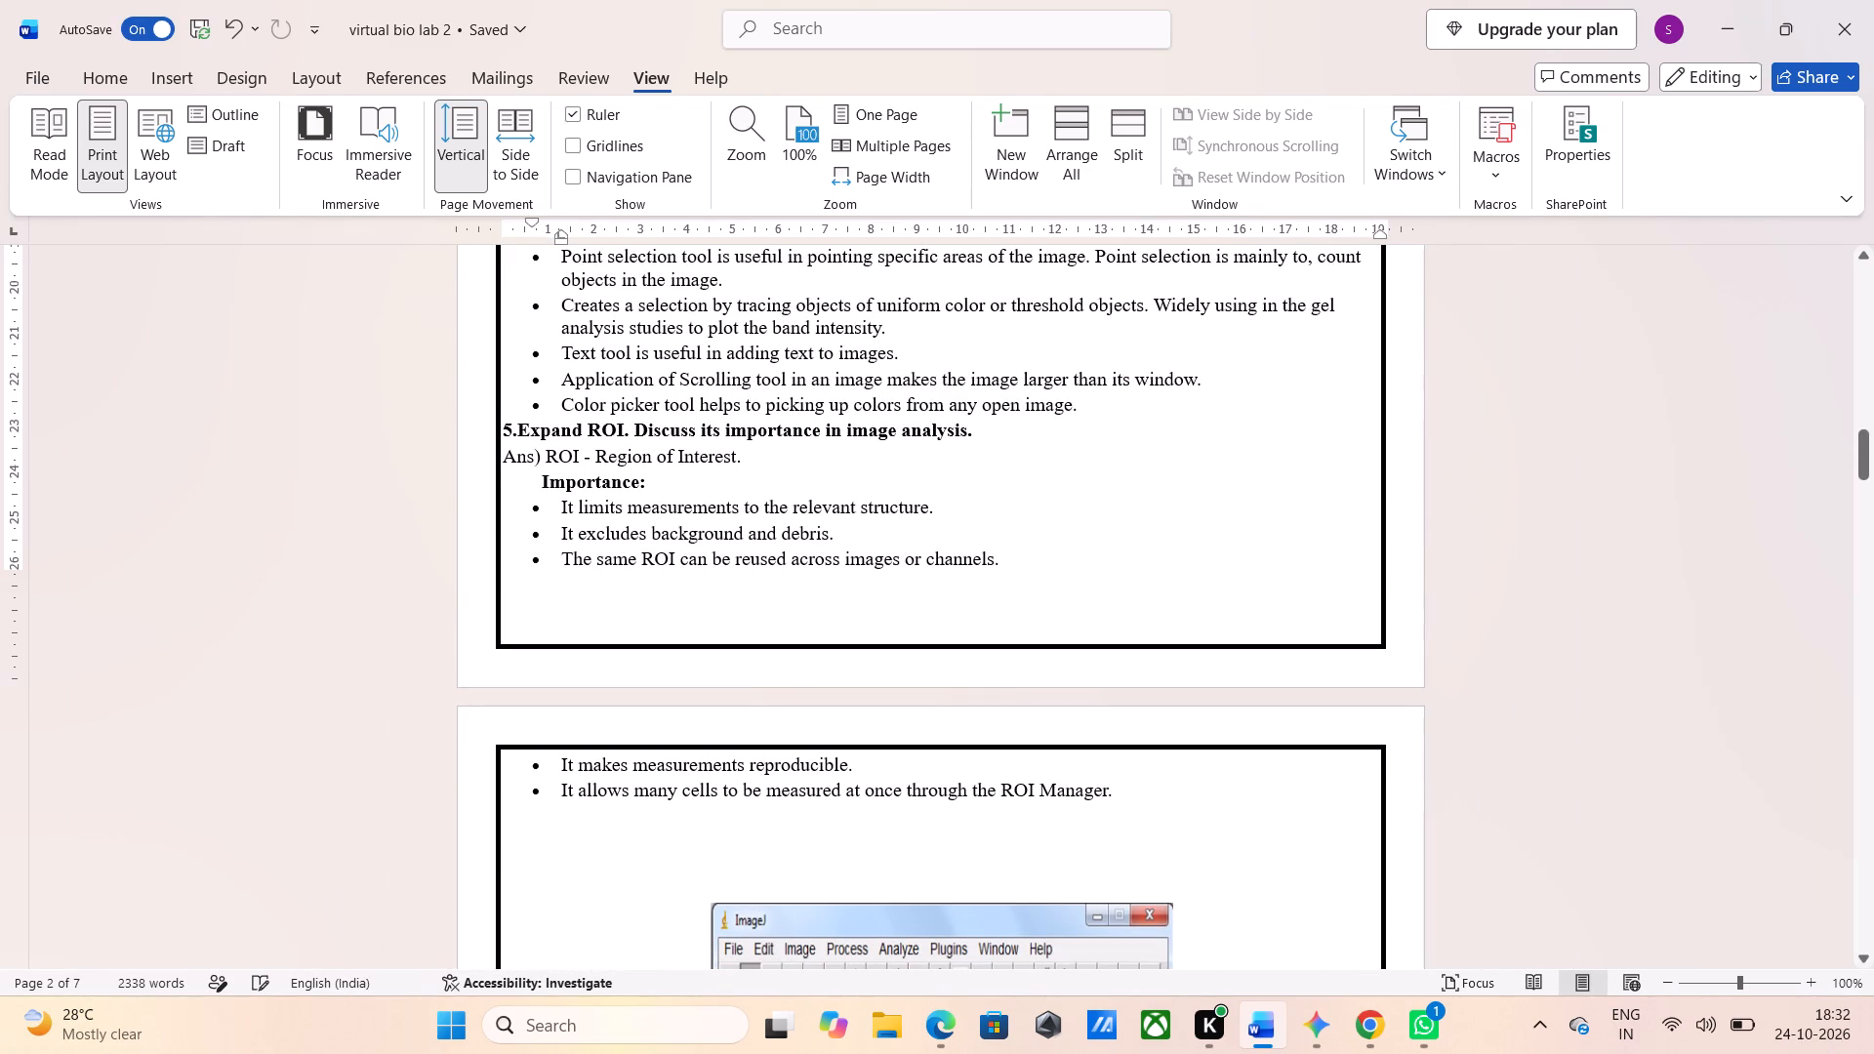
click(974, 617)
click(961, 618)
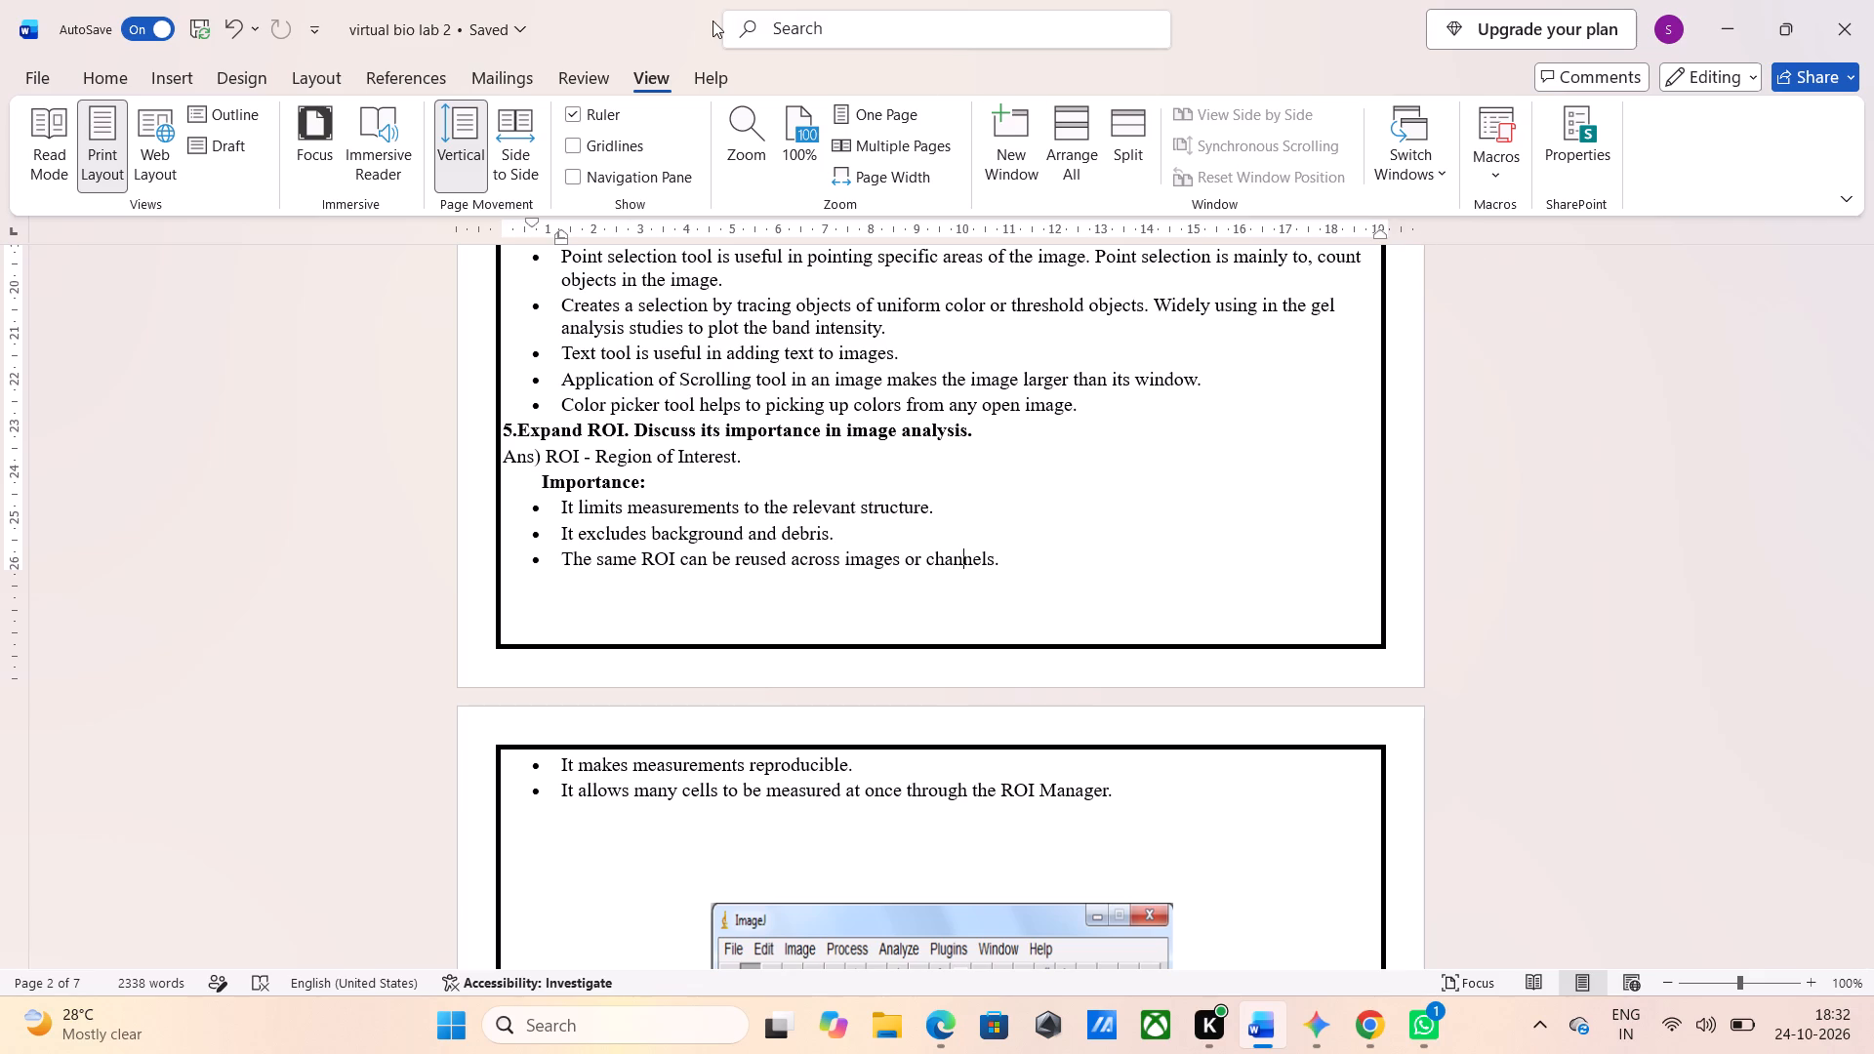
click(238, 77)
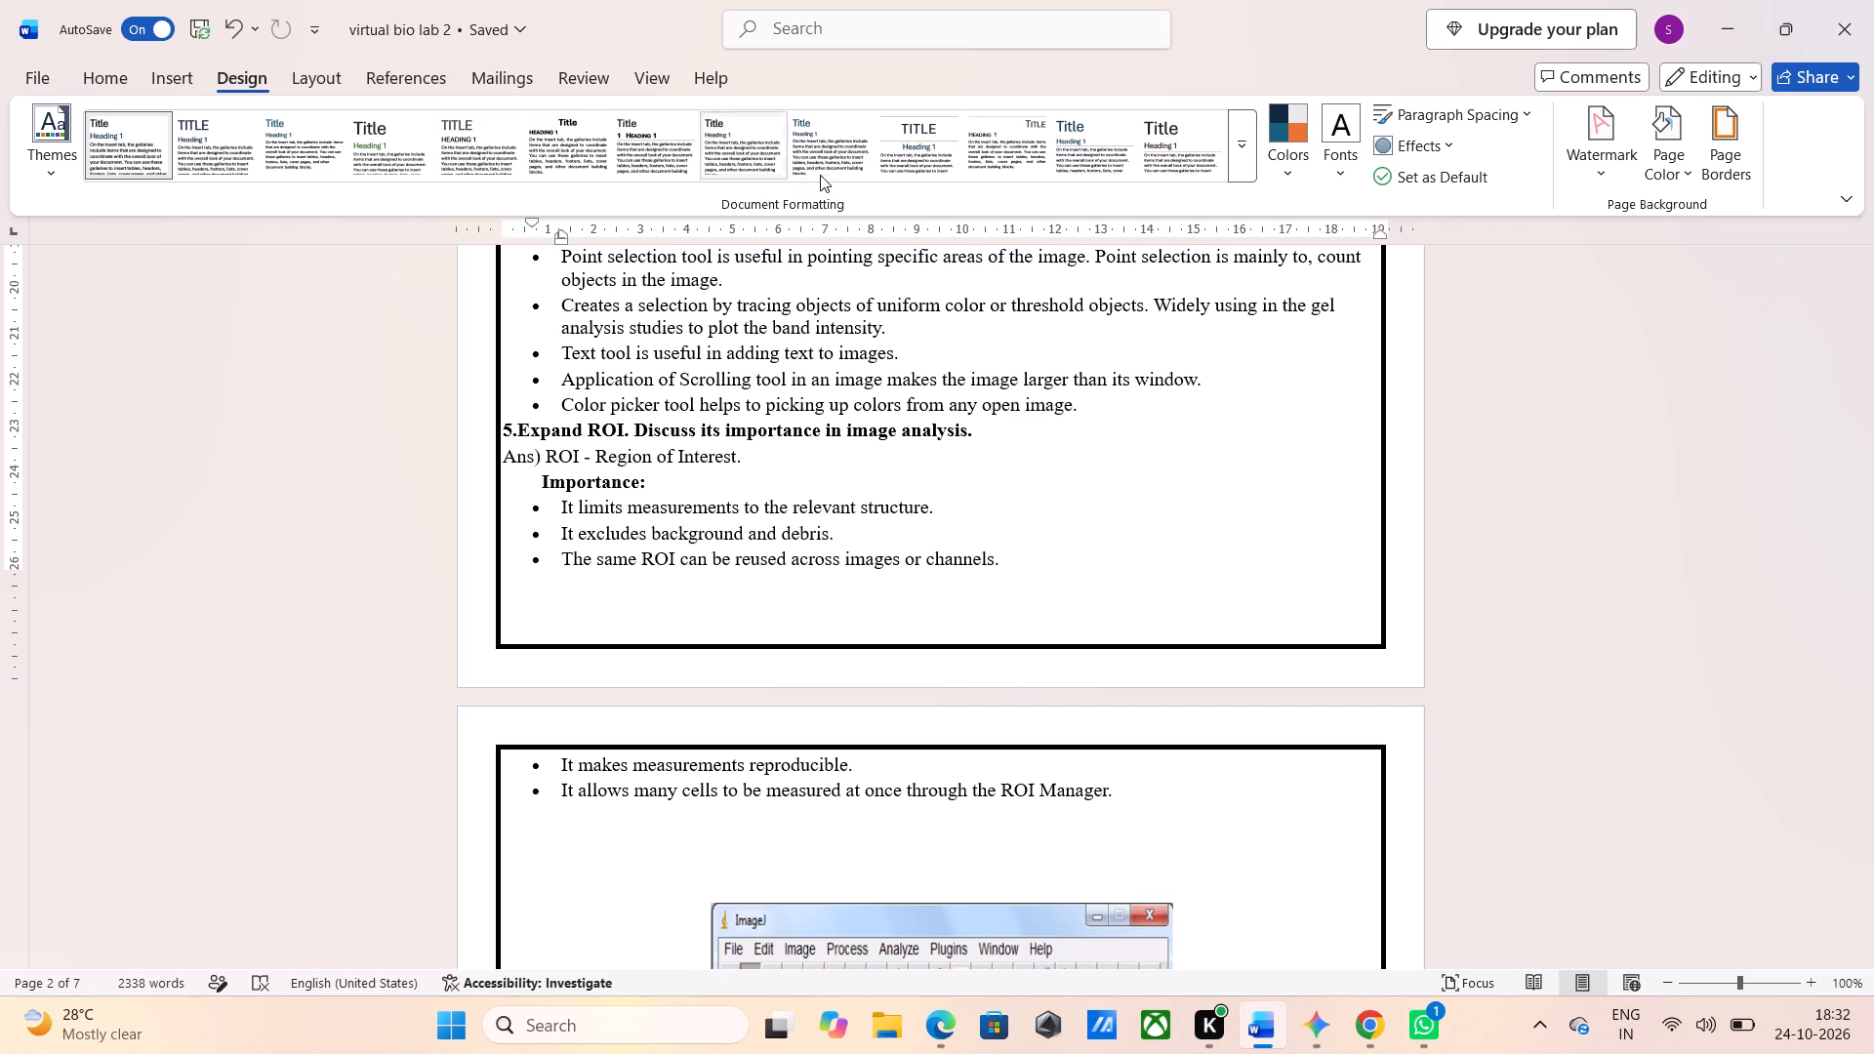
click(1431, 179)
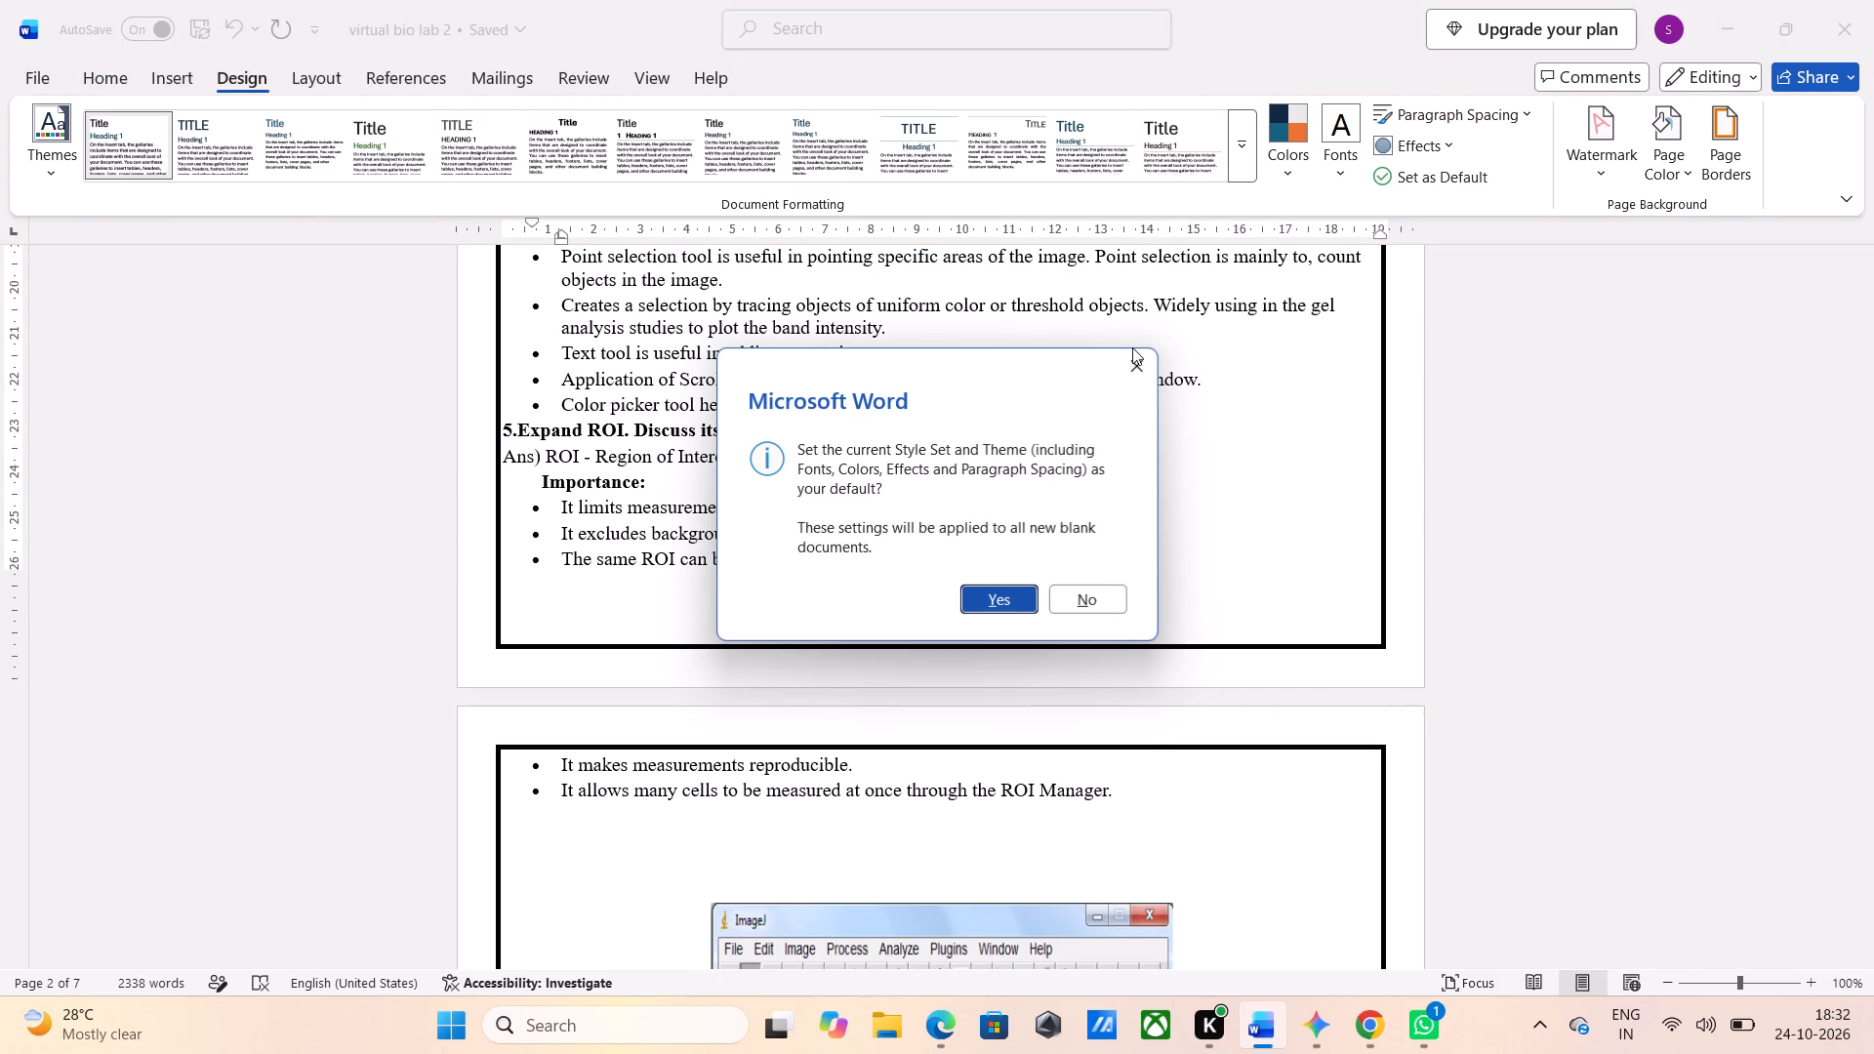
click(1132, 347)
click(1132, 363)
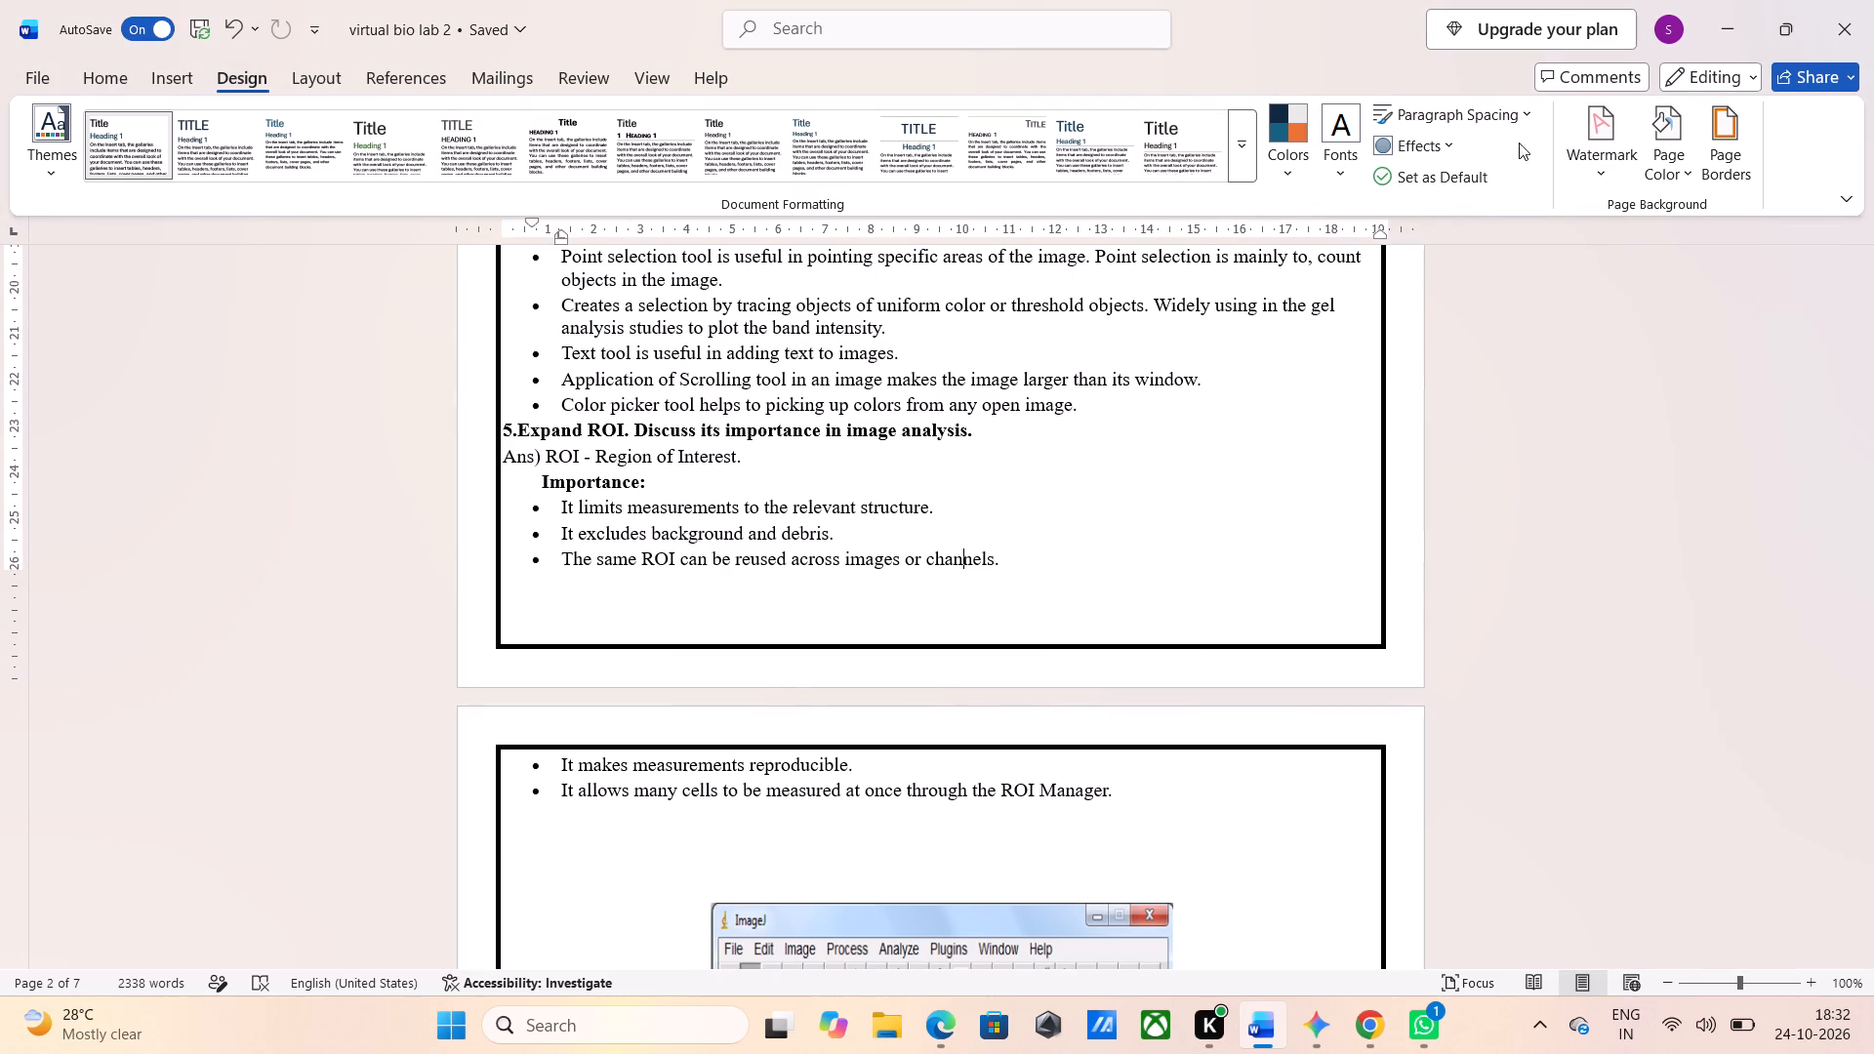
Apply the built-in No Paragraph Space paragraph spacing to the document.
click(1519, 112)
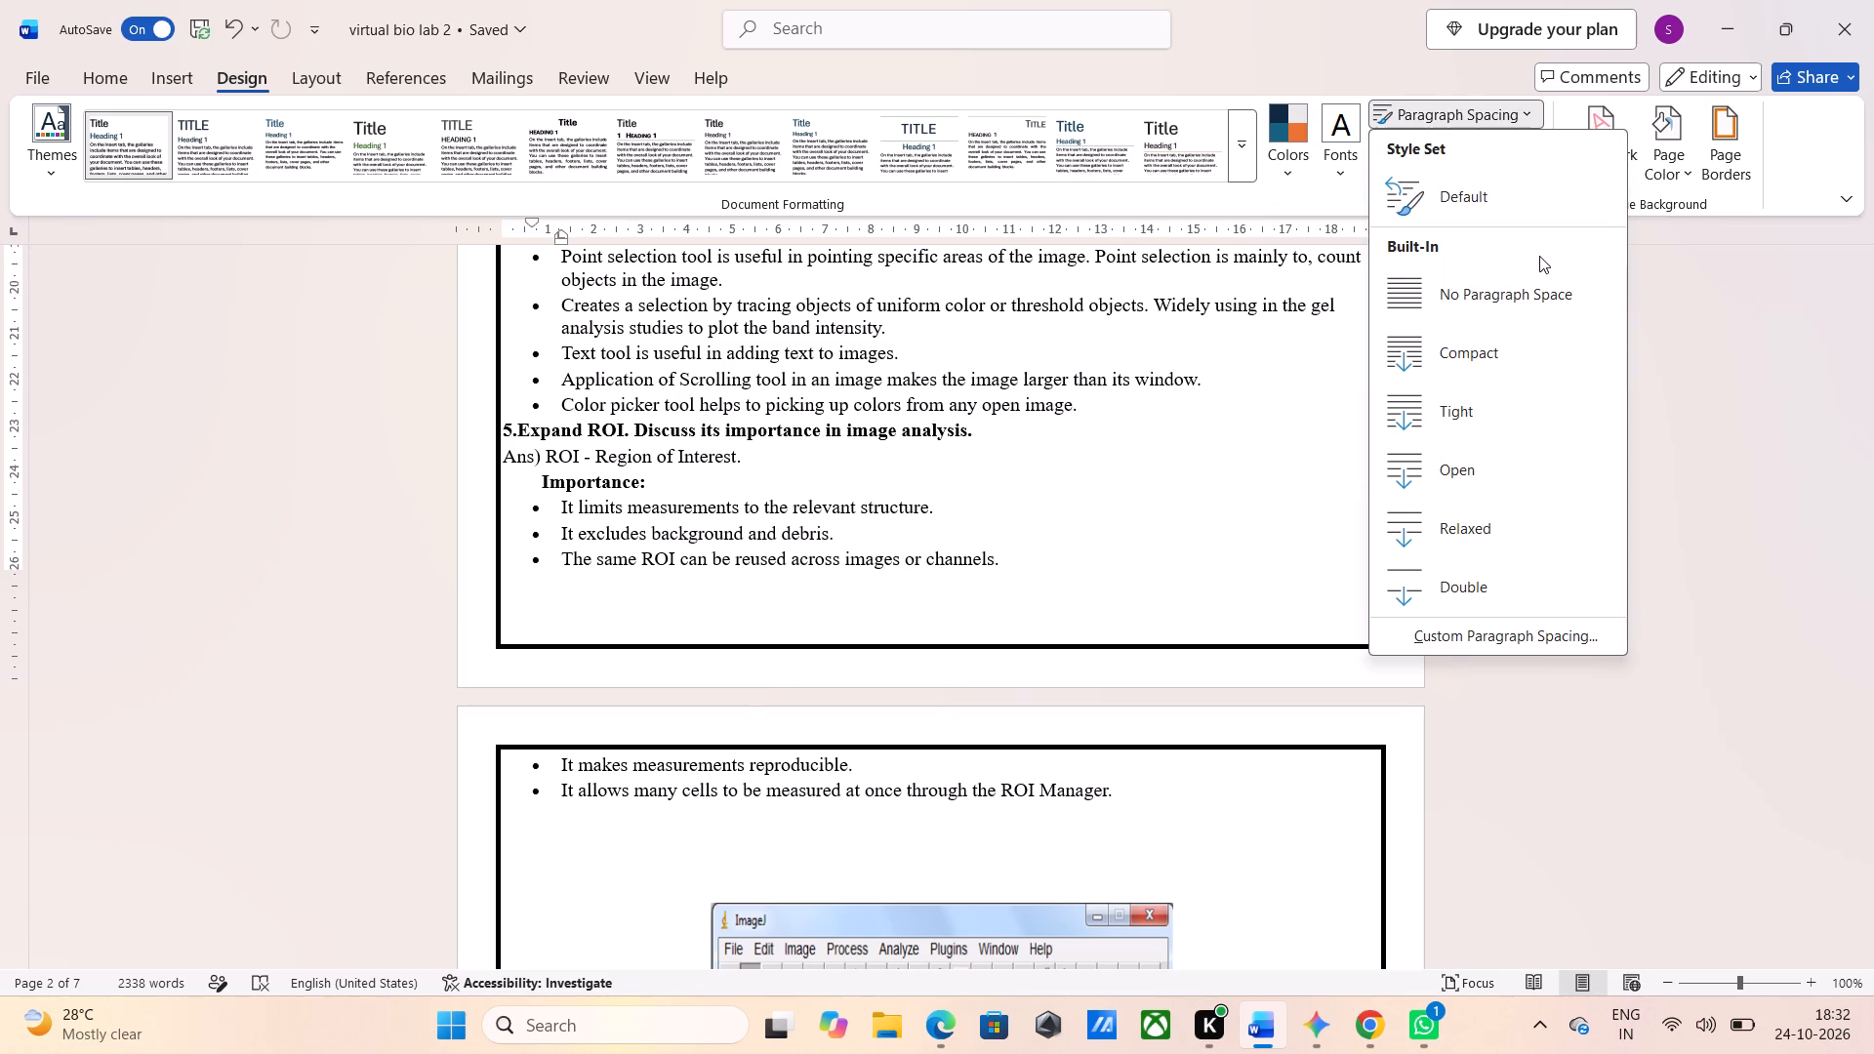
click(1530, 308)
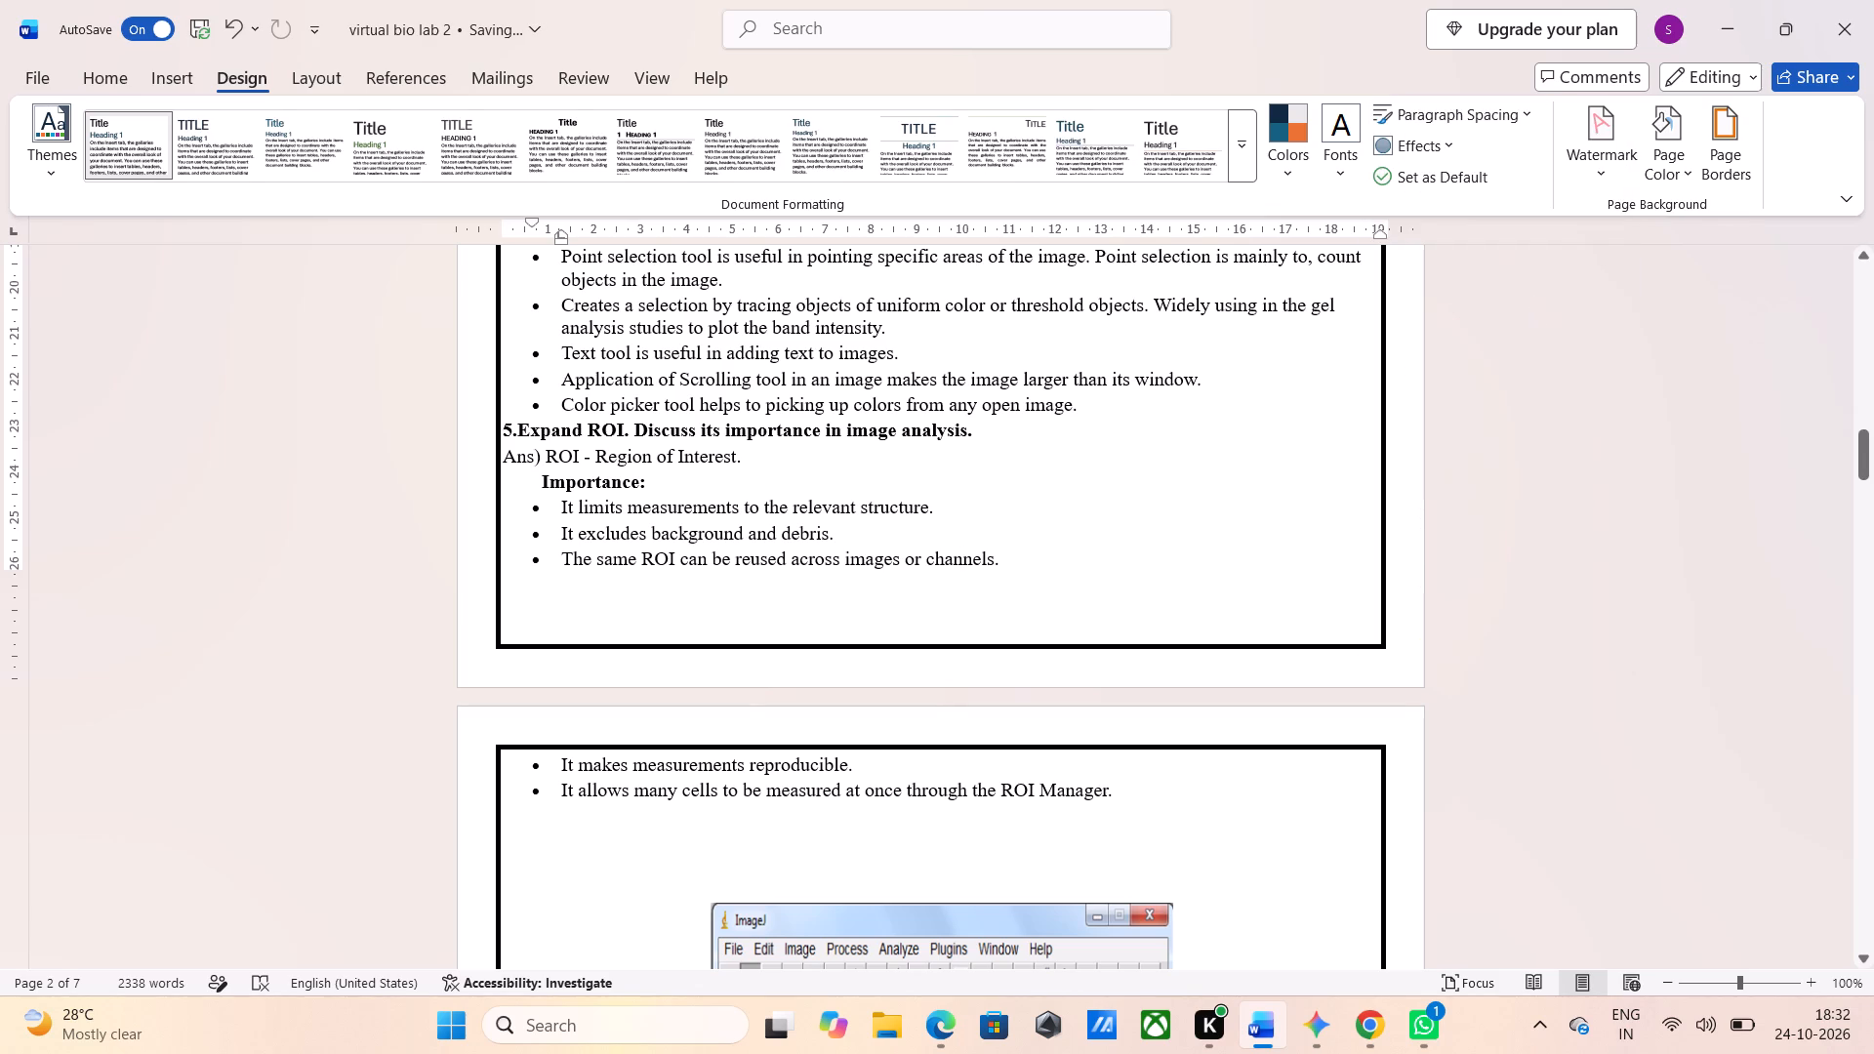
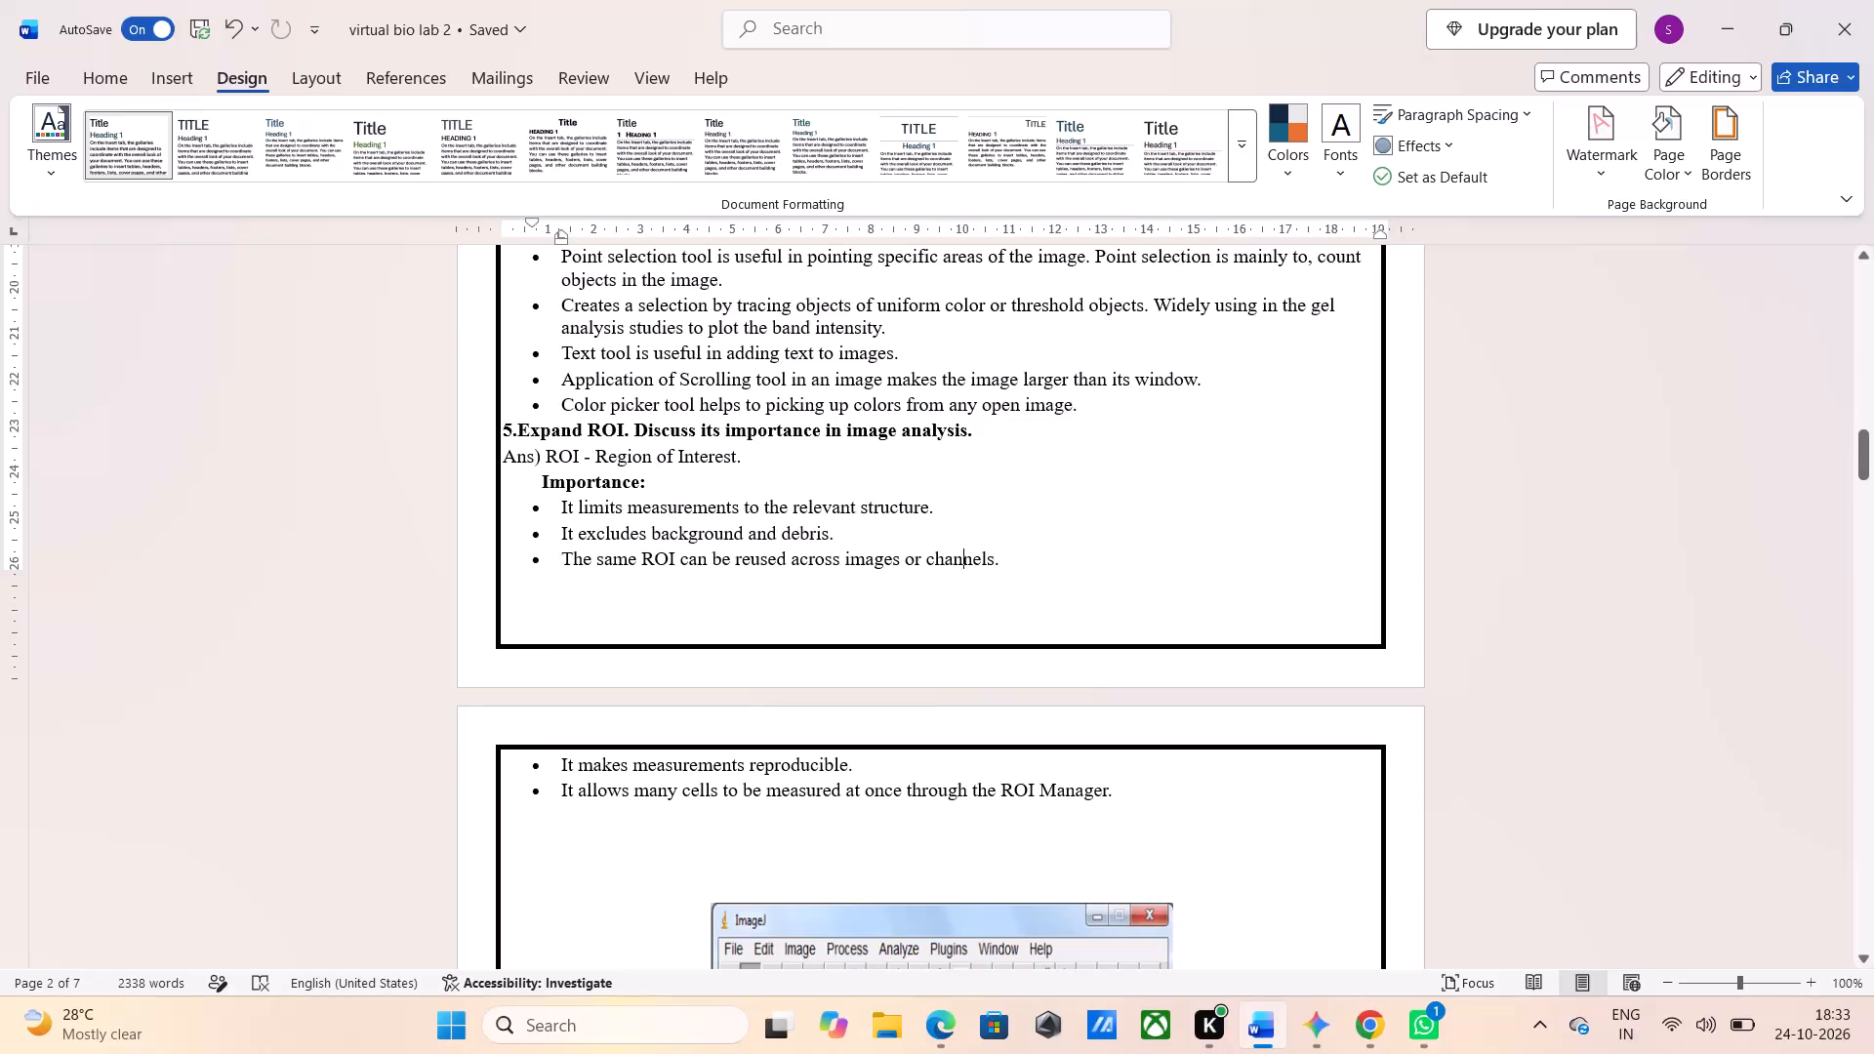
For the entire document, turn off Widow/Orphan control, Keep with next, Keep lines together, Page break before, Suppress line numbers and Don't hyphenate.
key(ctrl+a)
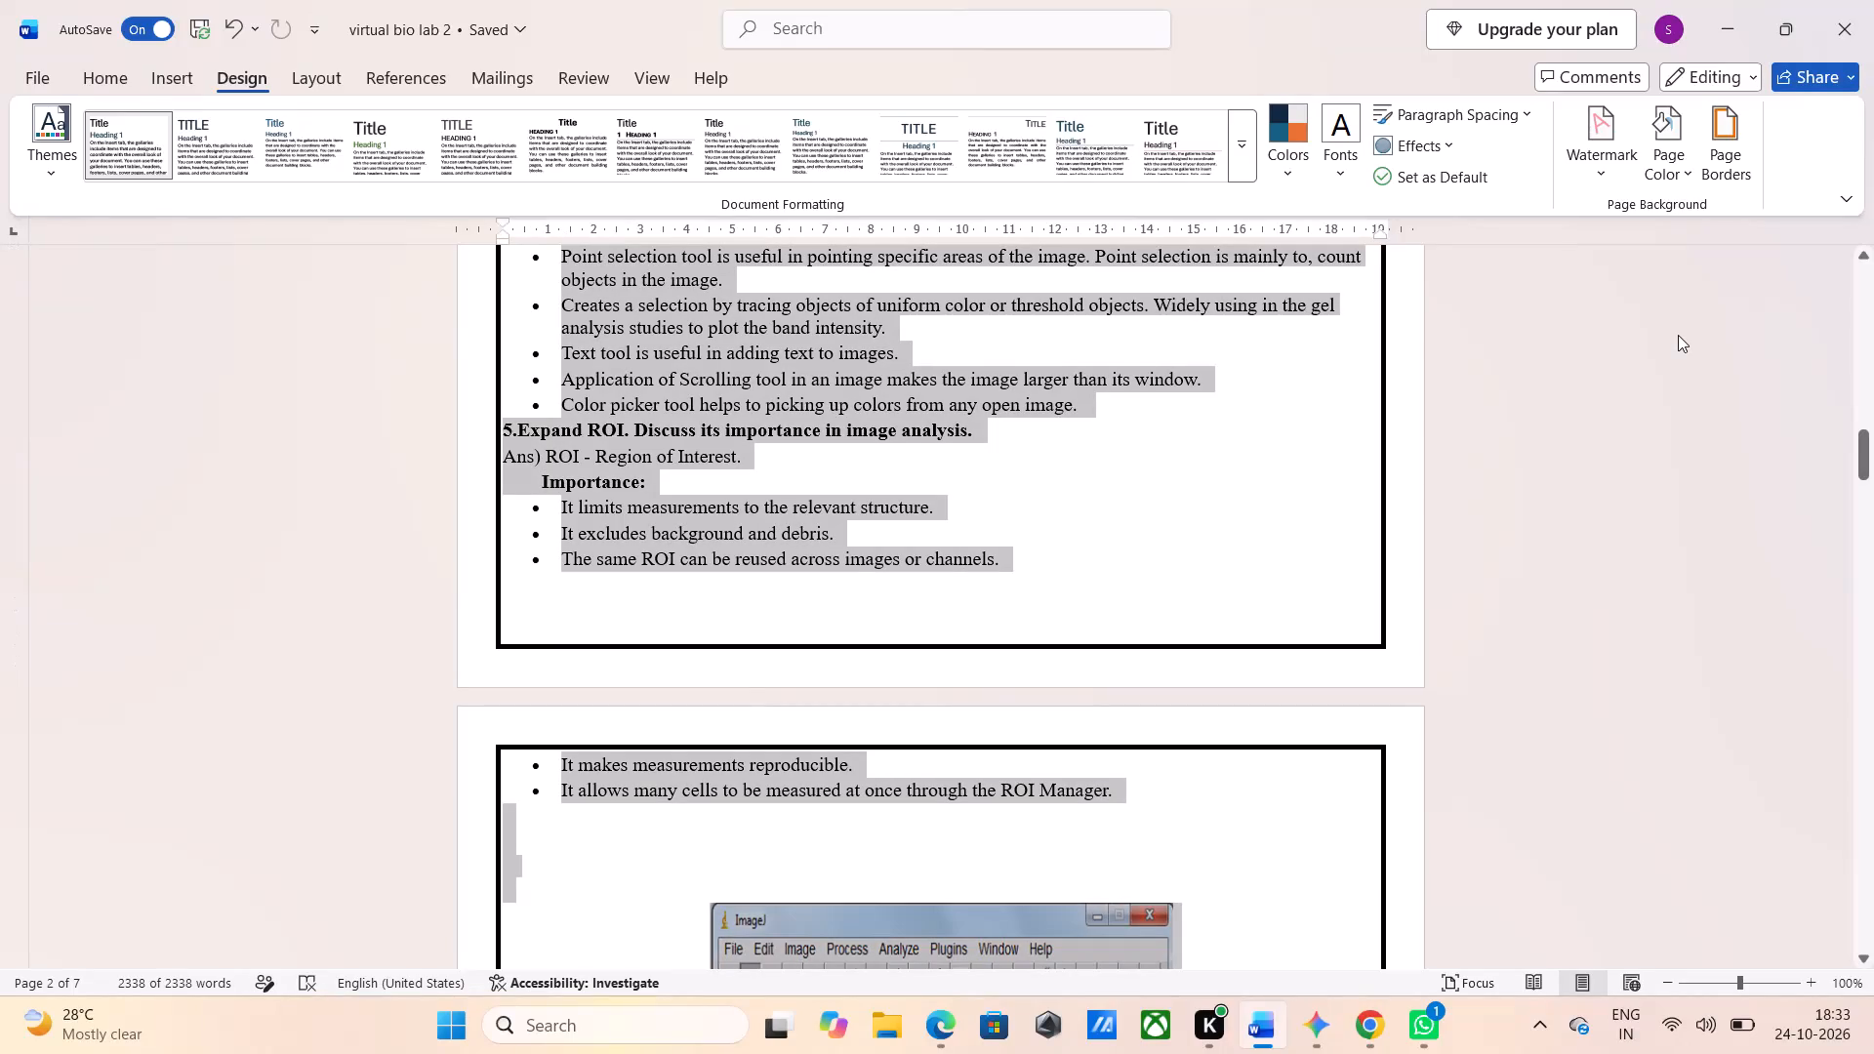
right_click(1678, 335)
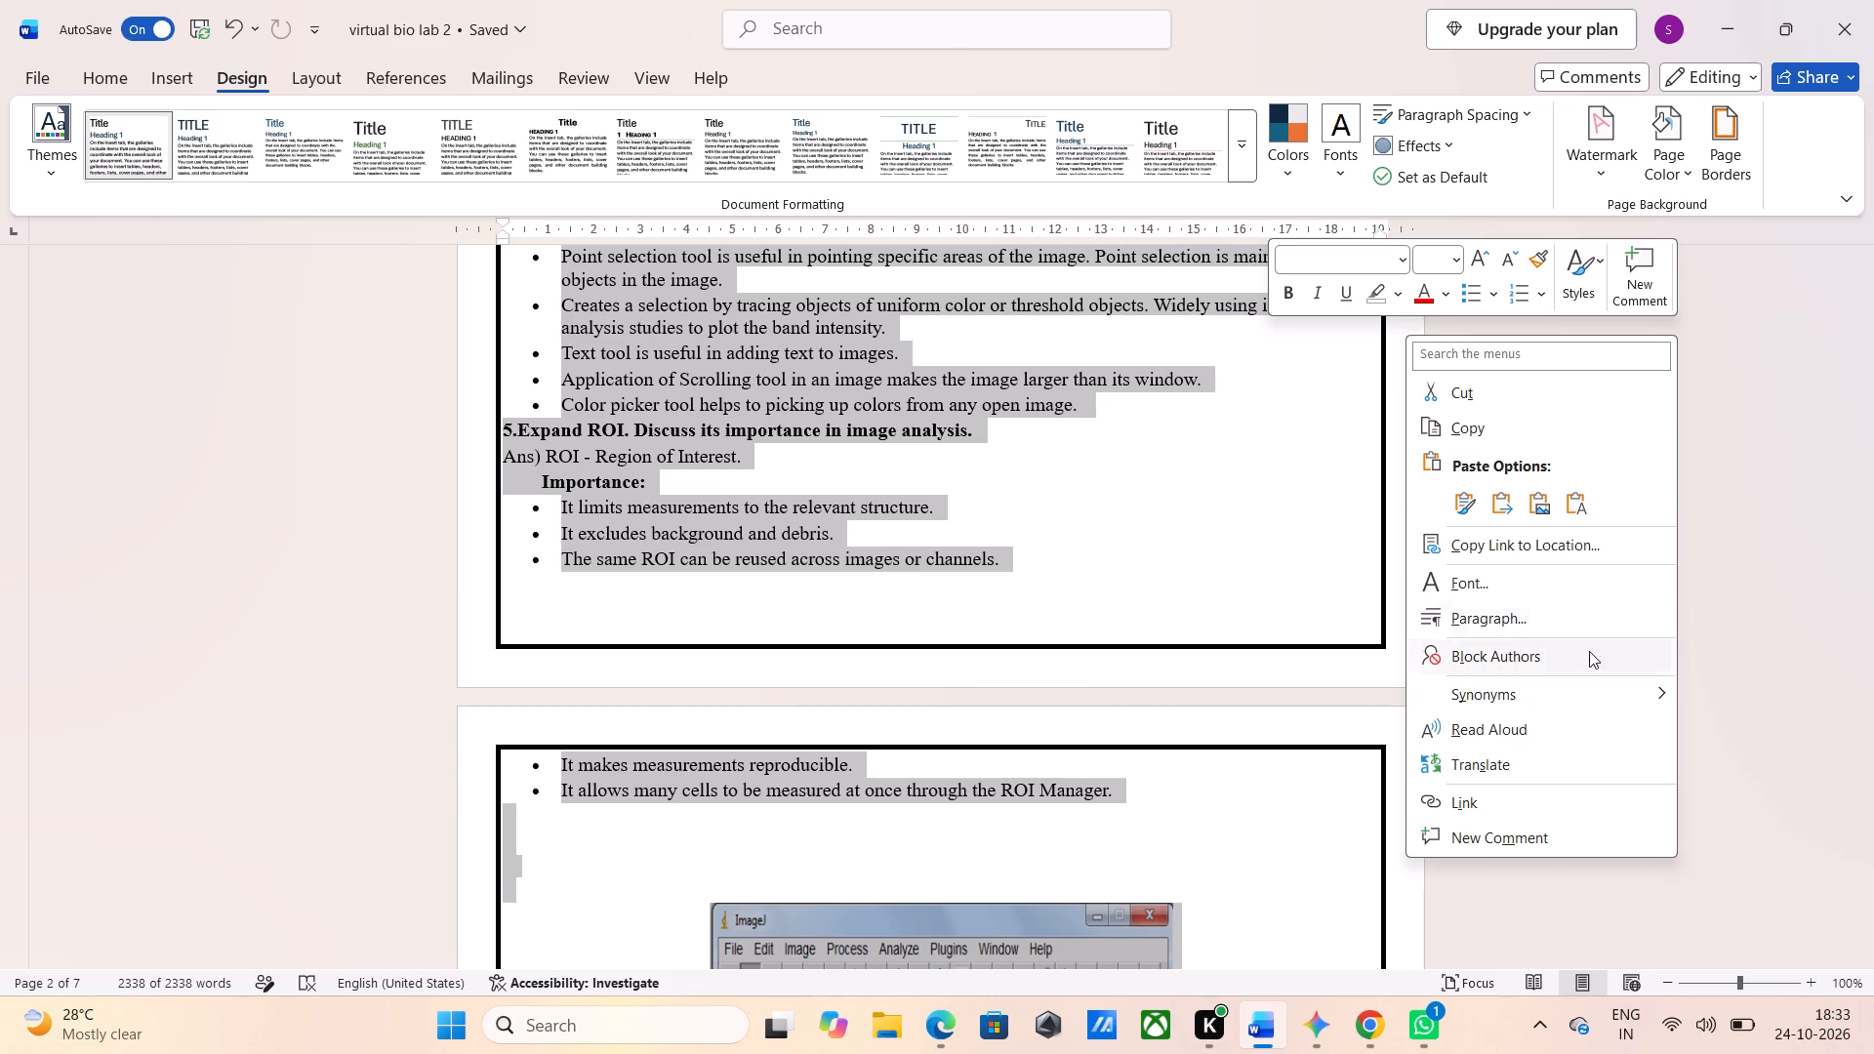
click(1561, 609)
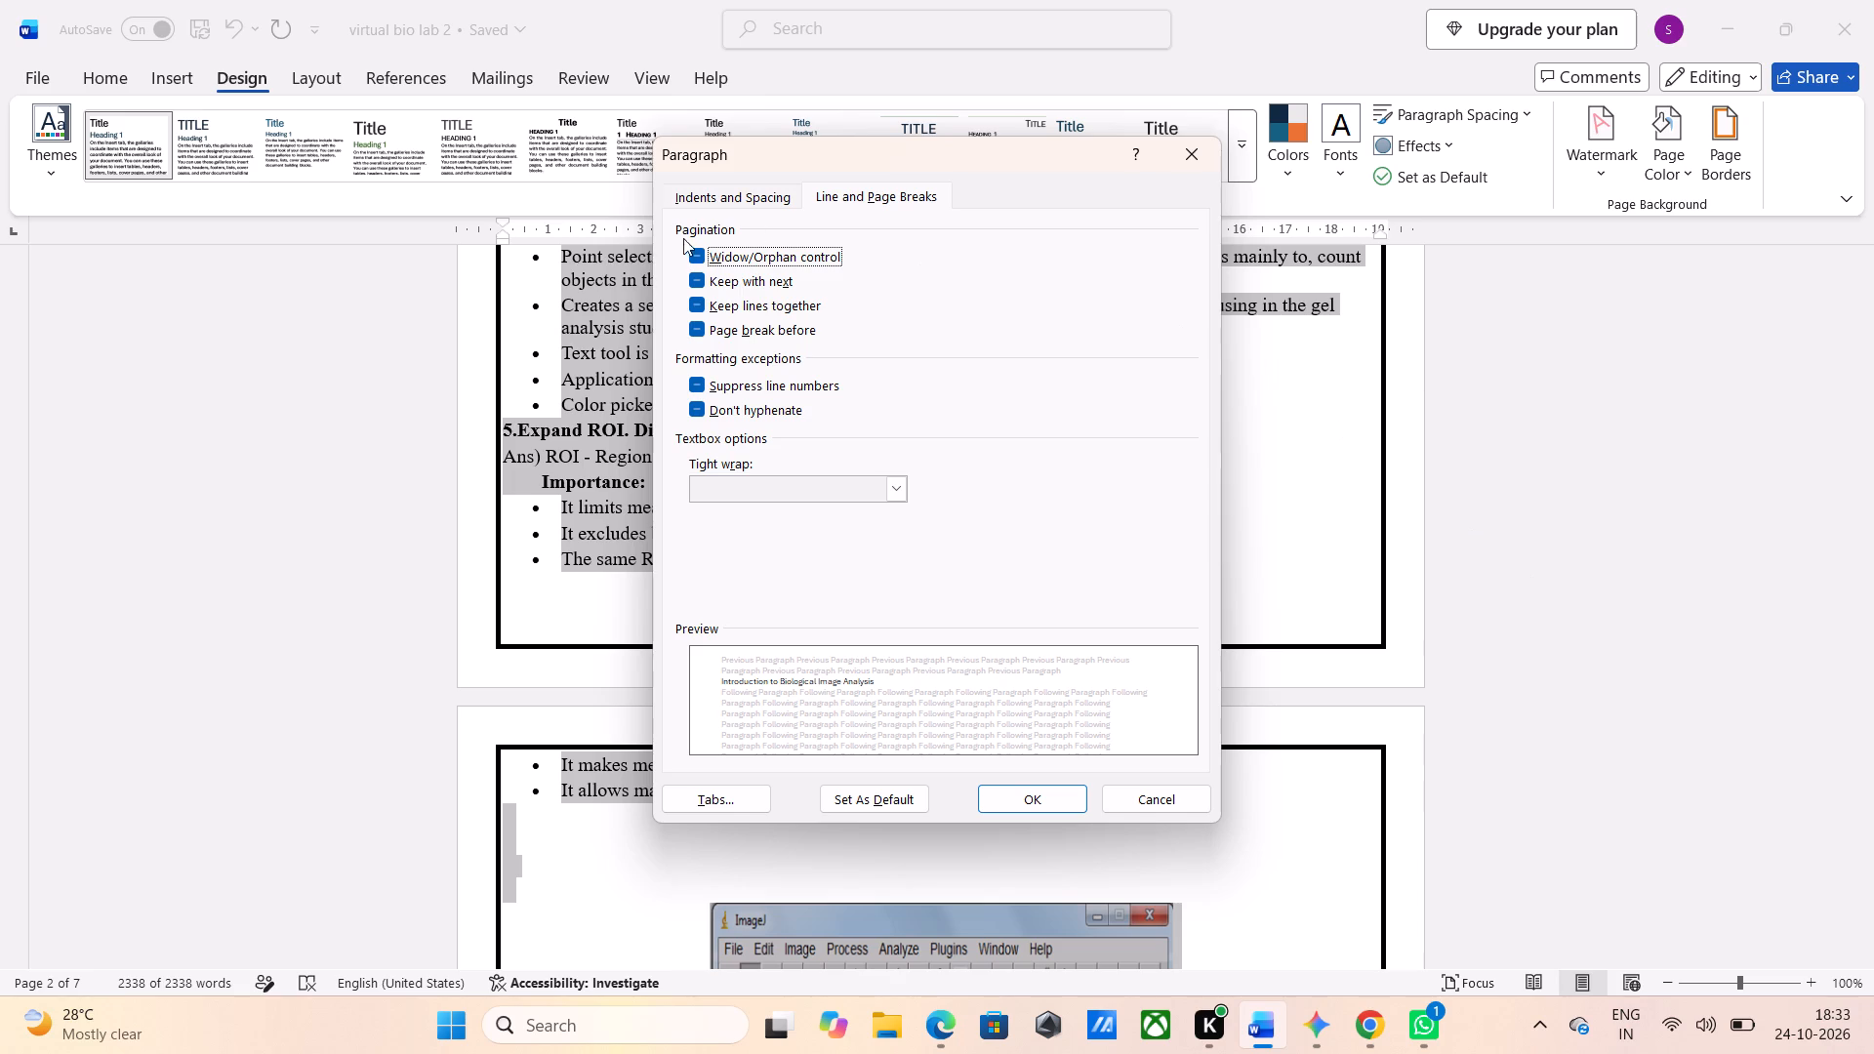
double_click(693, 256)
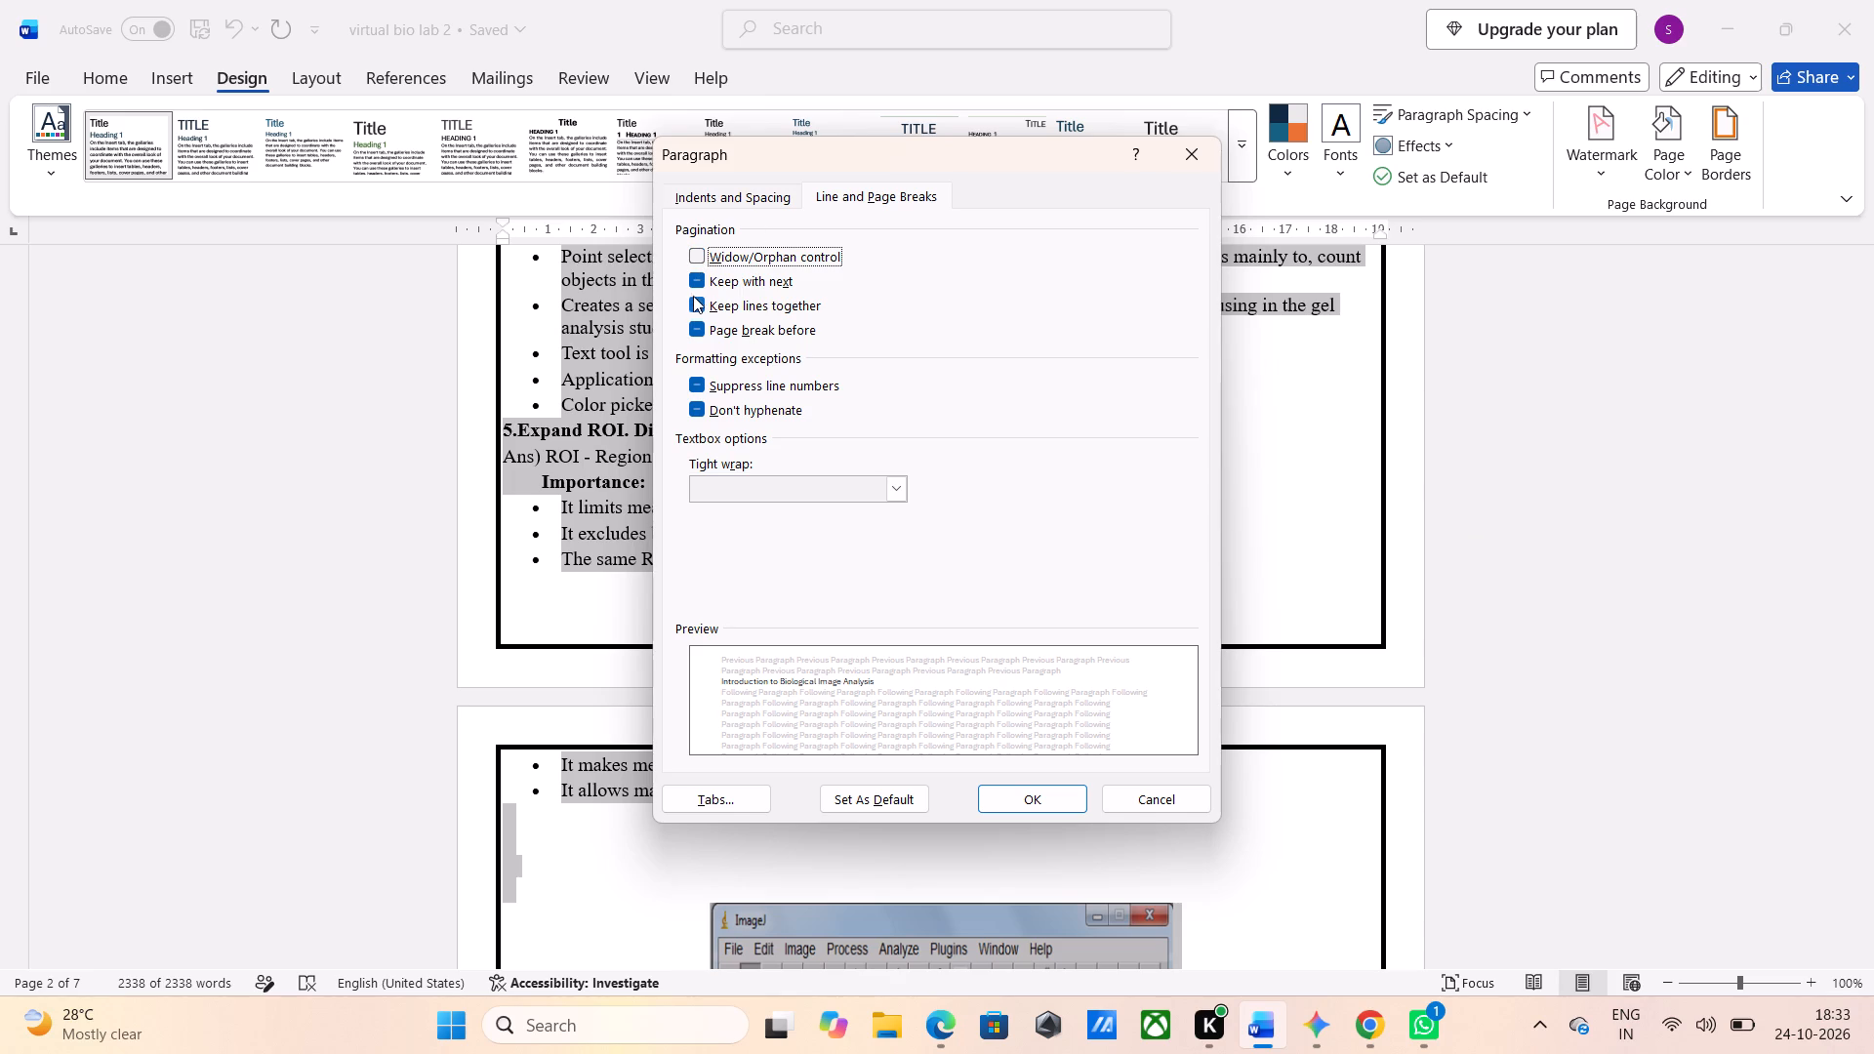
double_click(692, 280)
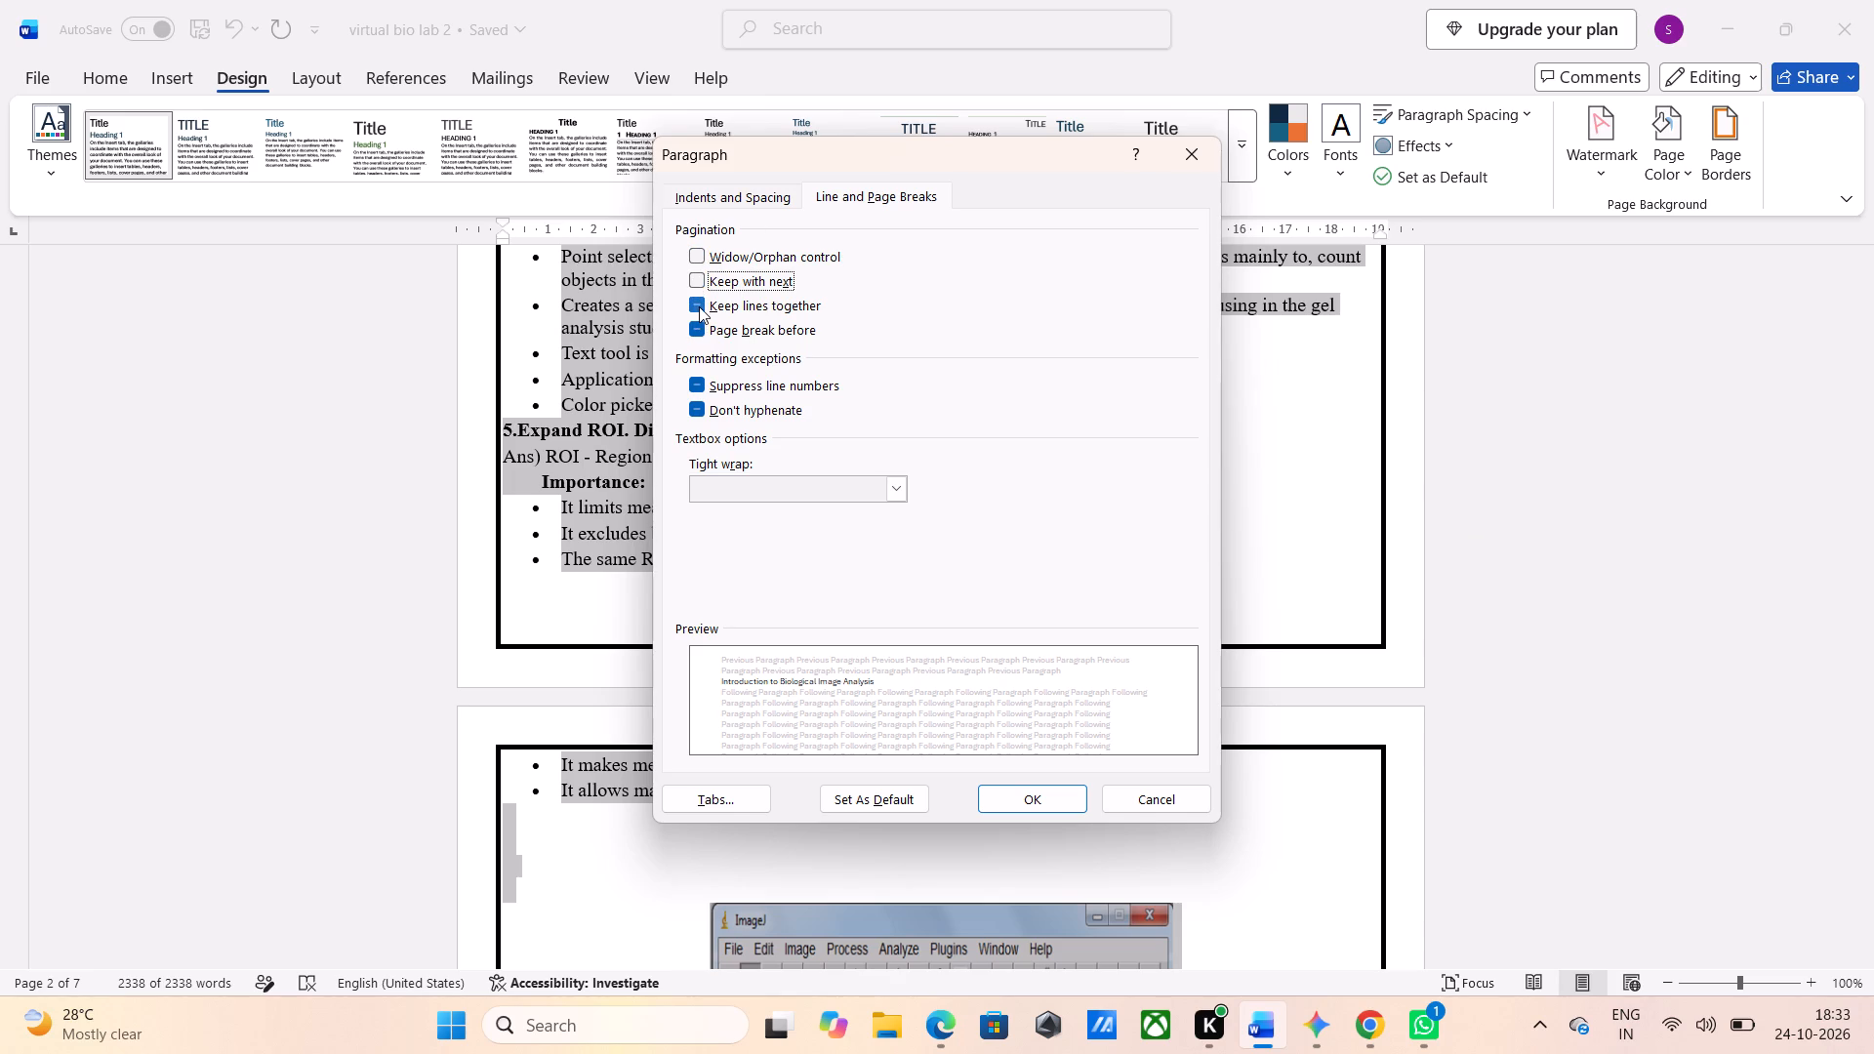
double_click(698, 303)
double_click(695, 328)
double_click(699, 385)
double_click(692, 409)
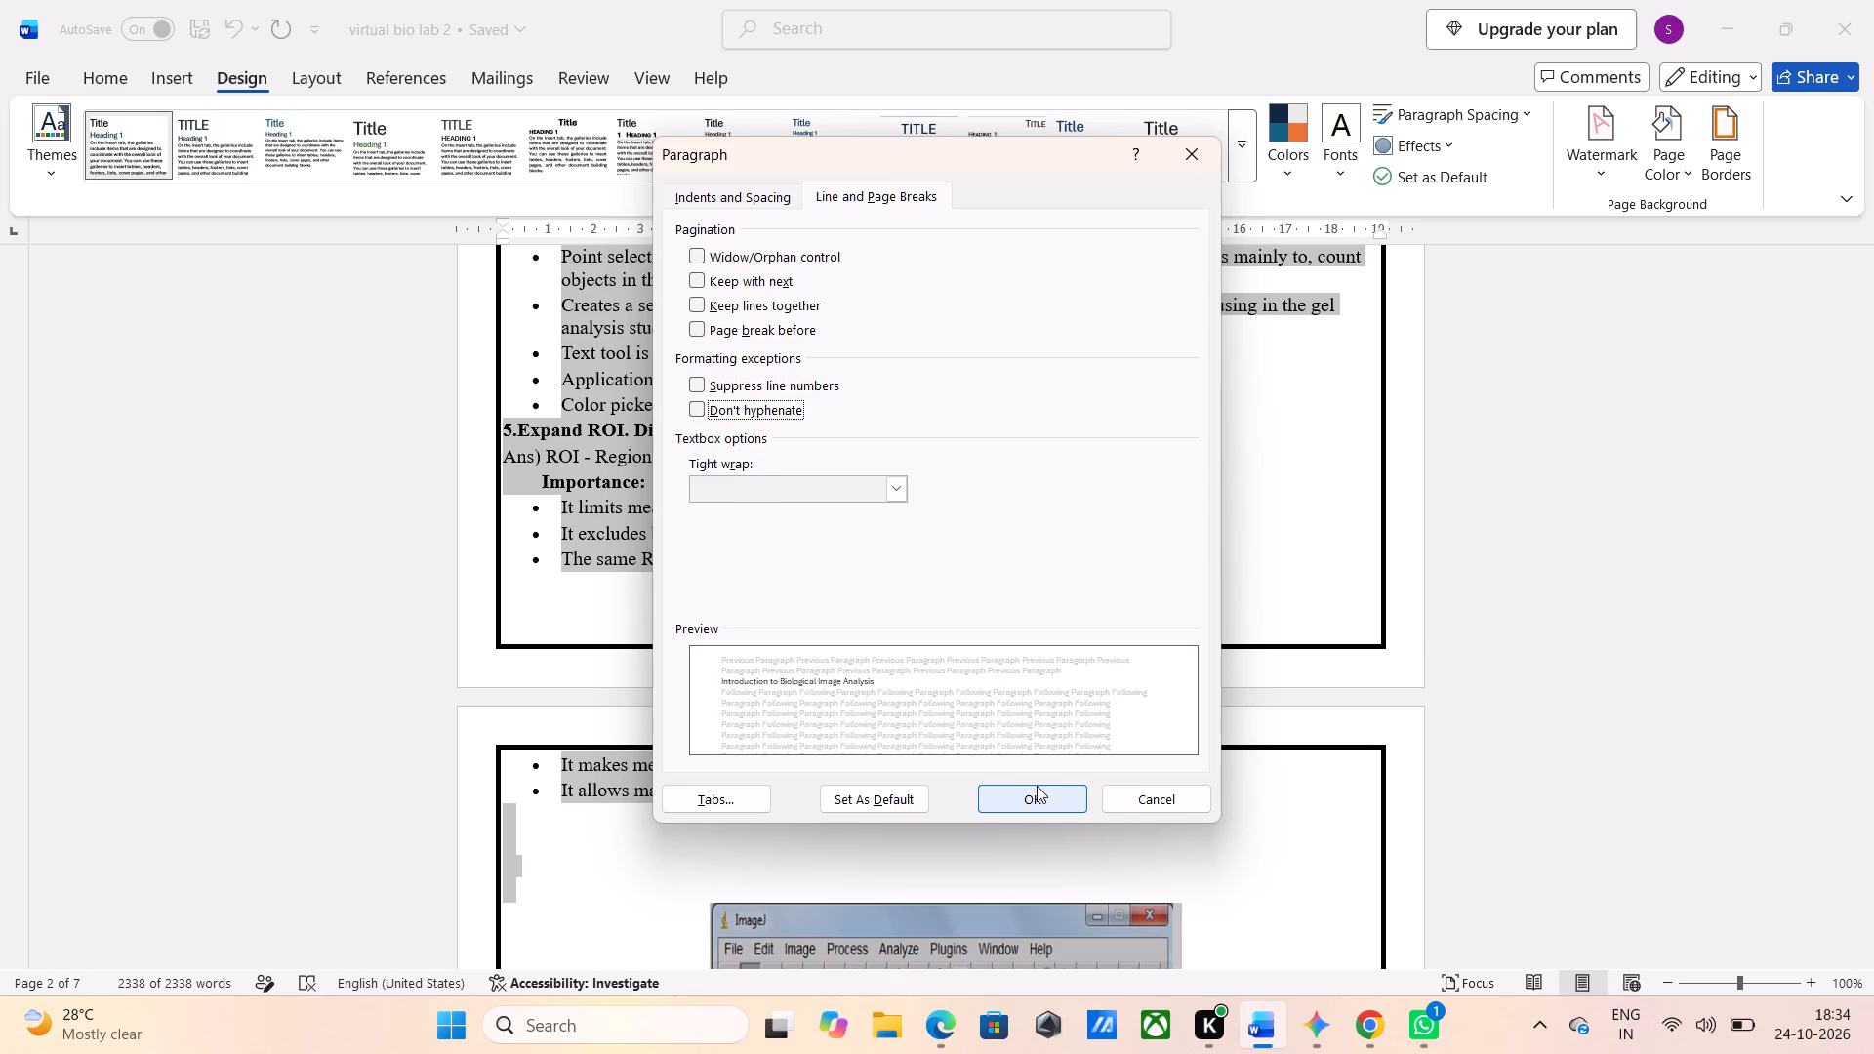
Apply the cleared pagination and formatting exception settings to all the selected paragraphs of the document.
click(1048, 801)
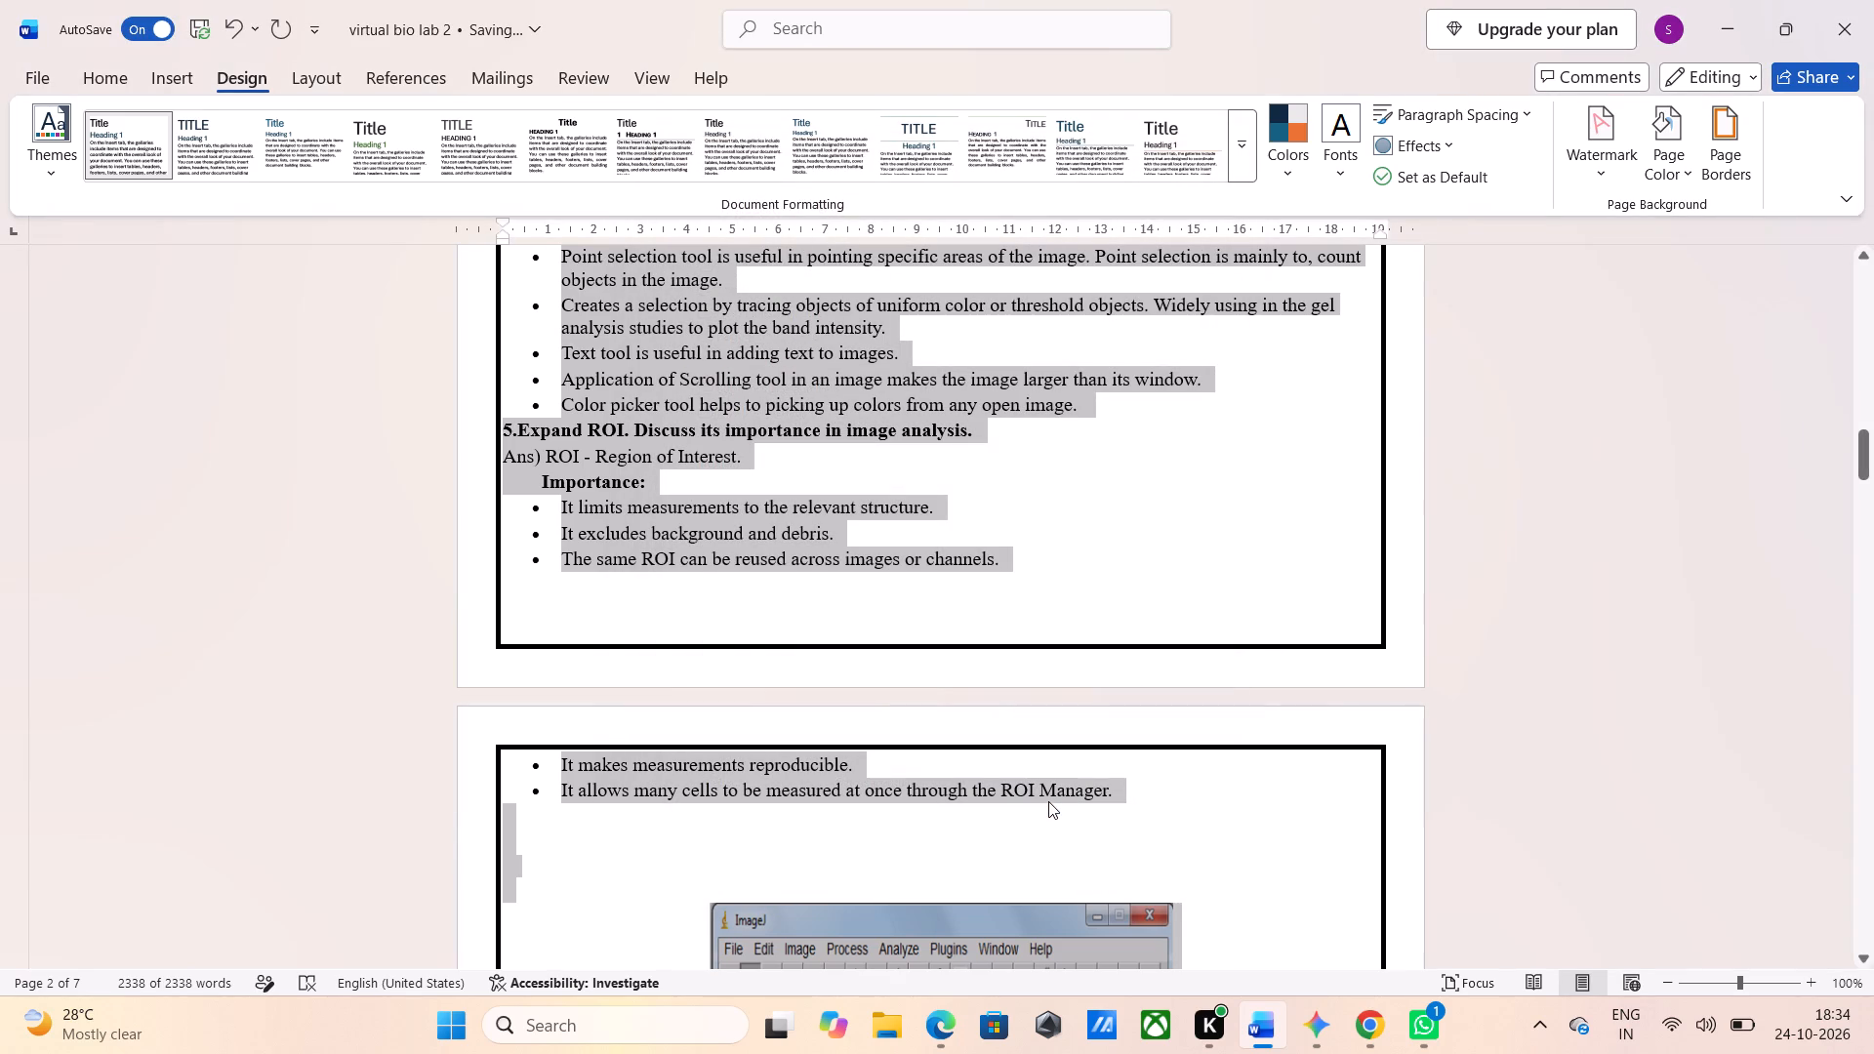
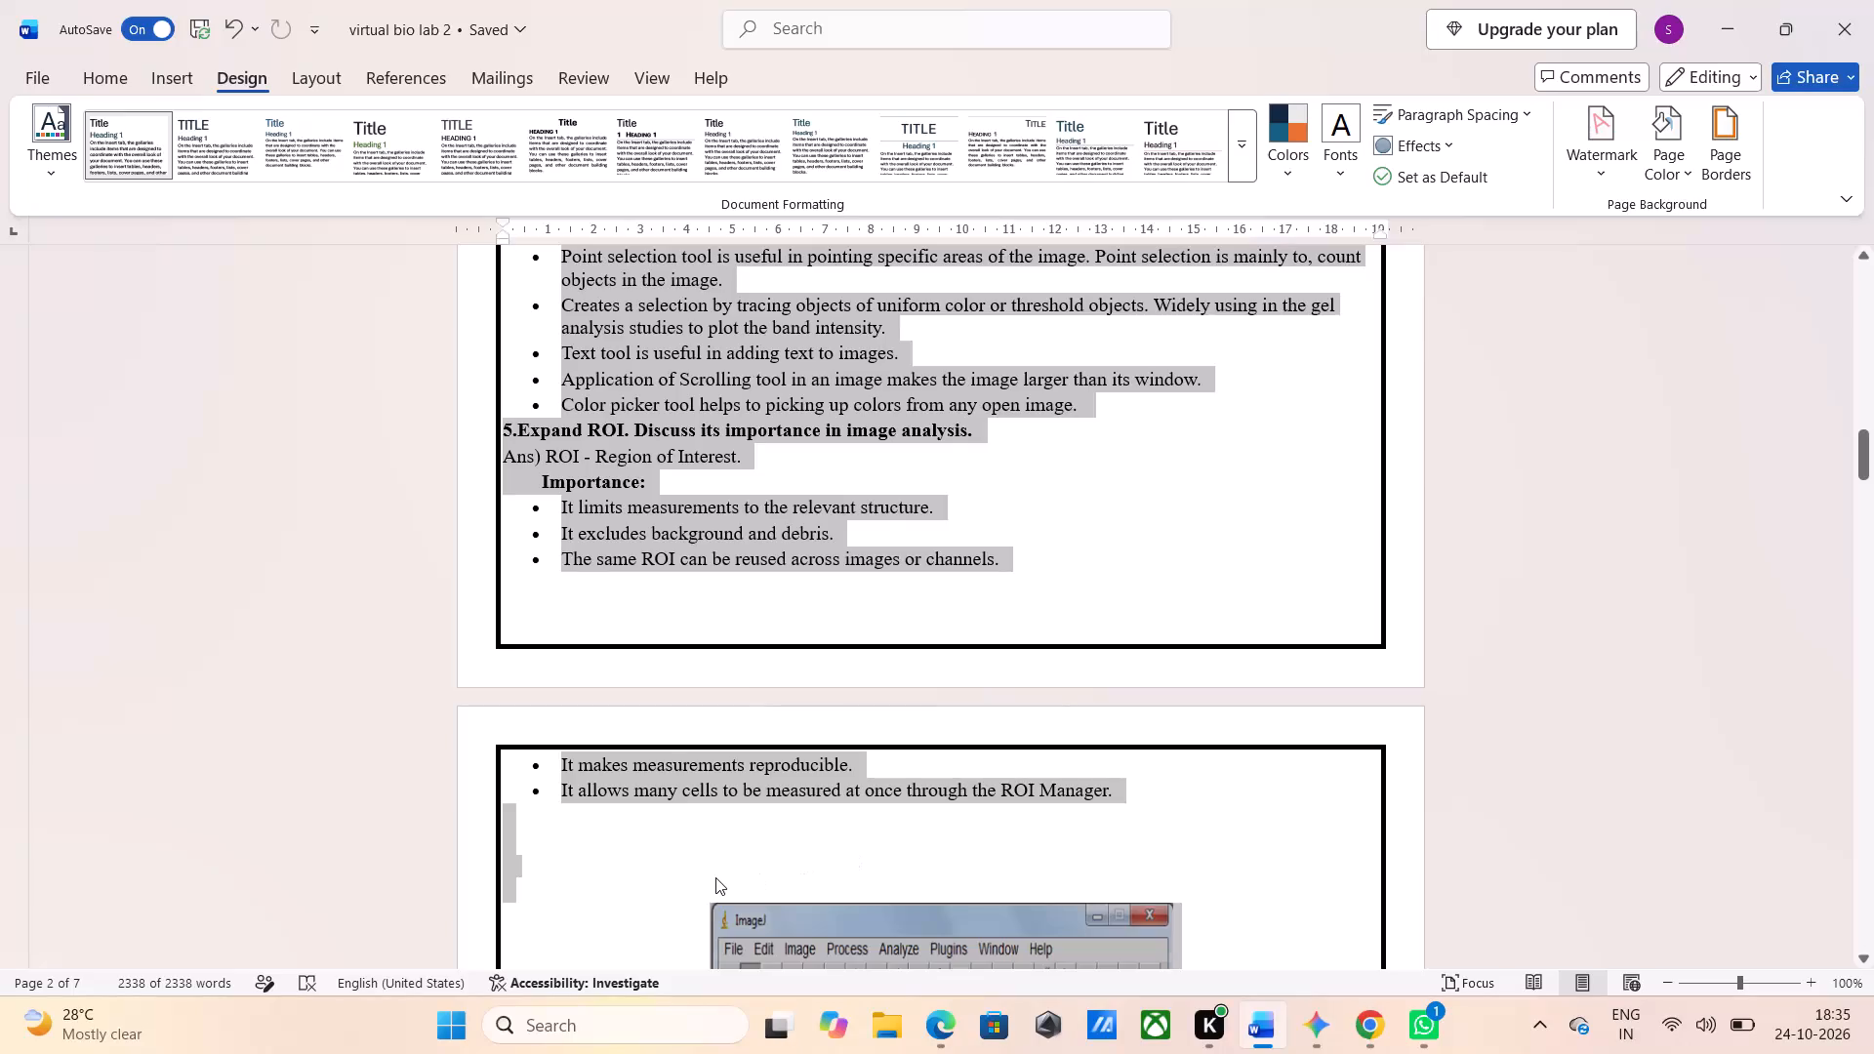
Delete the blank lines between the bullet "It allows many cells to be measured at once through the ROI Manager." and the ImageJ toolbar picture.
key(BackSpace)
key(BackSpace)
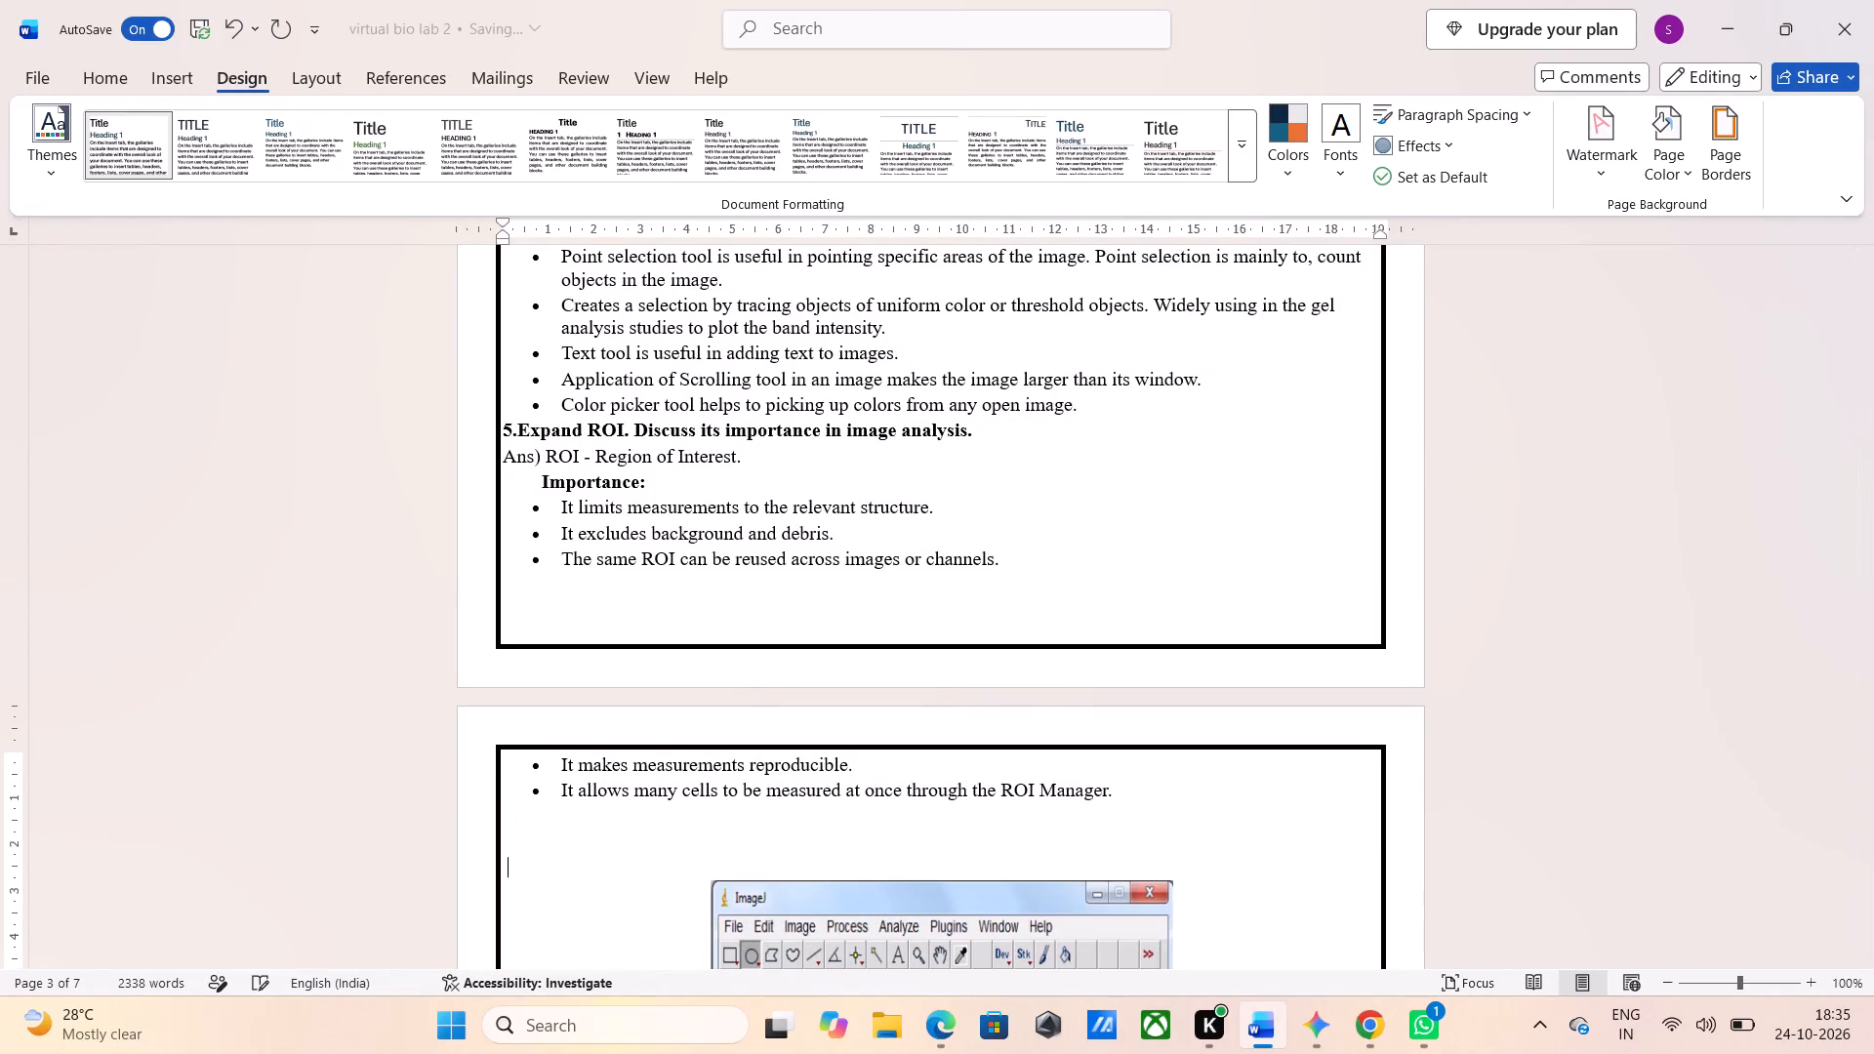
key(BackSpace)
key(BackSpace)
key(BackSpace)
key(BackSpace)
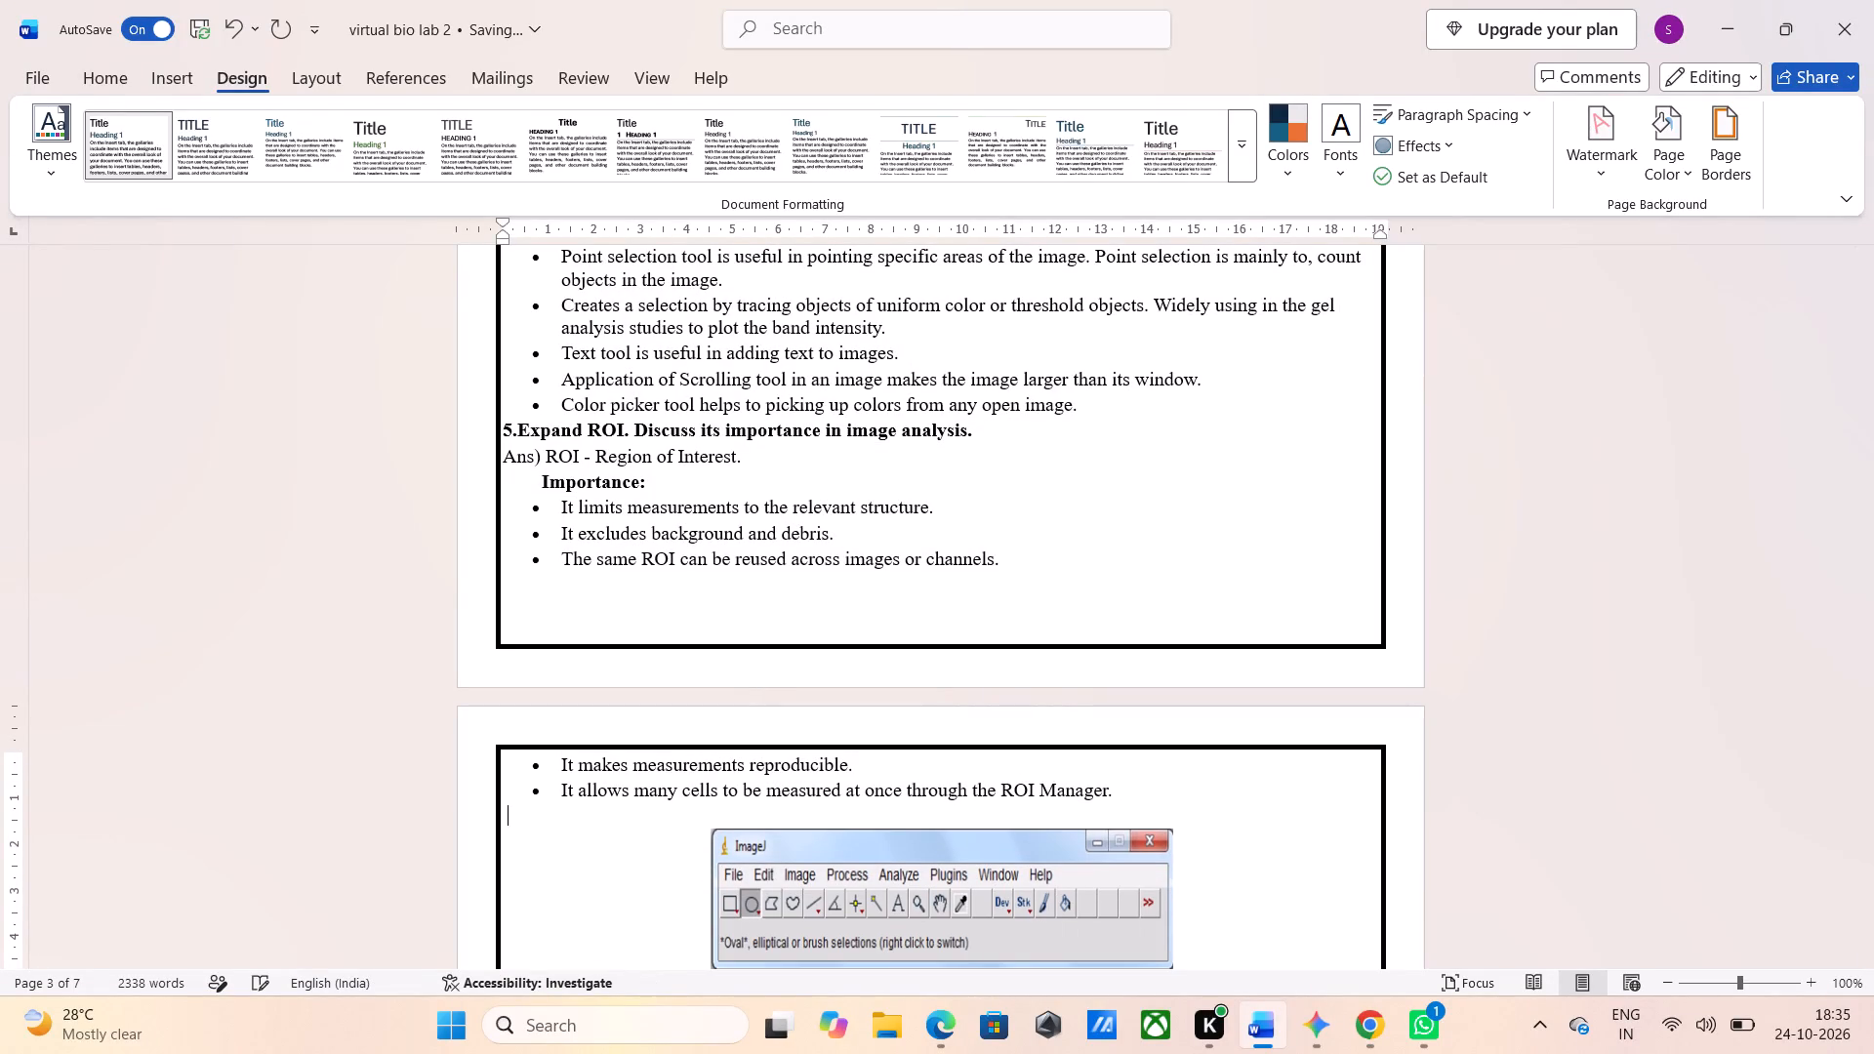
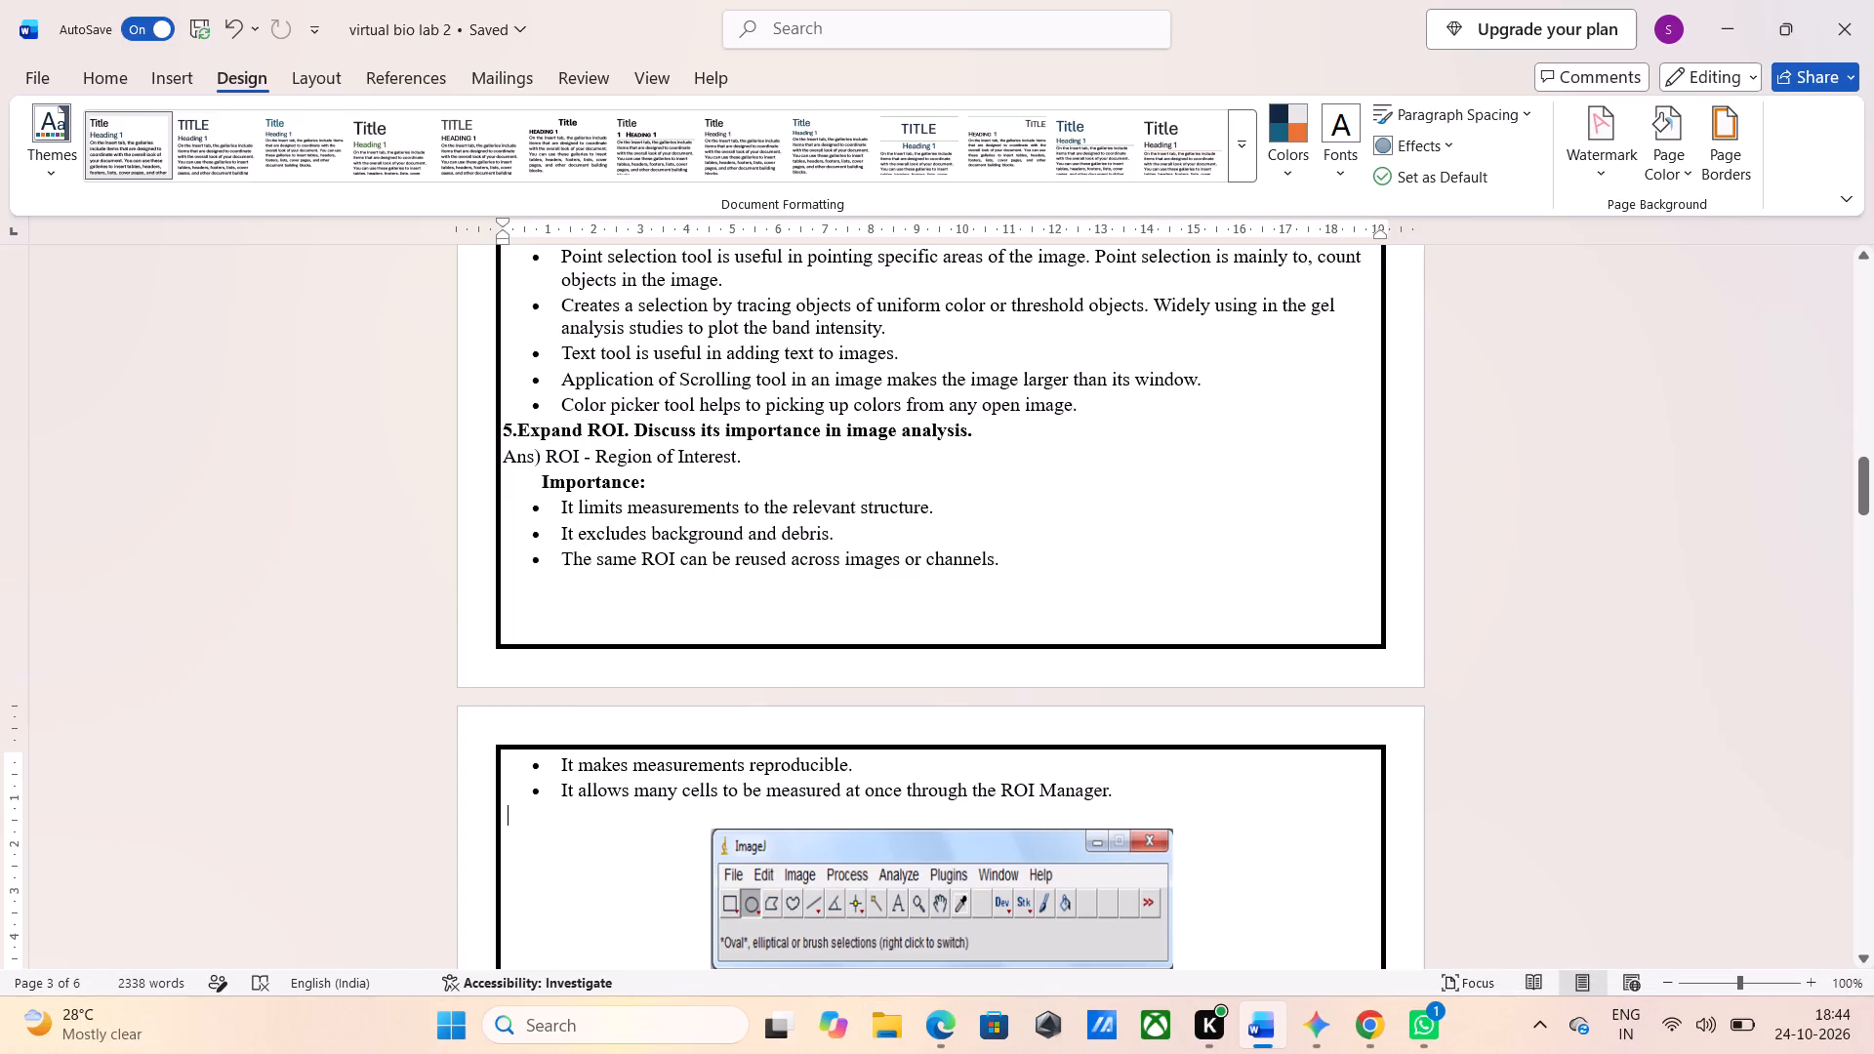
Open the existing "bio virtual lab" document from the recent files in a new Word window.
click(450, 1009)
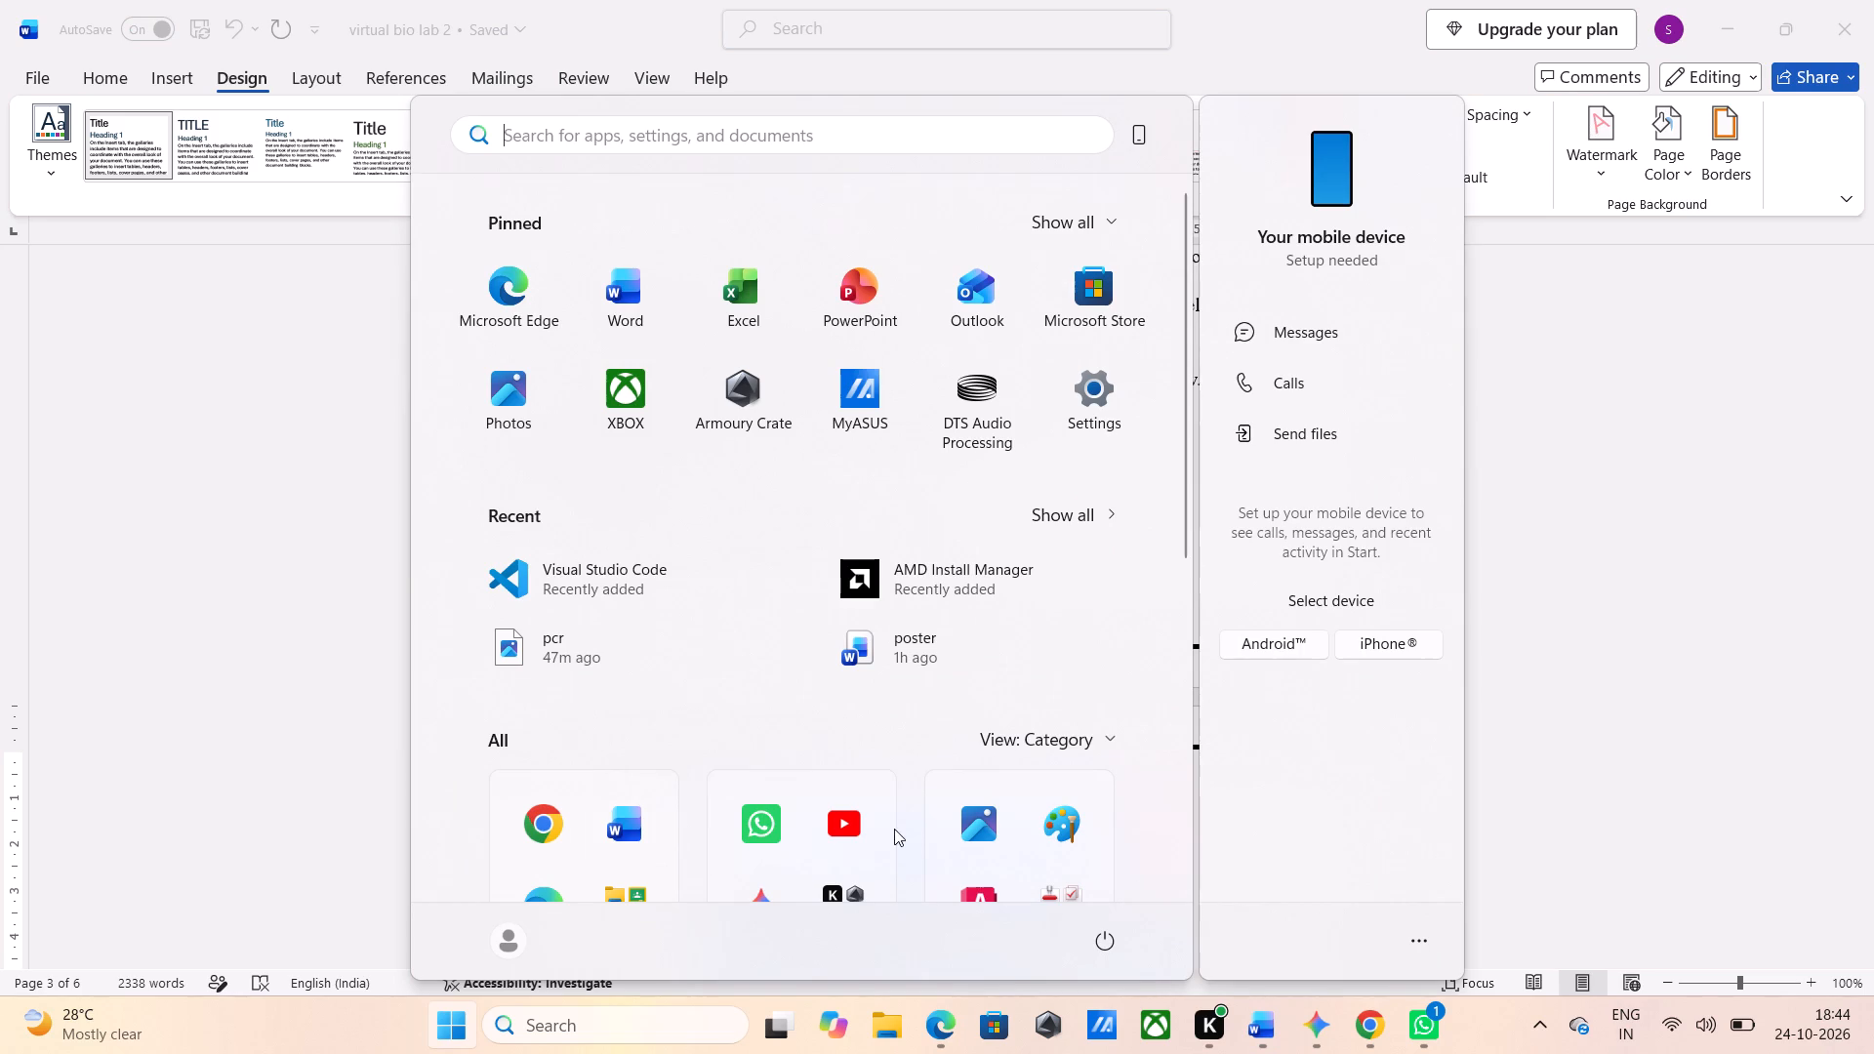
click(609, 286)
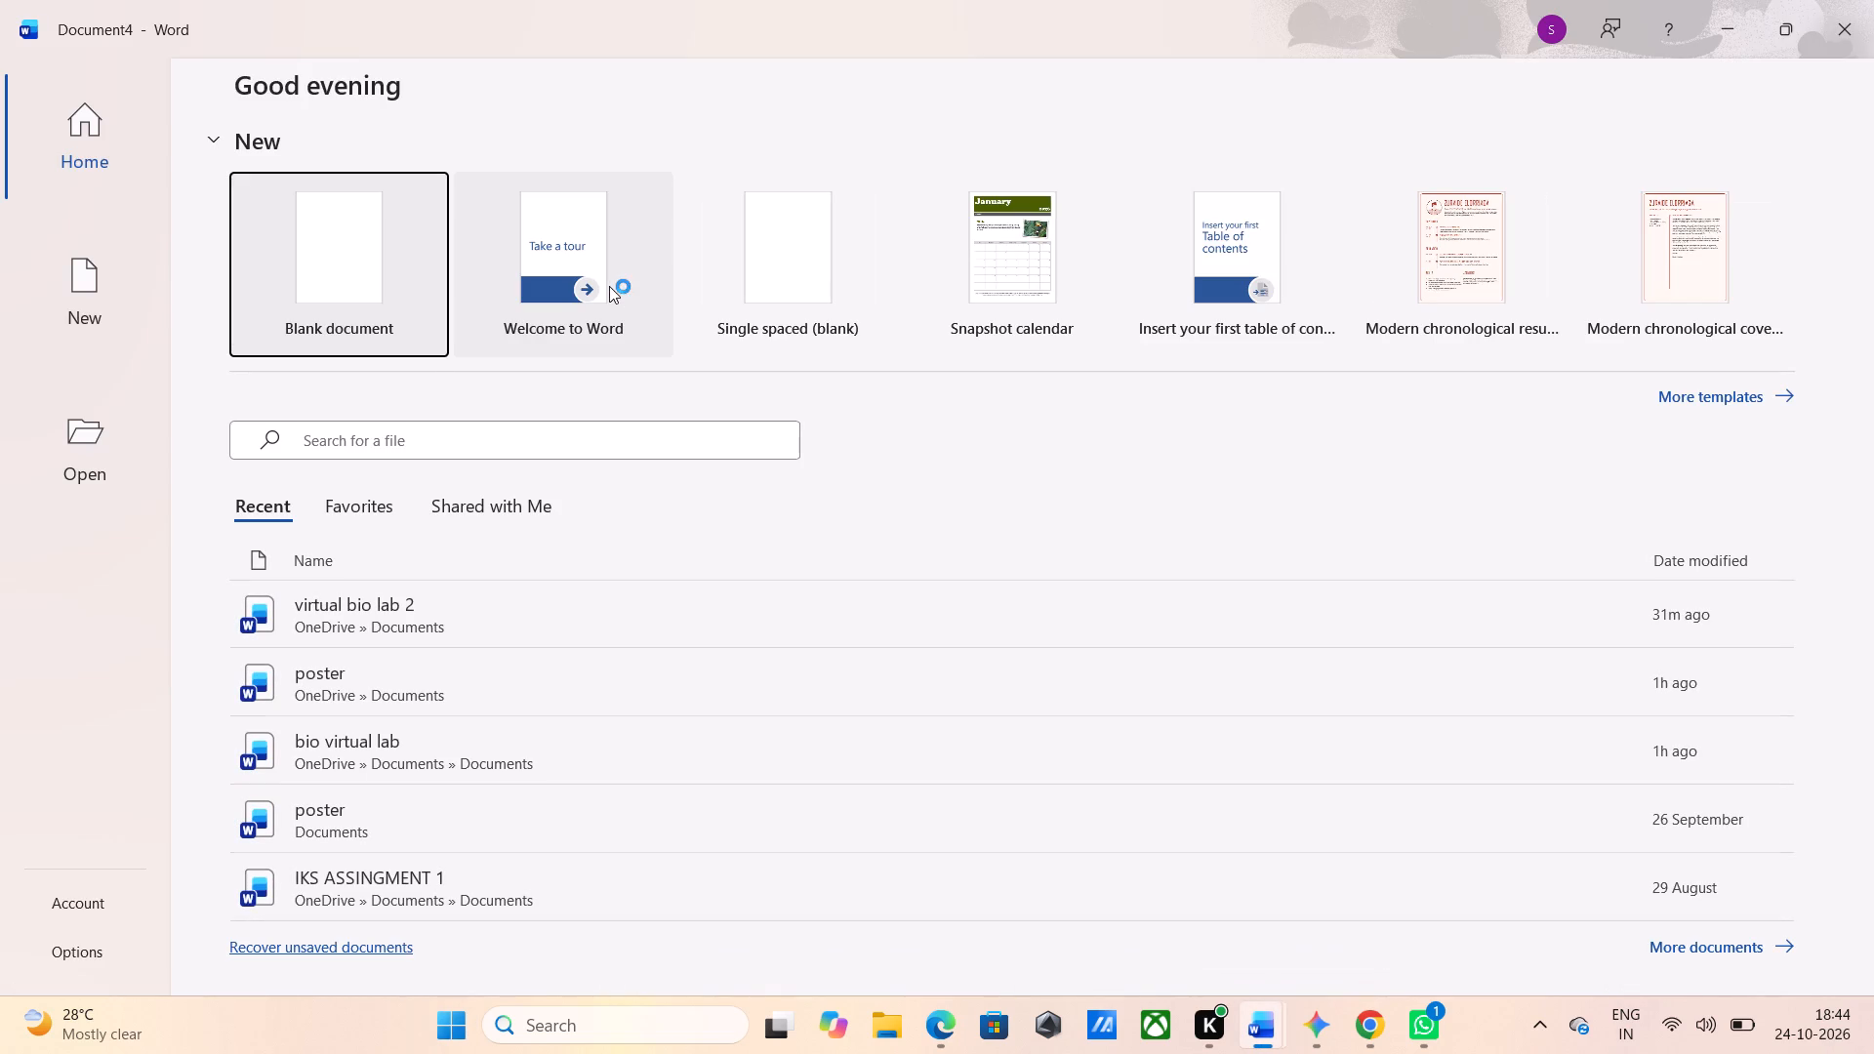
click(622, 732)
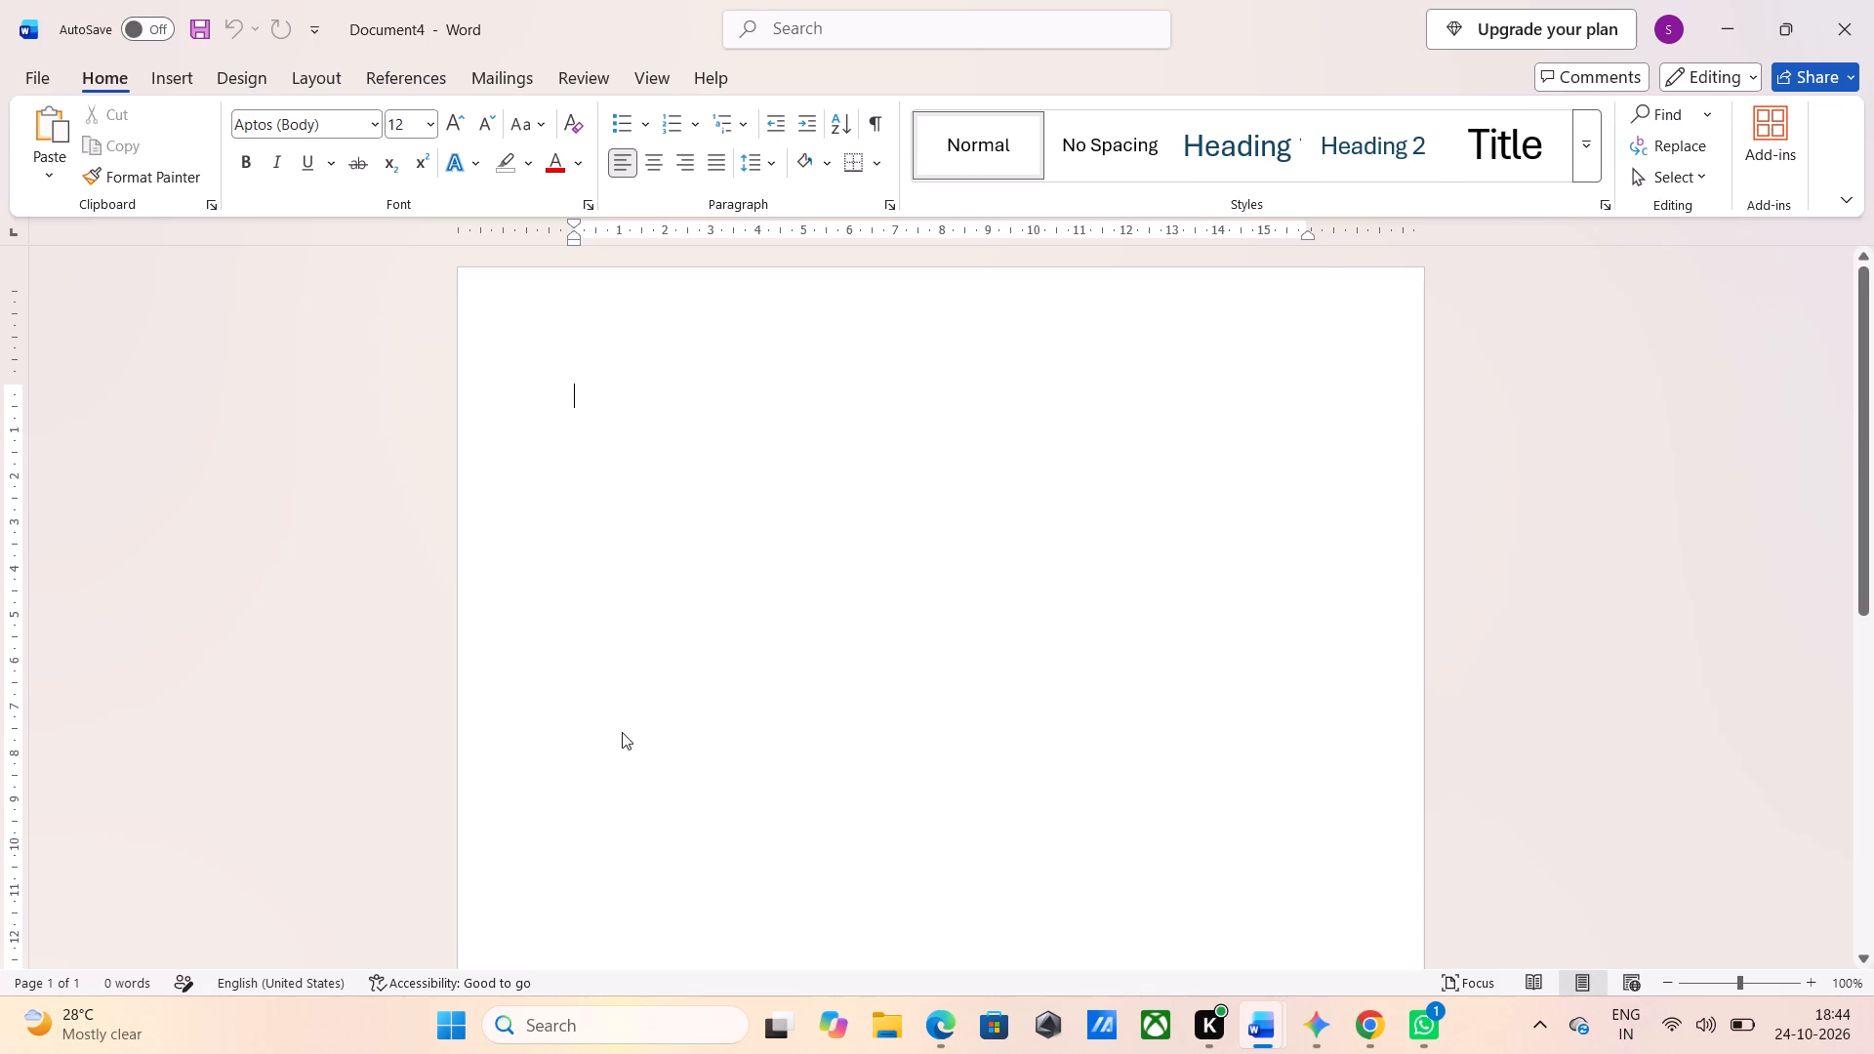
Look through the "bio virtual lab" report from its opening pages to the final PCR assignment page.
scroll(622, 732, down, 11)
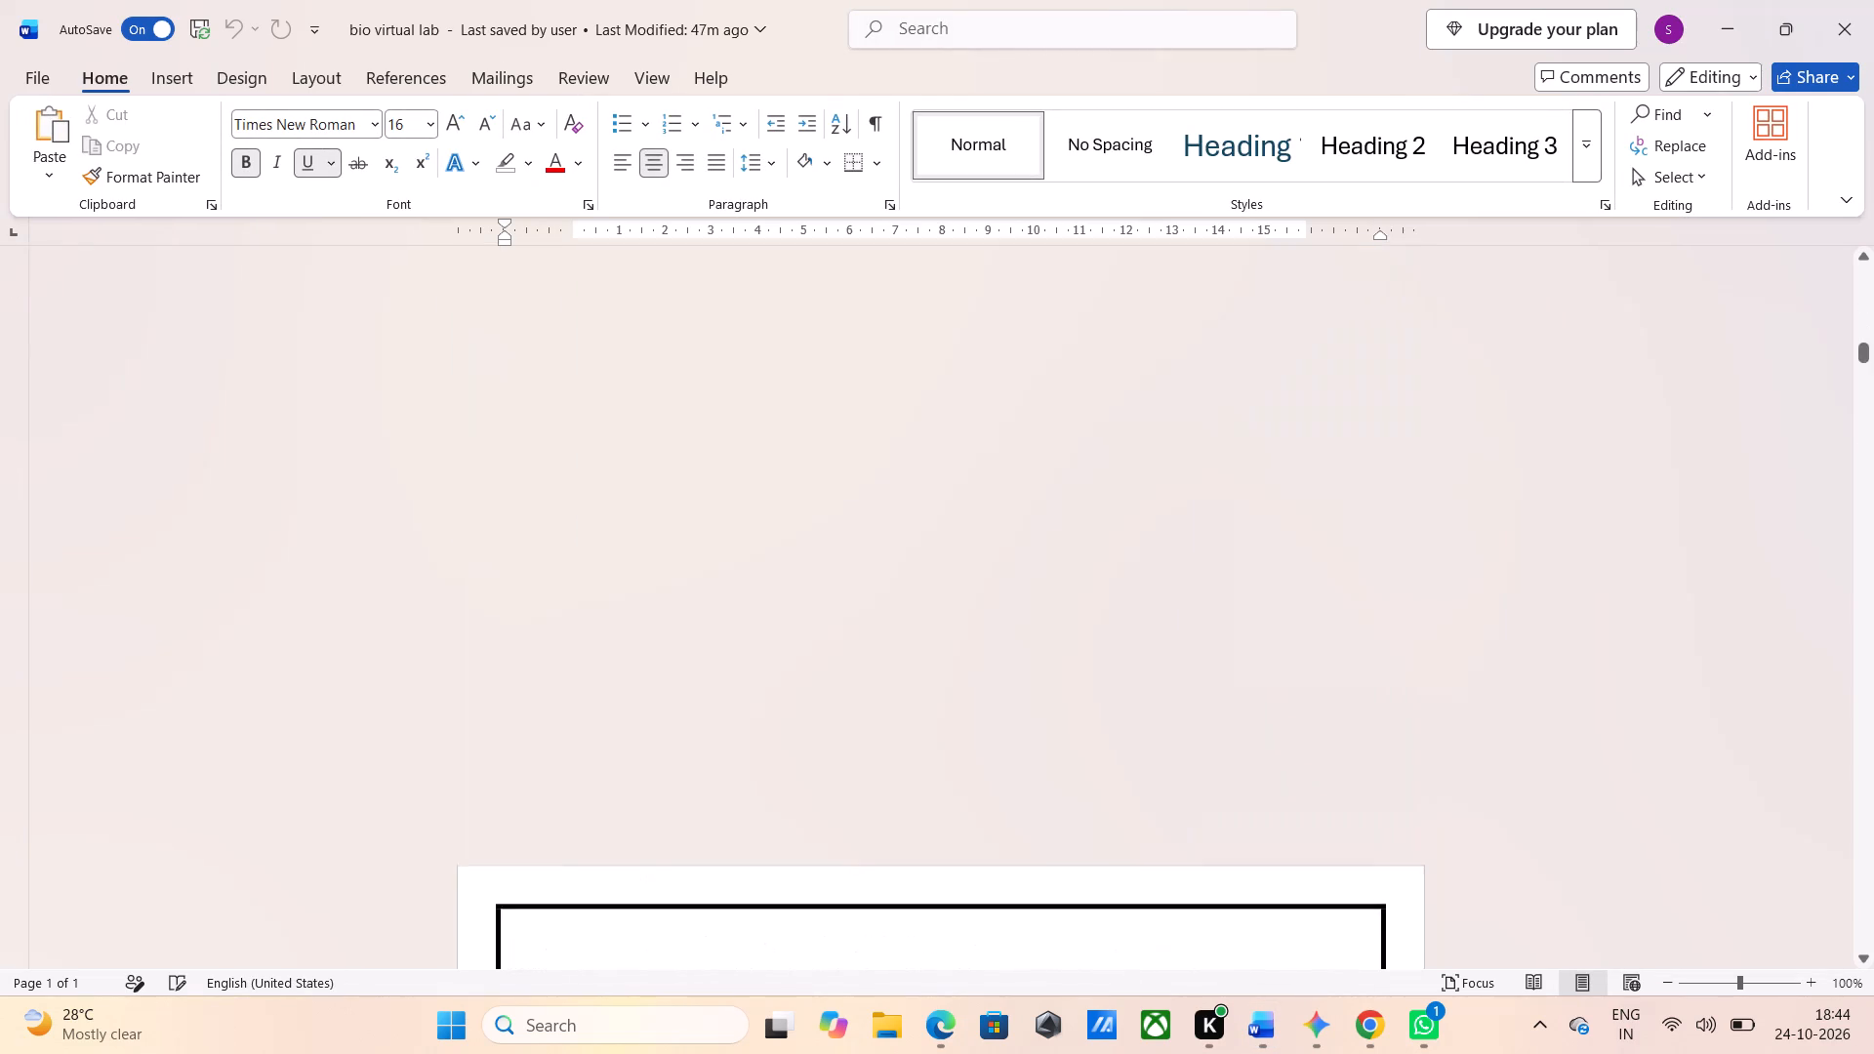
scroll(622, 732, down, 20)
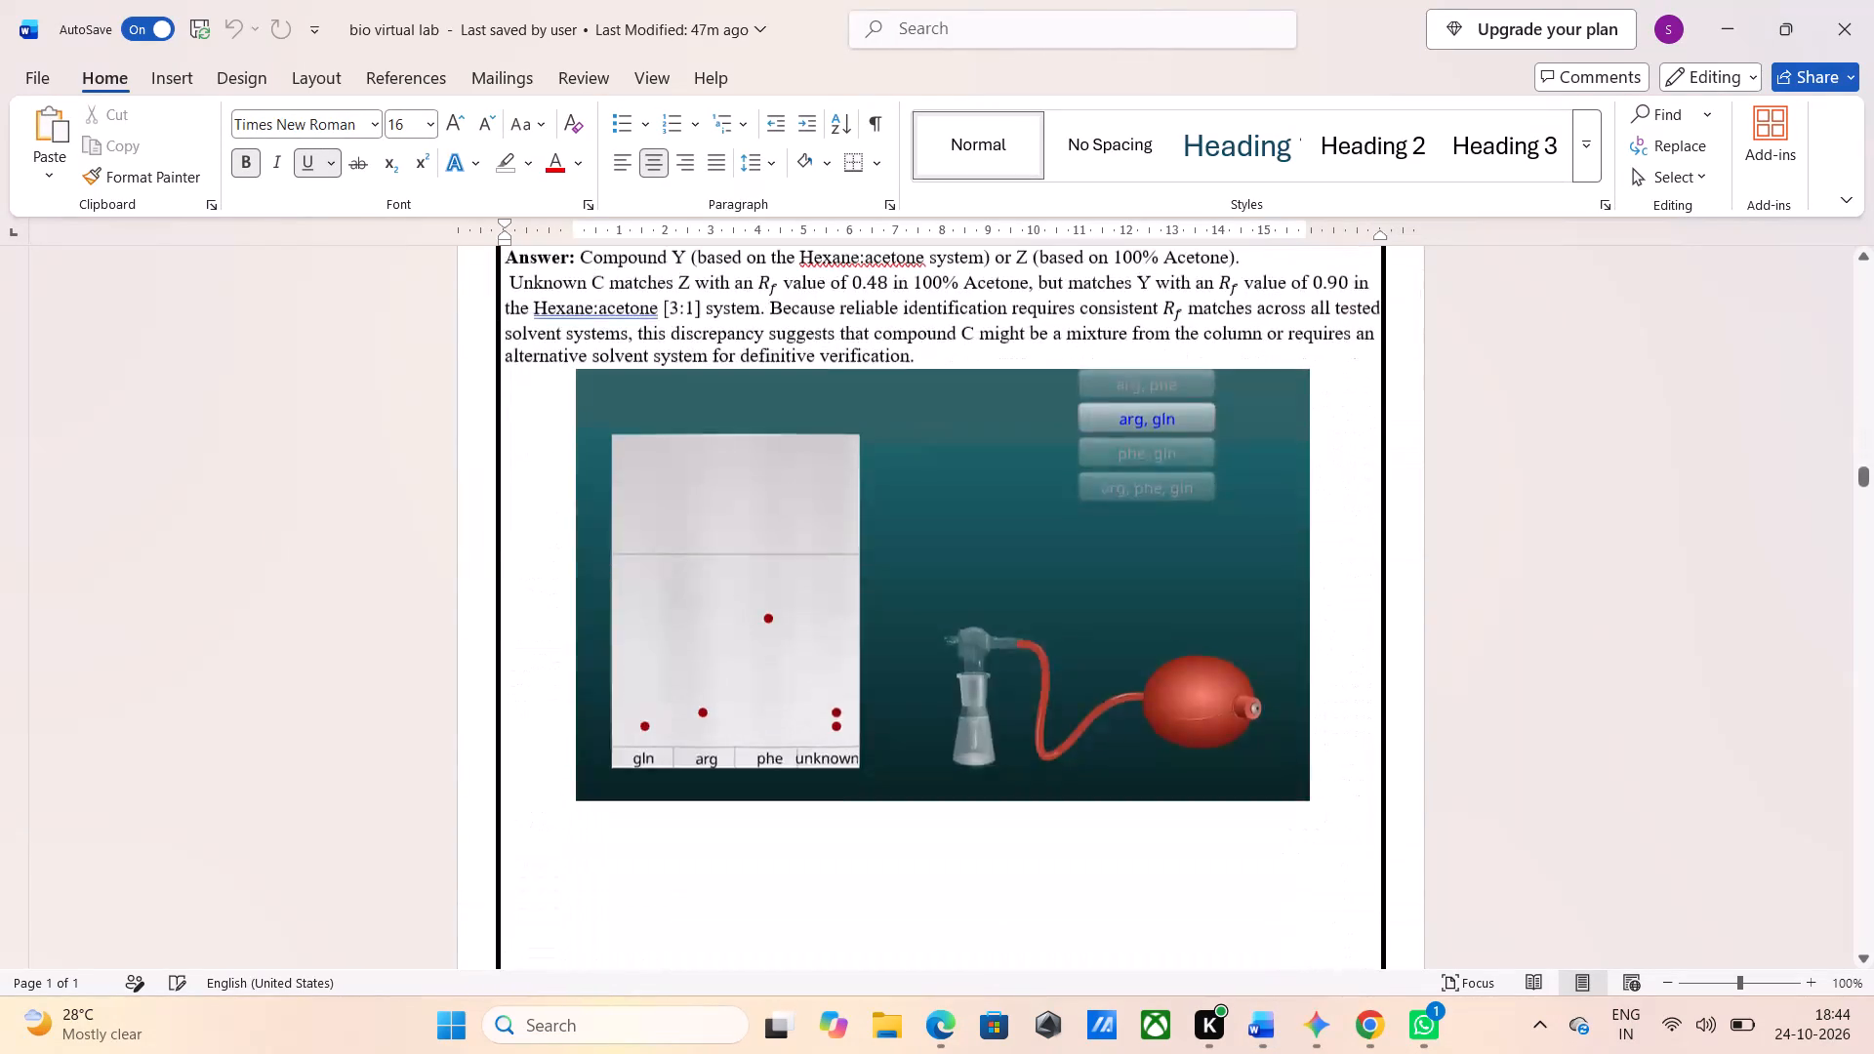
scroll(622, 732, down, 16)
scroll(622, 732, down, 6)
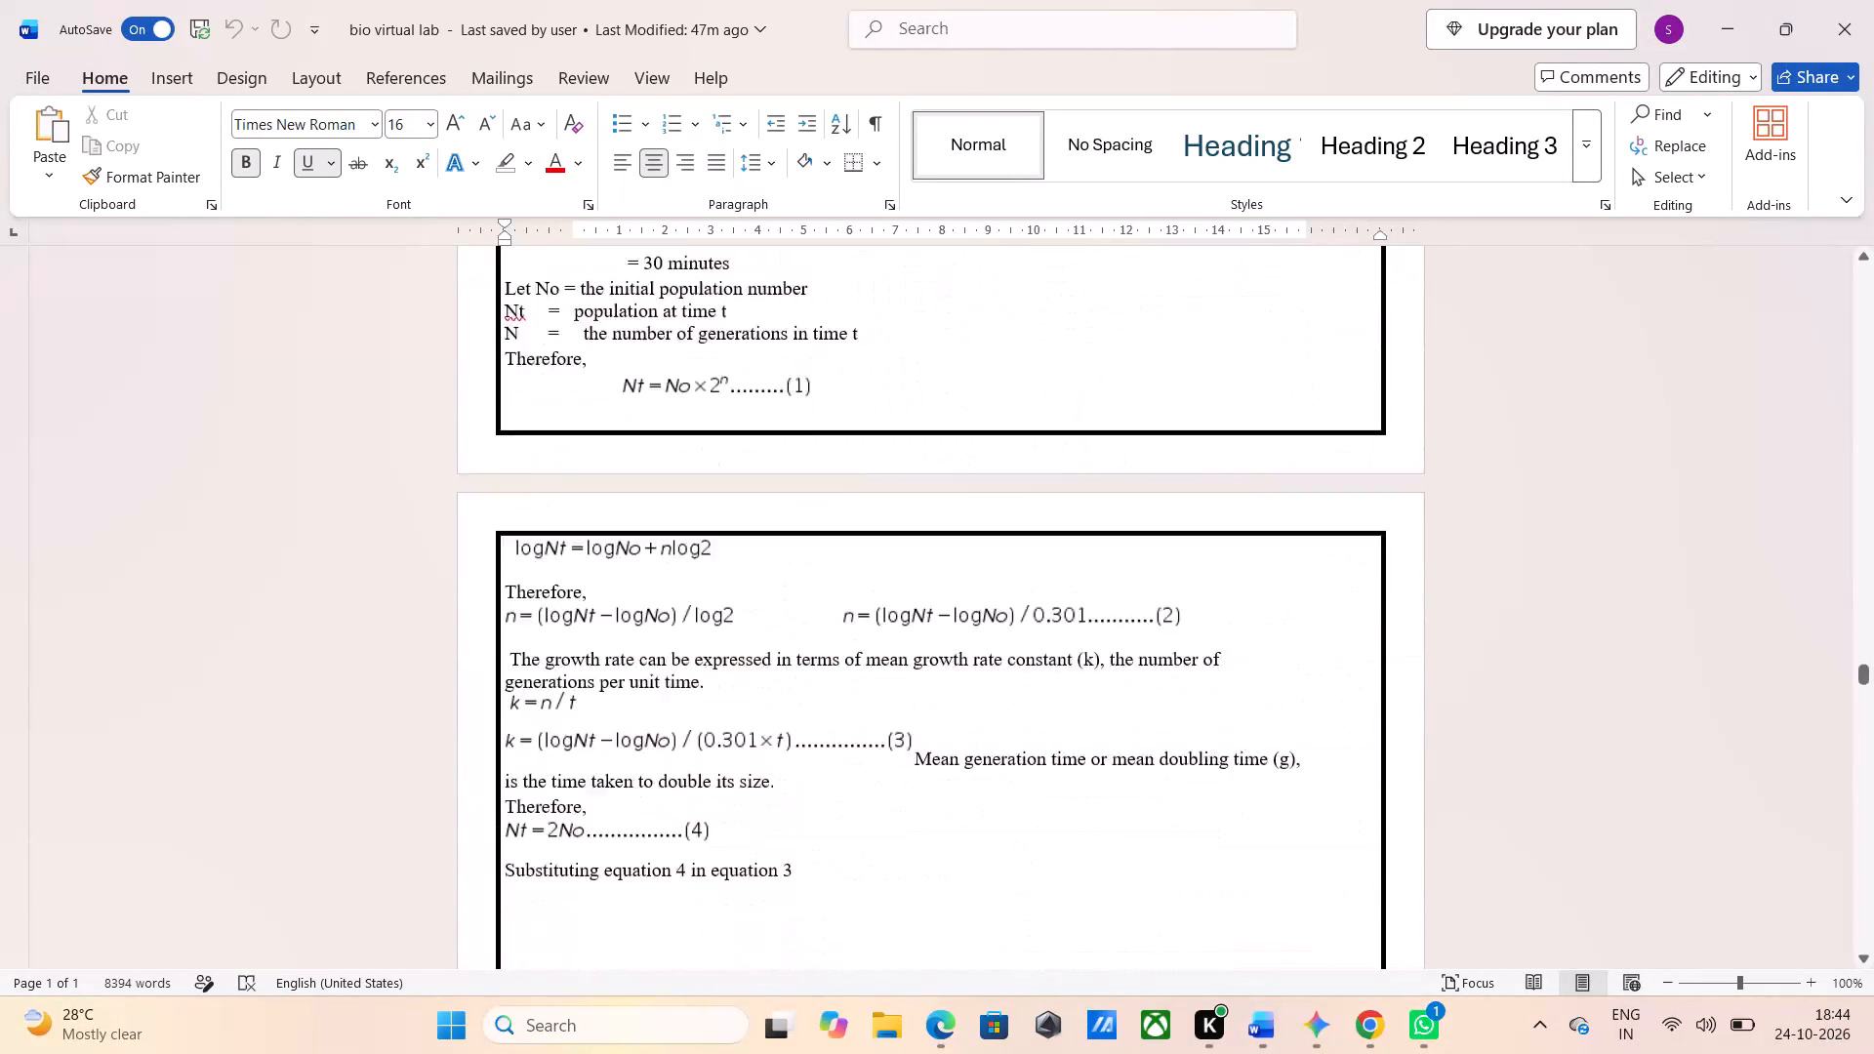
scroll(622, 732, down, 13)
scroll(622, 732, down, 15)
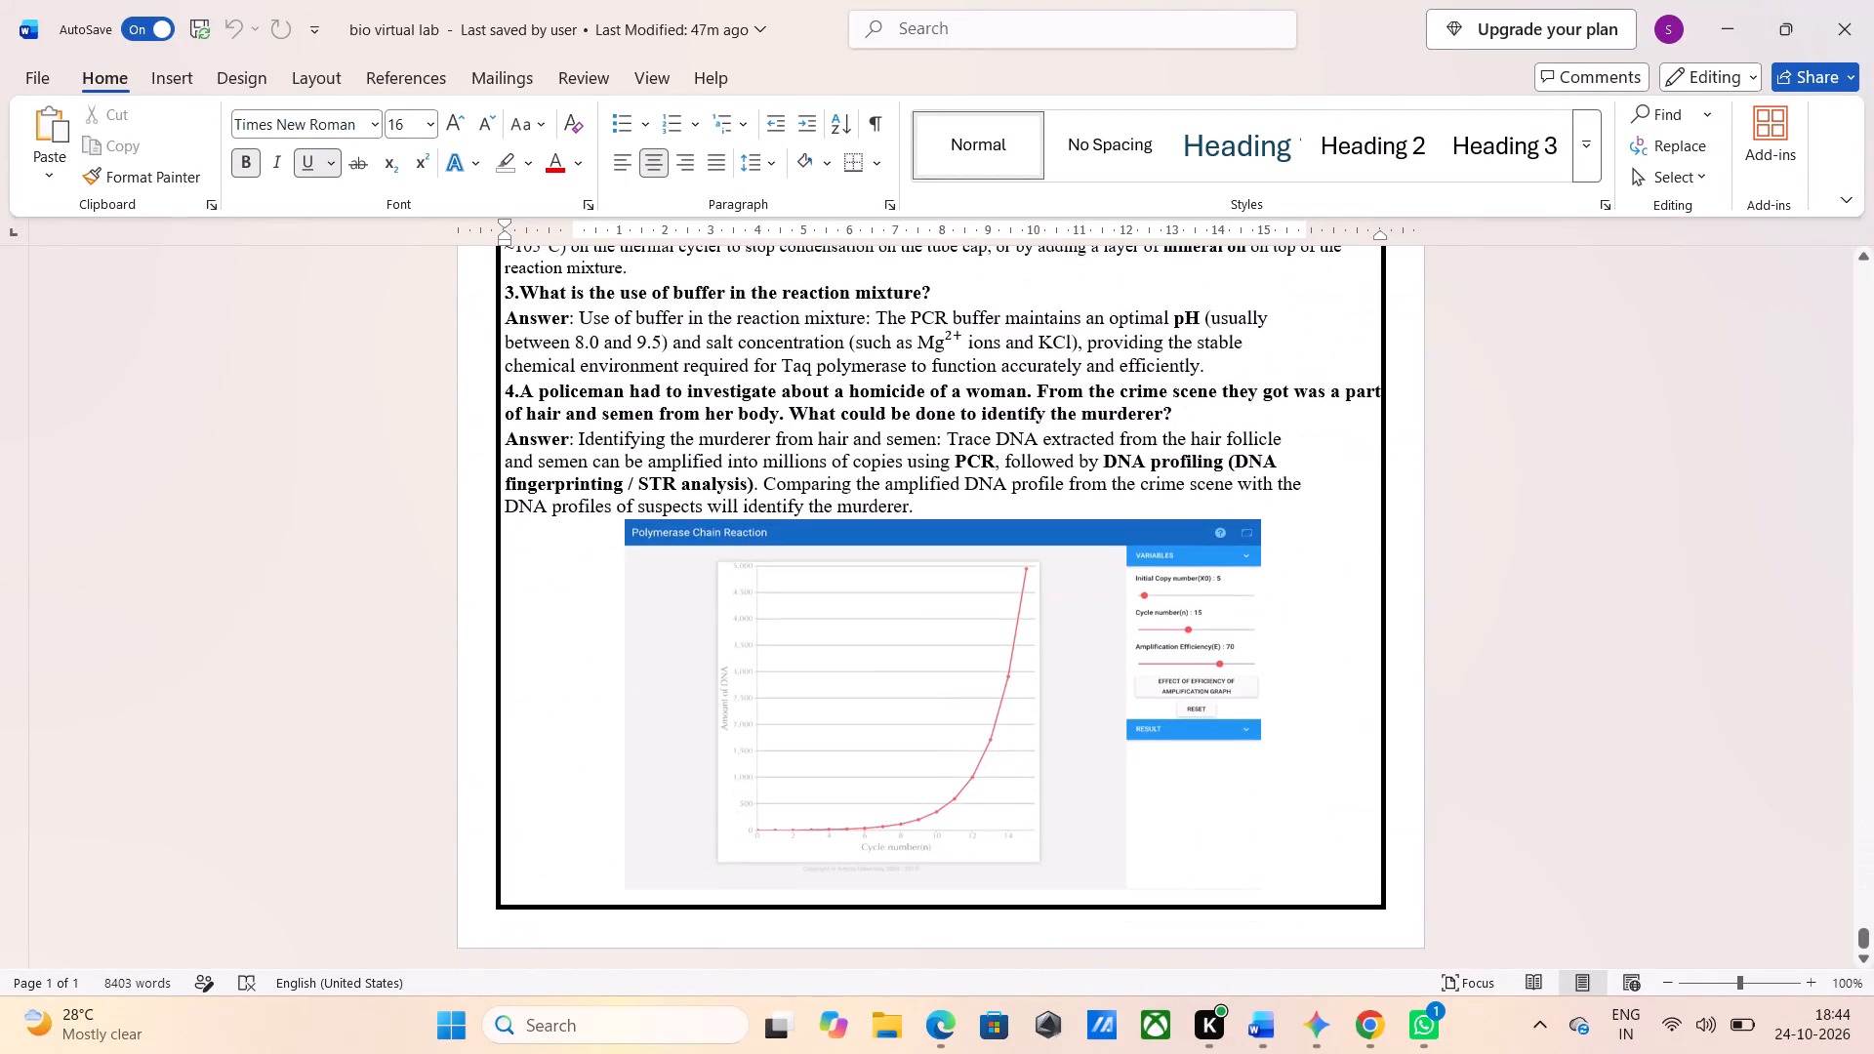
scroll(622, 732, down, 8)
Examine headings, spacing and page ends from the PCR section back to the Thin Layer Chromatography section.
scroll(622, 732, up, 2)
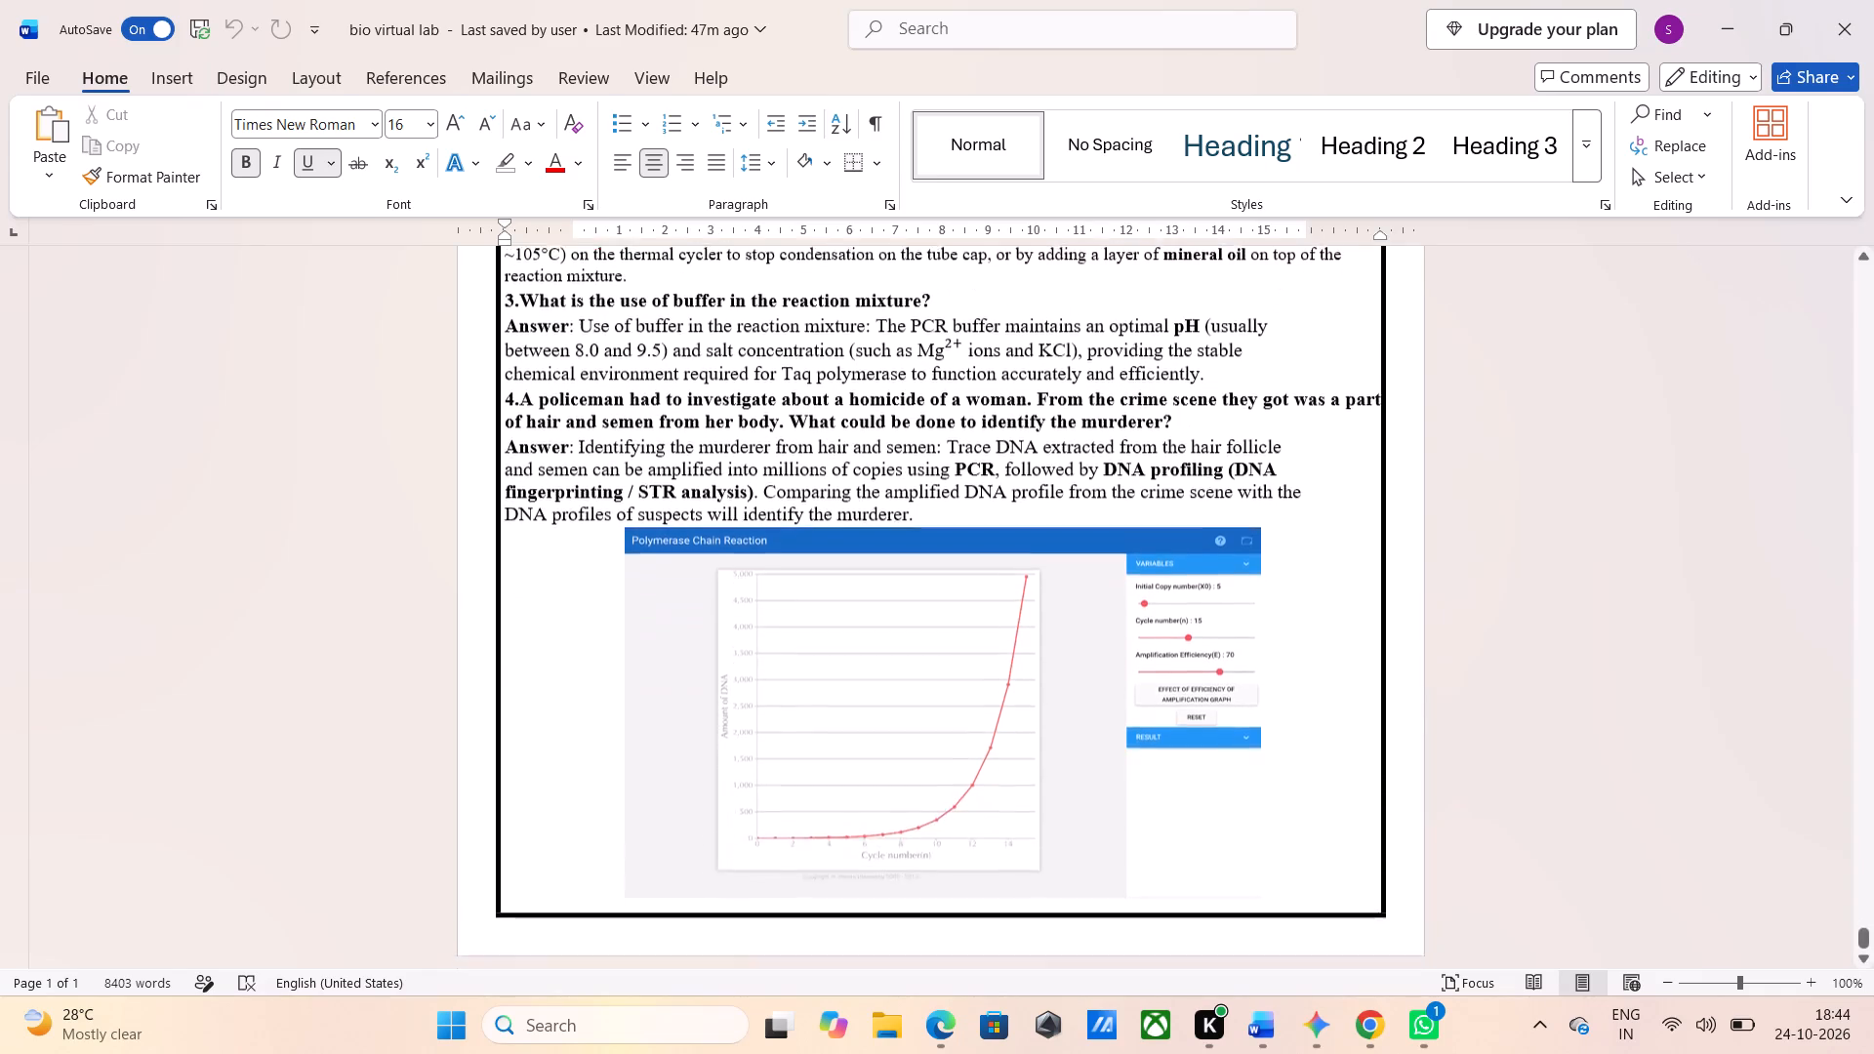
scroll(622, 732, up, 9)
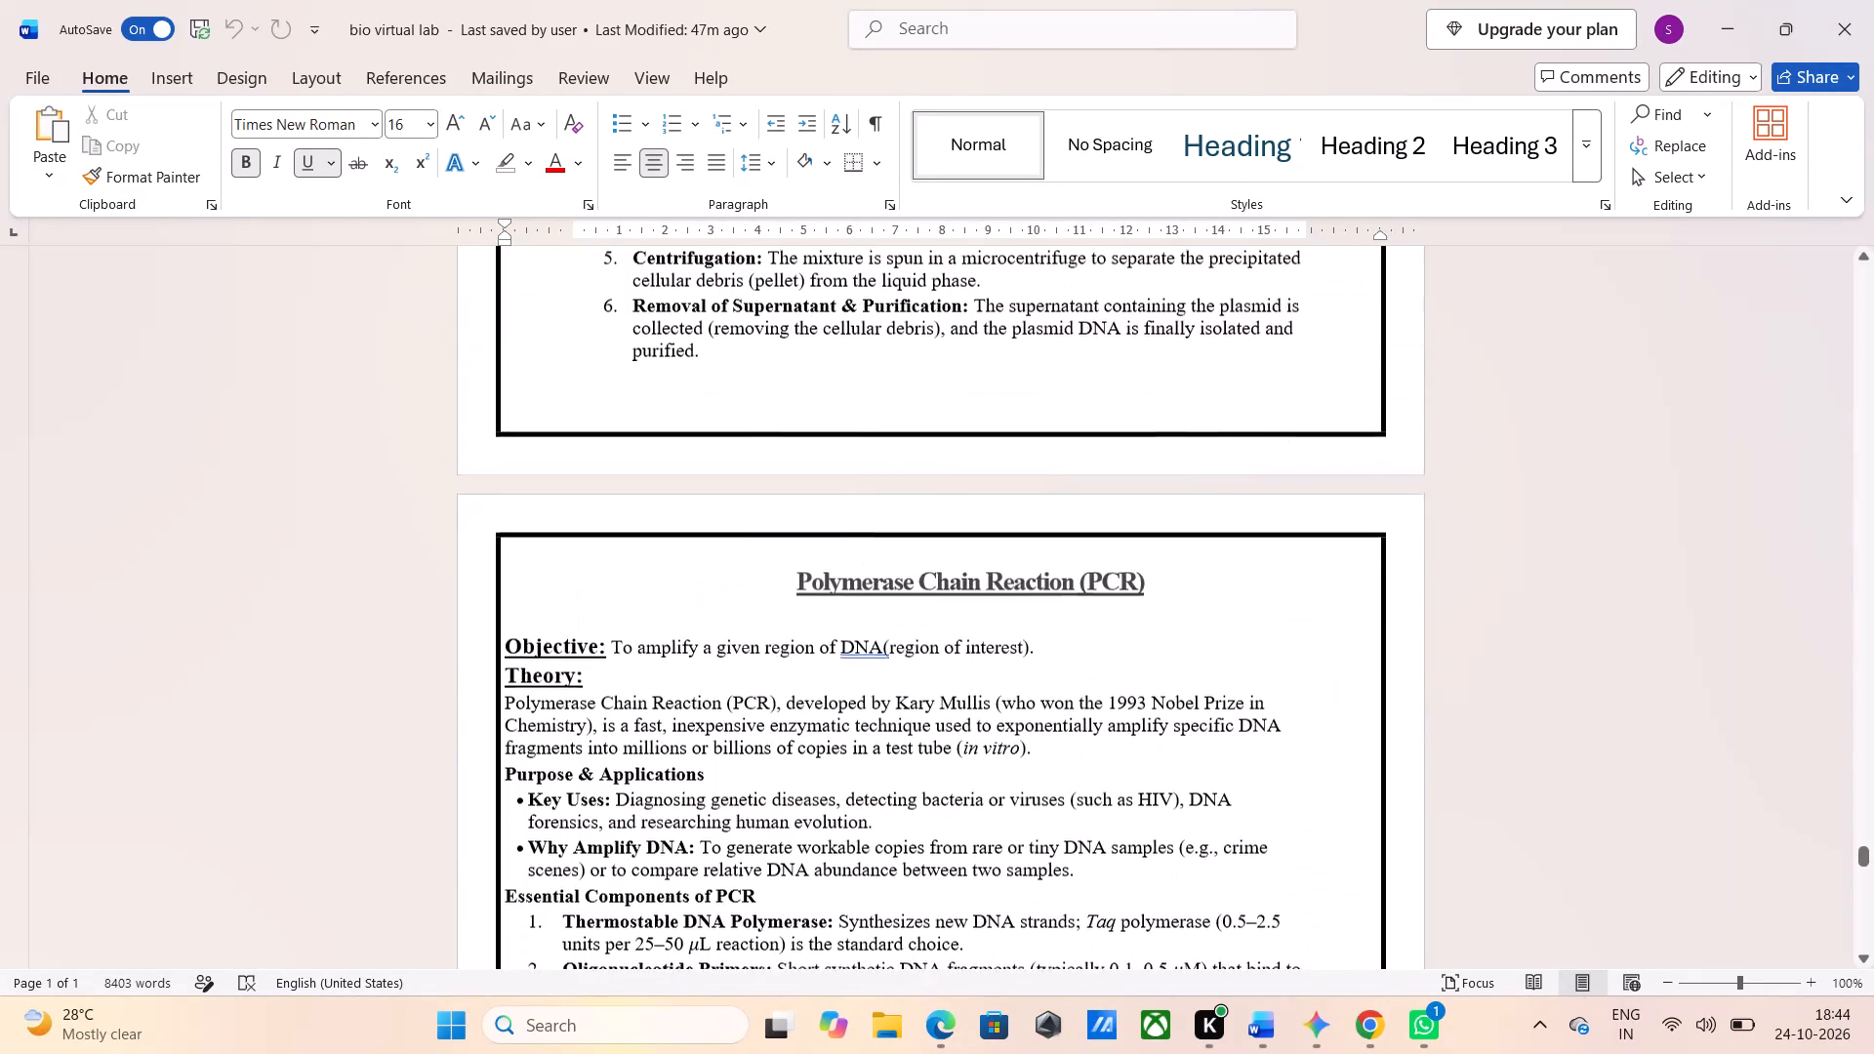
scroll(622, 732, up, 6)
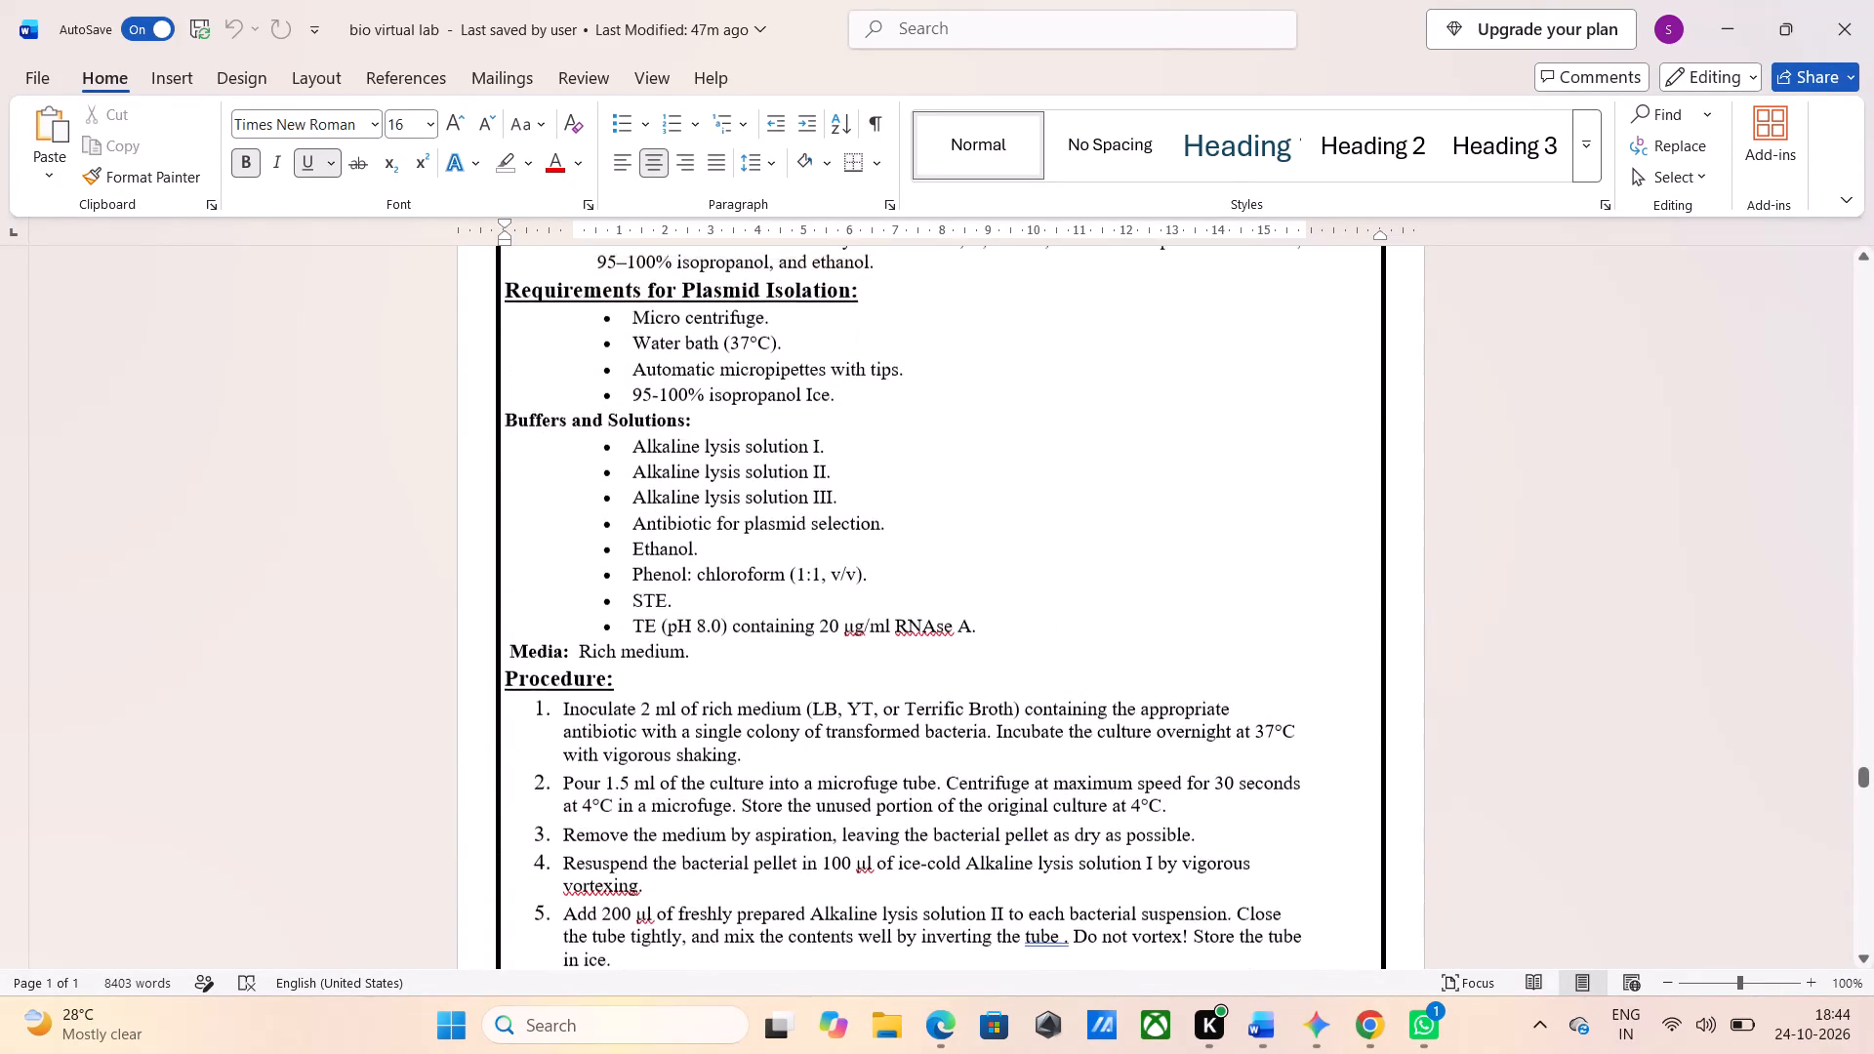
scroll(622, 732, up, 3)
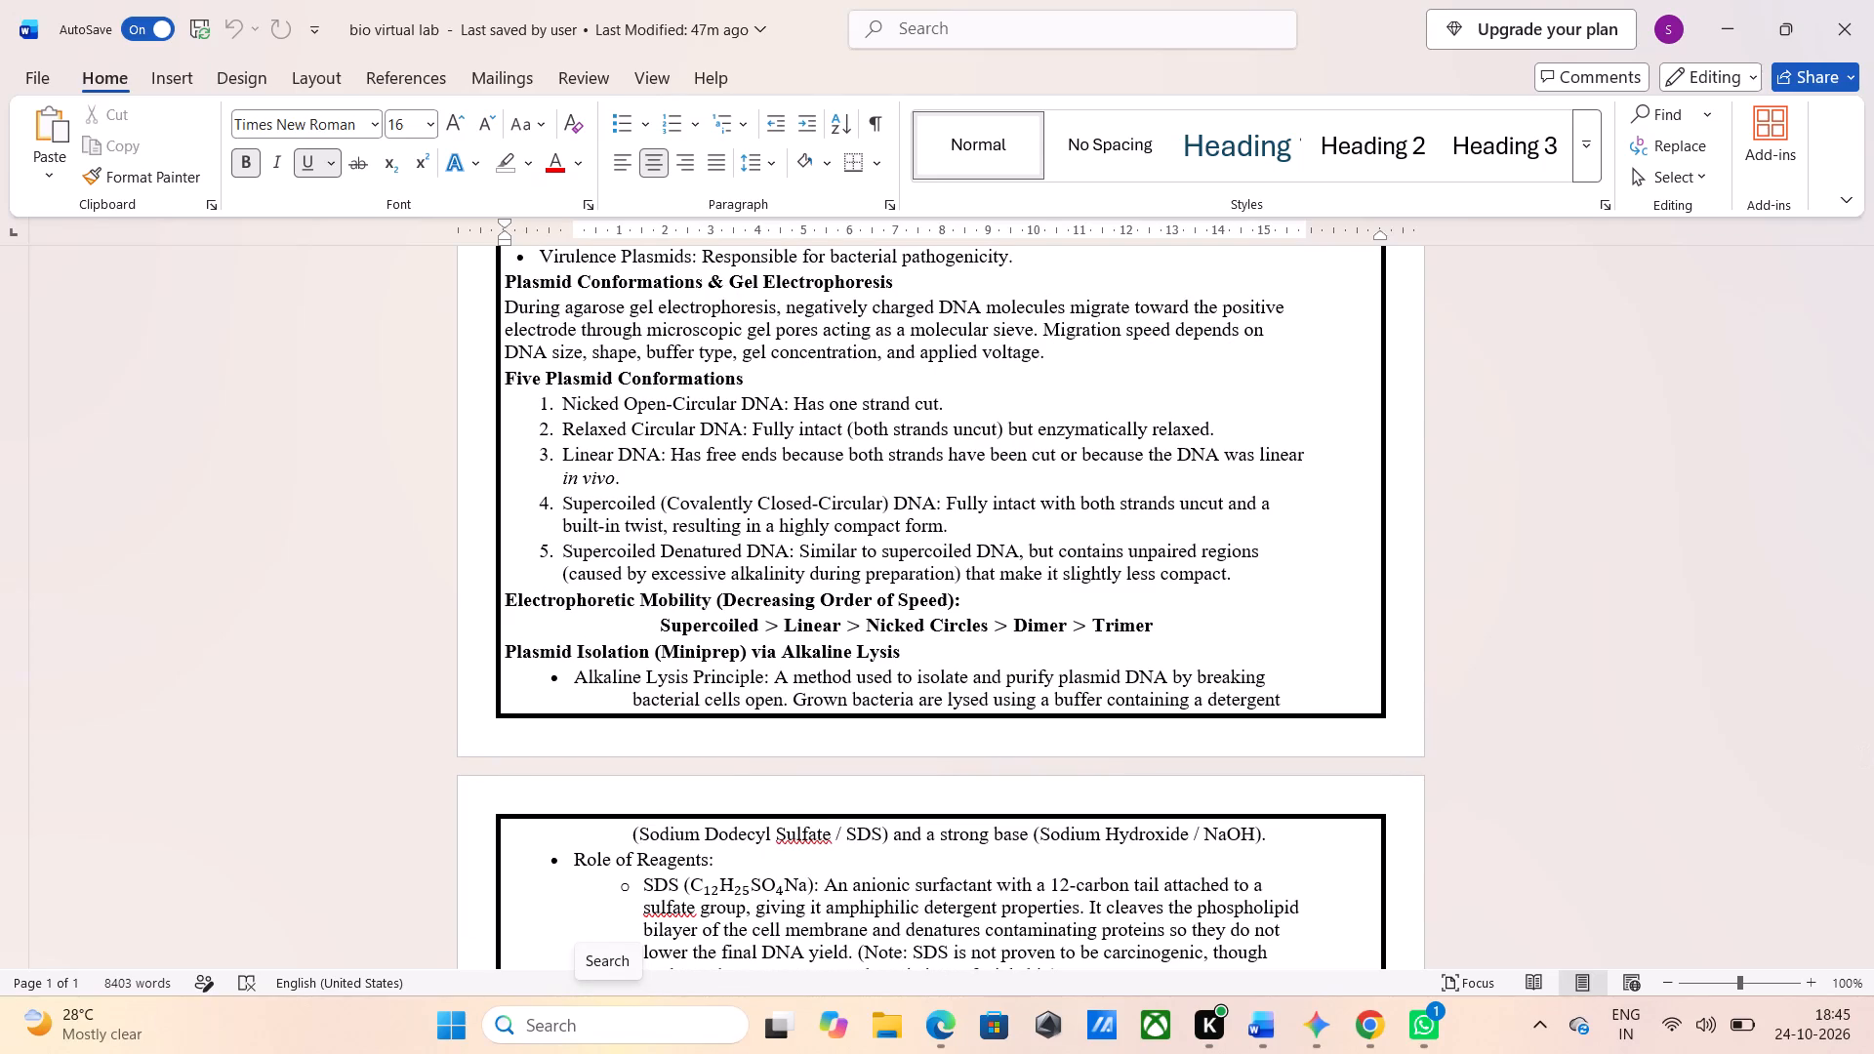
scroll(608, 1007, up, 4)
scroll(771, 618, up, 3)
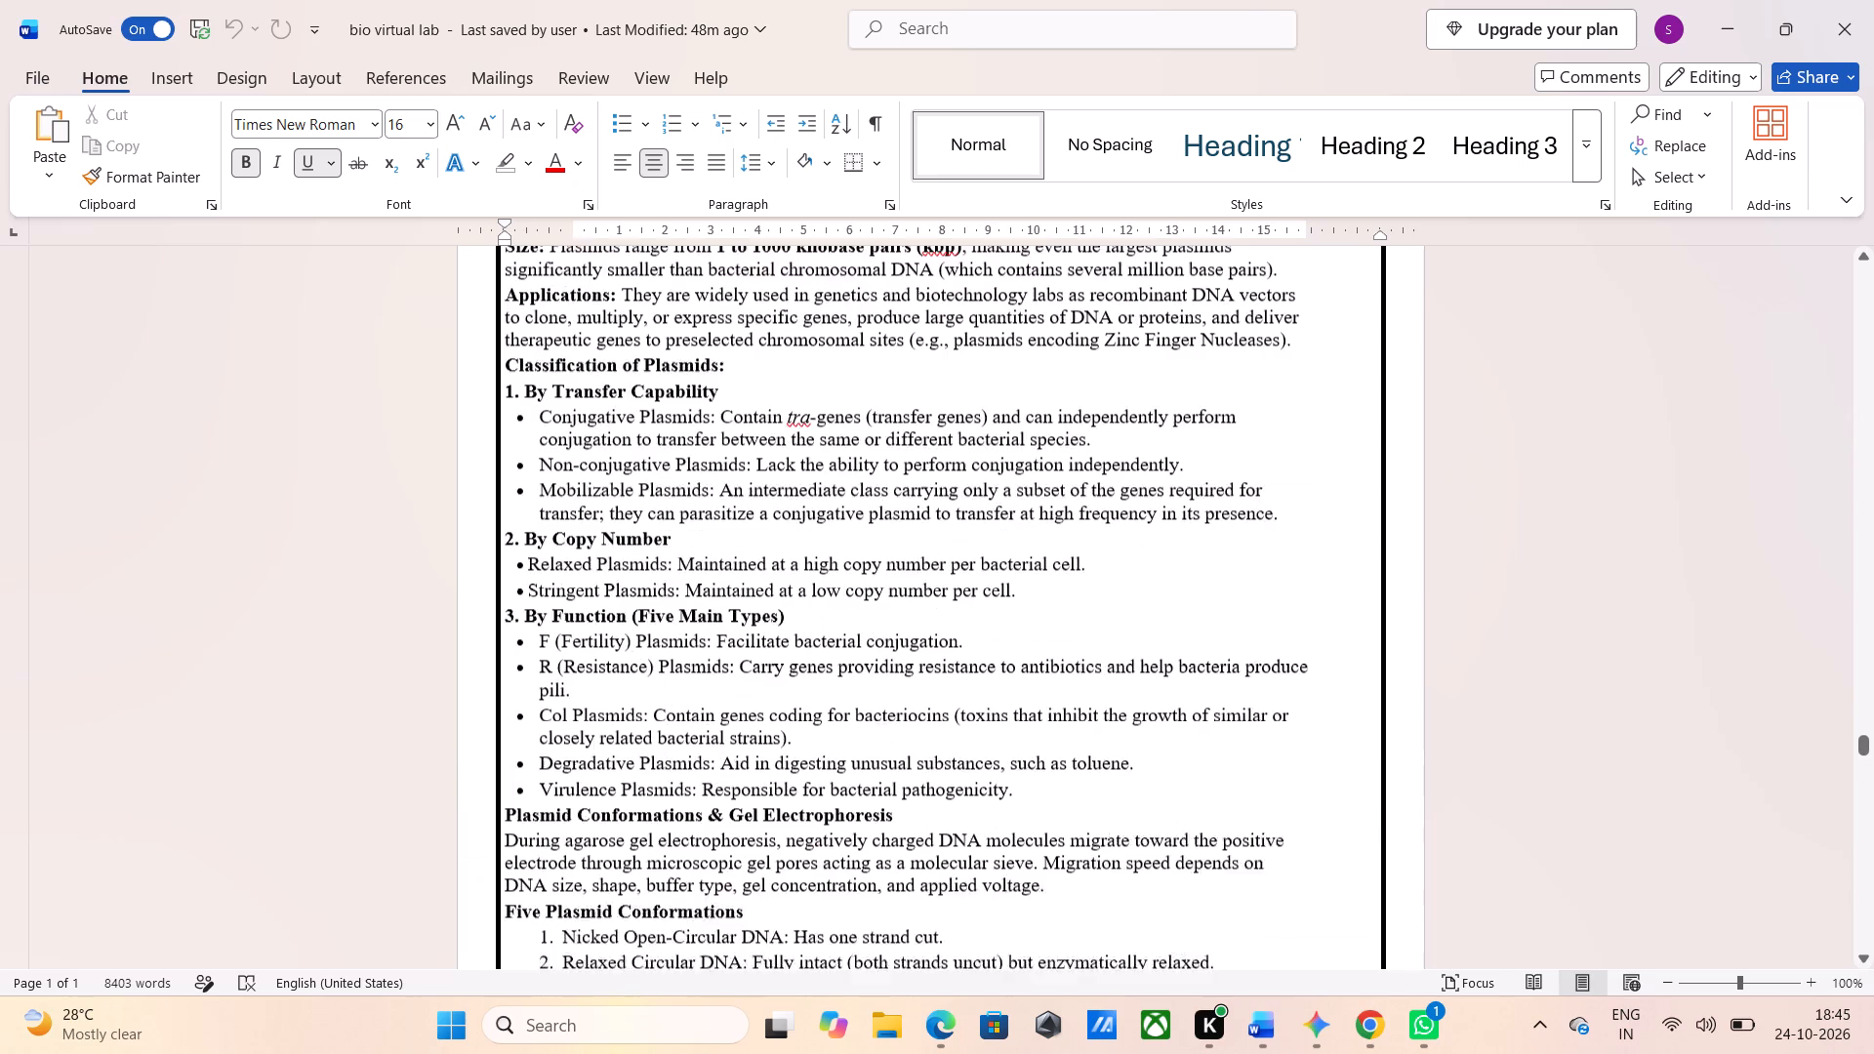
scroll(771, 618, up, 5)
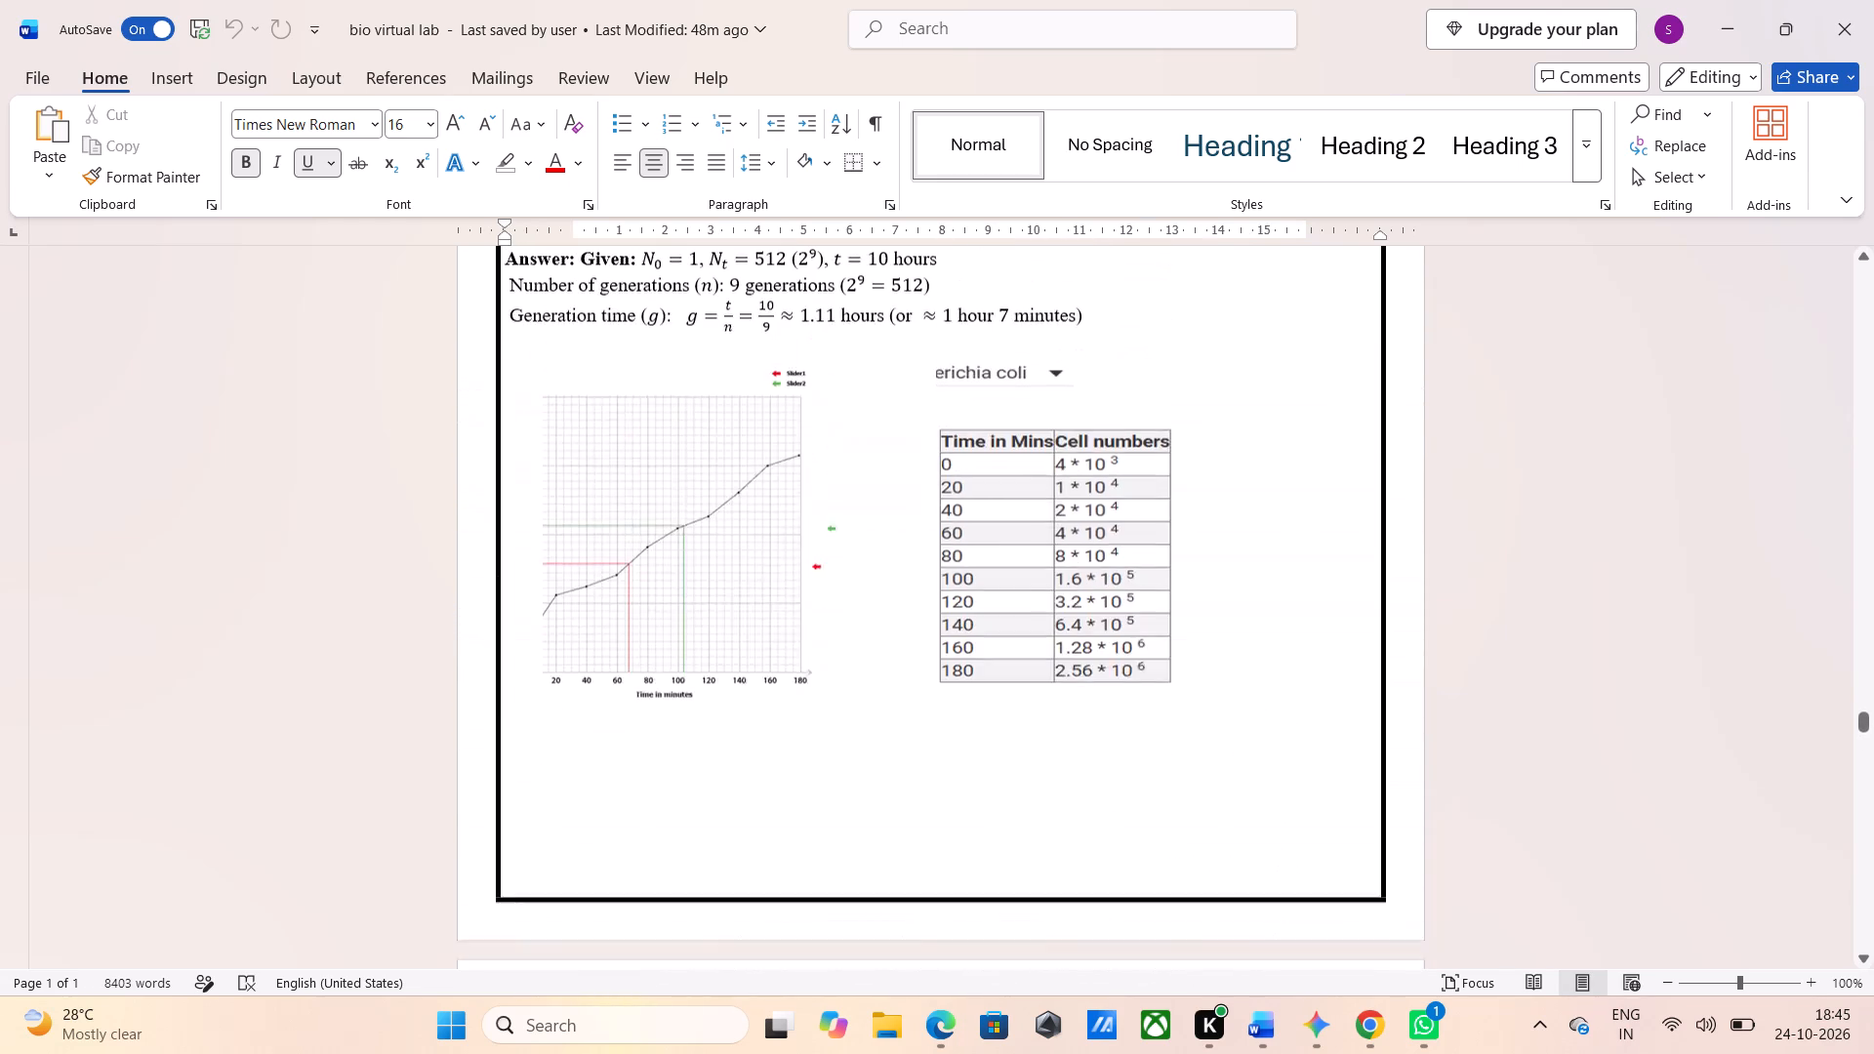
scroll(771, 618, up, 4)
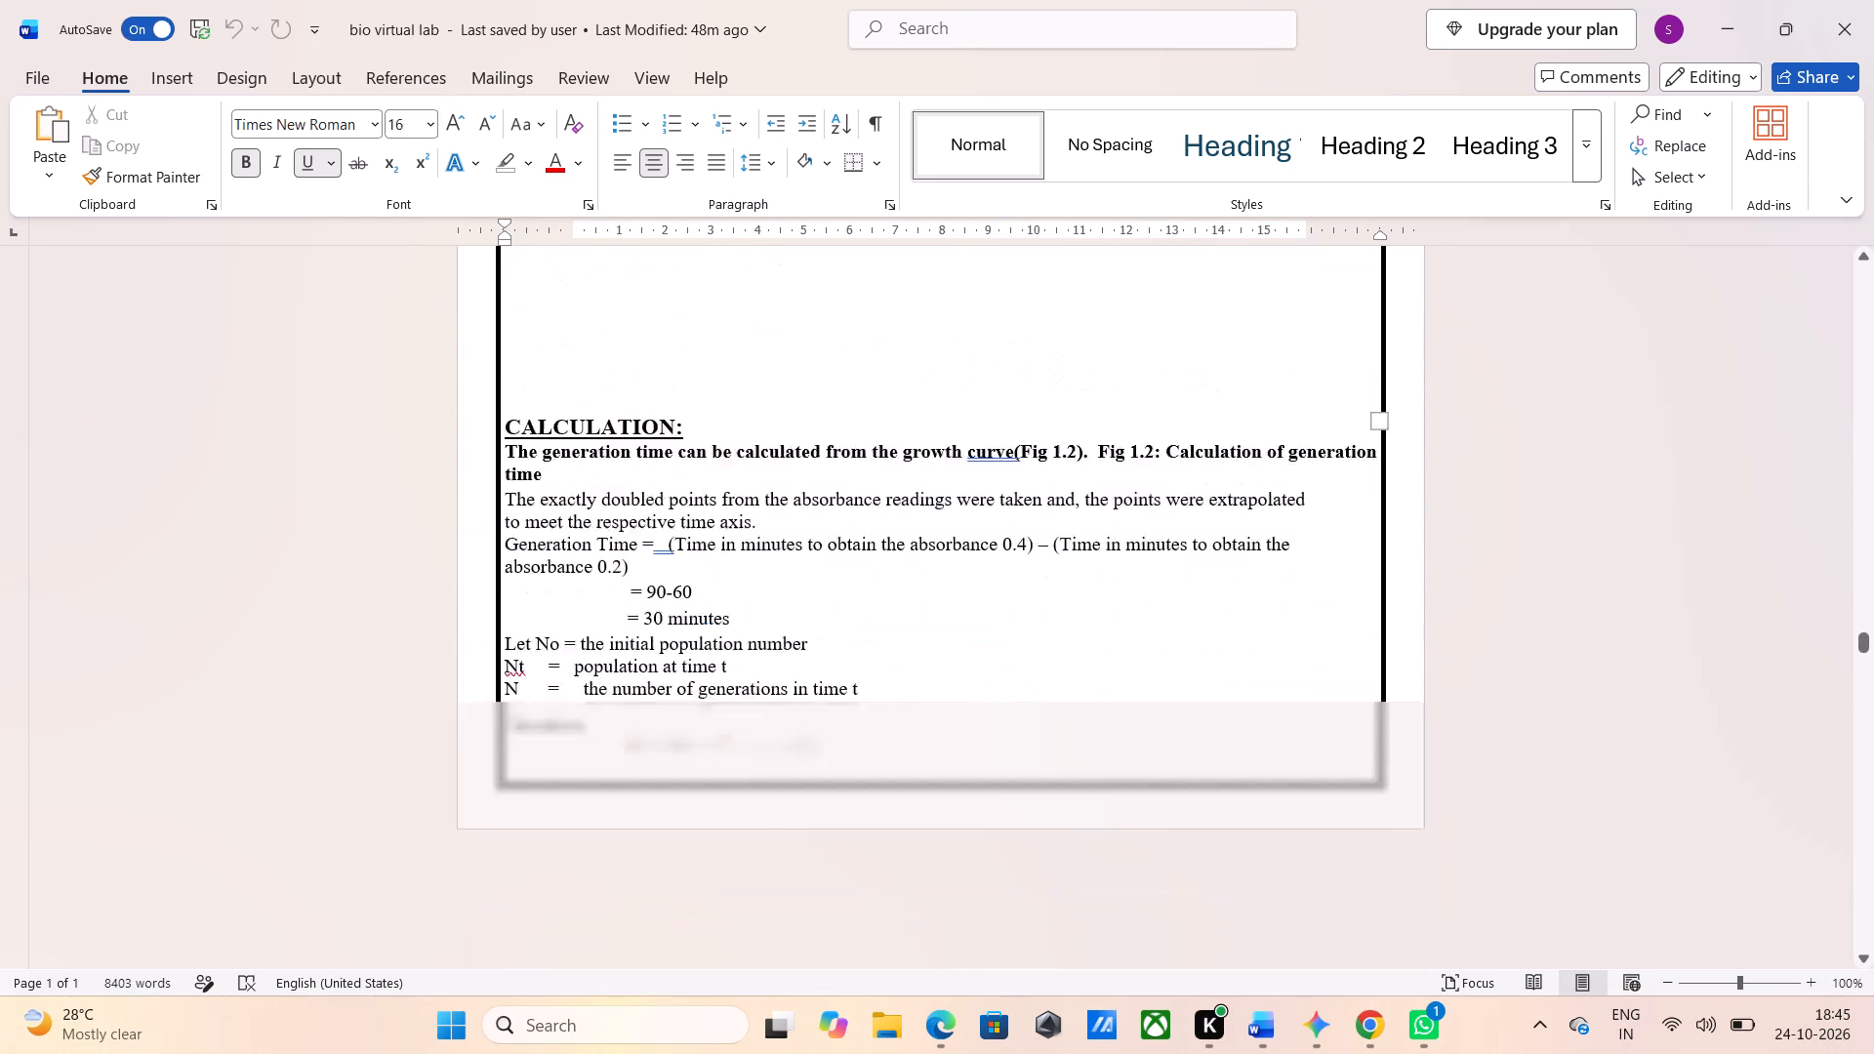
scroll(771, 618, up, 1)
scroll(771, 618, down, 3)
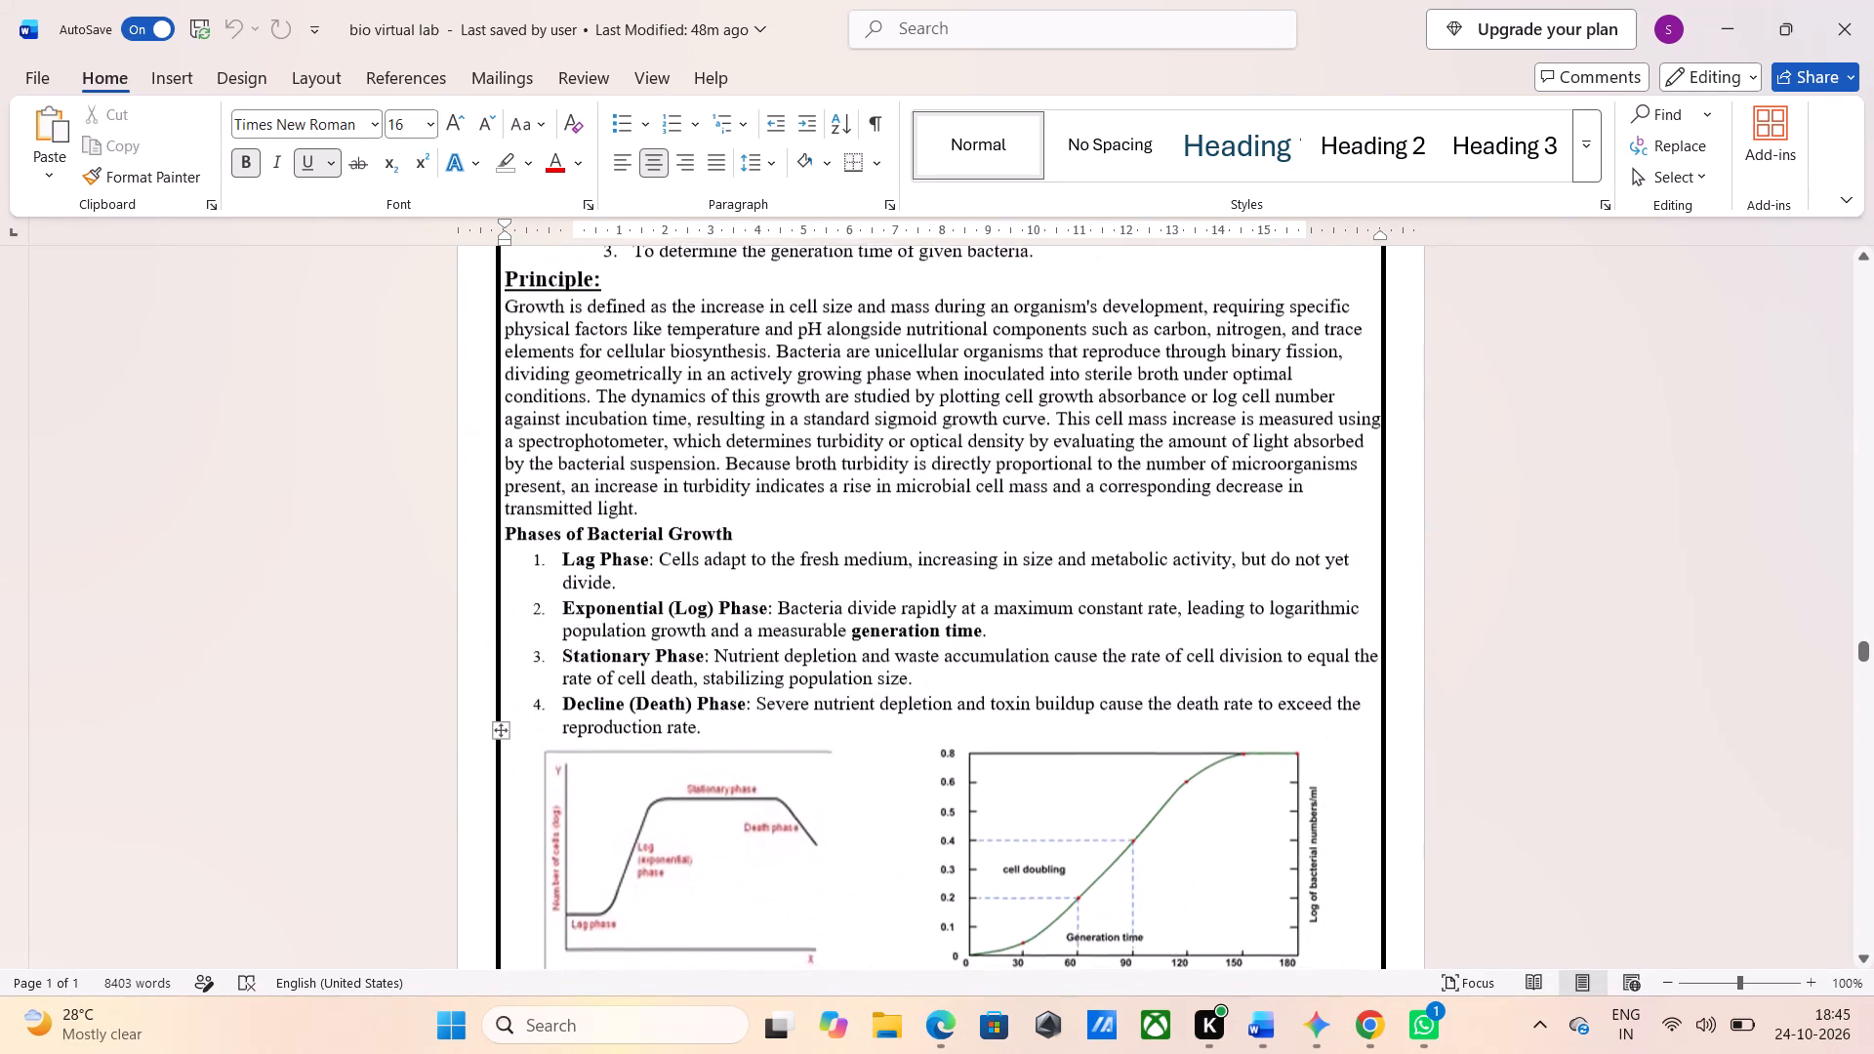
scroll(771, 618, down, 4)
scroll(771, 618, up, 5)
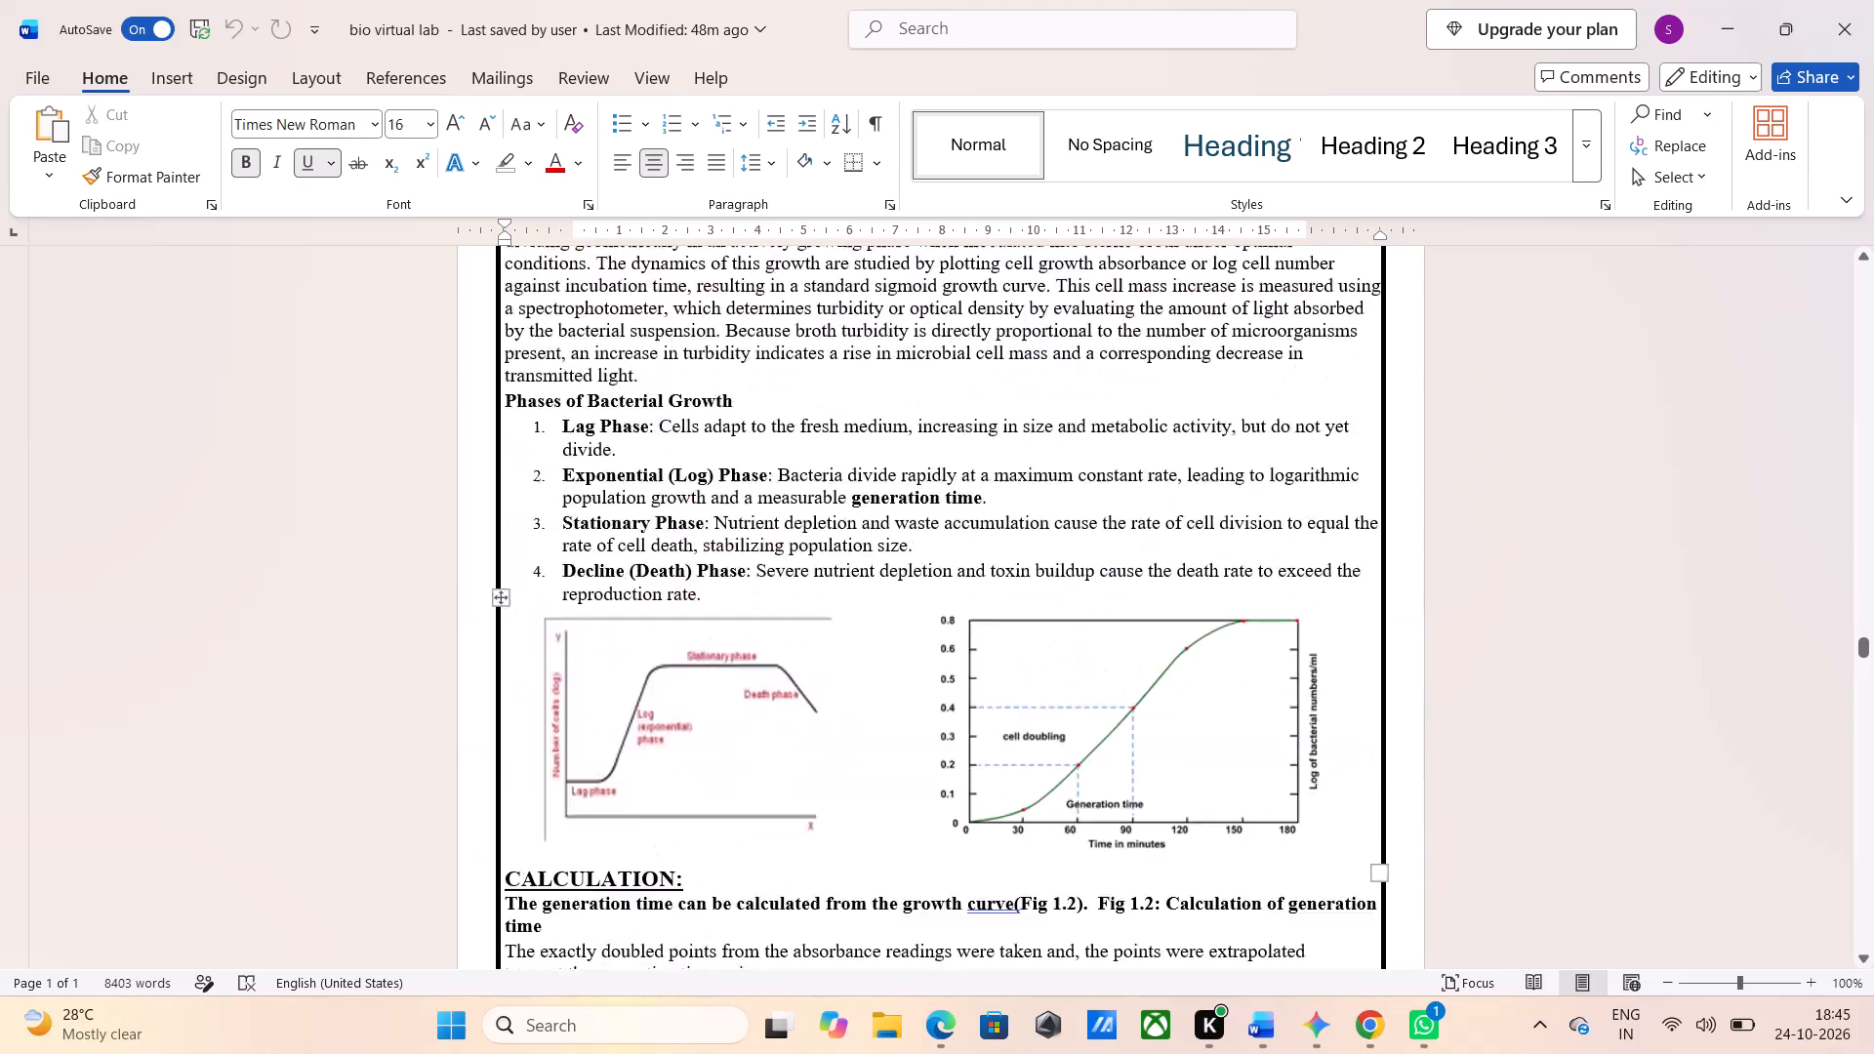
scroll(771, 618, up, 9)
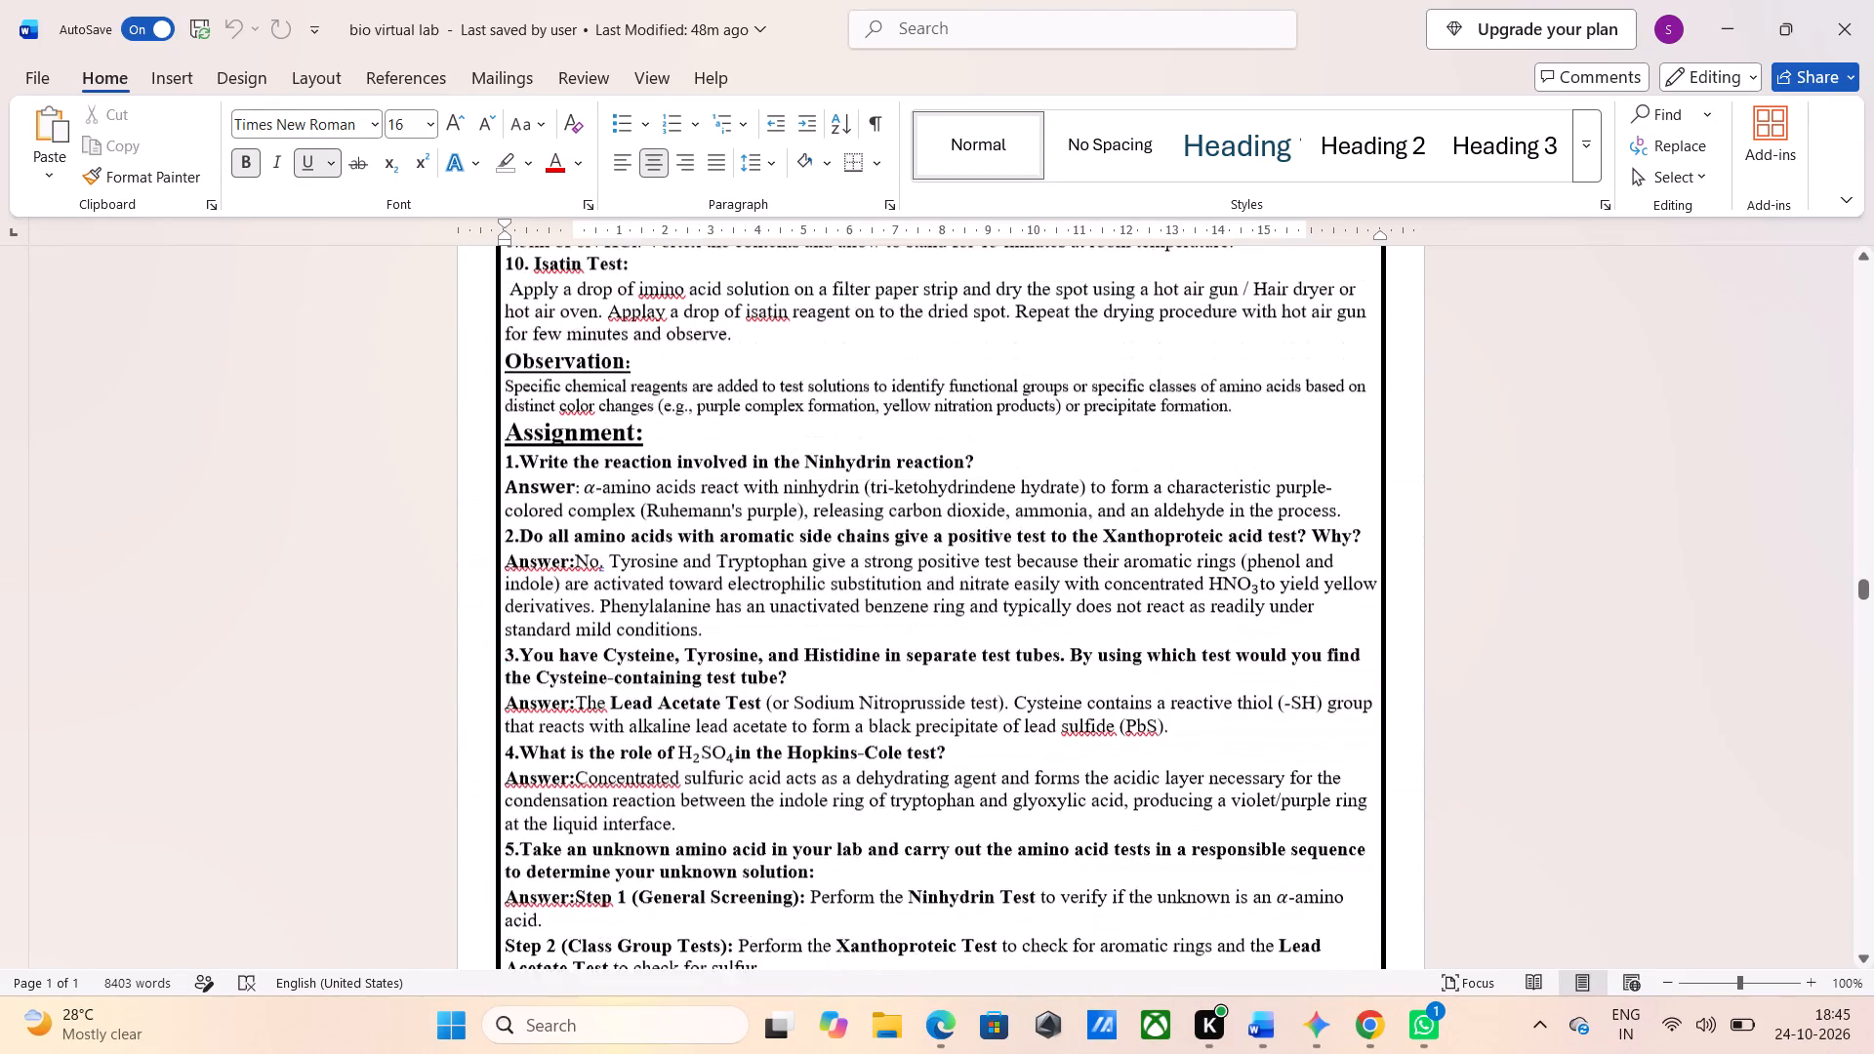
scroll(771, 618, up, 1)
scroll(771, 618, down, 3)
scroll(771, 599, up, 1)
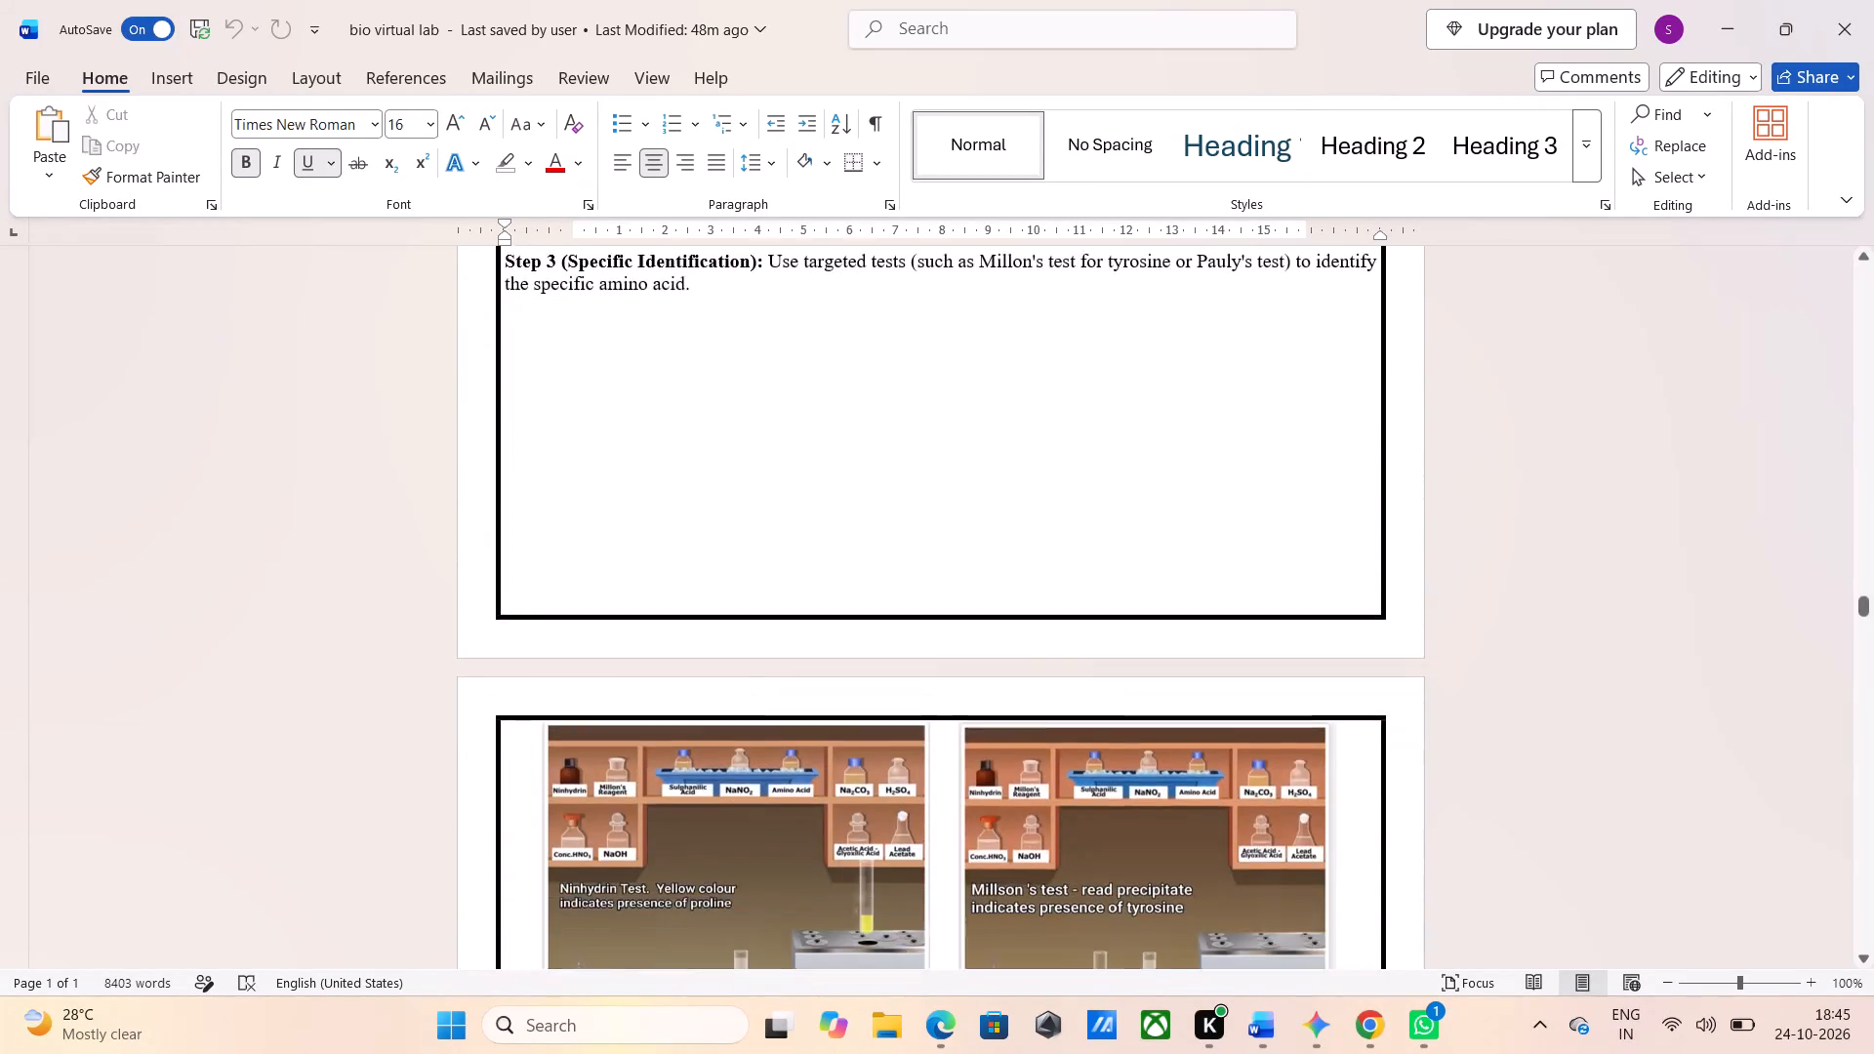
scroll(771, 599, up, 3)
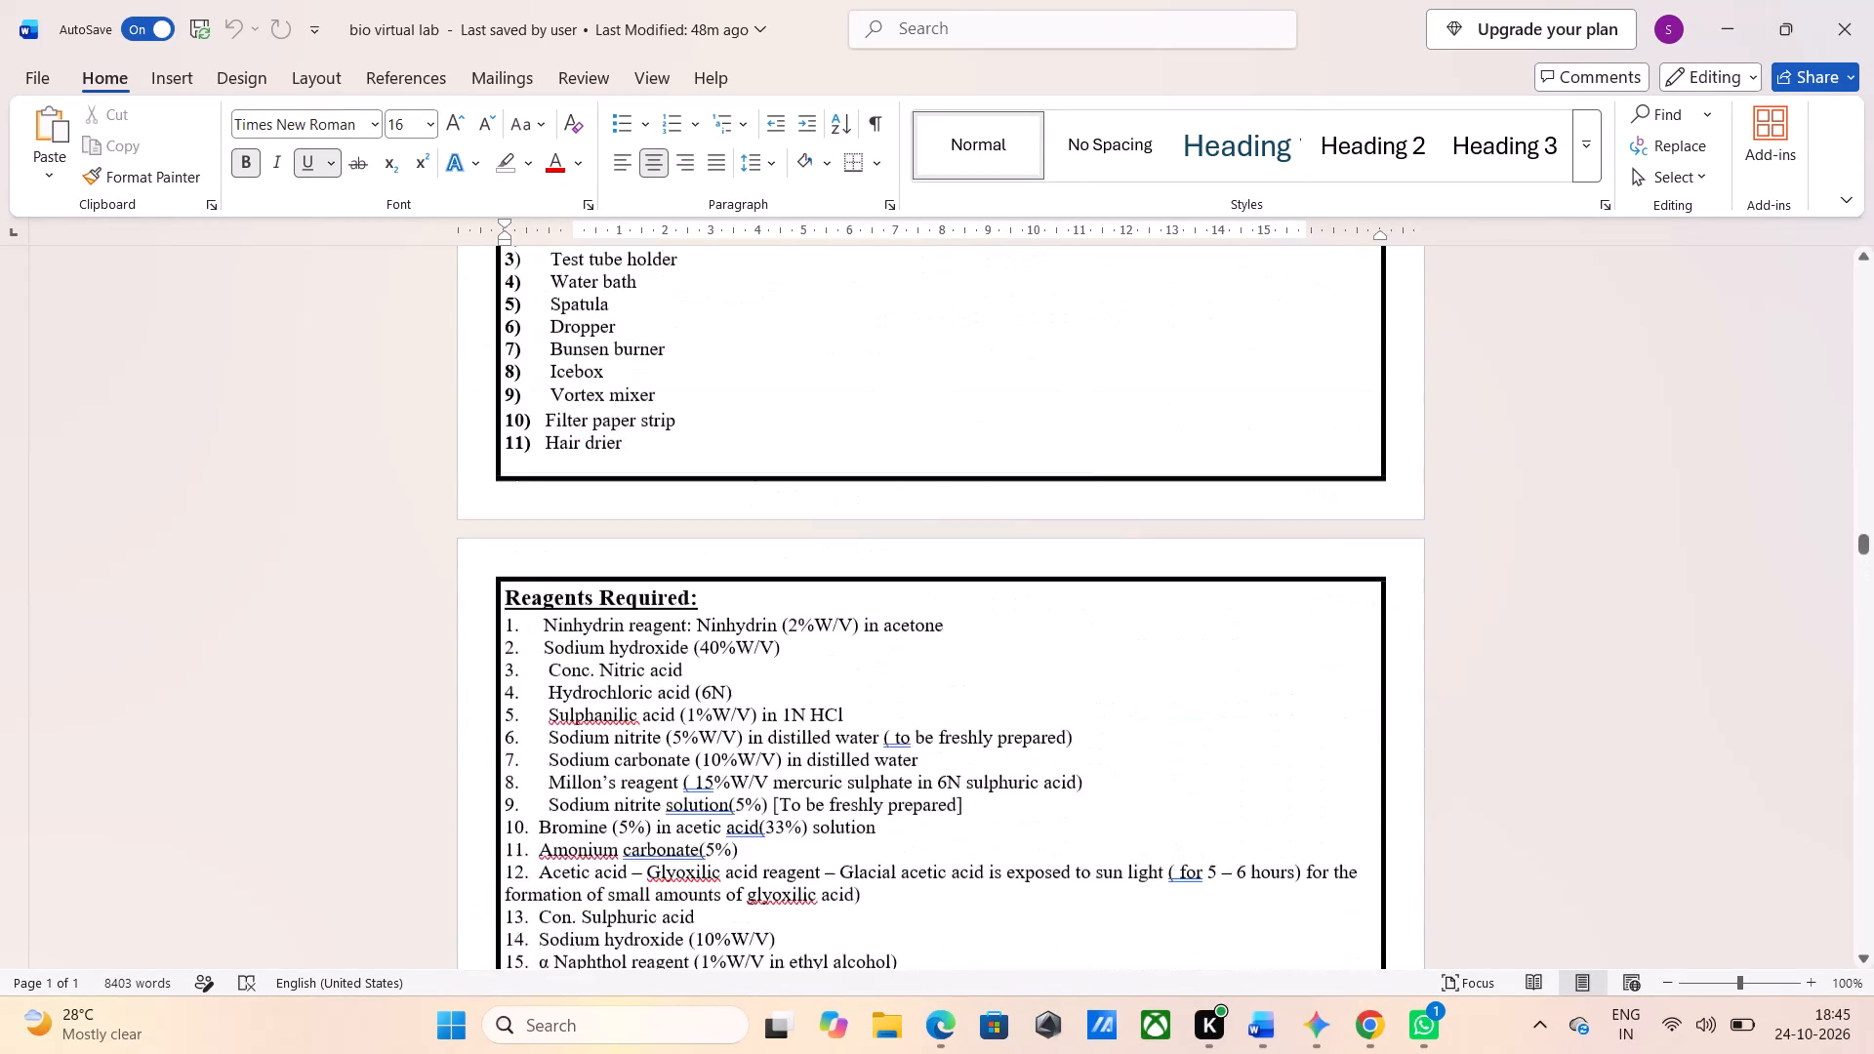
scroll(771, 599, up, 2)
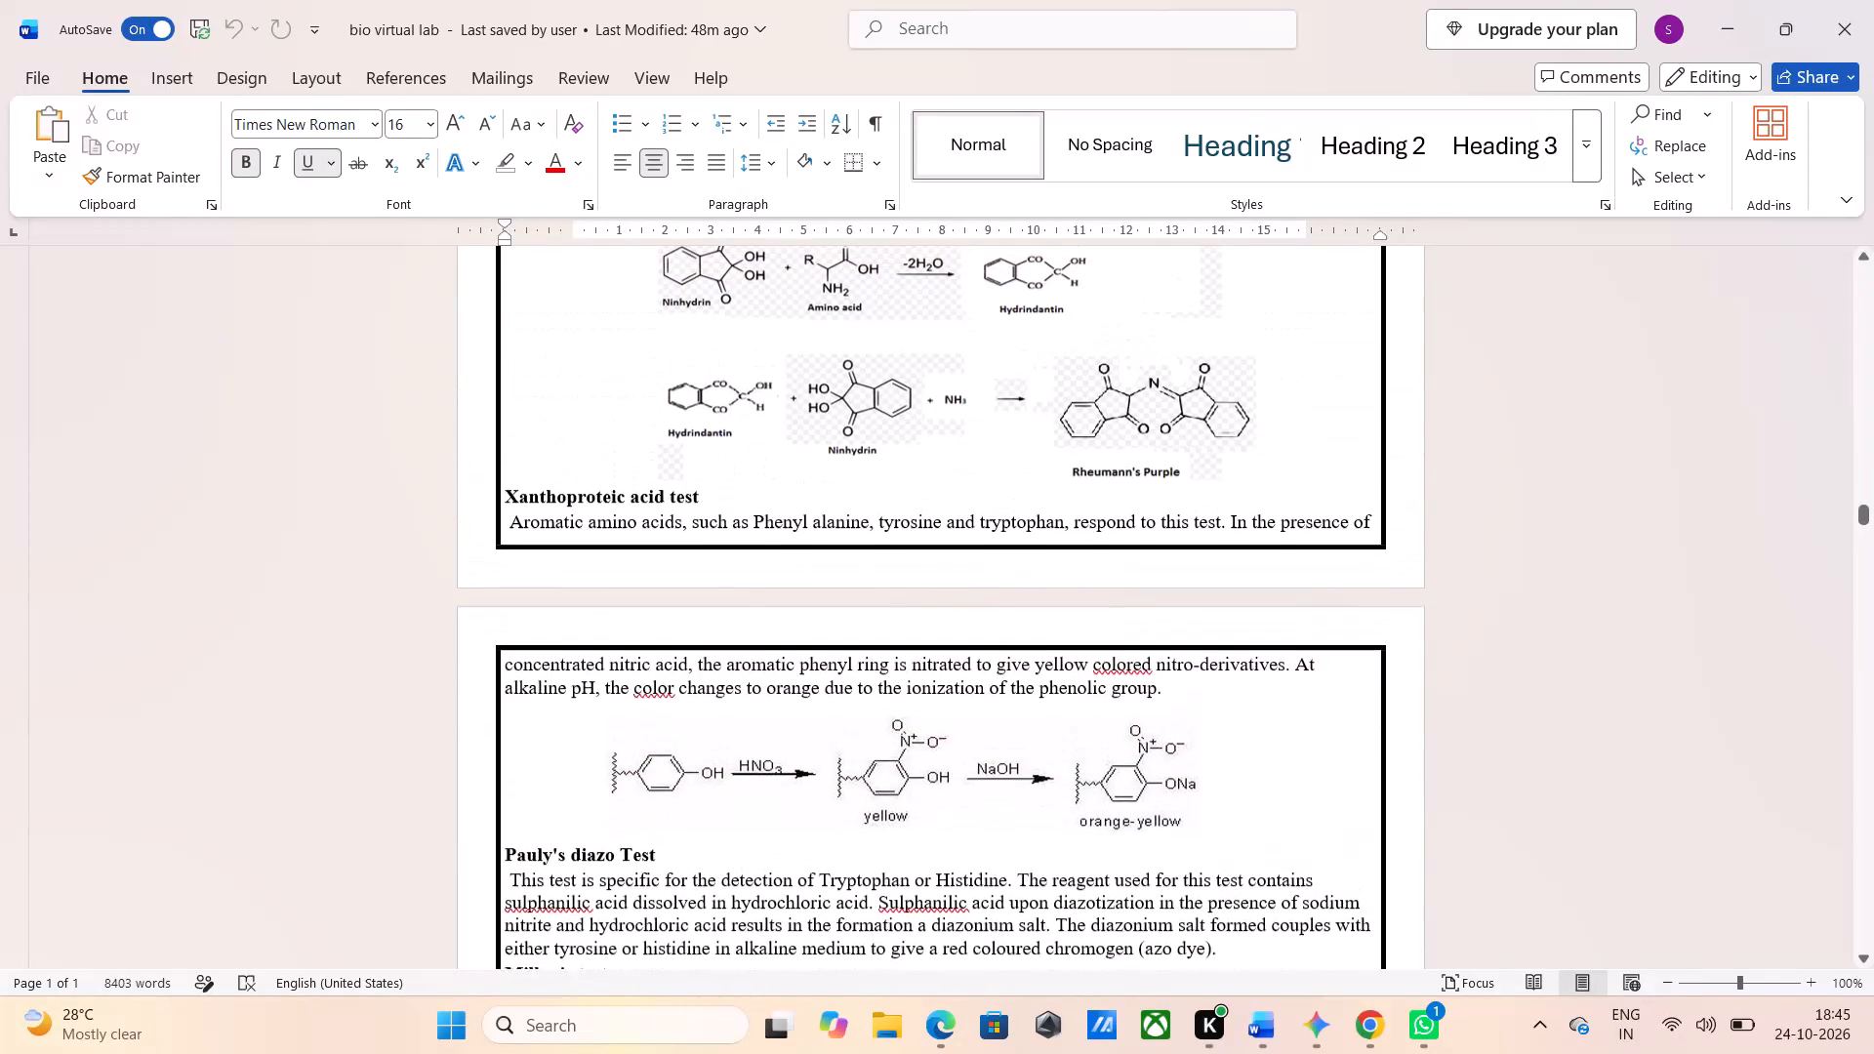
scroll(771, 599, up, 4)
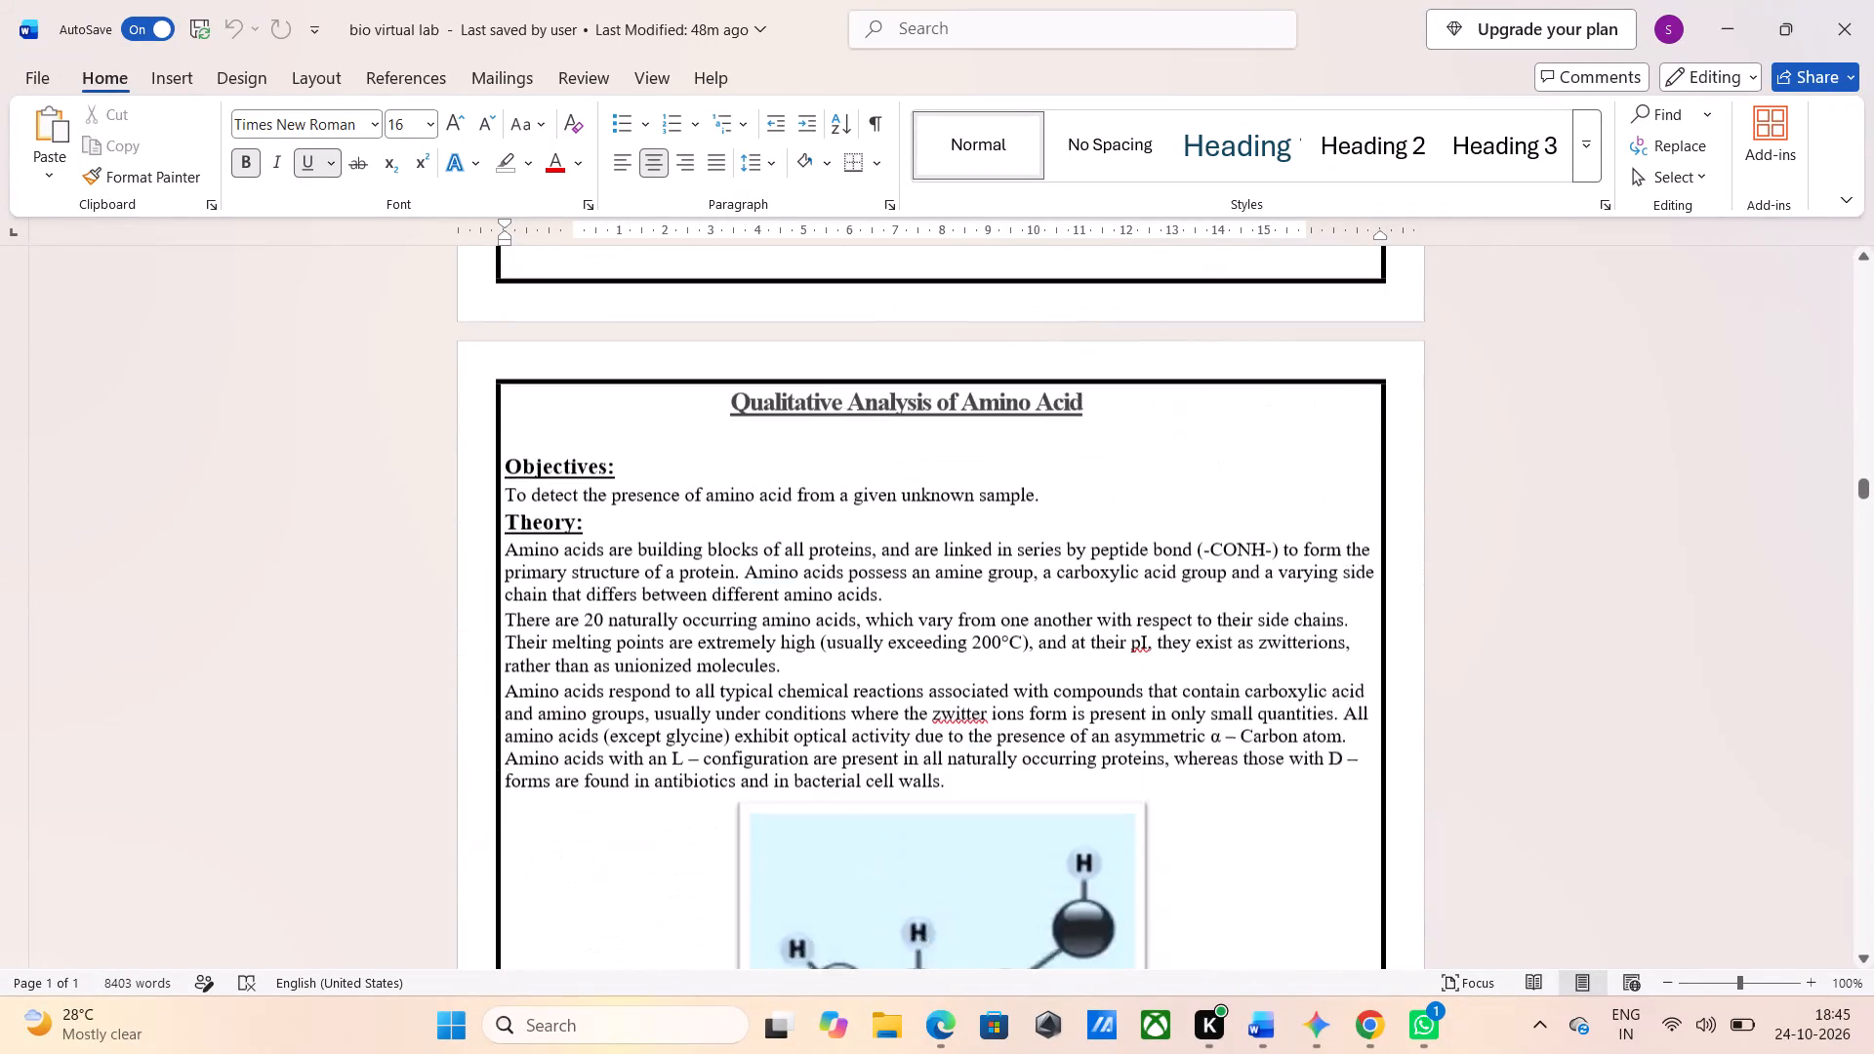
scroll(771, 599, up, 1)
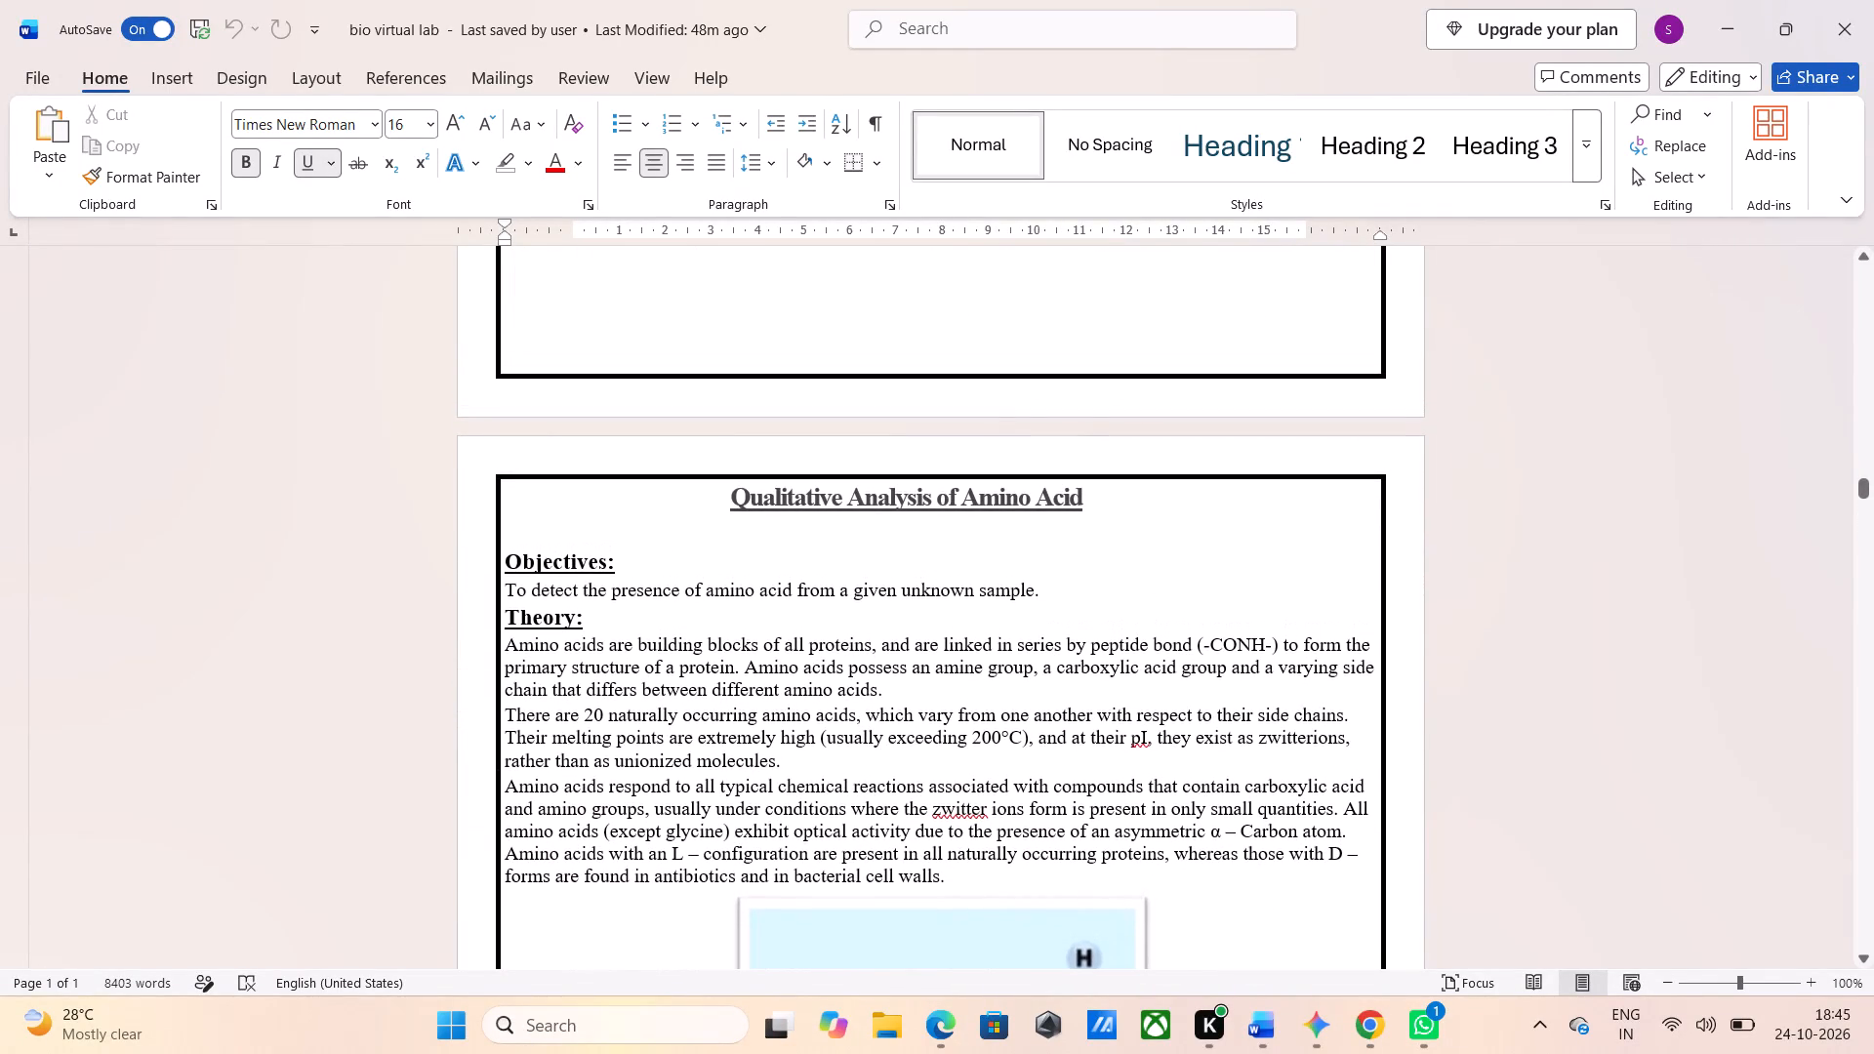
scroll(771, 599, up, 7)
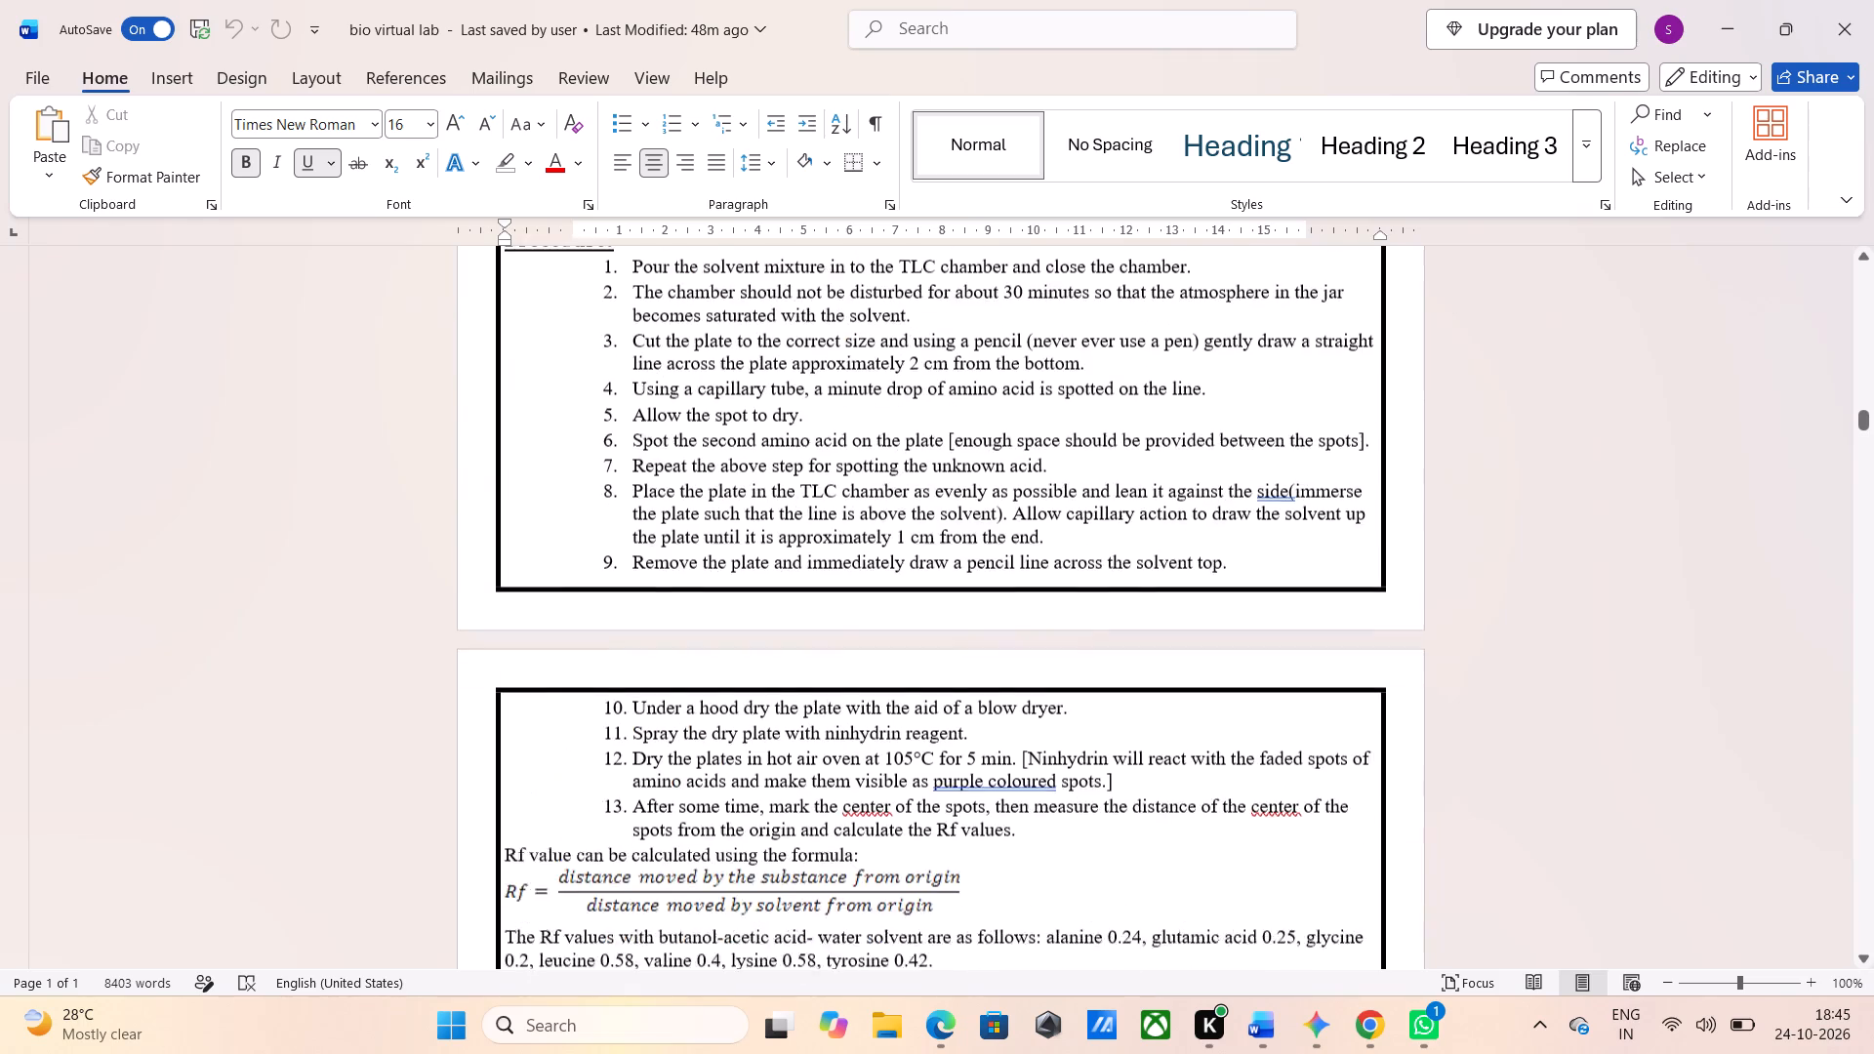
scroll(771, 599, up, 4)
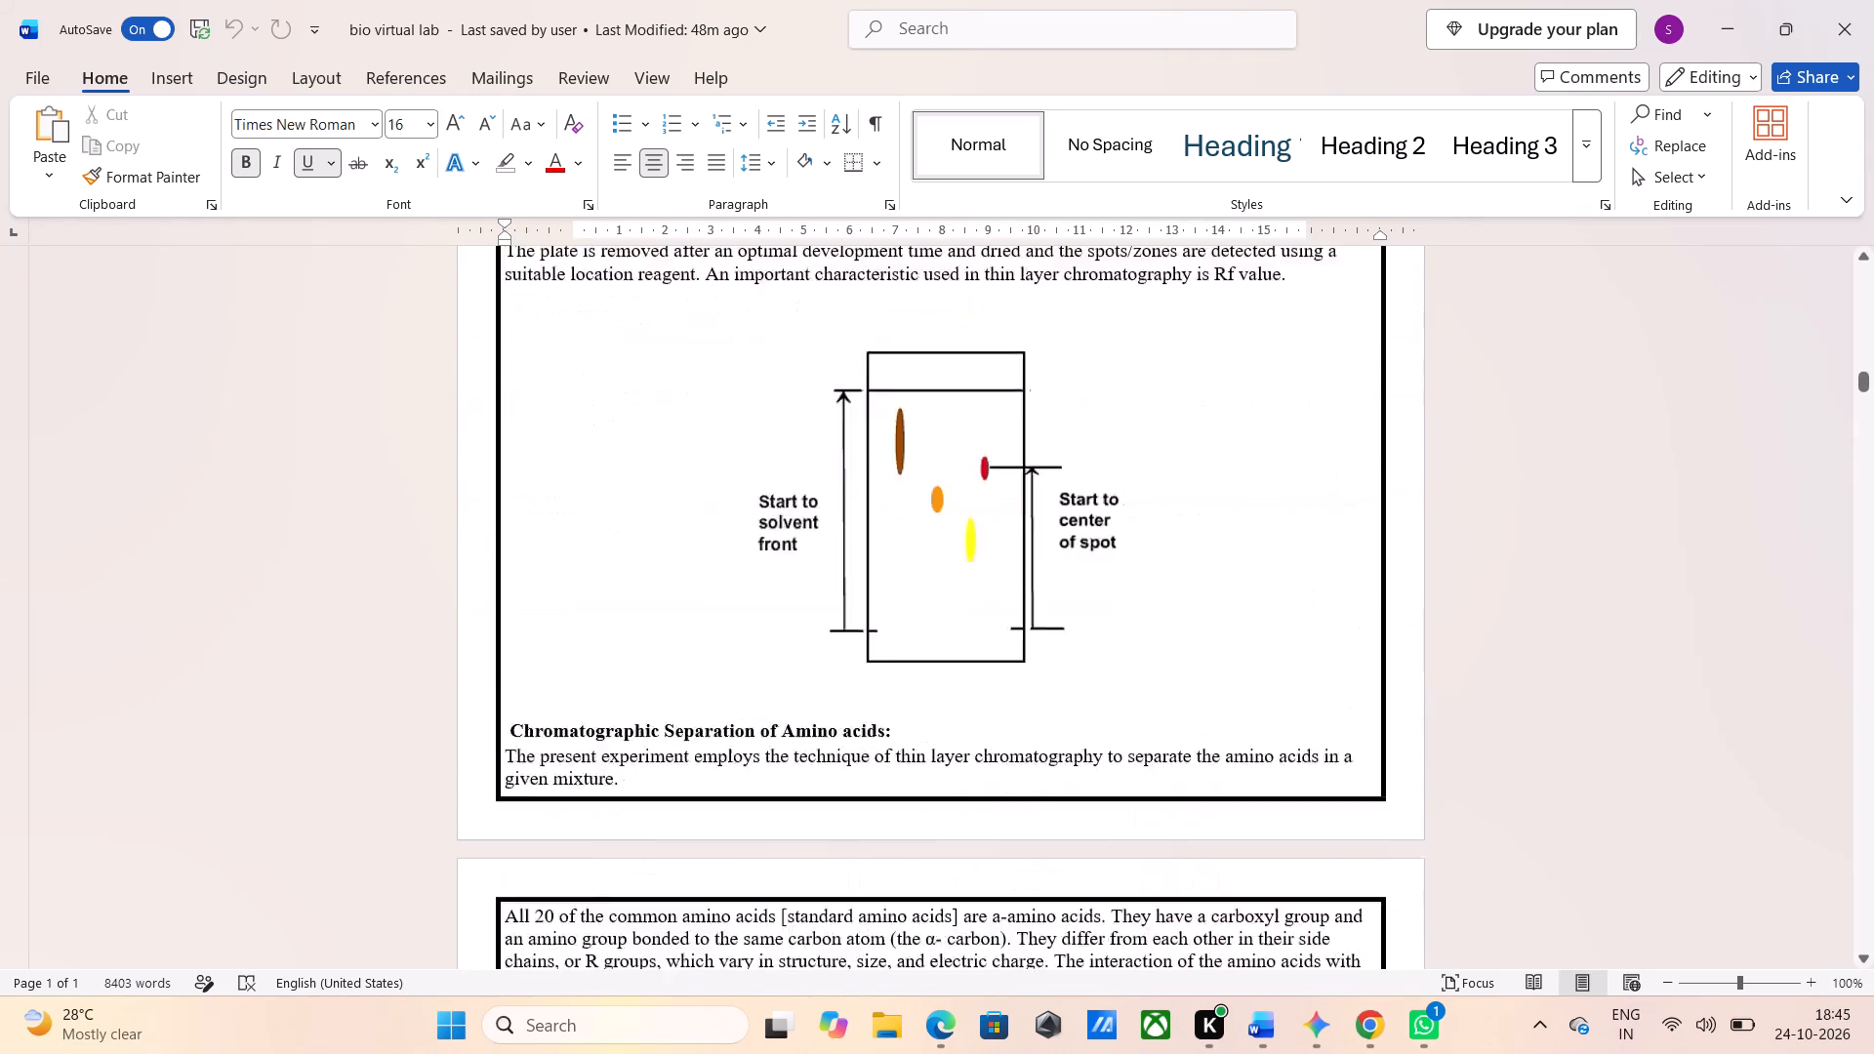
scroll(771, 599, up, 2)
Re-examine the layout between the Thin Layer Chromatography and Bacterial Growth Curve sections, including images and how text breaks across pages.
scroll(771, 599, down, 2)
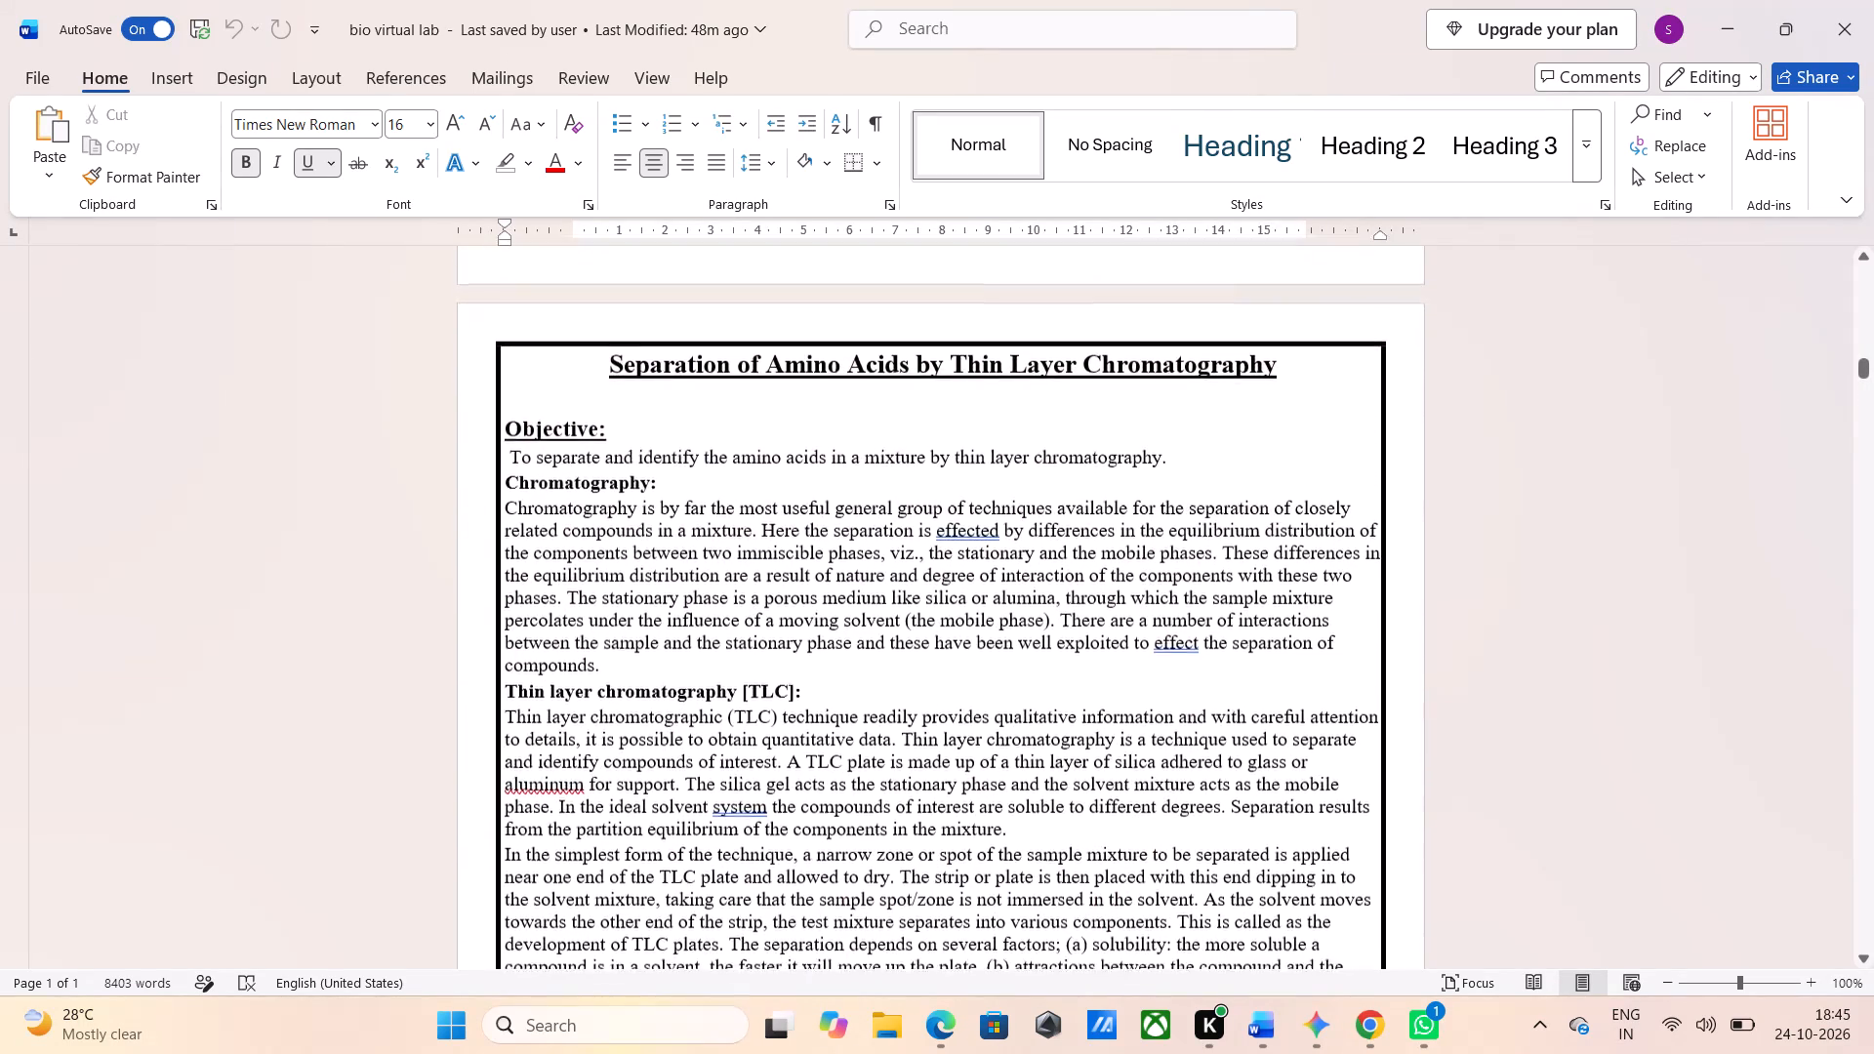
scroll(771, 599, down, 5)
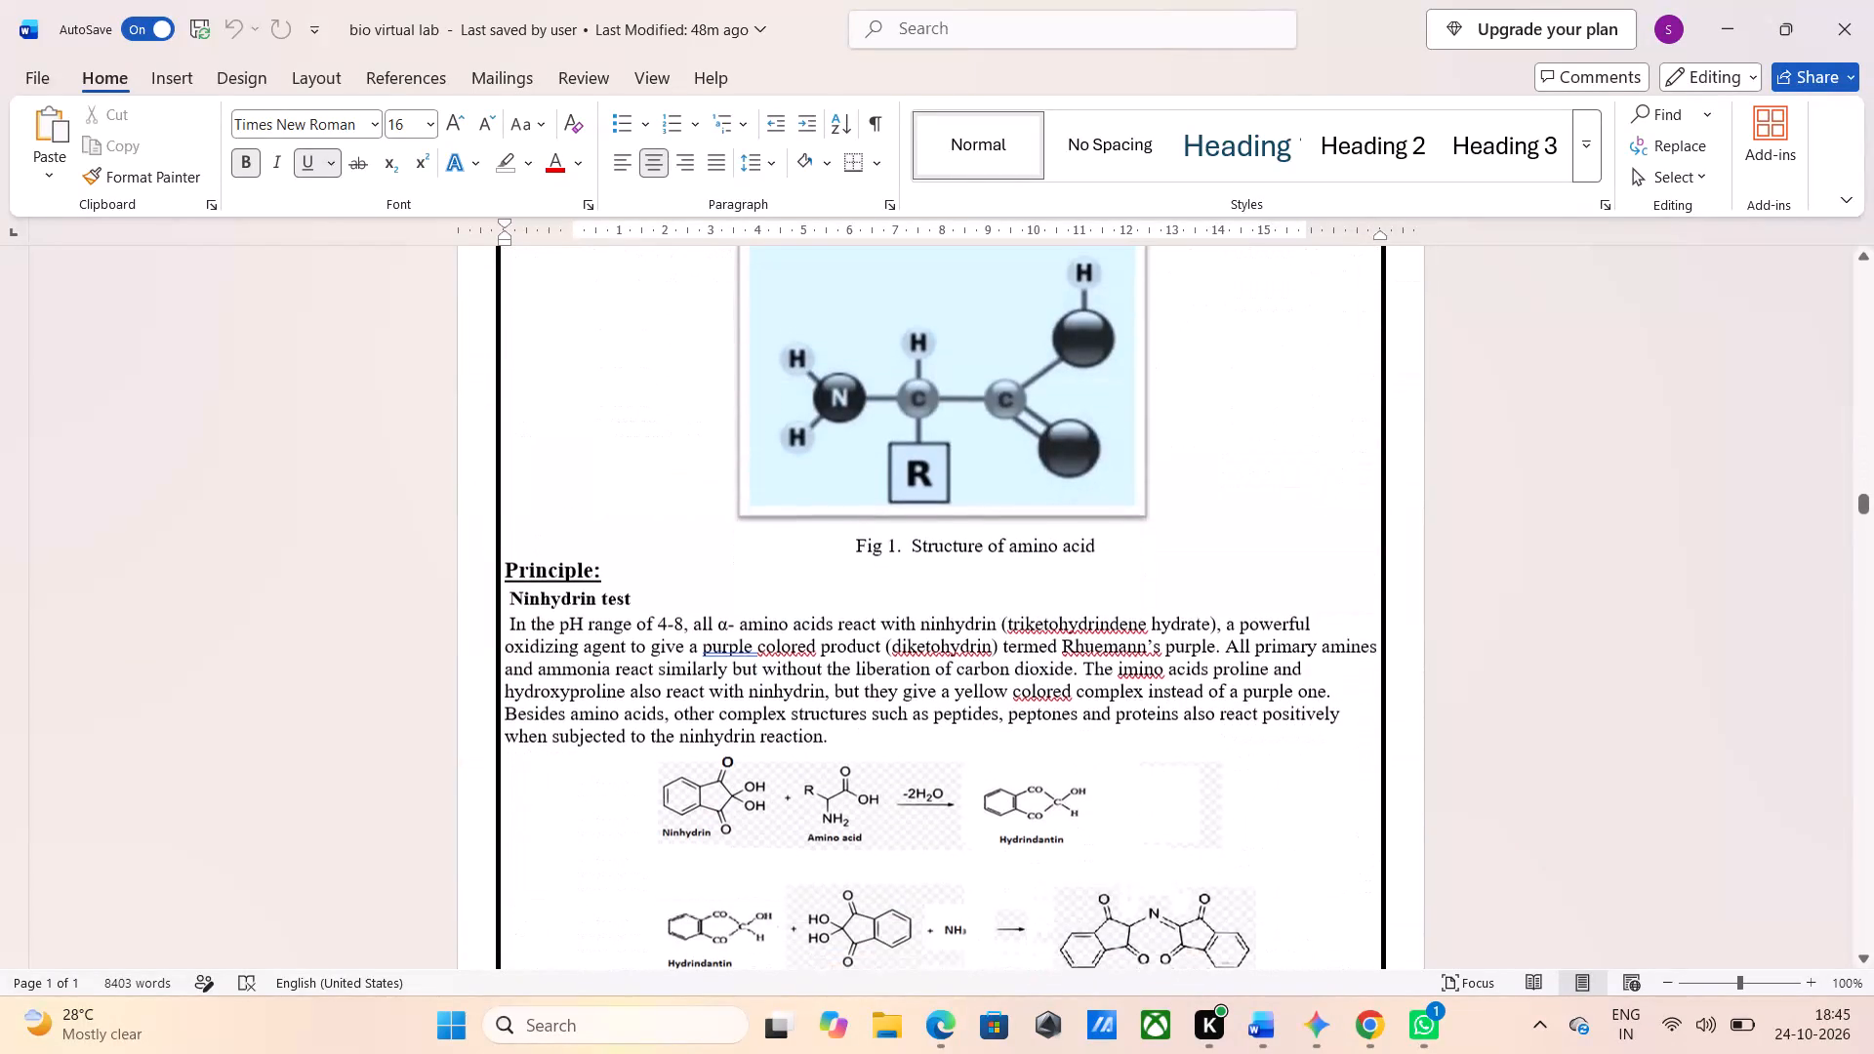
scroll(771, 599, down, 1)
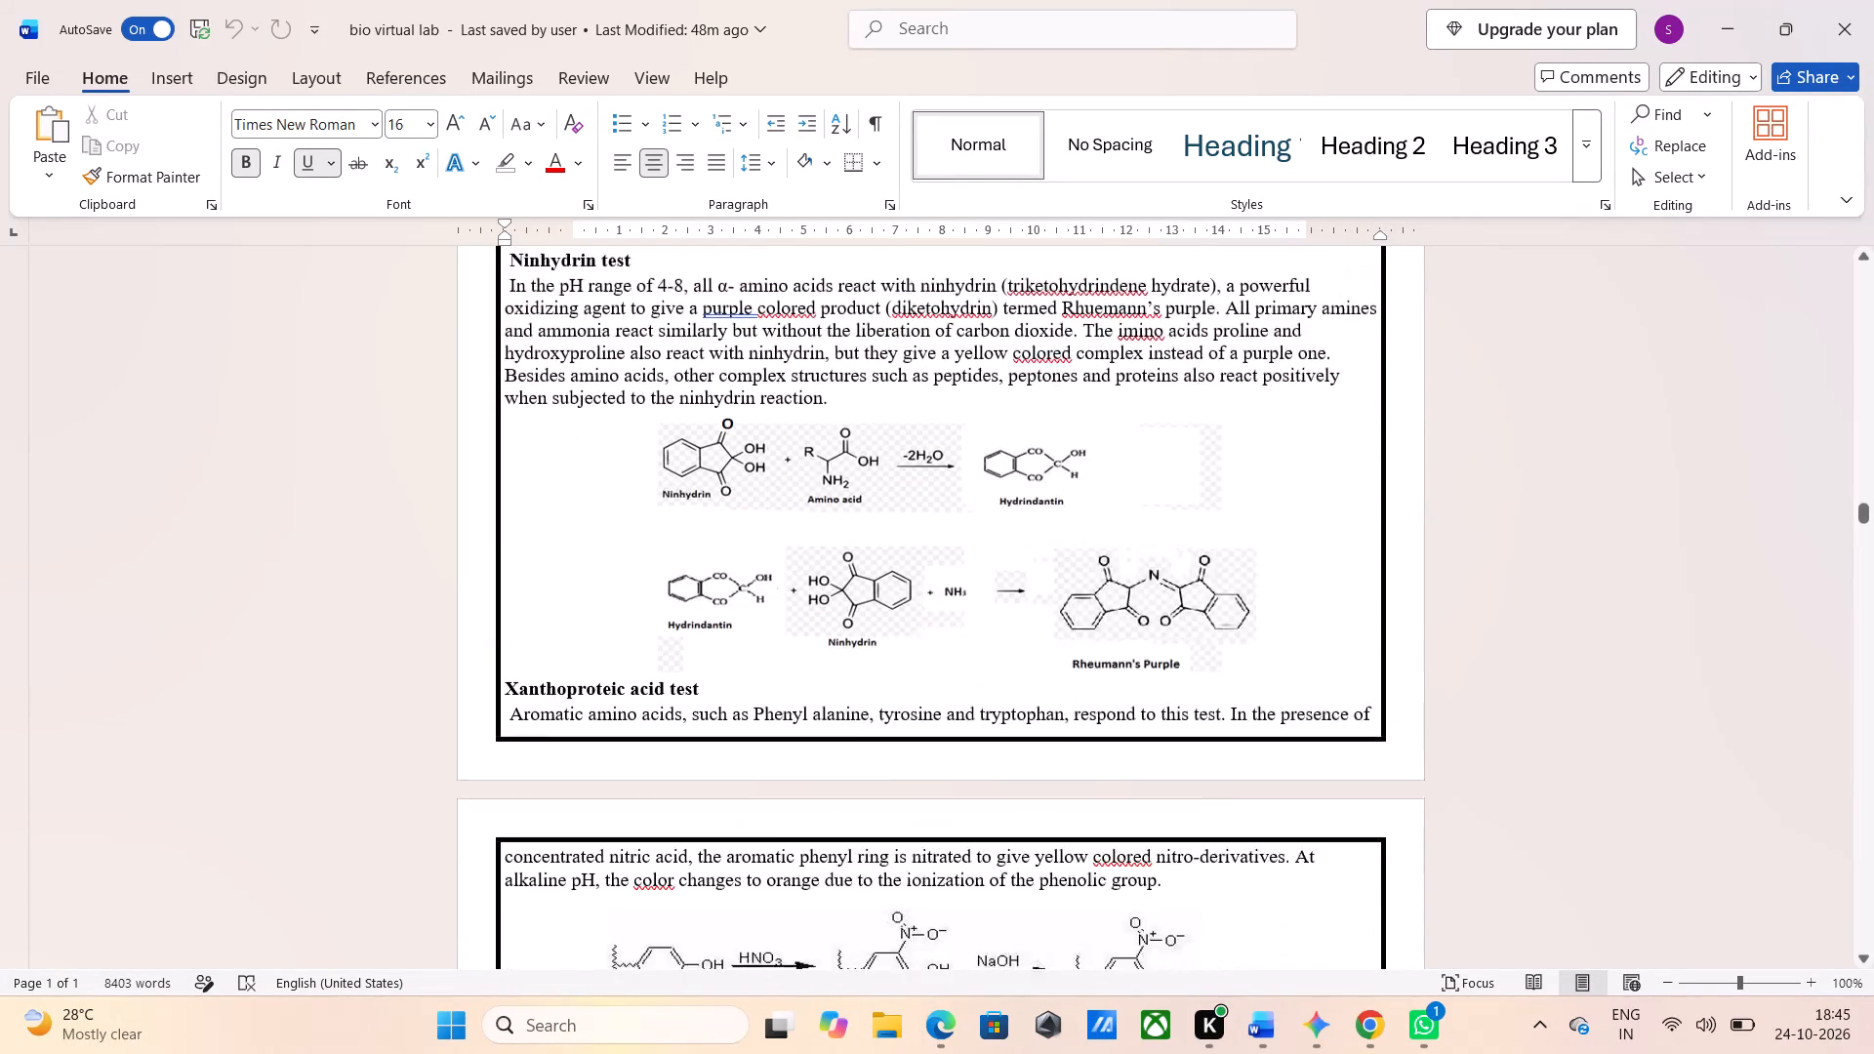
scroll(771, 599, down, 6)
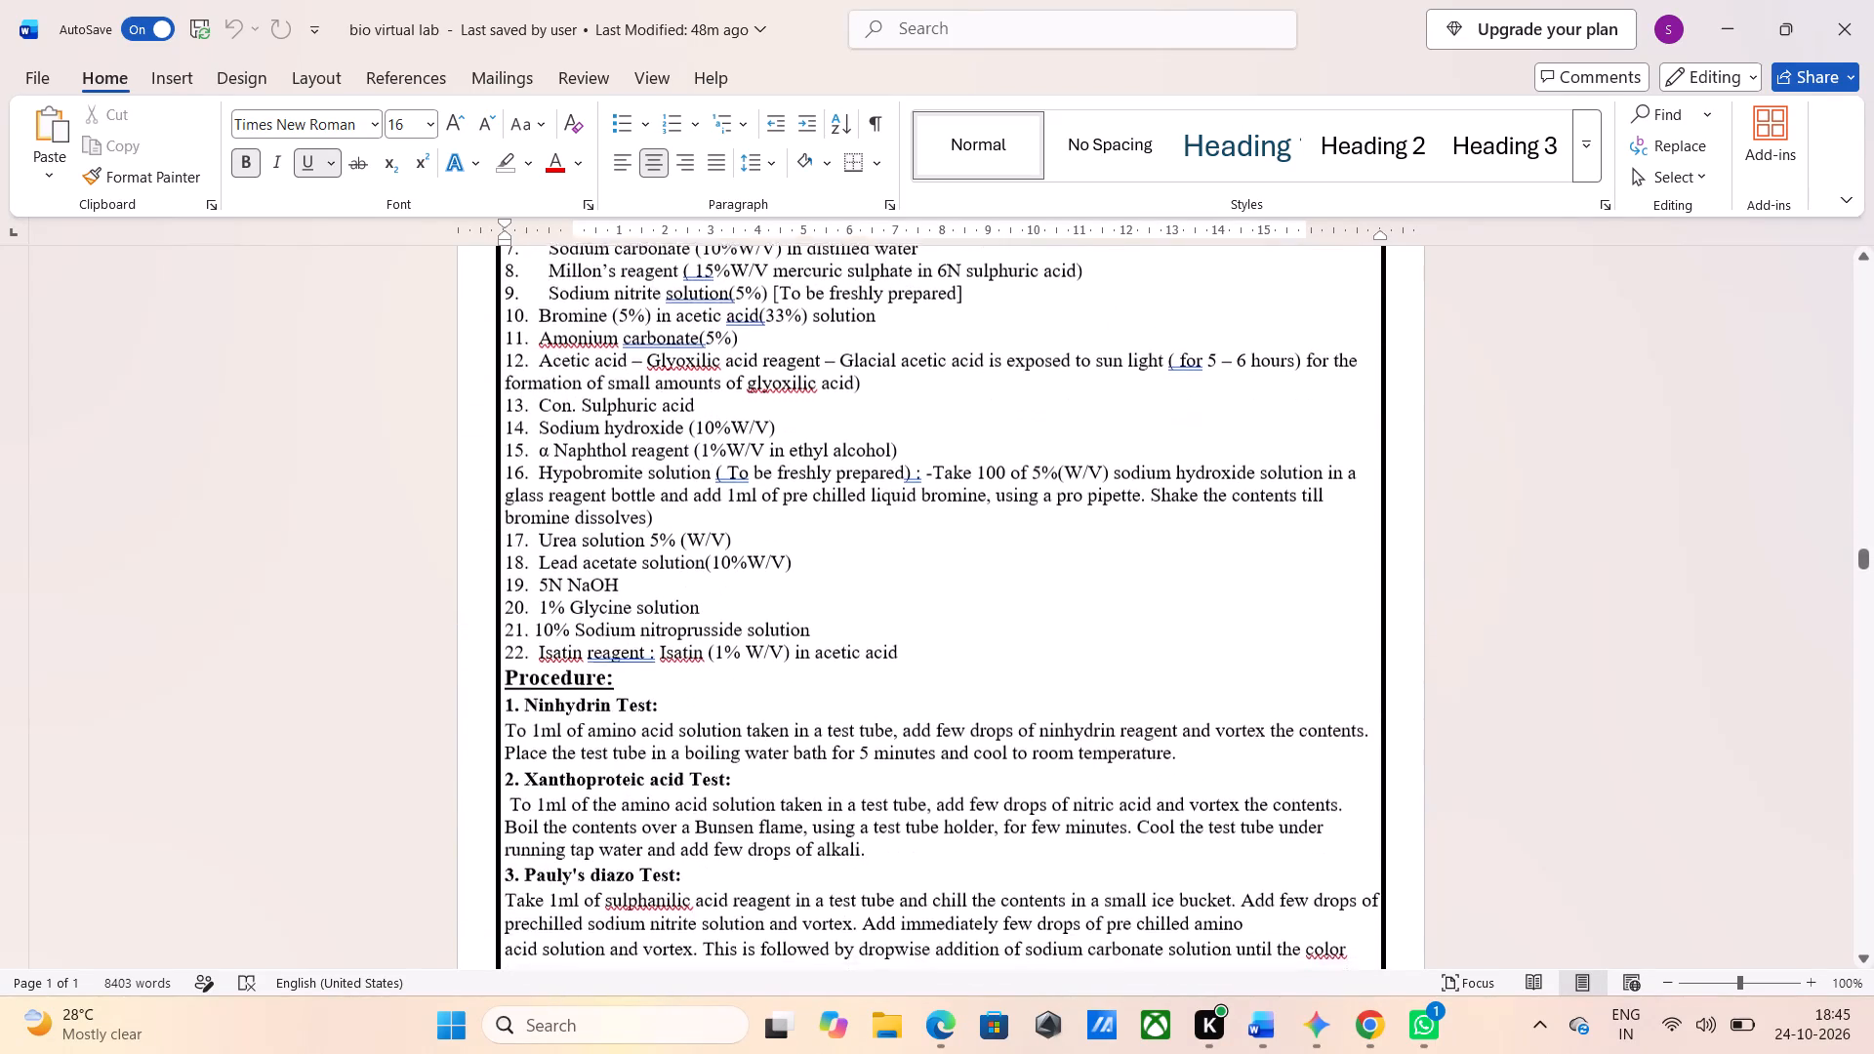
scroll(771, 599, down, 4)
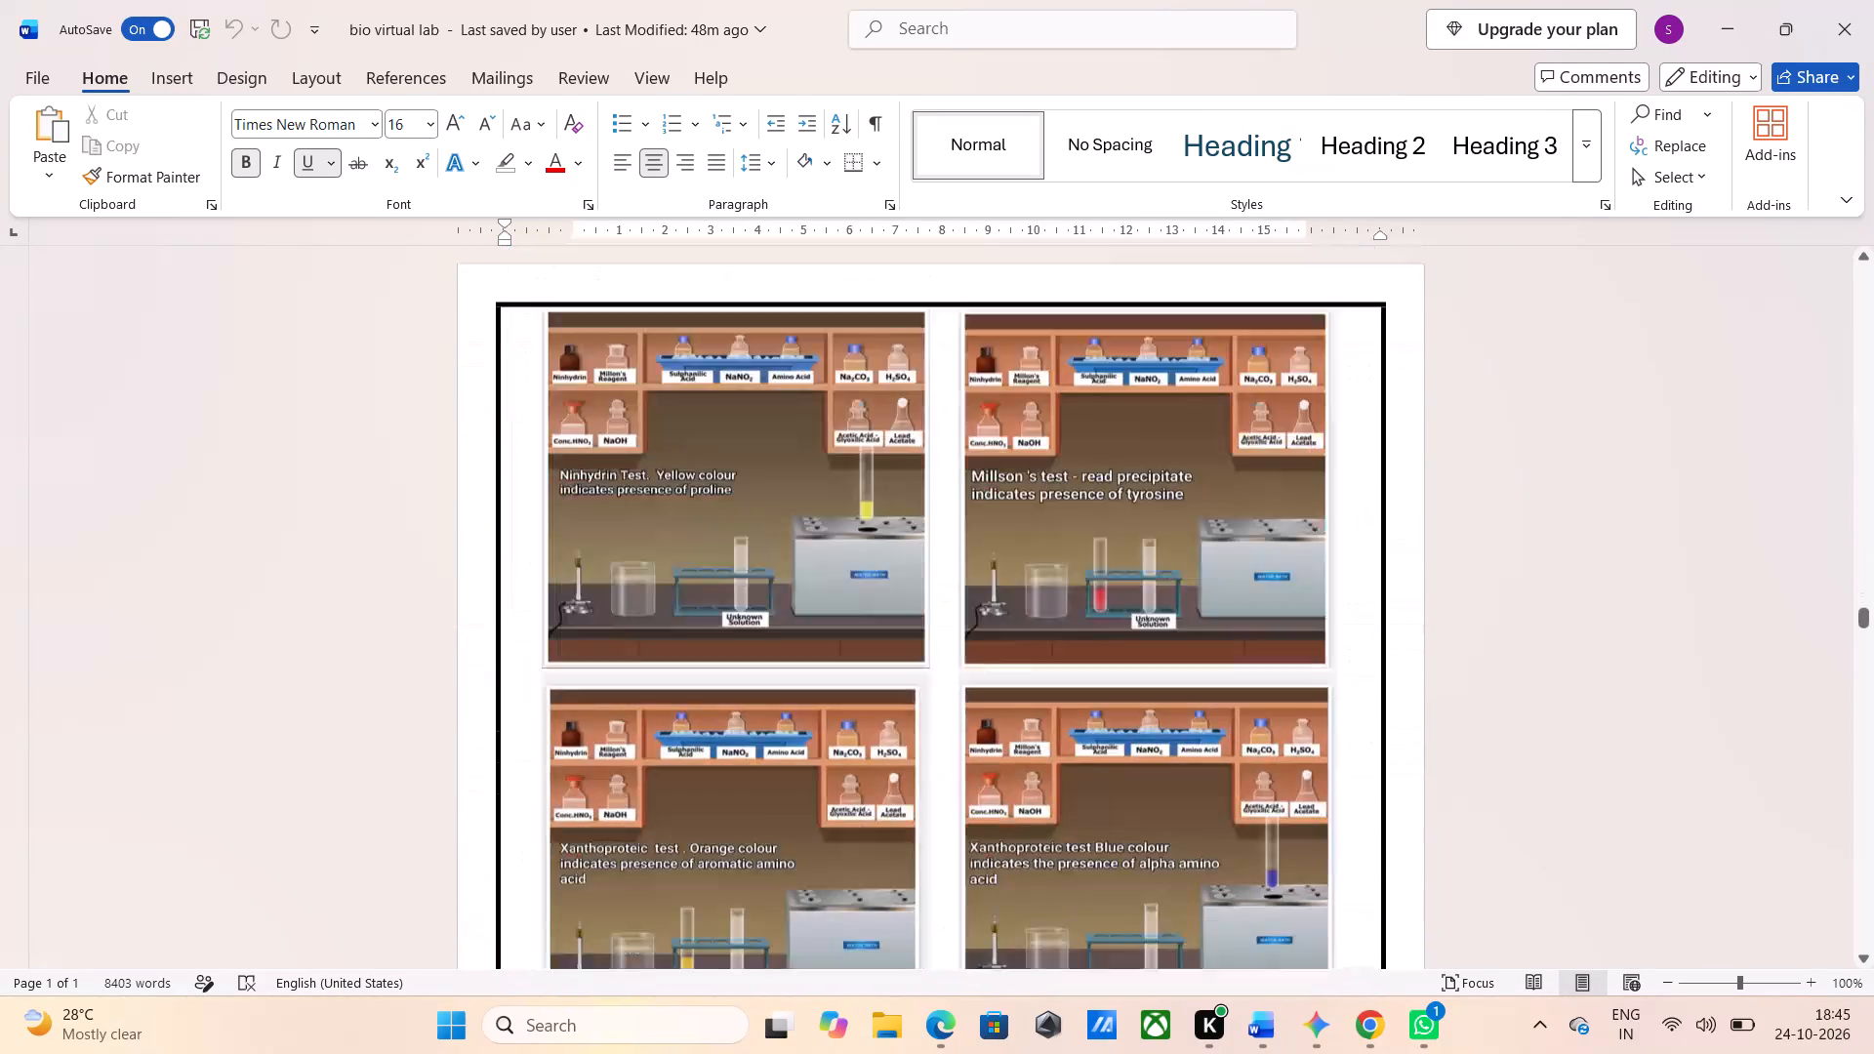
scroll(771, 599, down, 1)
click(771, 599)
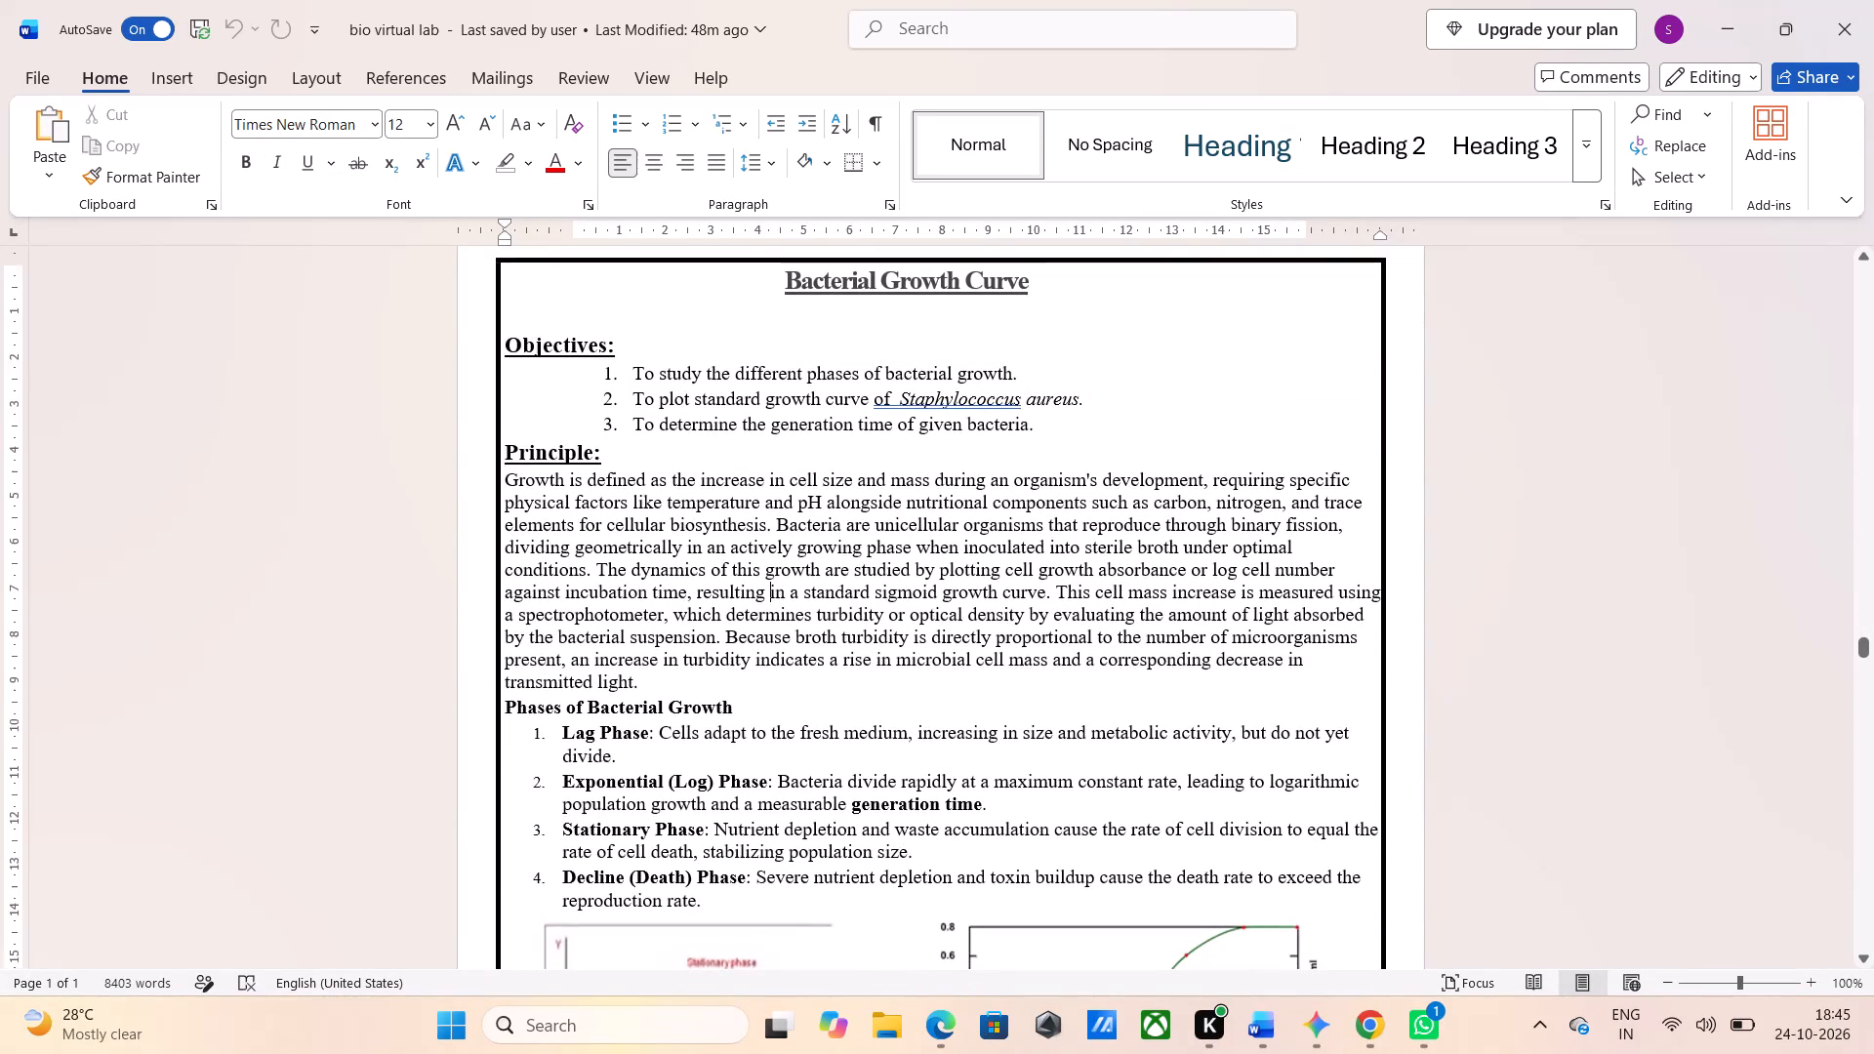
scroll(771, 599, up, 3)
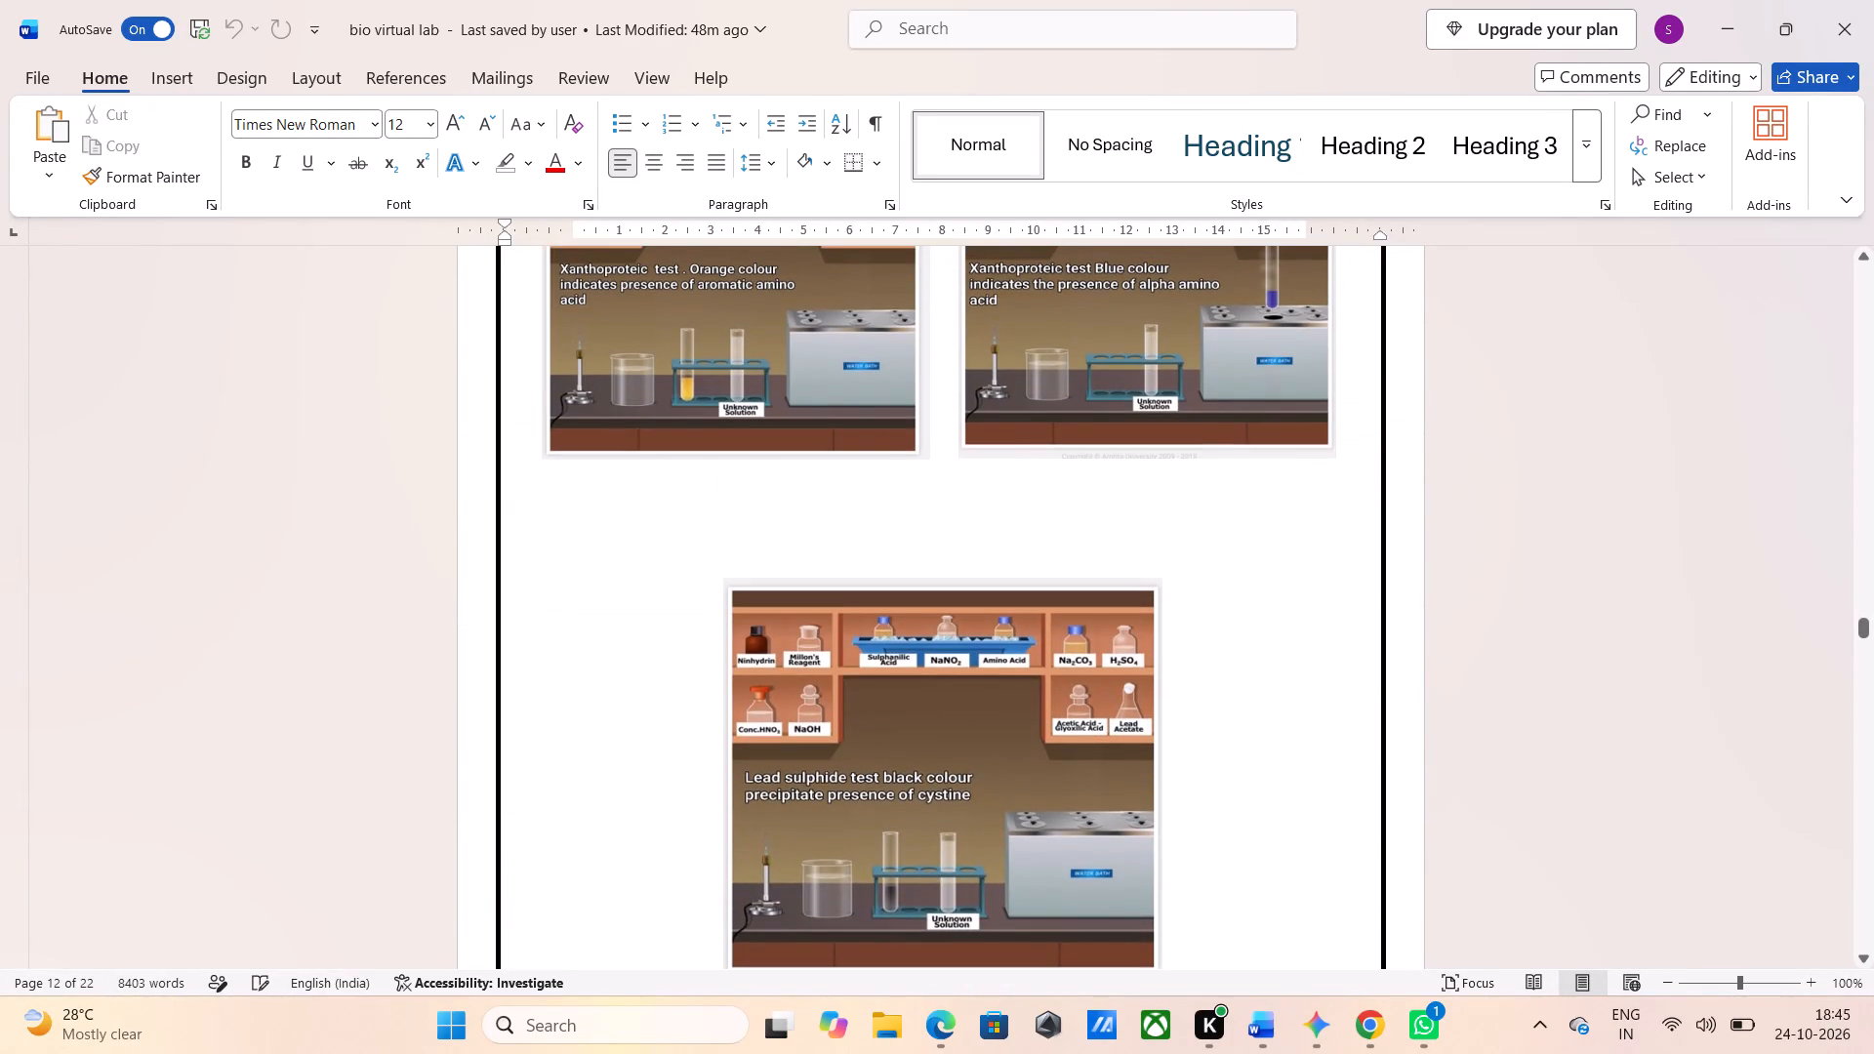
scroll(771, 599, up, 3)
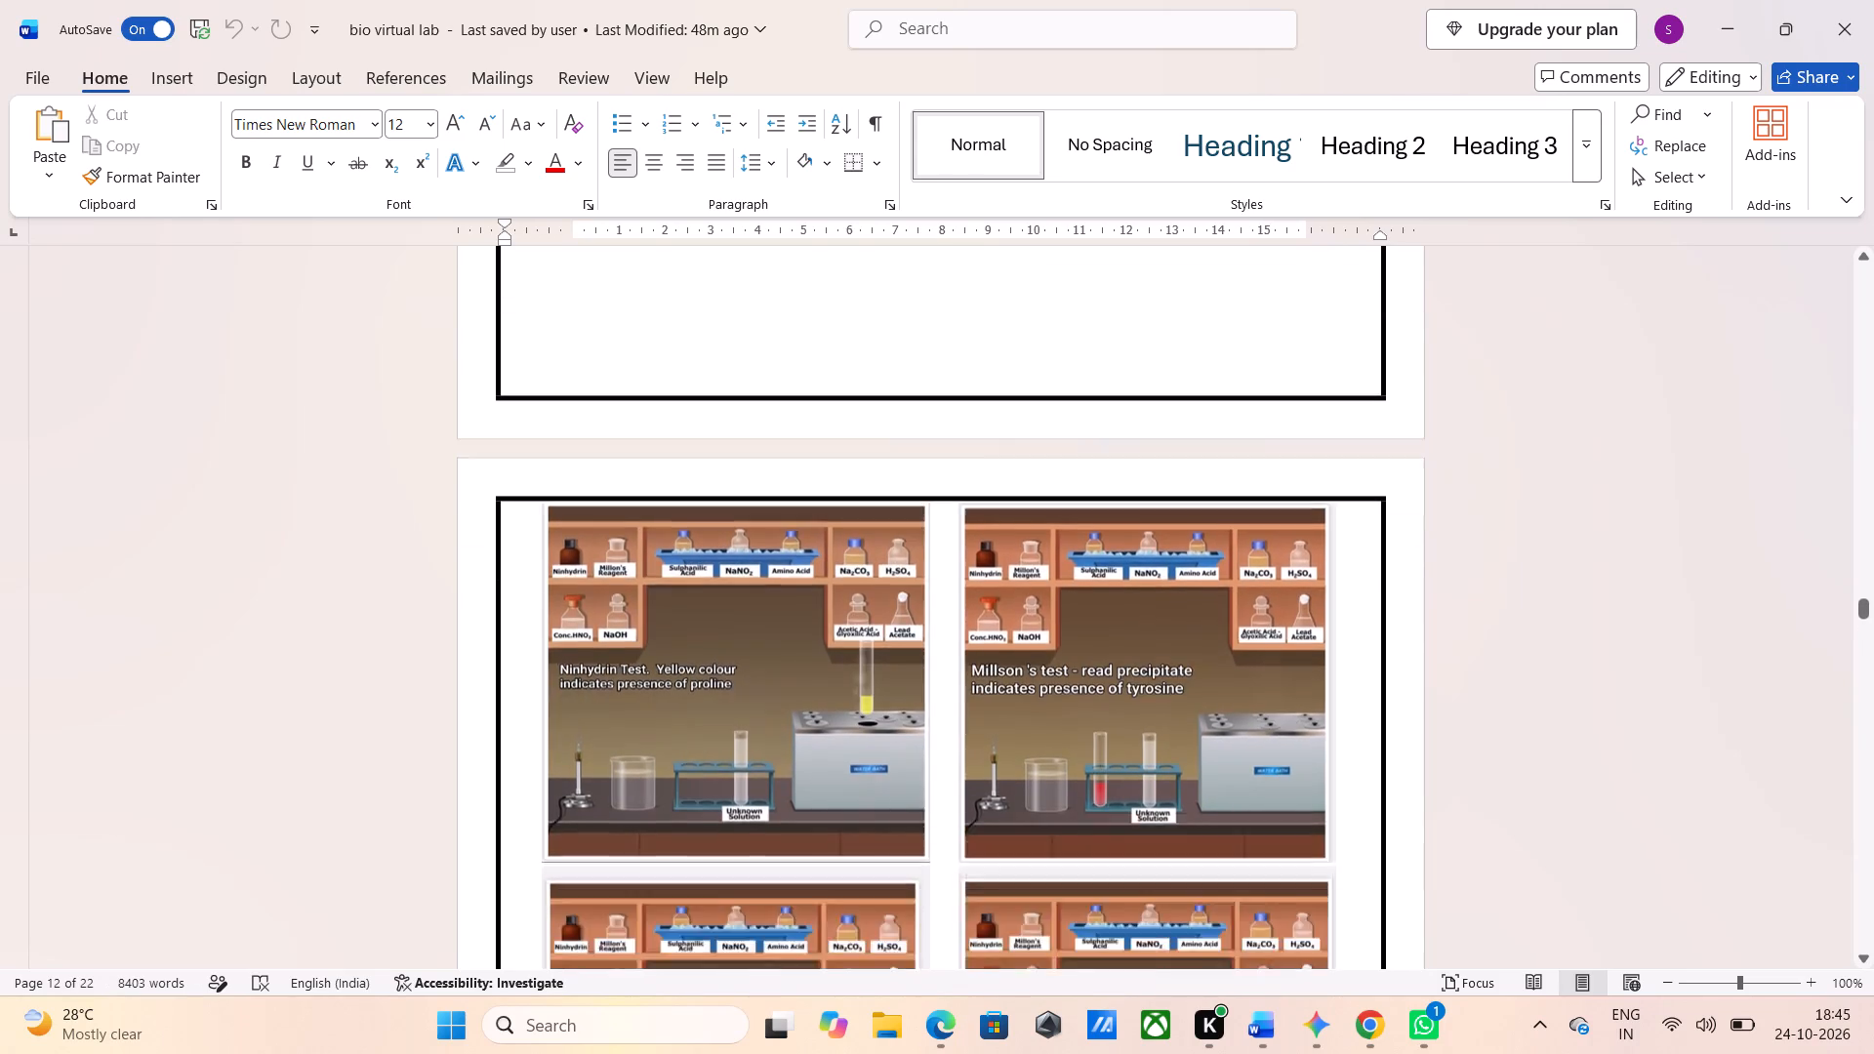
scroll(771, 599, up, 2)
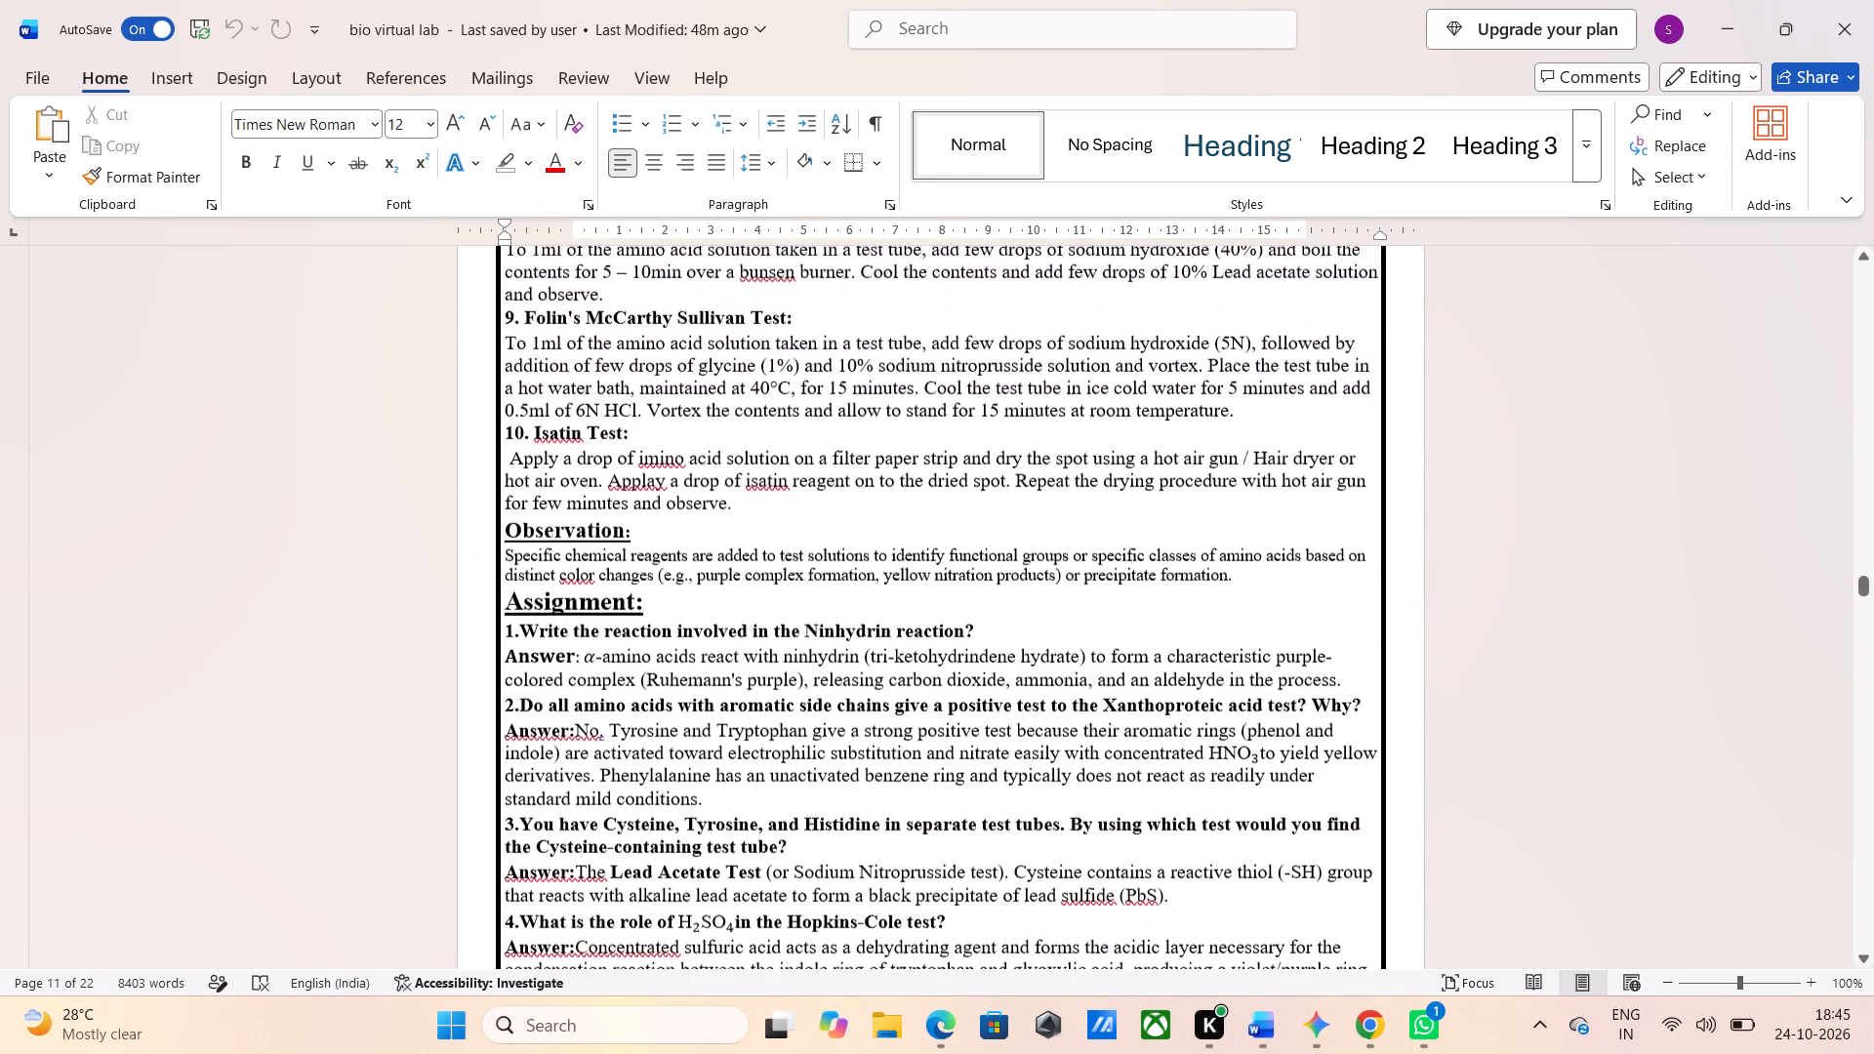
scroll(771, 599, up, 4)
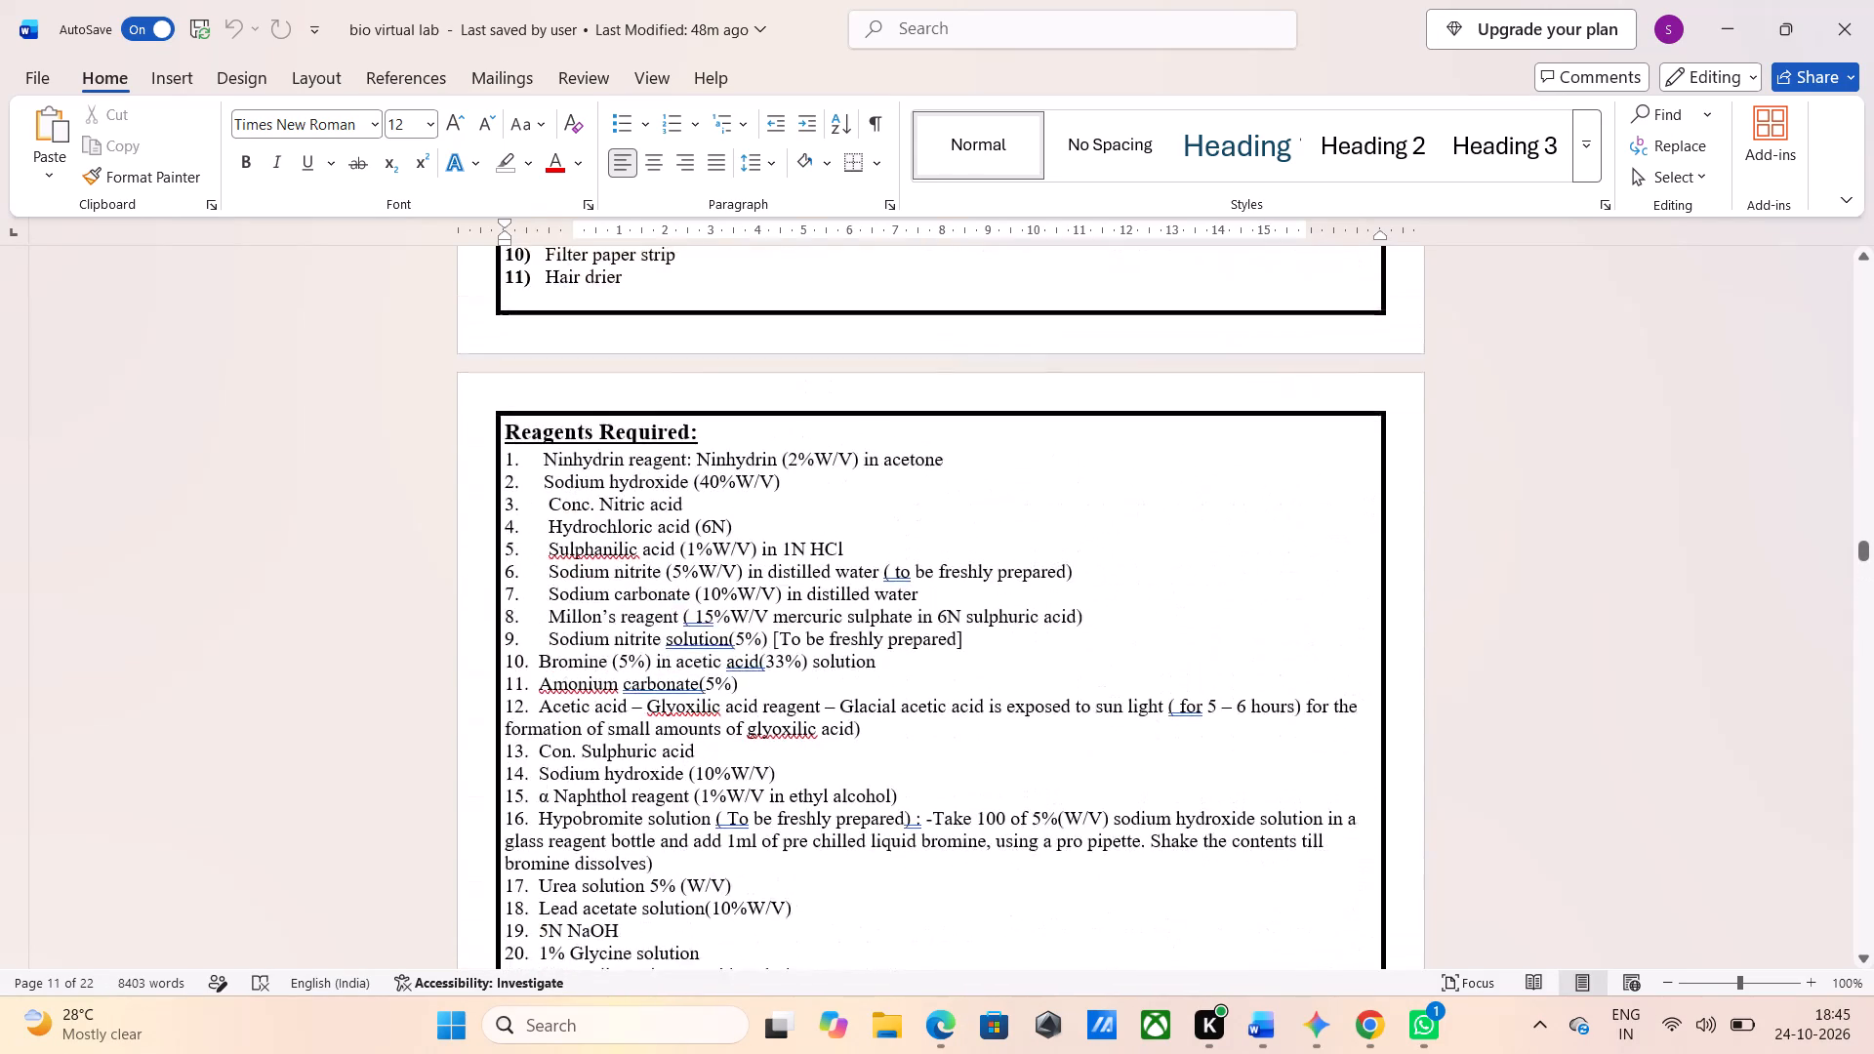
scroll(771, 599, up, 4)
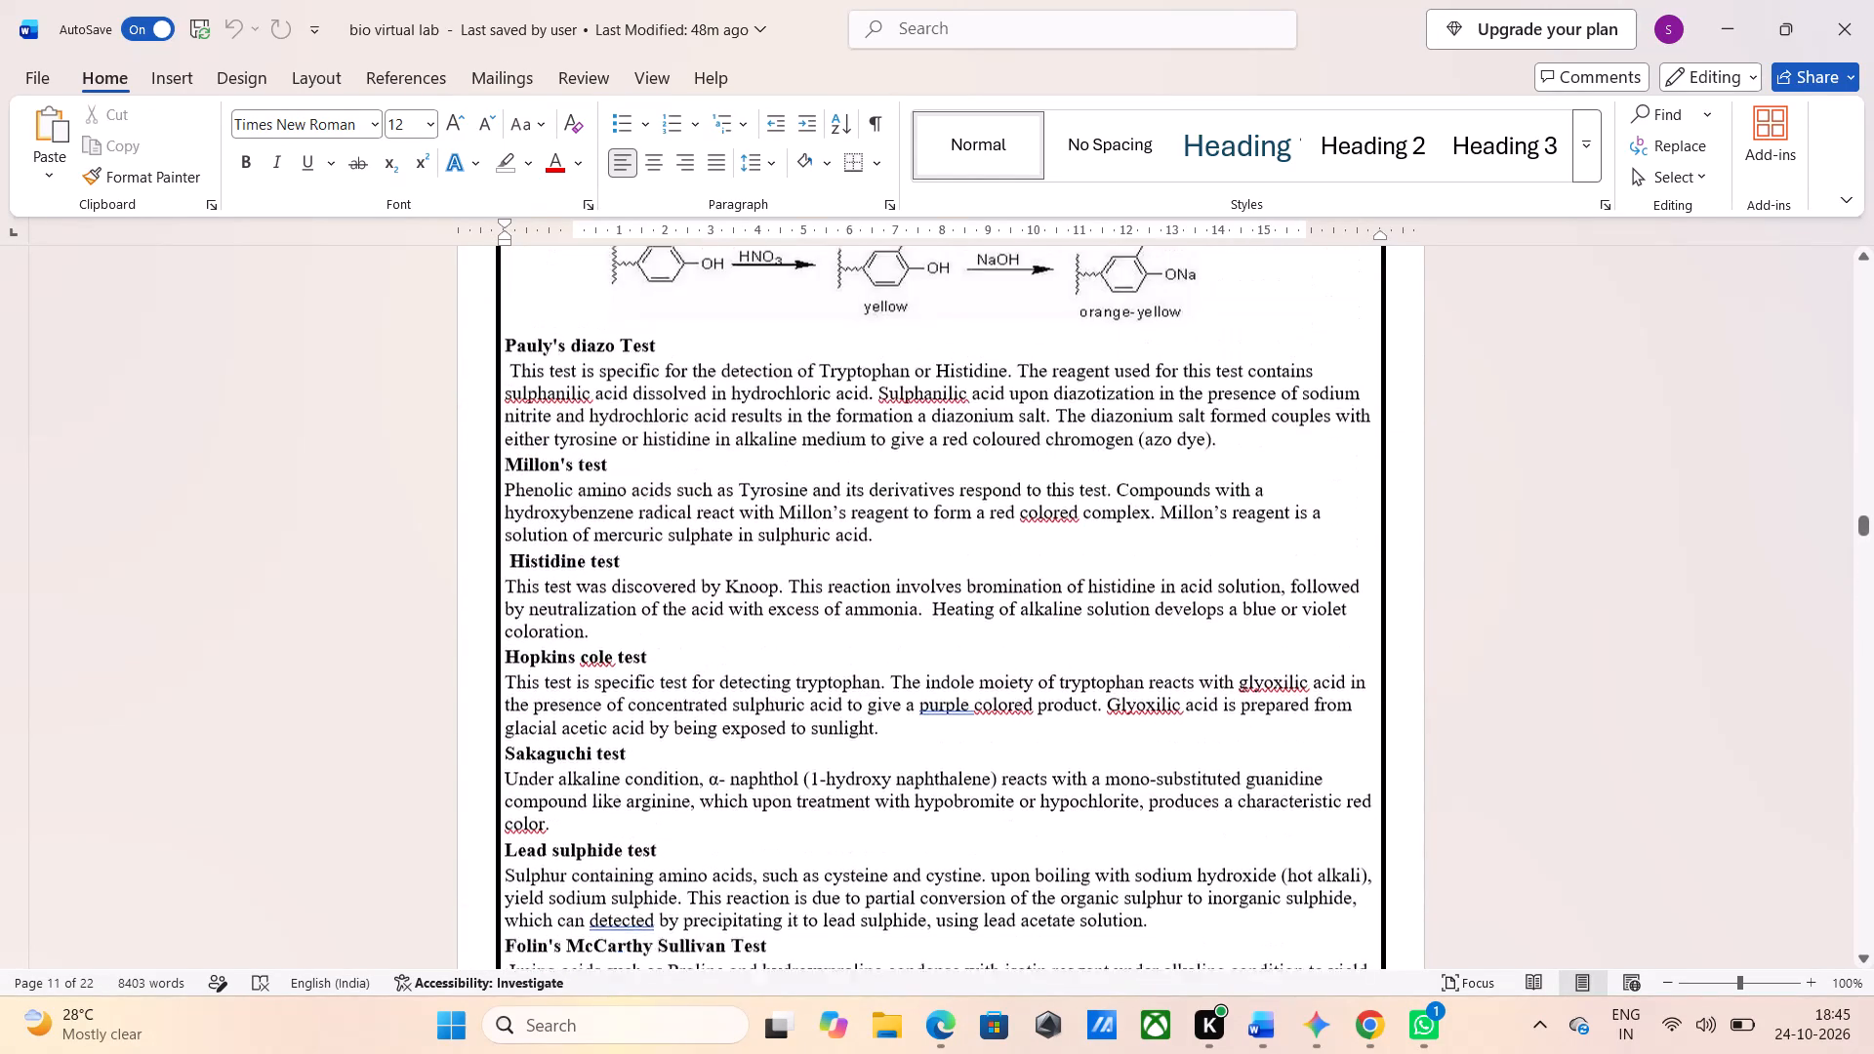
scroll(771, 599, up, 3)
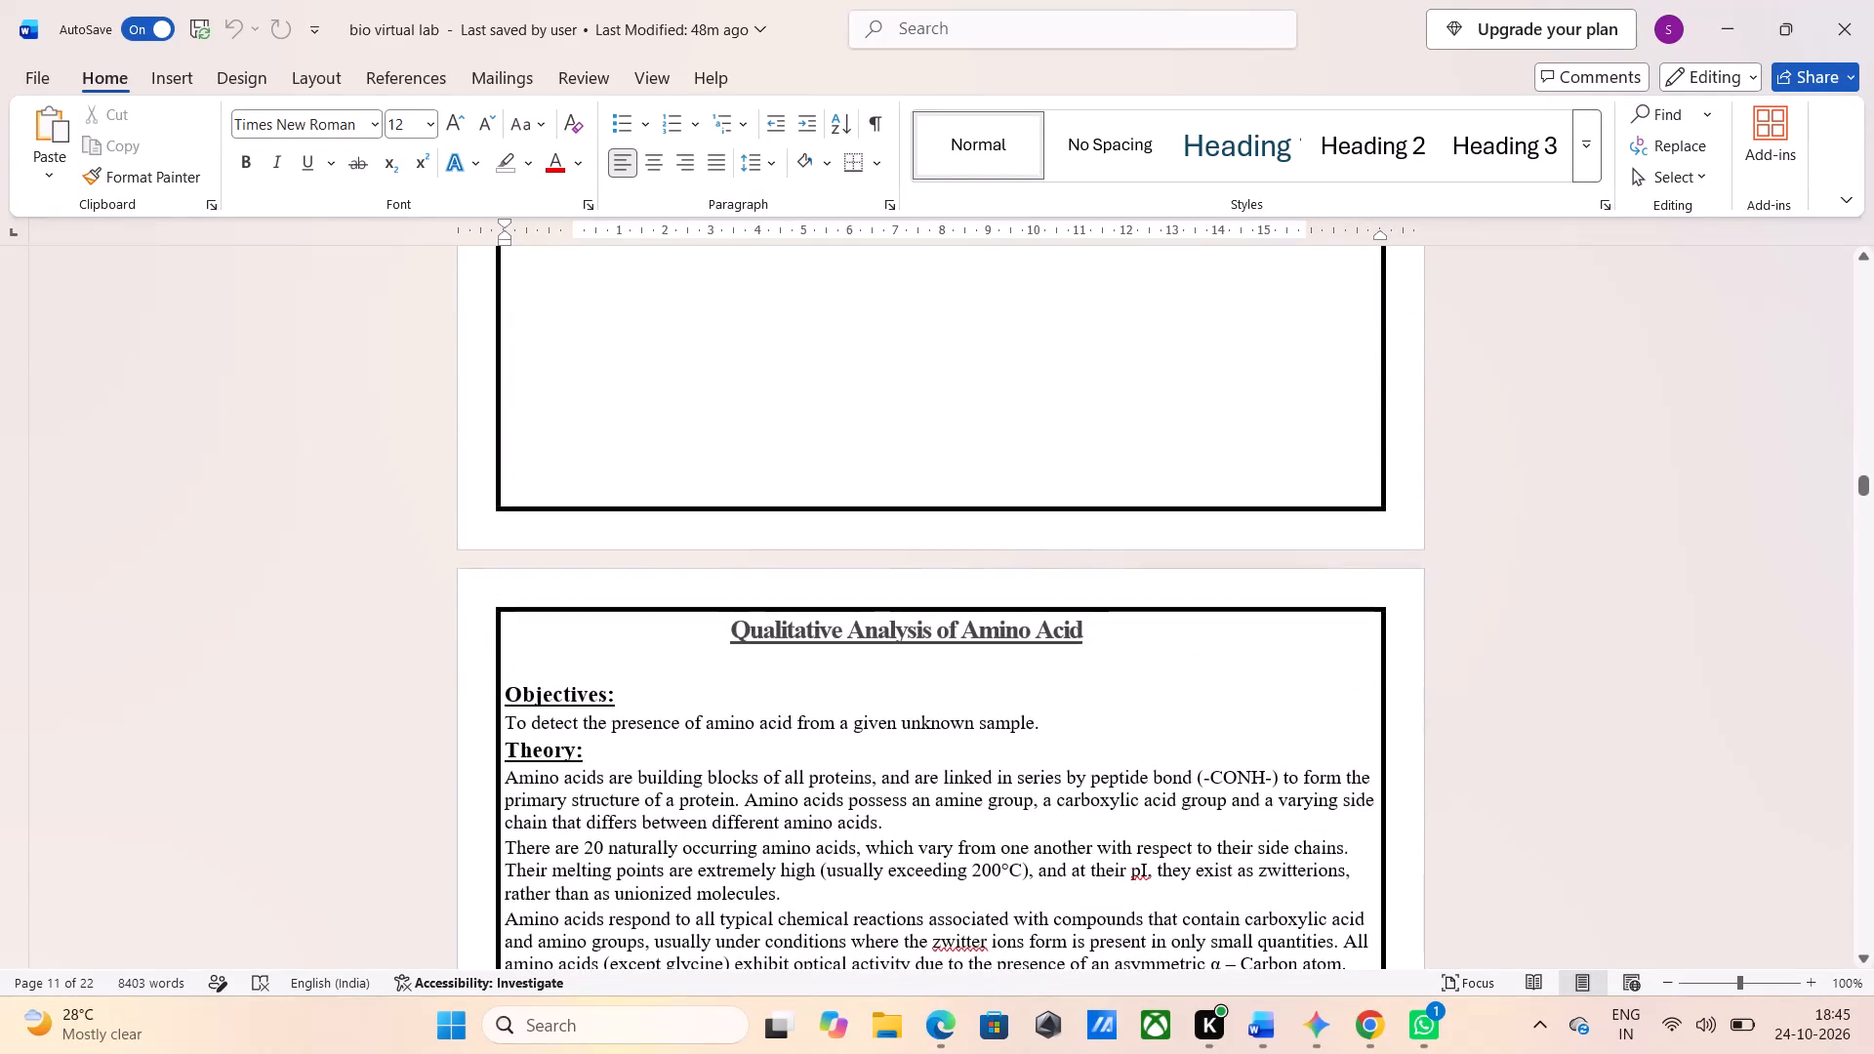
scroll(771, 599, up, 4)
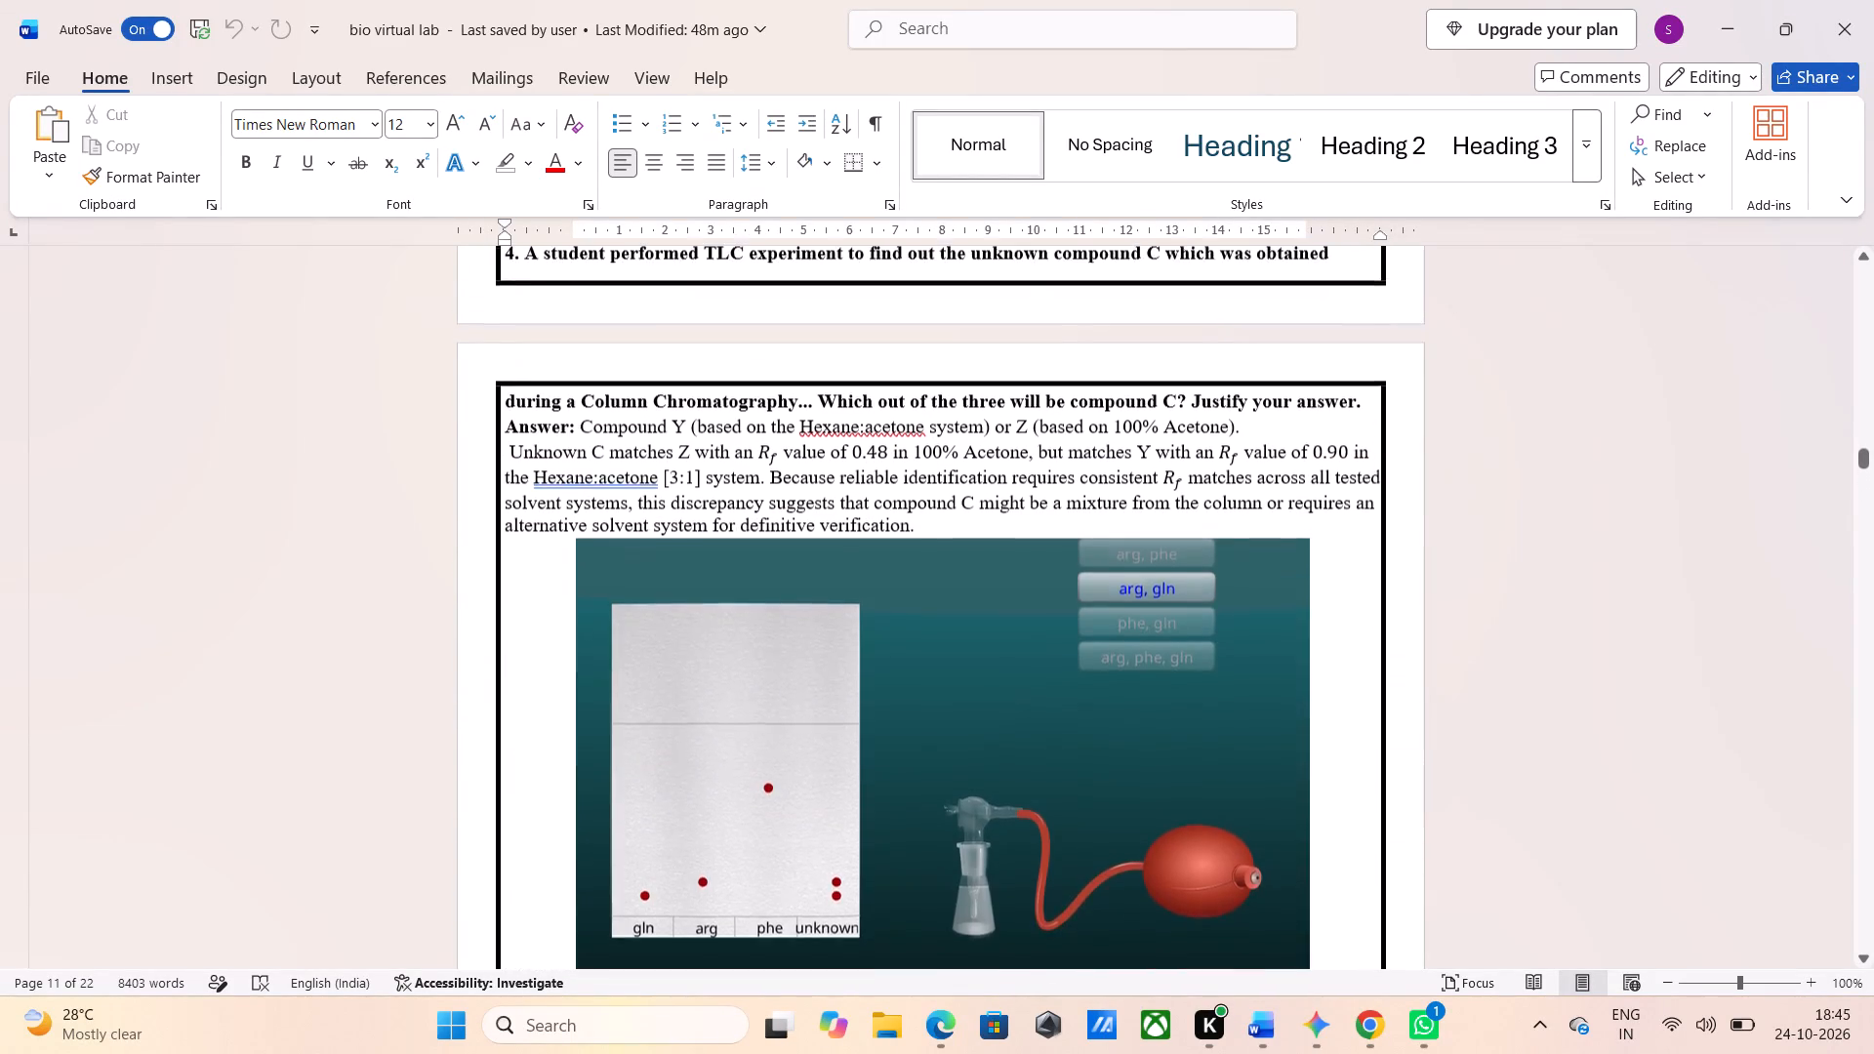
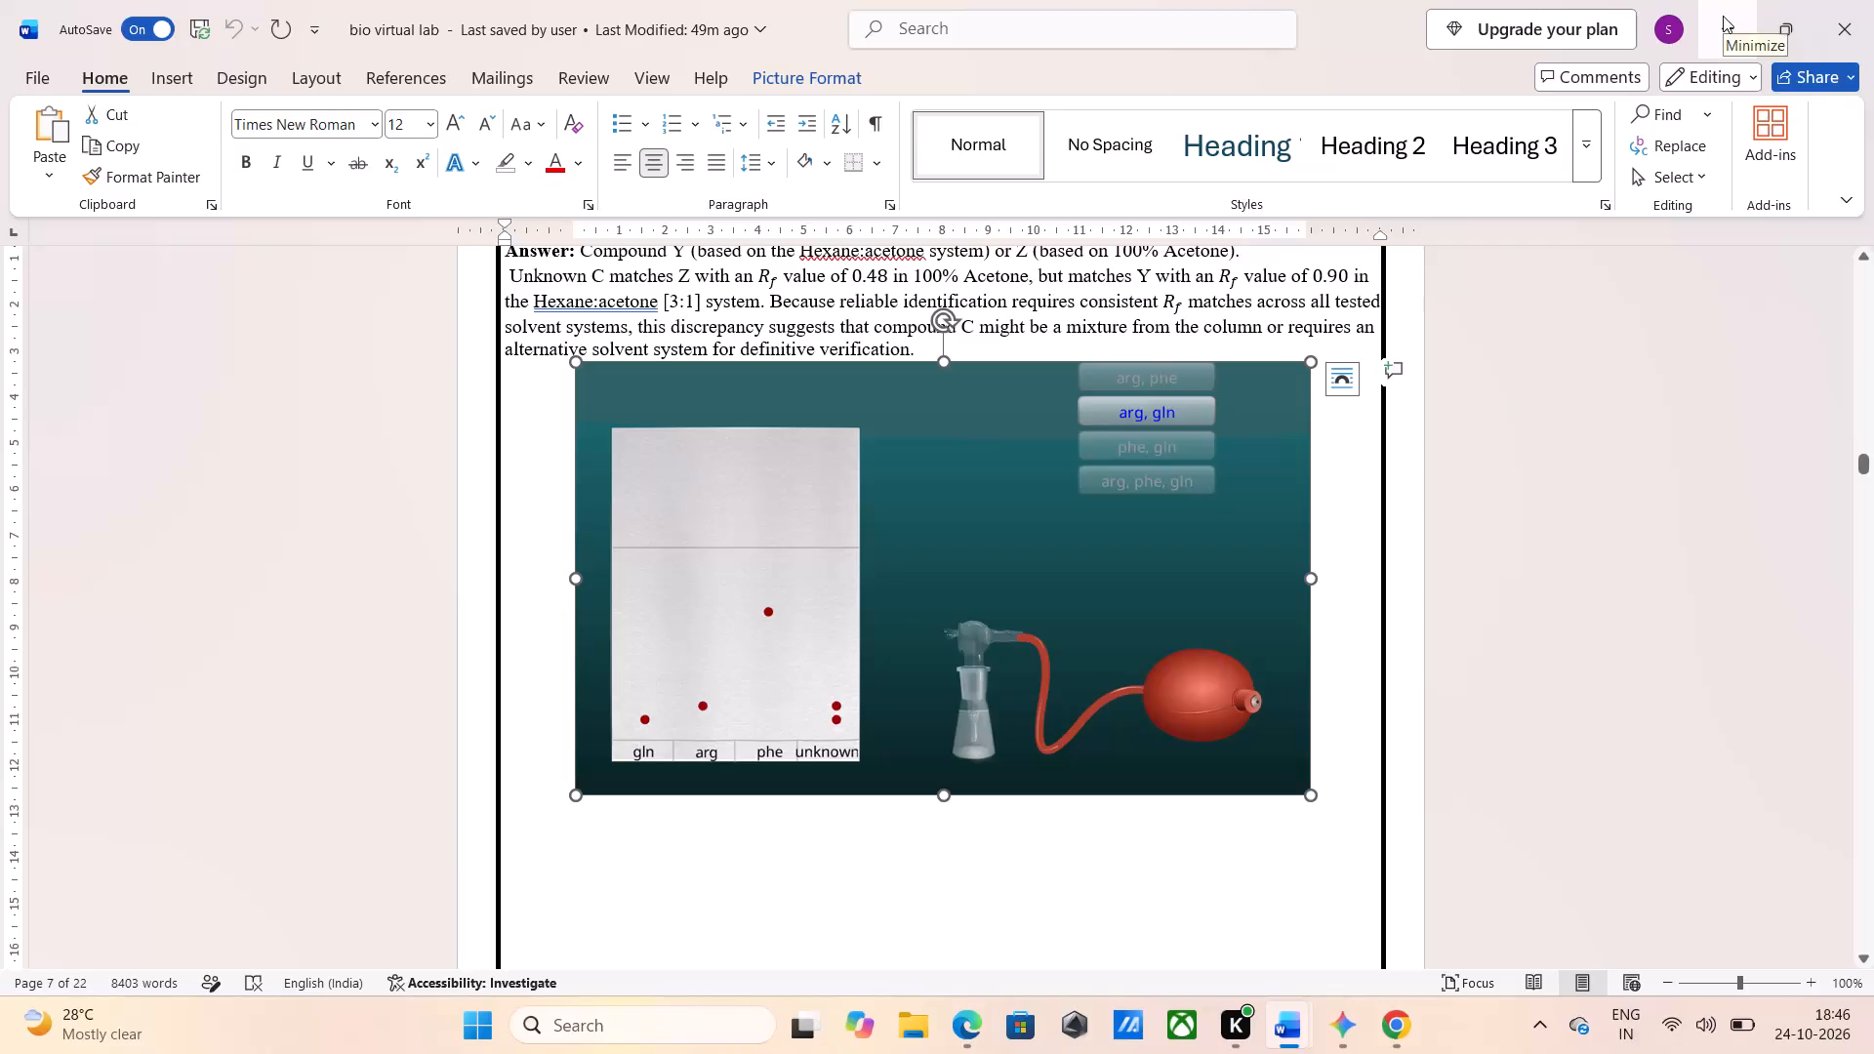
Minimise the open "bio virtual lab" and "virtual bio lab 2" windows and switch to the shared Document.docx in Edge.
click(1714, 18)
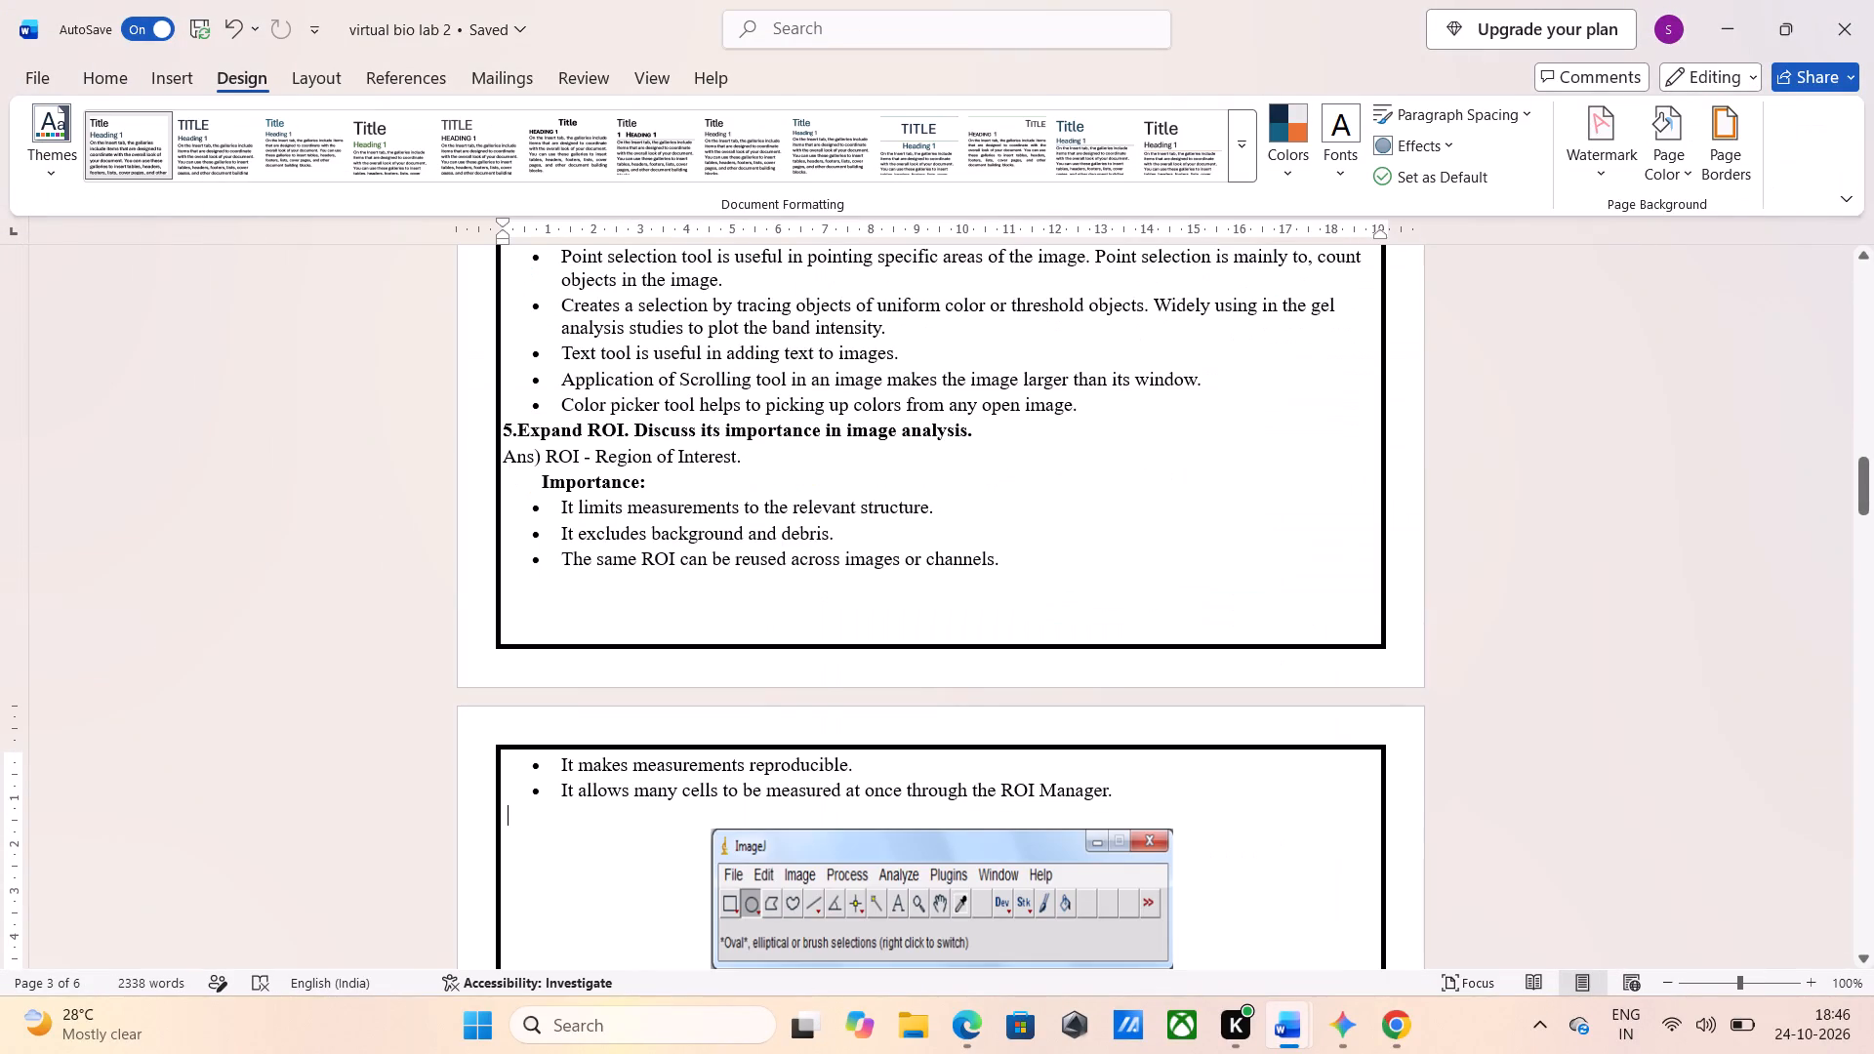
scroll(1334, 628, down, 1)
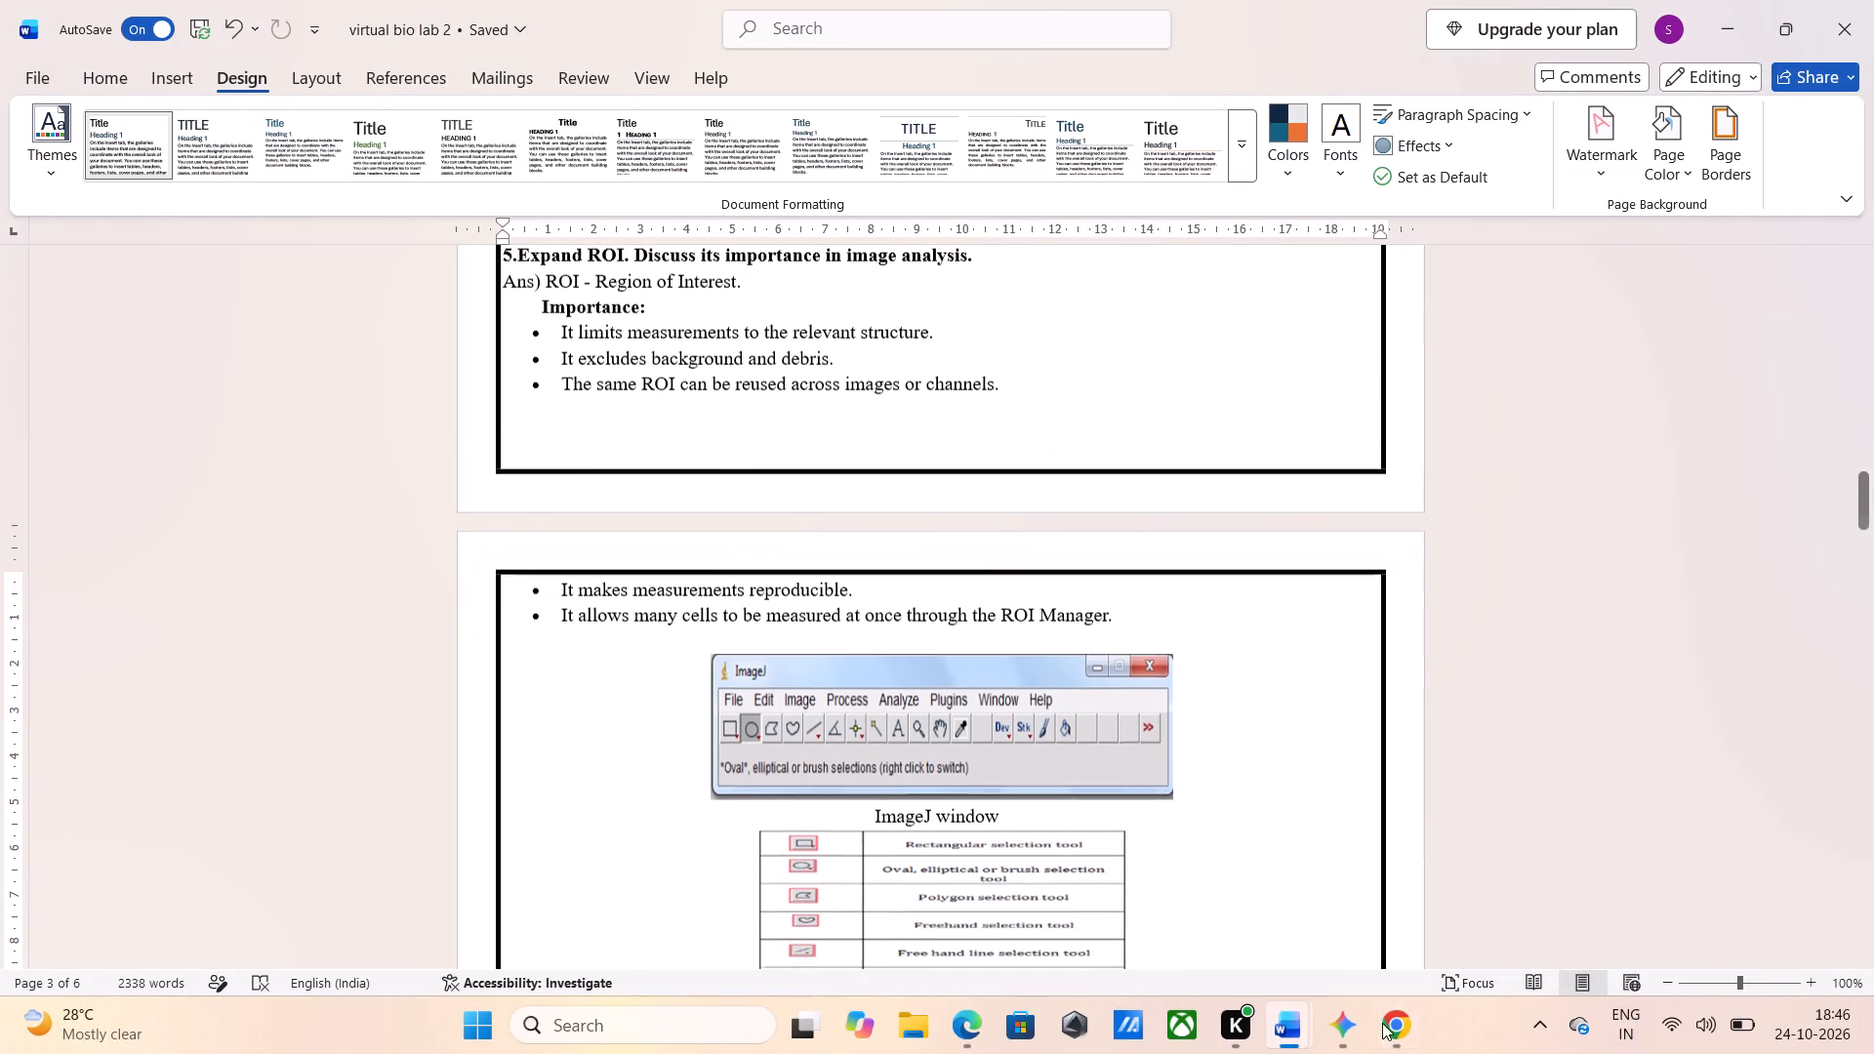
click(1268, 1017)
click(1268, 1017)
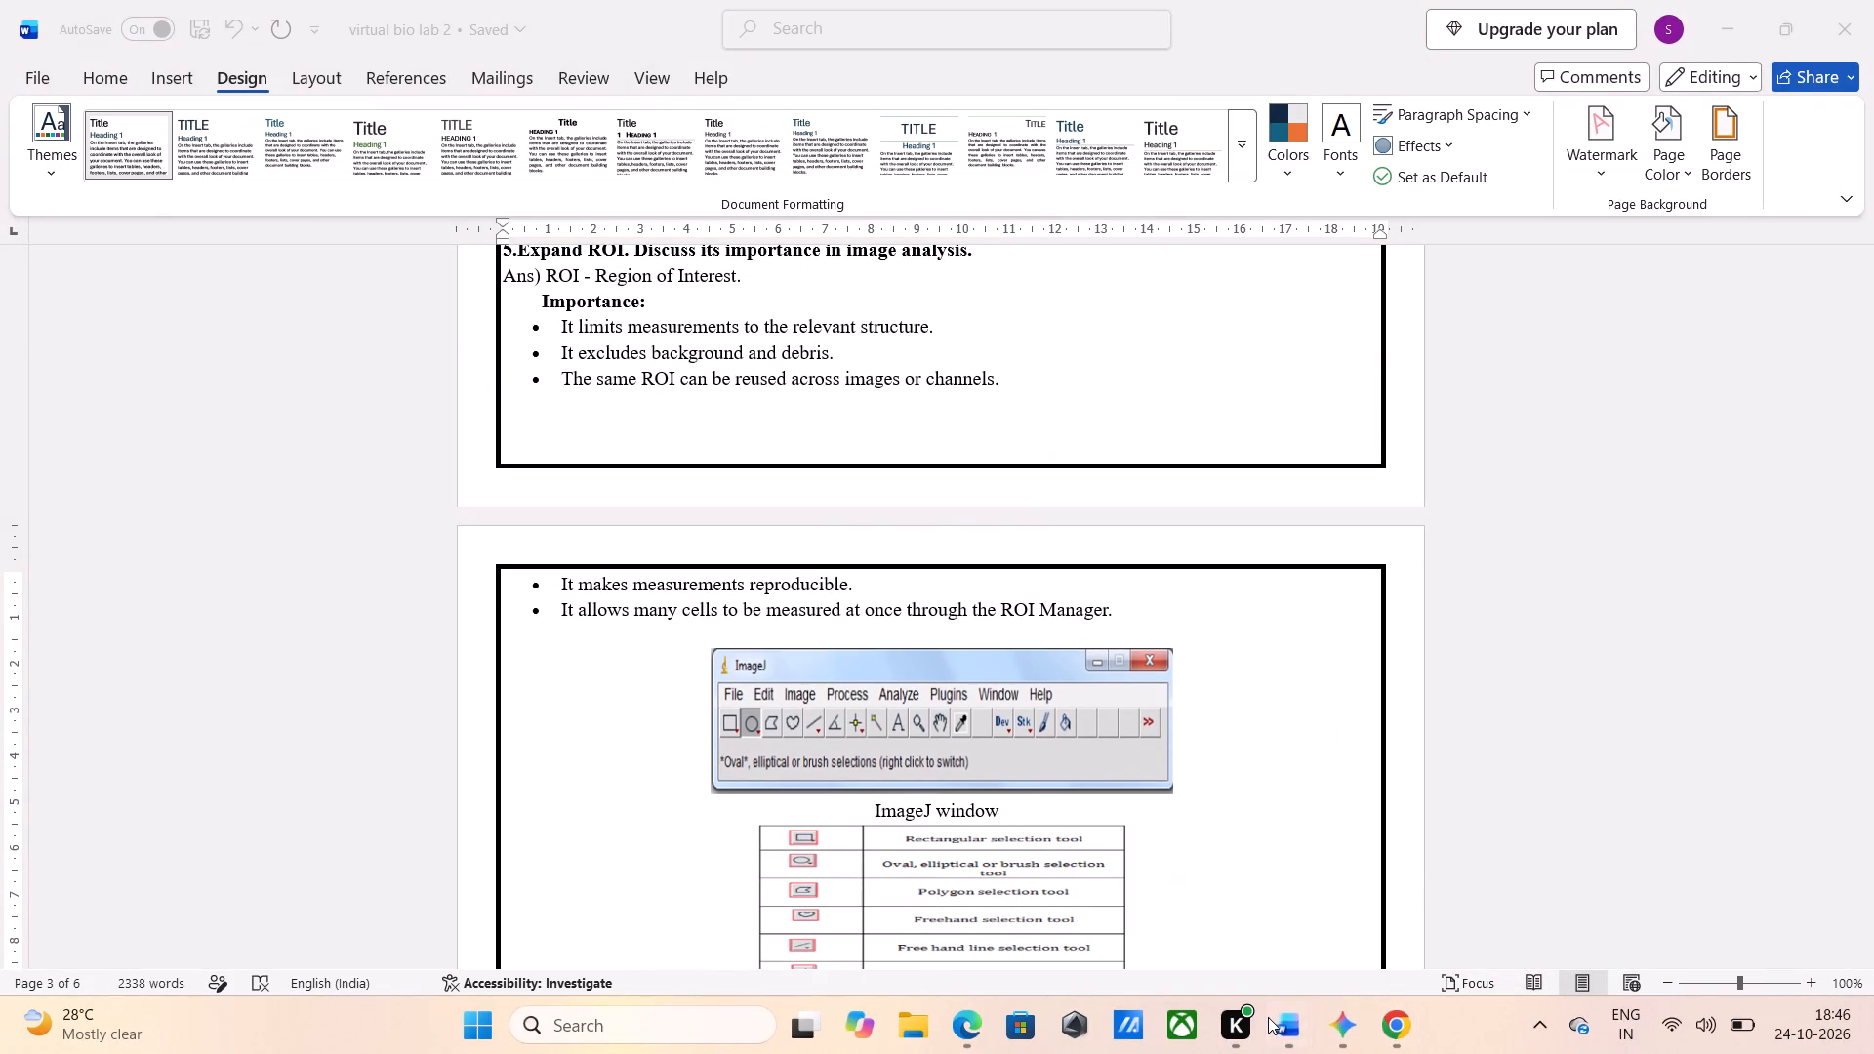
click(1527, 799)
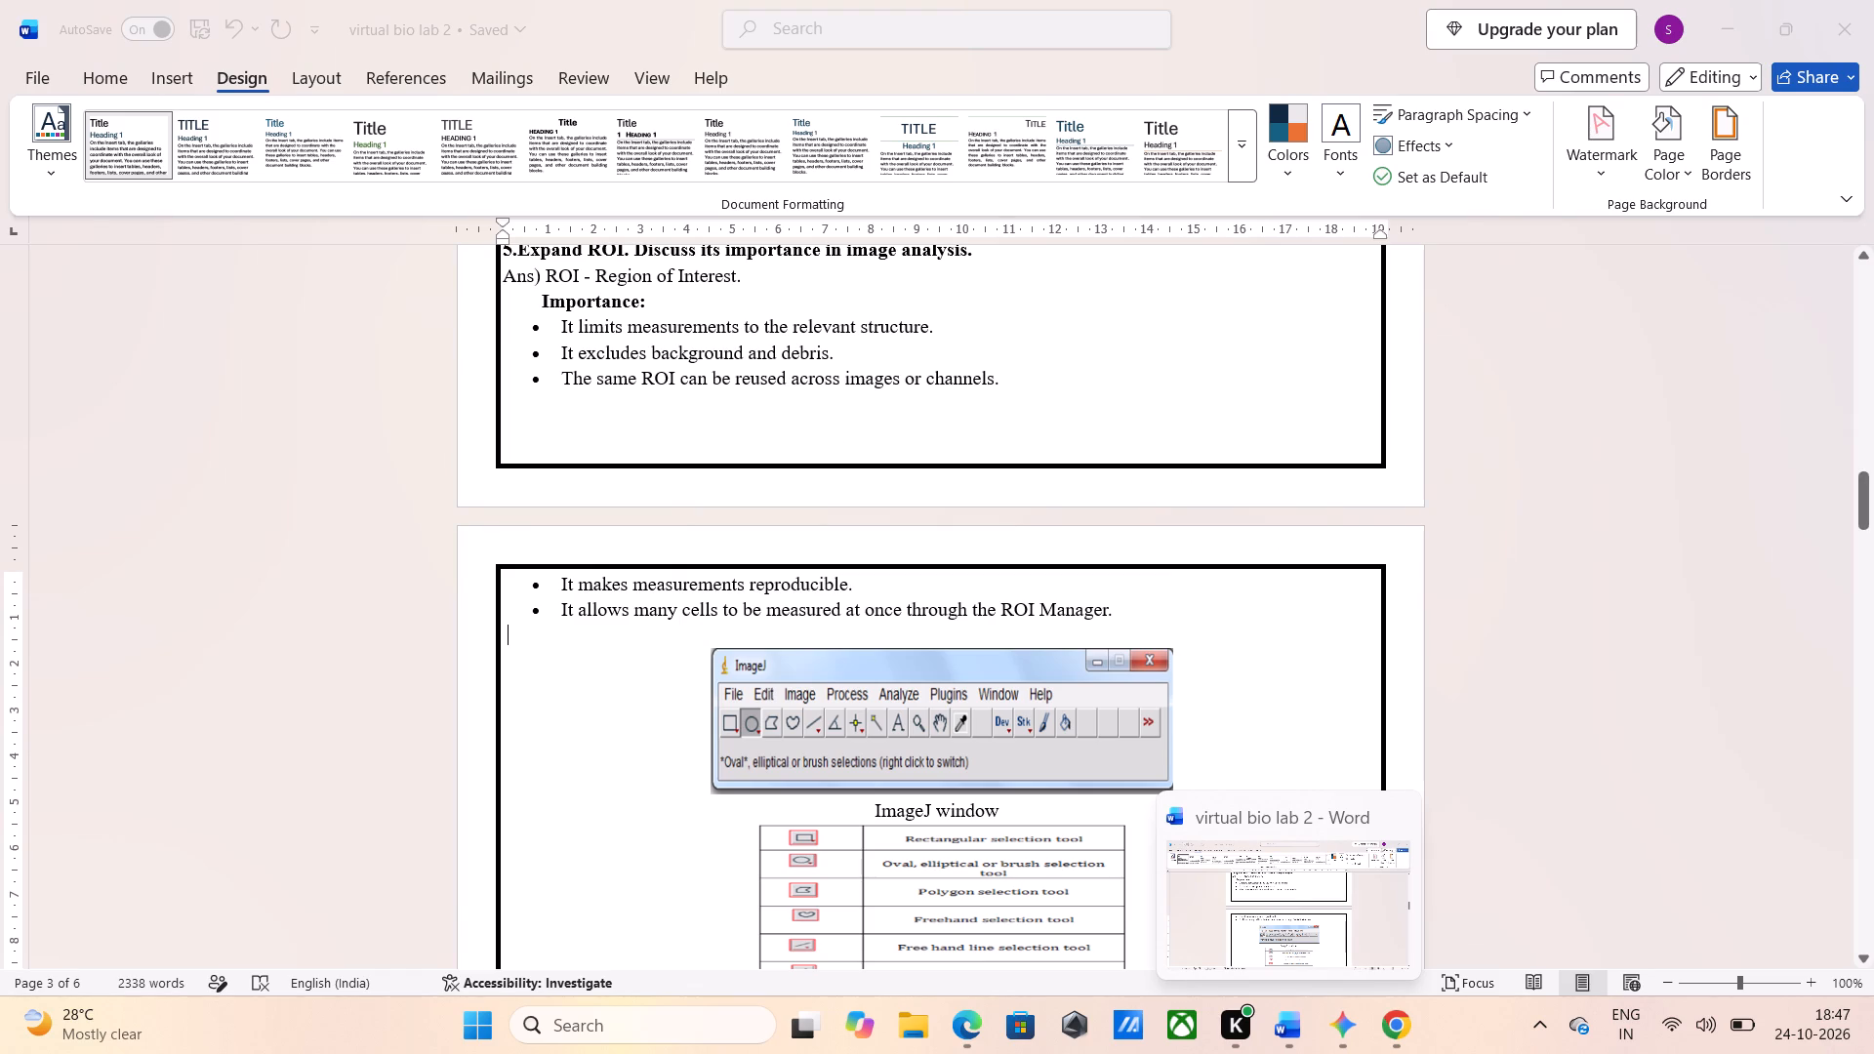
scroll(1125, 314, up, 3)
scroll(1125, 314, down, 2)
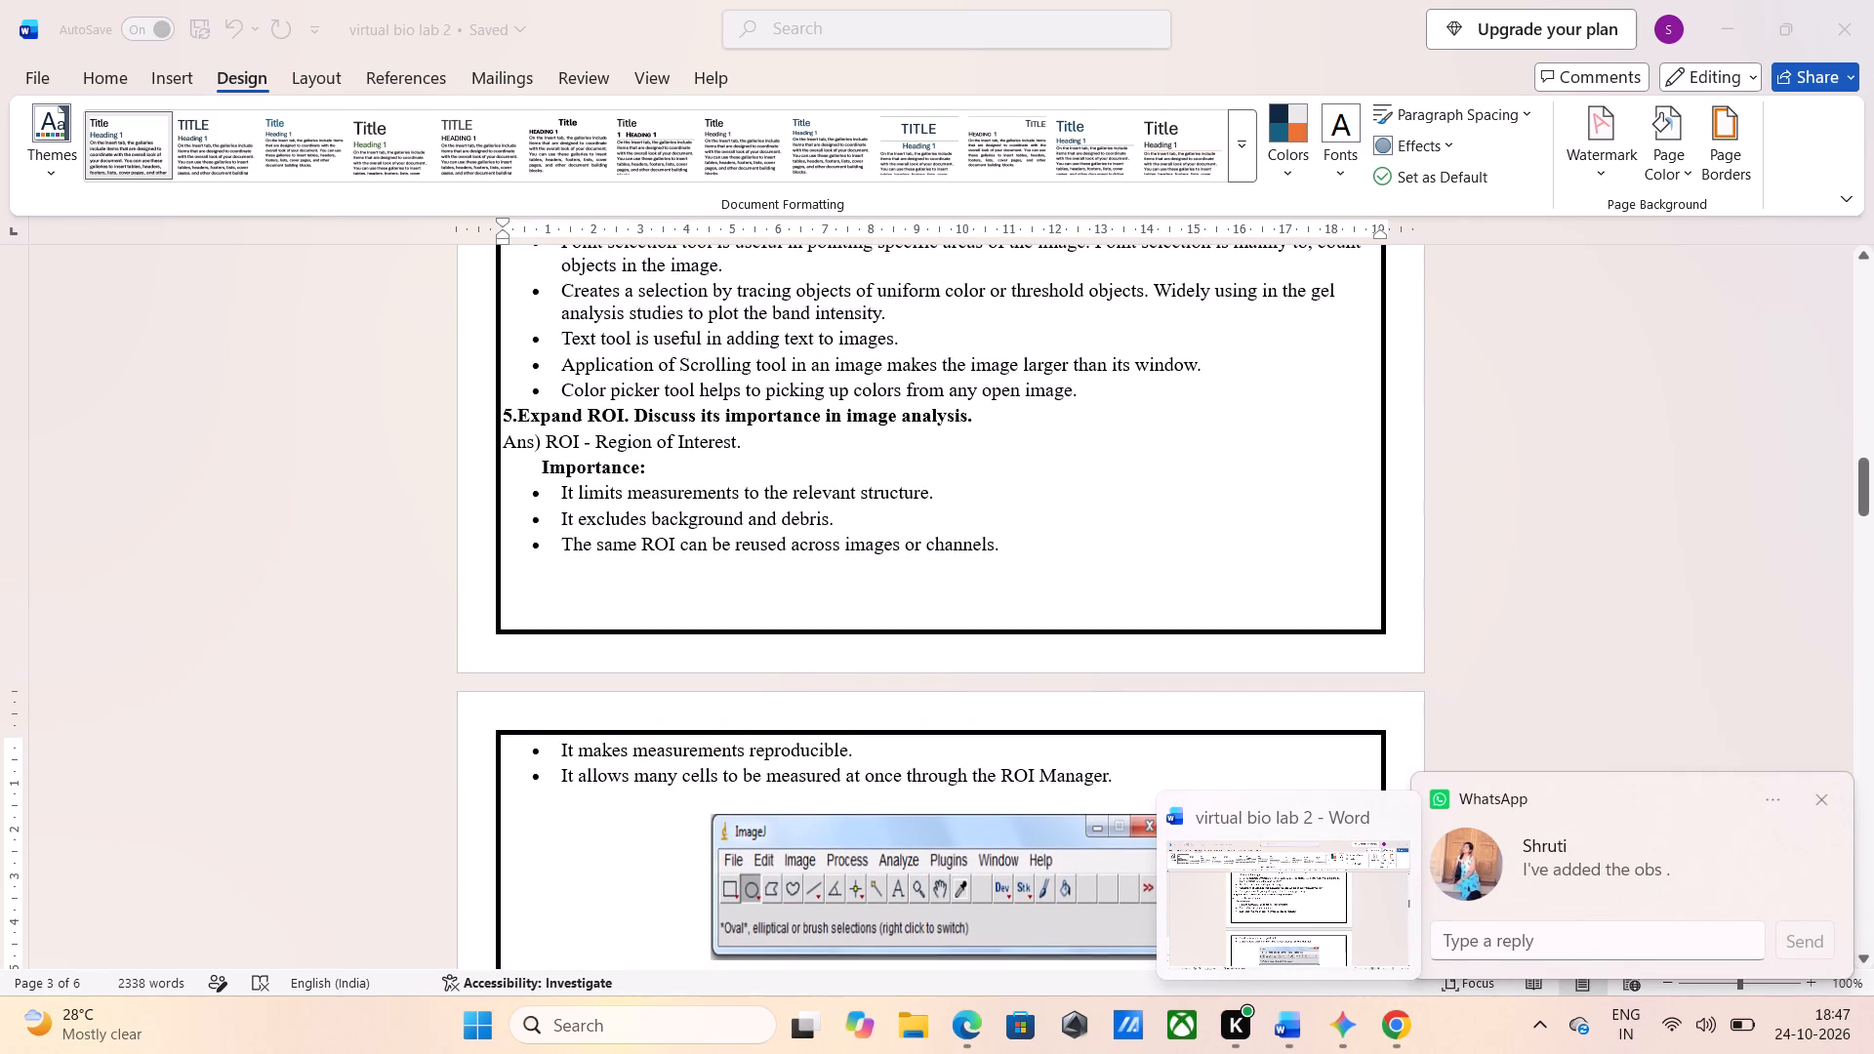
click(1279, 1016)
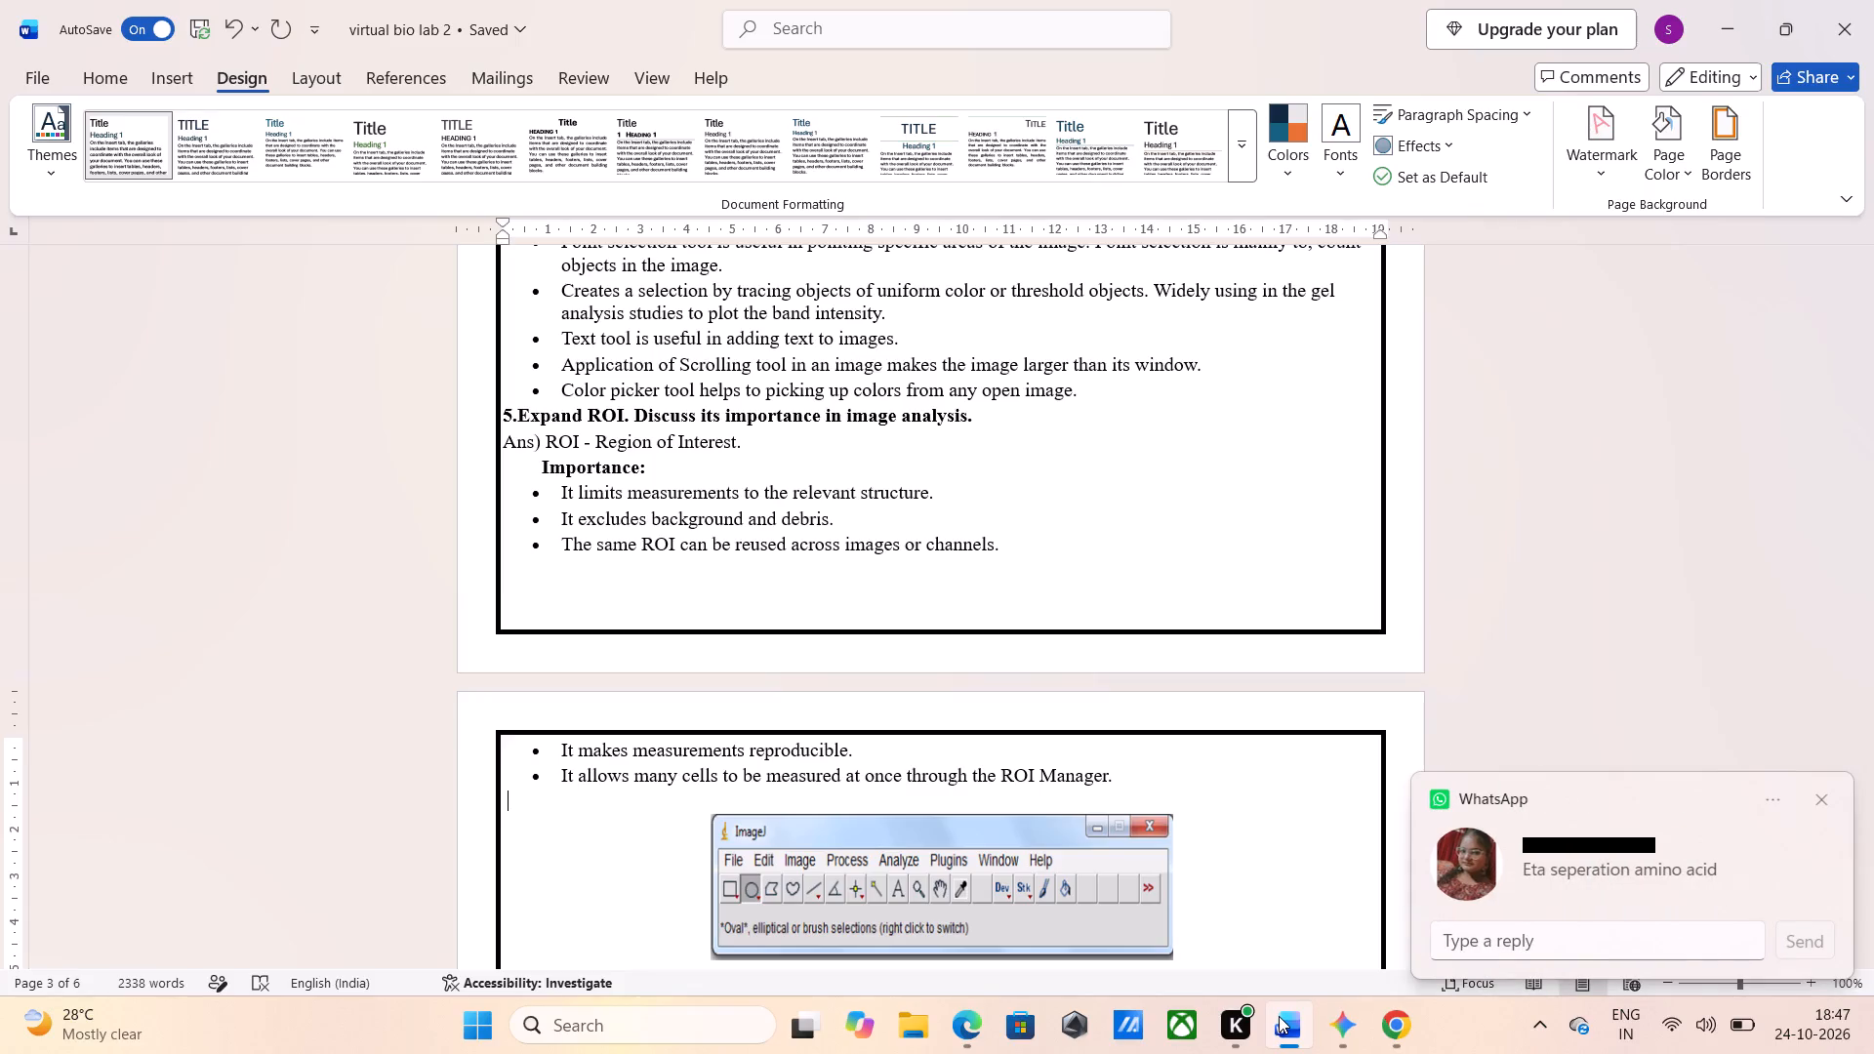
click(1279, 1016)
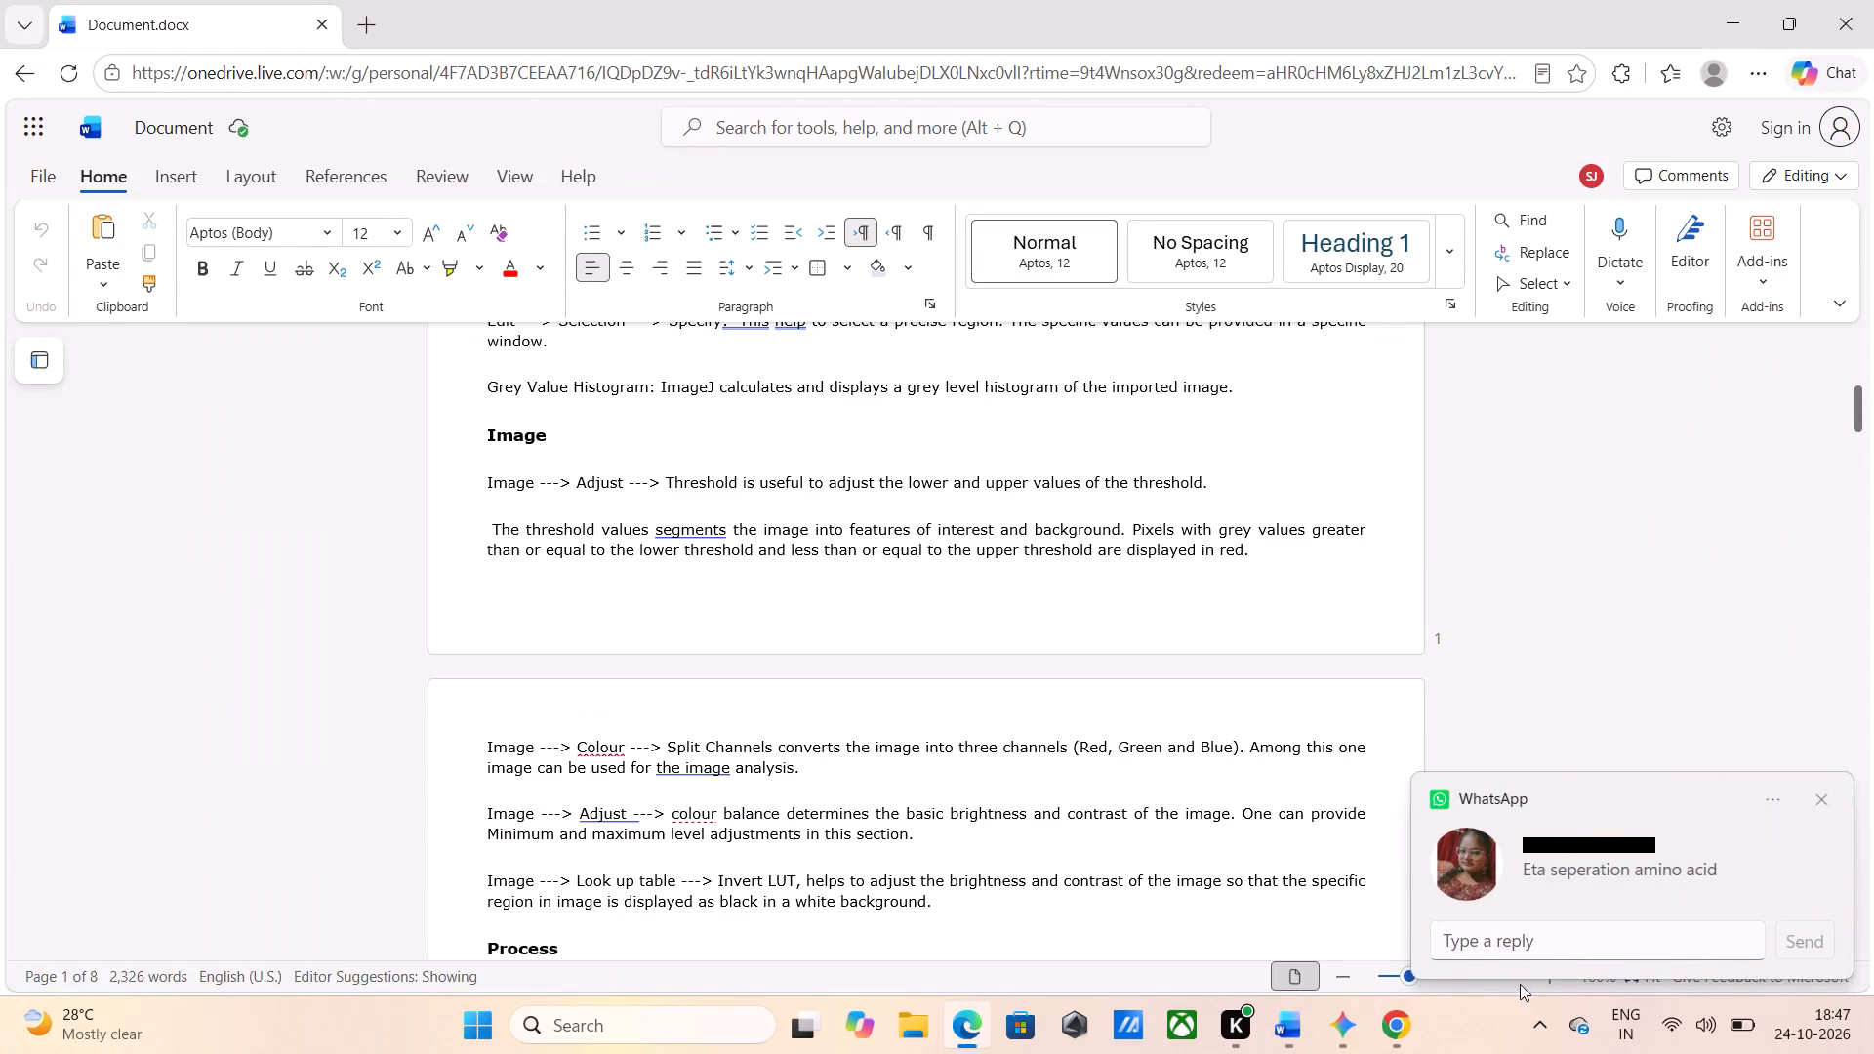
Reply "haa" to the incoming WhatsApp message about the amino acid separation.
click(1590, 935)
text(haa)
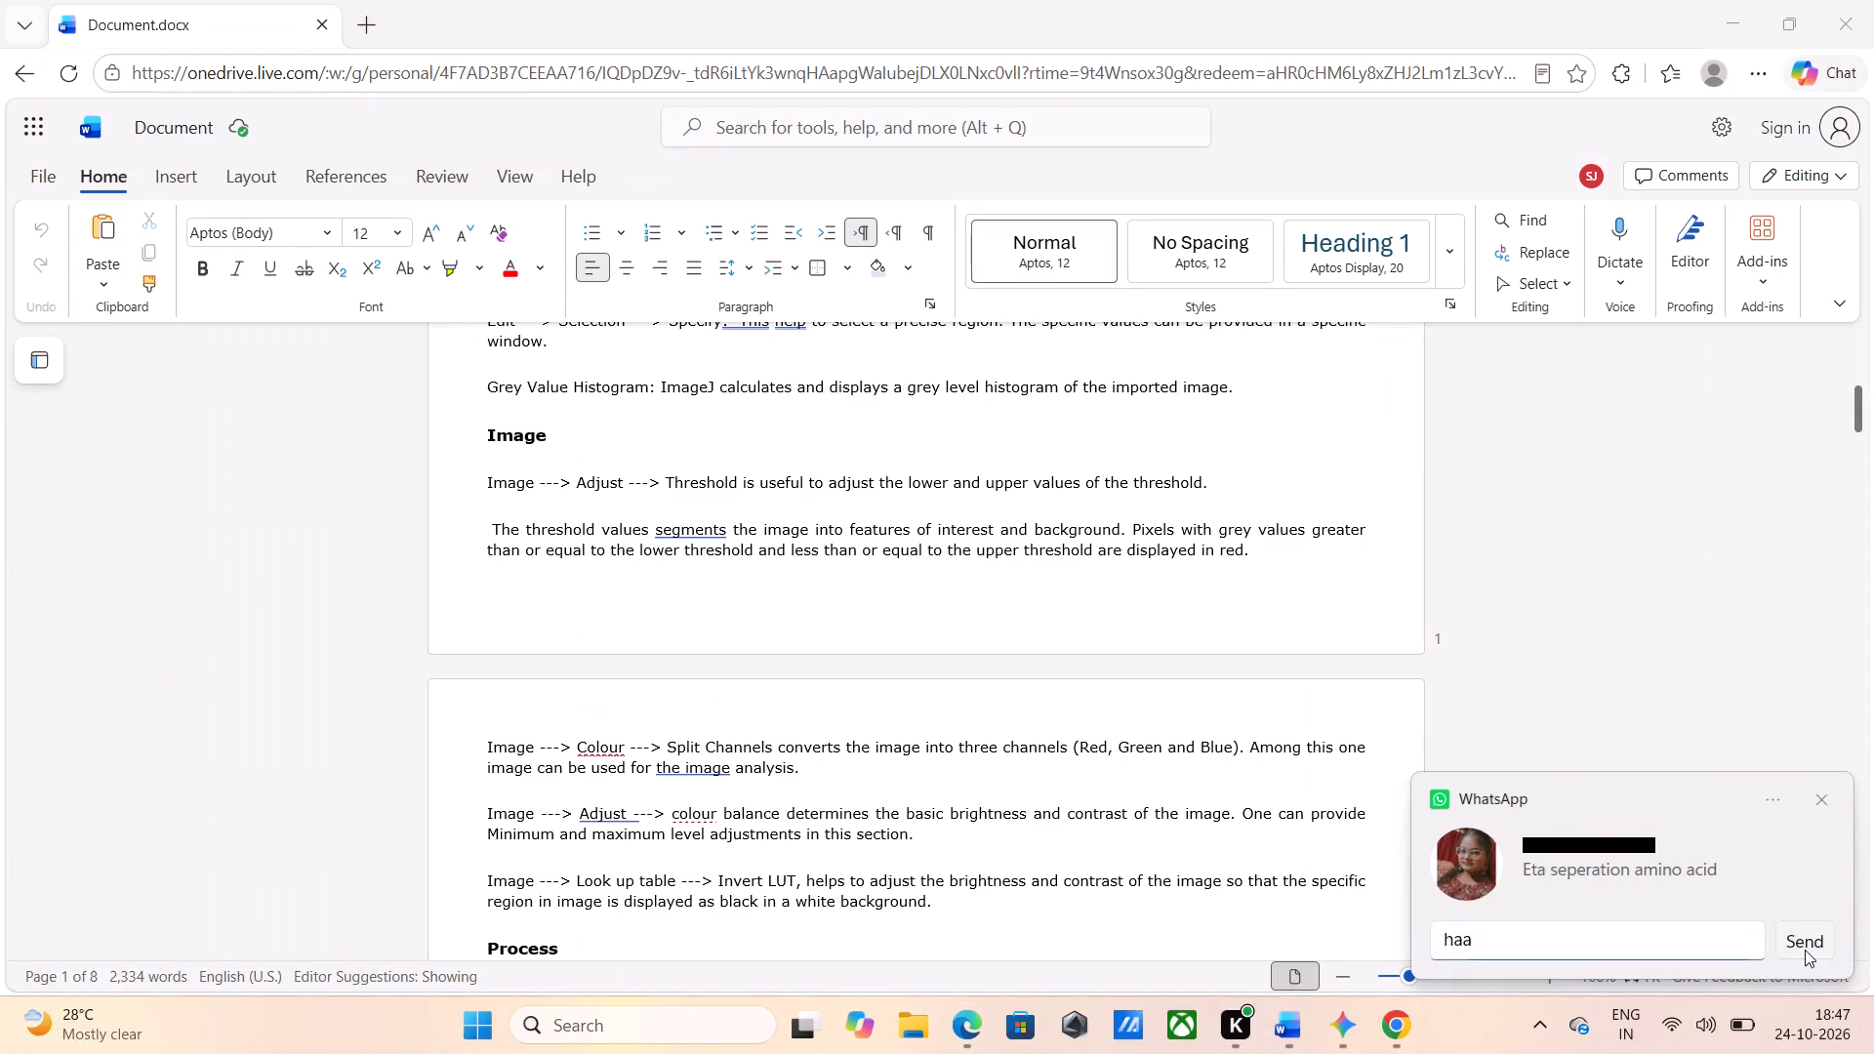
click(1805, 950)
Look through the shared document from the ImageJ menu notes to the light microscopy pages for the added observation section.
scroll(1246, 688, up, 4)
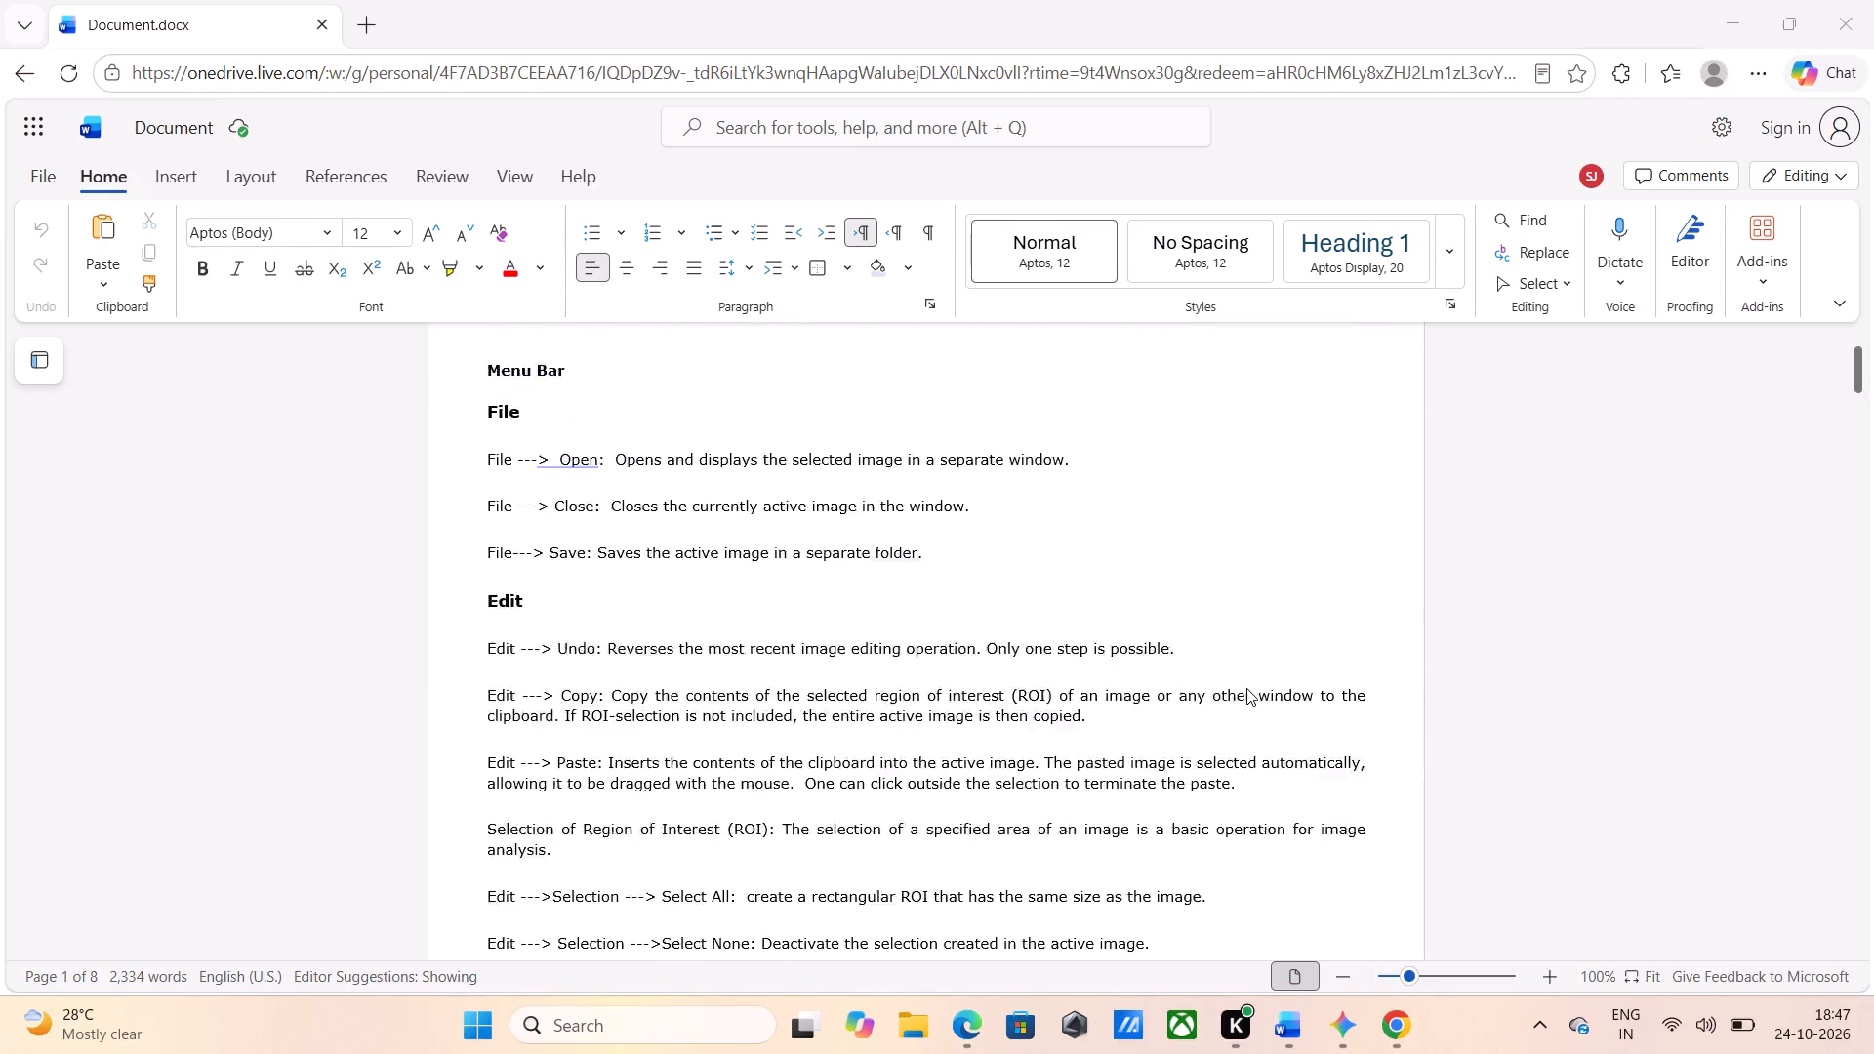
scroll(1246, 688, up, 1)
scroll(1246, 688, down, 2)
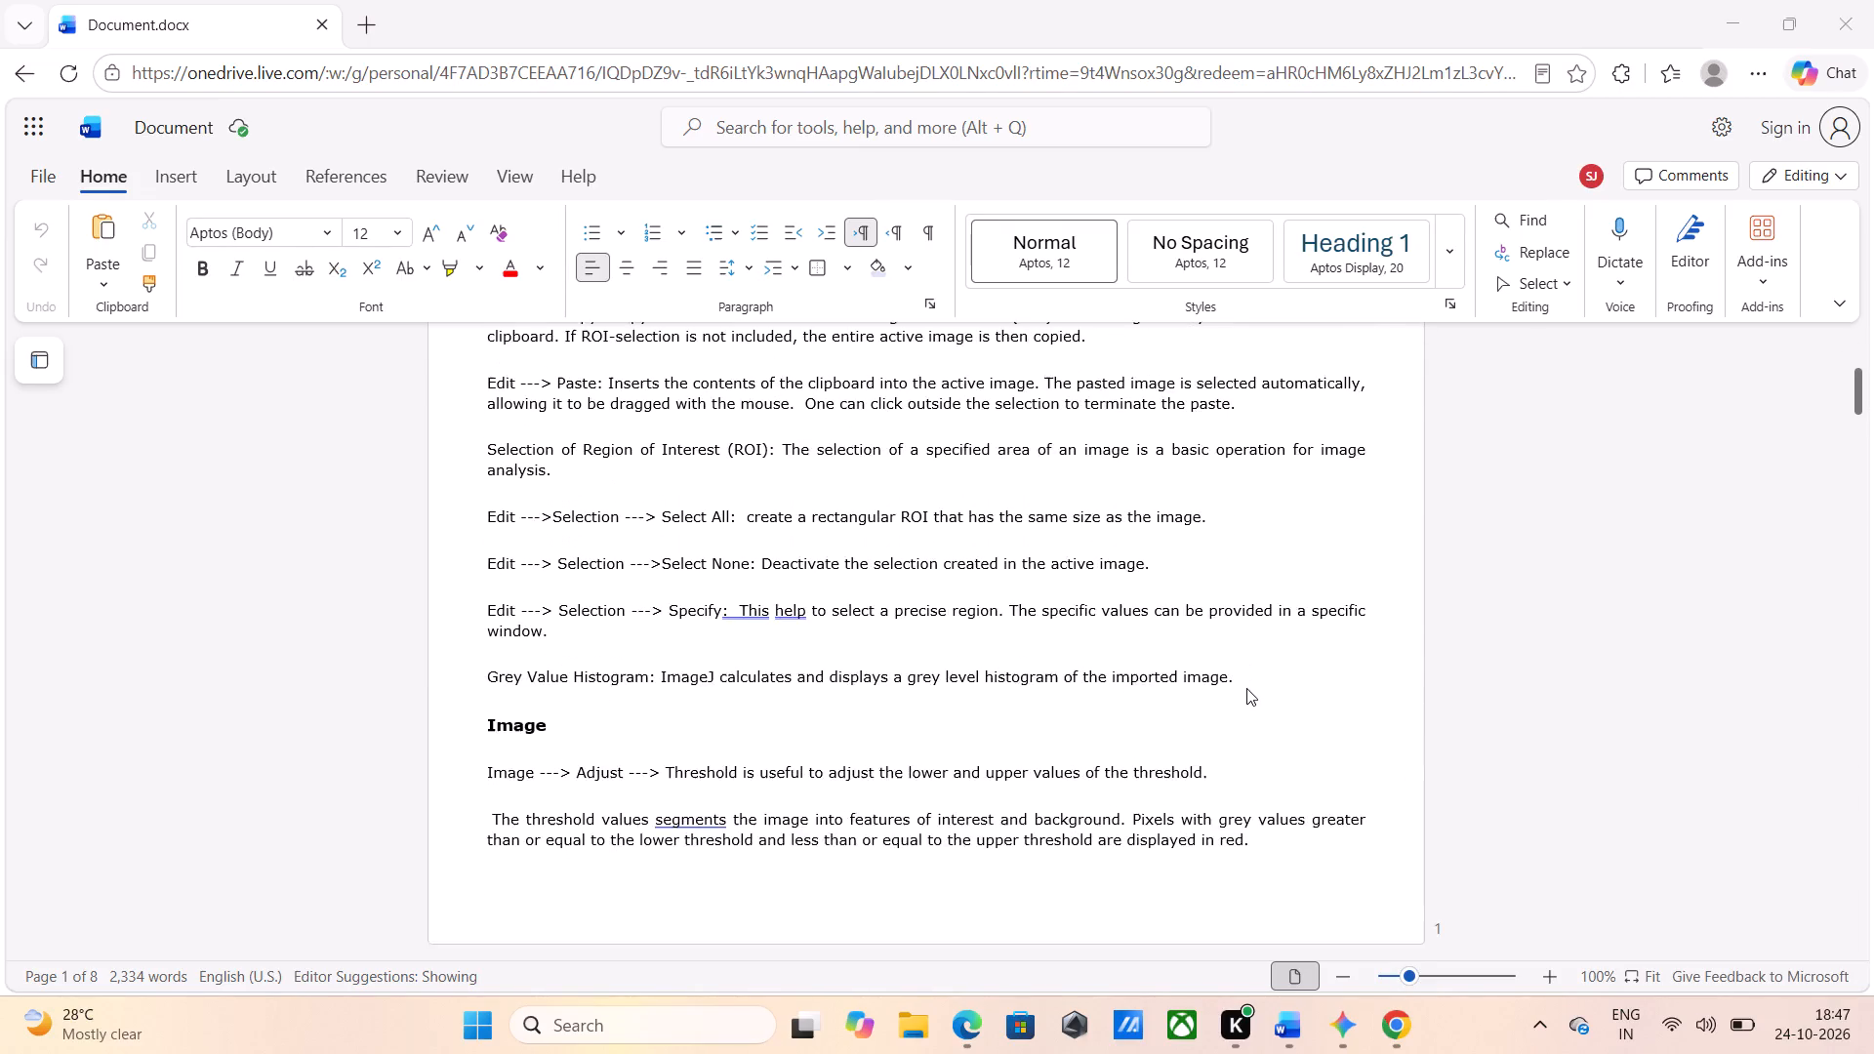
scroll(1246, 688, down, 6)
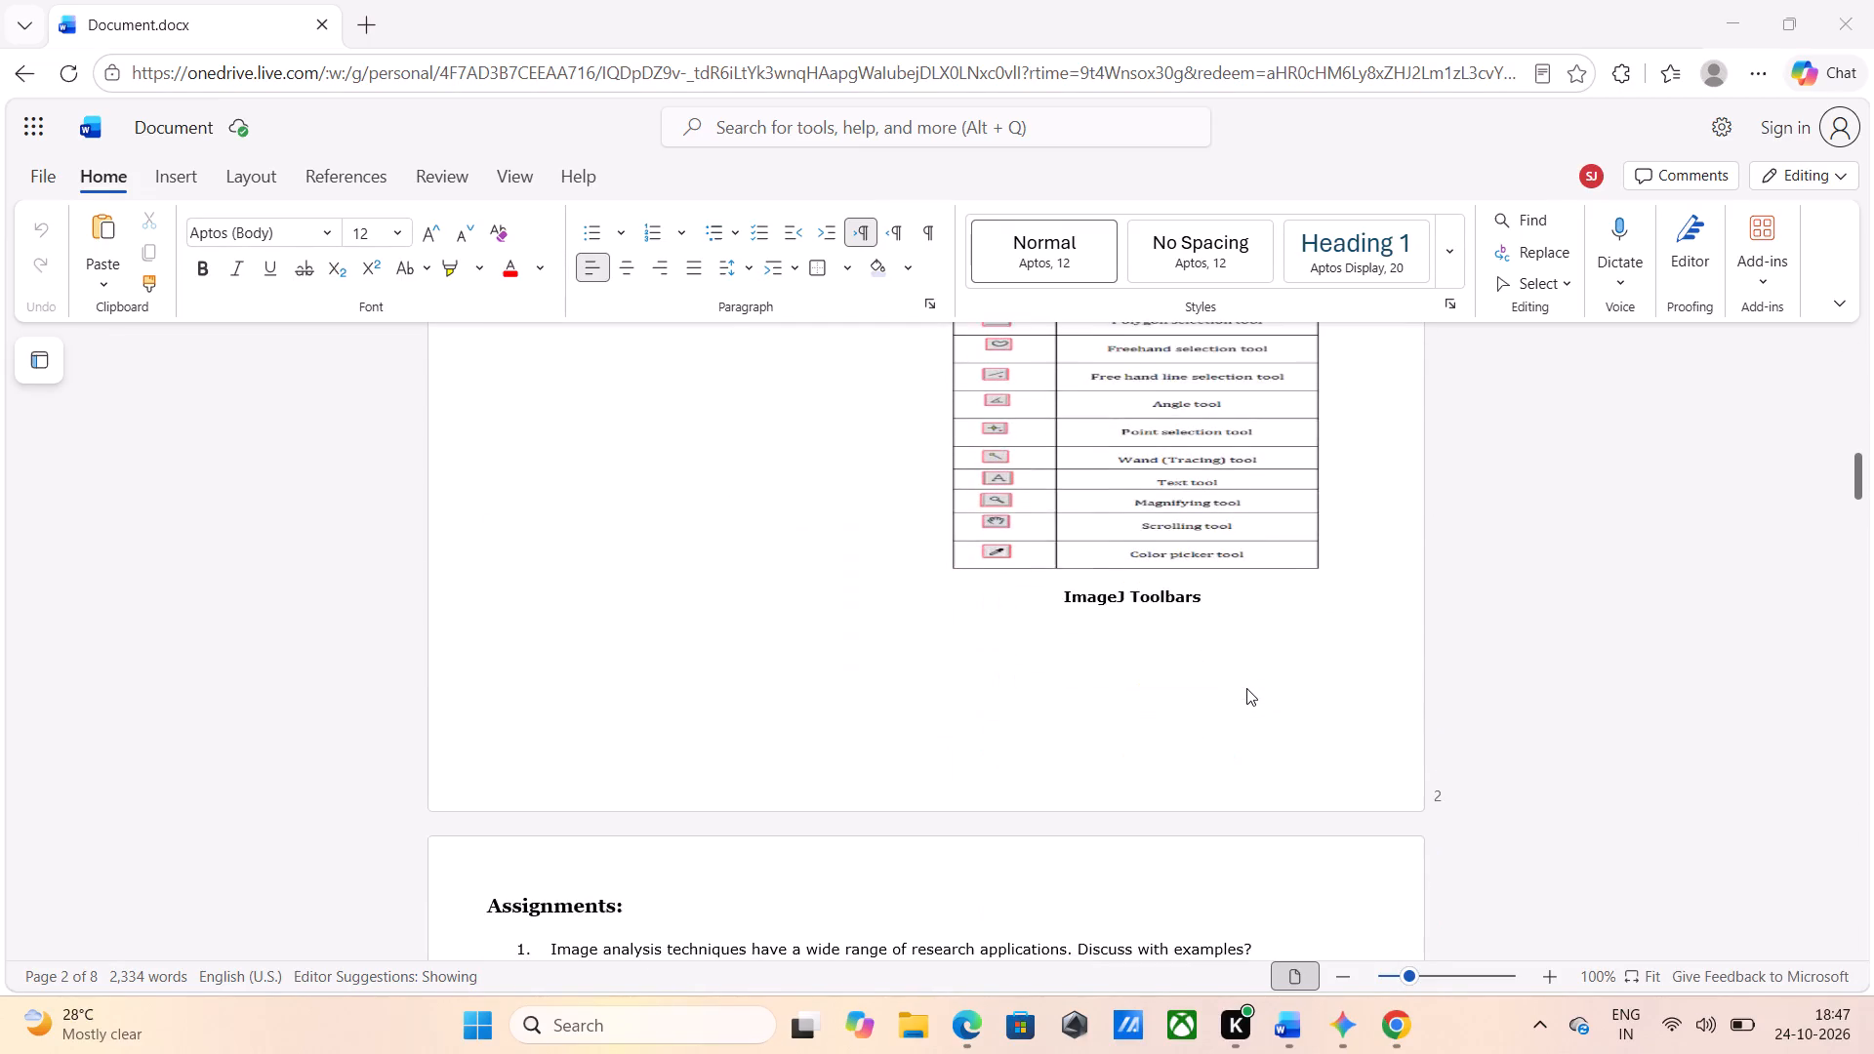
scroll(1246, 688, down, 5)
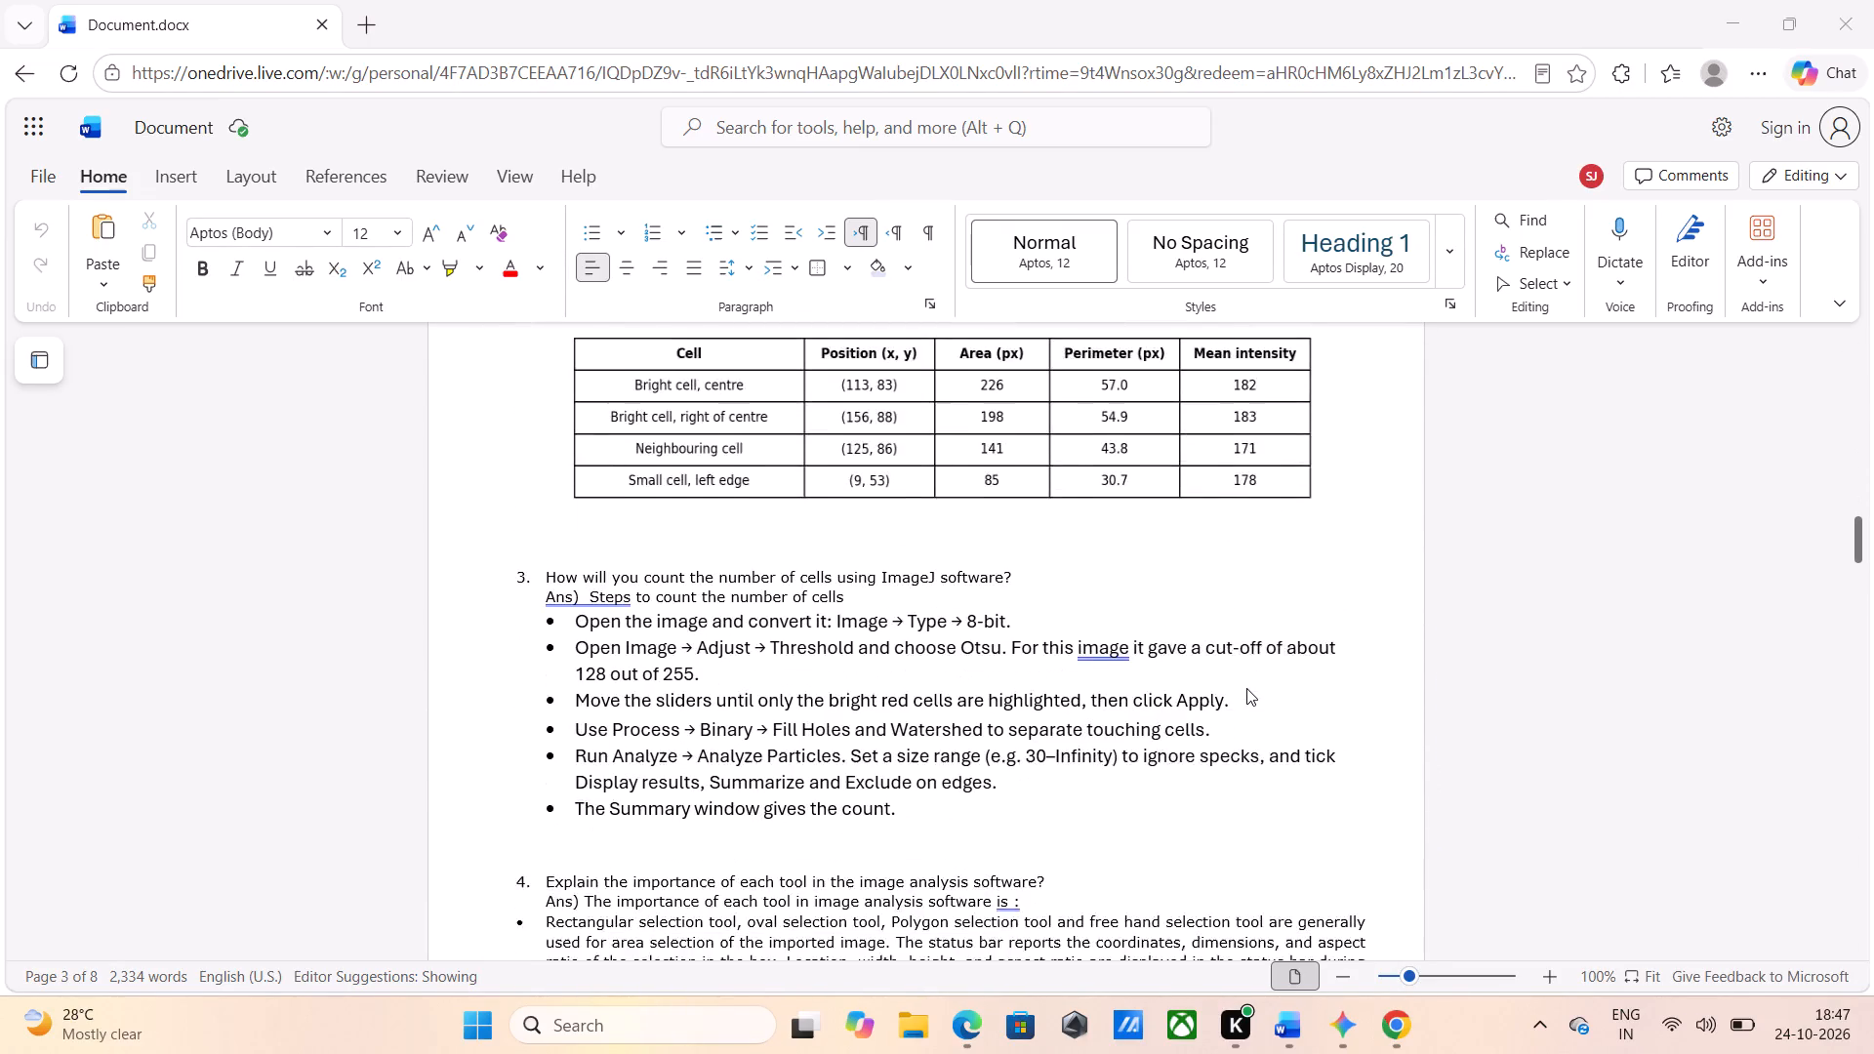
scroll(1246, 688, down, 5)
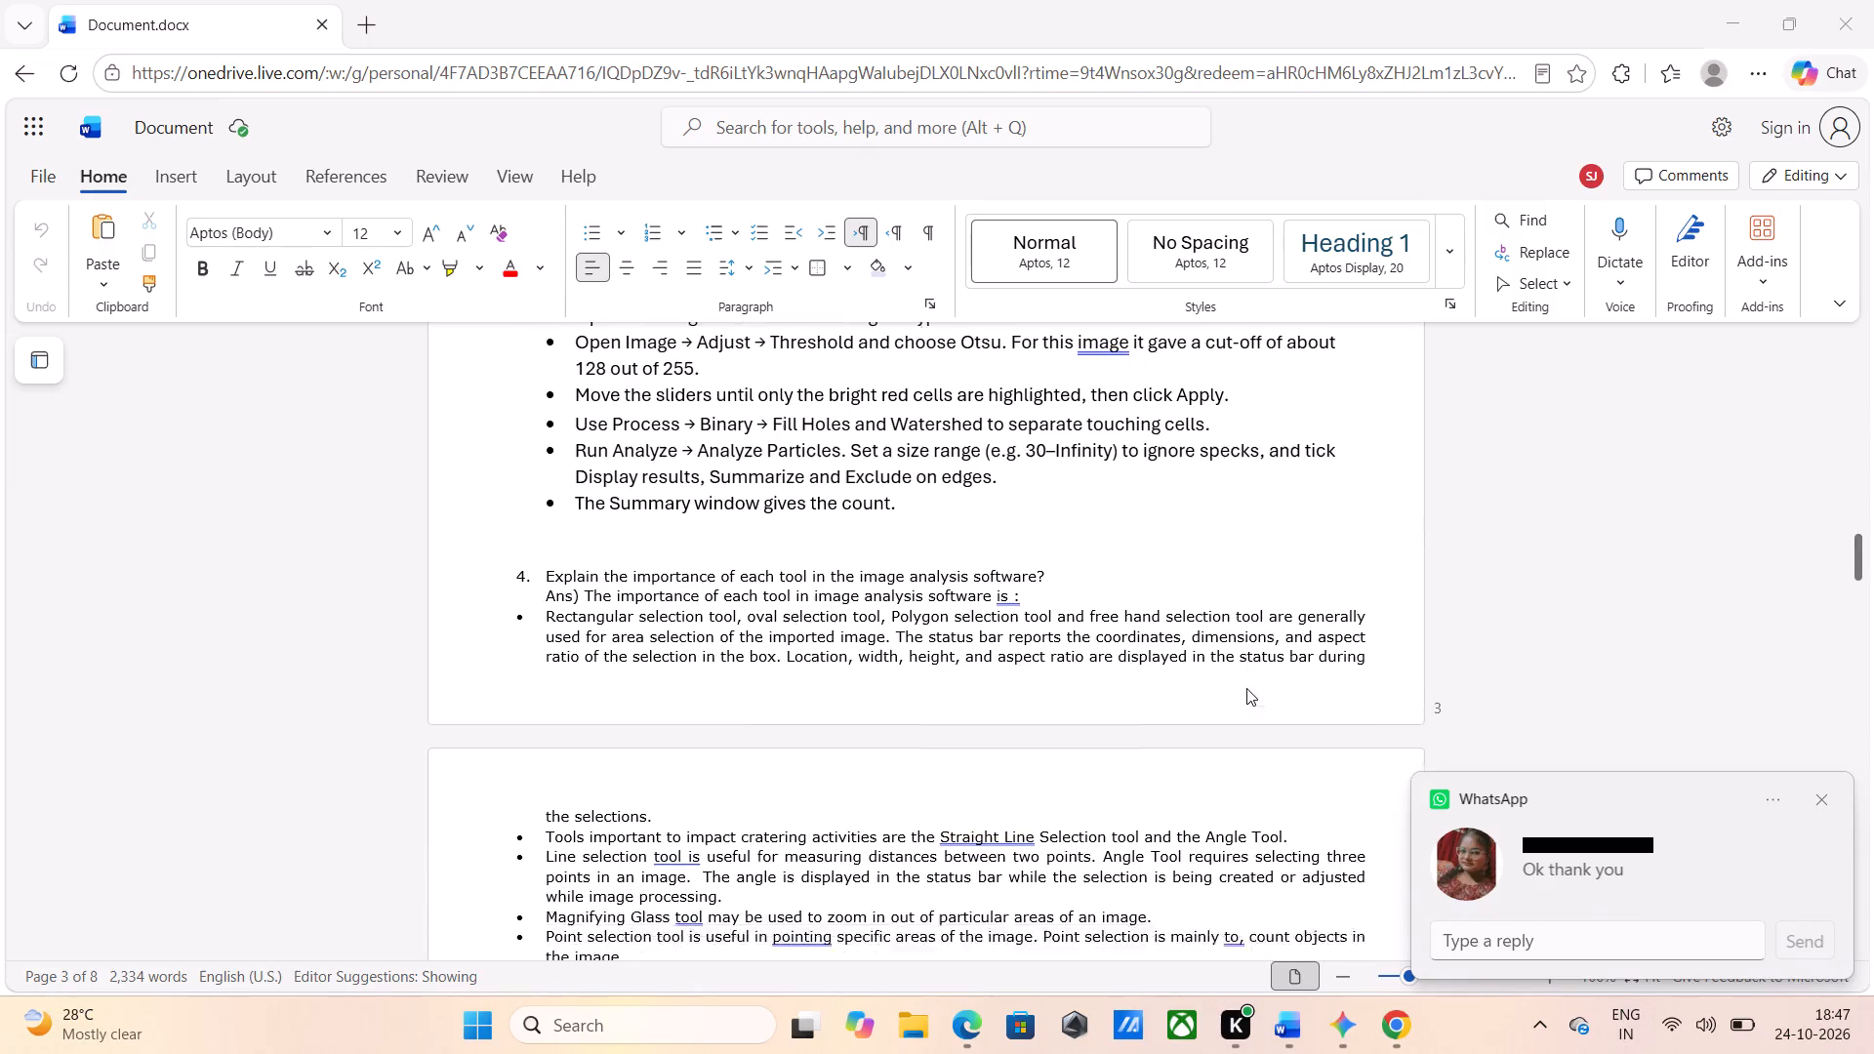
scroll(1246, 688, down, 6)
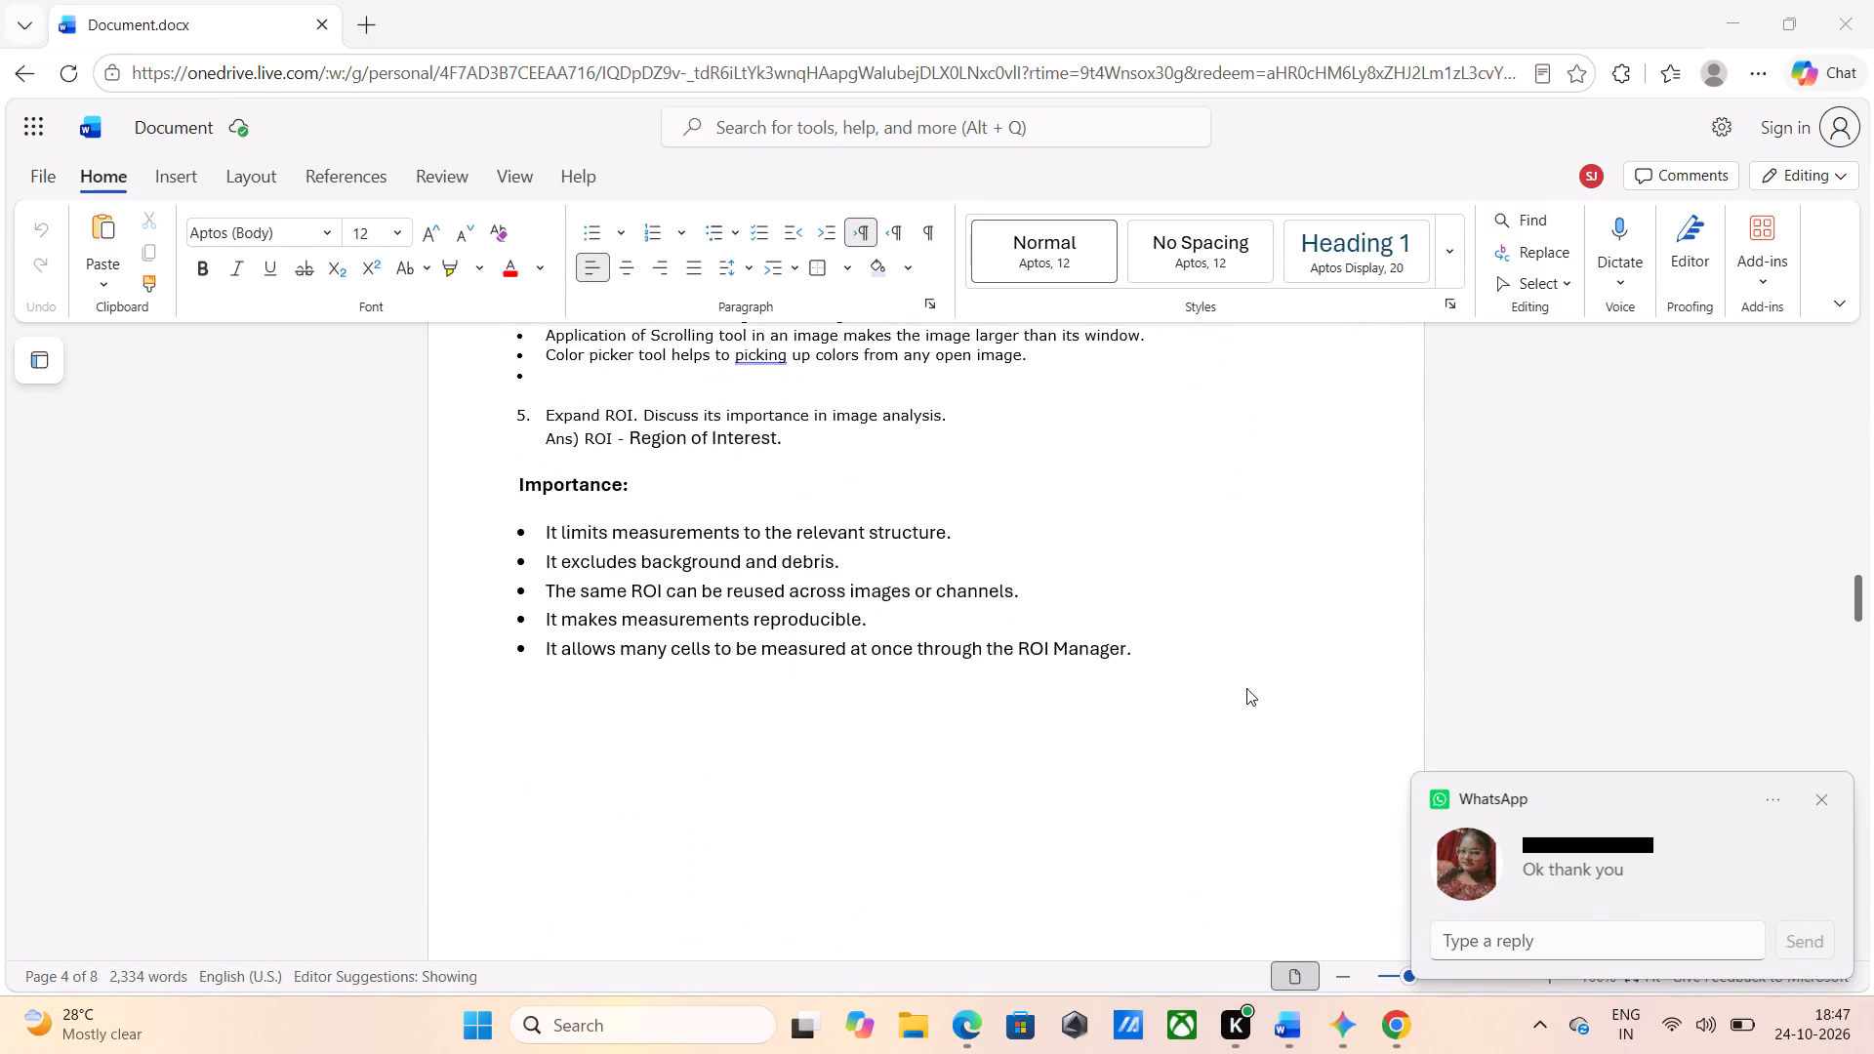
scroll(1246, 688, down, 5)
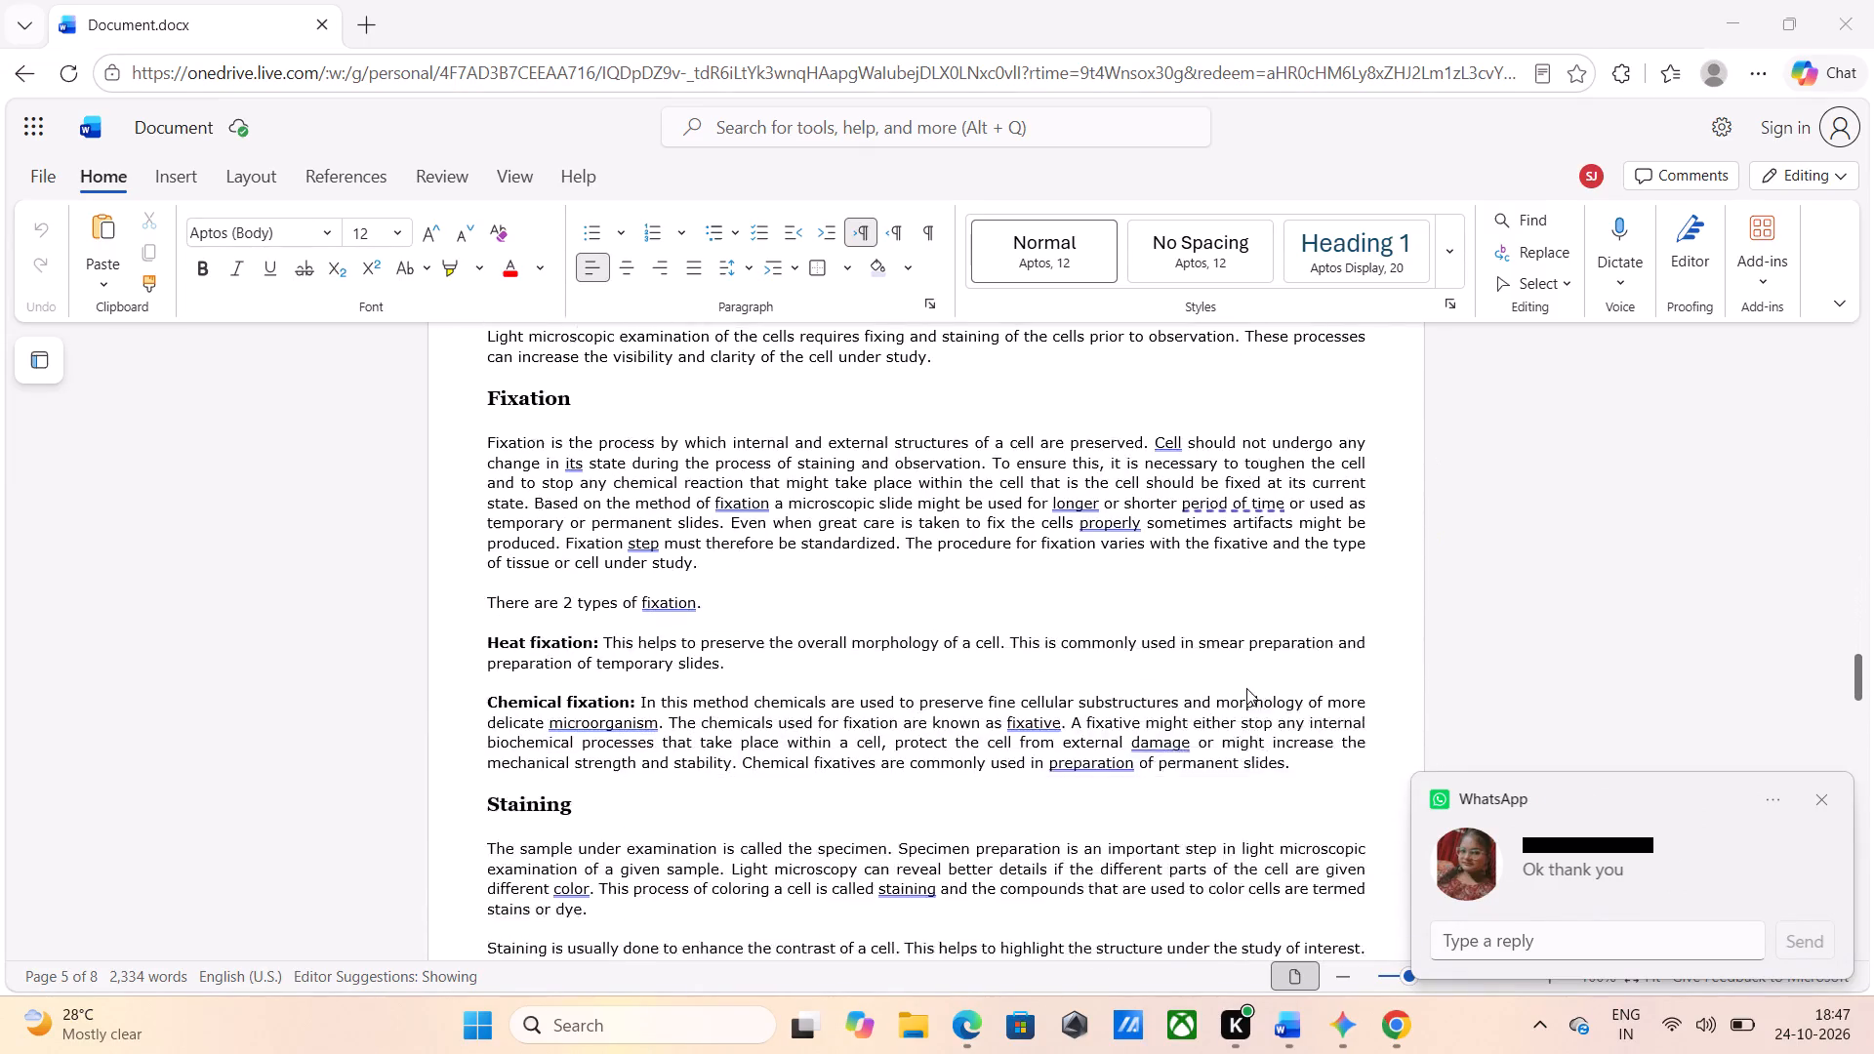
scroll(1246, 688, down, 1)
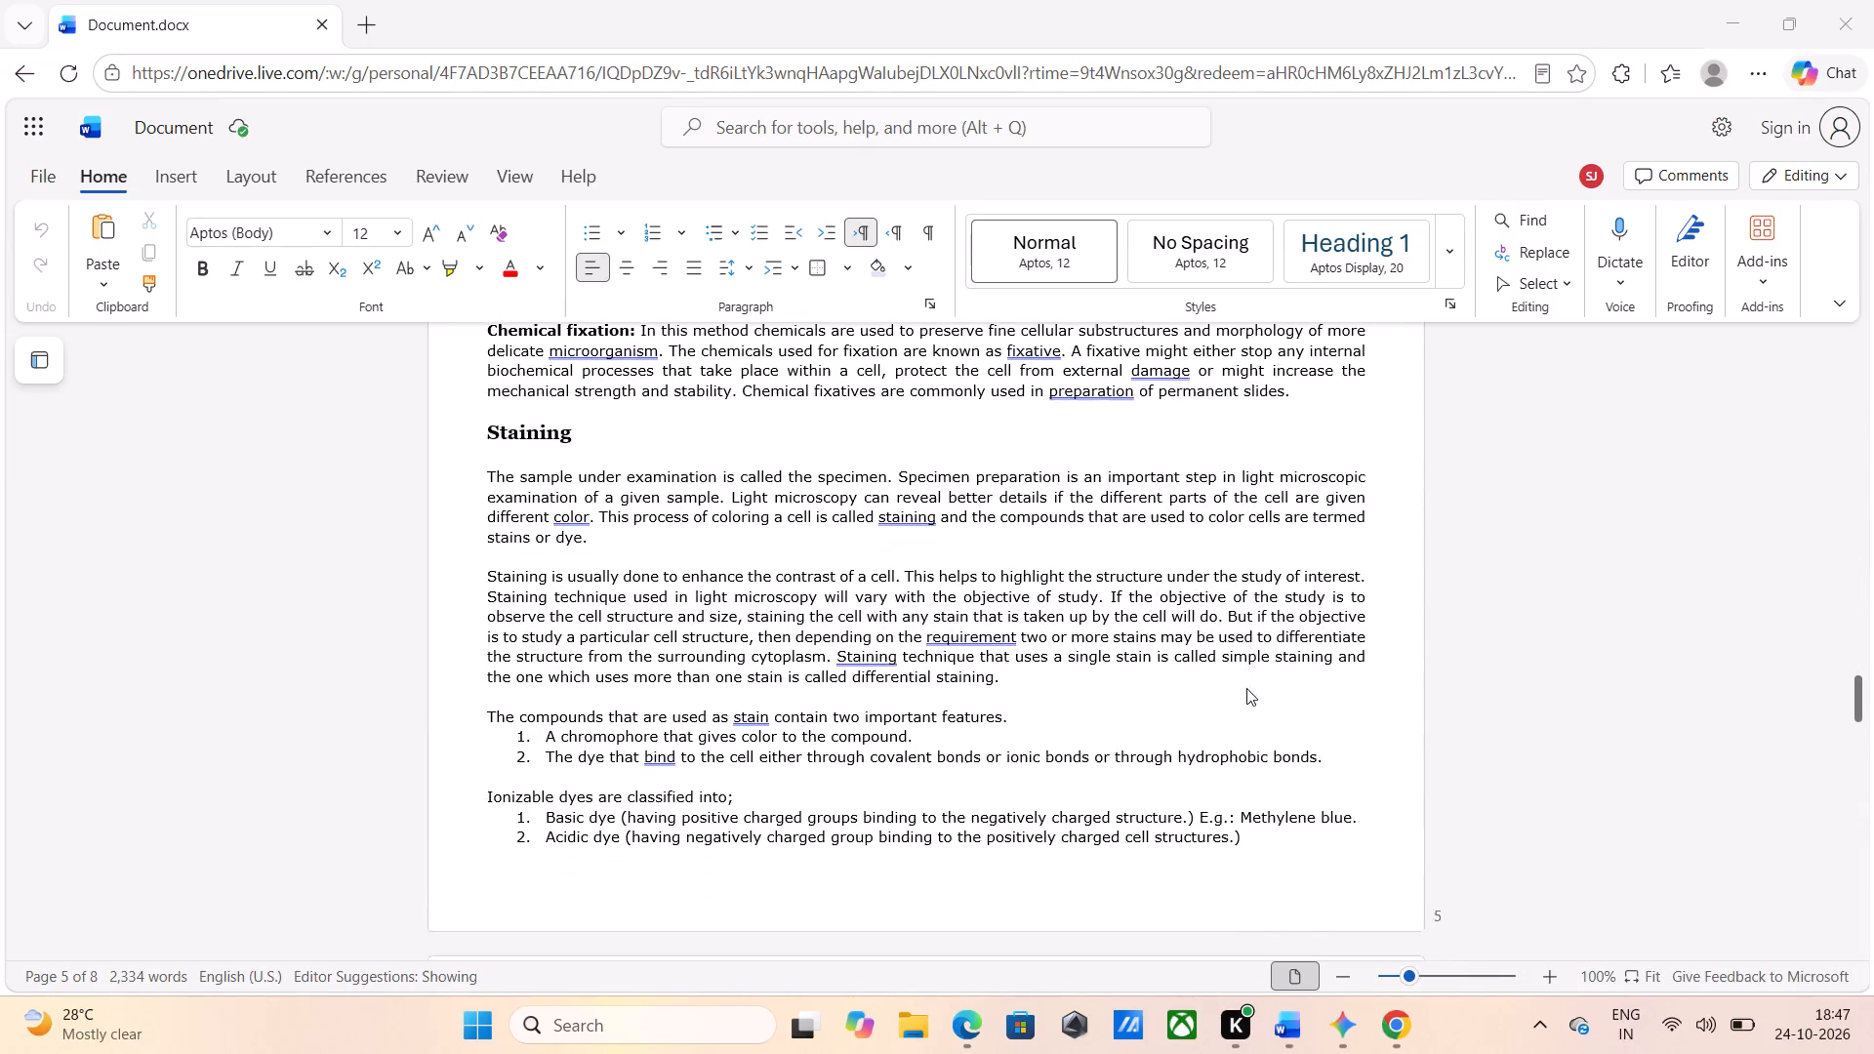
scroll(1246, 688, down, 3)
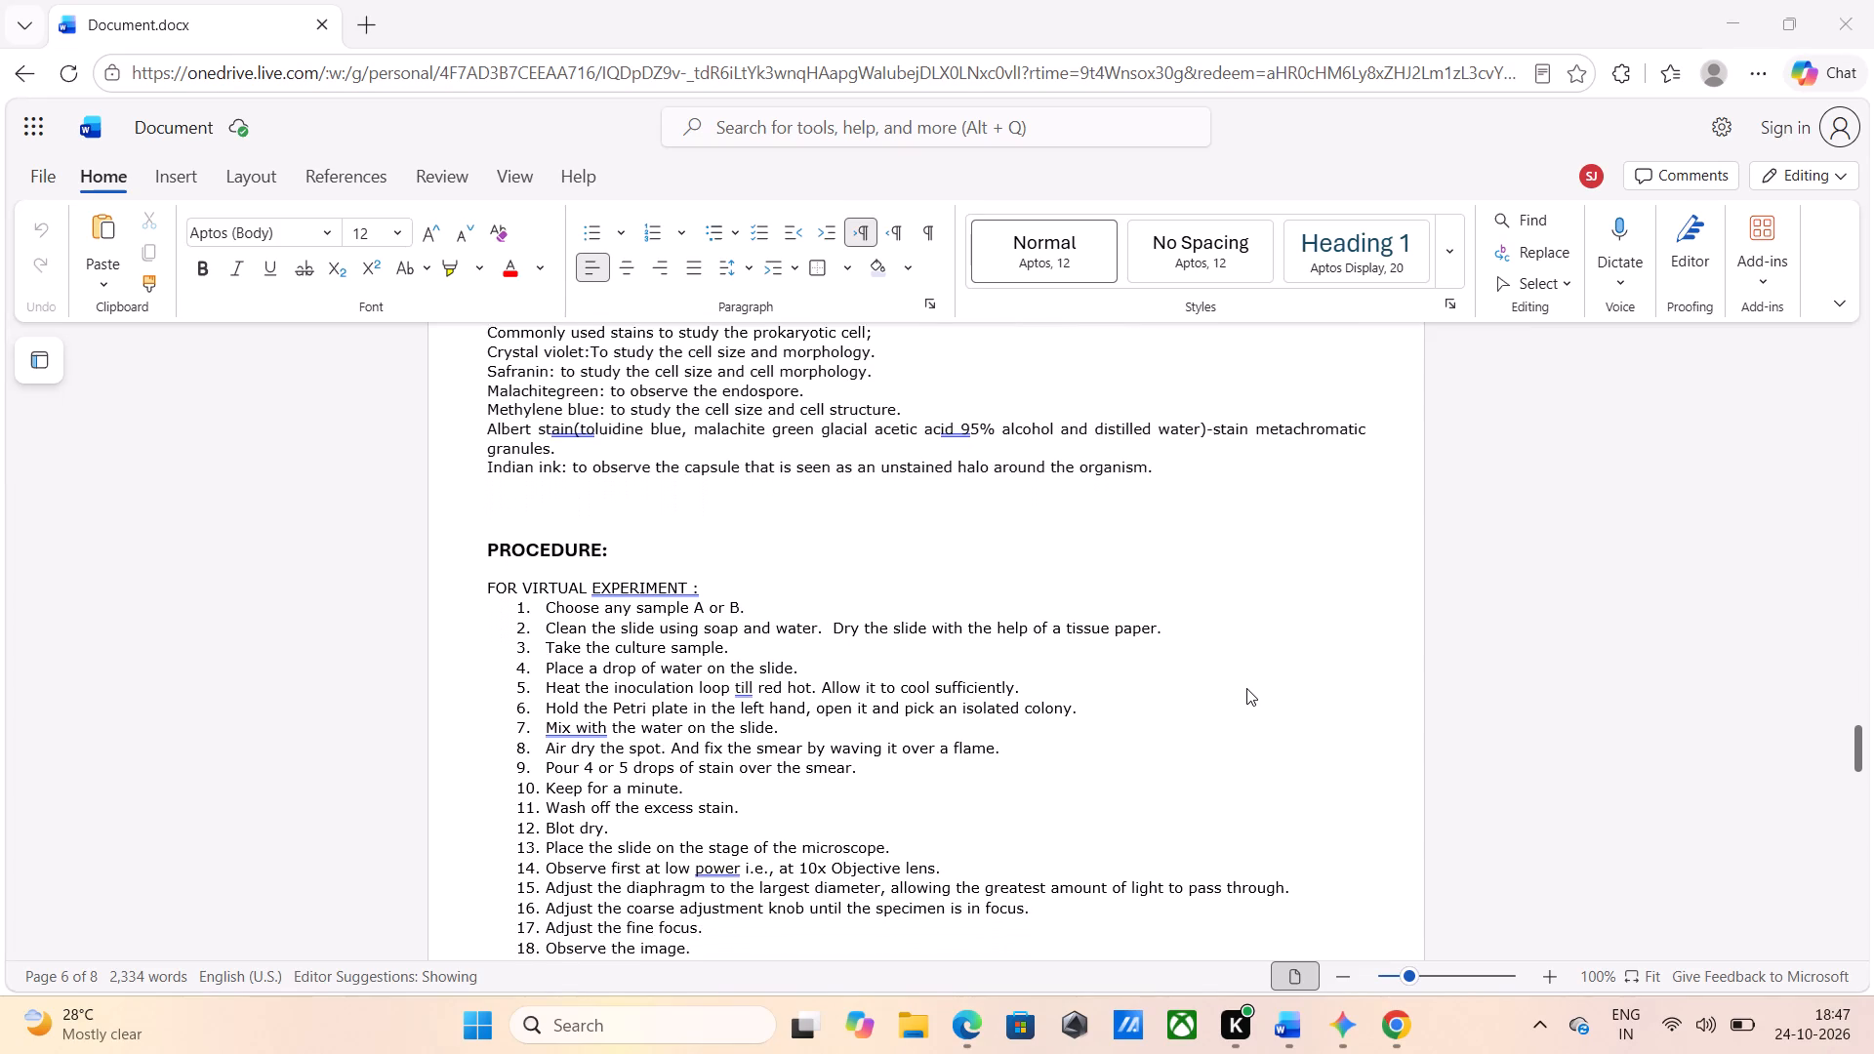
scroll(1246, 688, down, 5)
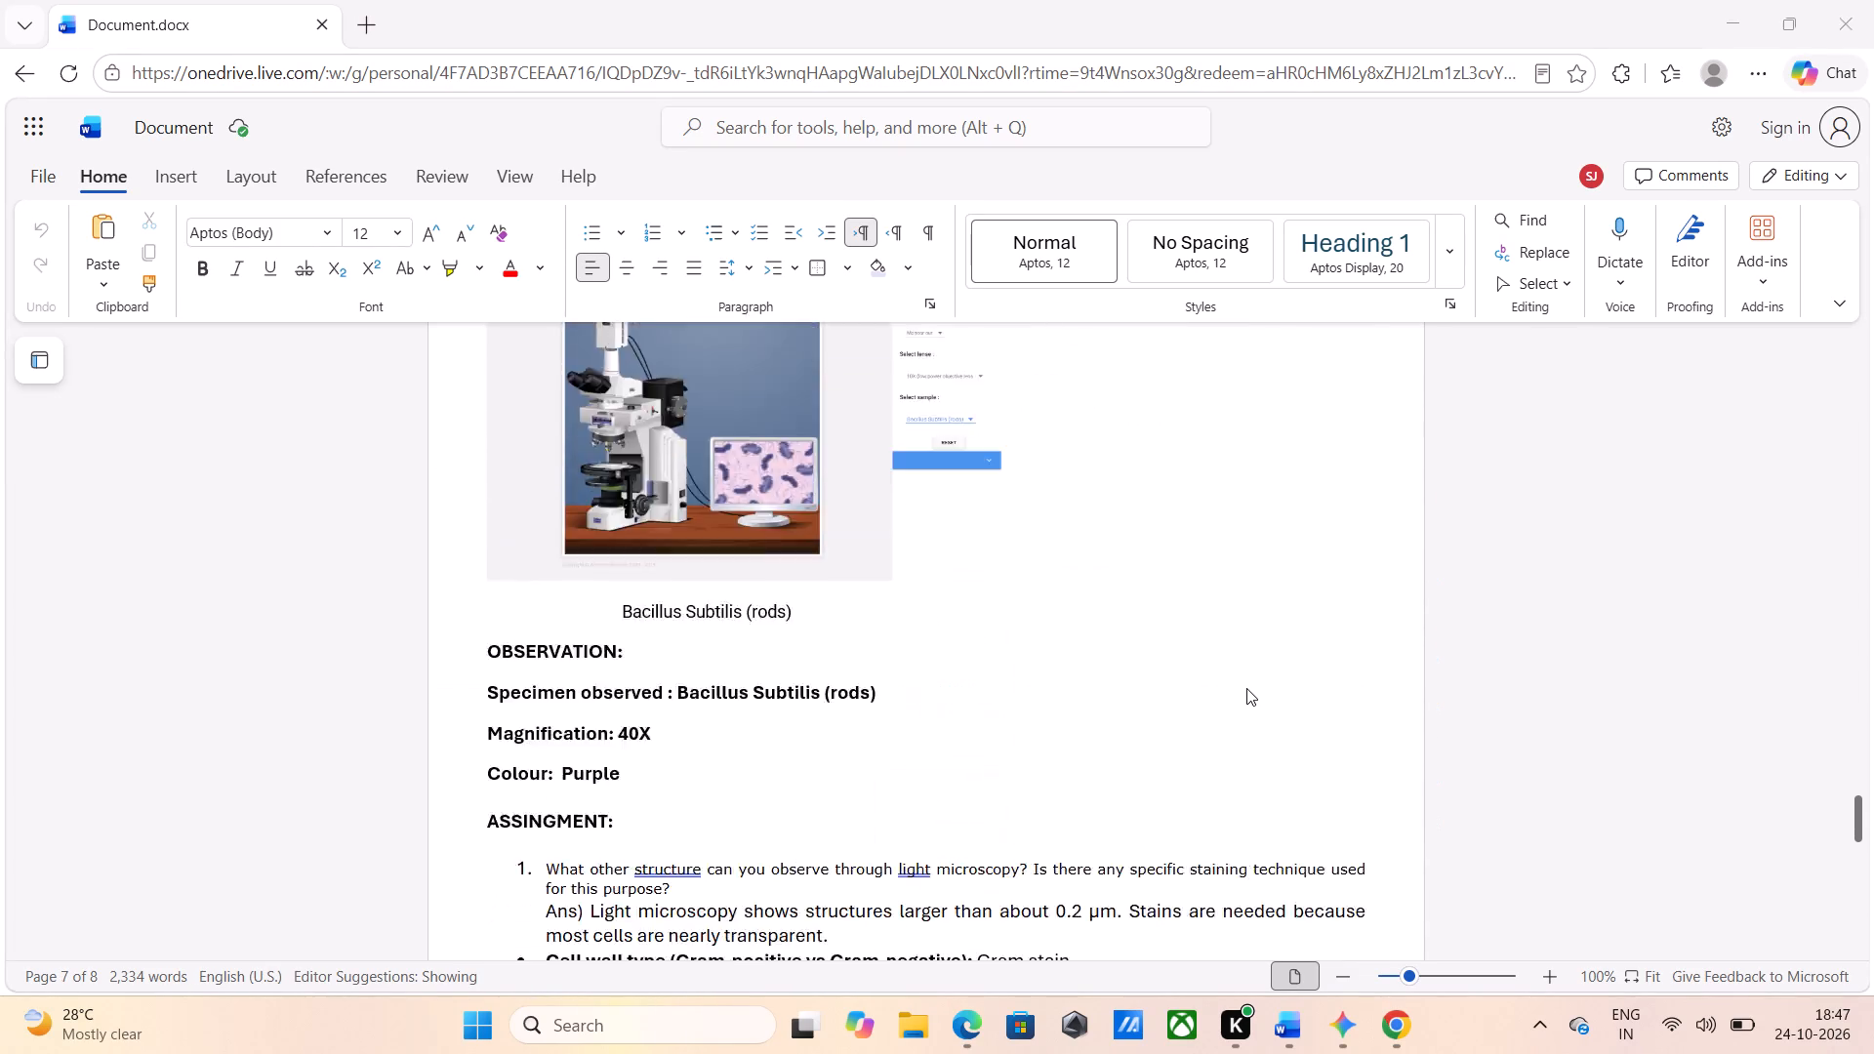
scroll(1246, 688, down, 1)
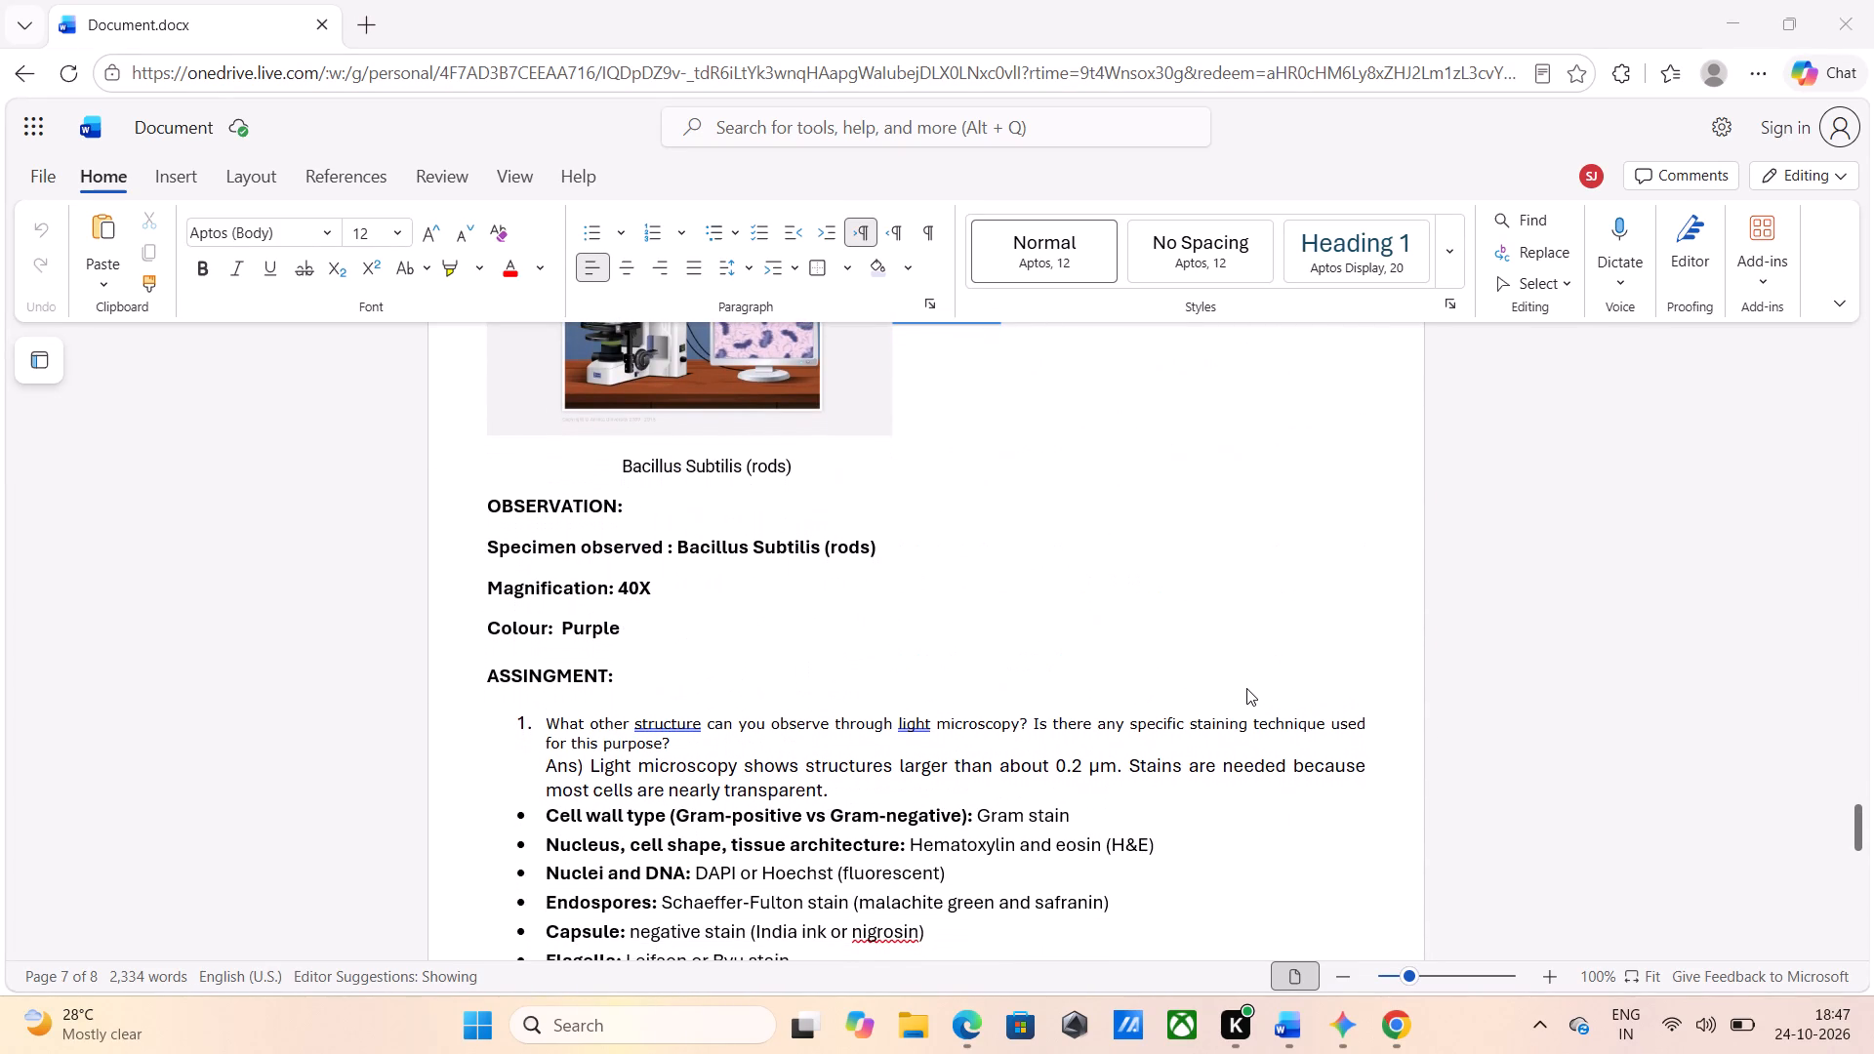
scroll(1246, 688, down, 1)
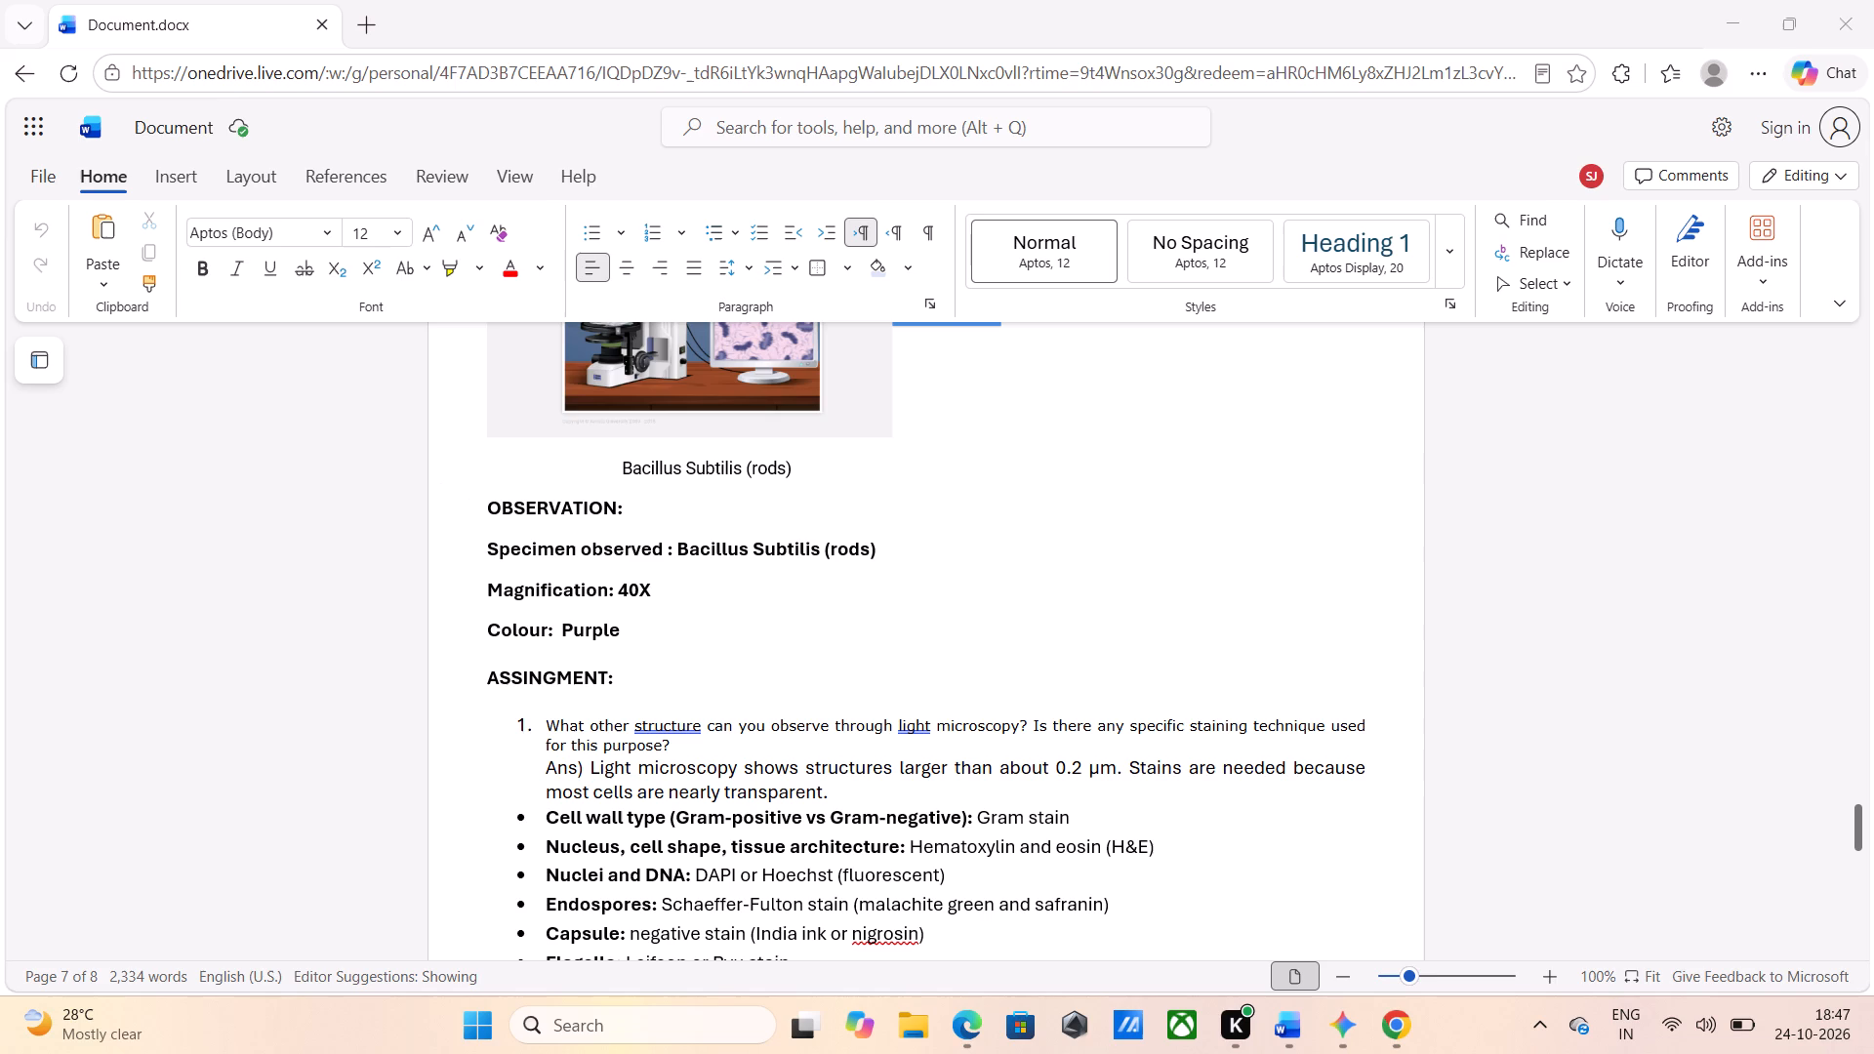
Copy the OBSERVATION block below the Bacillus Subtilis picture, from its heading through the specimen, magnification and colour lines.
drag(479, 505, 621, 617)
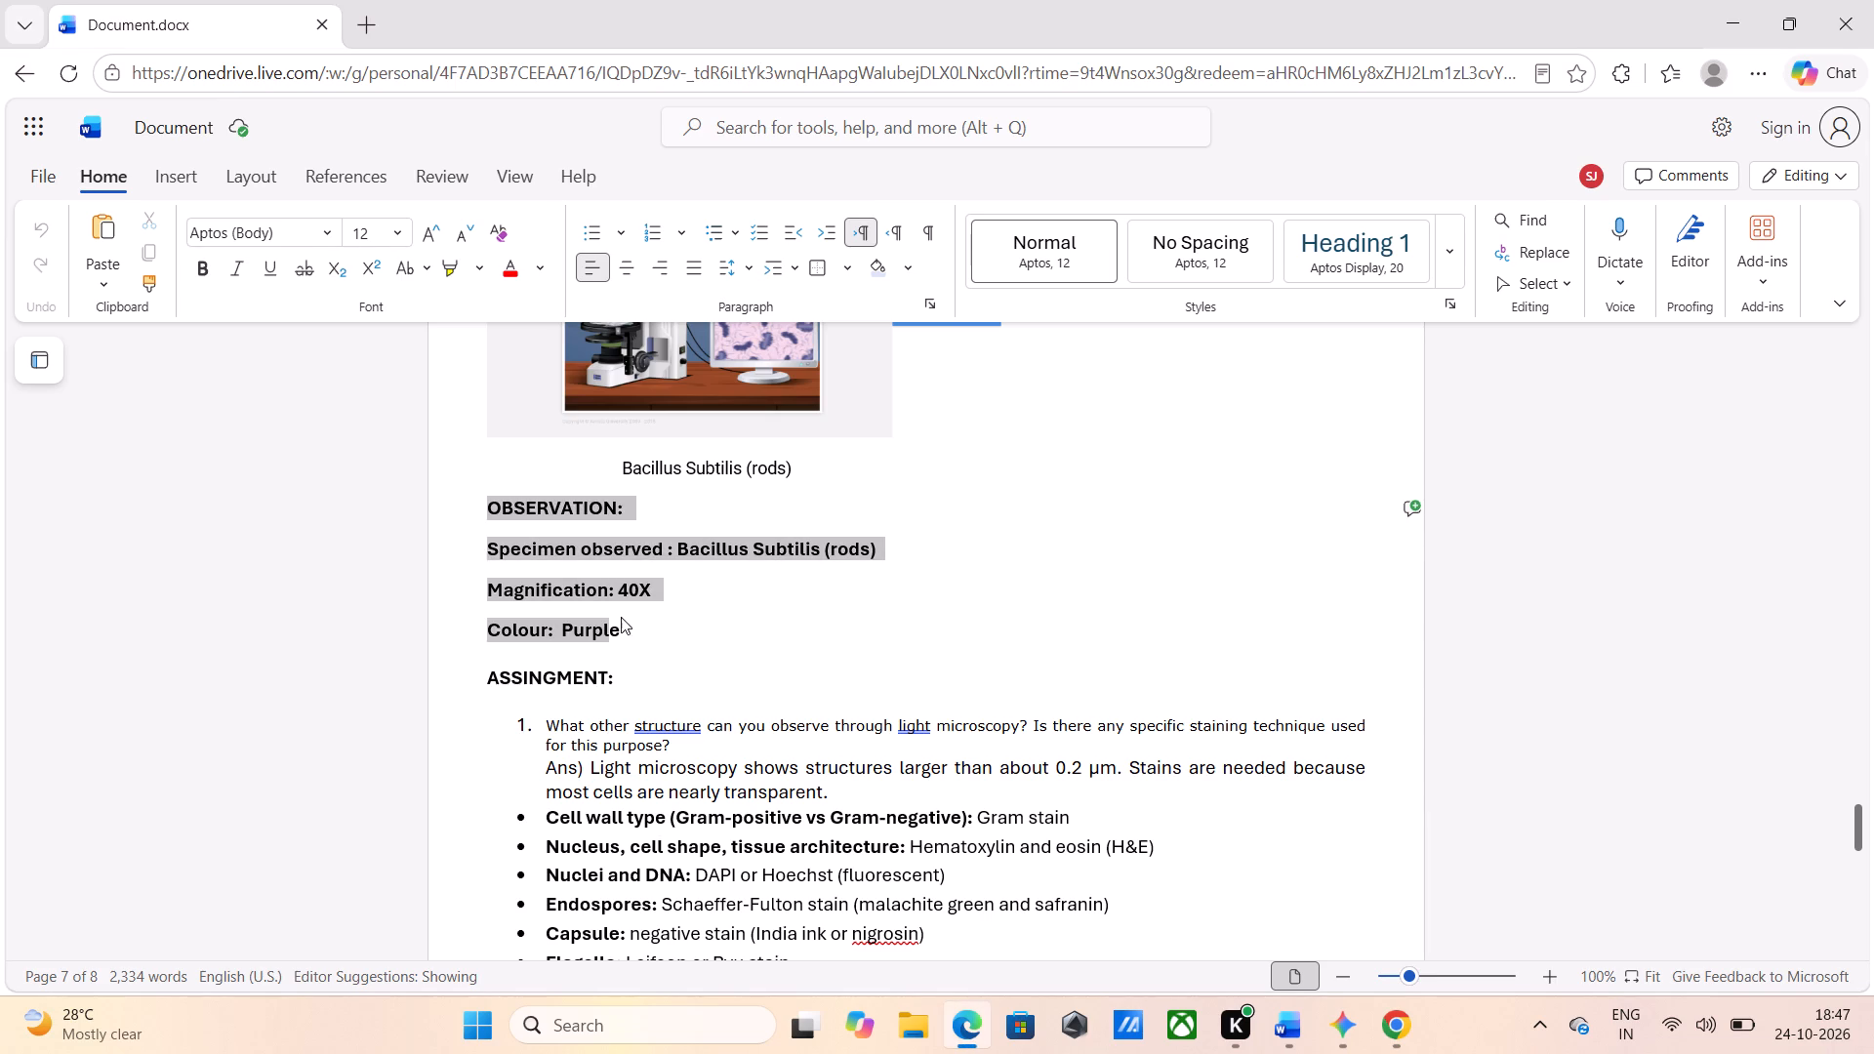
drag(621, 617, 647, 623)
key(ctrl+c)
click(647, 623)
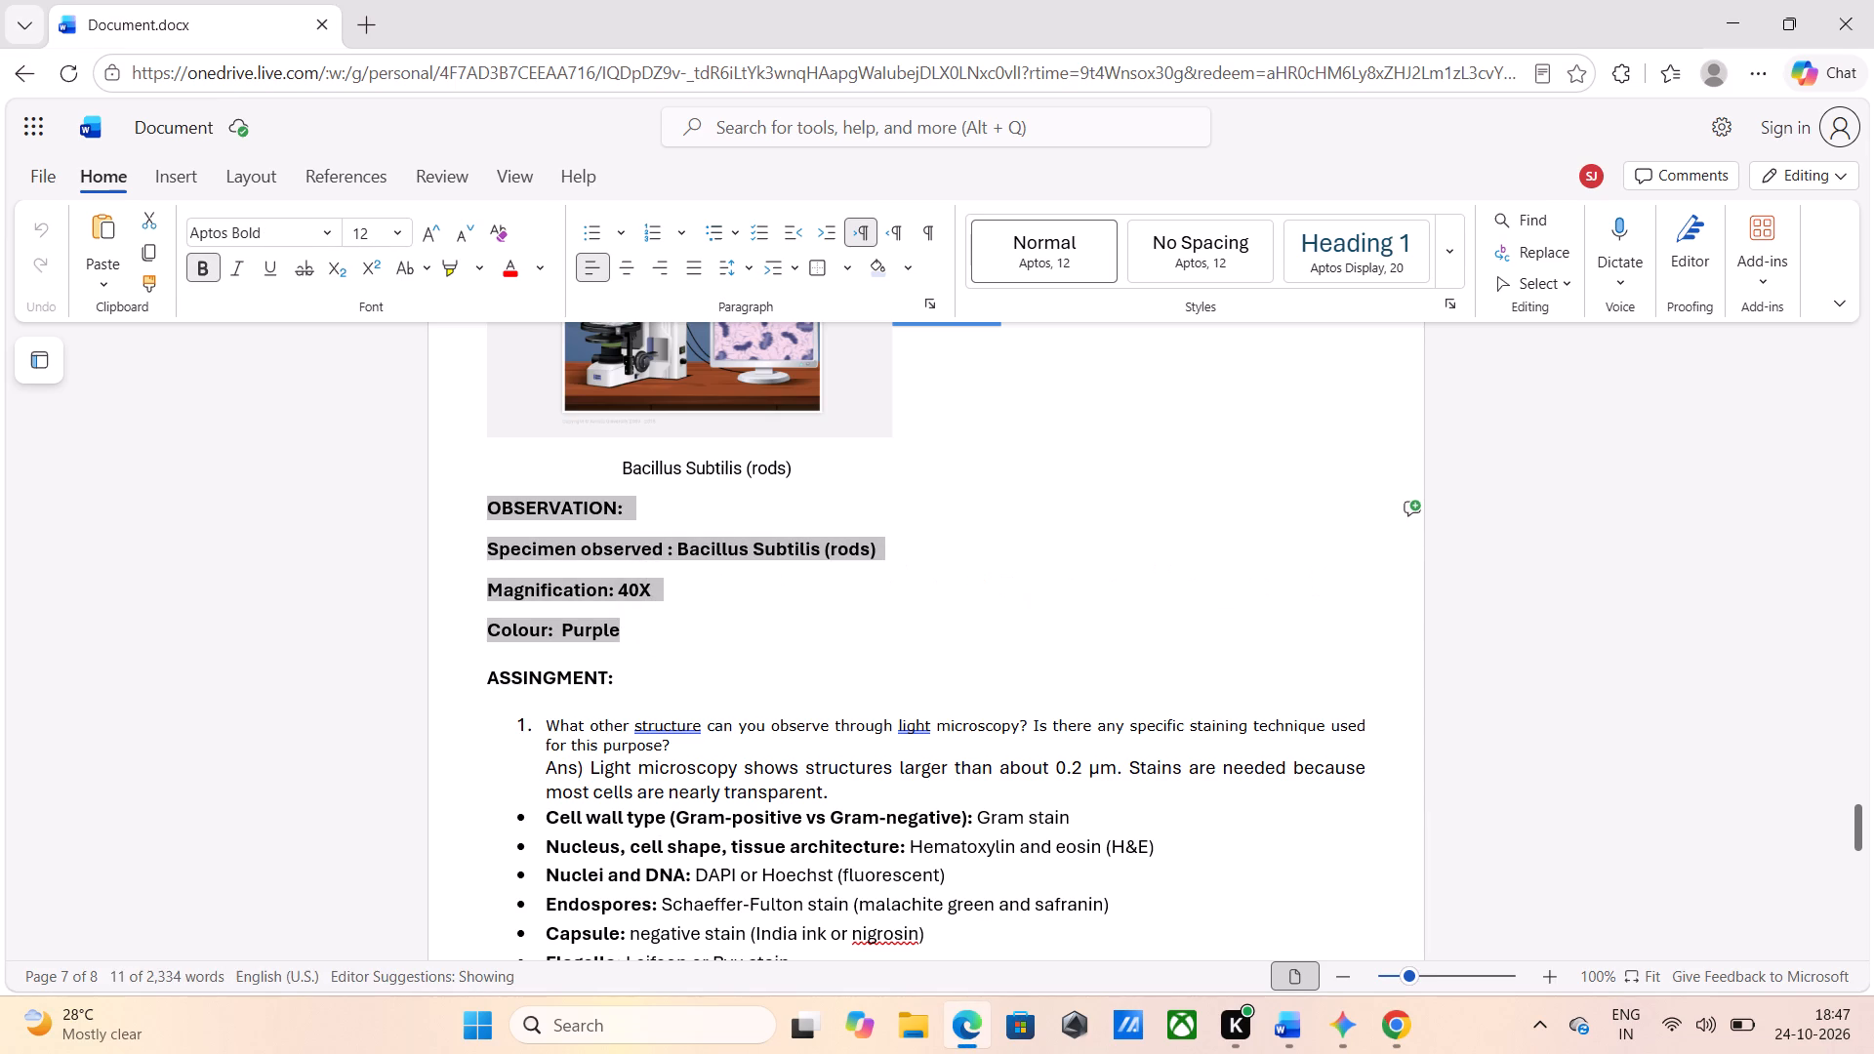
Switch to "virtual bio lab 2" in Word and push the "Cell Organization and Sub Cellular Structure Studies" title wholly onto the following page.
click(1283, 1013)
scroll(1124, 794, down, 9)
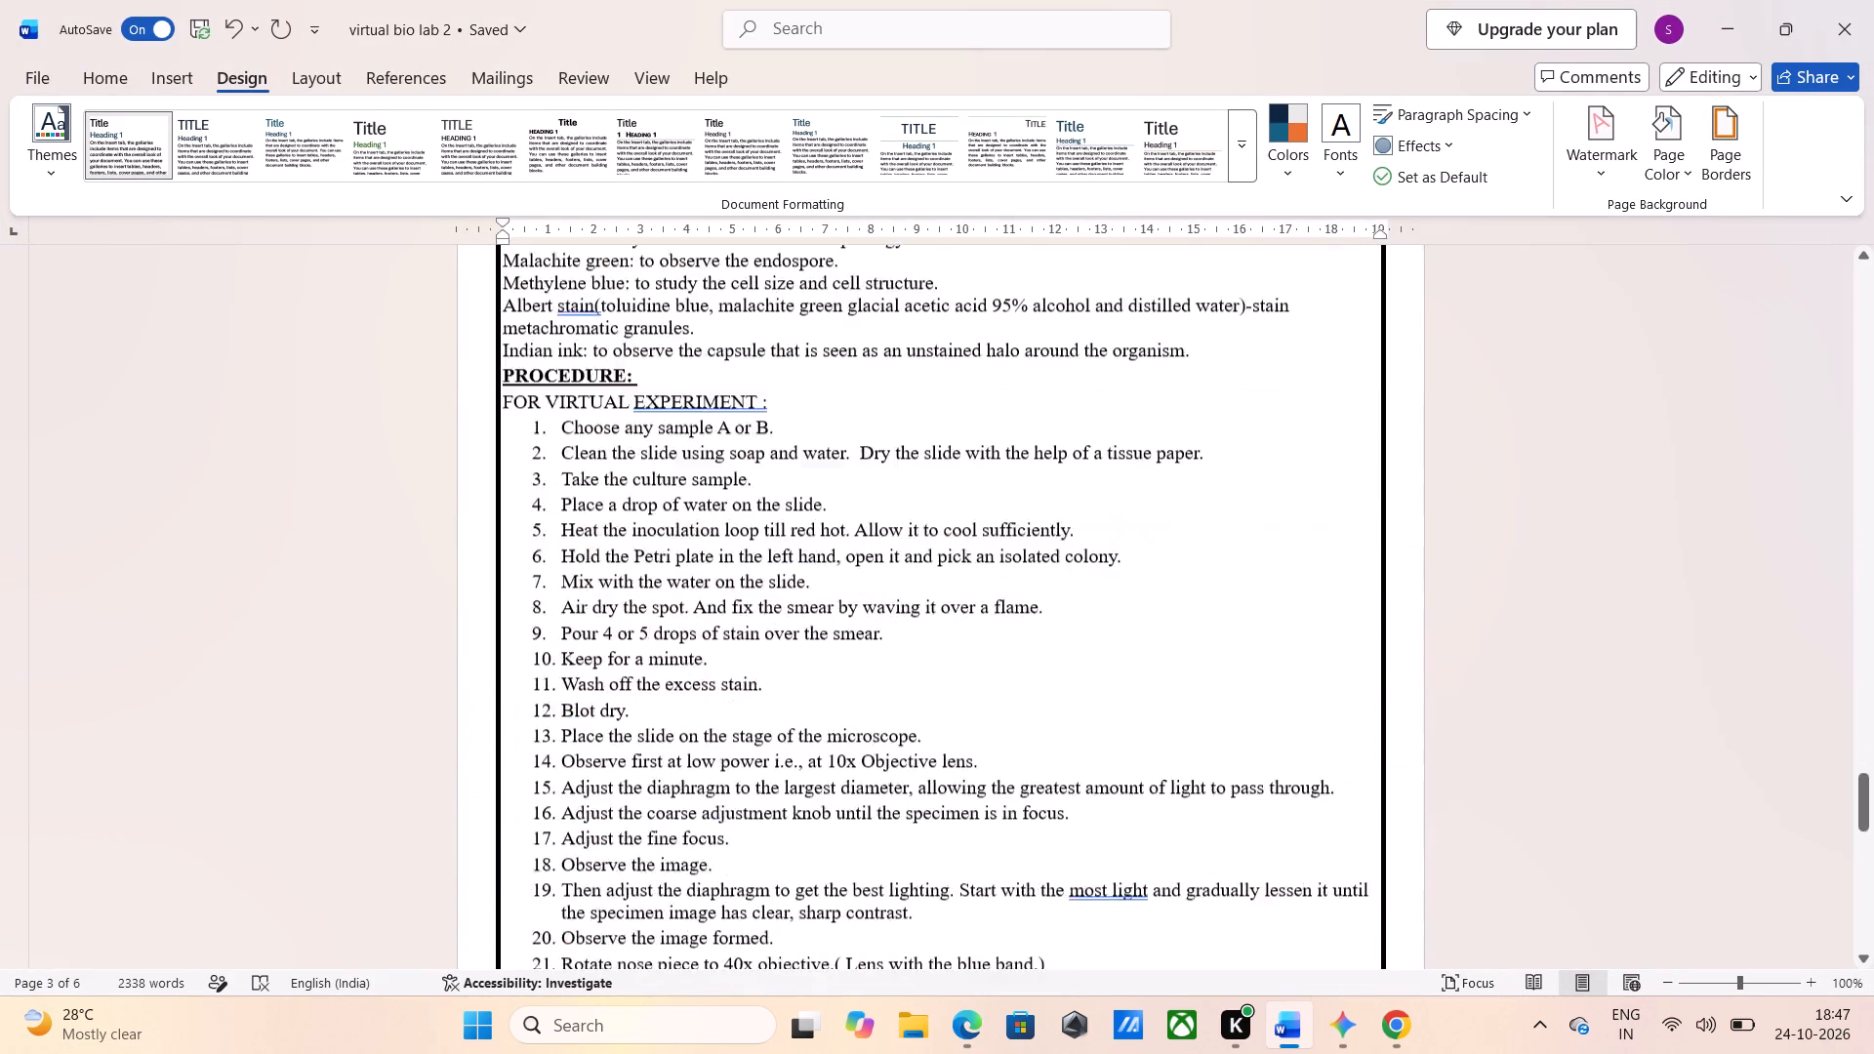
scroll(1124, 794, up, 7)
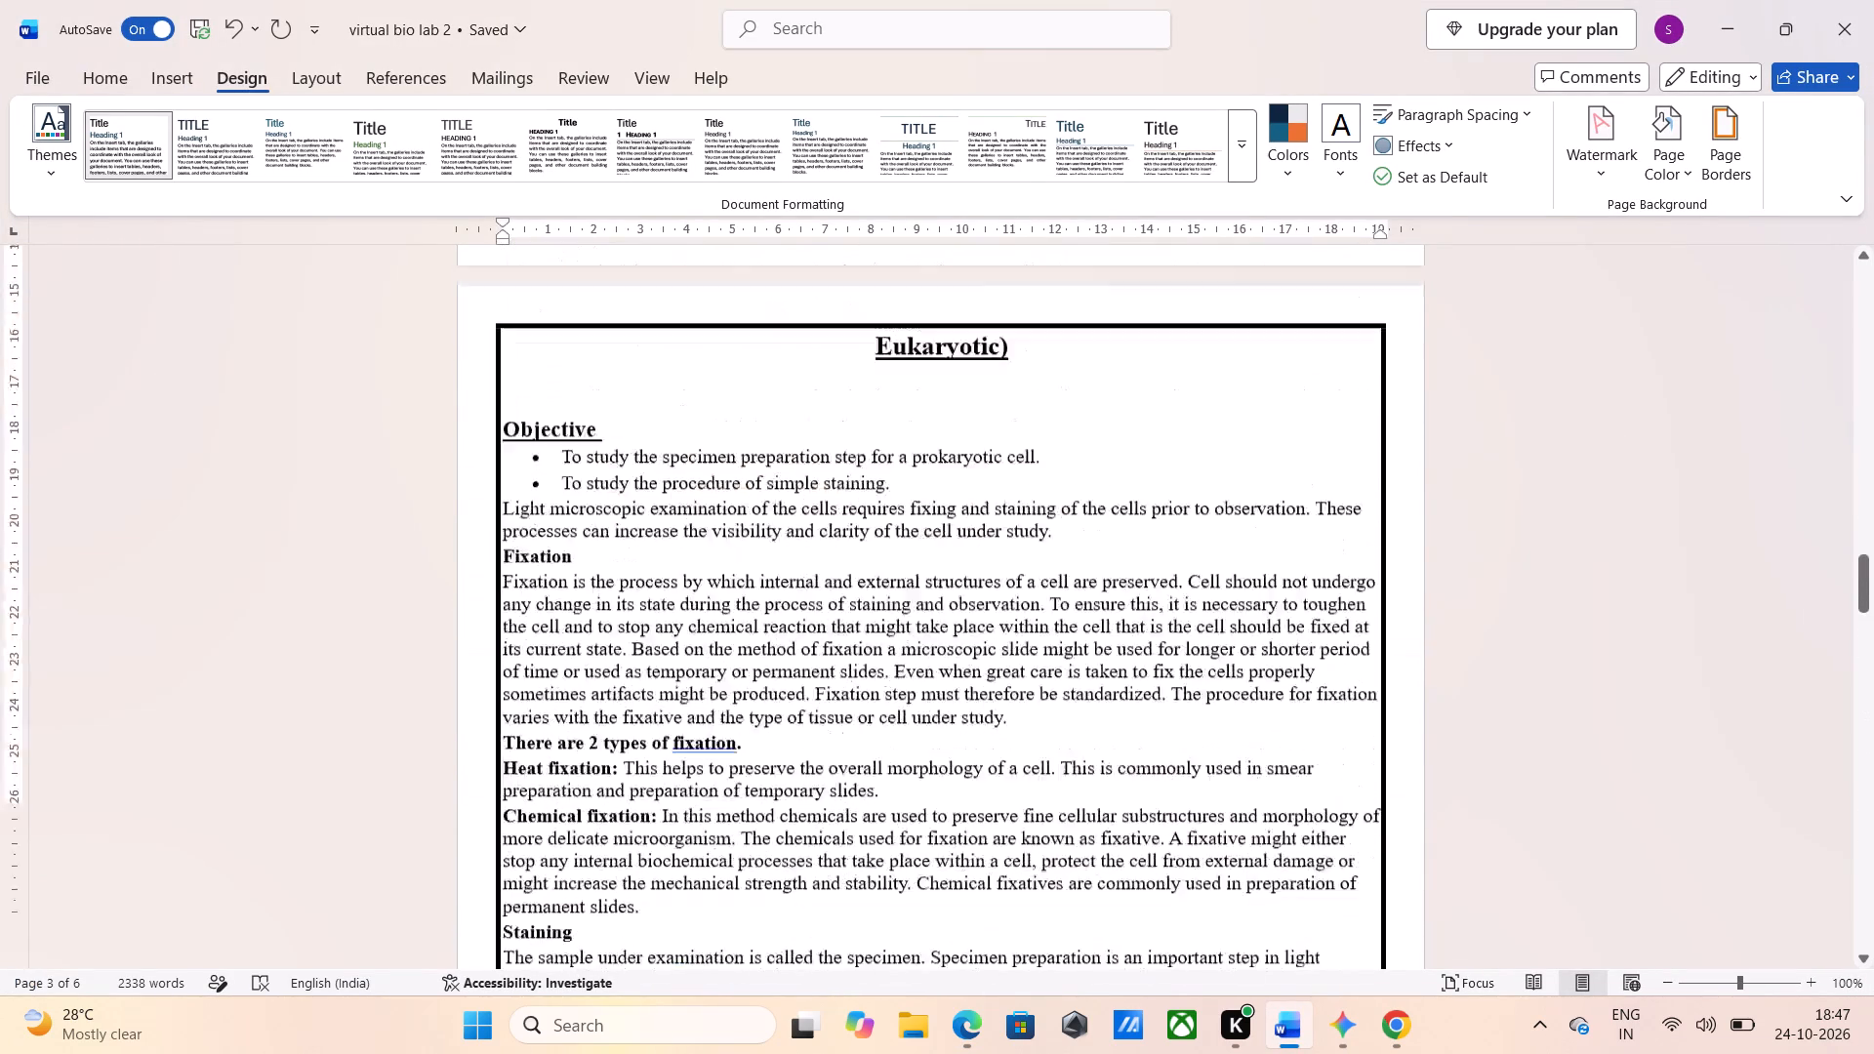
scroll(1124, 794, up, 1)
scroll(1110, 605, down, 2)
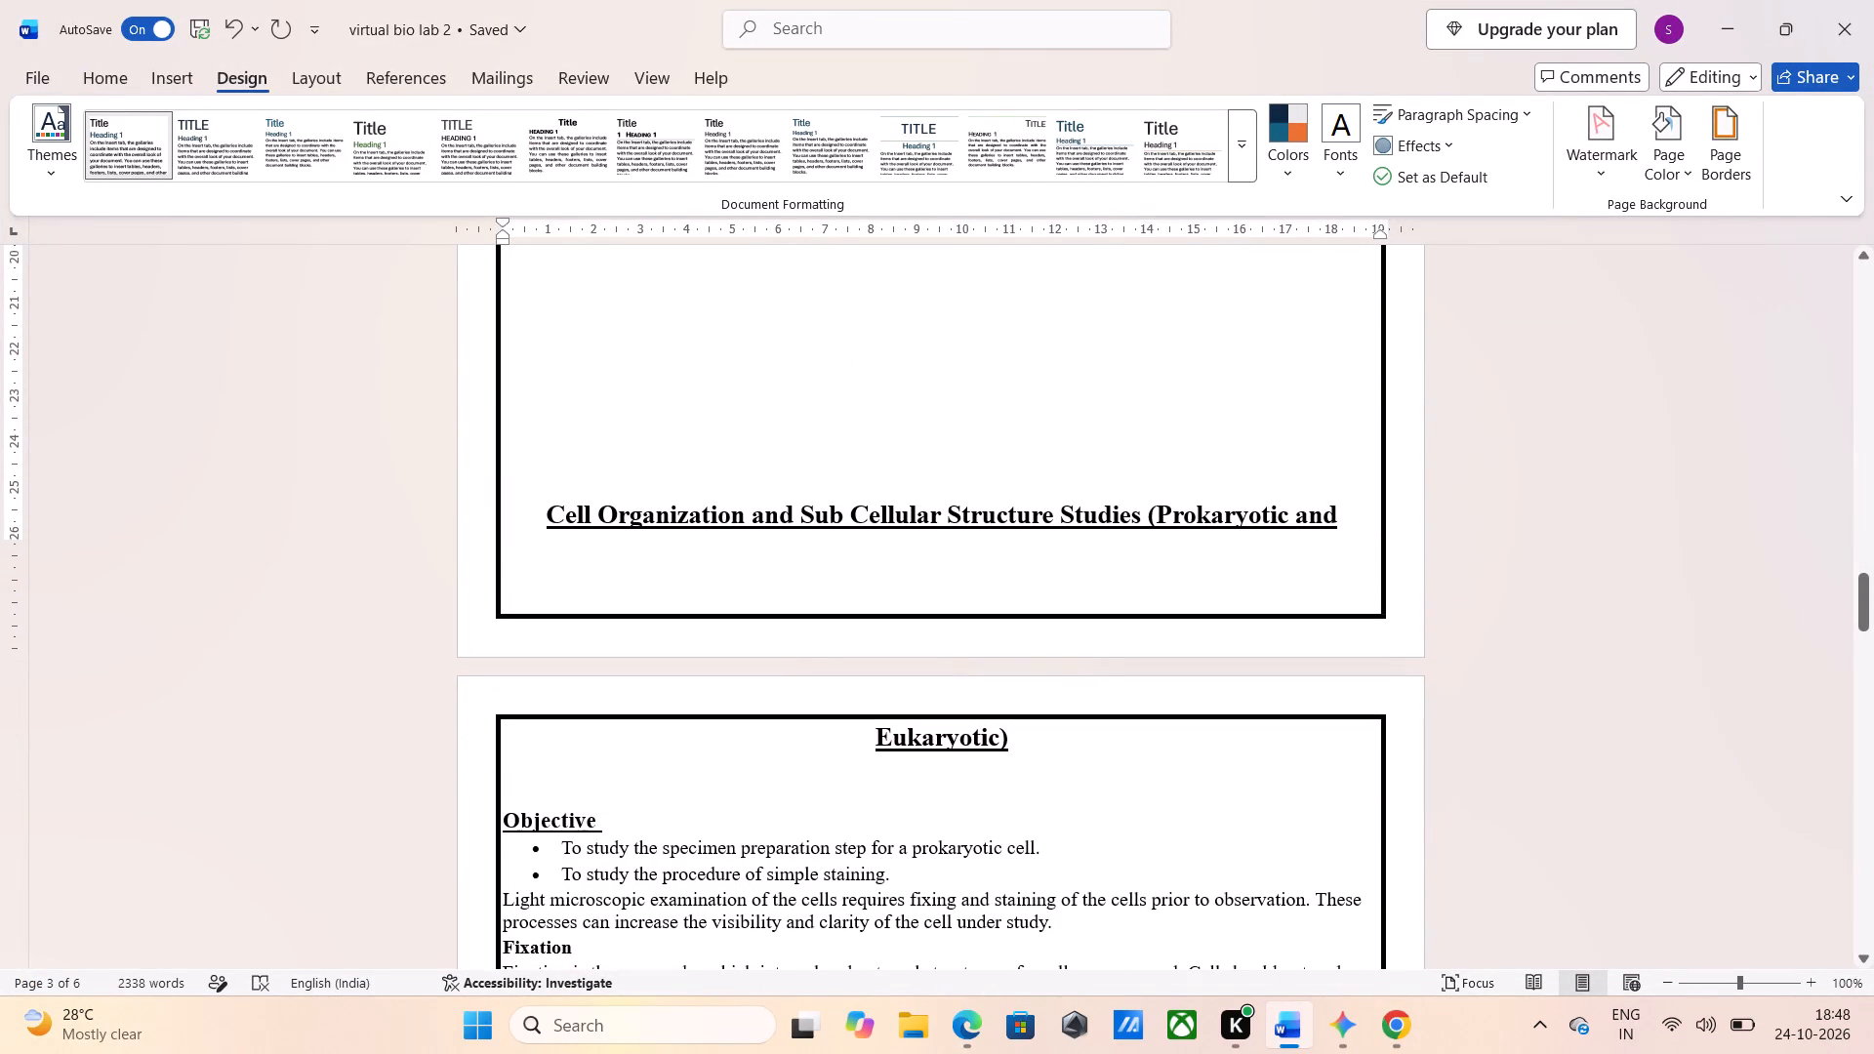
click(548, 514)
key(Return)
Delete the extra blank space between the Cell Organization title and the Objective heading.
scroll(548, 514, down, 1)
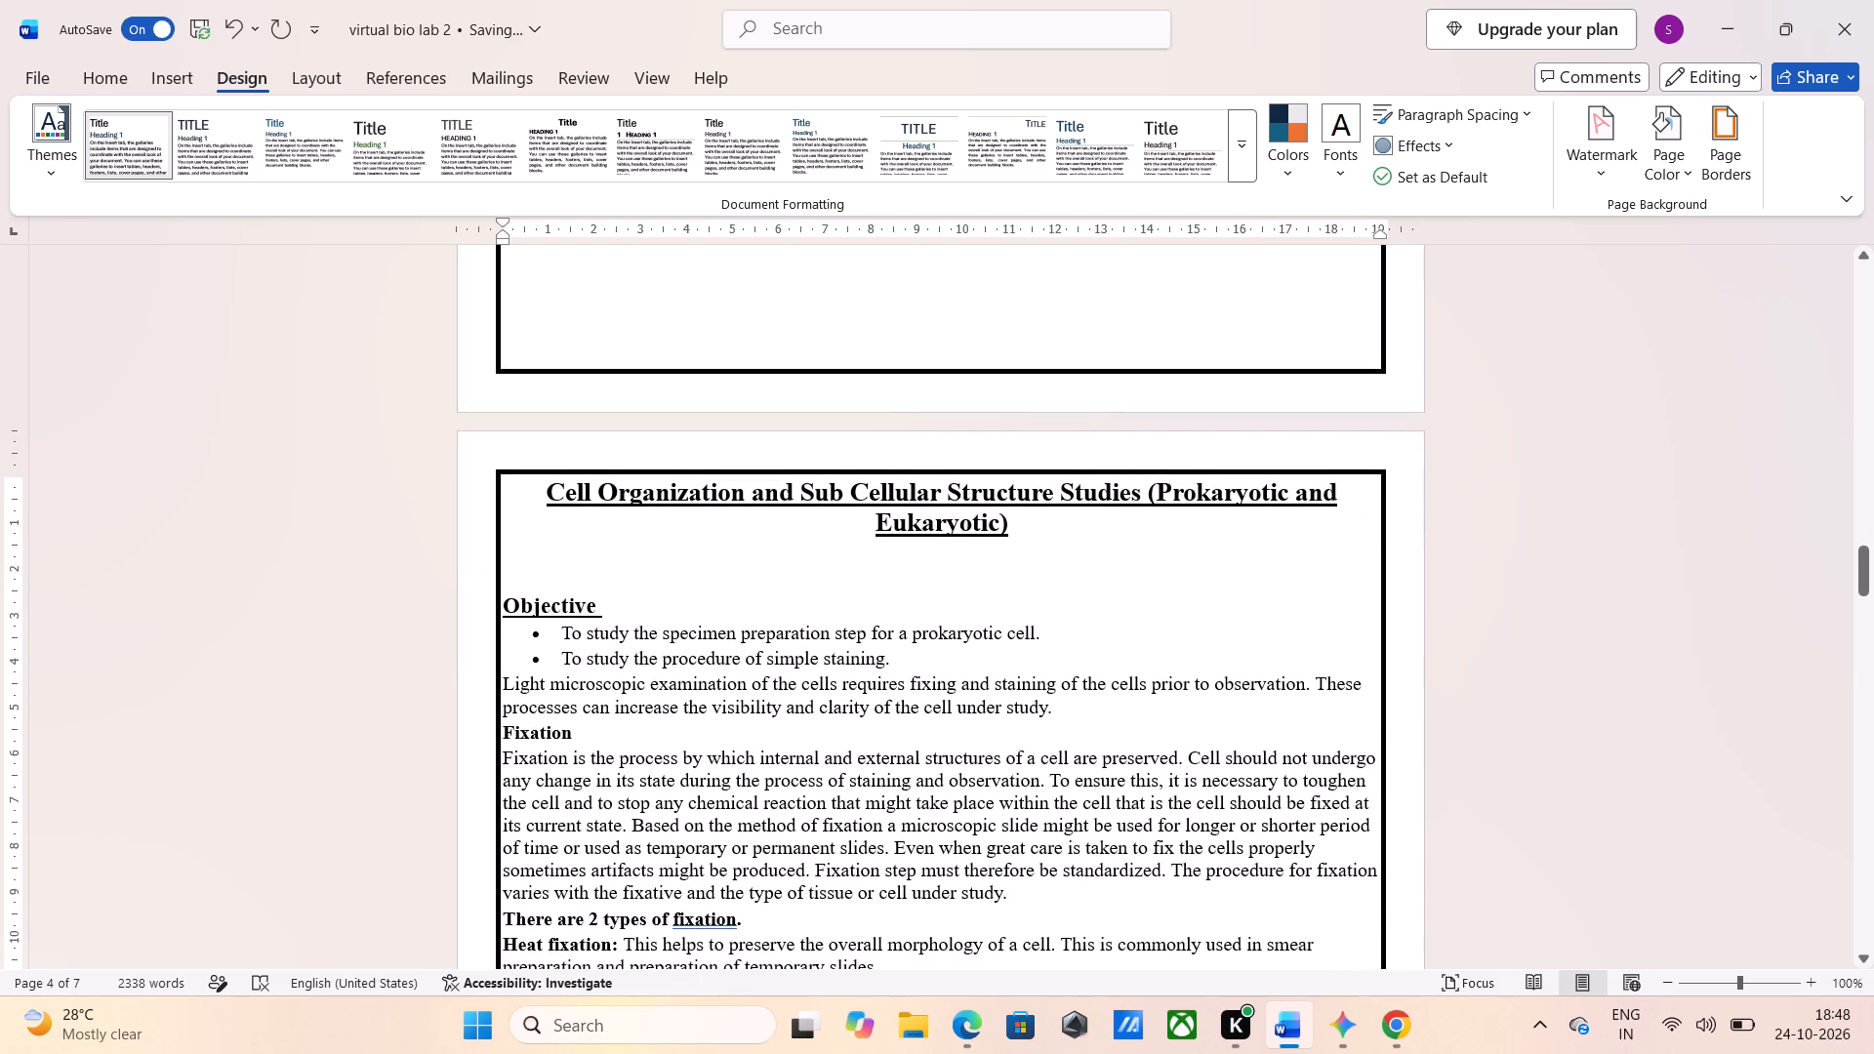
click(547, 583)
key(BackSpace)
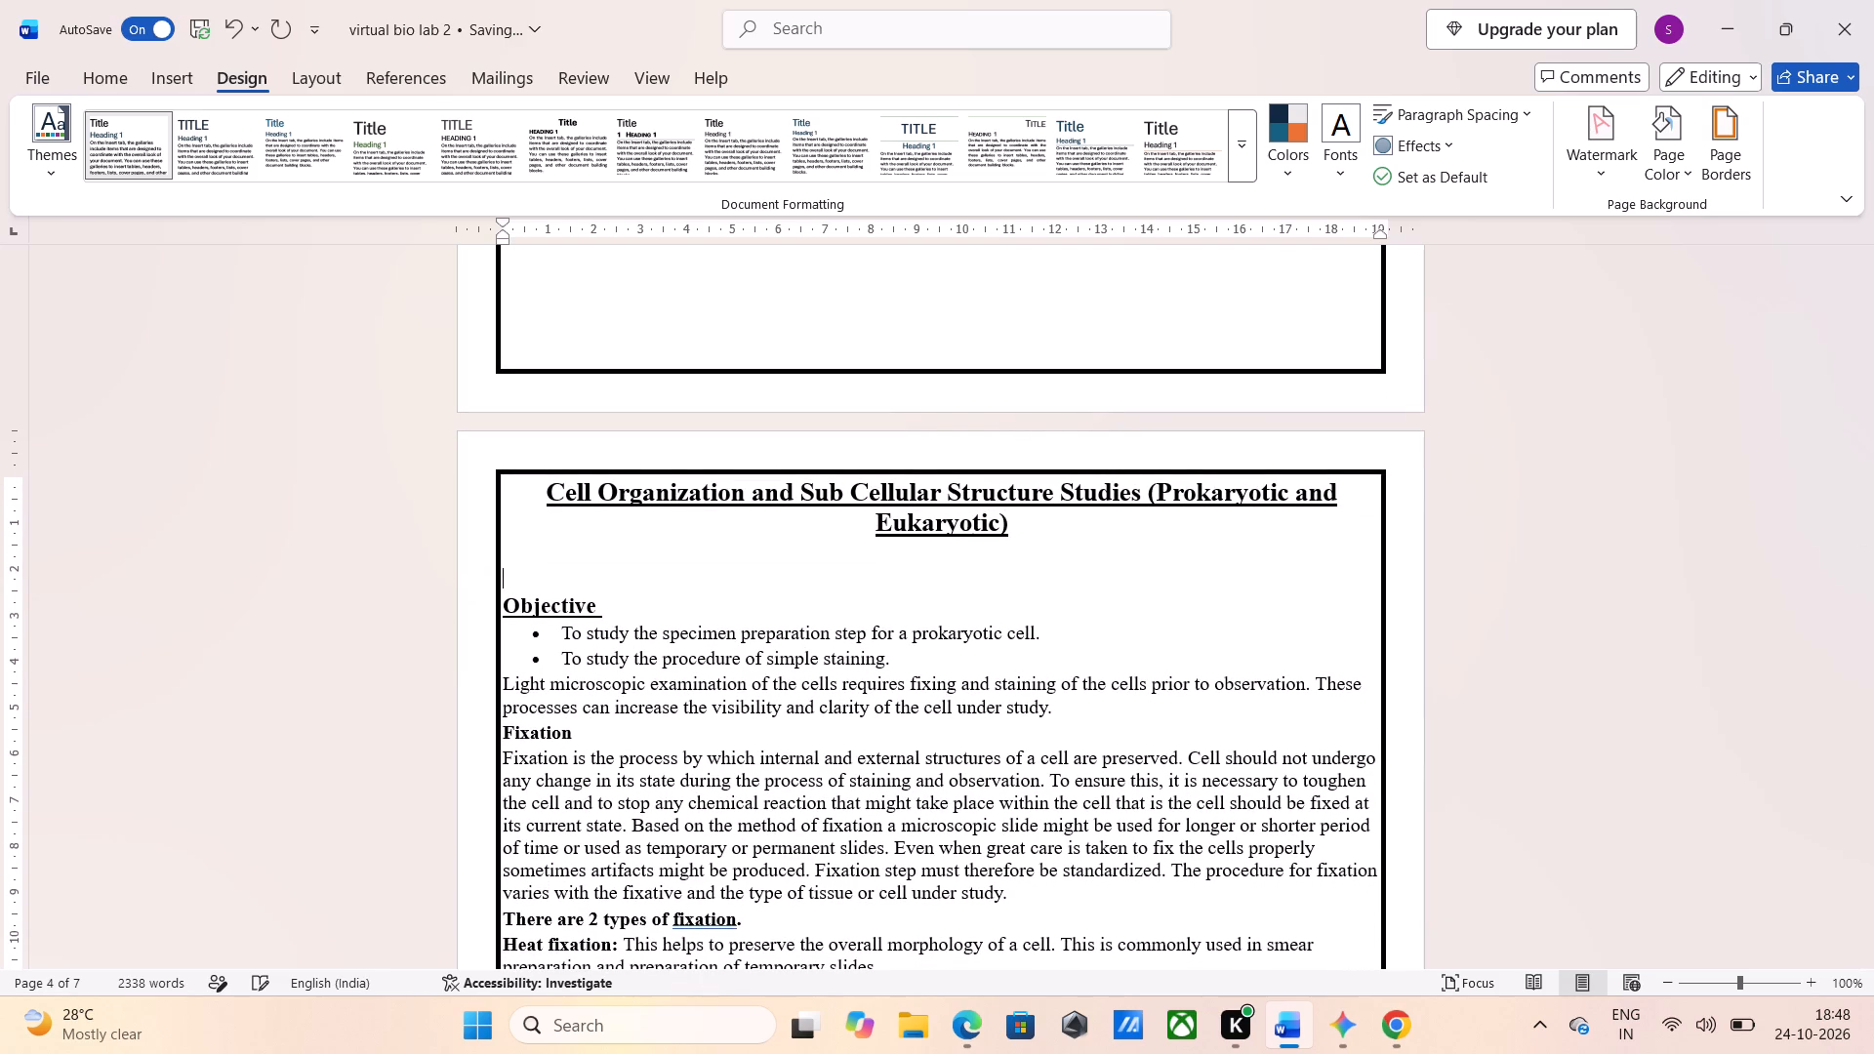
key(BackSpace)
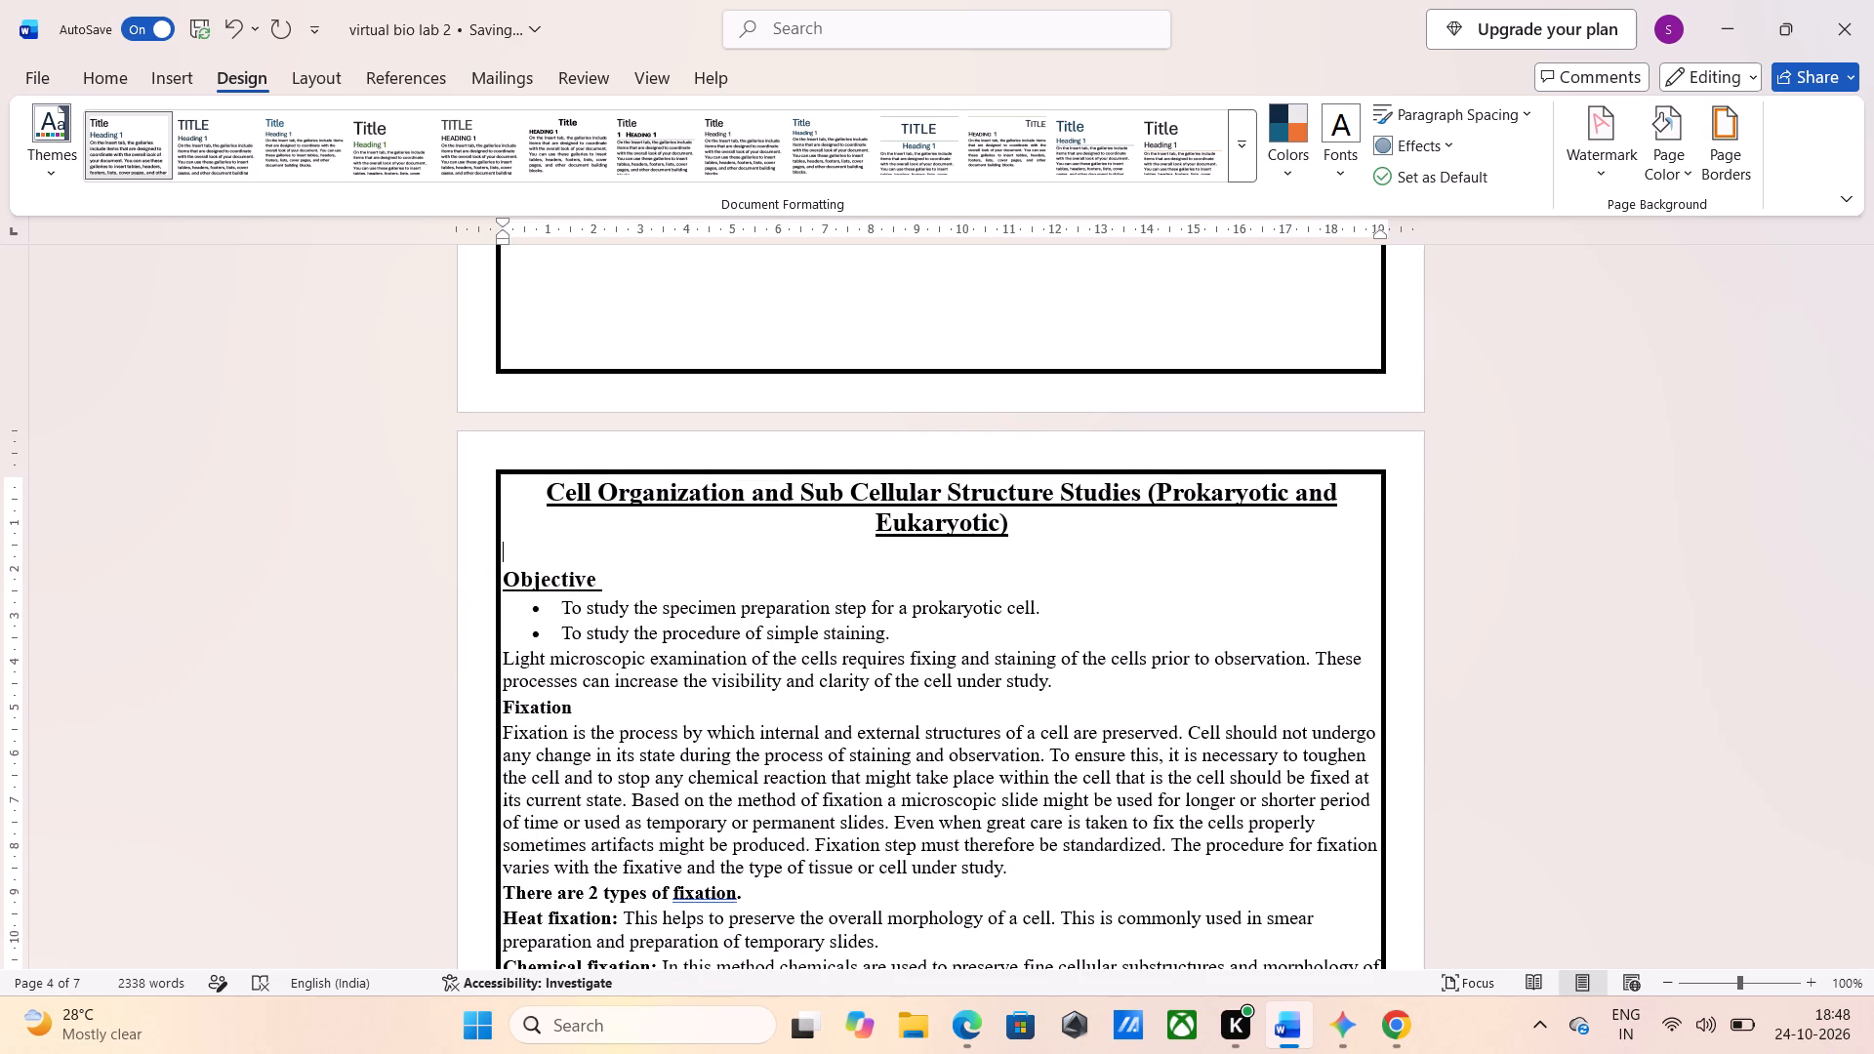
Insert a table with two columns and one row at the top of the blank final page after the microscope image.
scroll(547, 583, down, 4)
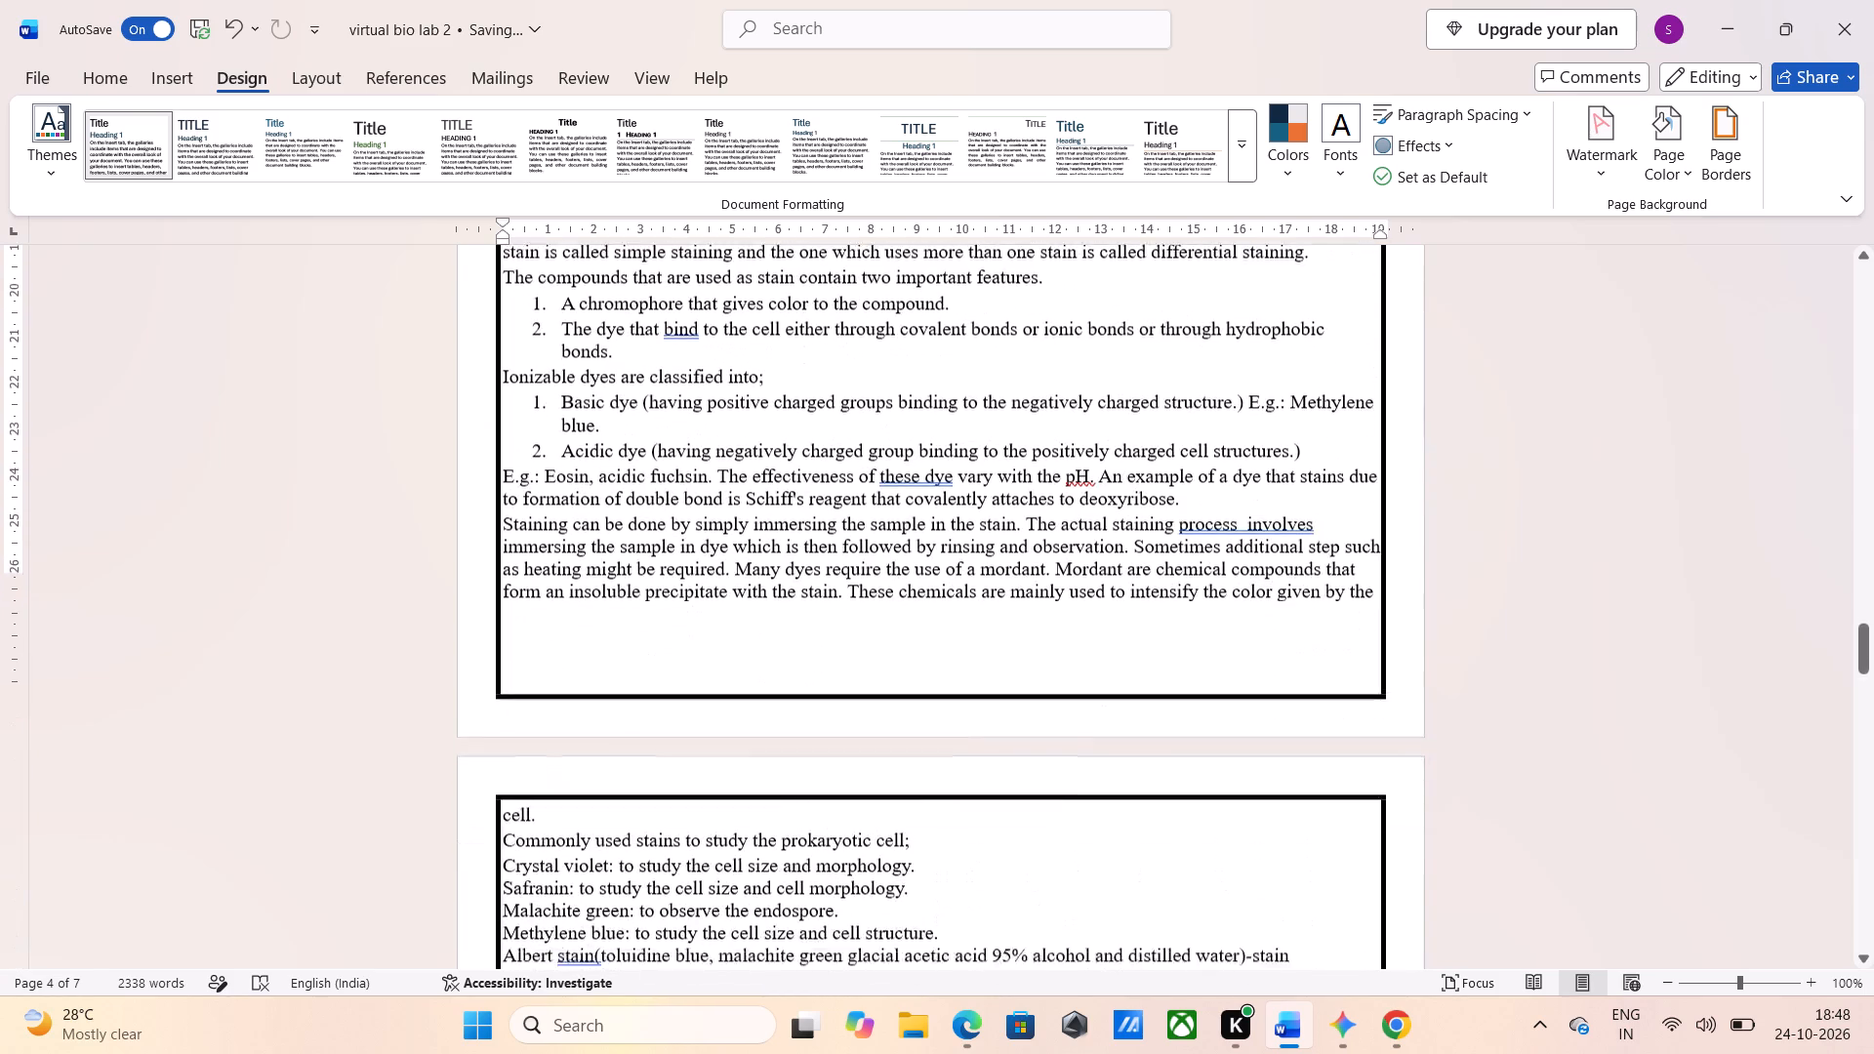
scroll(547, 583, down, 3)
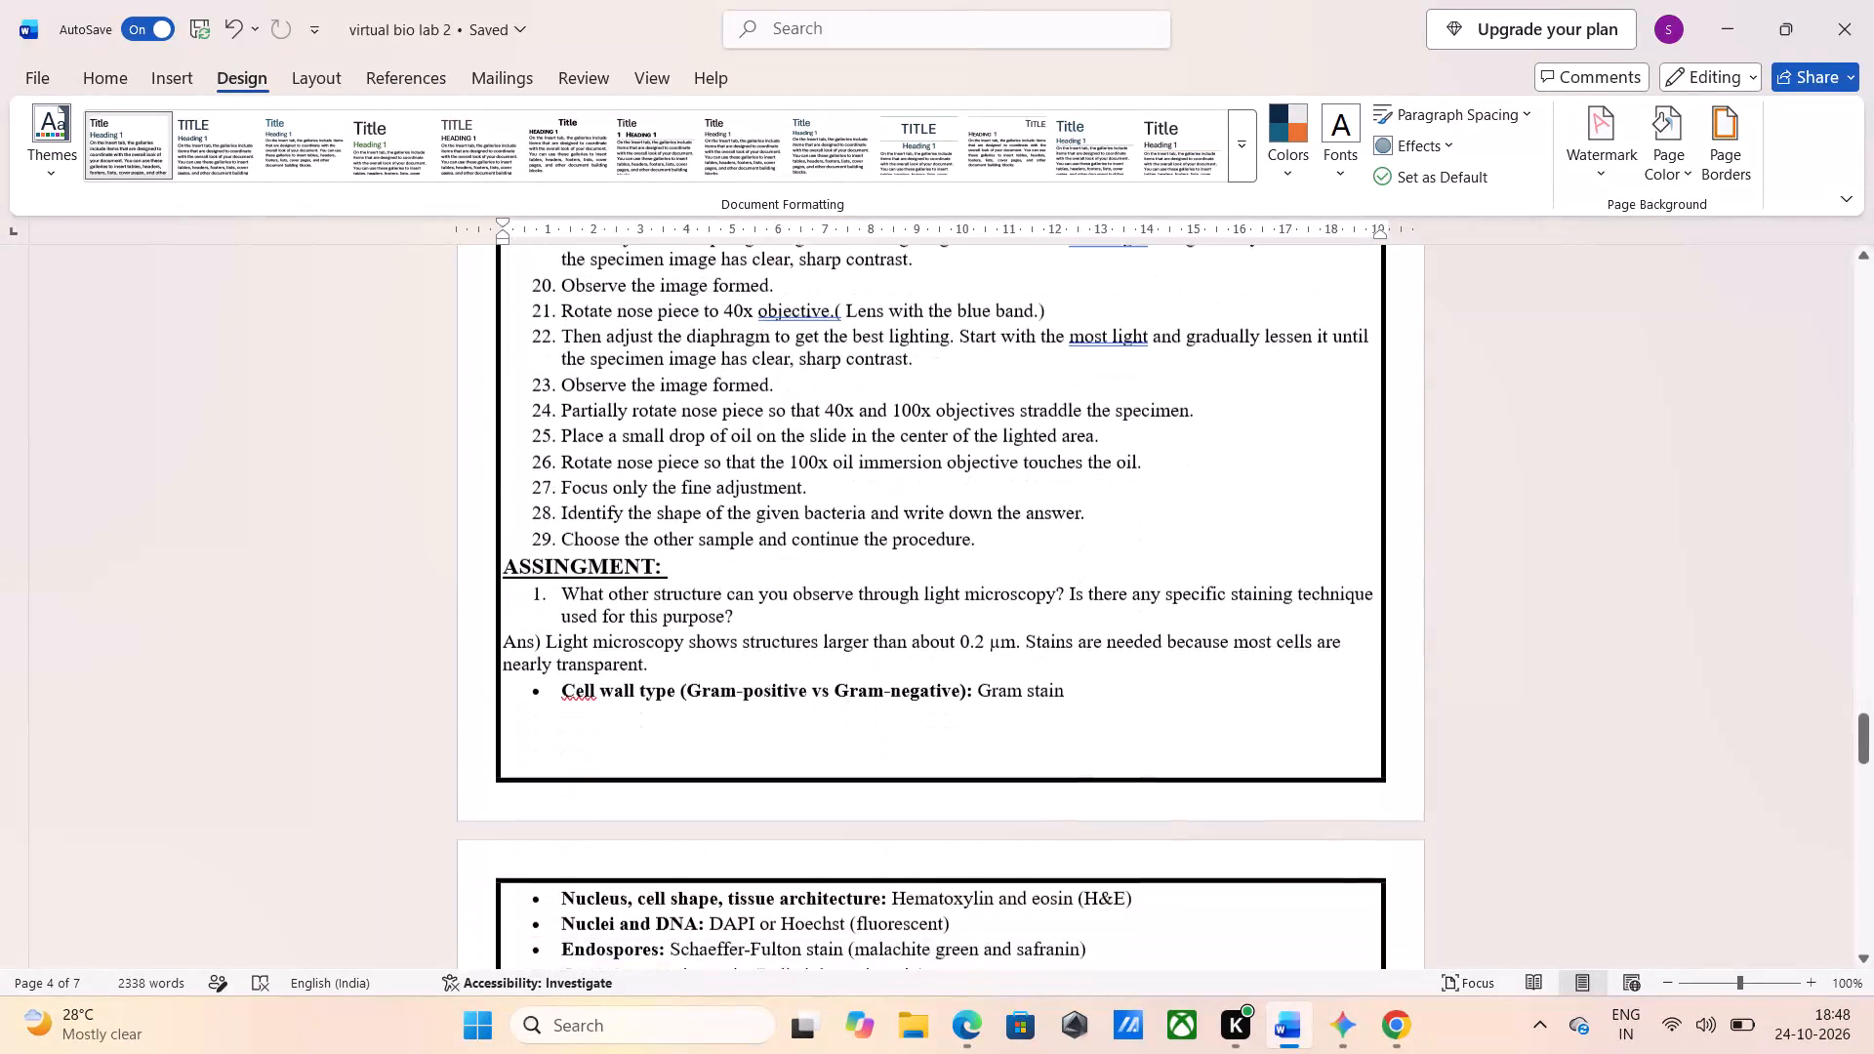
scroll(547, 583, down, 4)
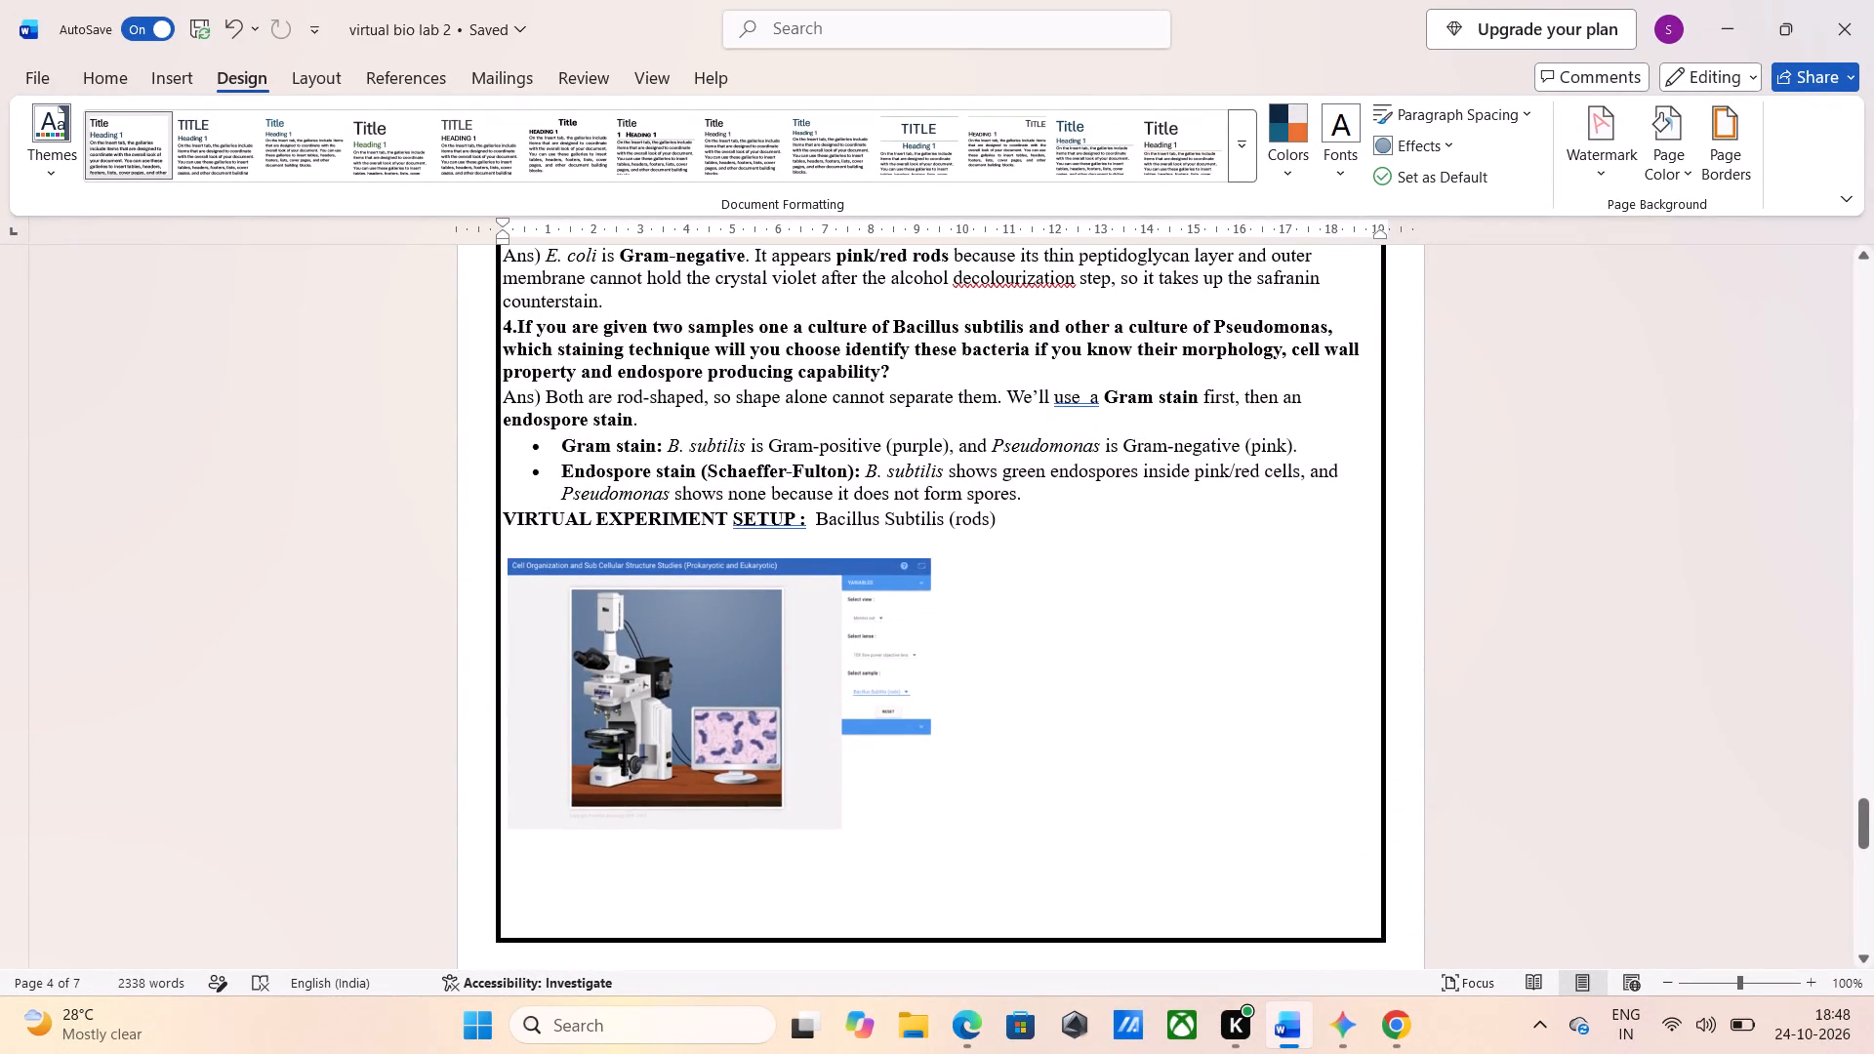
click(710, 640)
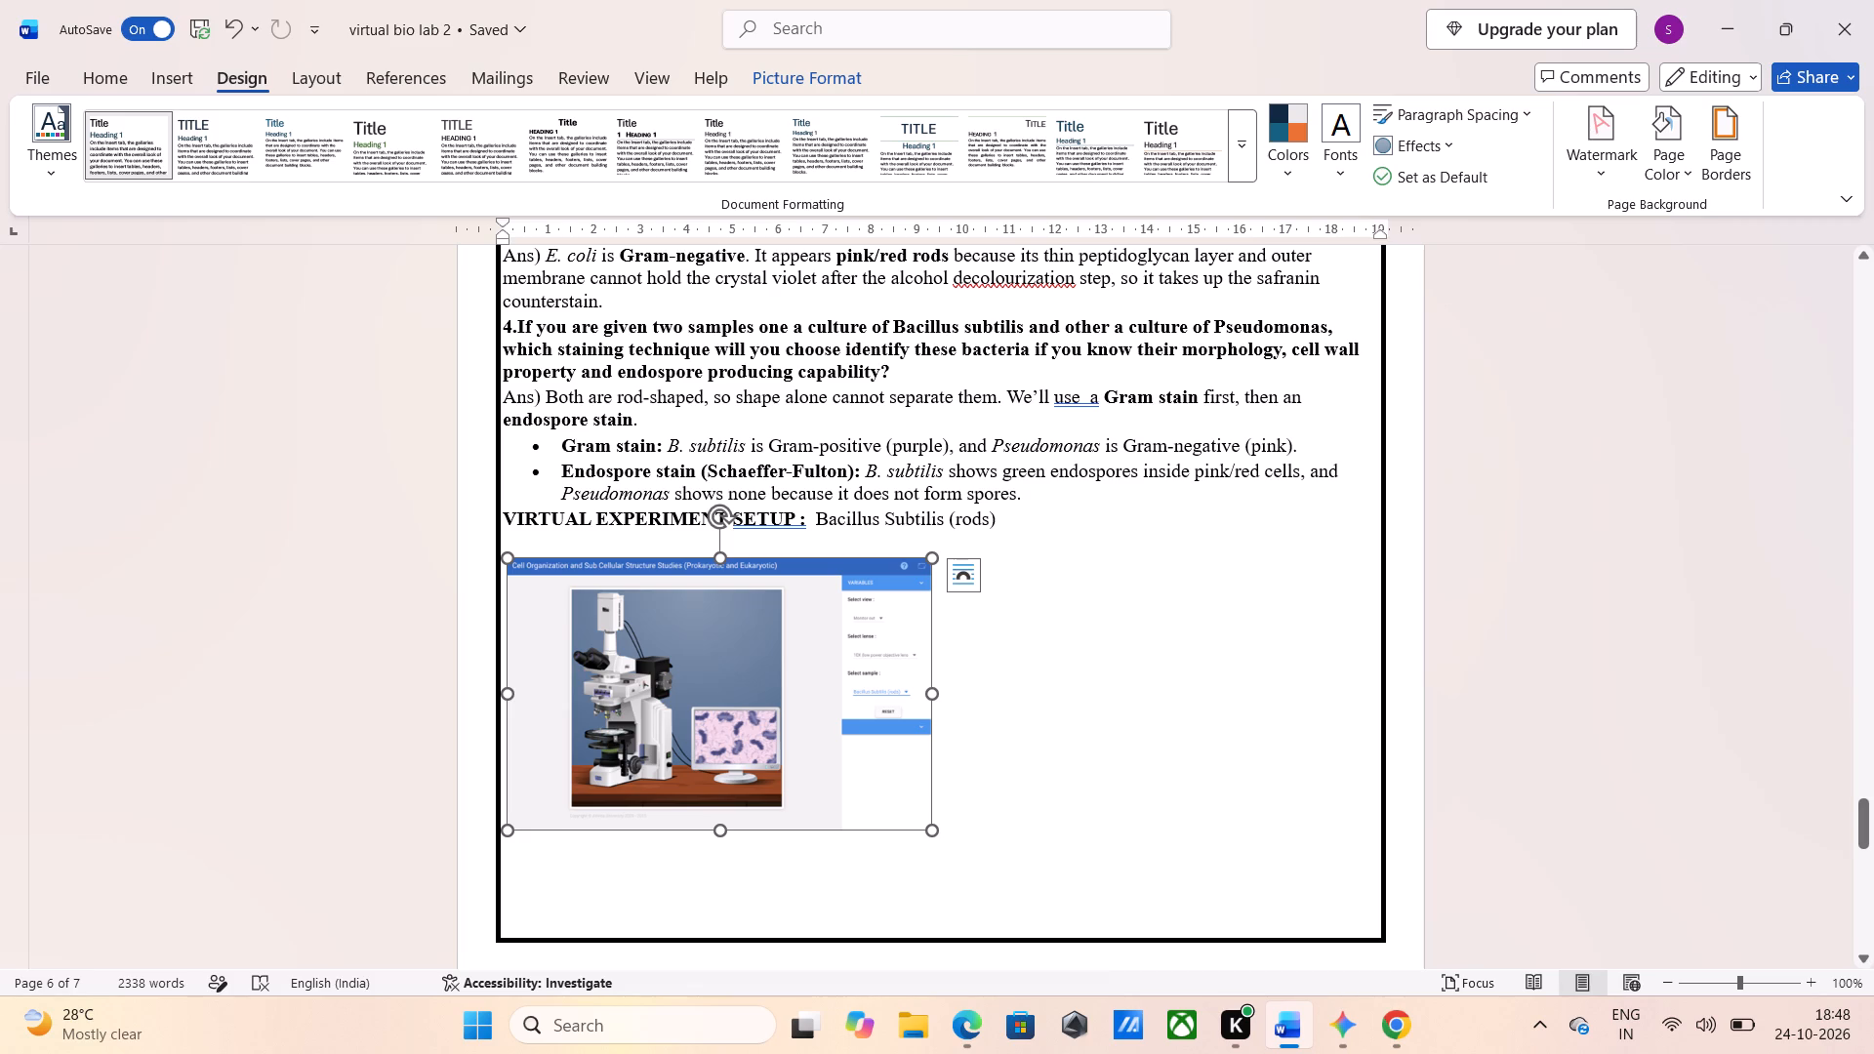
scroll(710, 640, down, 3)
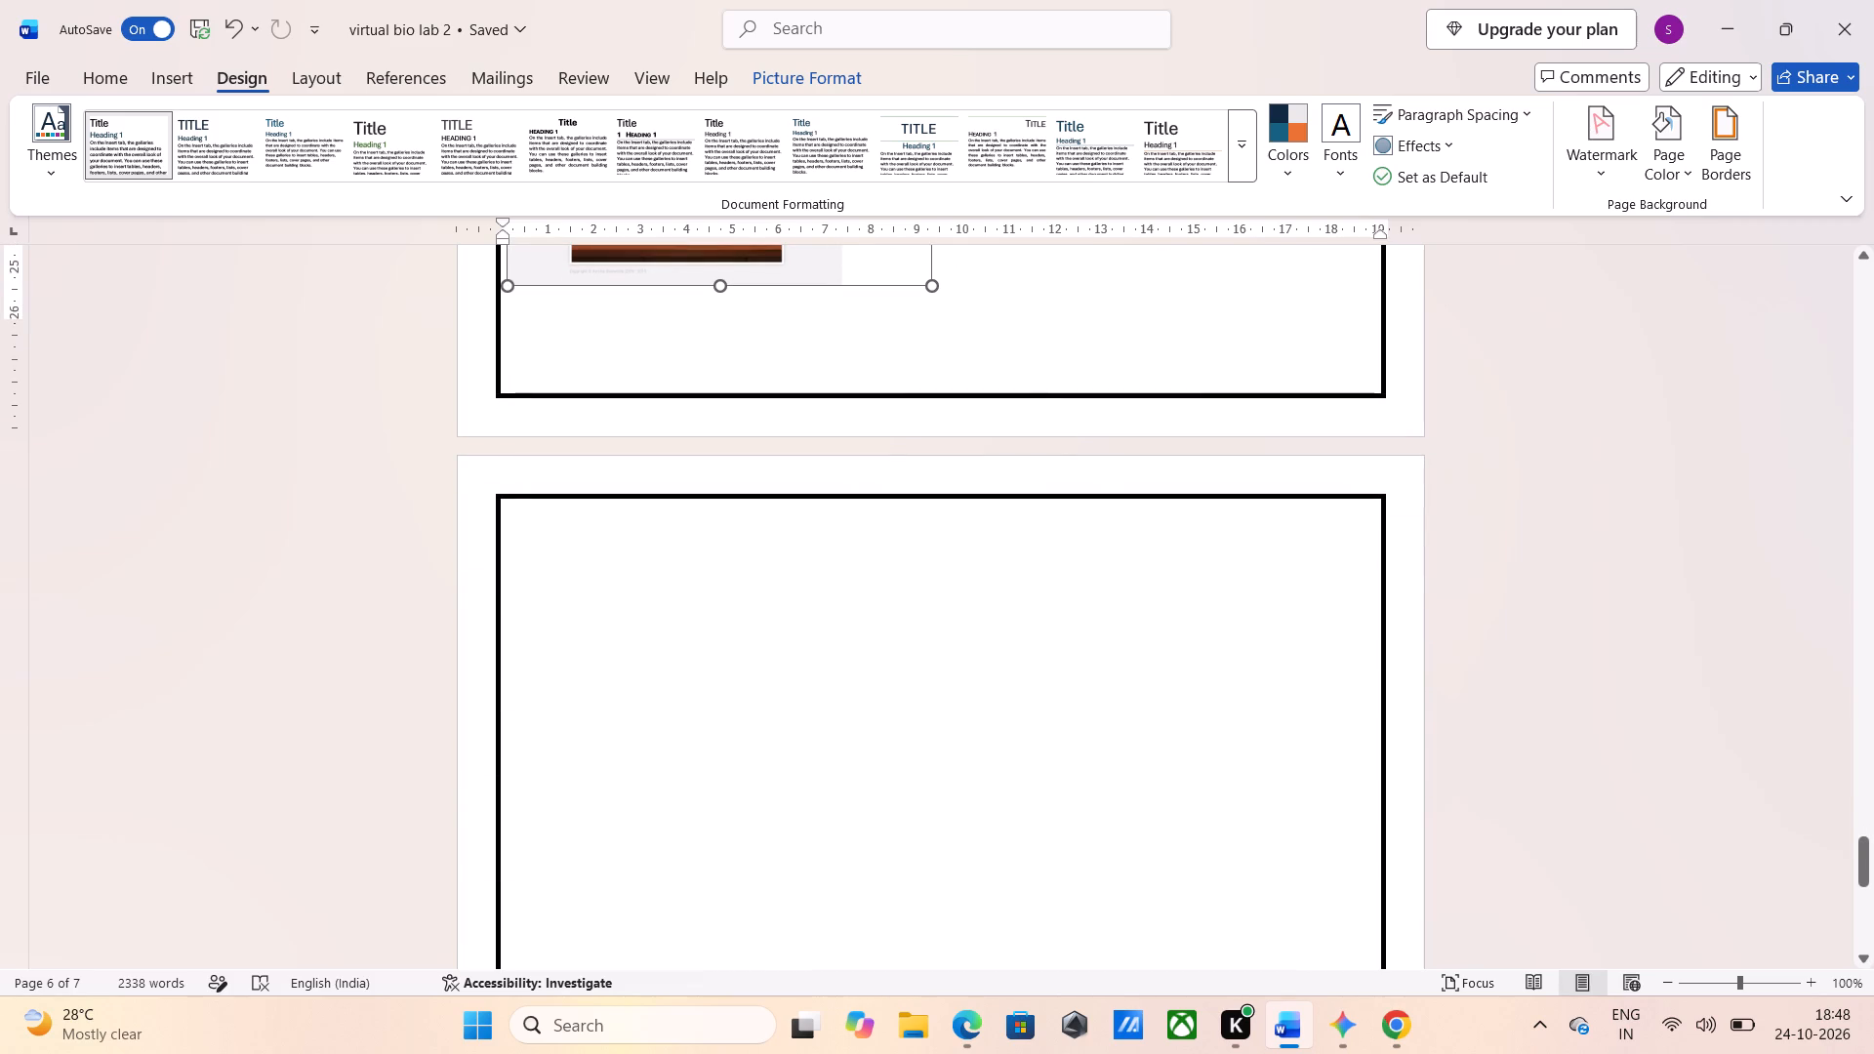
click(541, 529)
click(169, 74)
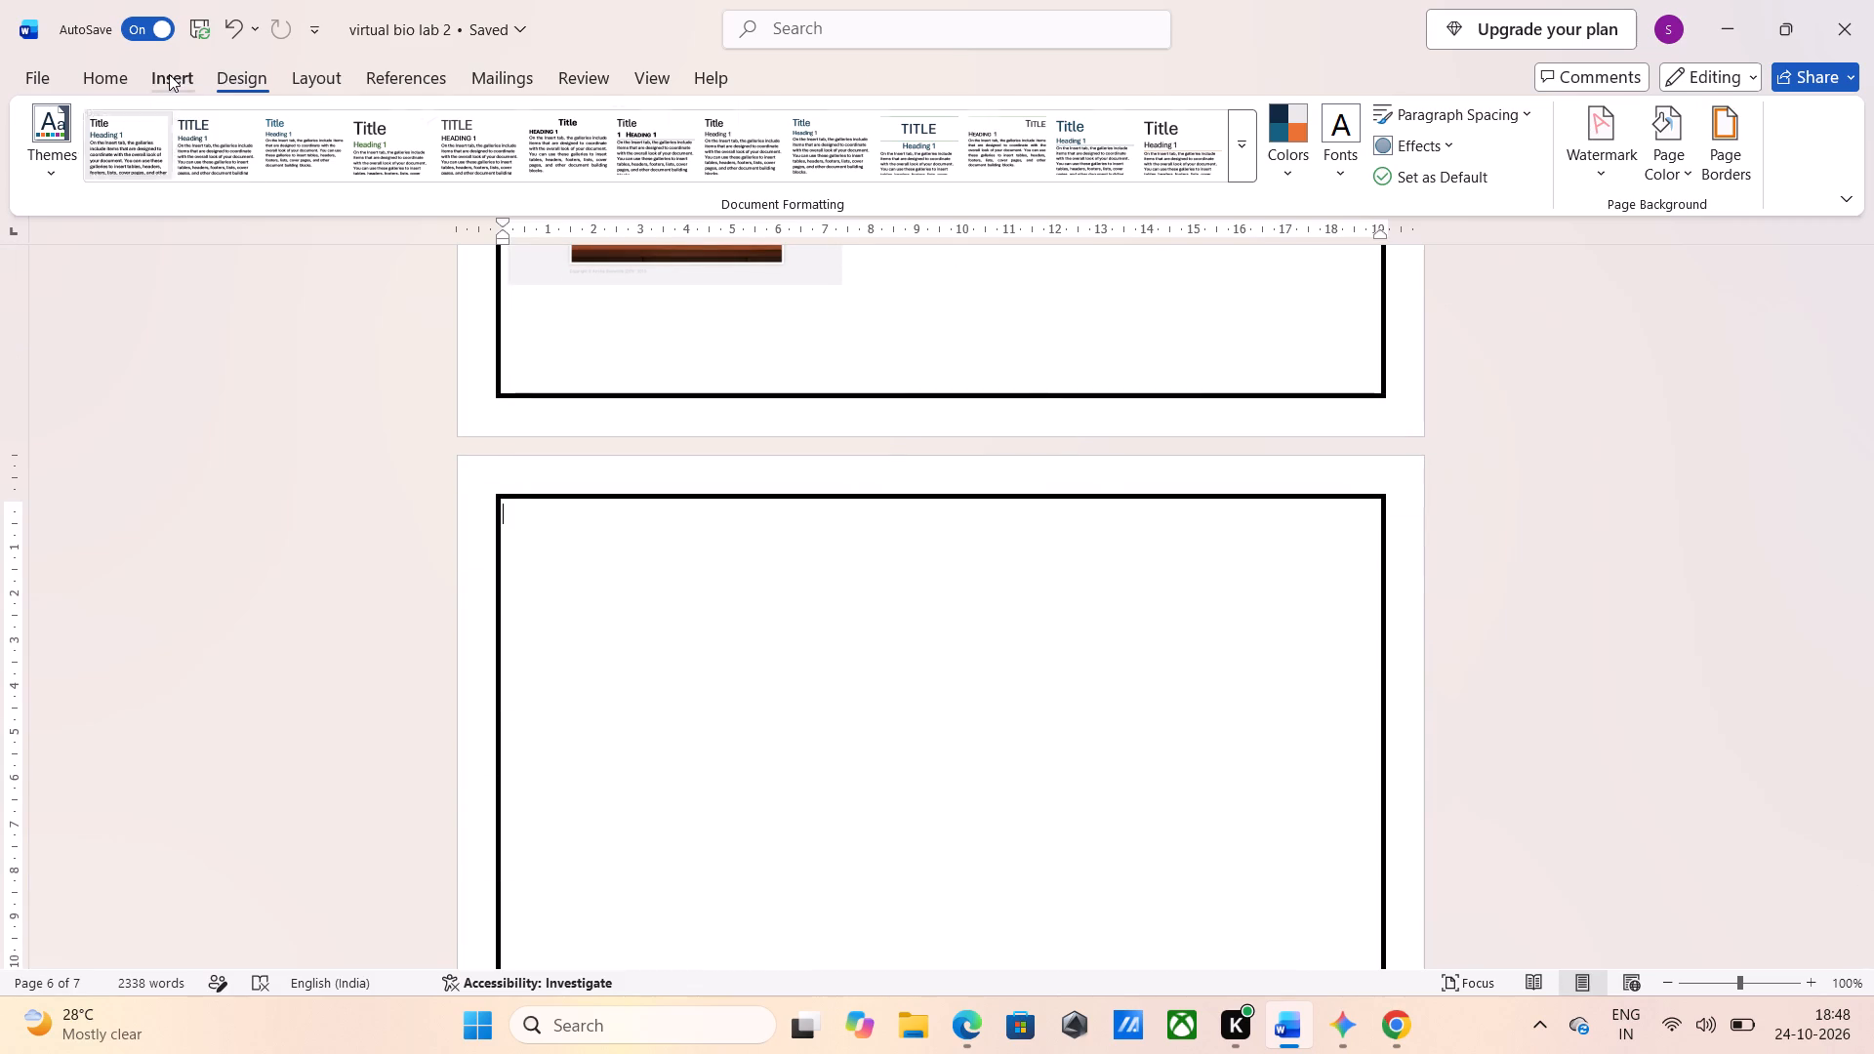
click(201, 169)
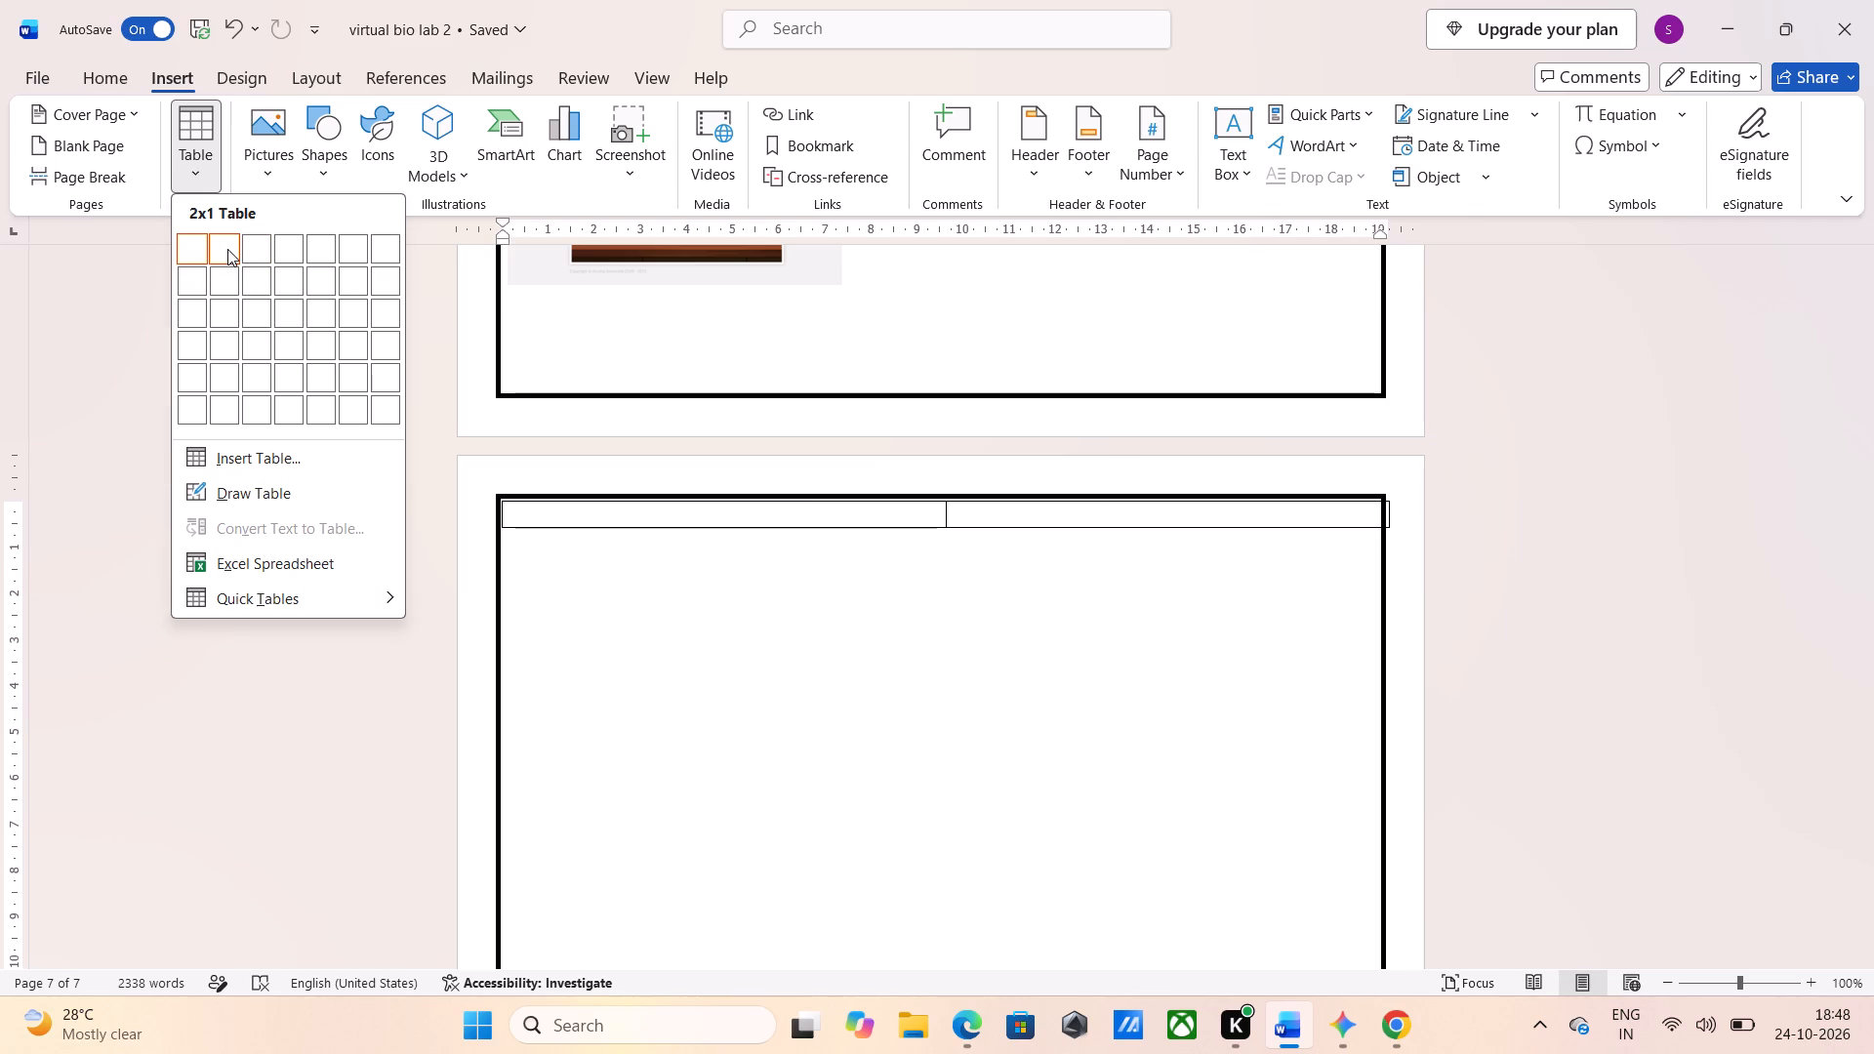
click(226, 249)
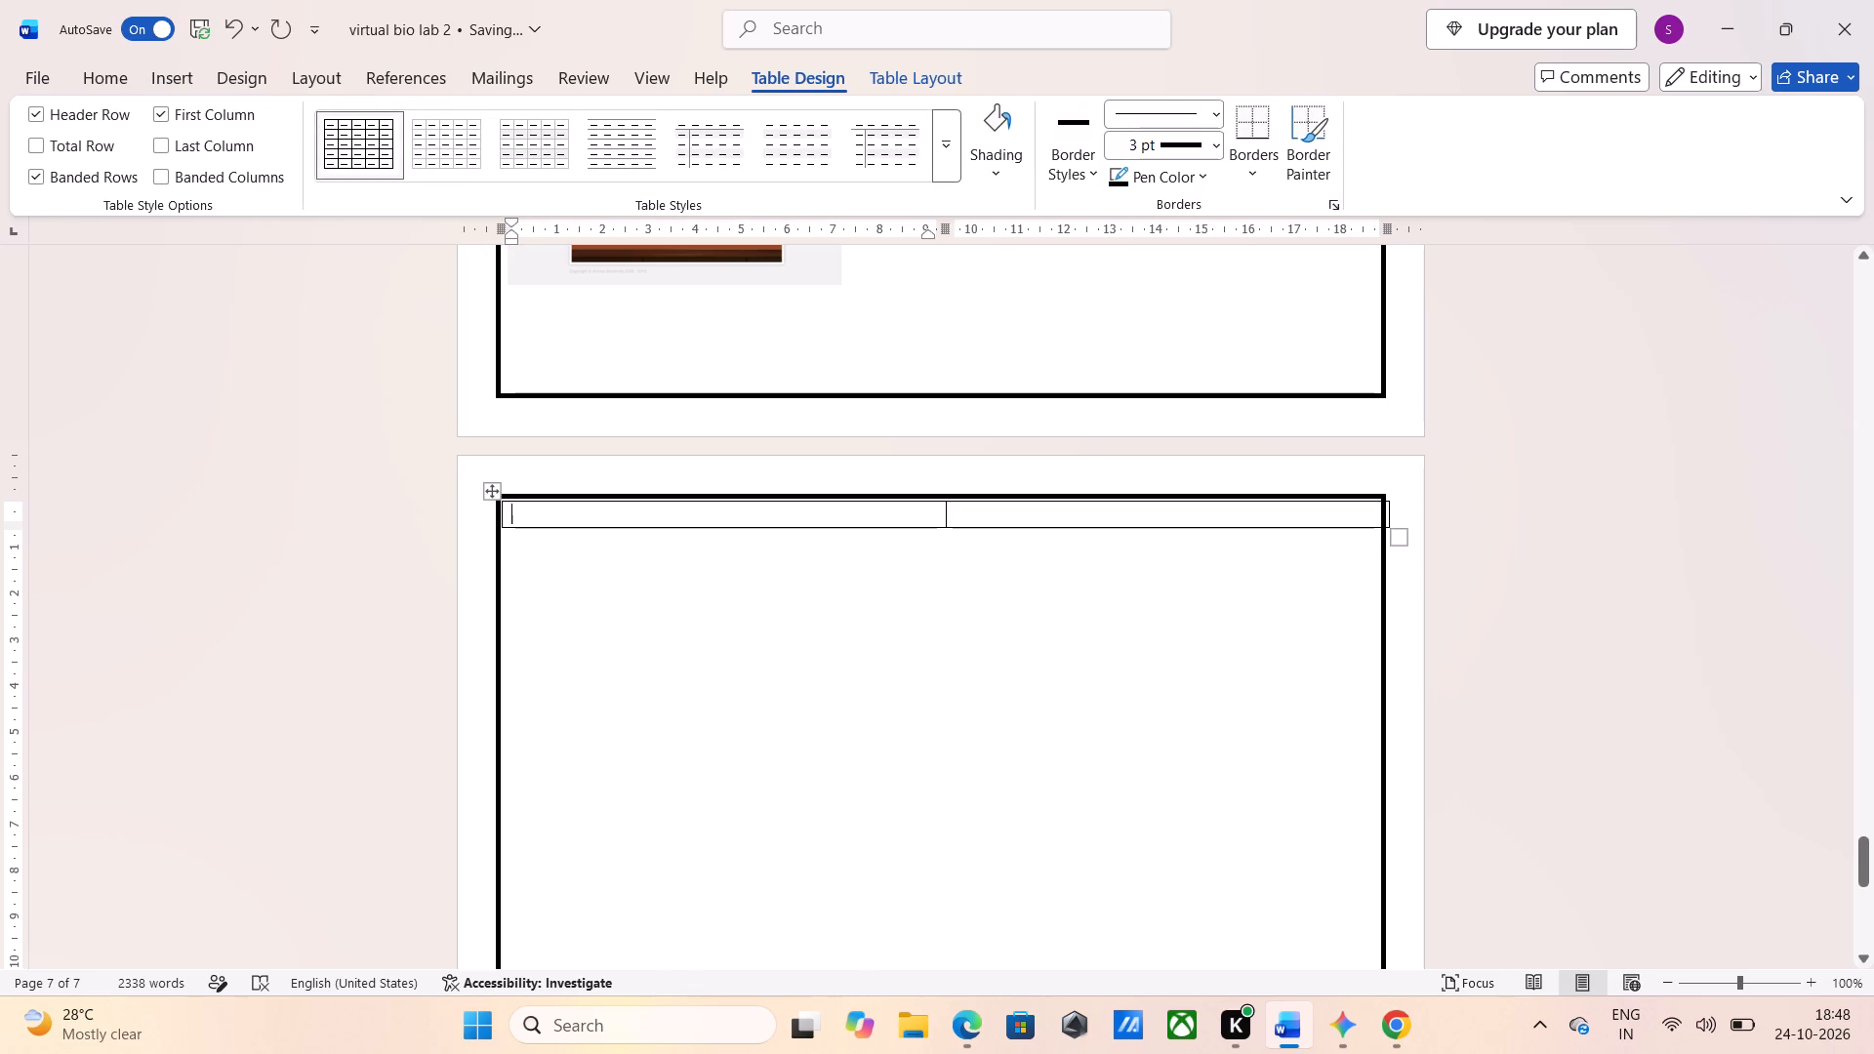
Paste the copied observation block into the table's second cell and stretch the table taller, keeping its width within the page border.
click(971, 521)
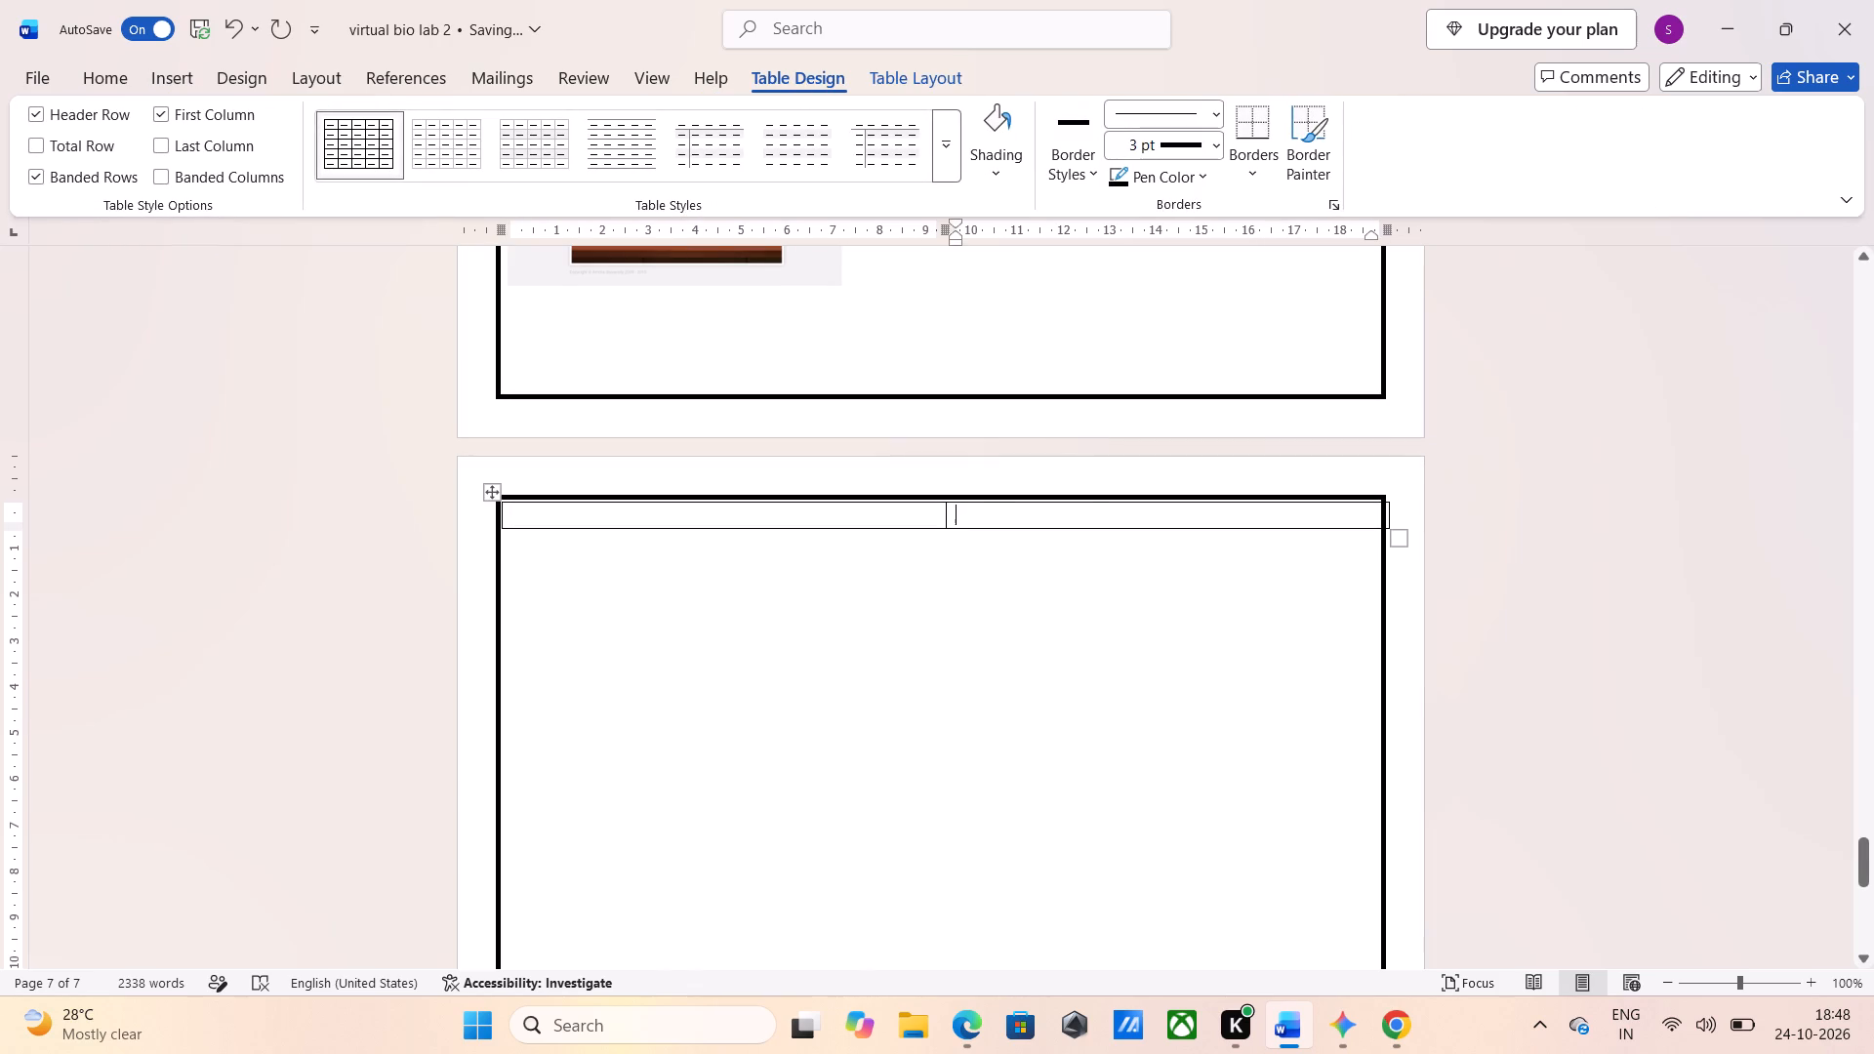
key(ctrl+v)
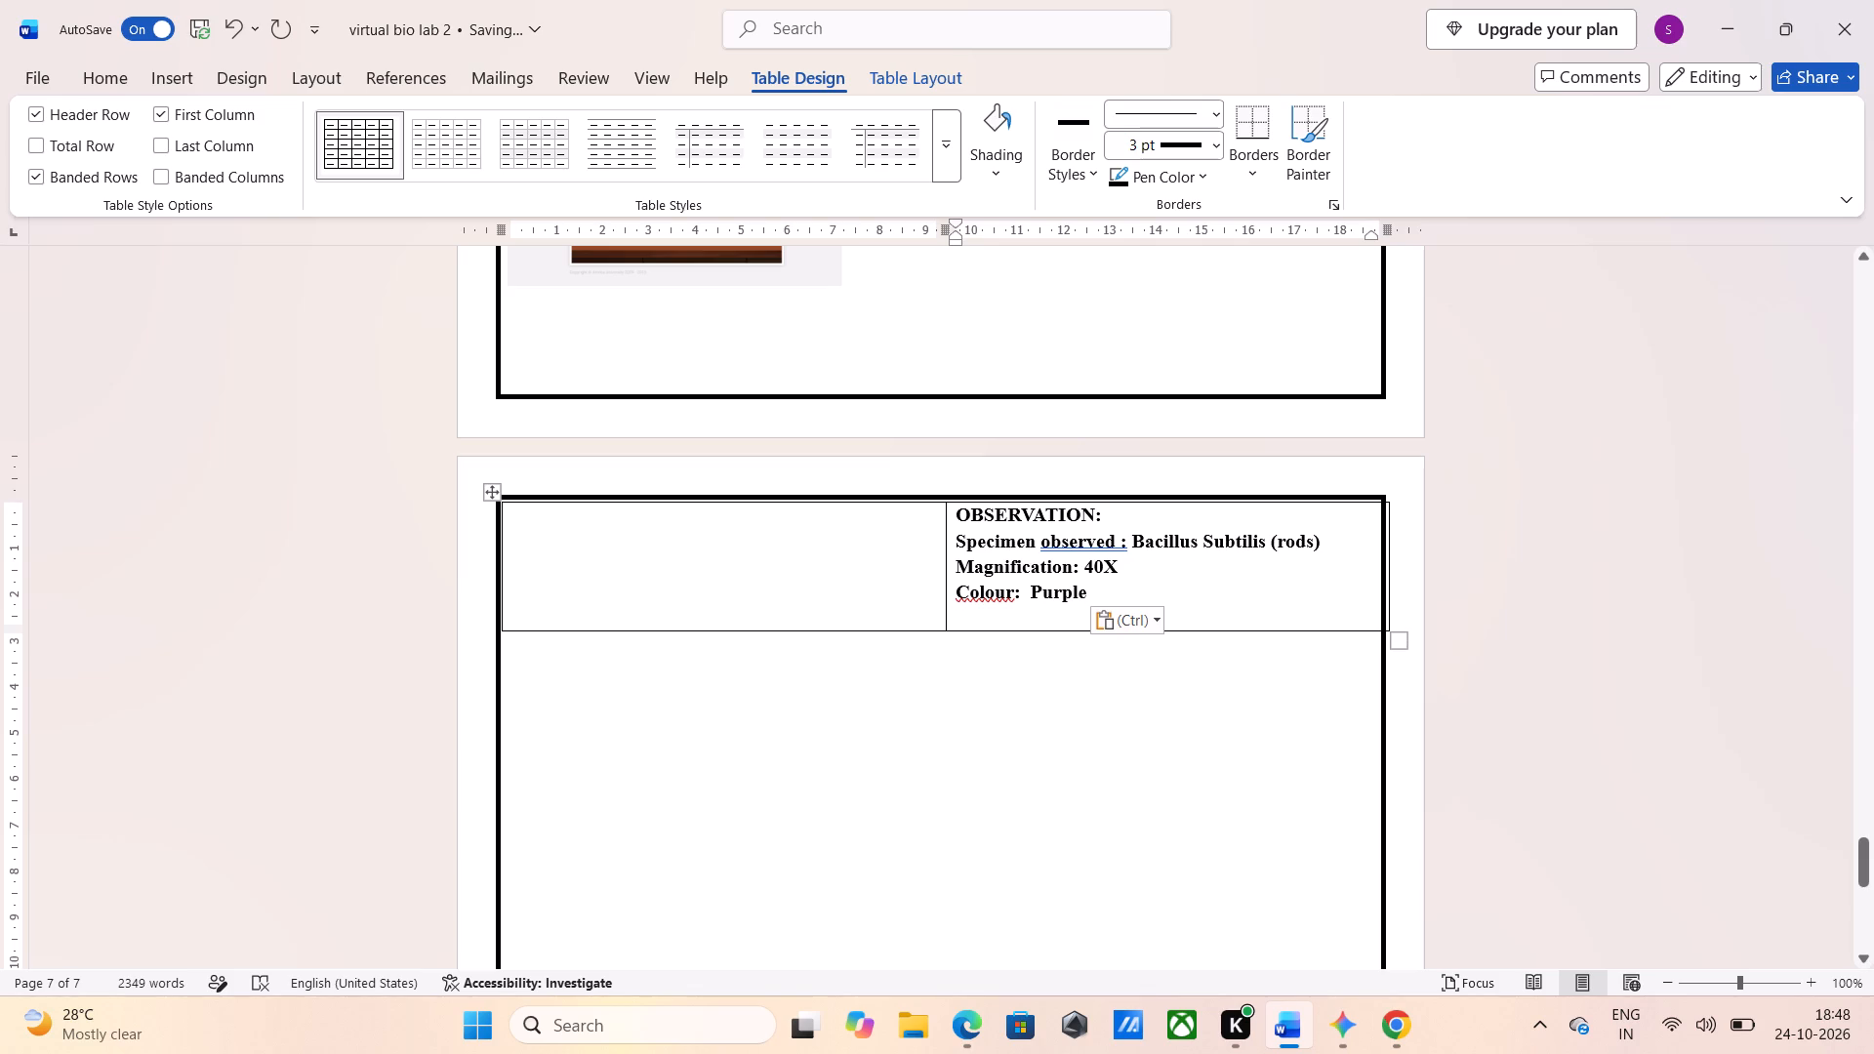
drag(1393, 639, 1383, 693)
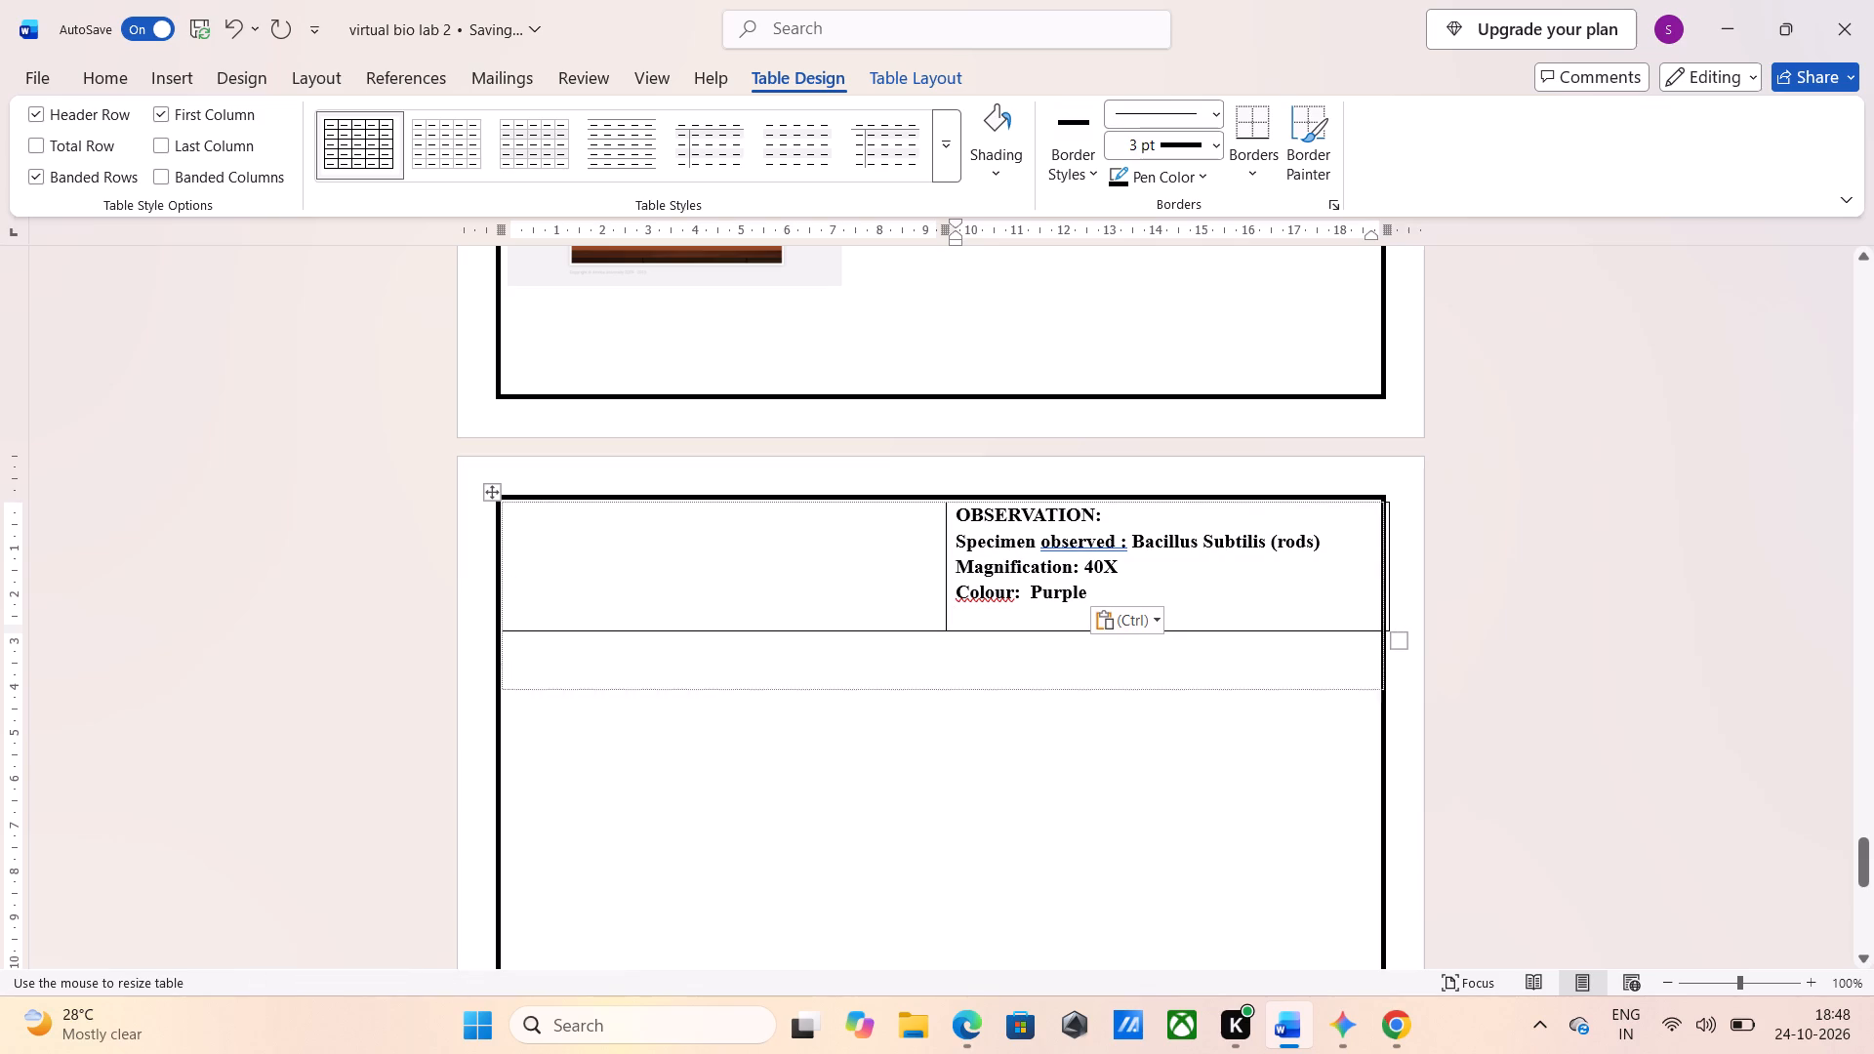
drag(1383, 693, 1381, 810)
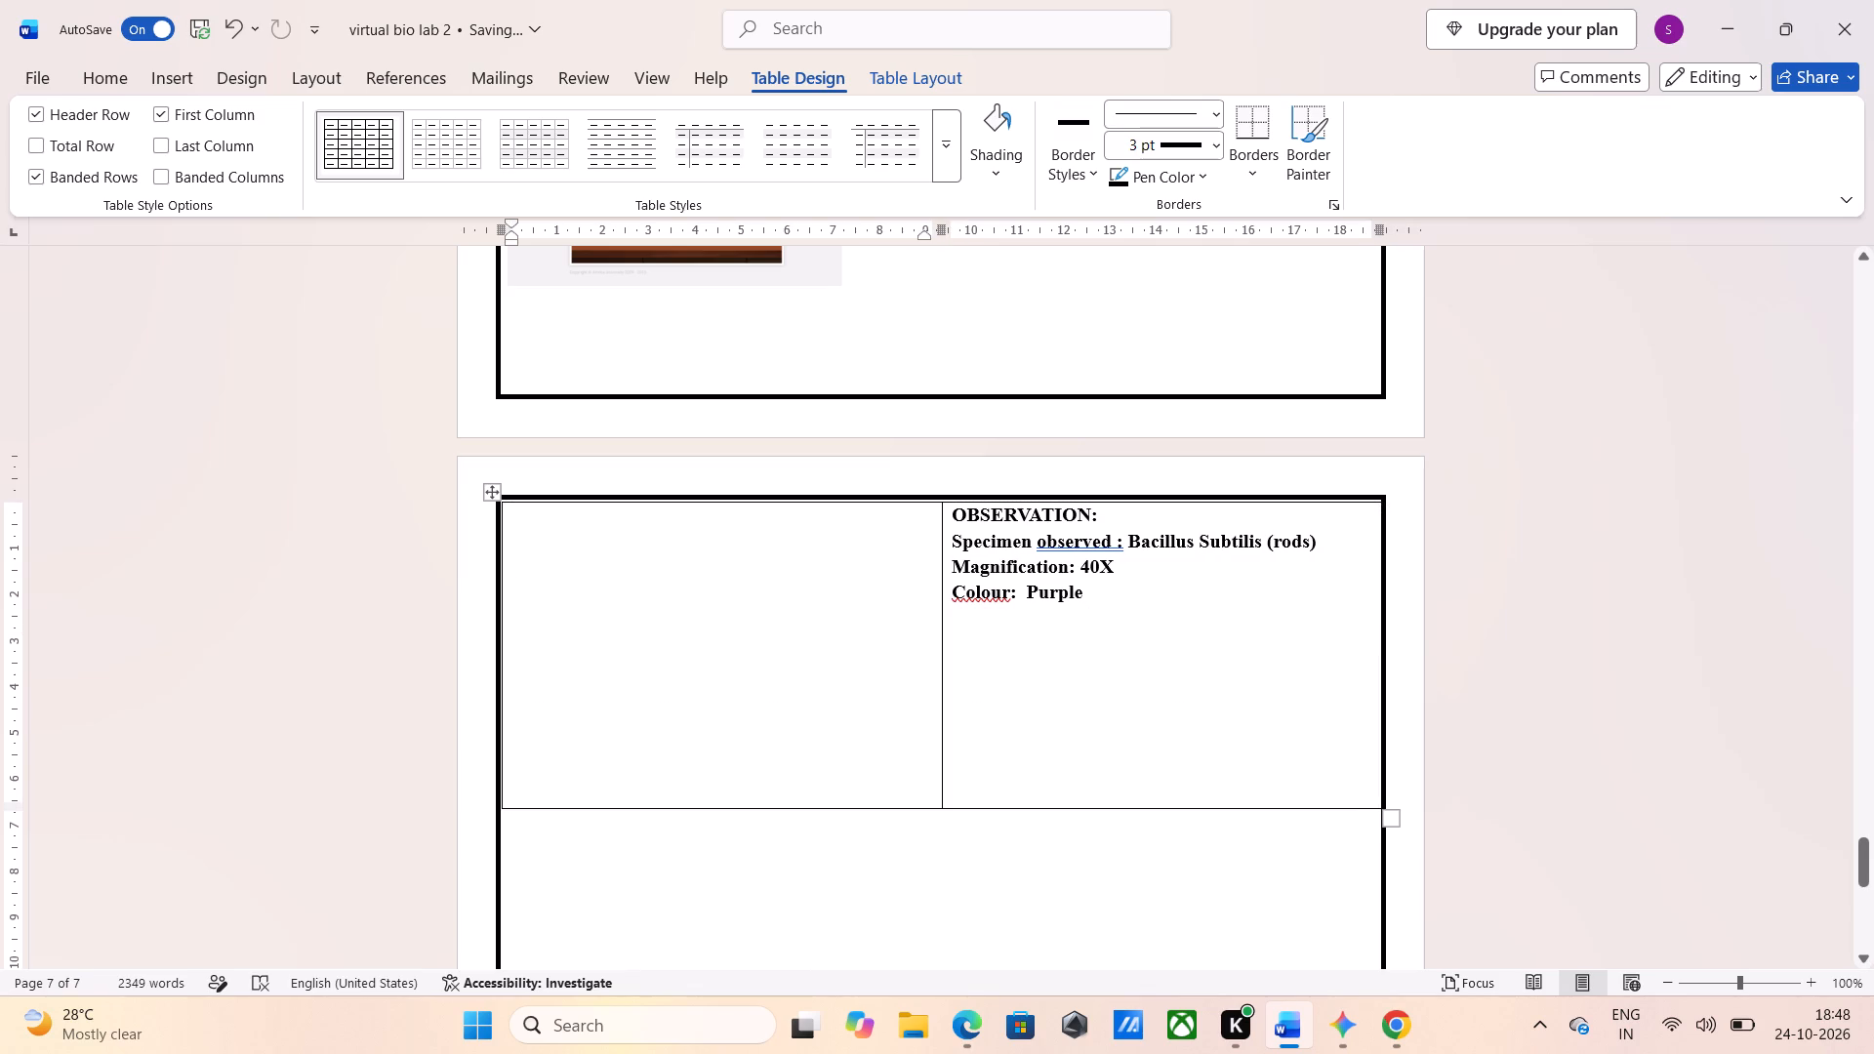
Move the Bacillus Subtilis microscope image from below the VIRTUAL EXPERIMENT SETUP line into the table's first cell, removing the original.
scroll(1129, 480, up, 2)
click(748, 466)
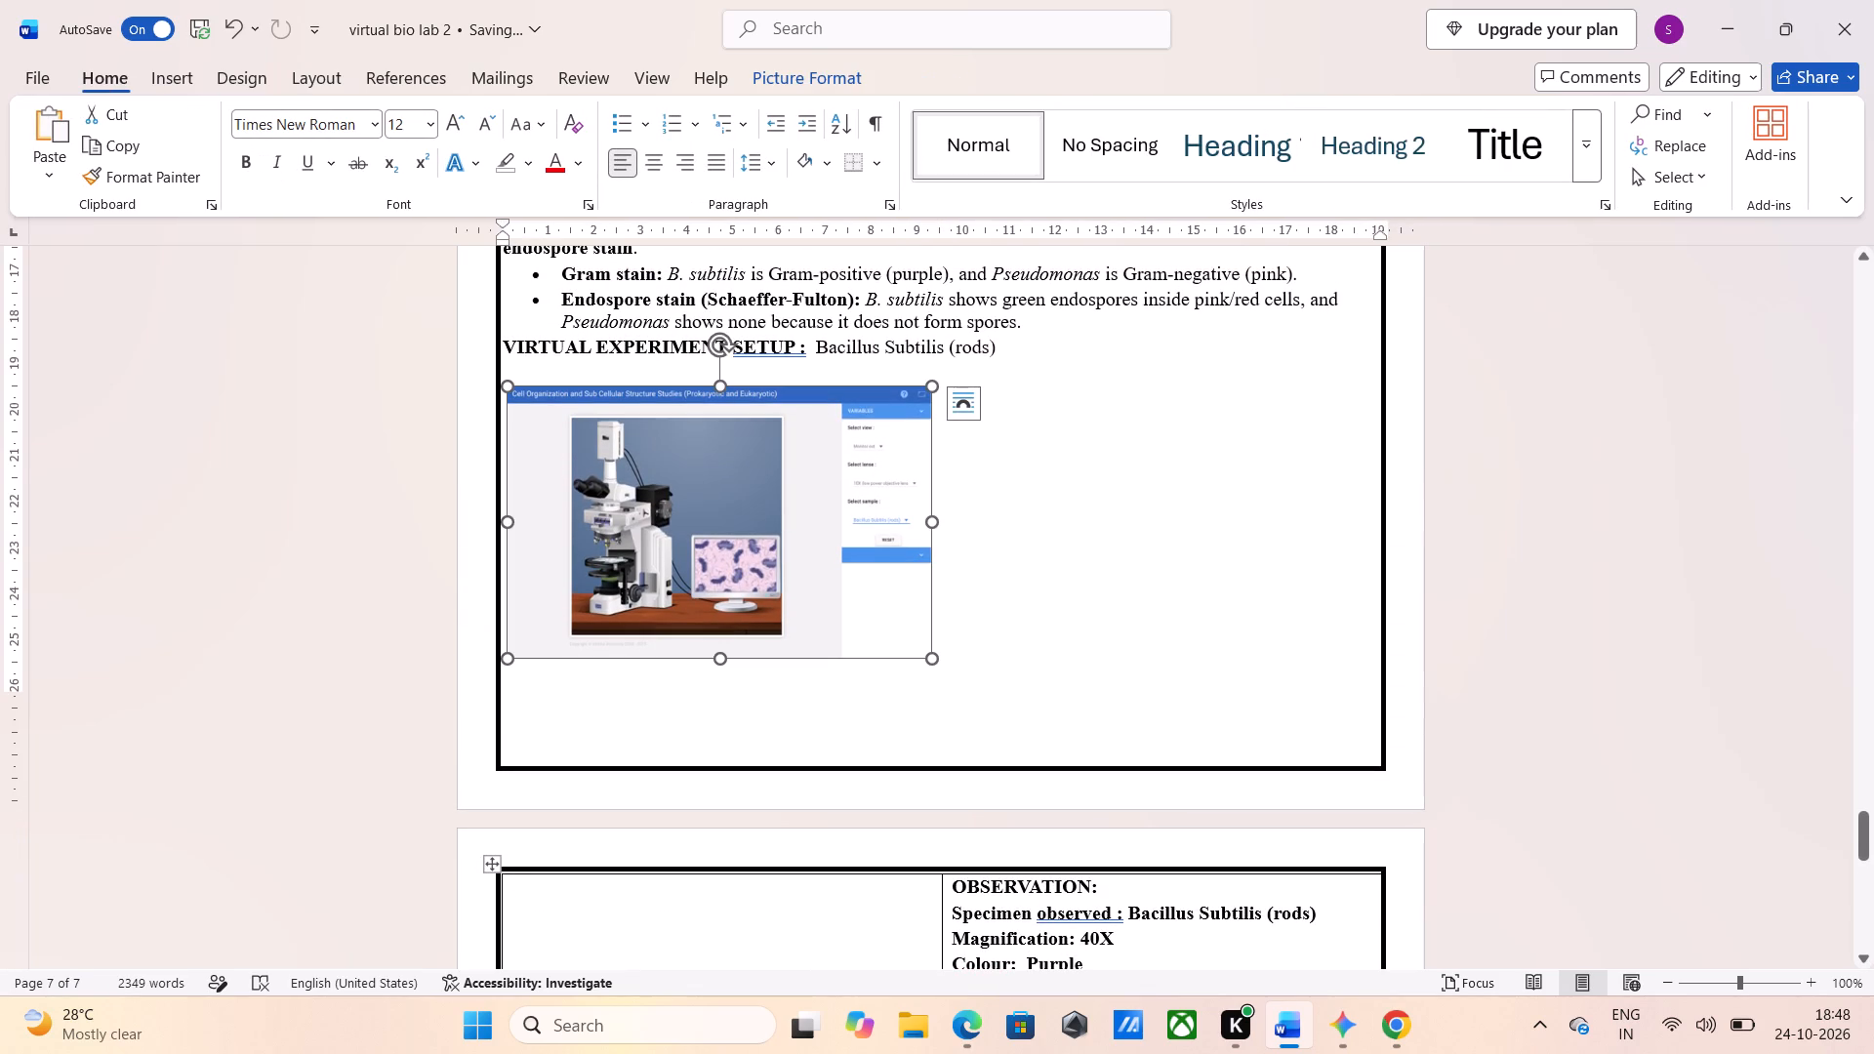
key(ctrl+c)
scroll(754, 275, down, 1)
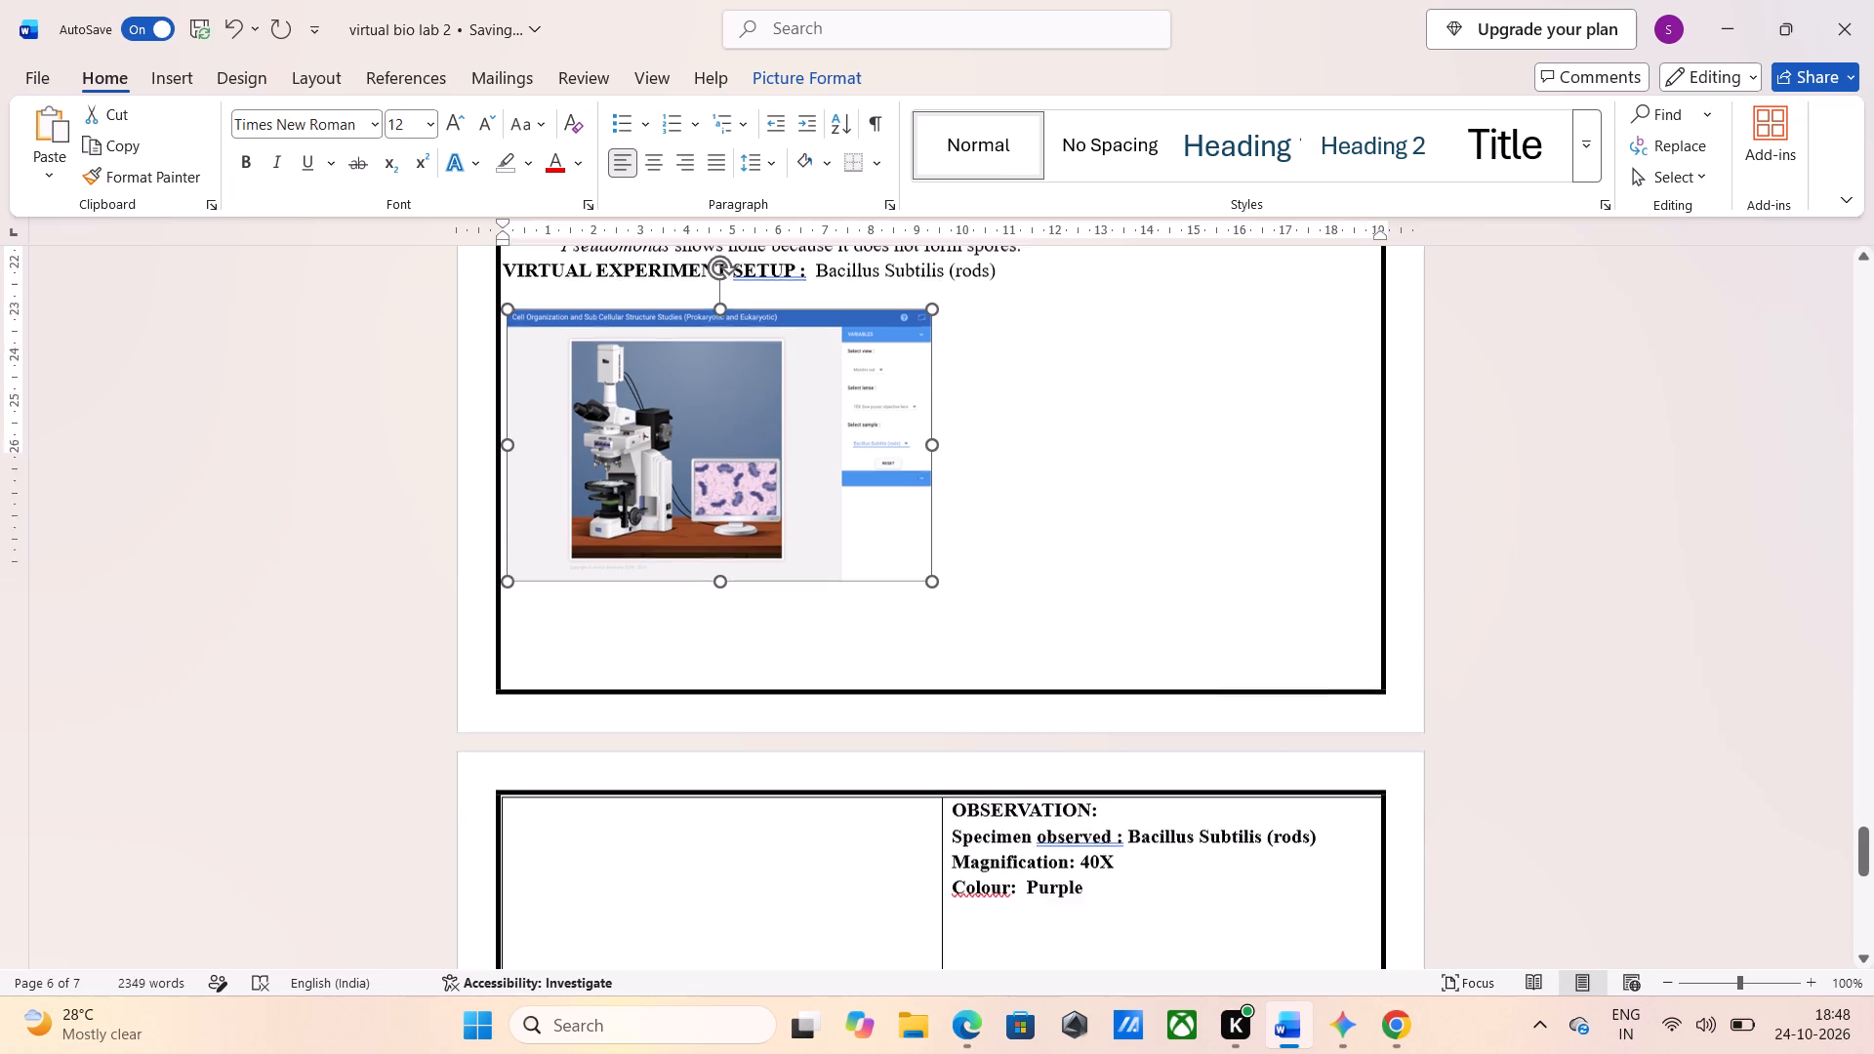
scroll(754, 275, down, 1)
click(582, 652)
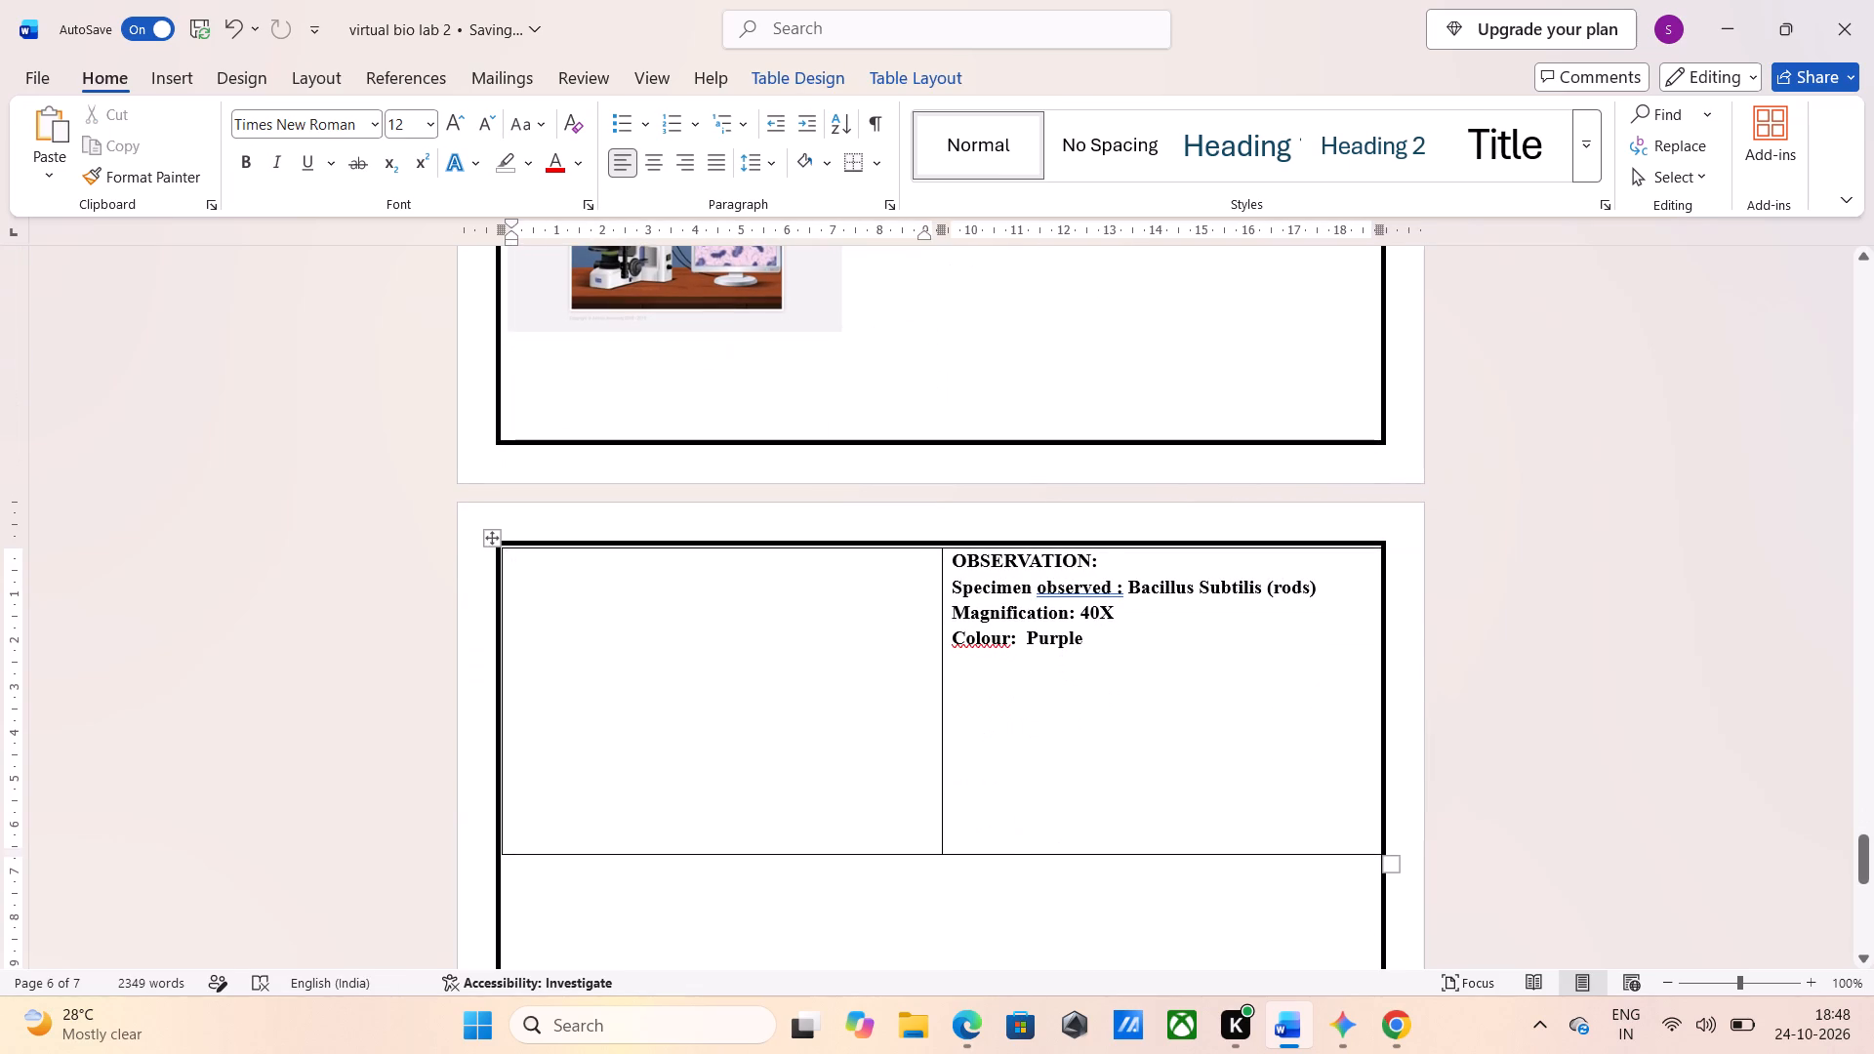
key(ctrl+v)
click(590, 315)
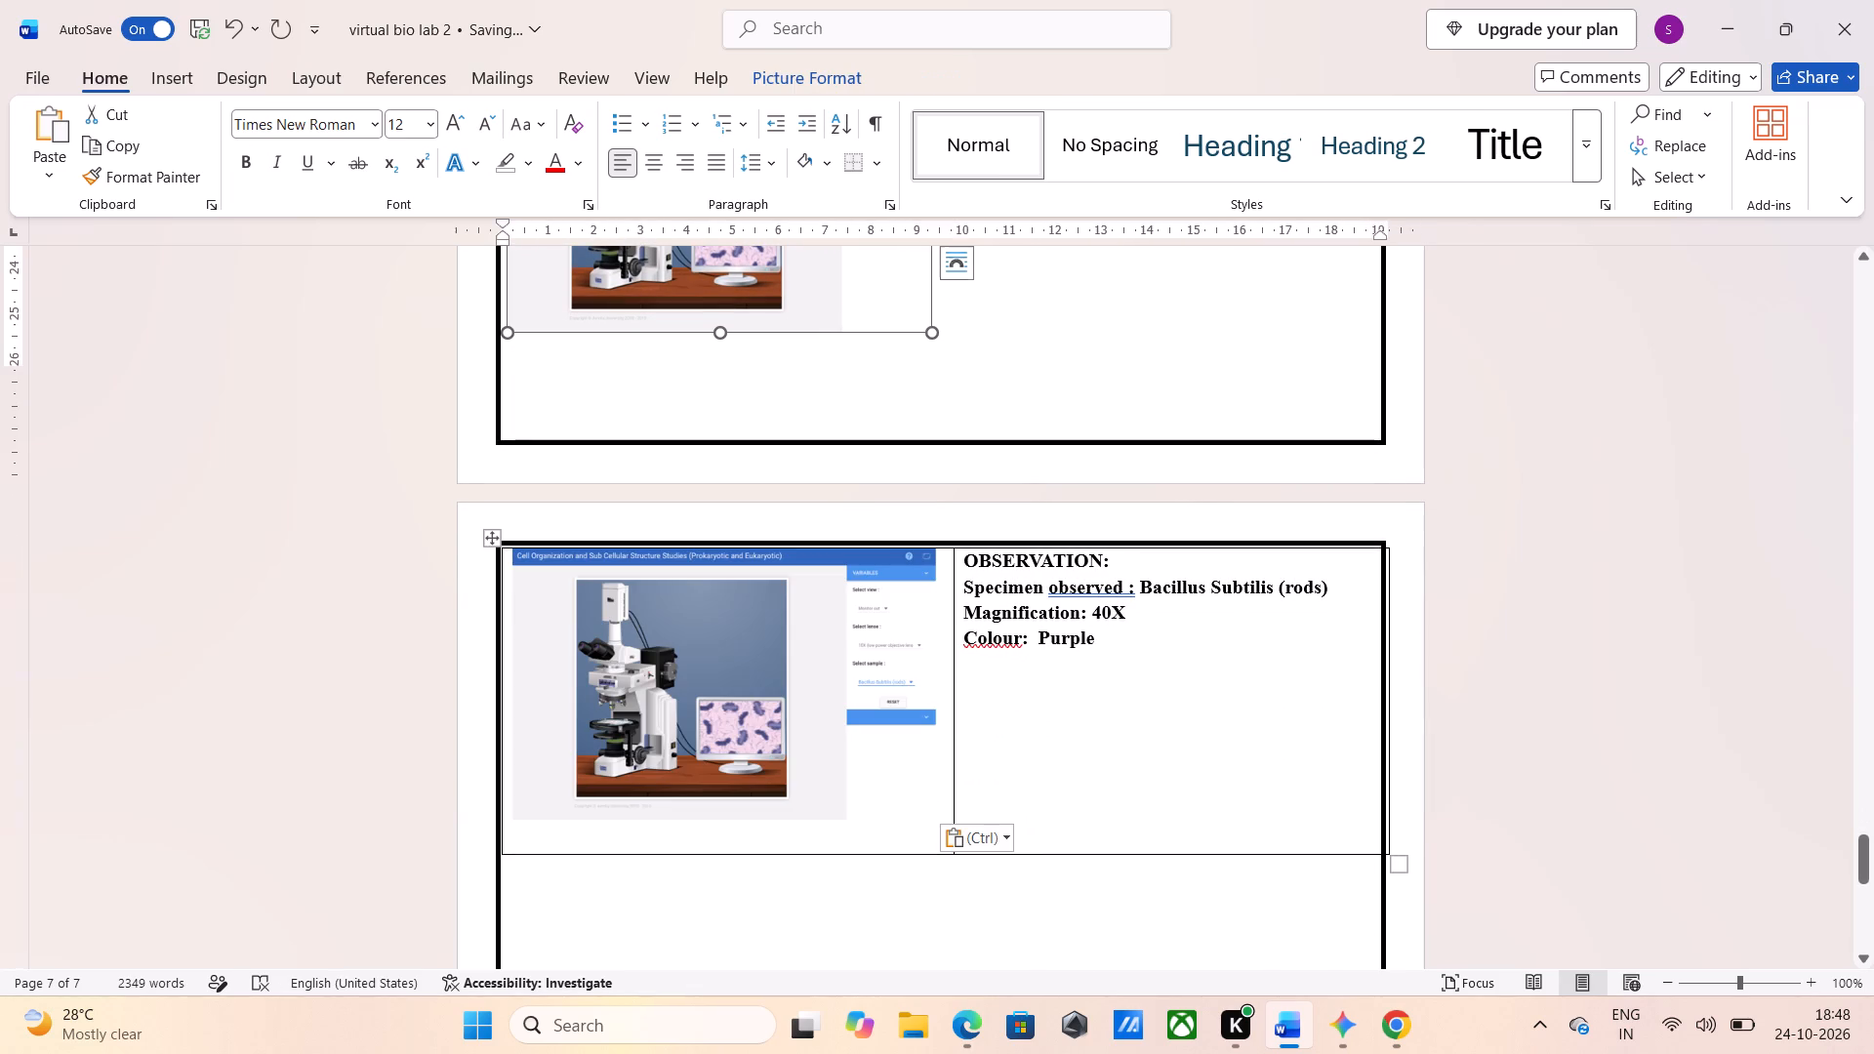
key(BackSpace)
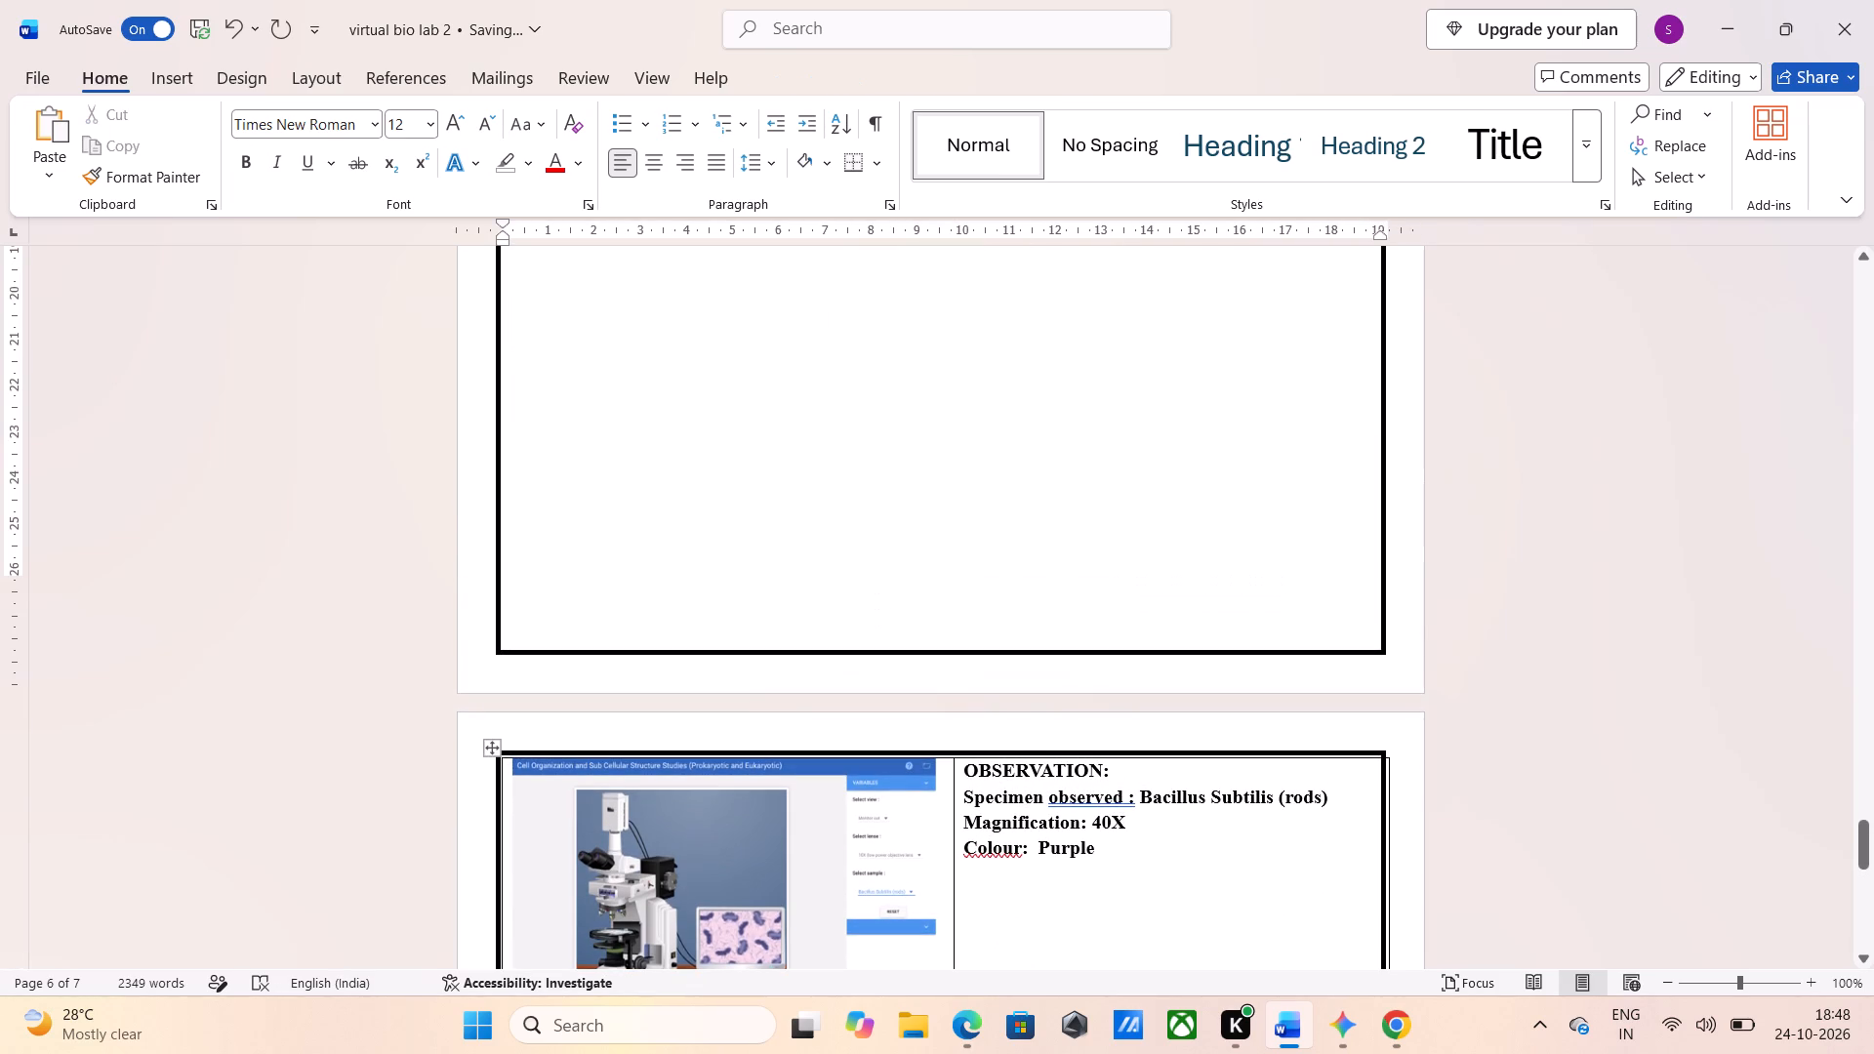
Shrink the table to fit closely around the image and inside the page border, and centre the first cell's paragraph.
scroll(948, 814, down, 2)
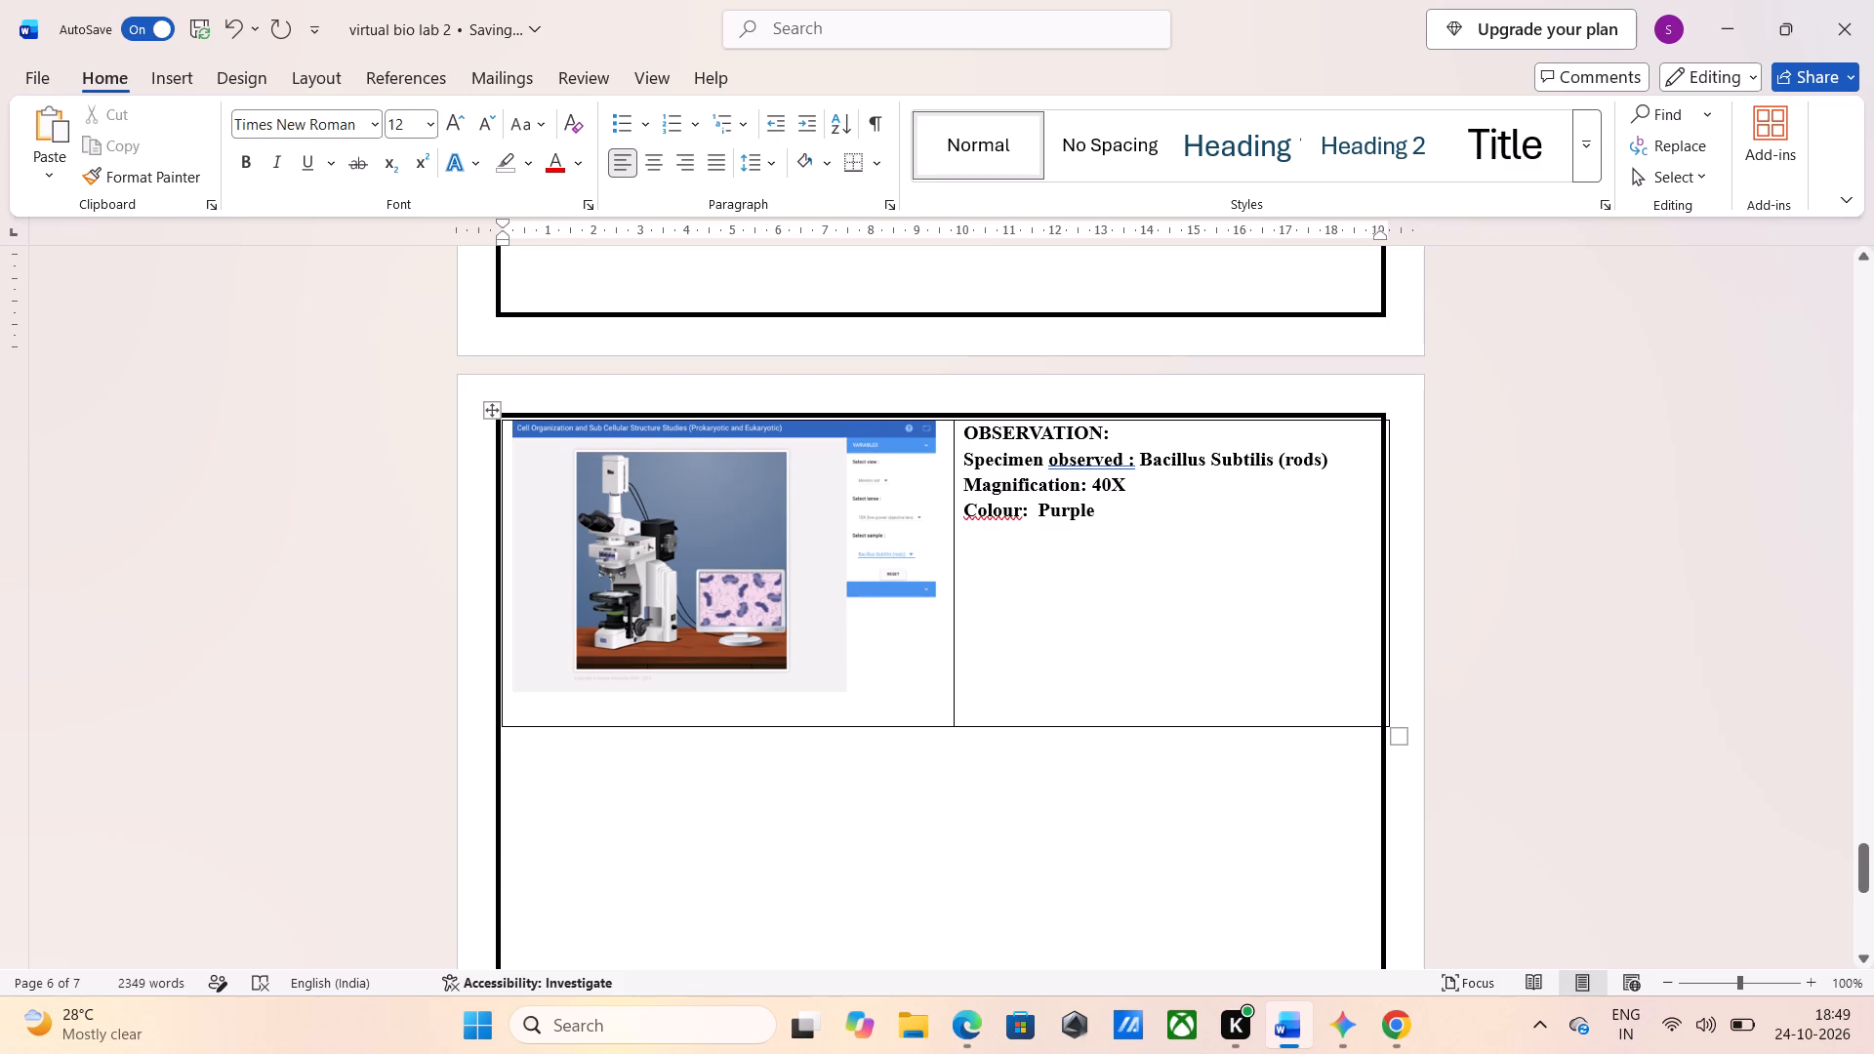
drag(976, 725, 982, 699)
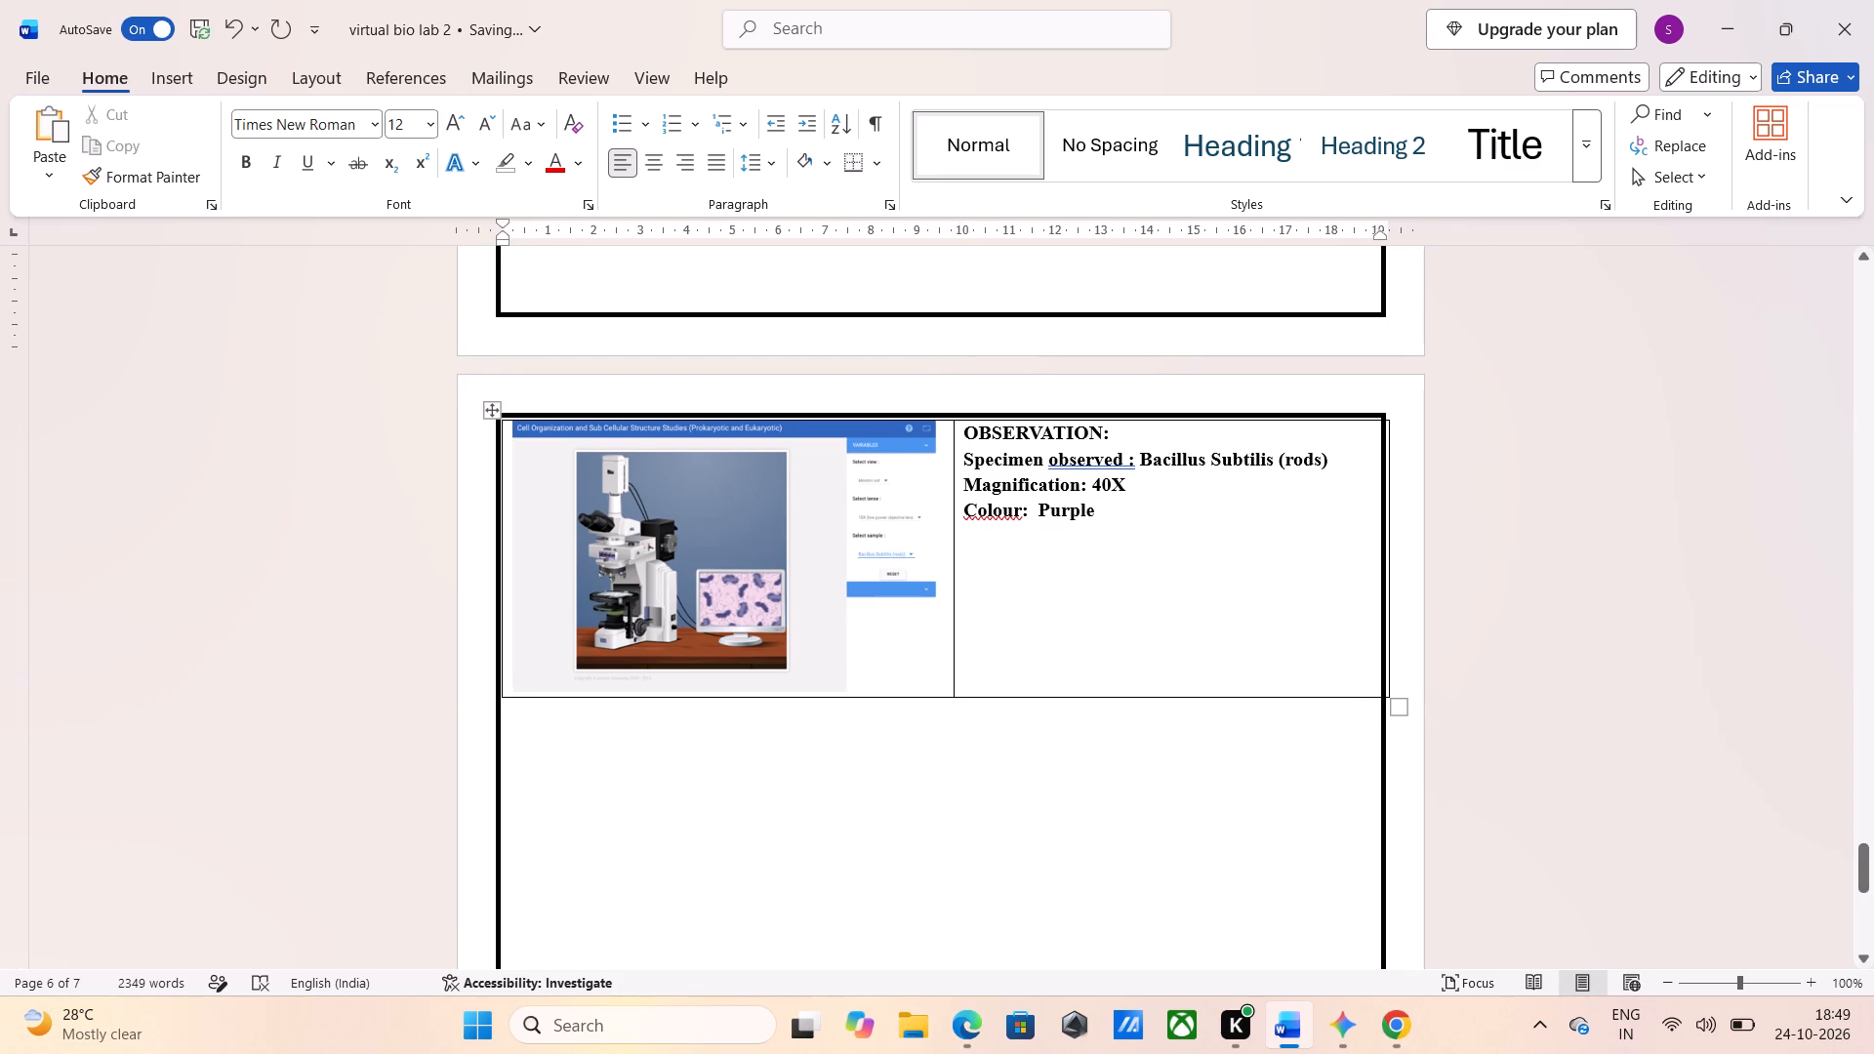
drag(1400, 707, 1357, 705)
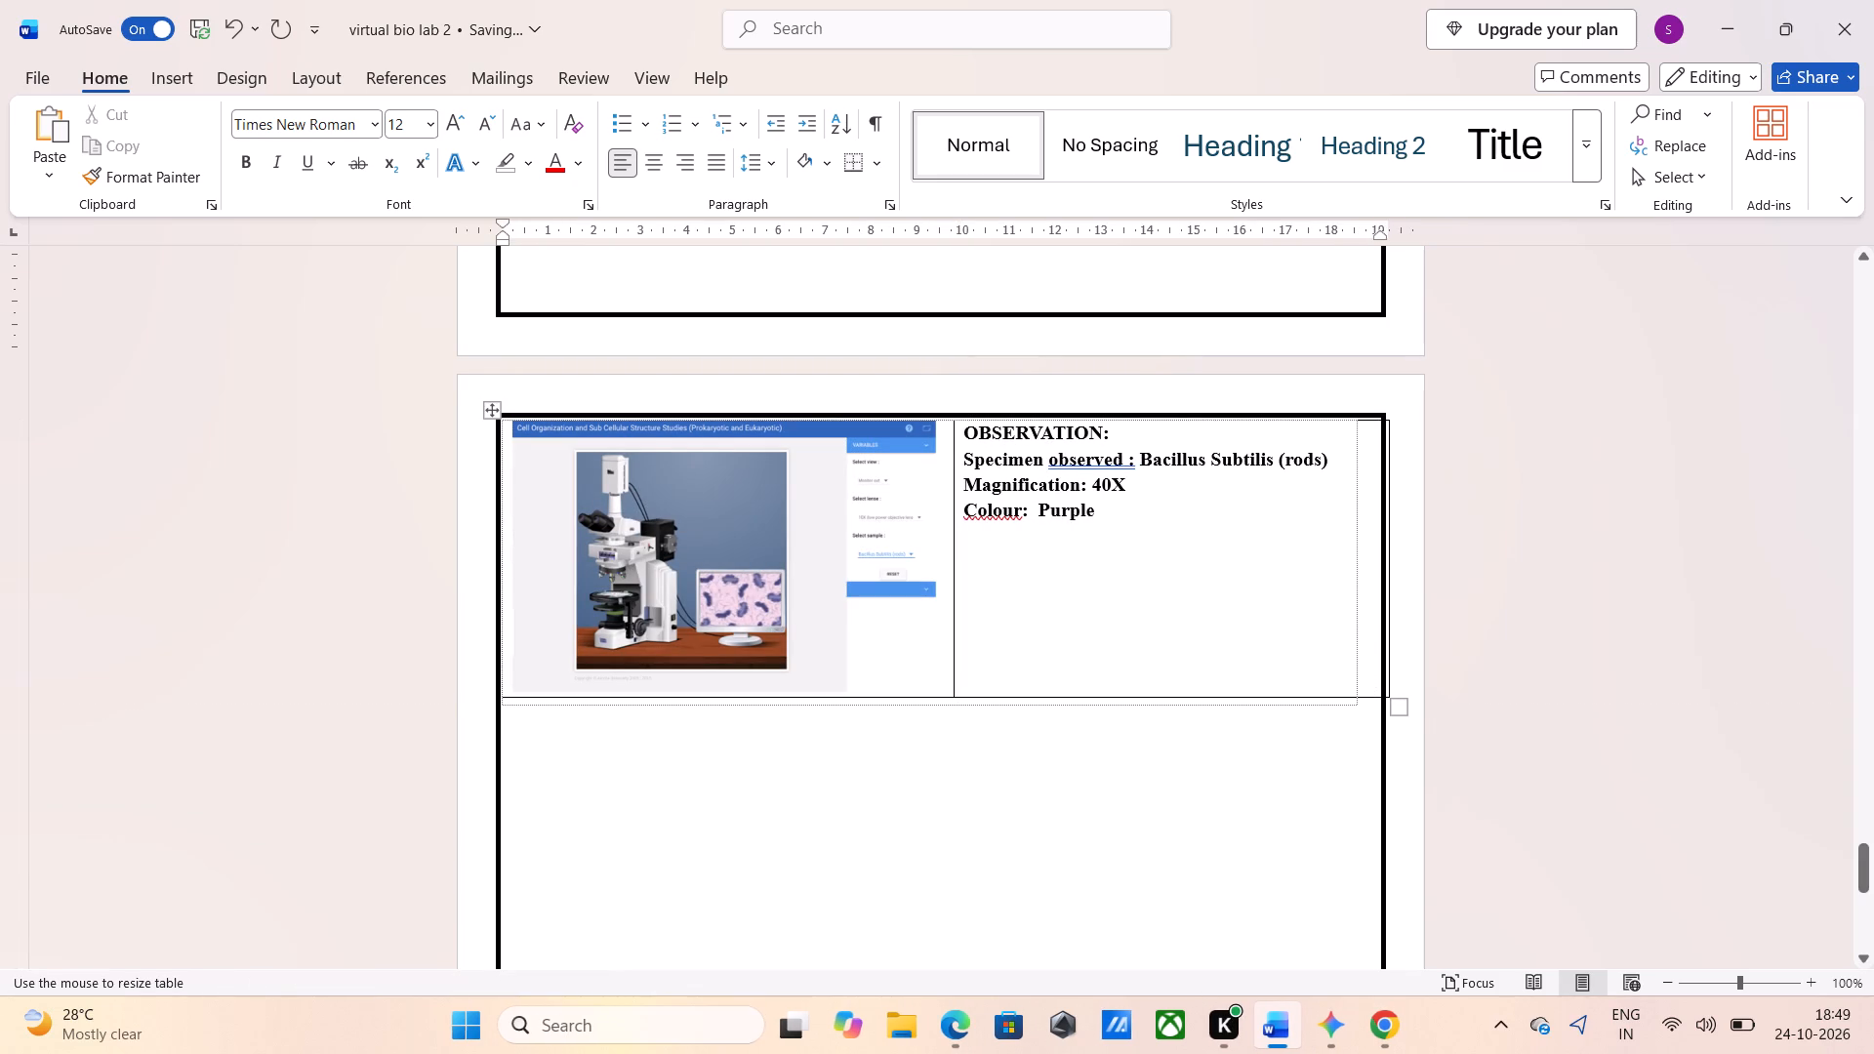
drag(1357, 705, 1347, 706)
drag(1372, 707, 1369, 707)
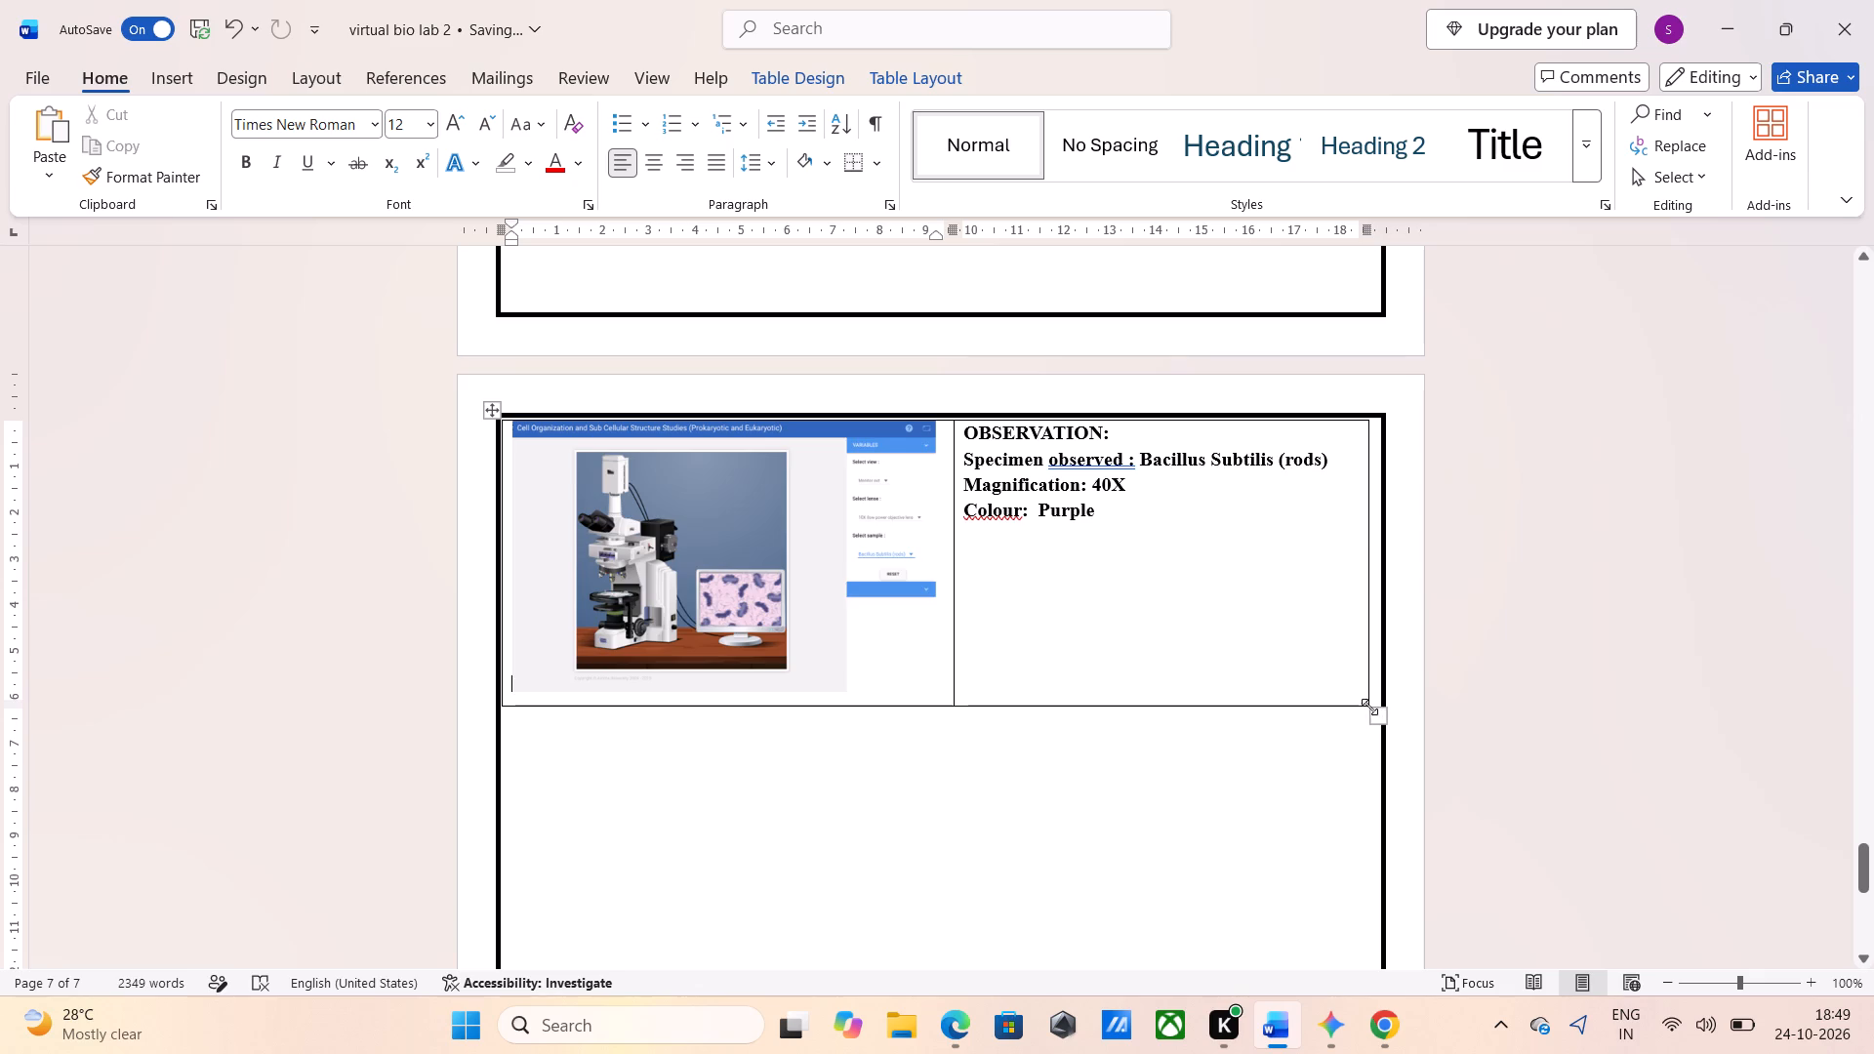
drag(1369, 707, 1339, 709)
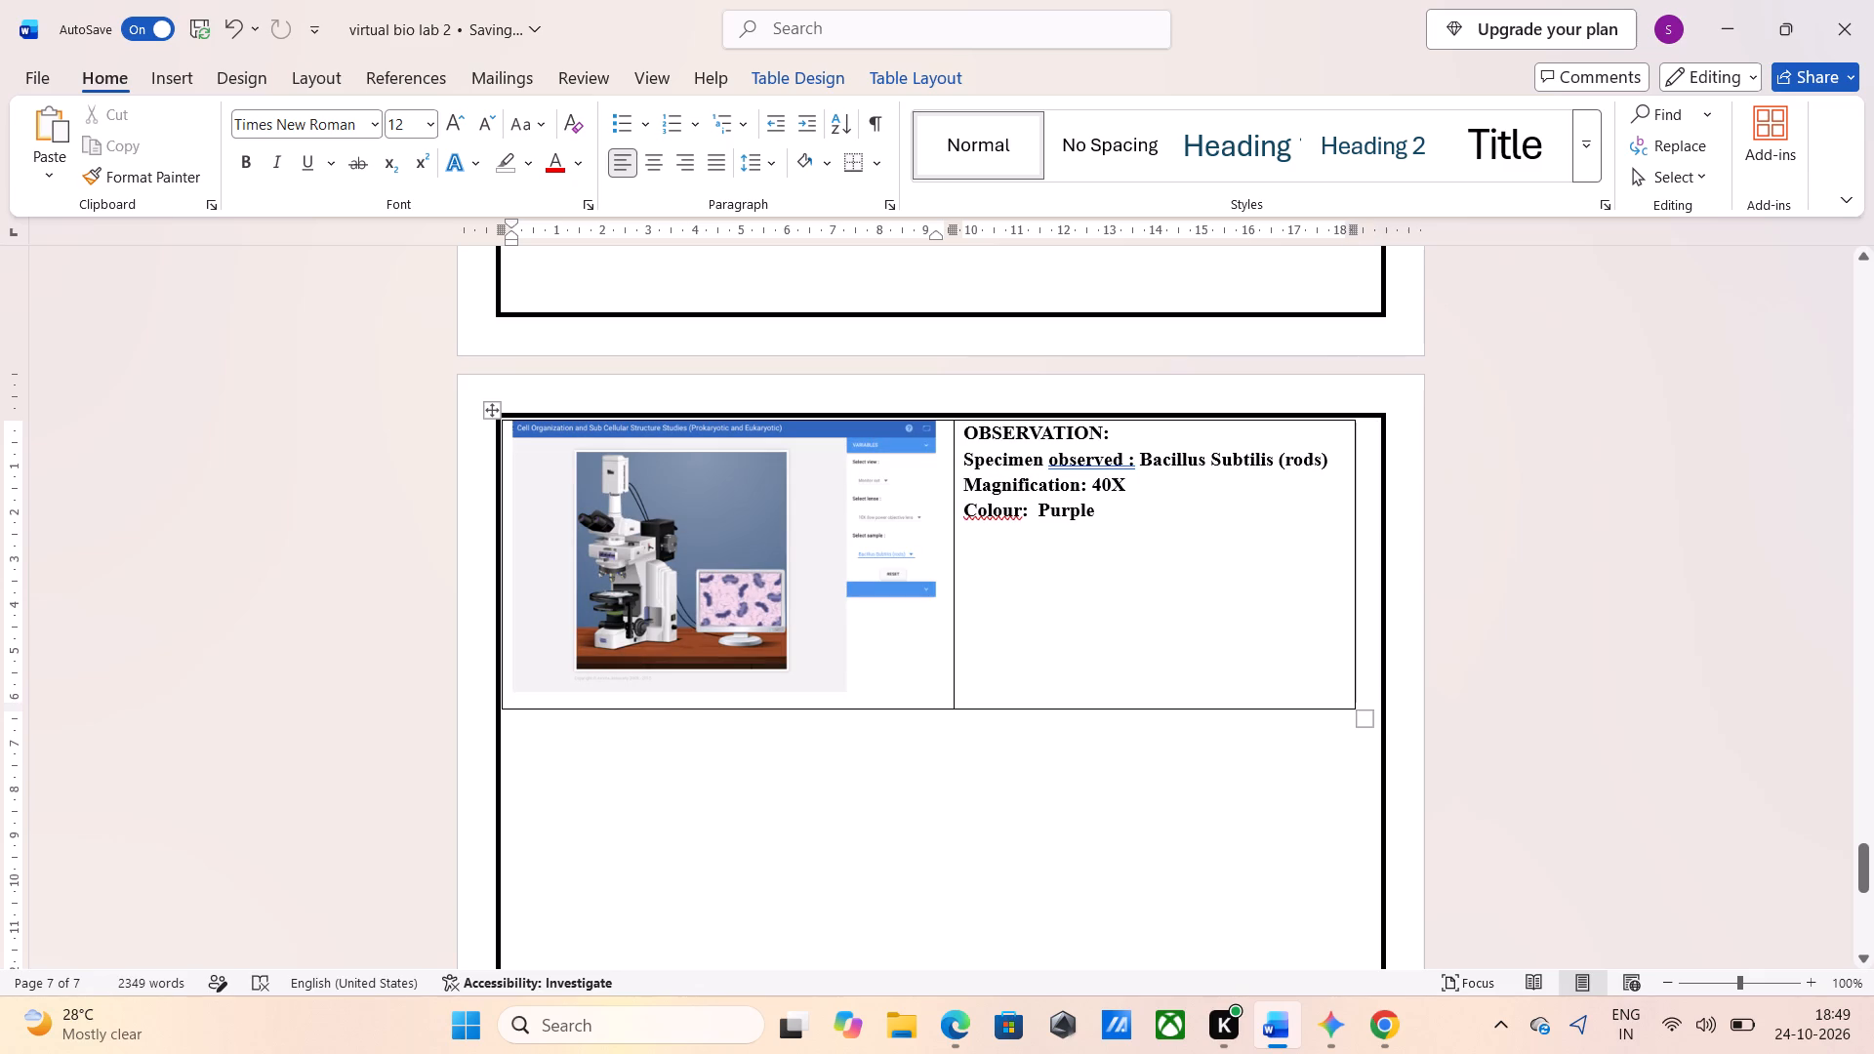
click(653, 154)
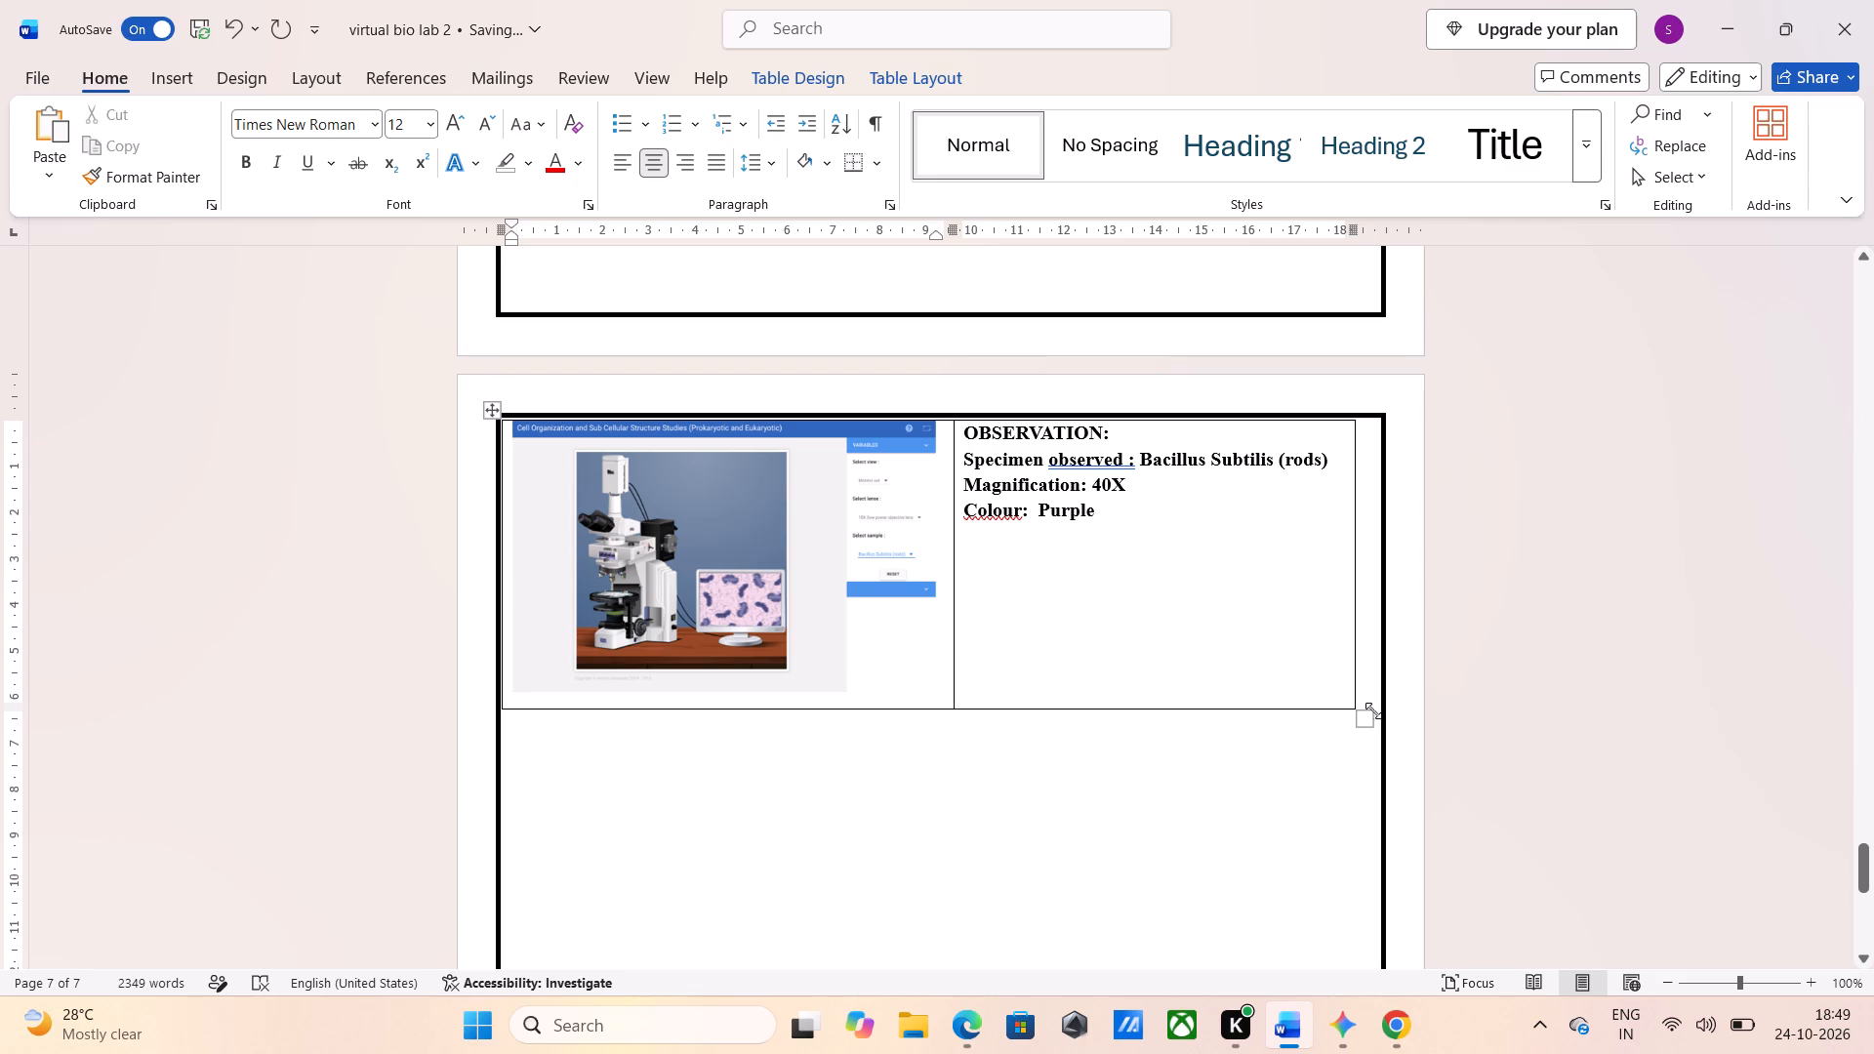
drag(1371, 711, 1353, 703)
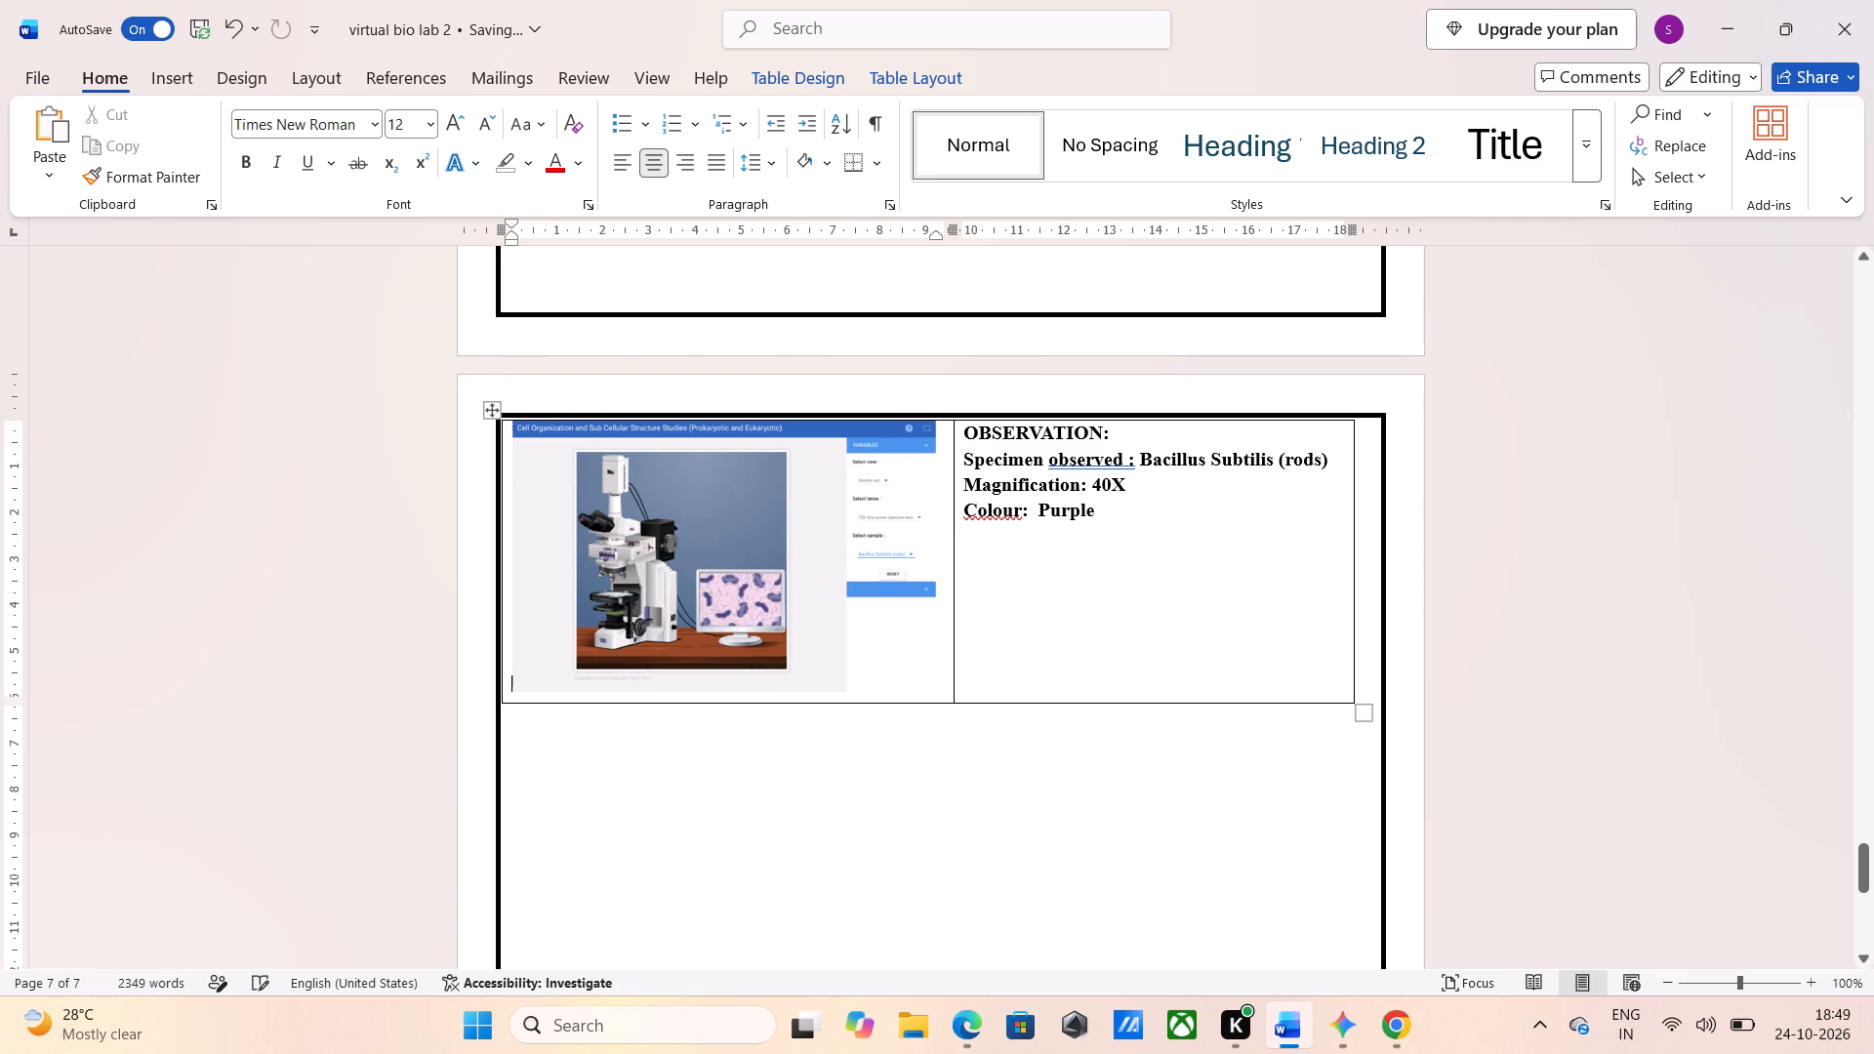
Shift the whole table about 0.5 cm to the right so that it is inset from the page border on both sides.
click(500, 434)
drag(500, 434, 520, 434)
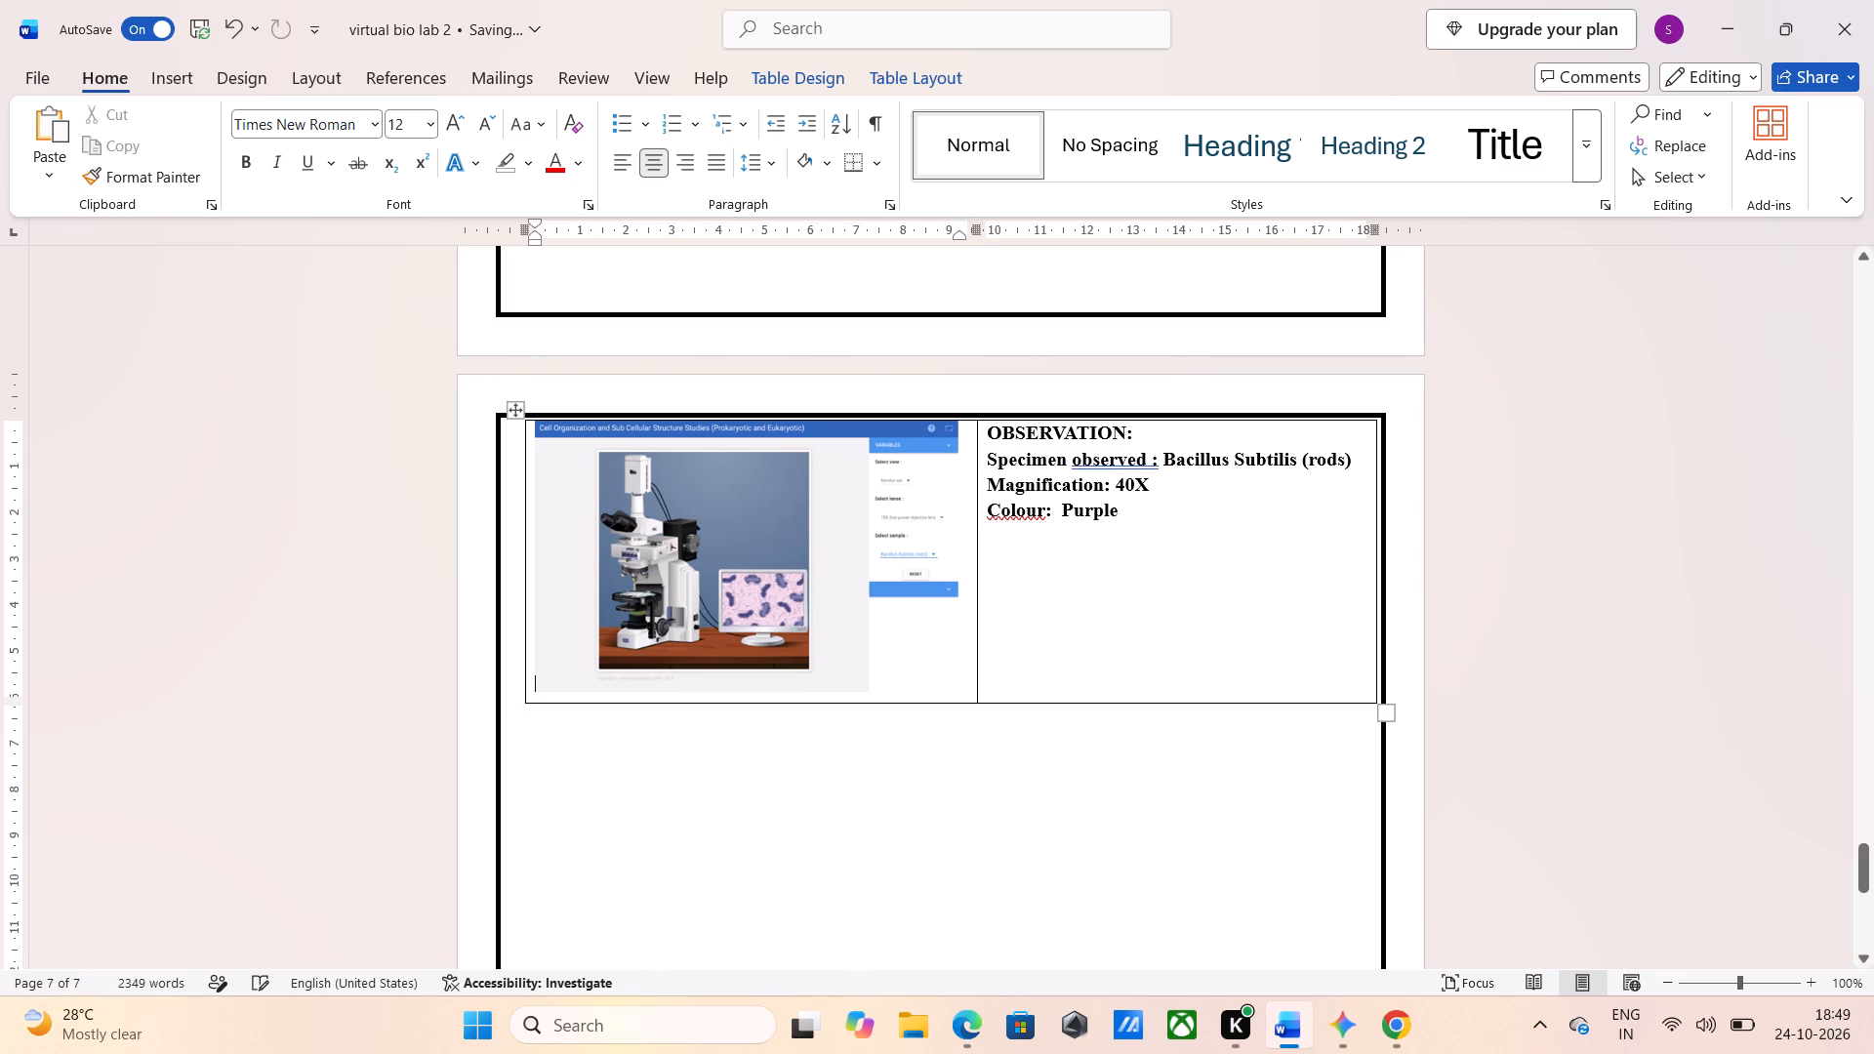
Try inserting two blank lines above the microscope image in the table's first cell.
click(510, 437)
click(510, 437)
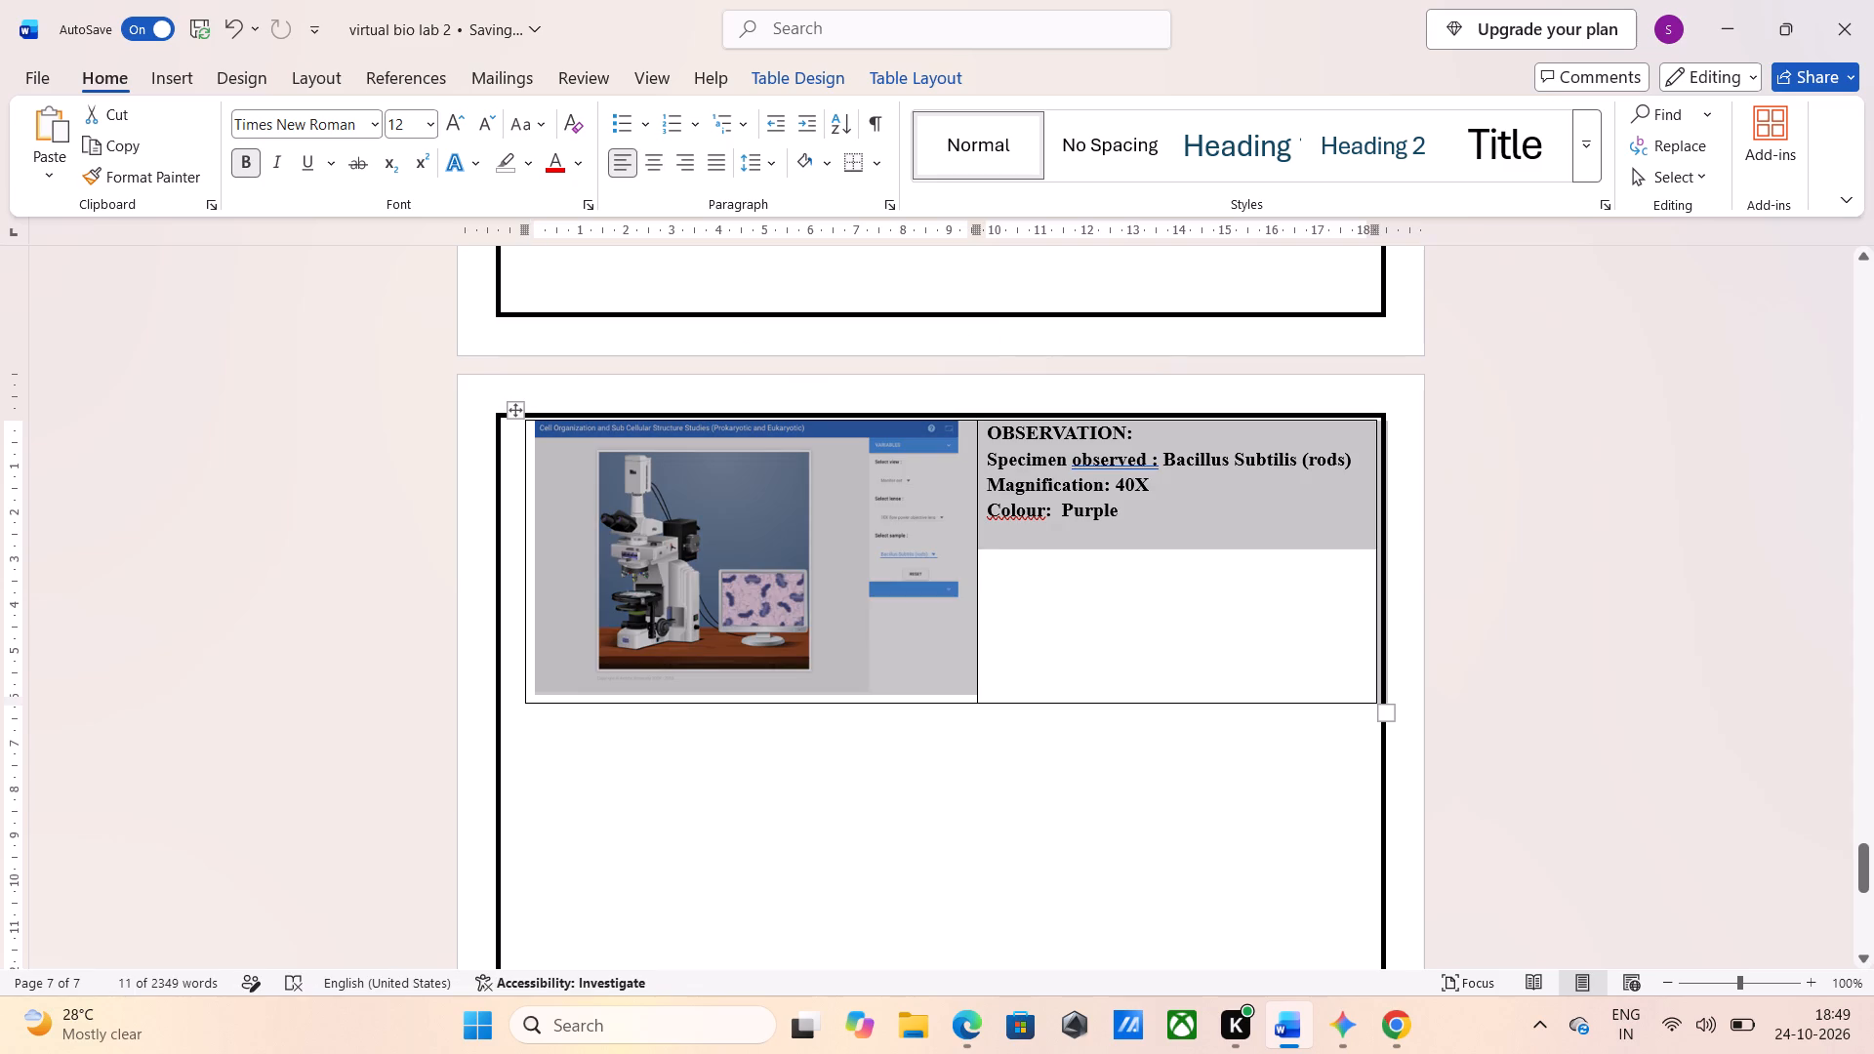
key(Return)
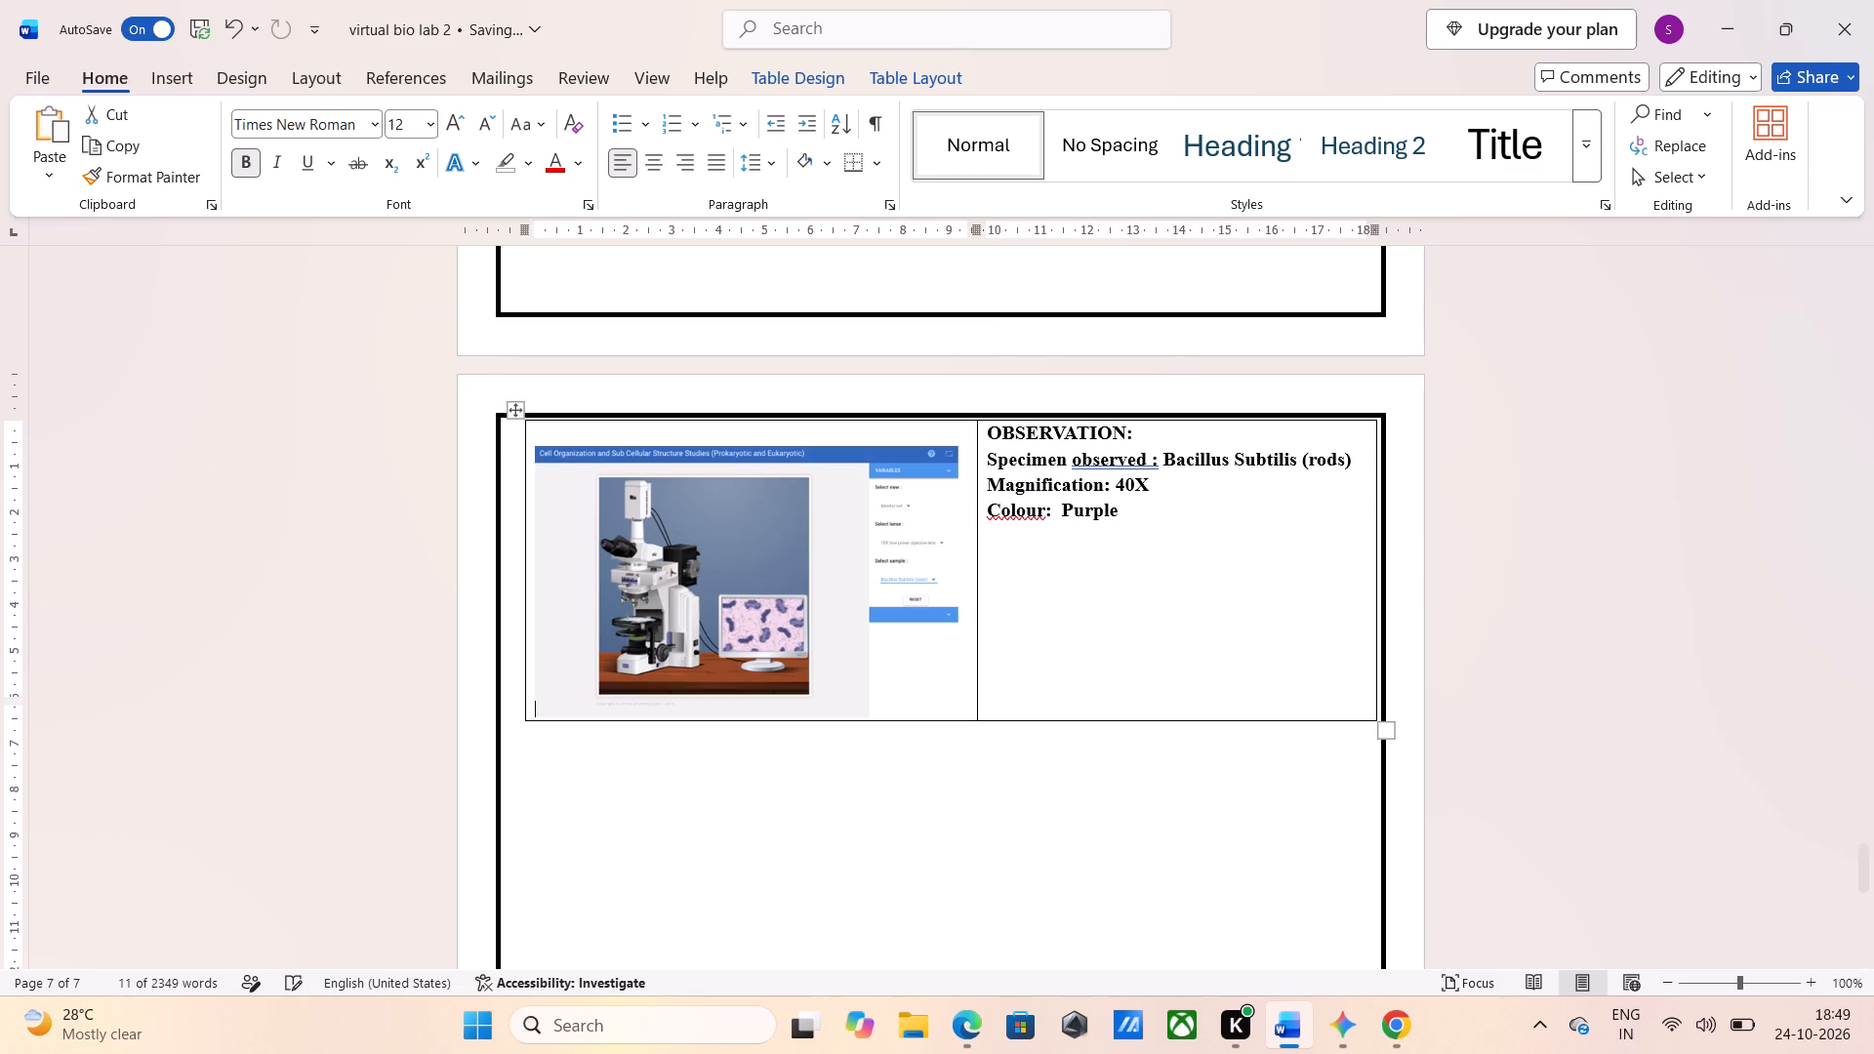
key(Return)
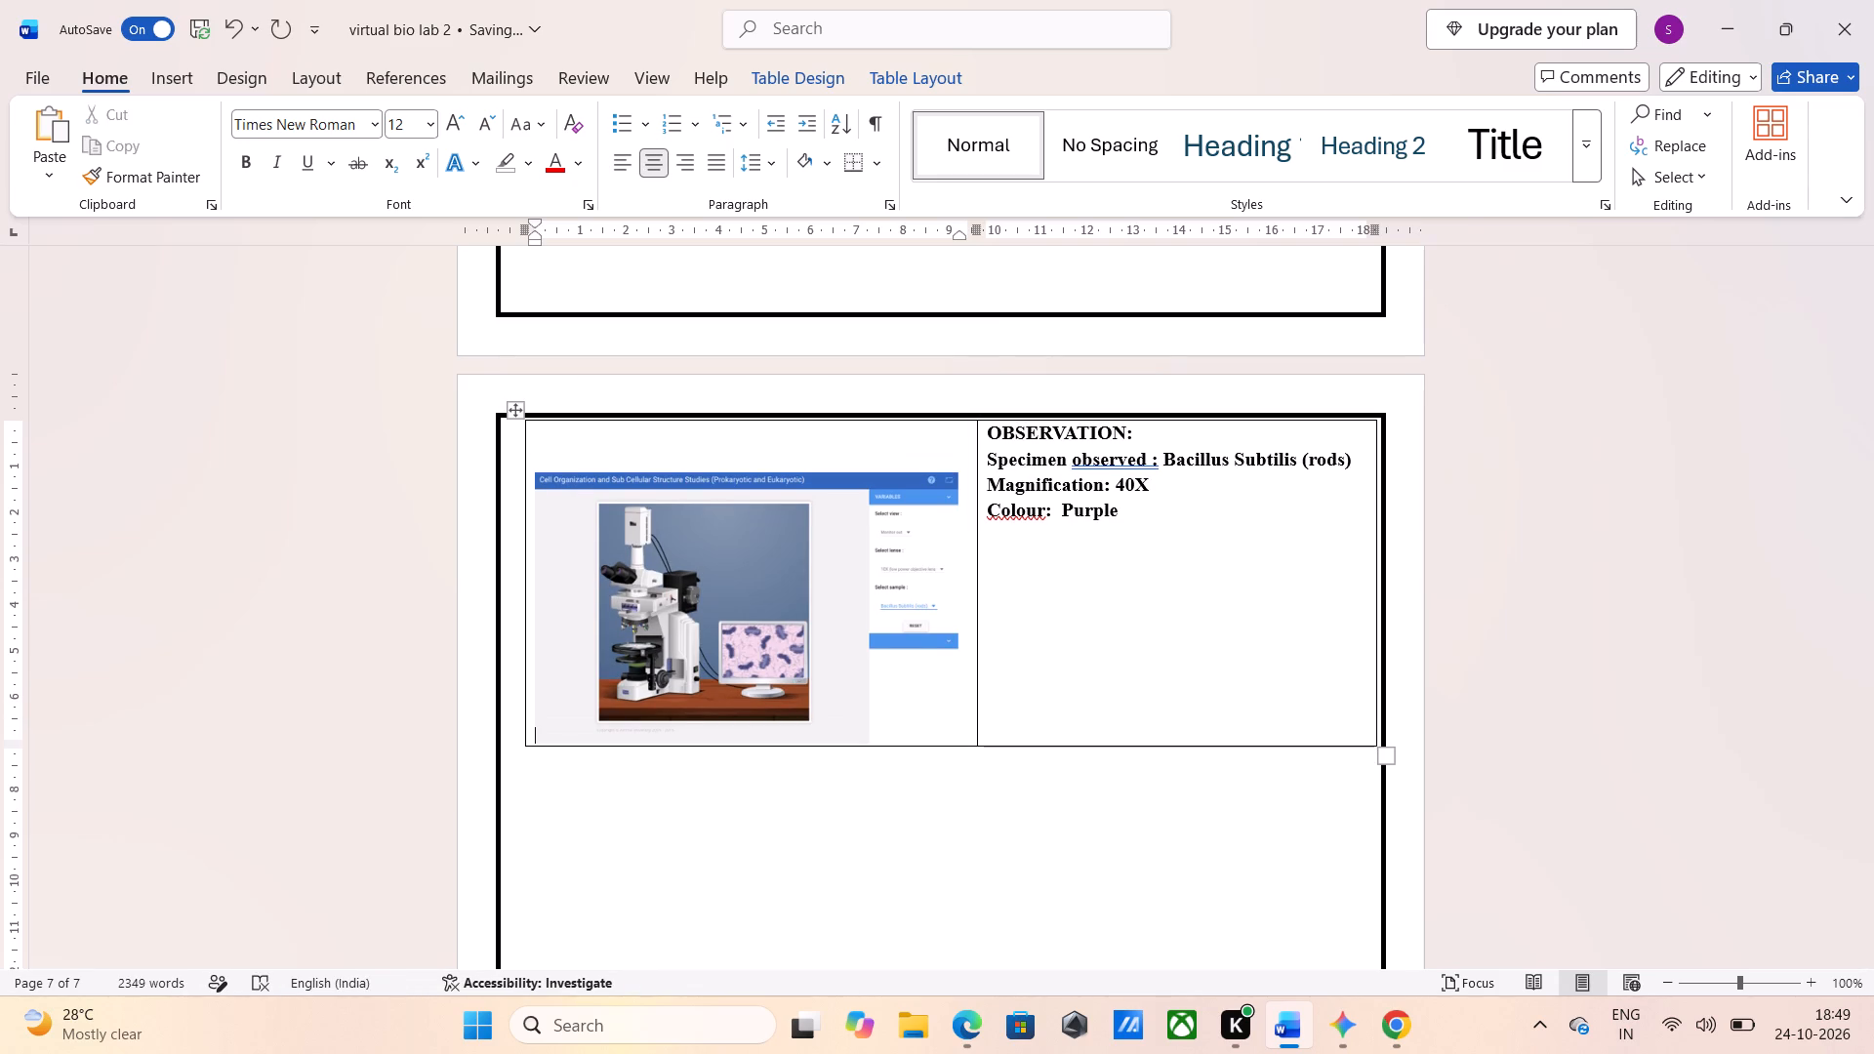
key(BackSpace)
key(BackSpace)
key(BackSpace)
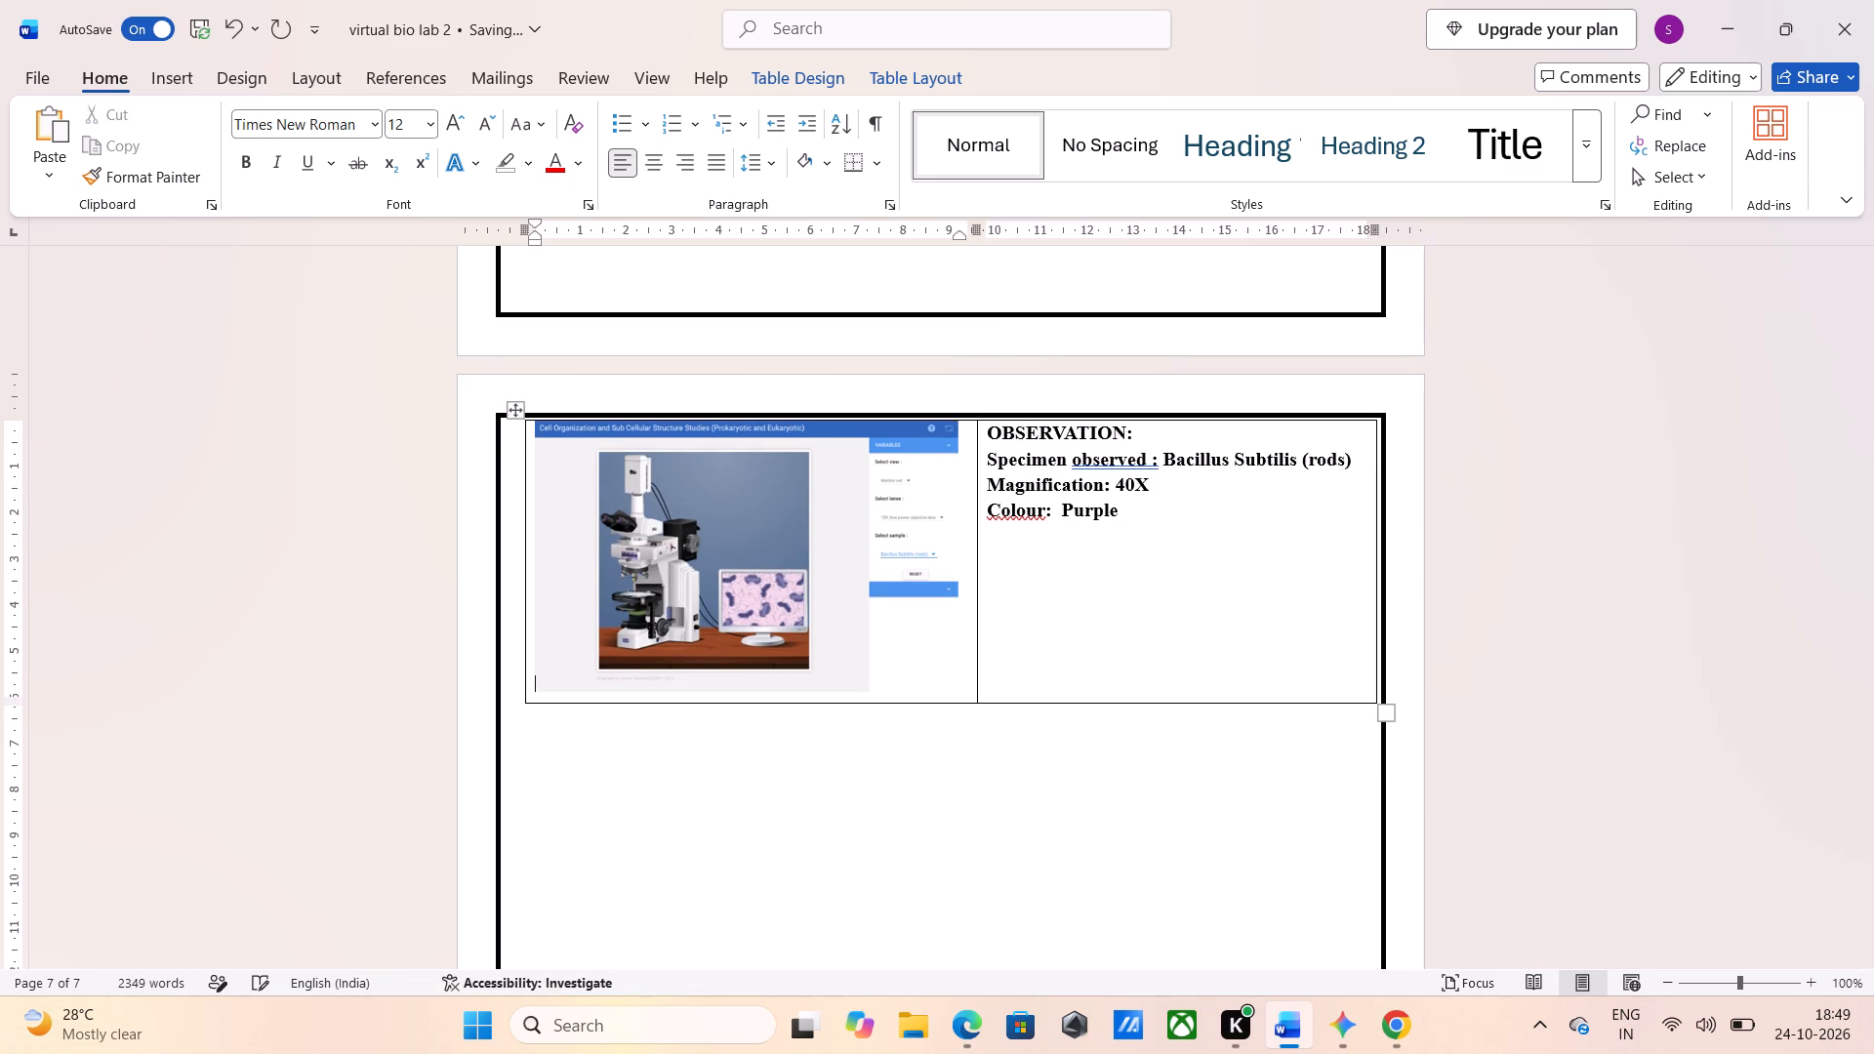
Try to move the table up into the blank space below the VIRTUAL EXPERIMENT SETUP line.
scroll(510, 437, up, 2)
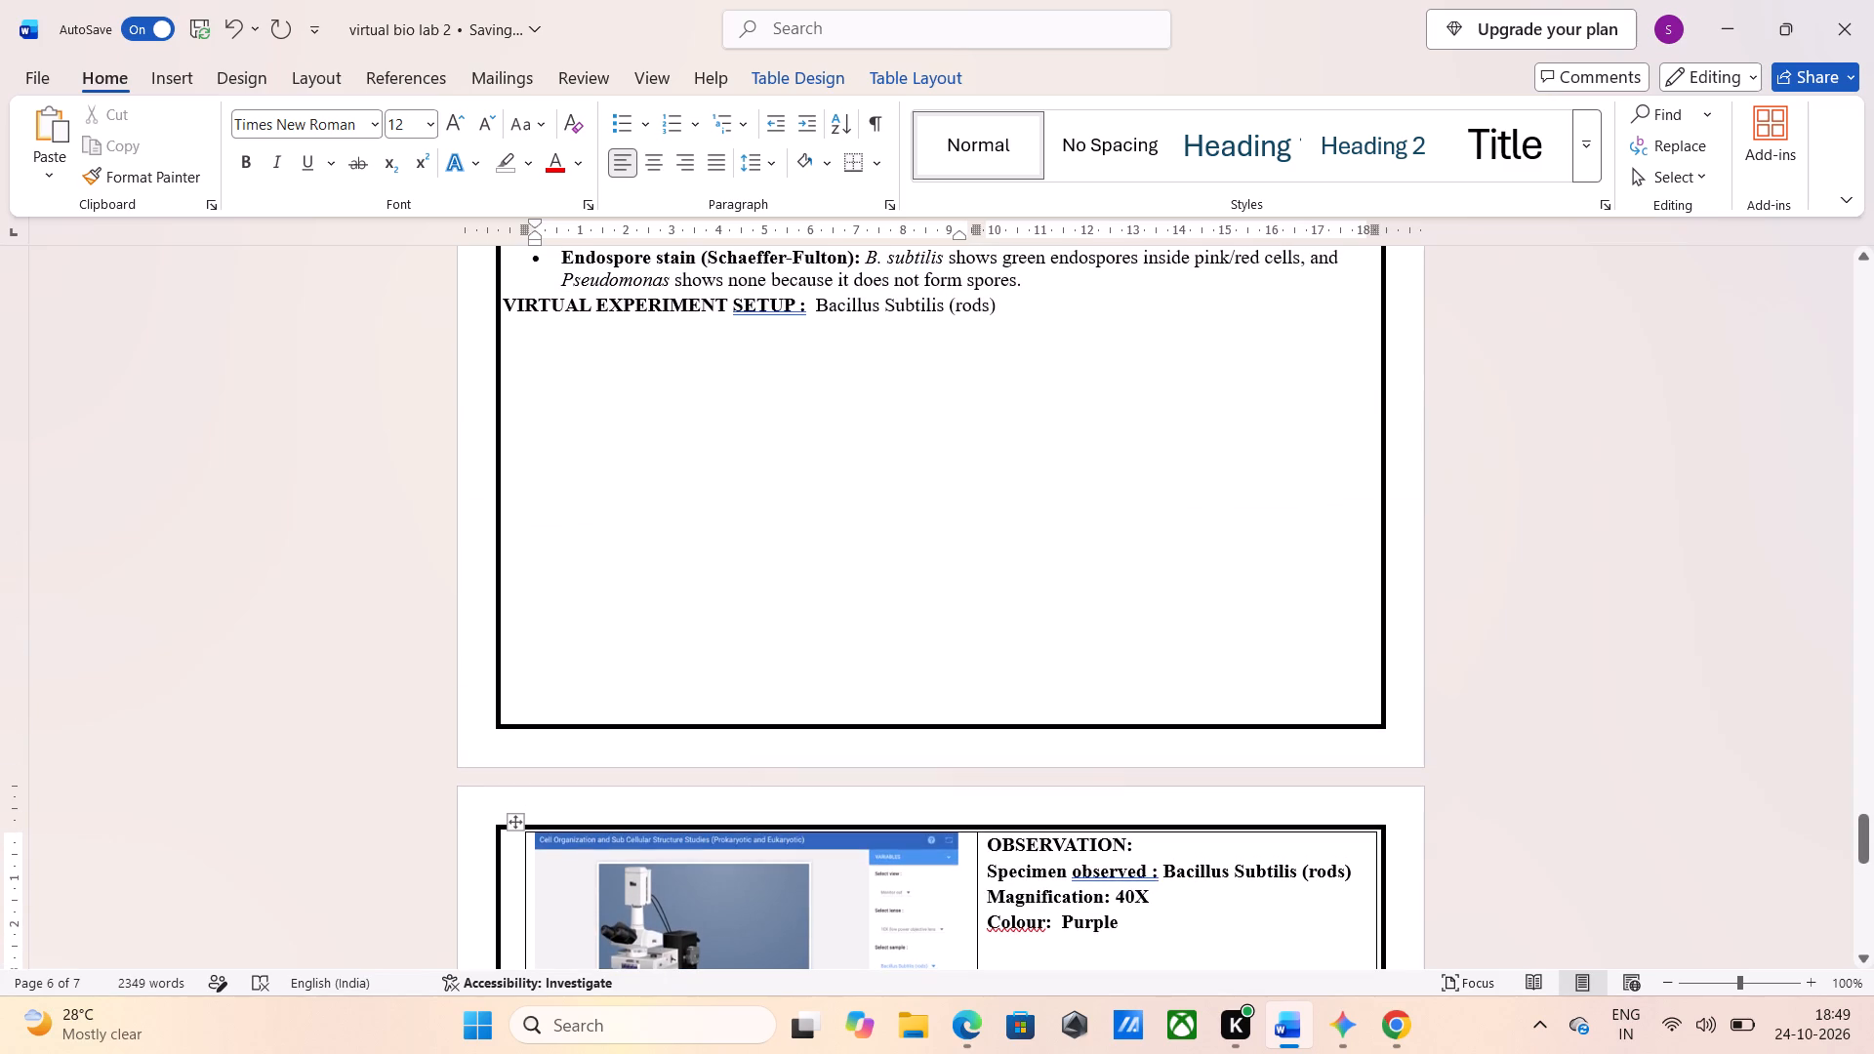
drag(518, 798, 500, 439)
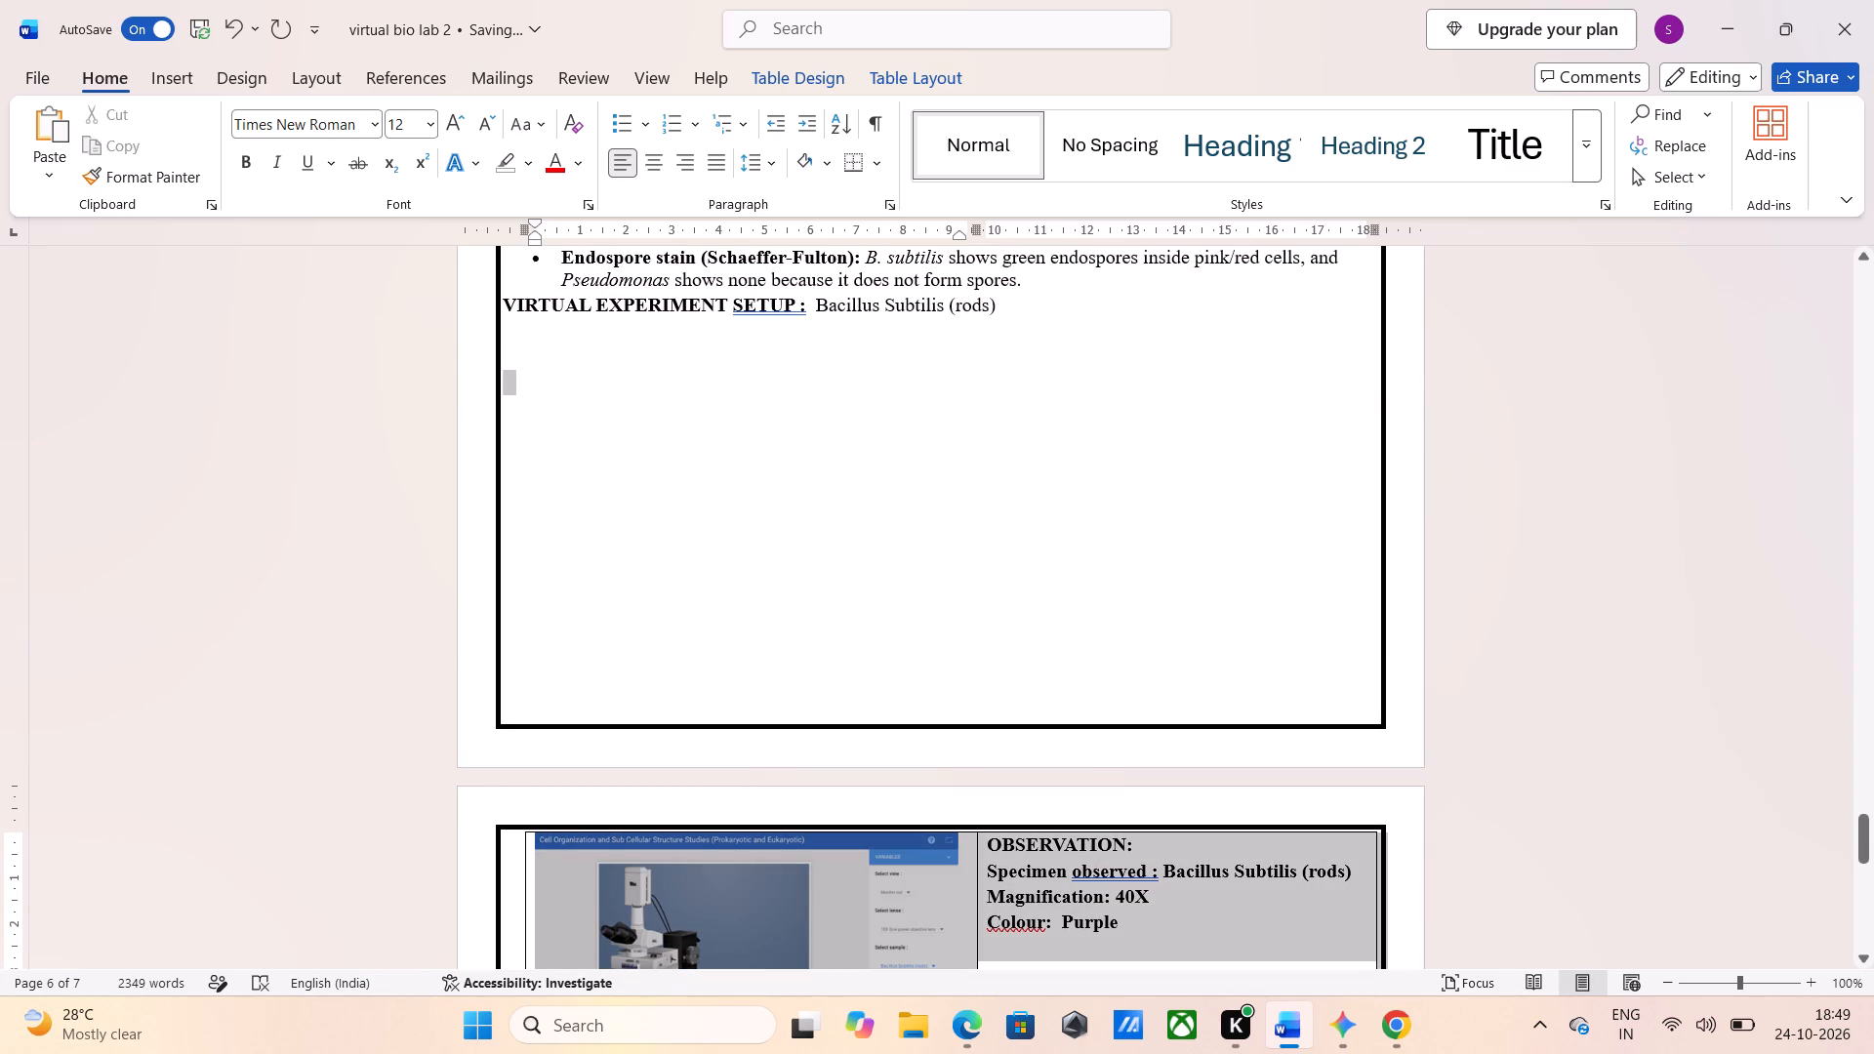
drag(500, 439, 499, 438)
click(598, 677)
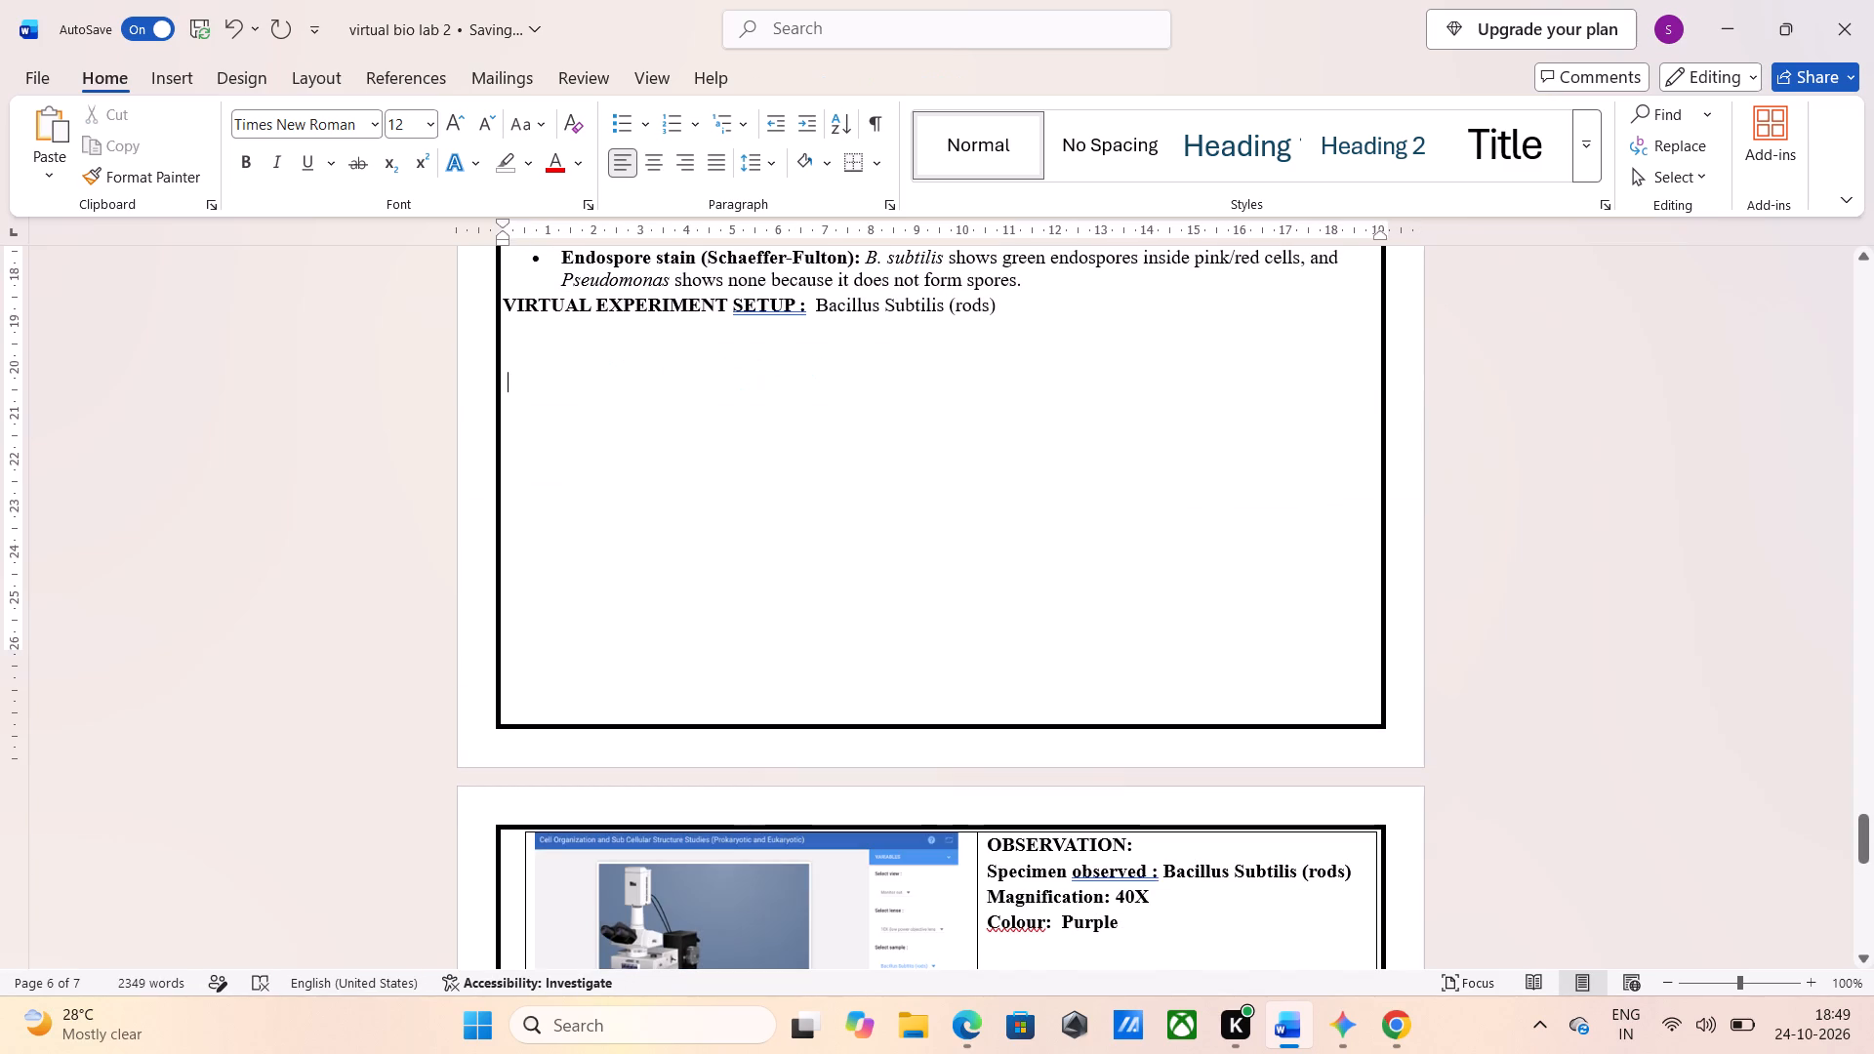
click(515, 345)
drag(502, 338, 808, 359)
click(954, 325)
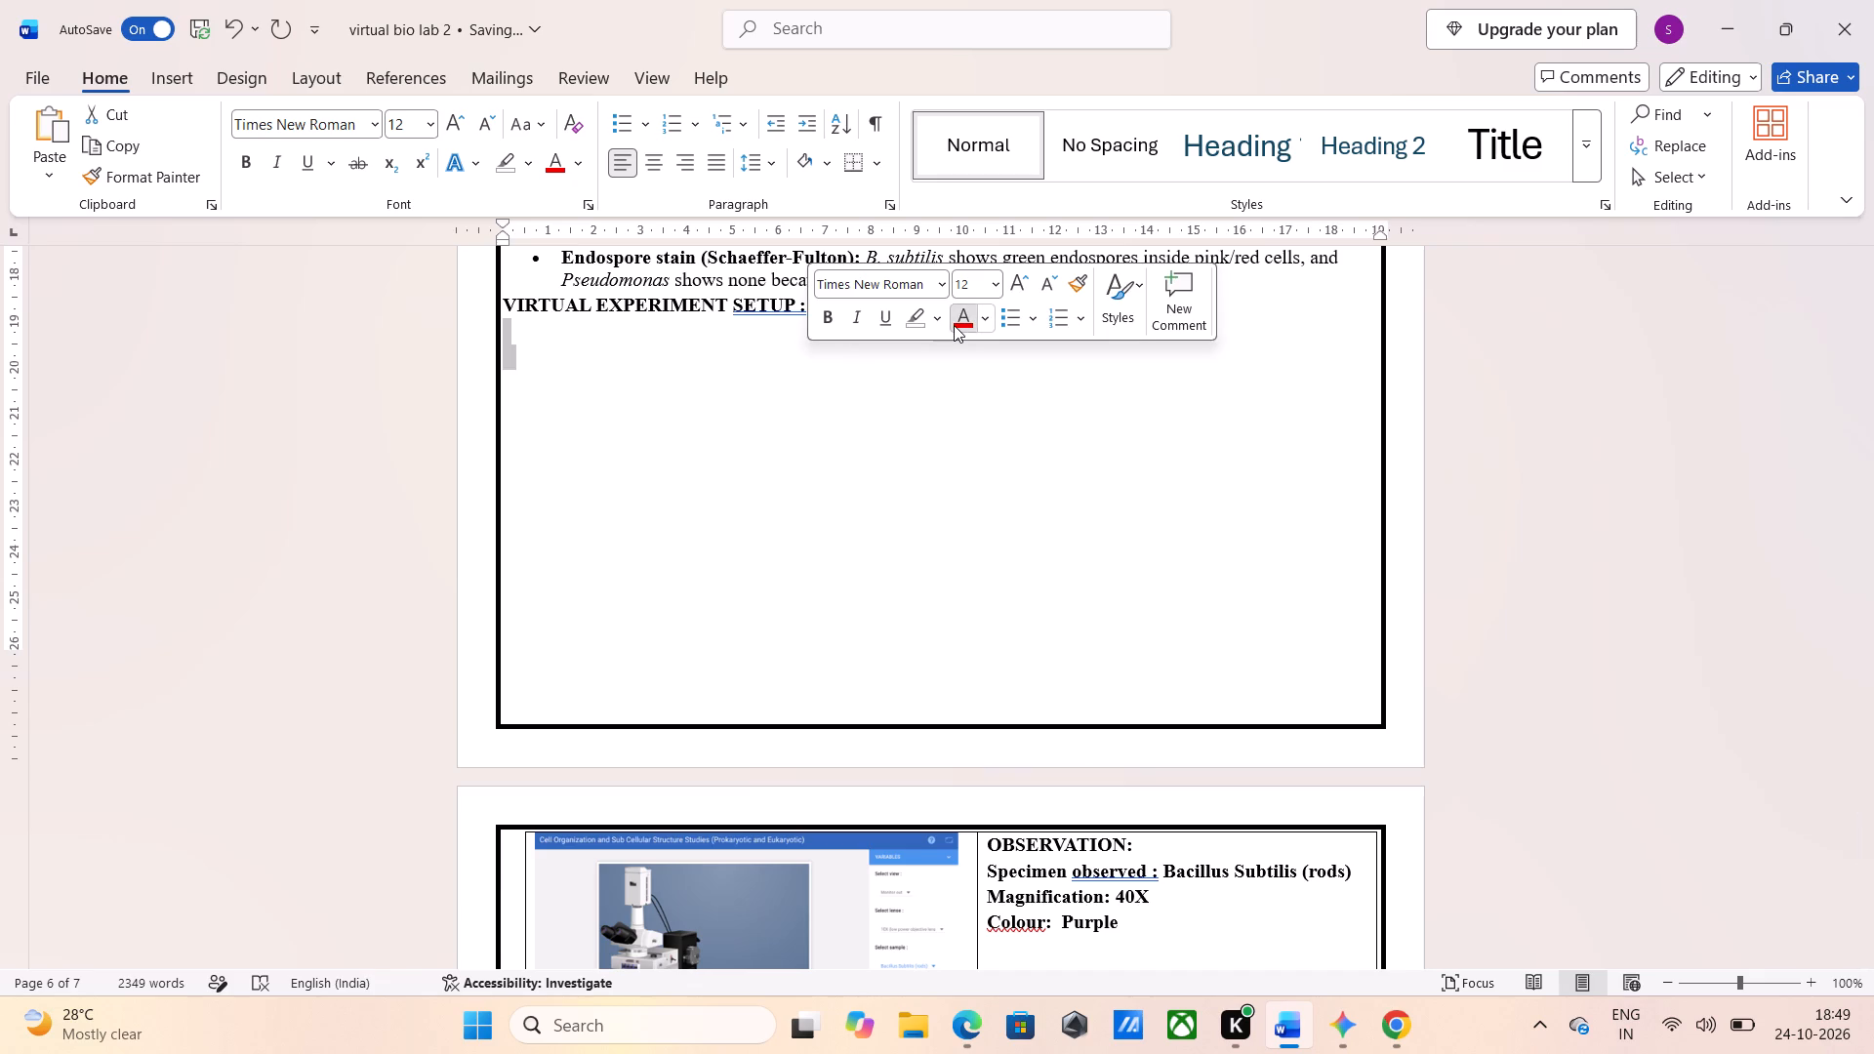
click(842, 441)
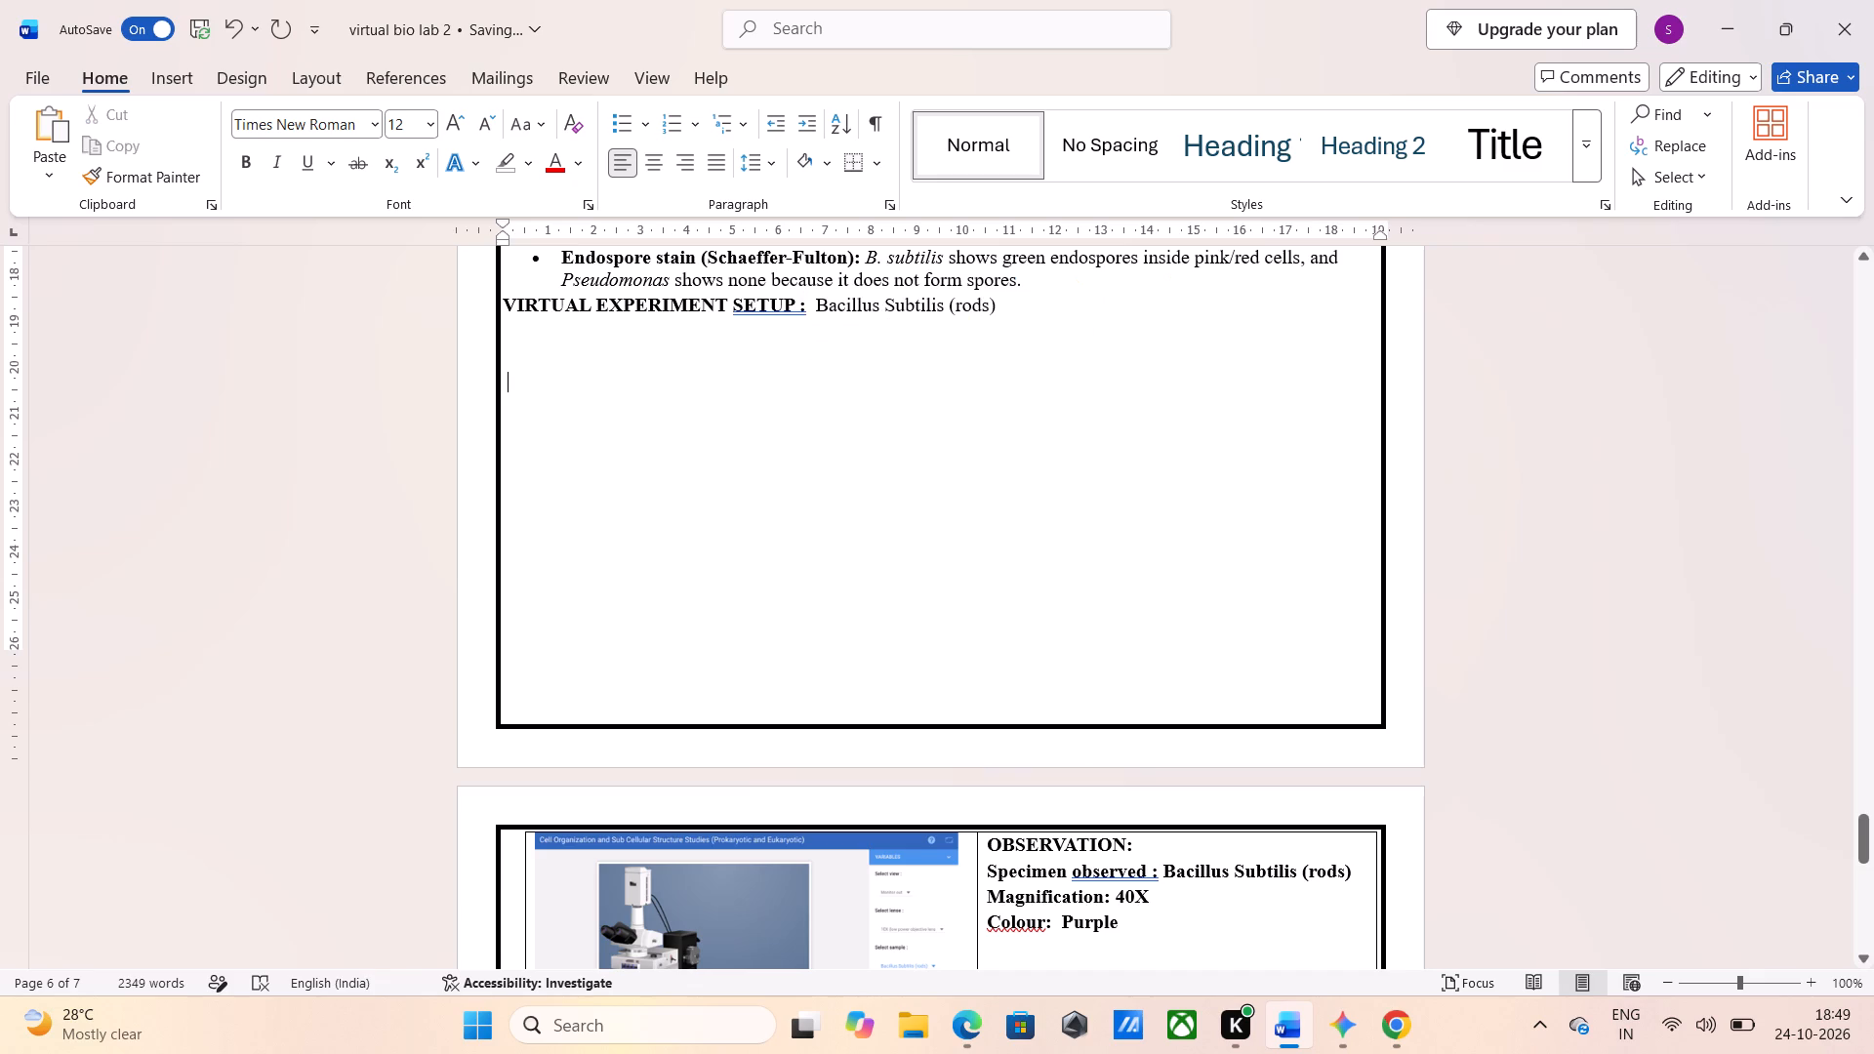
Move a copy of the whole image-and-observation table directly below the VIRTUAL EXPERIMENT SETUP line on page 6, and delete the original on page 7.
click(1015, 313)
key(Return)
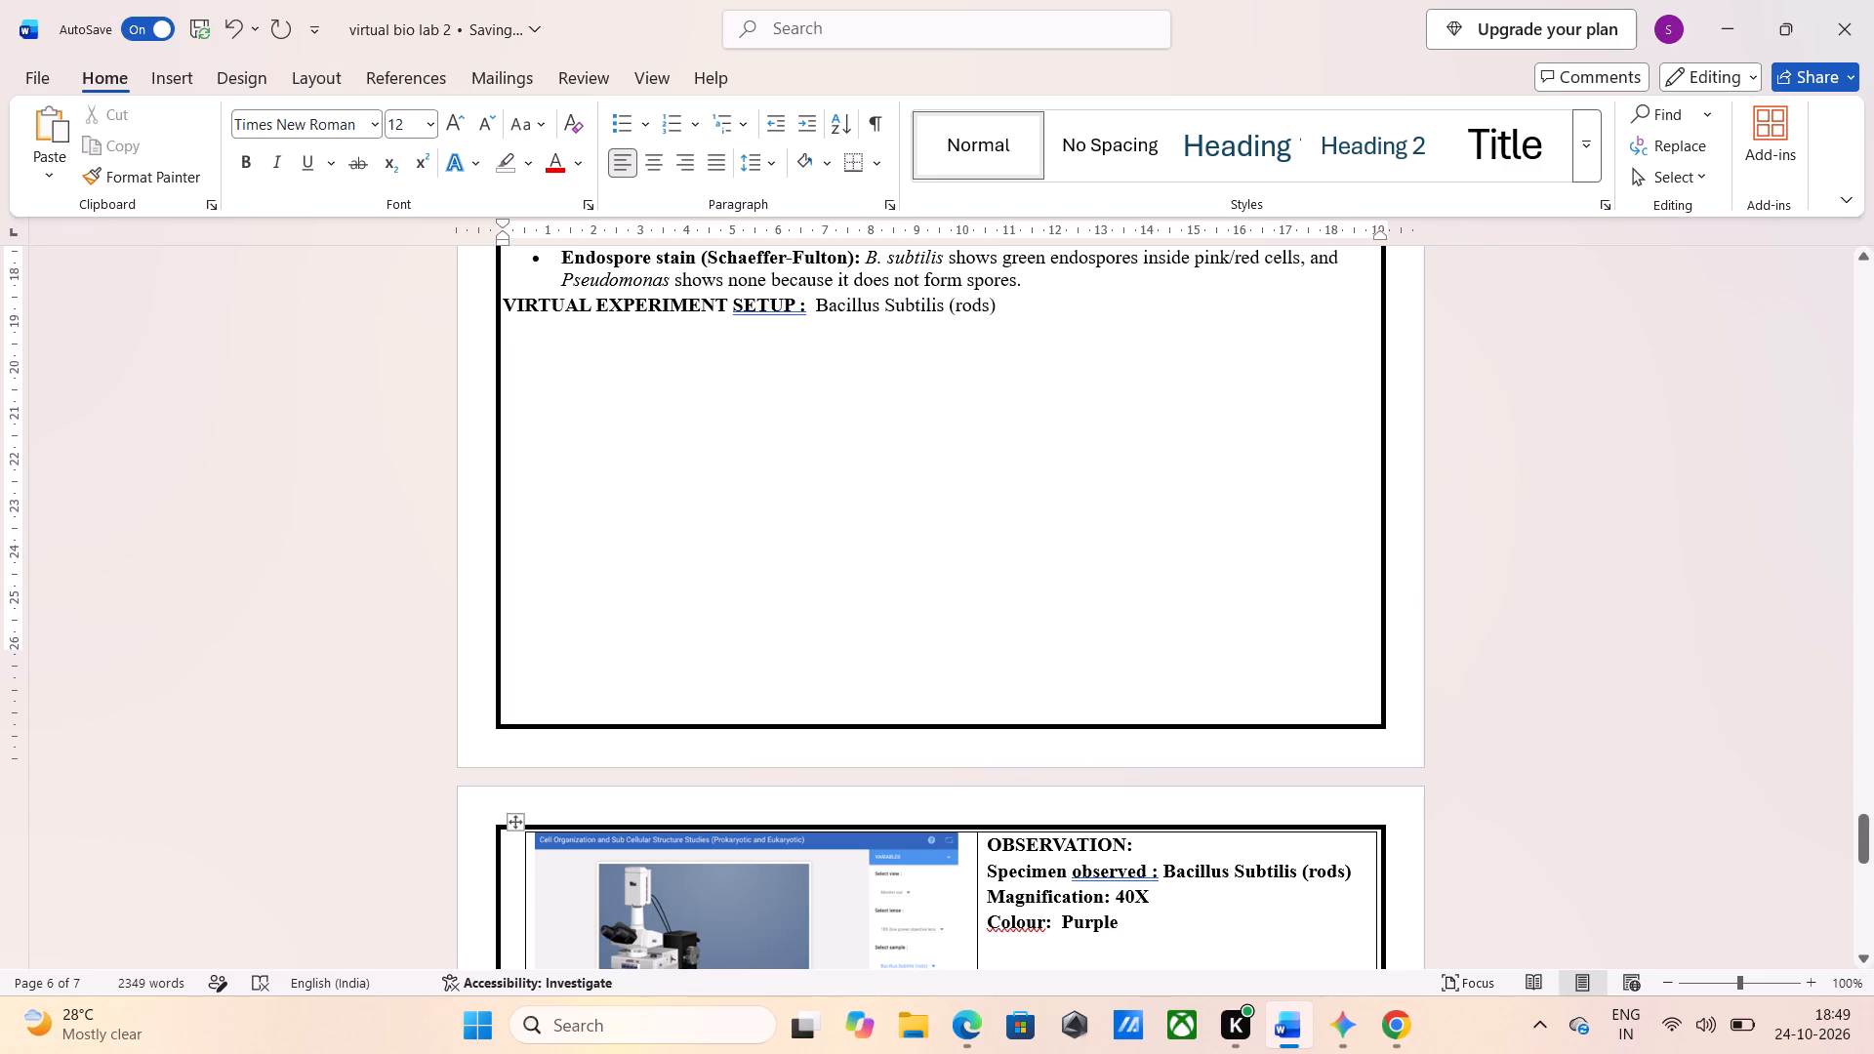
click(528, 841)
click(407, 919)
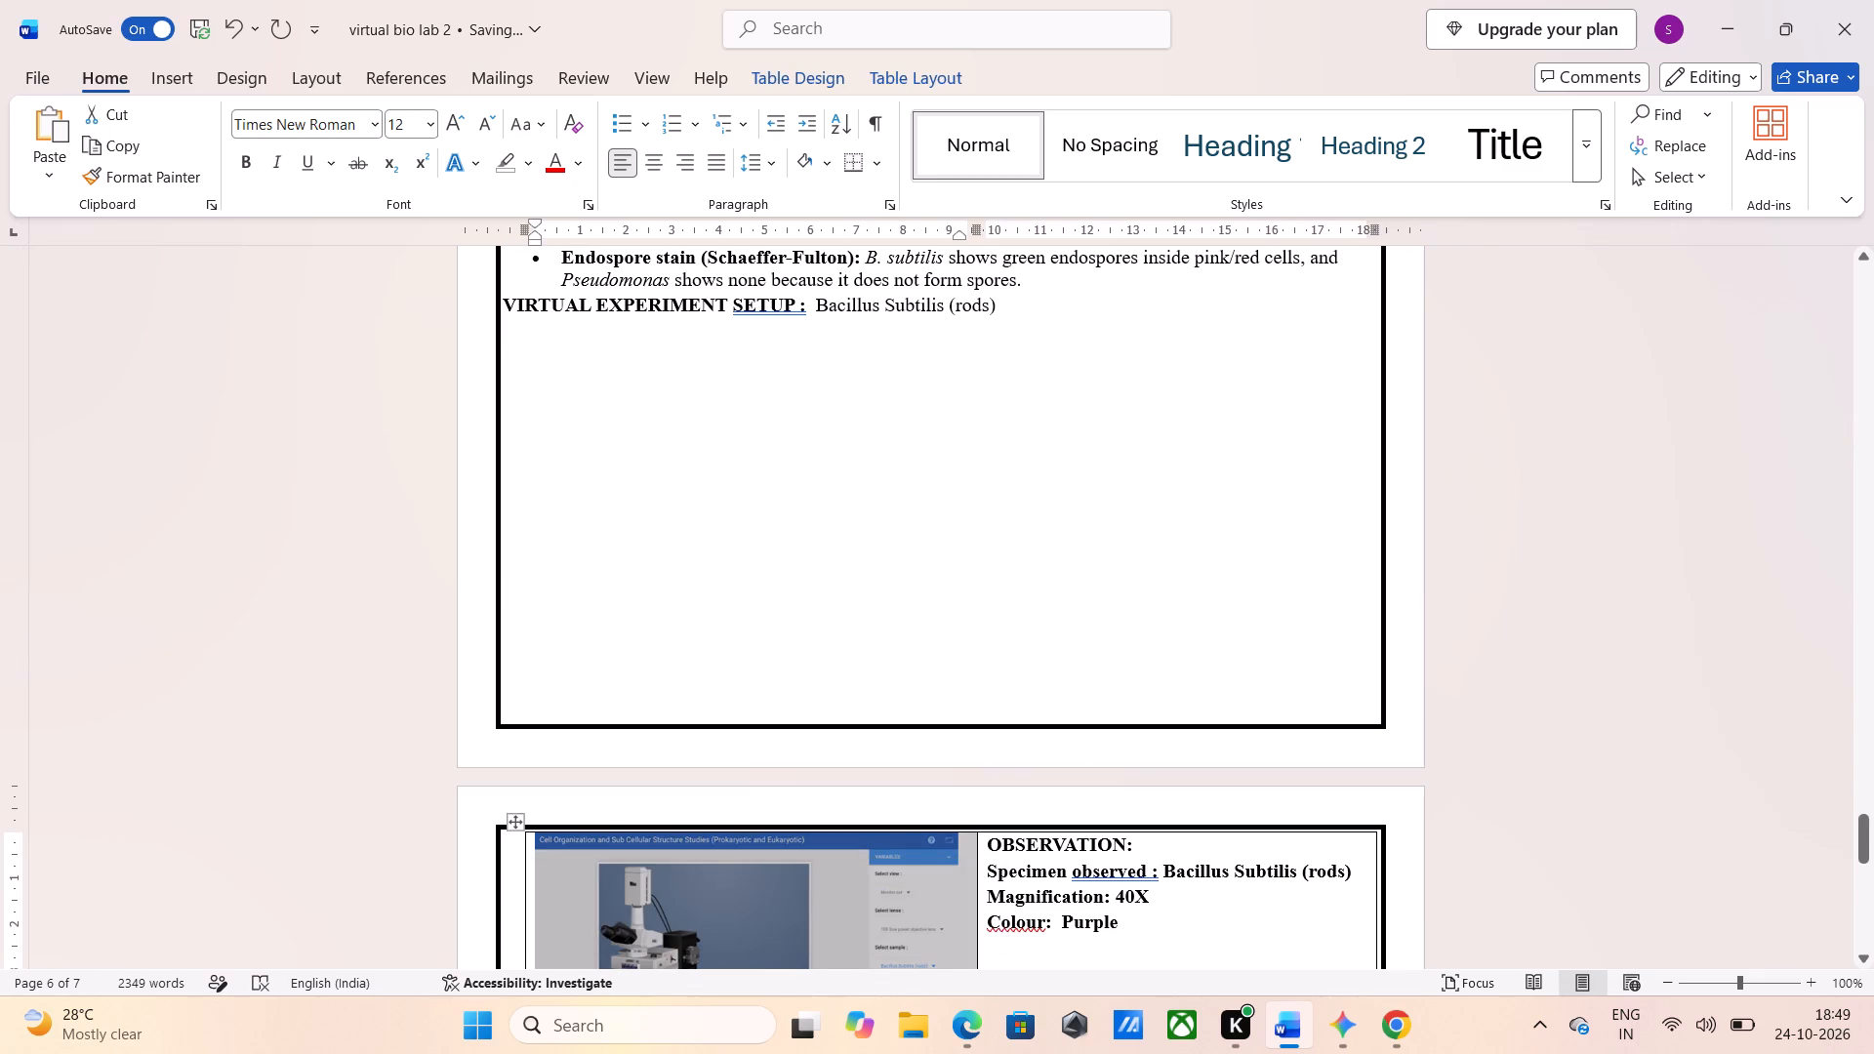
key(ctrl+c)
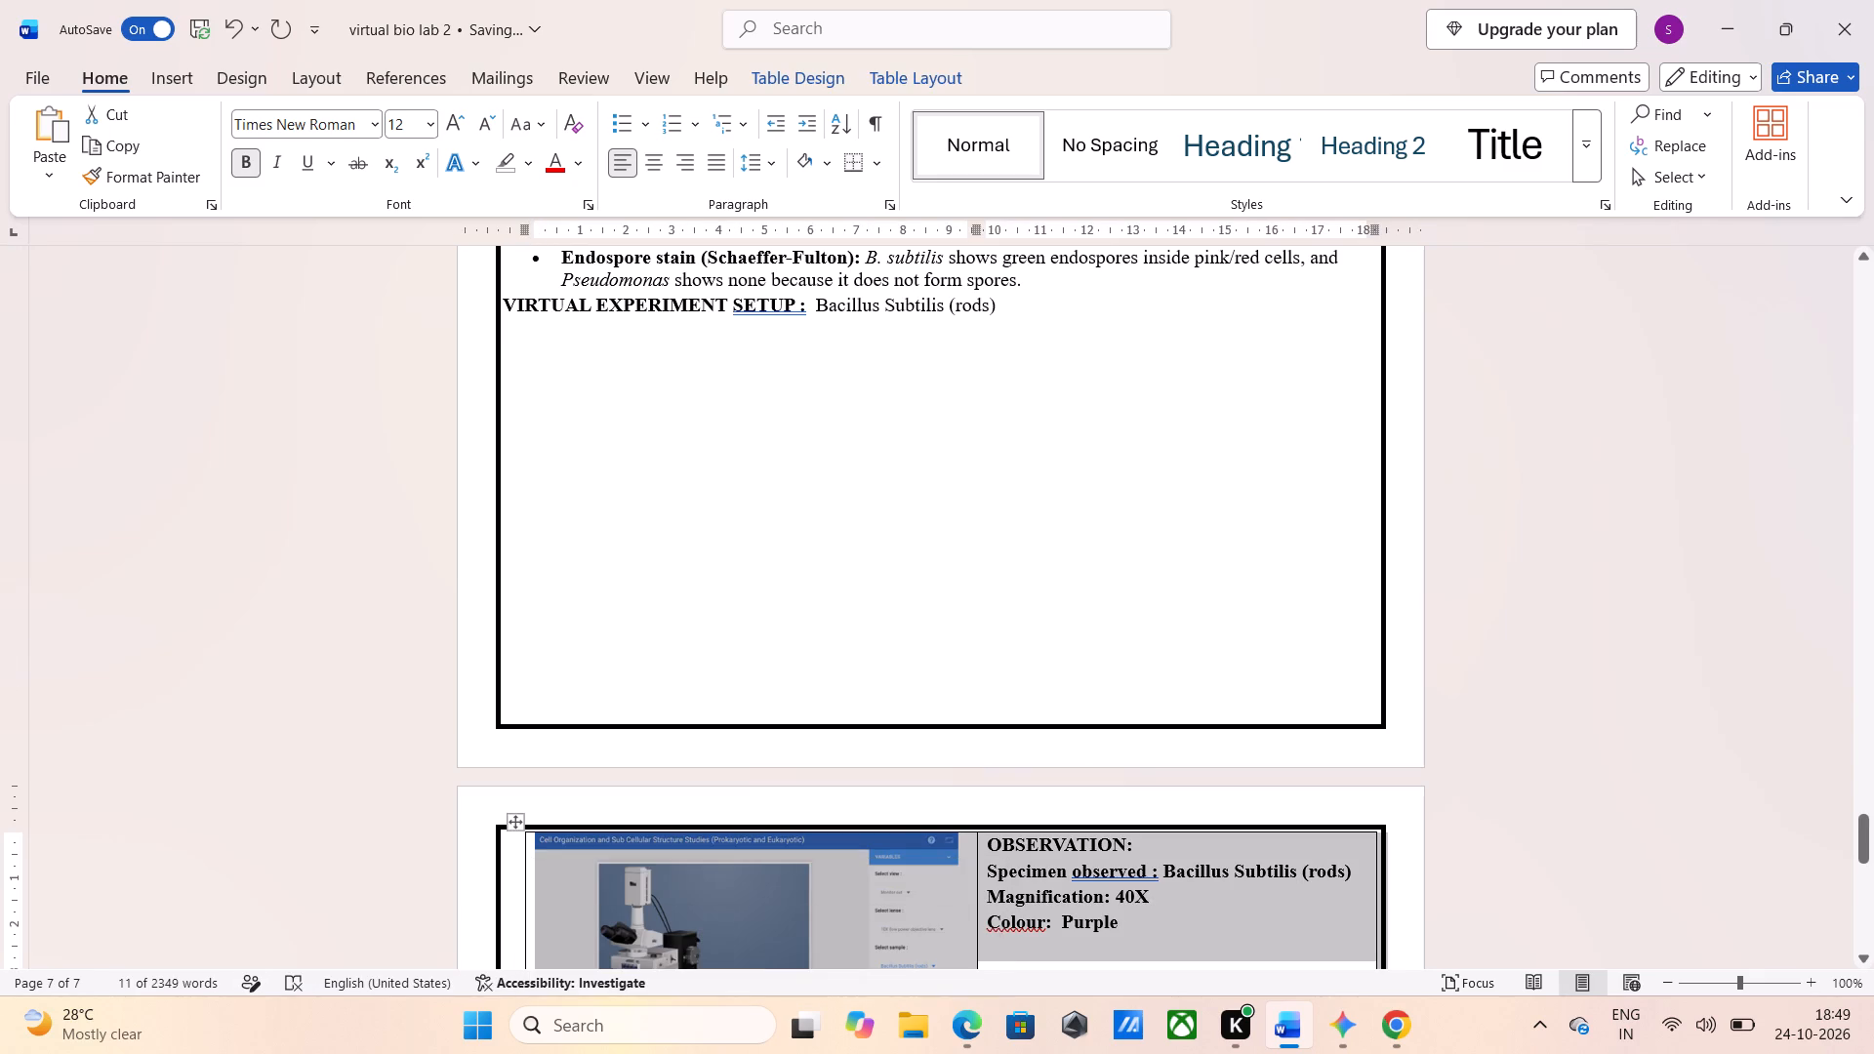
click(519, 345)
click(508, 324)
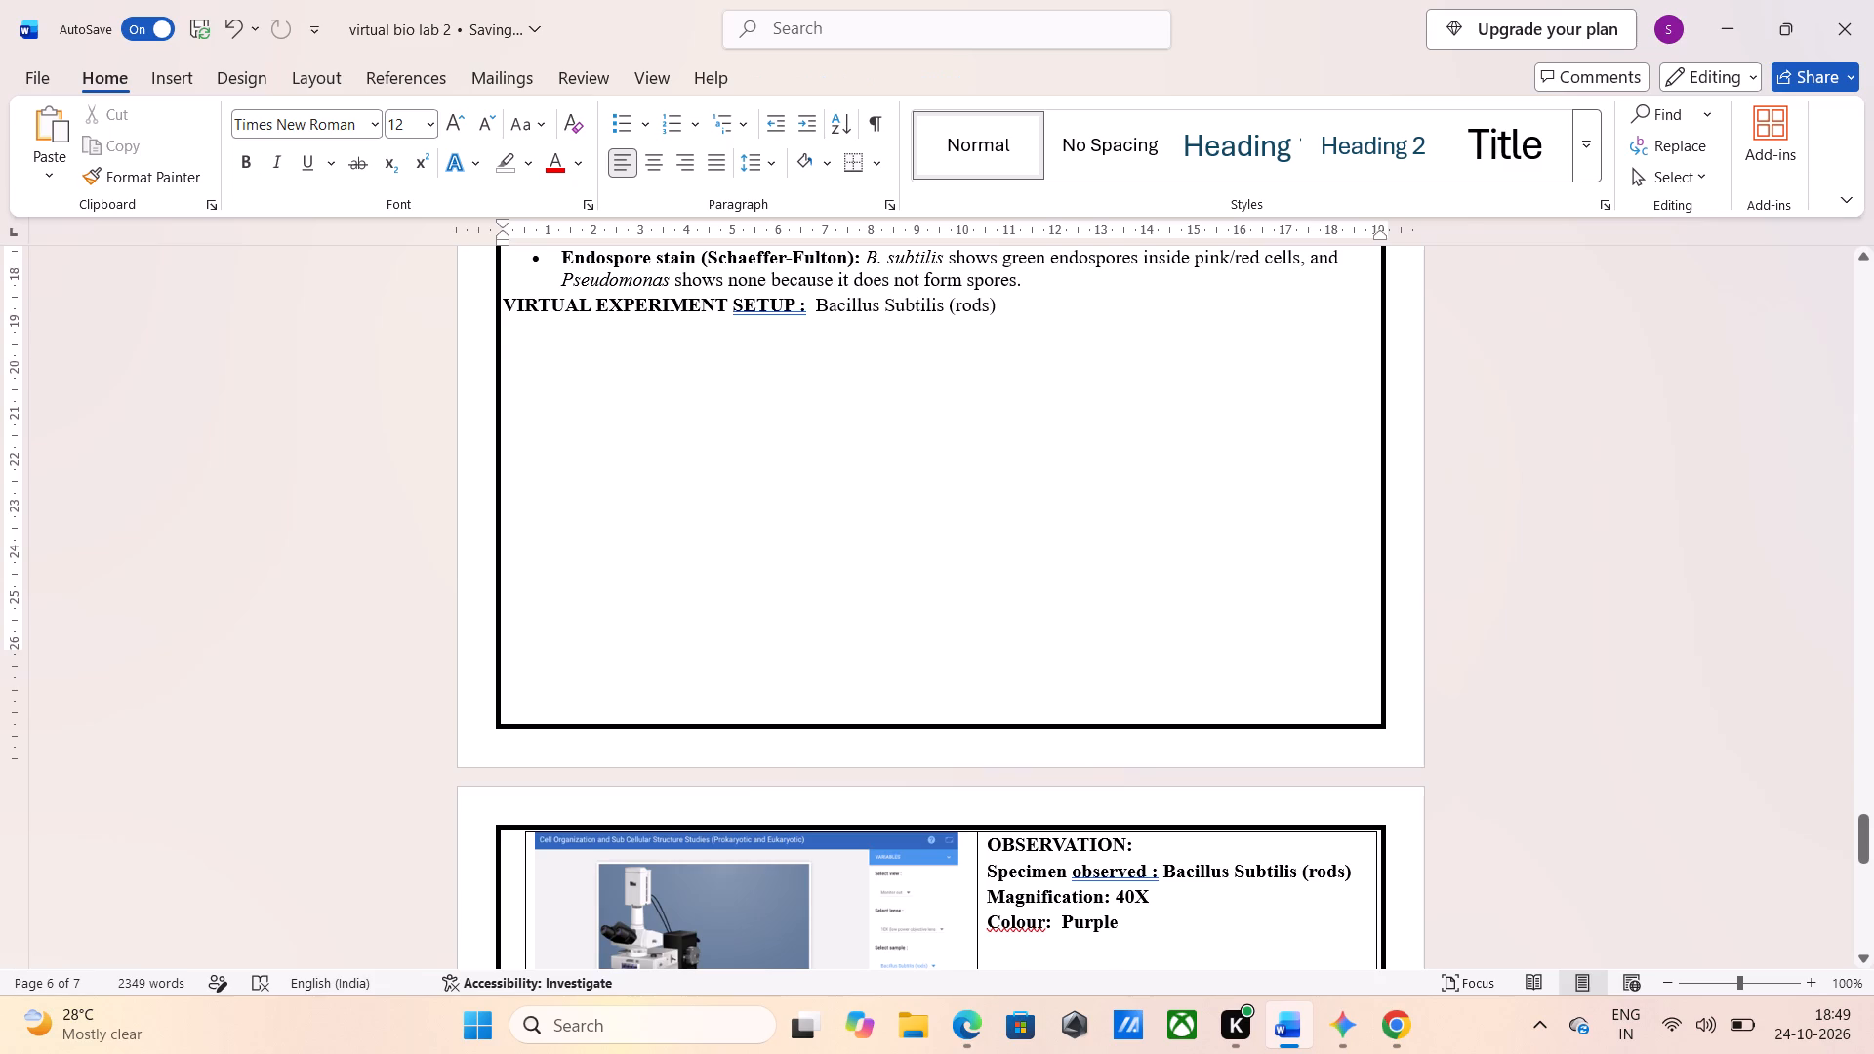
key(ctrl+v)
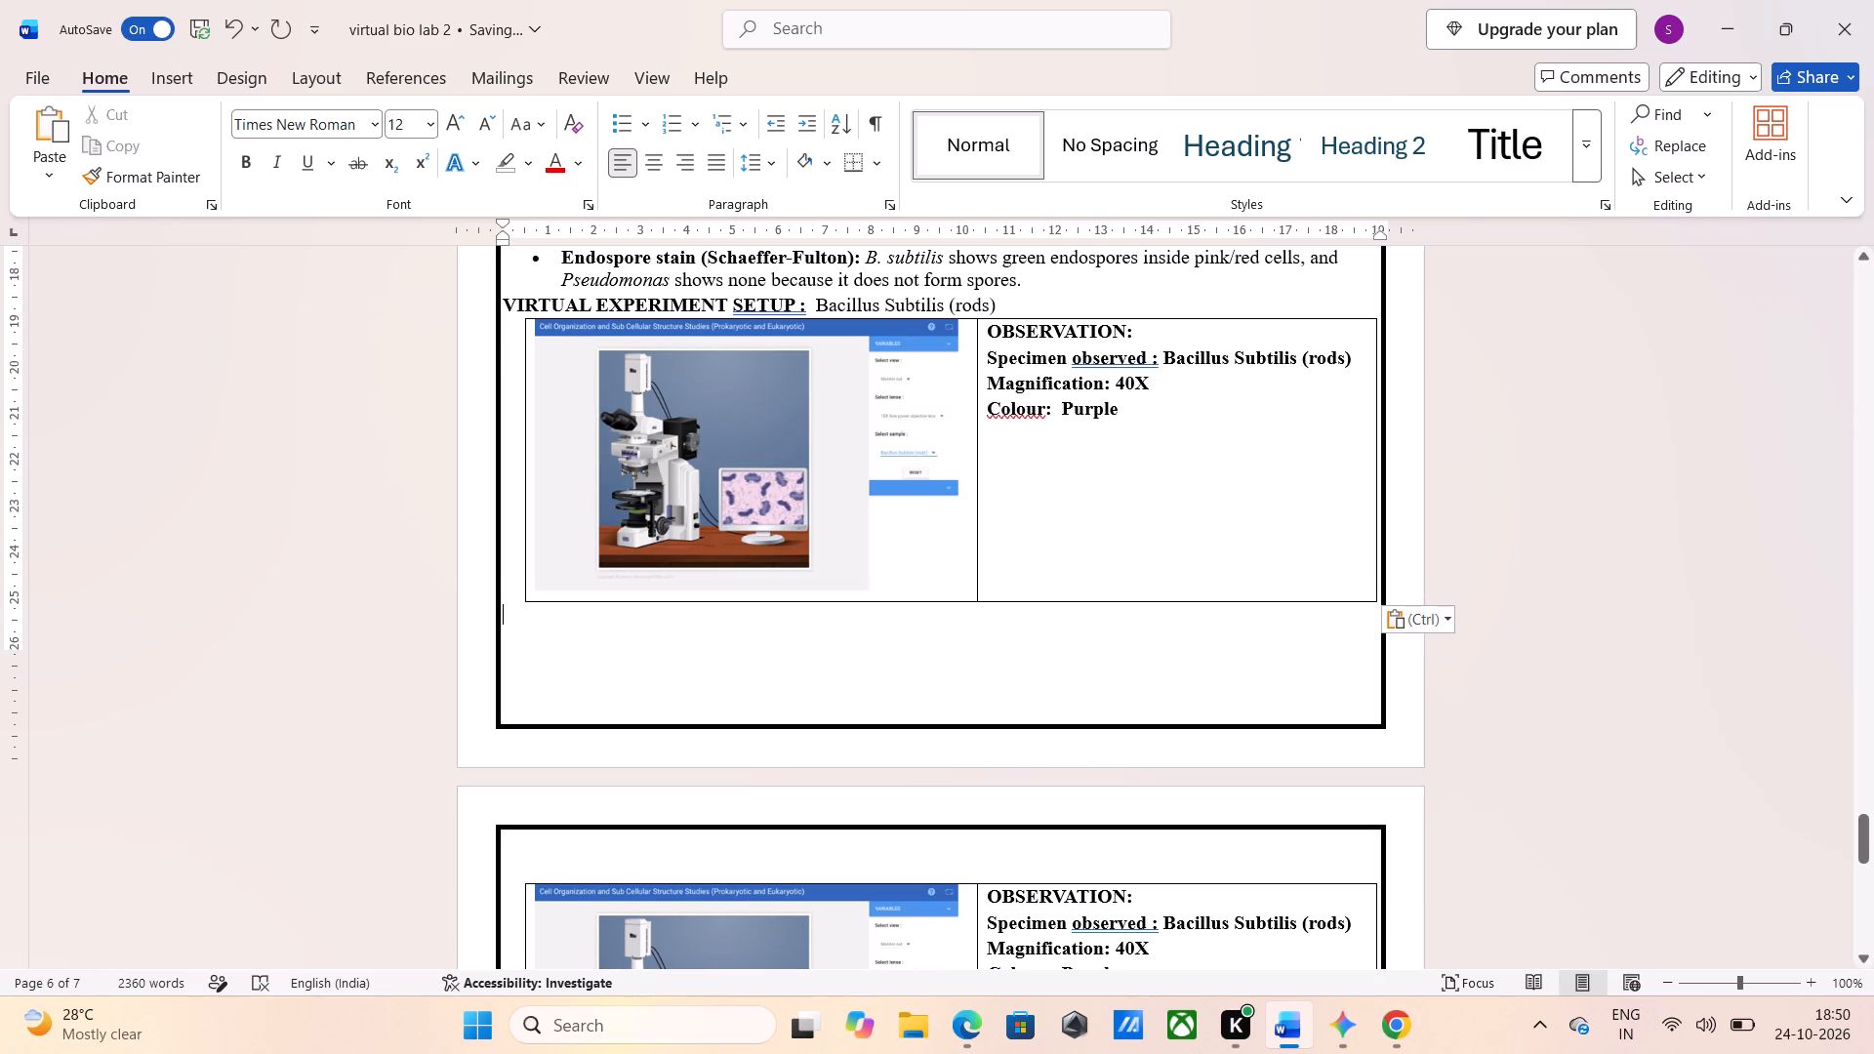
click(1448, 674)
click(365, 935)
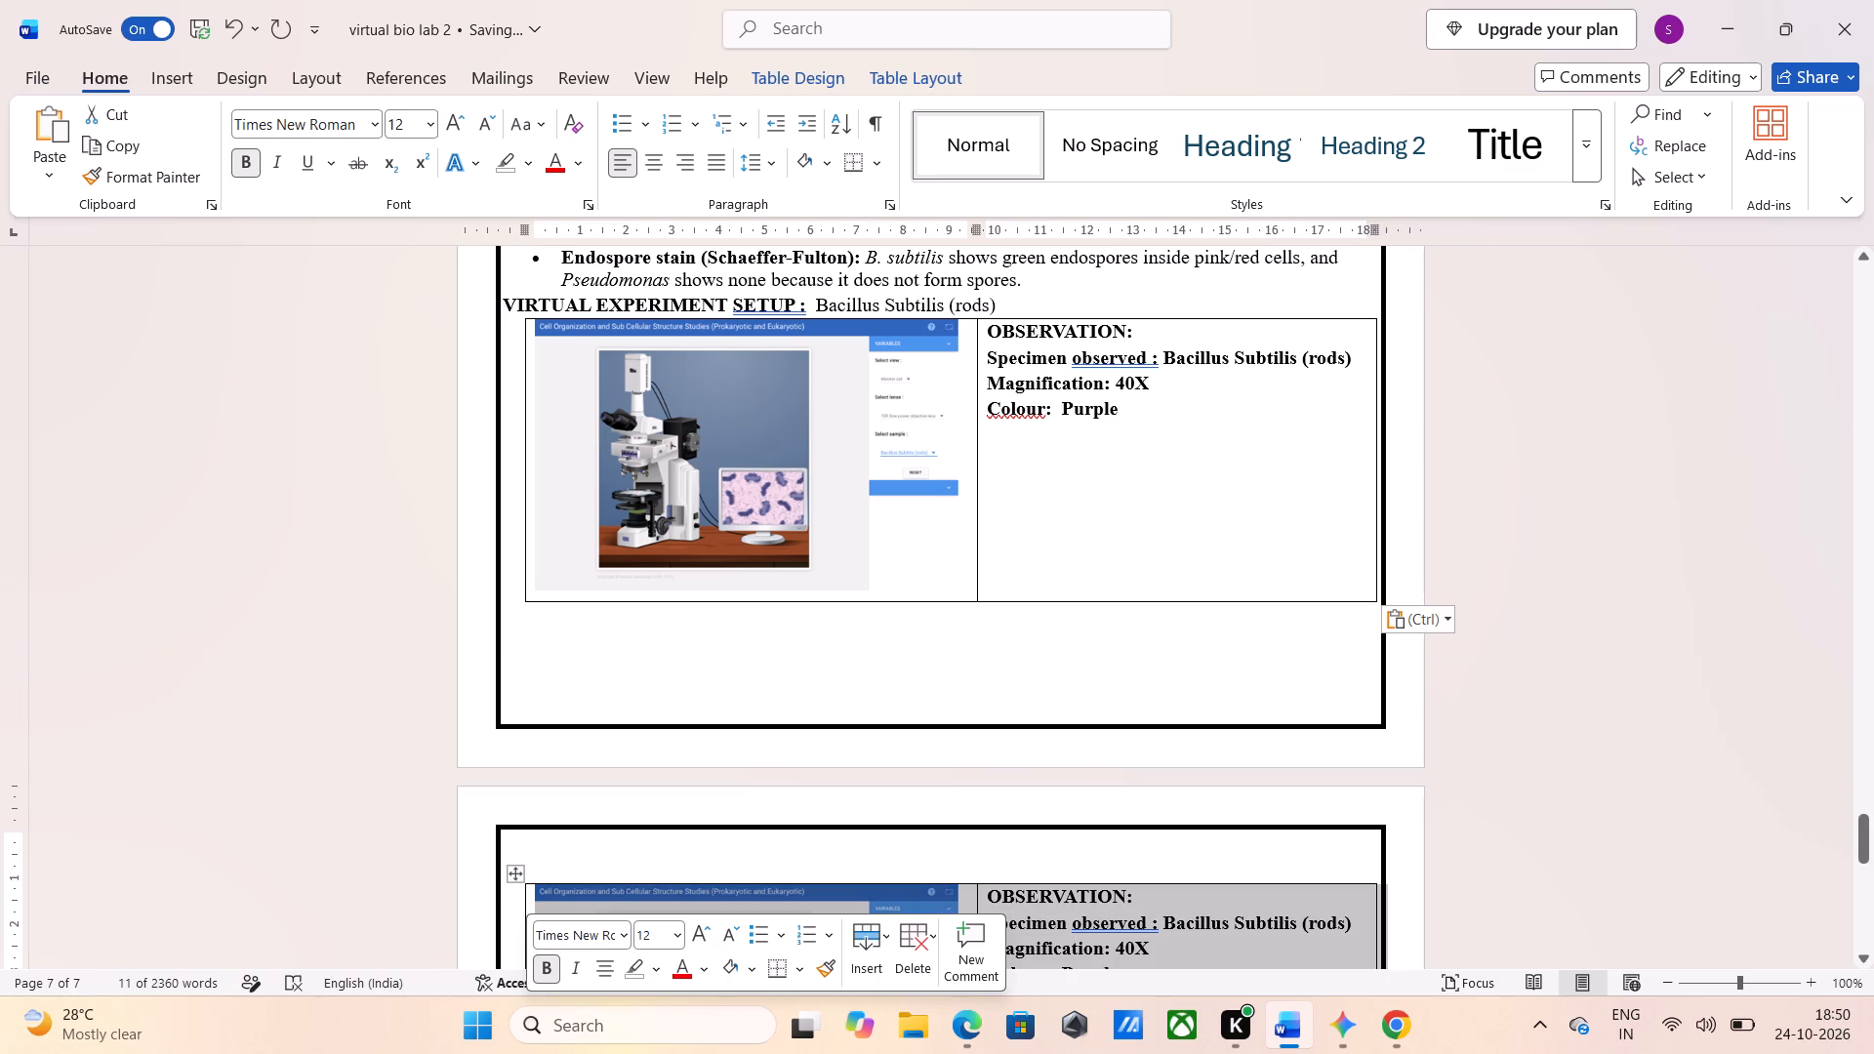
key(BackSpace)
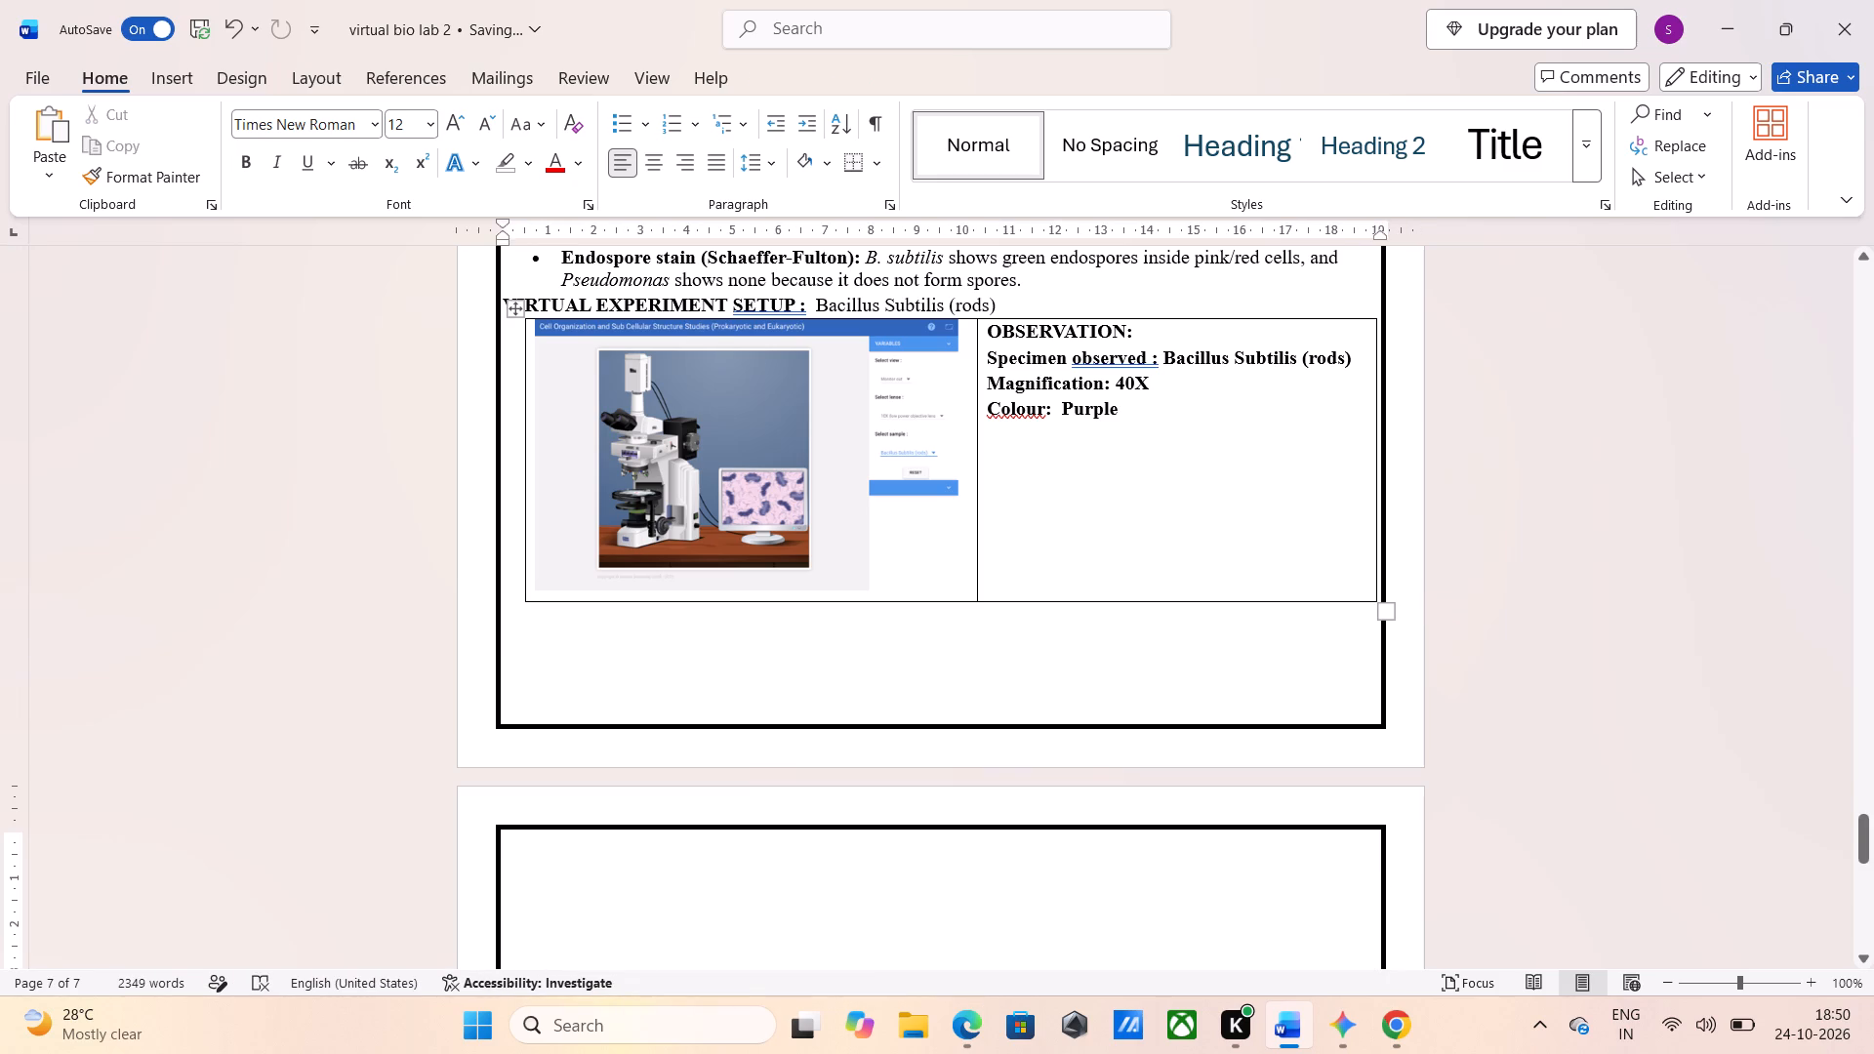
Centre the whole image-and-observation table horizontally within the page border.
click(515, 314)
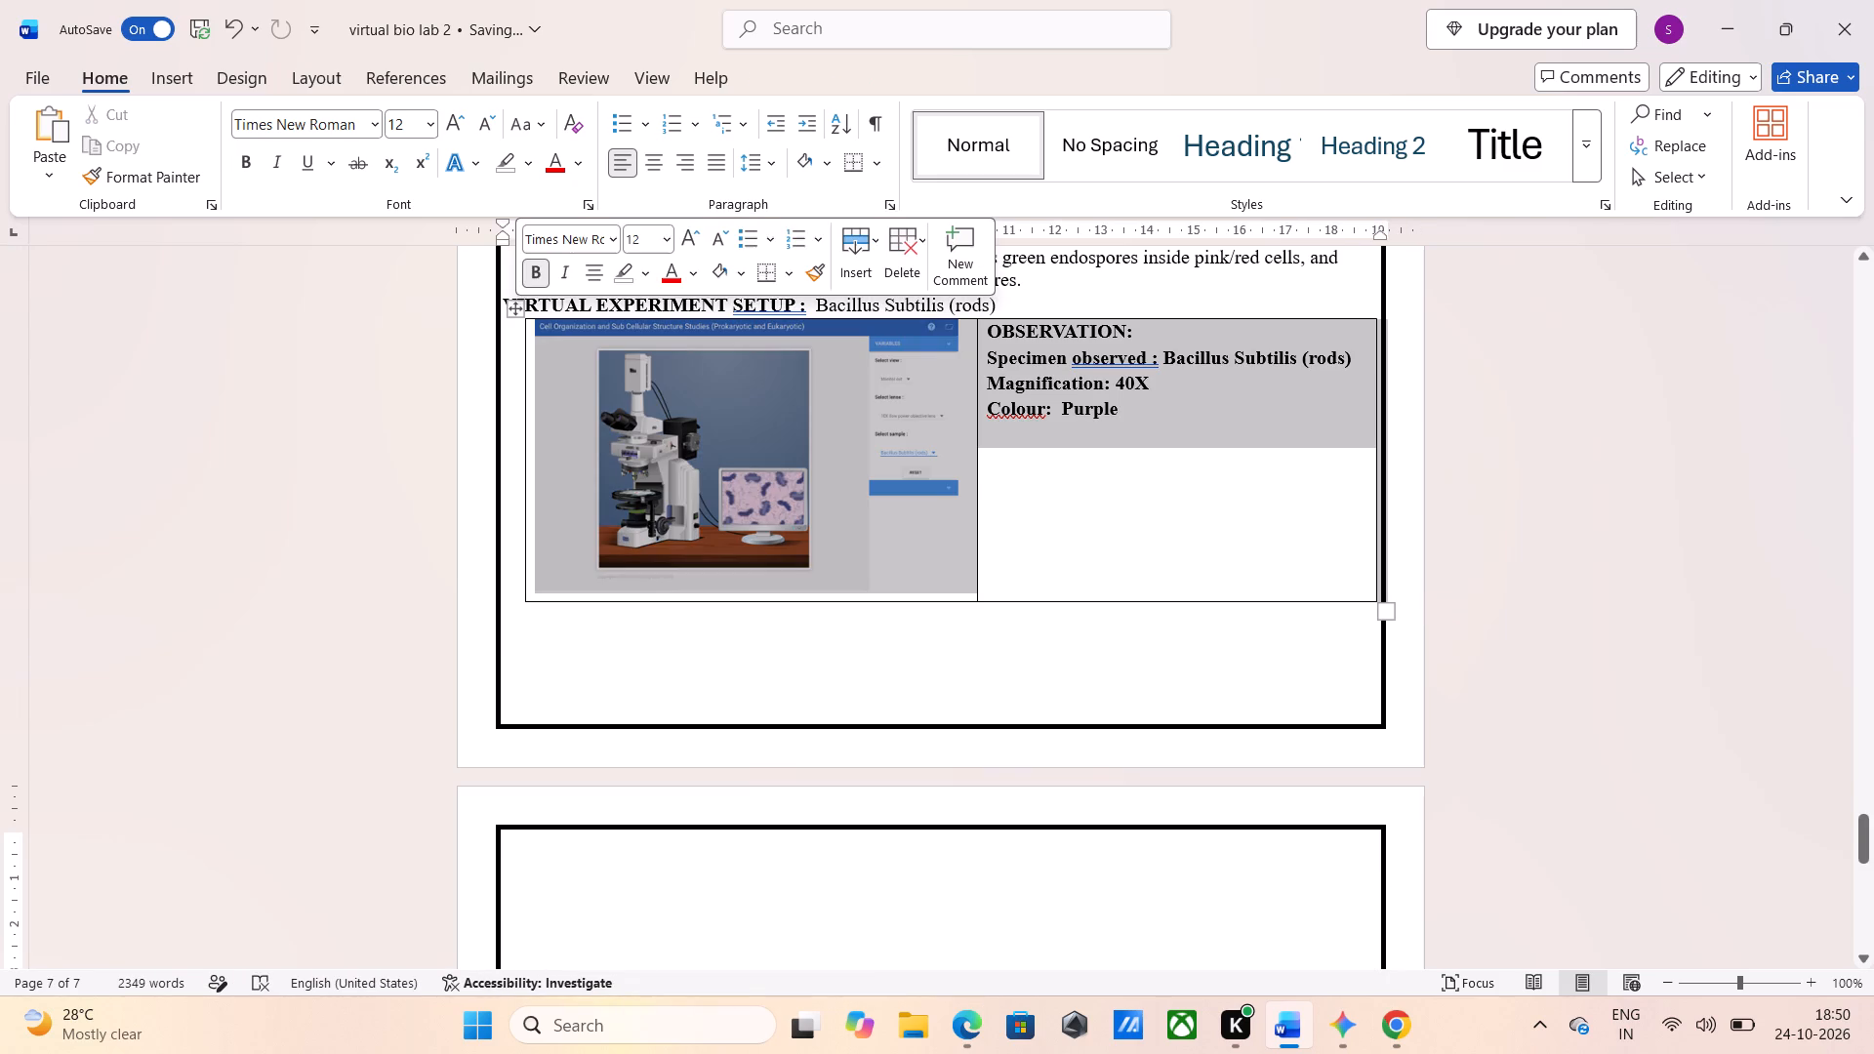
click(656, 155)
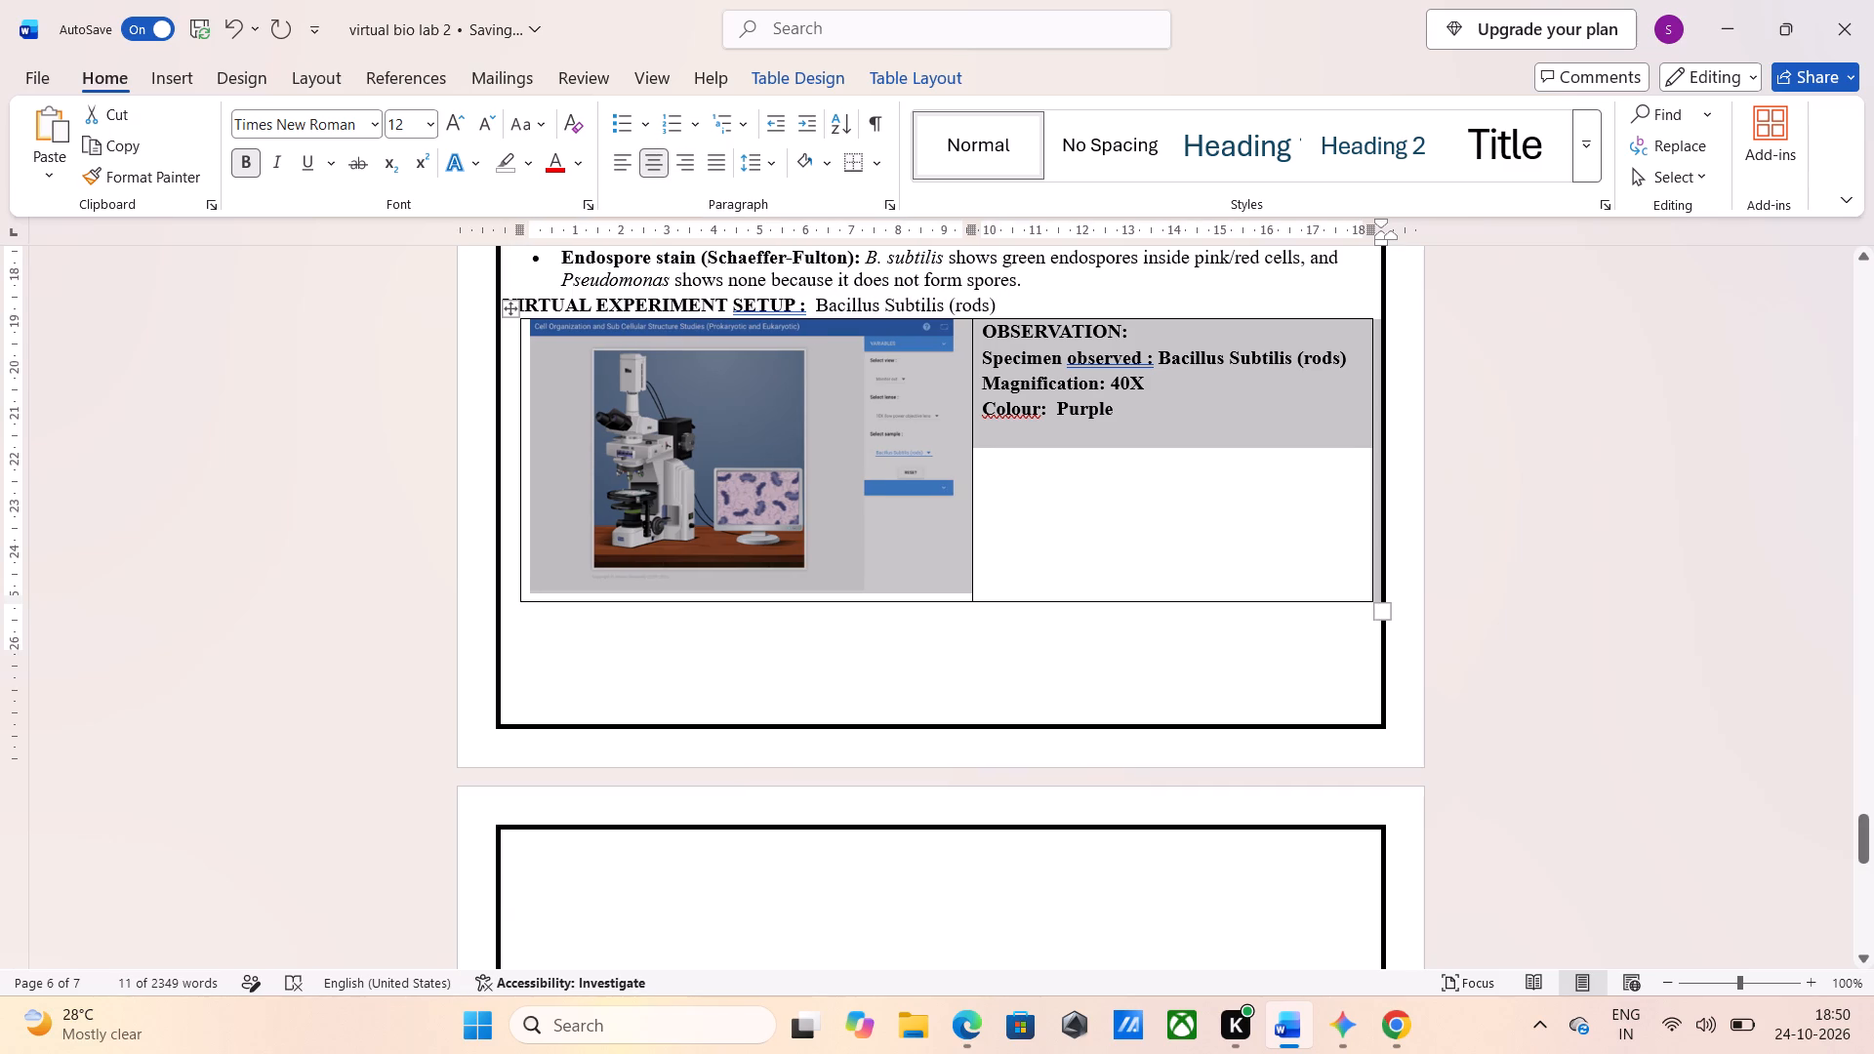
click(380, 341)
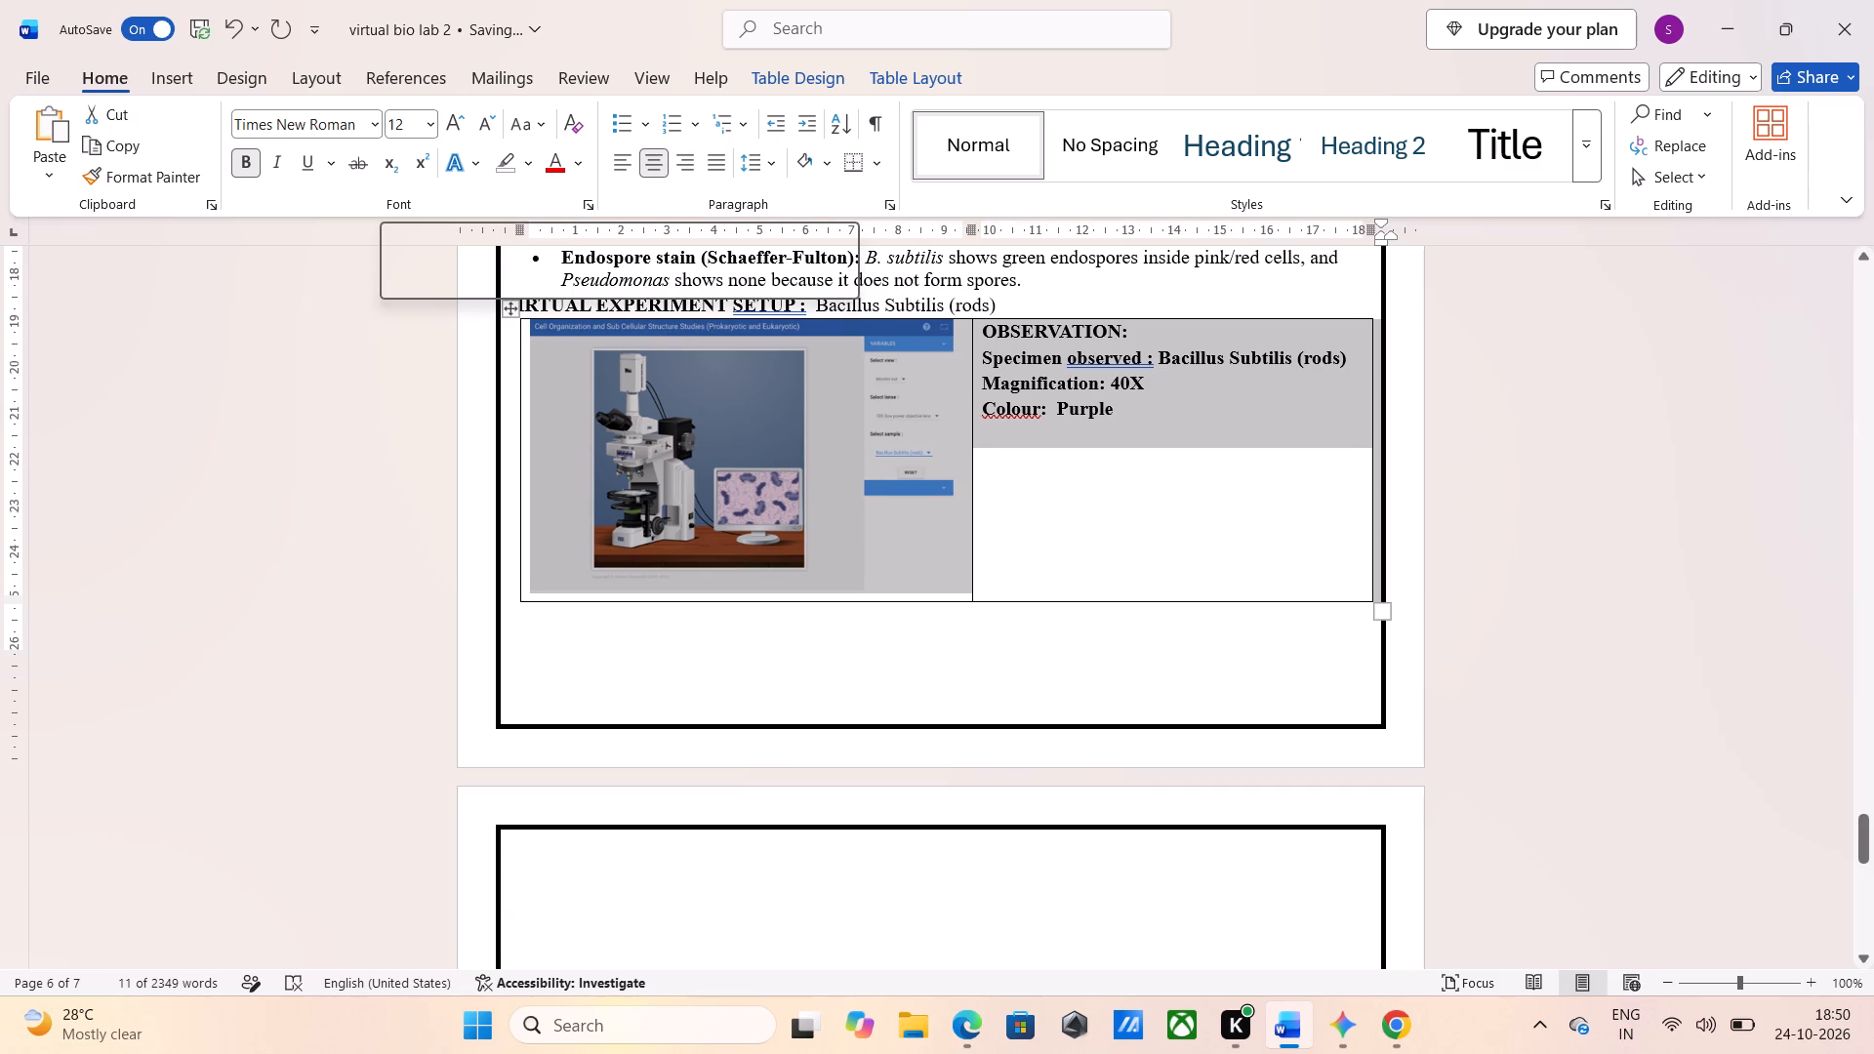
click(1544, 288)
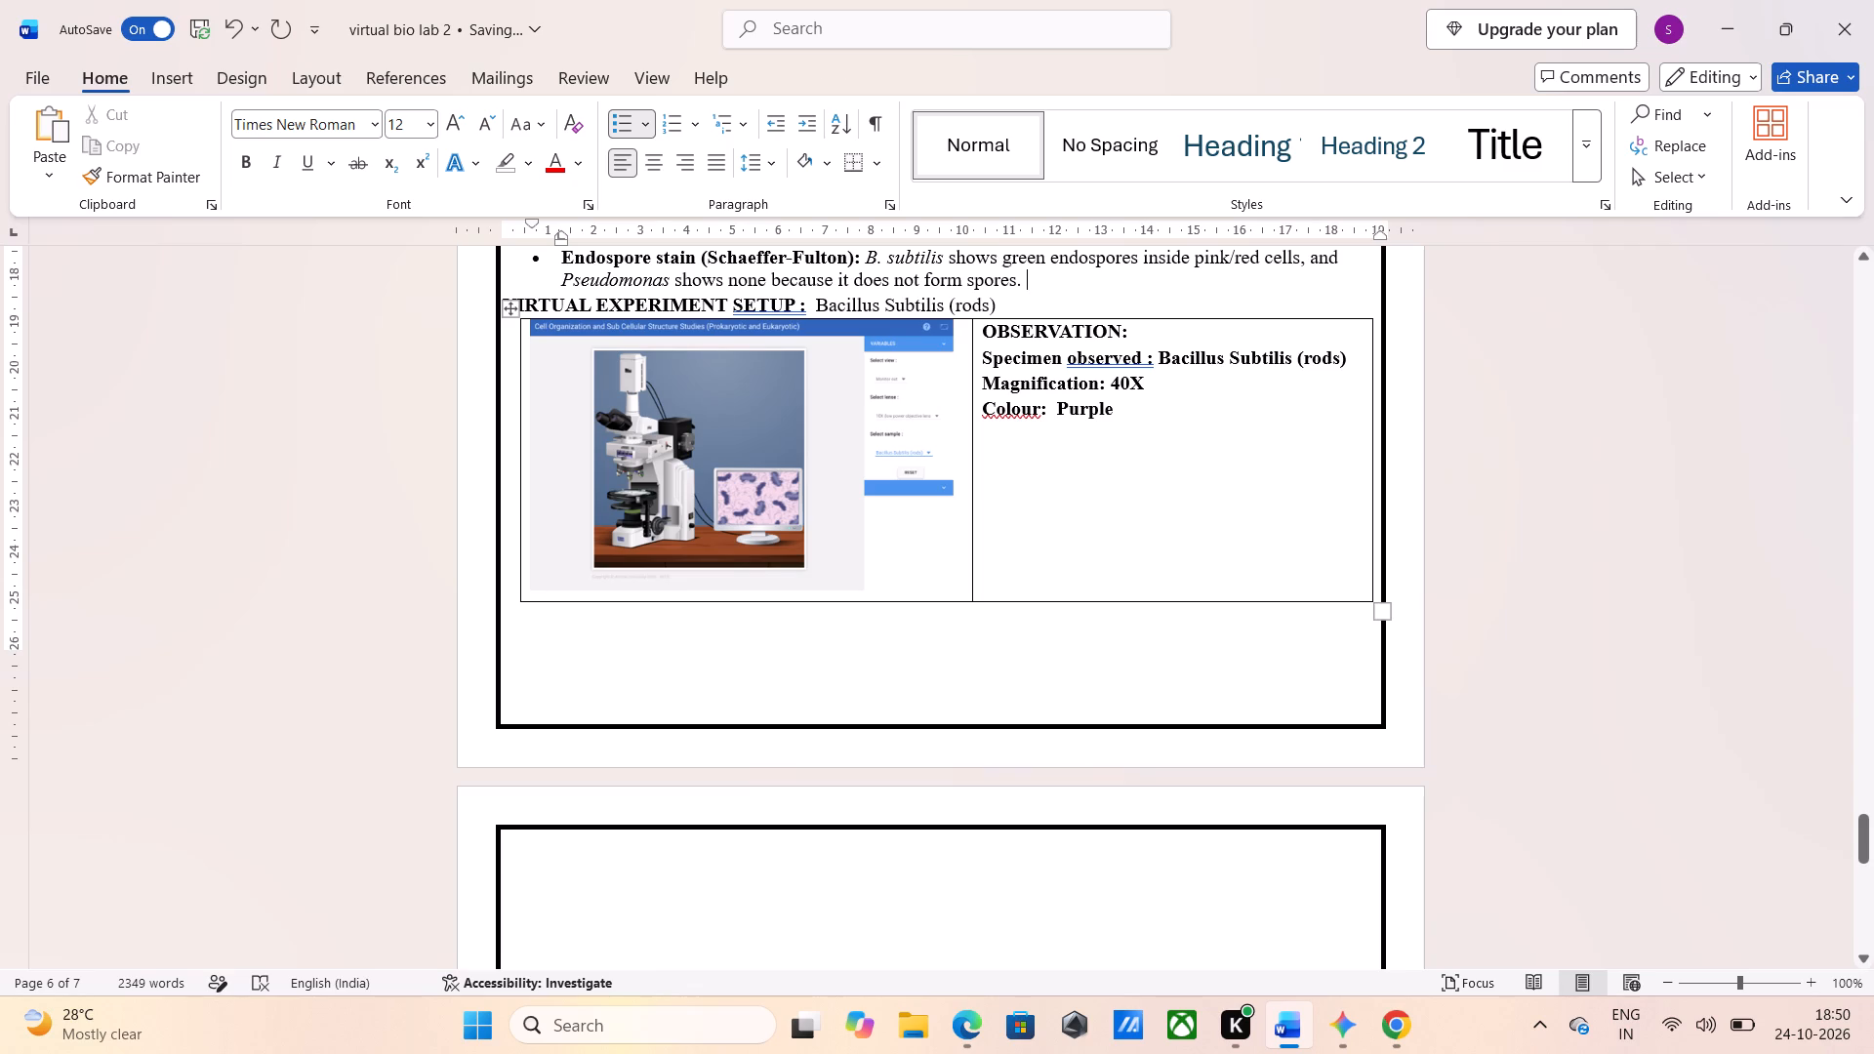
Raise the table's bottom edge slightly so that it fits closely beneath the microscope image.
drag(1372, 598, 1365, 584)
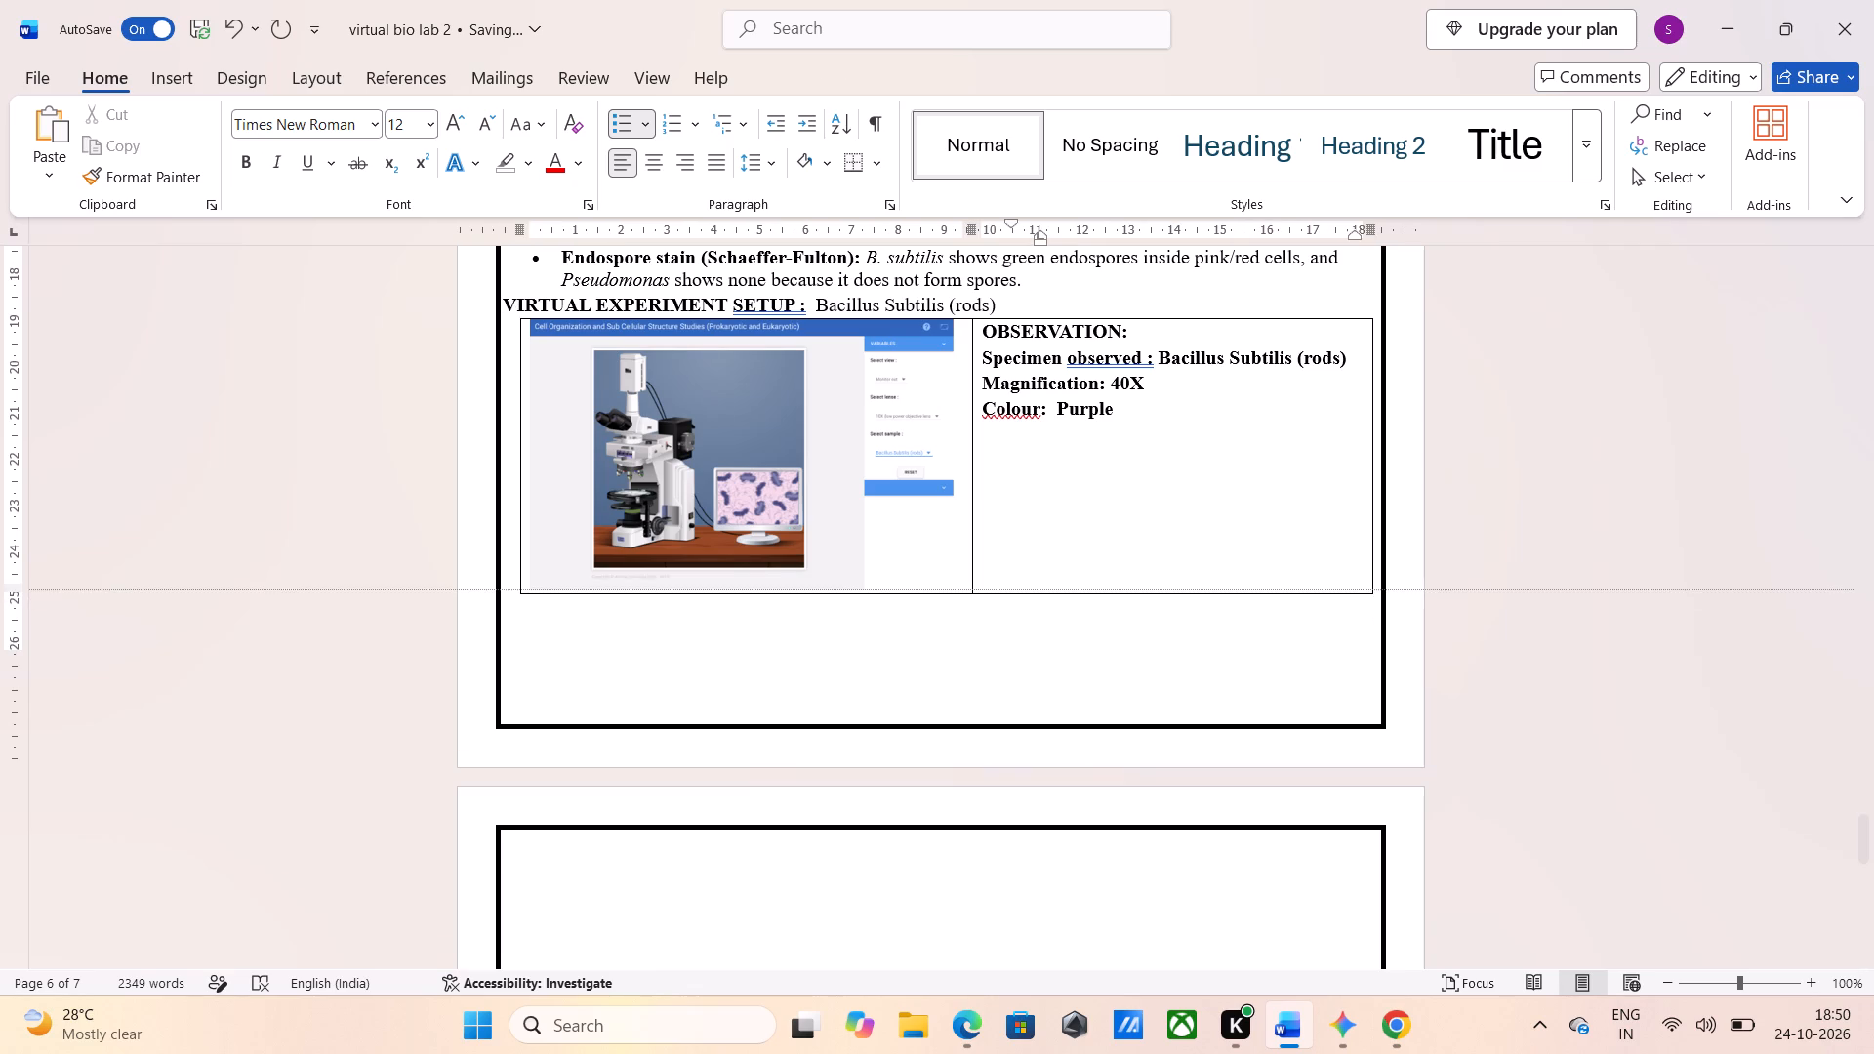
drag(1365, 584, 1365, 588)
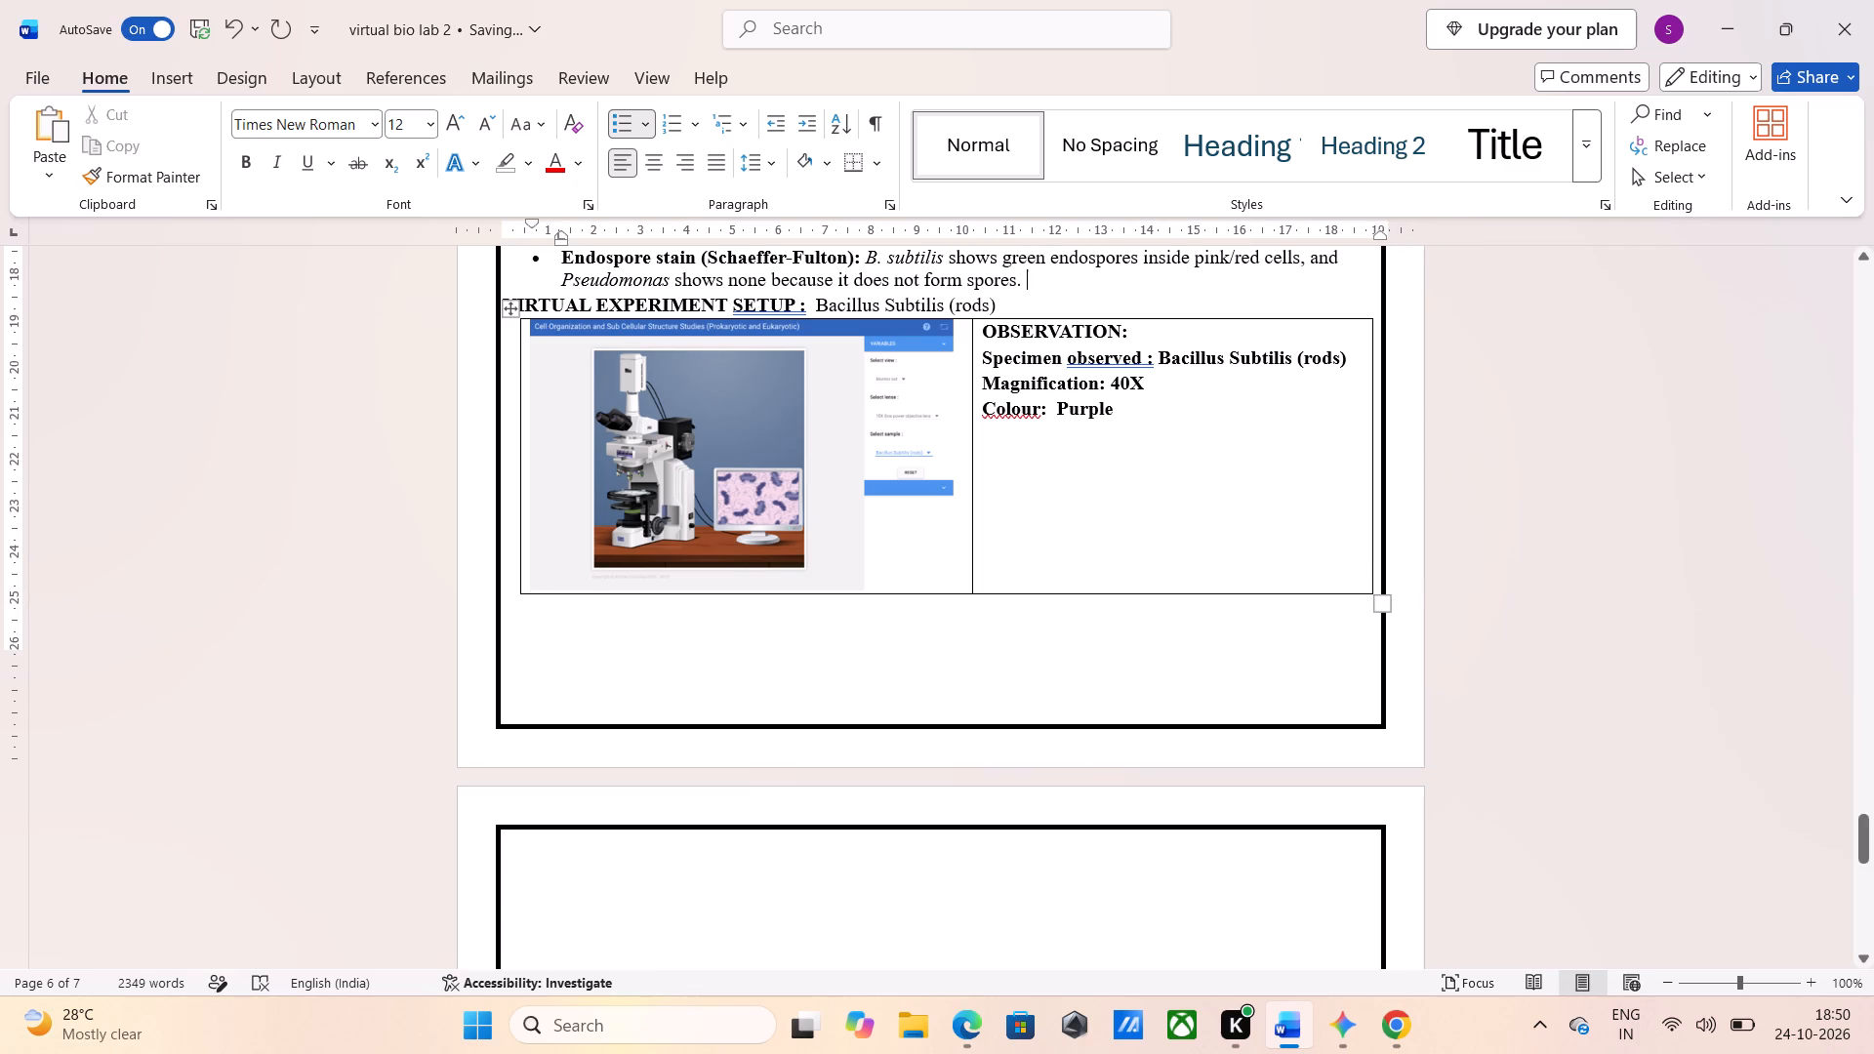
Remove all borders from the image-and-observation table using No Border.
scroll(1519, 678, up, 2)
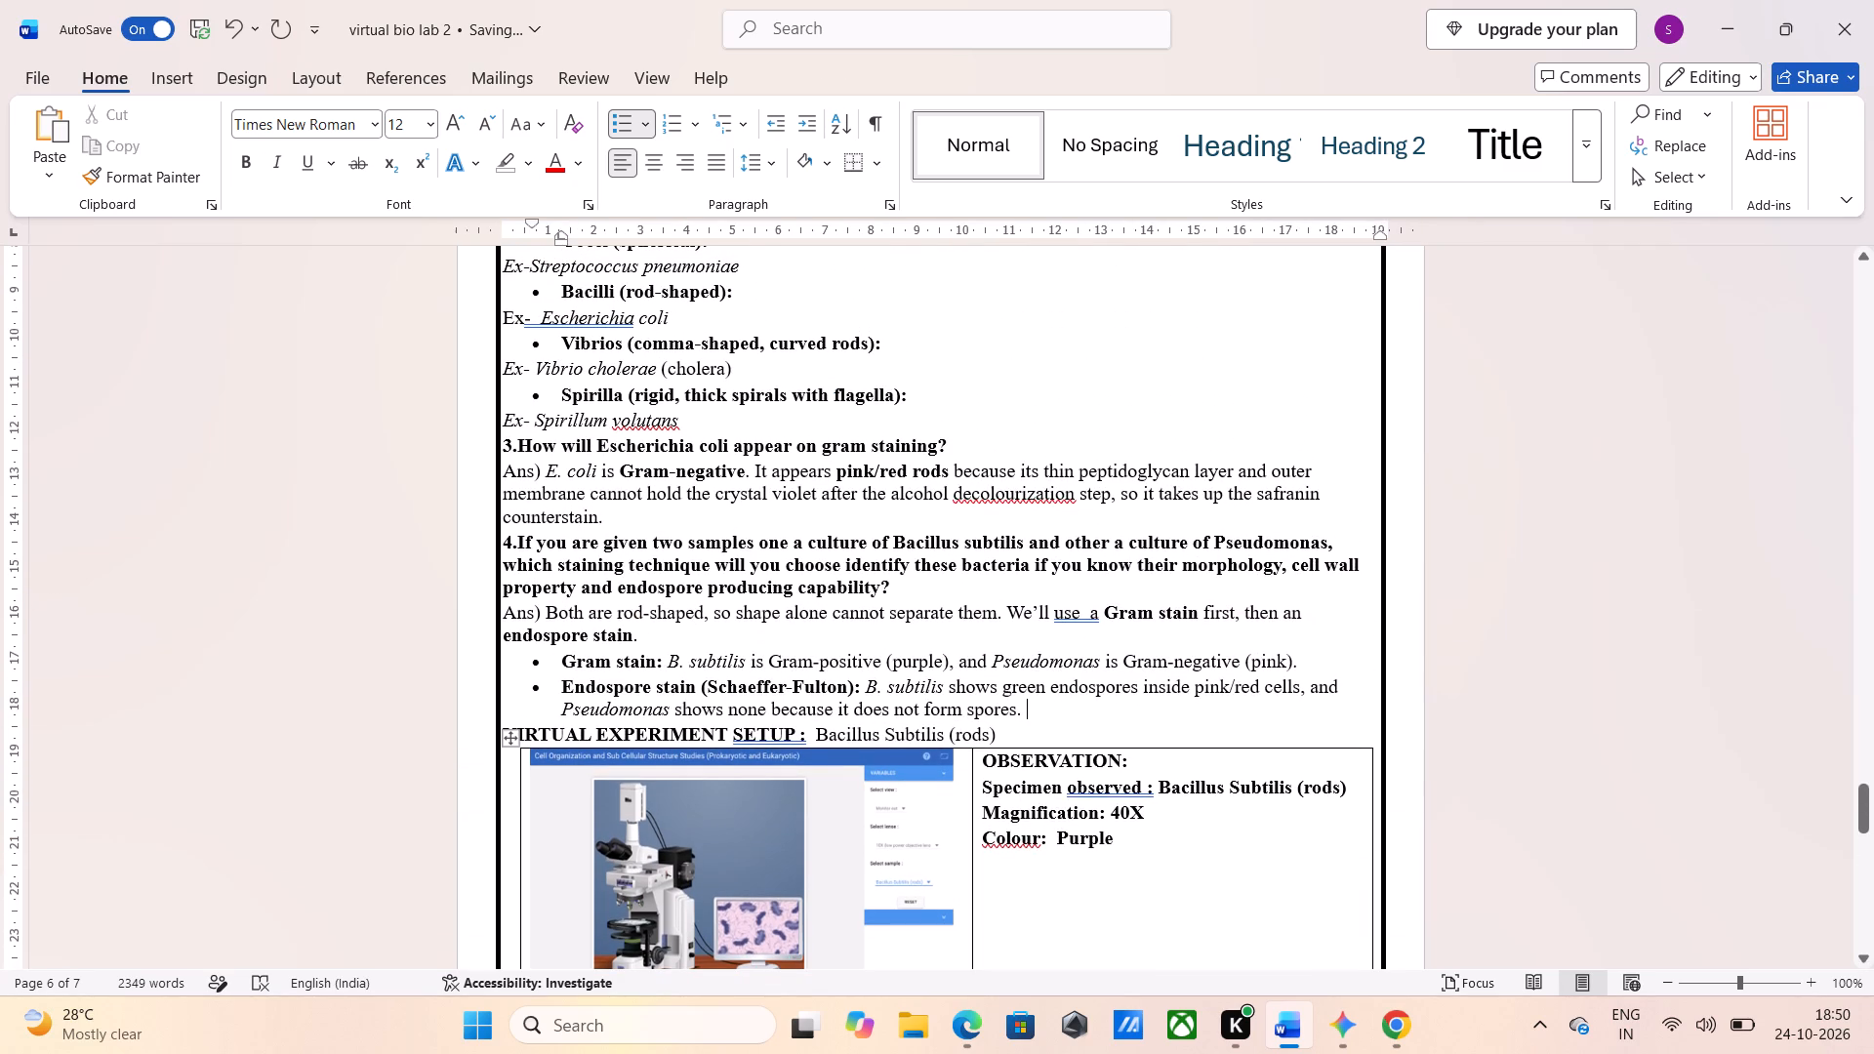
click(512, 741)
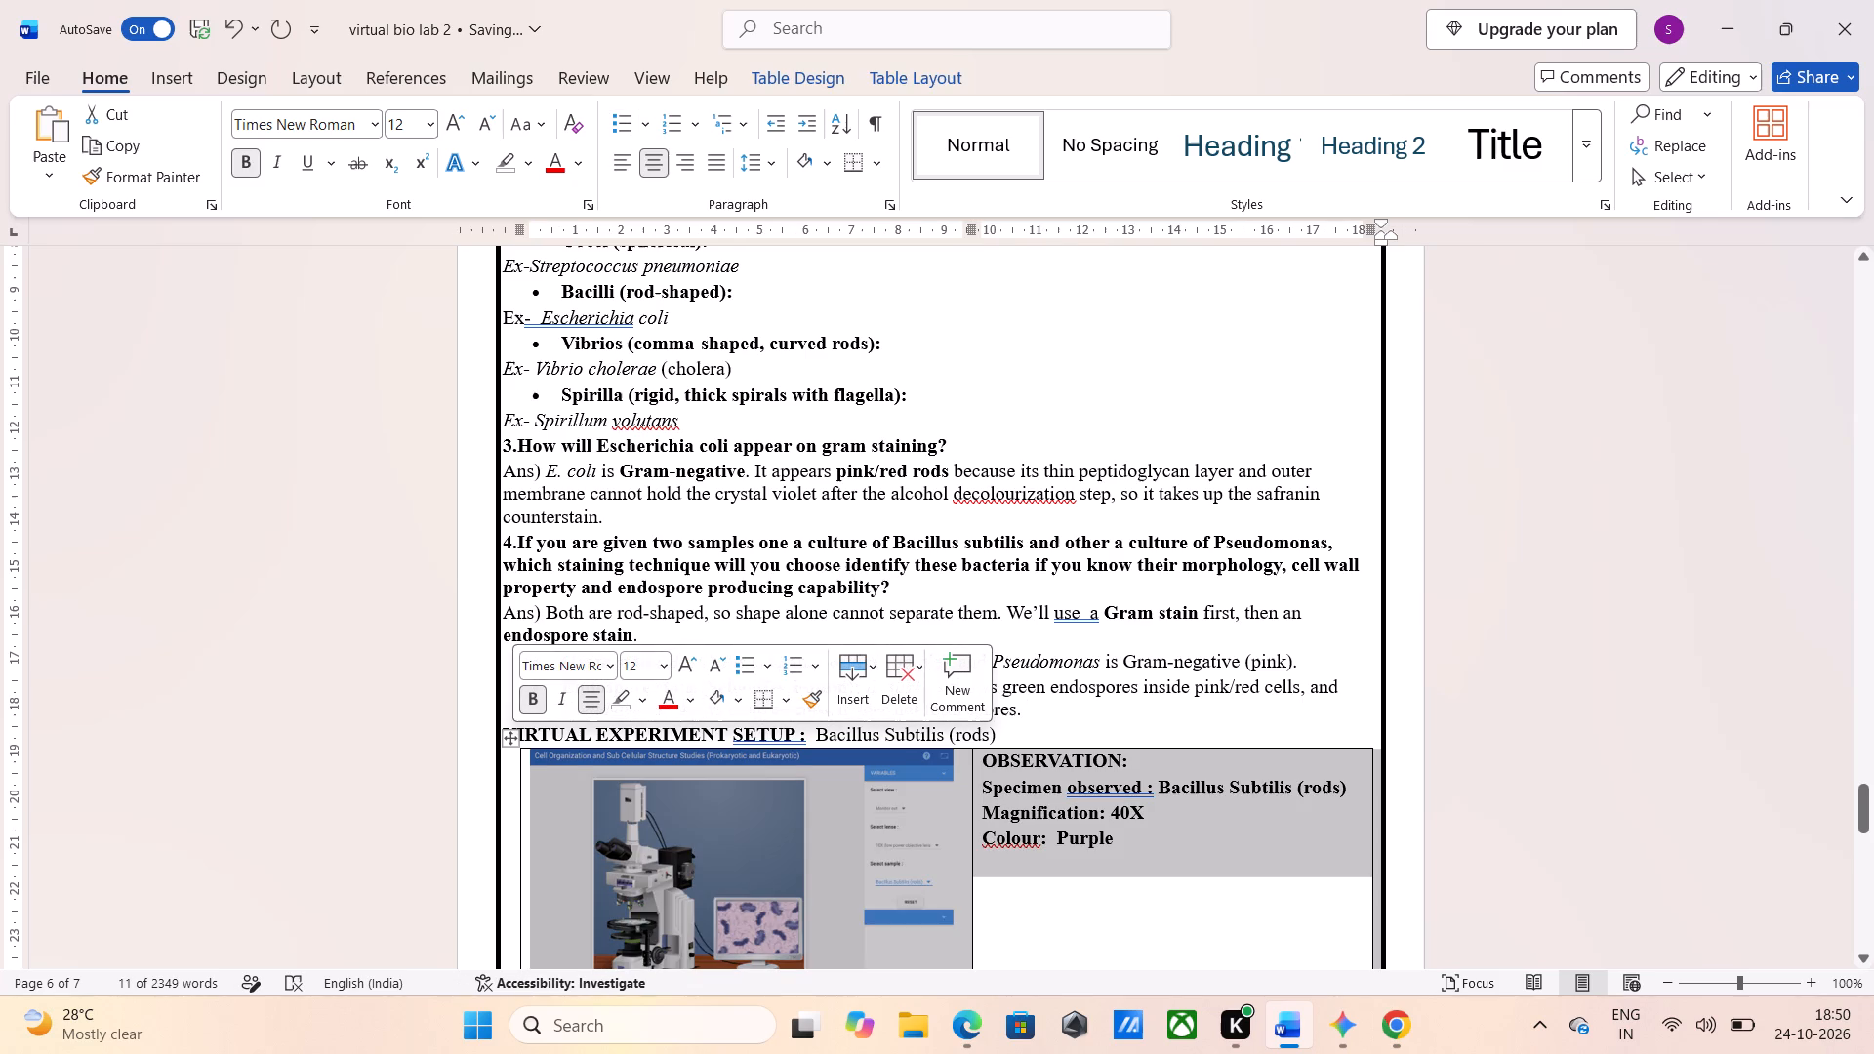
click(785, 700)
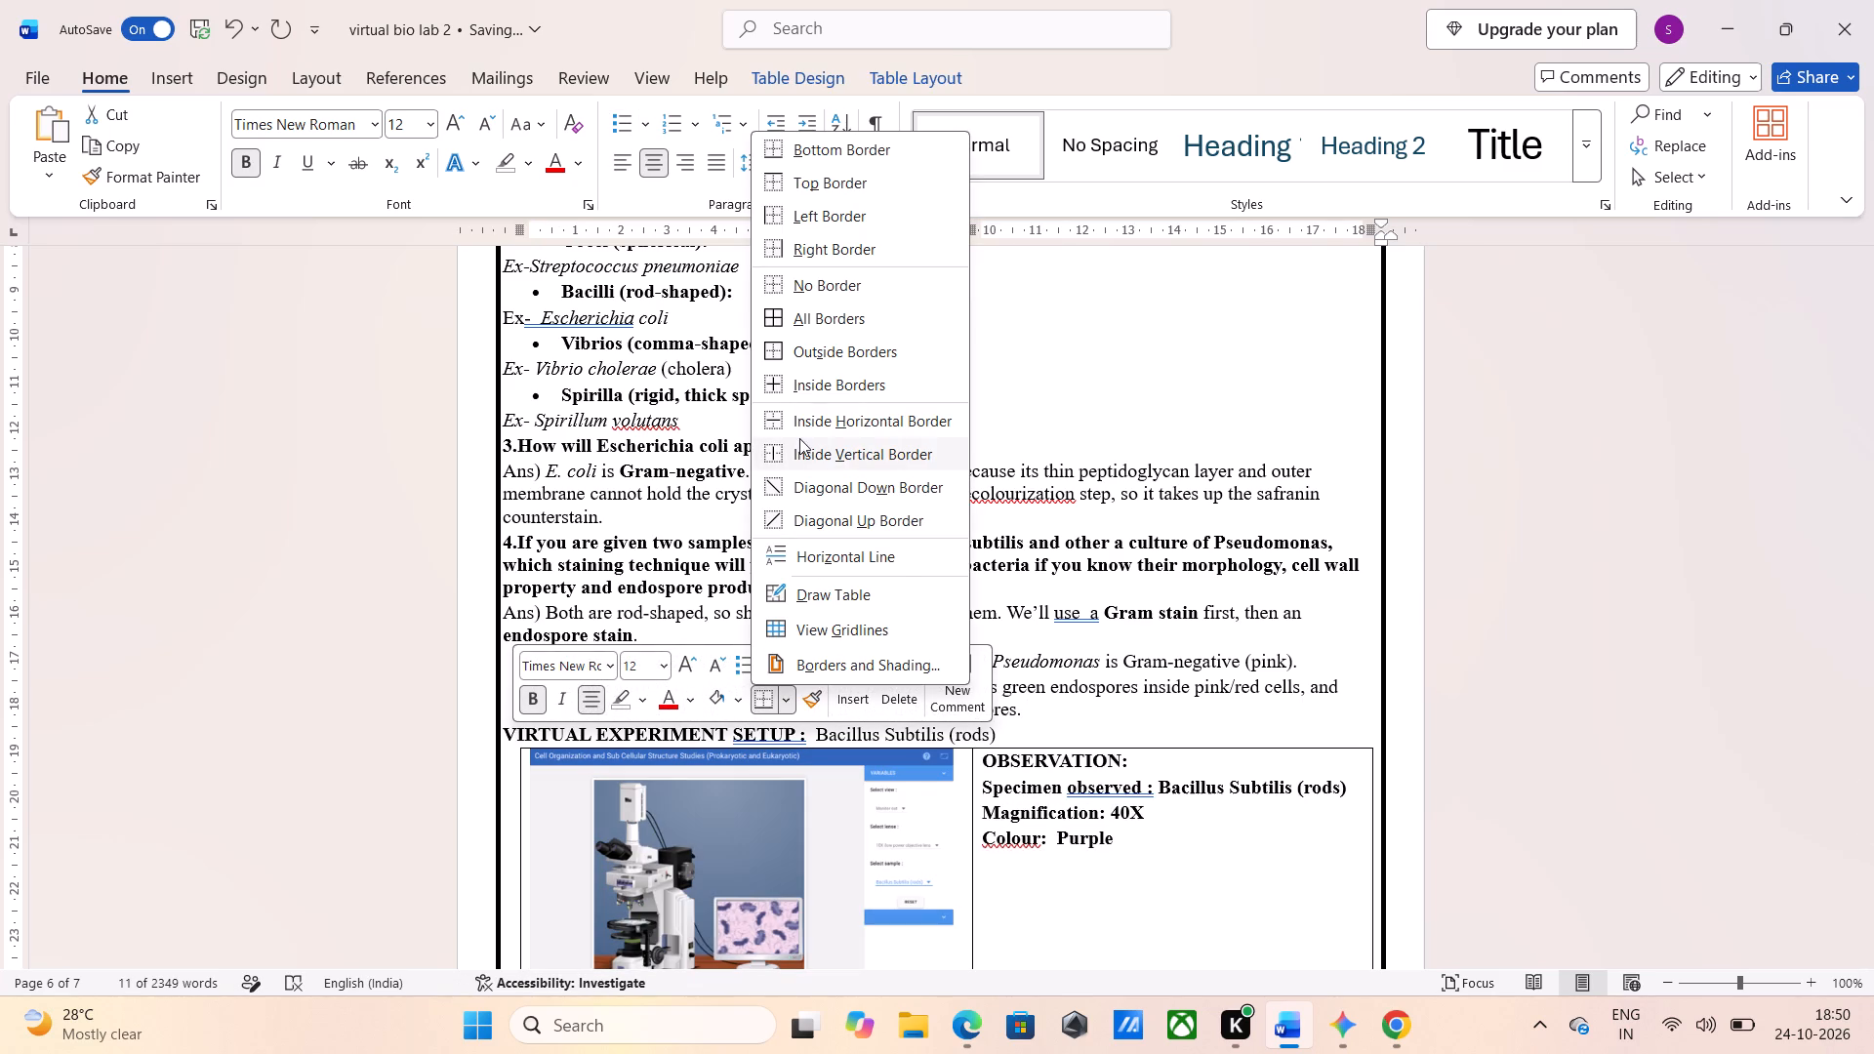
click(816, 293)
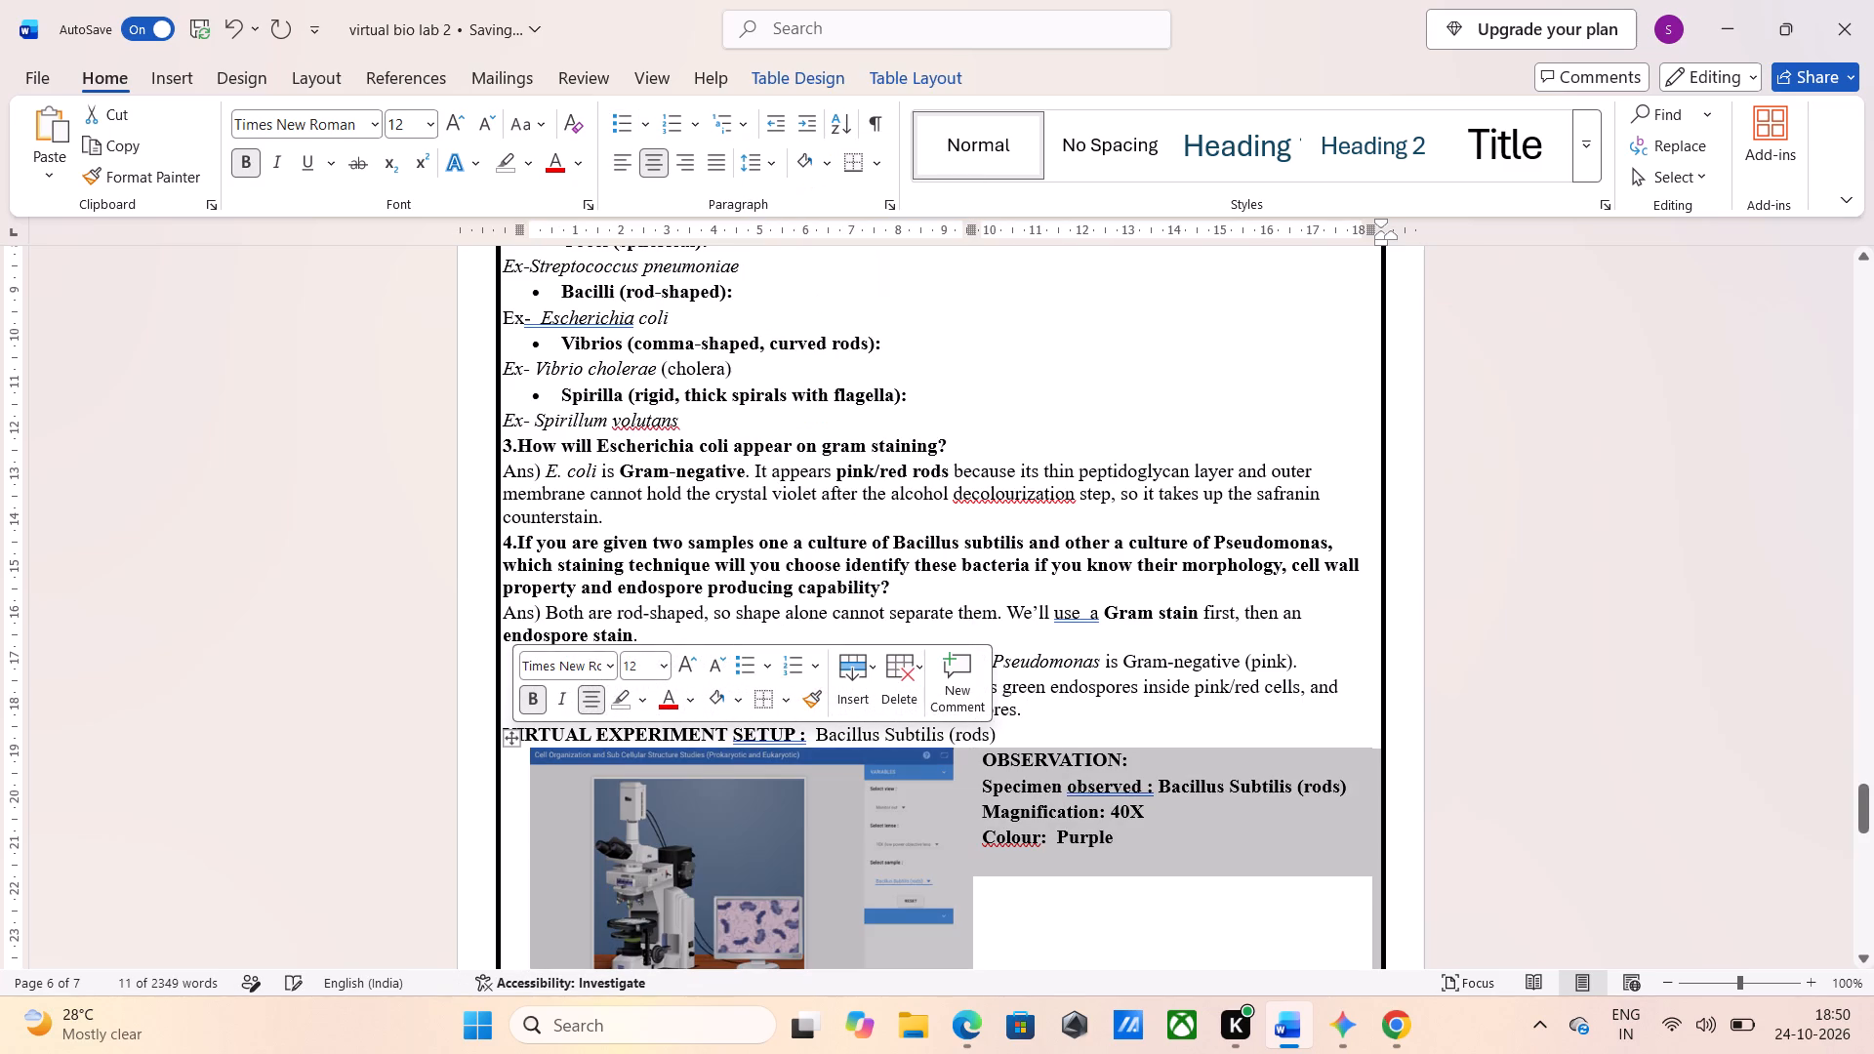
scroll(1056, 593, down, 2)
click(1515, 538)
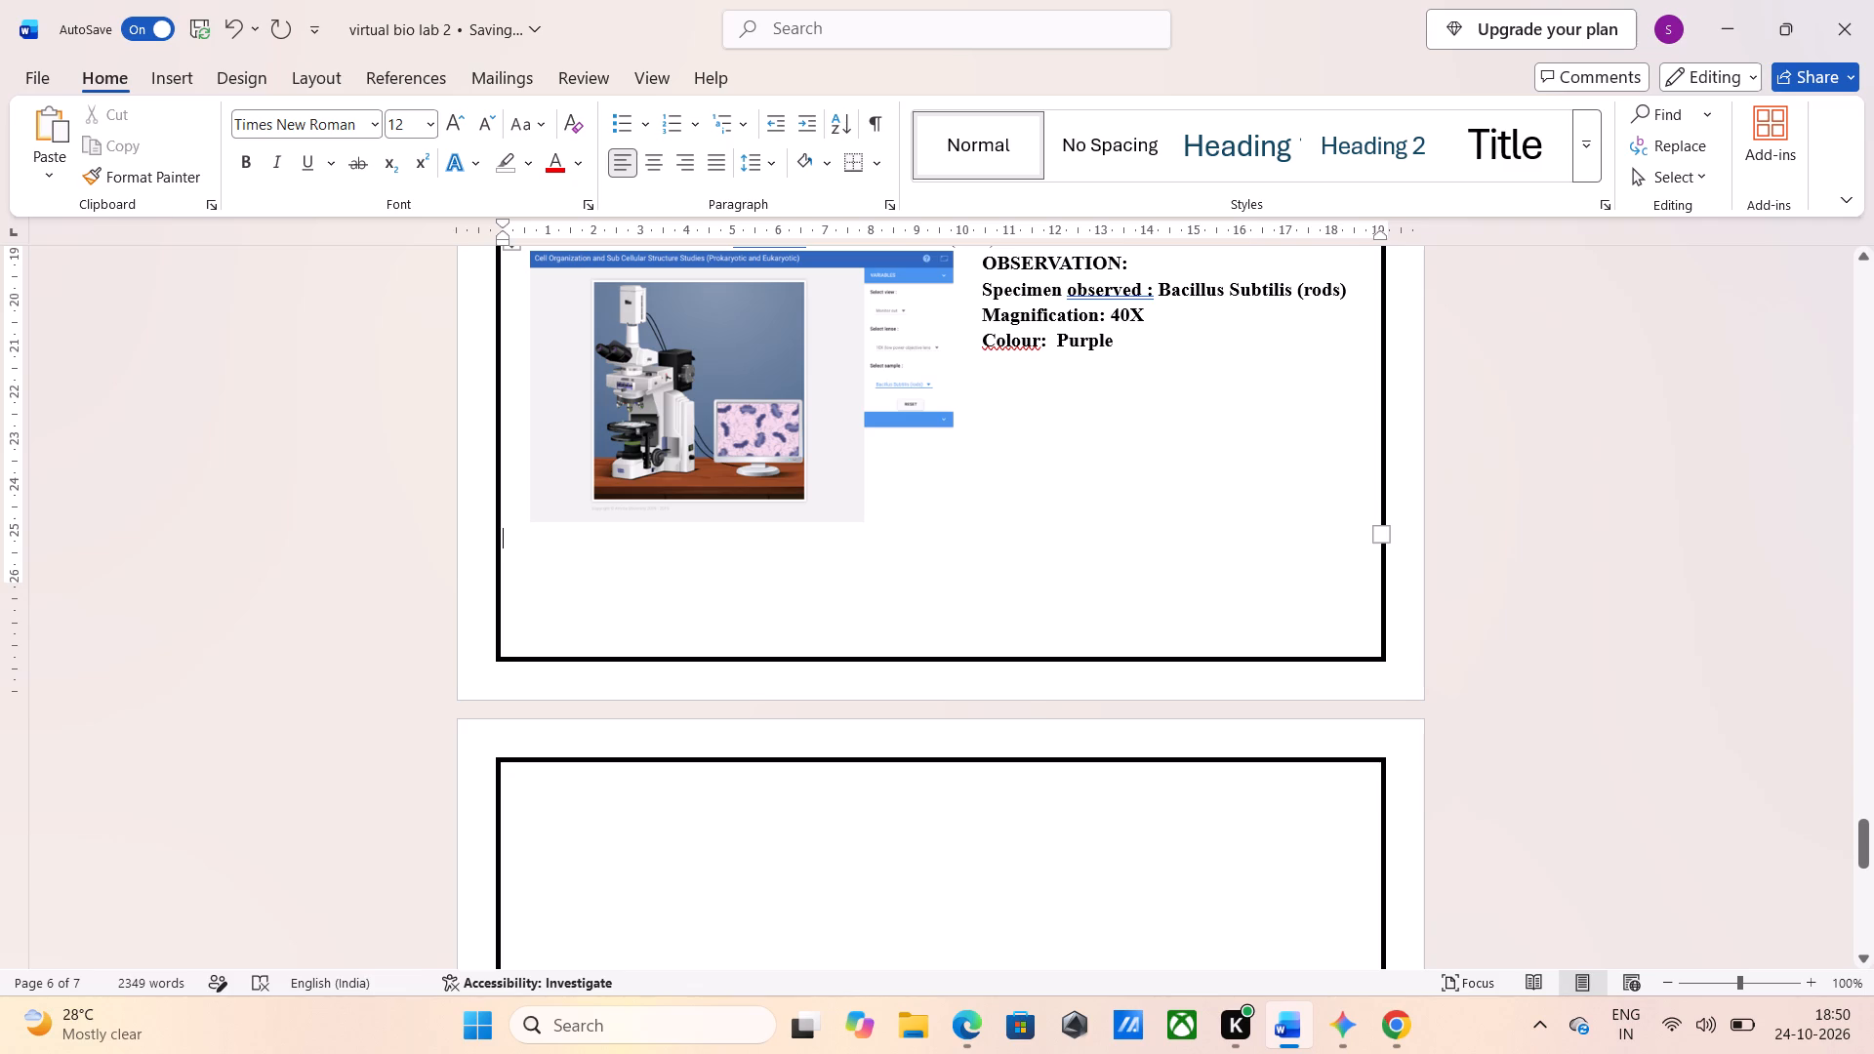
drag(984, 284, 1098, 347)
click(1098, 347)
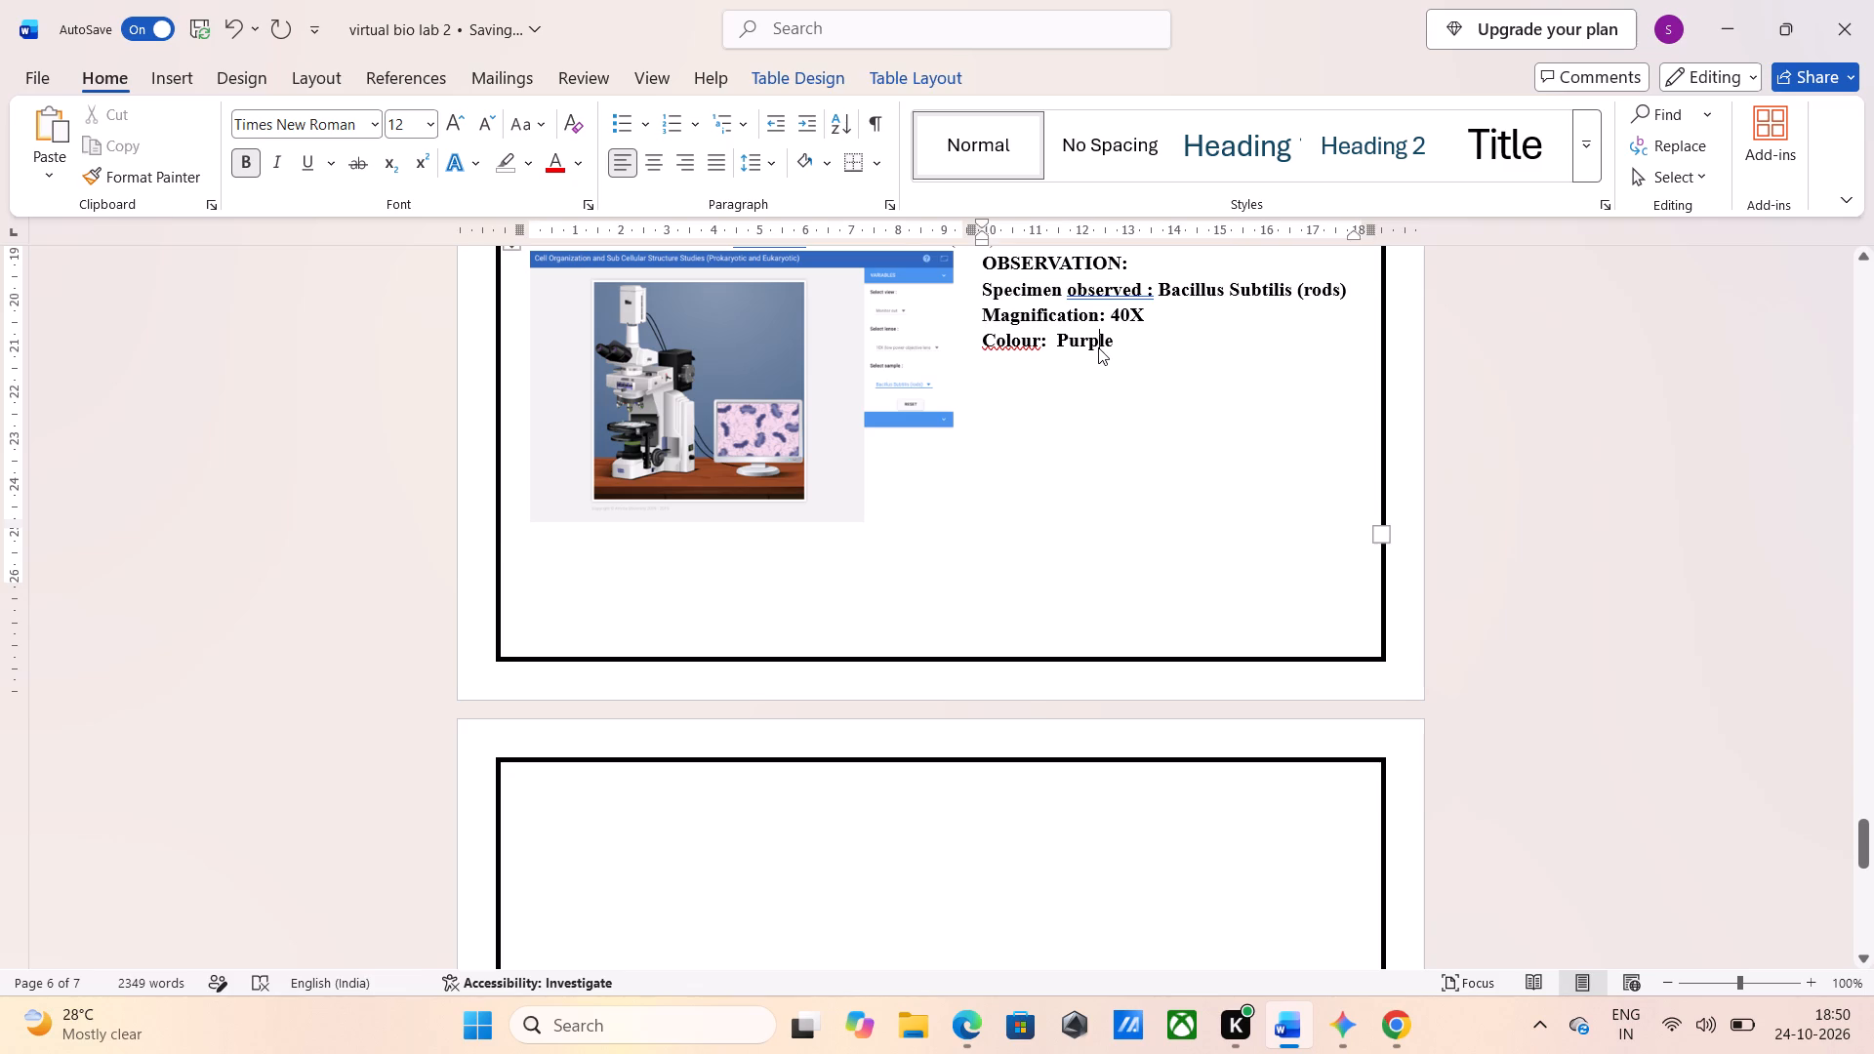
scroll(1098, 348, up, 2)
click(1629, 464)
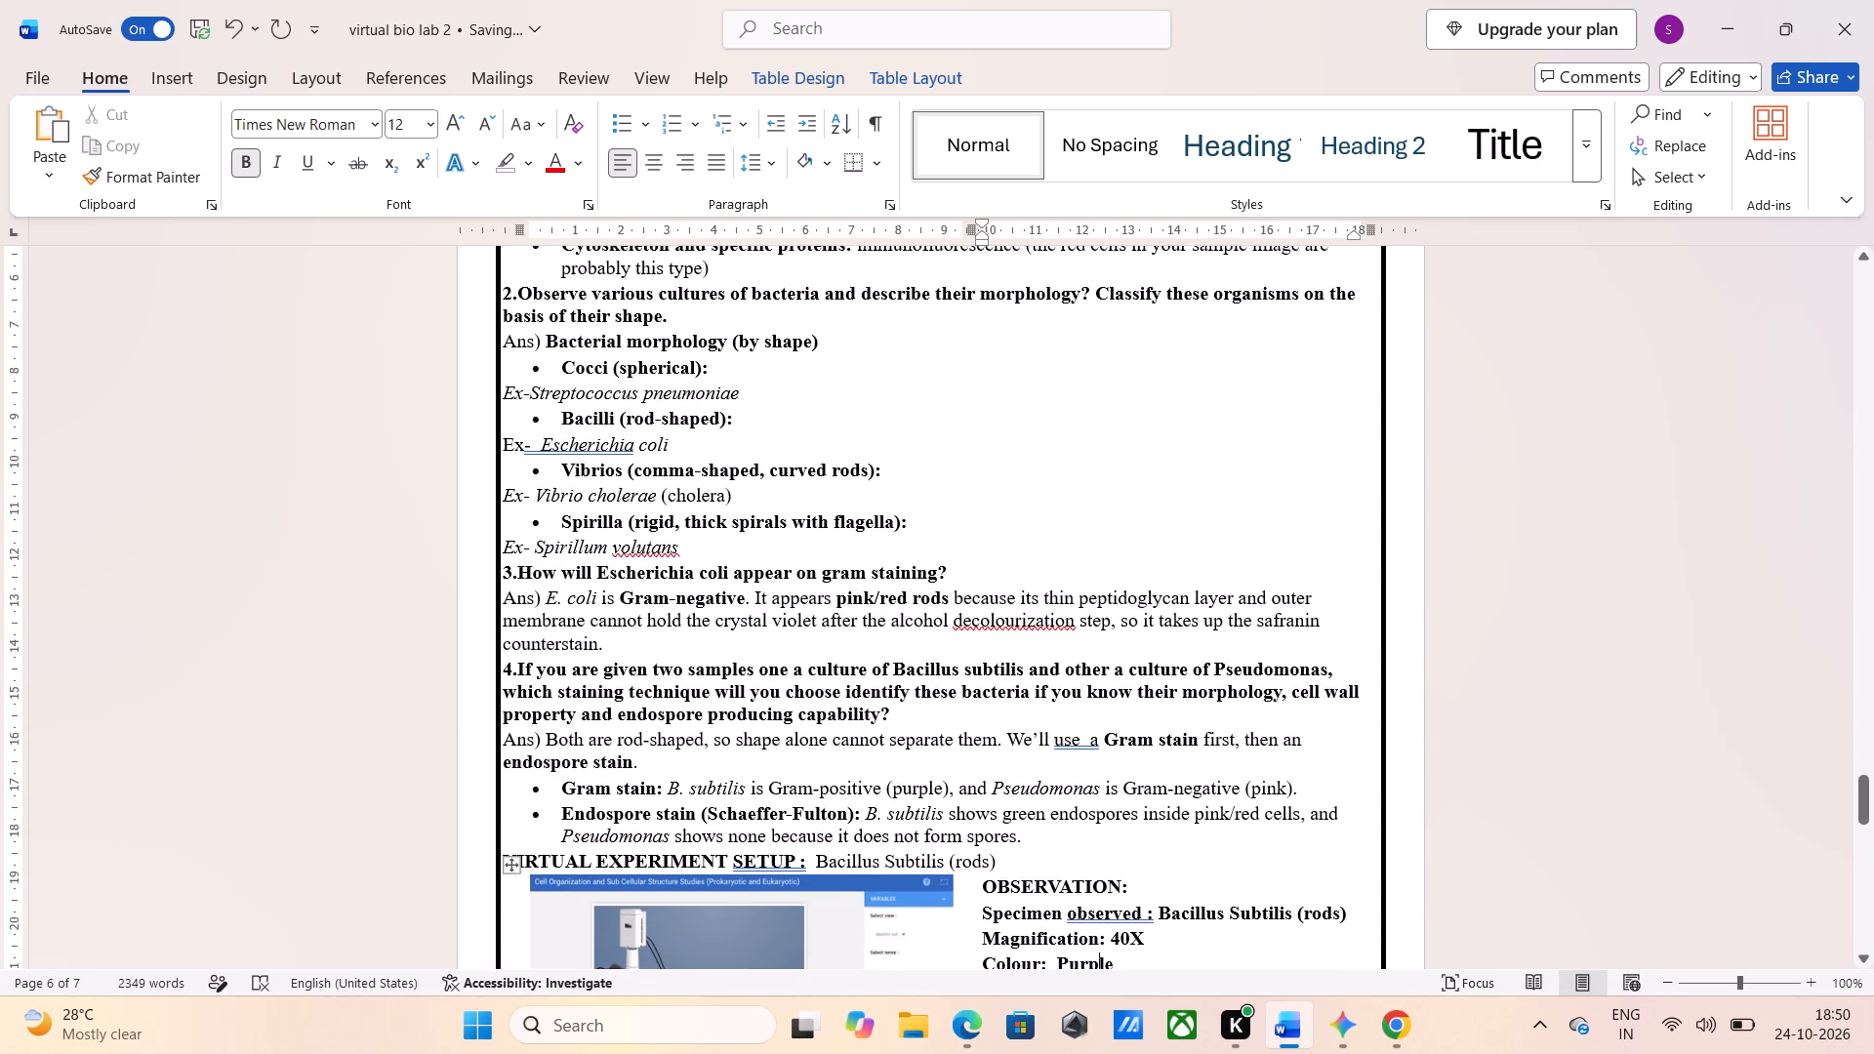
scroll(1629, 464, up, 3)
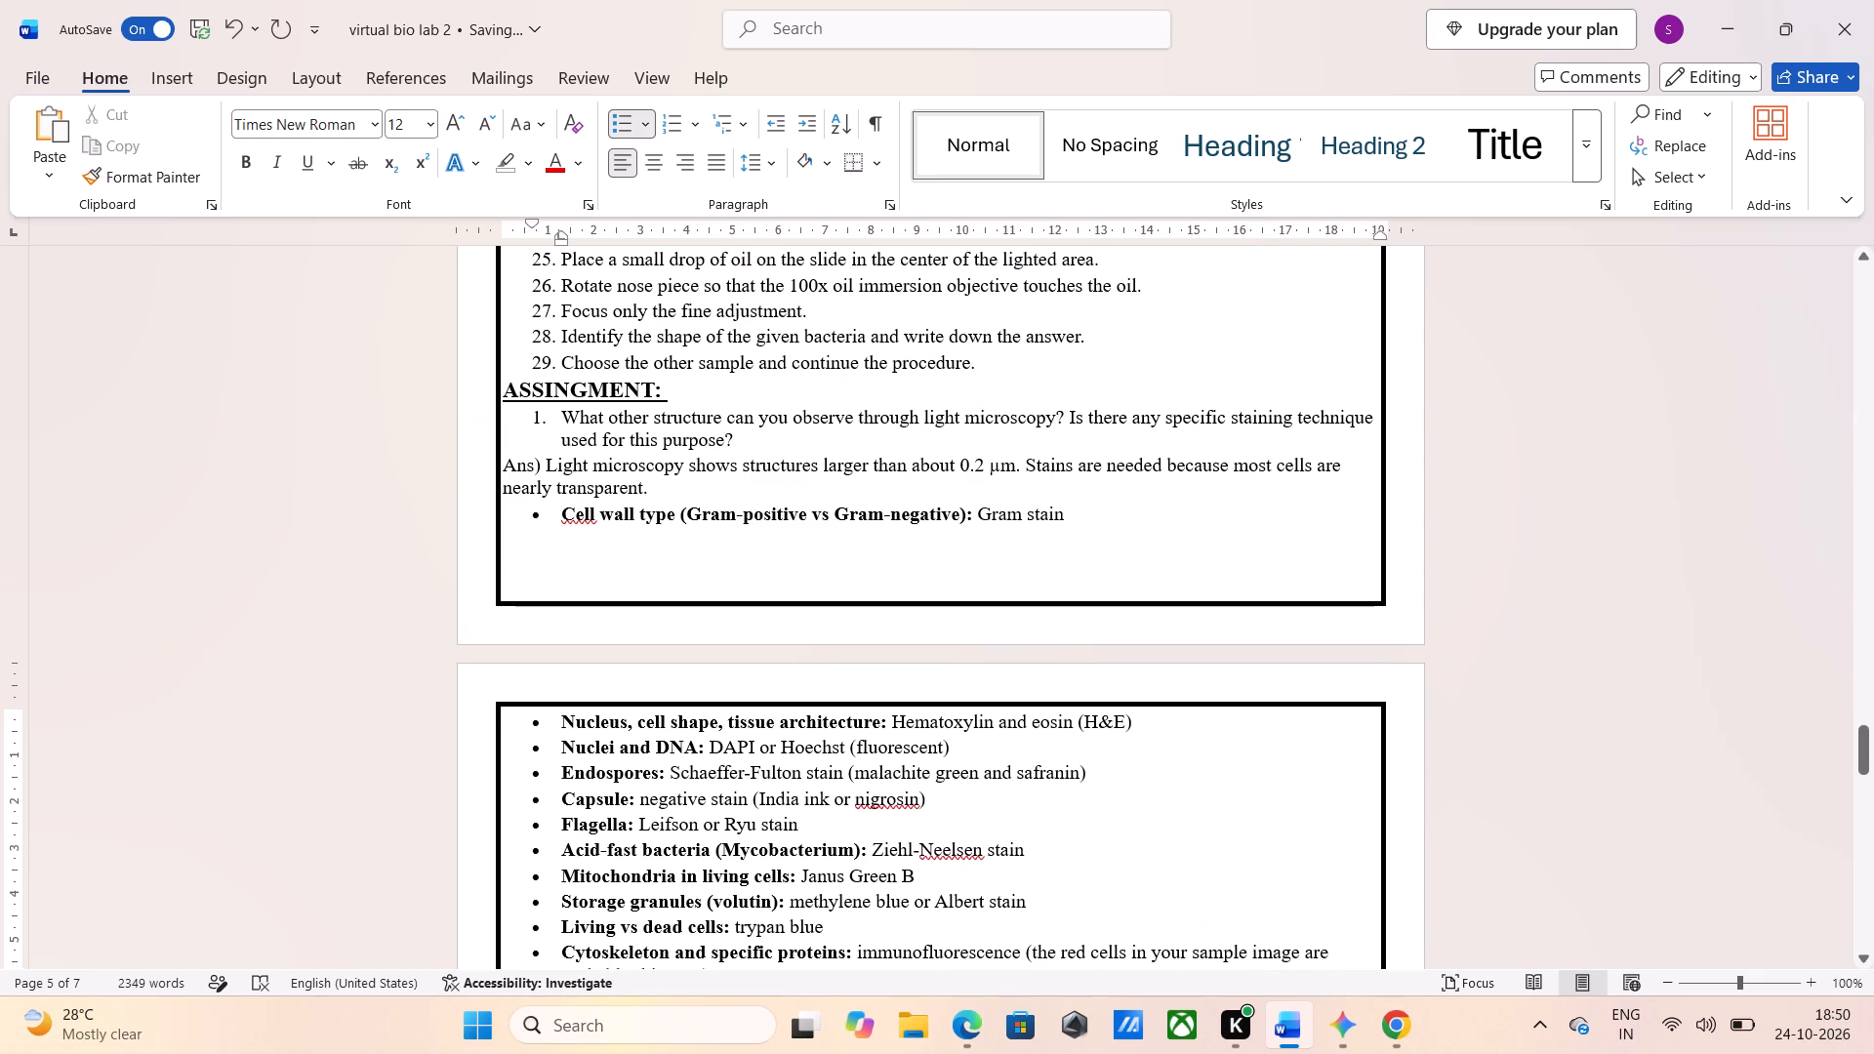
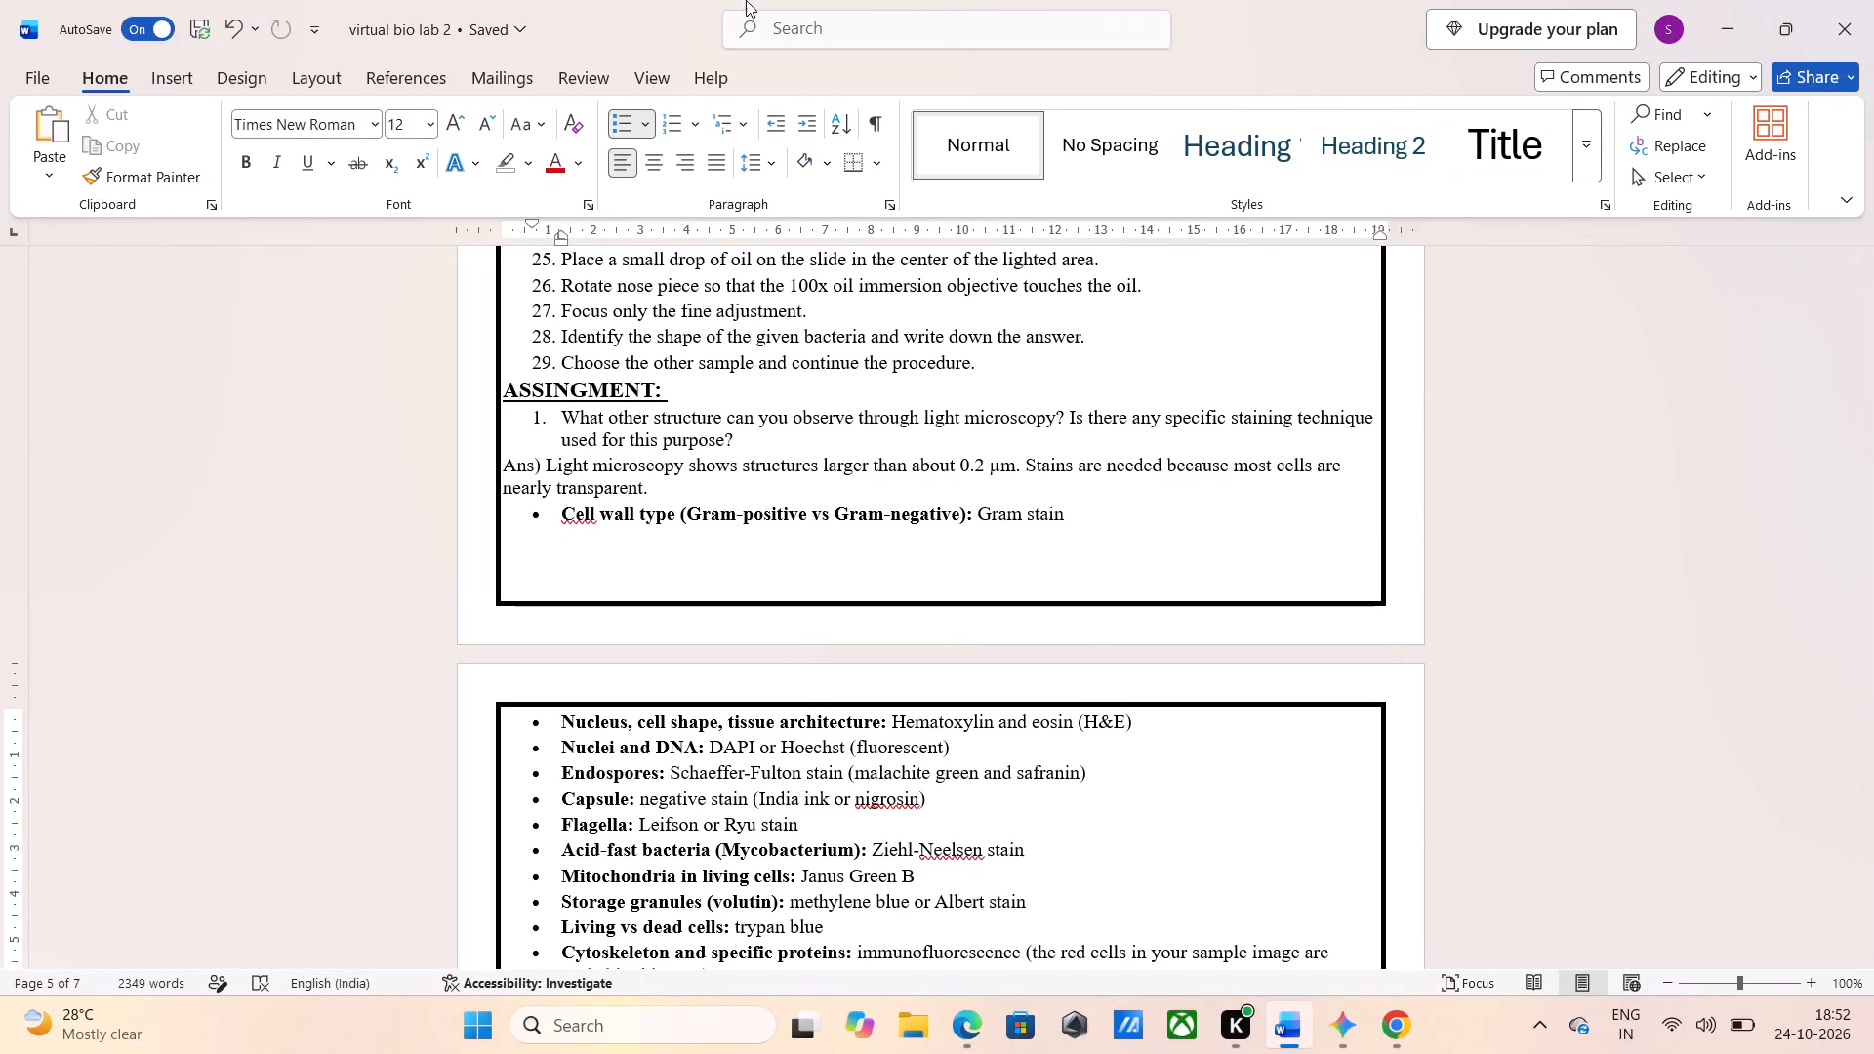
Set the bottom page margin to 1.2 cm for the whole document.
click(334, 61)
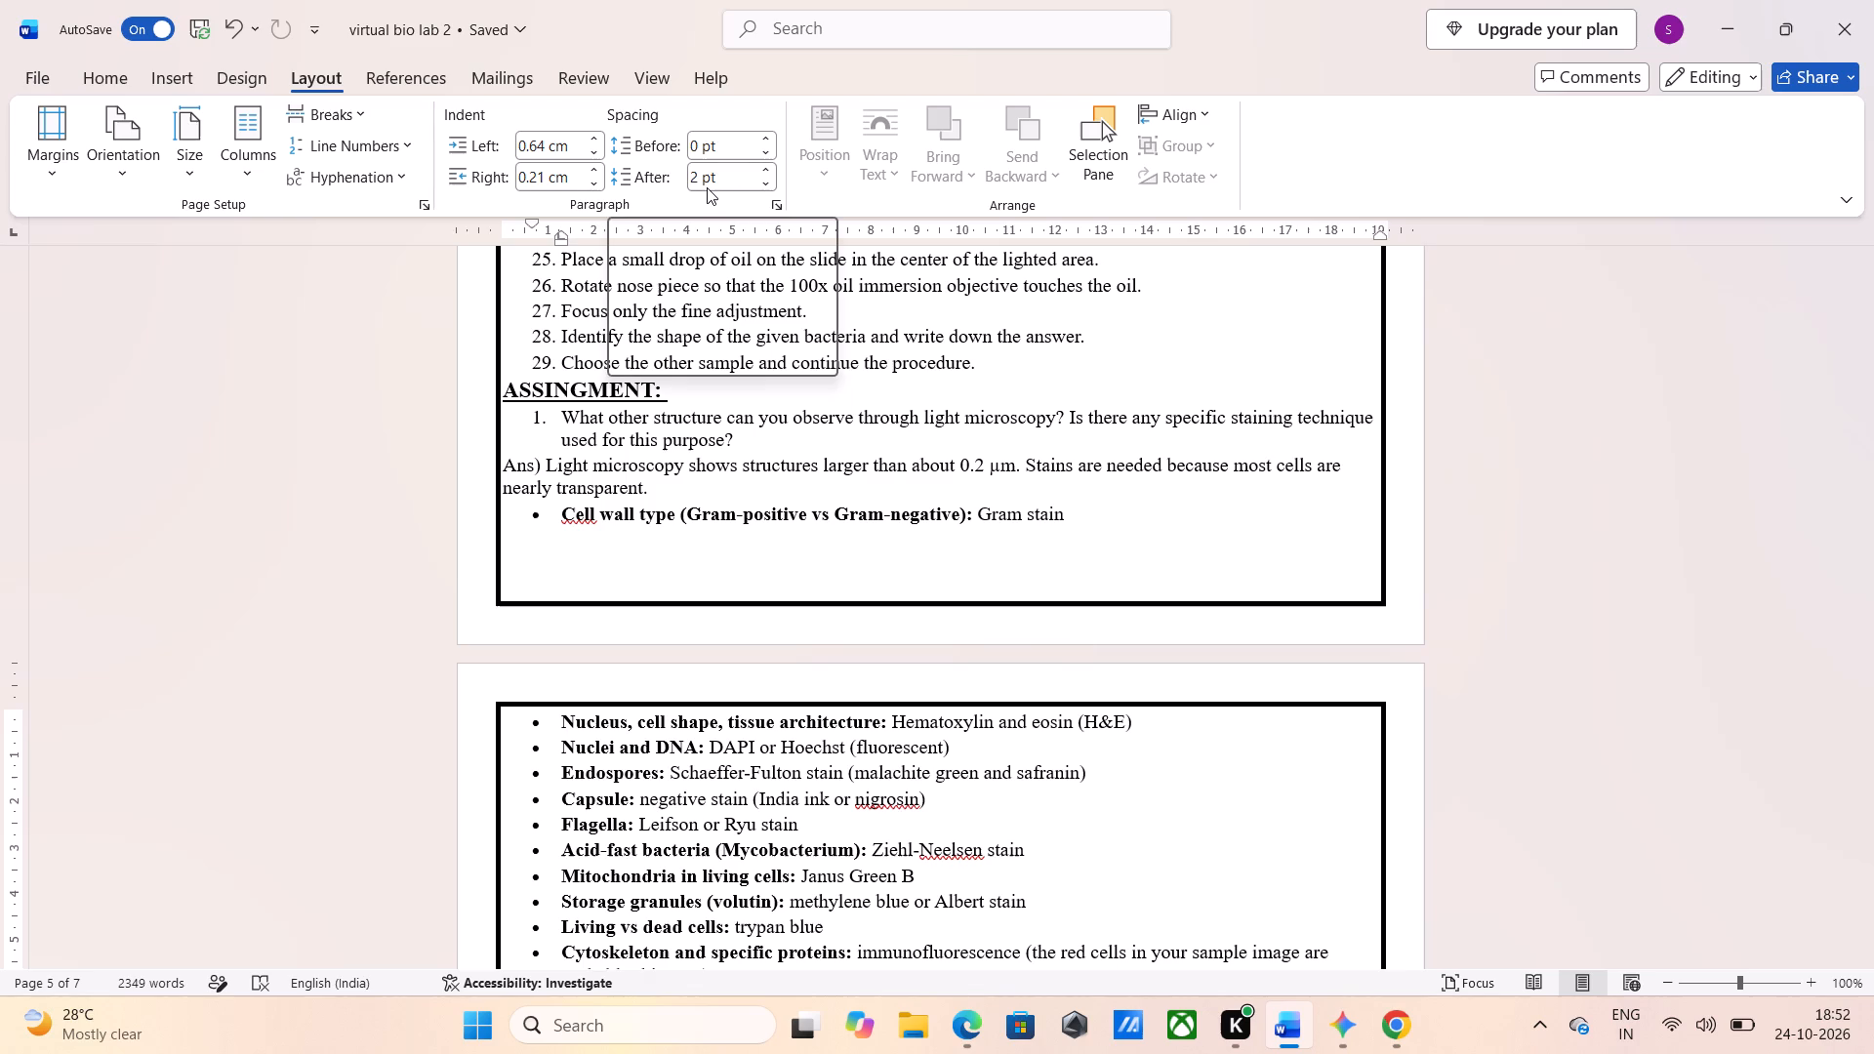
click(50, 165)
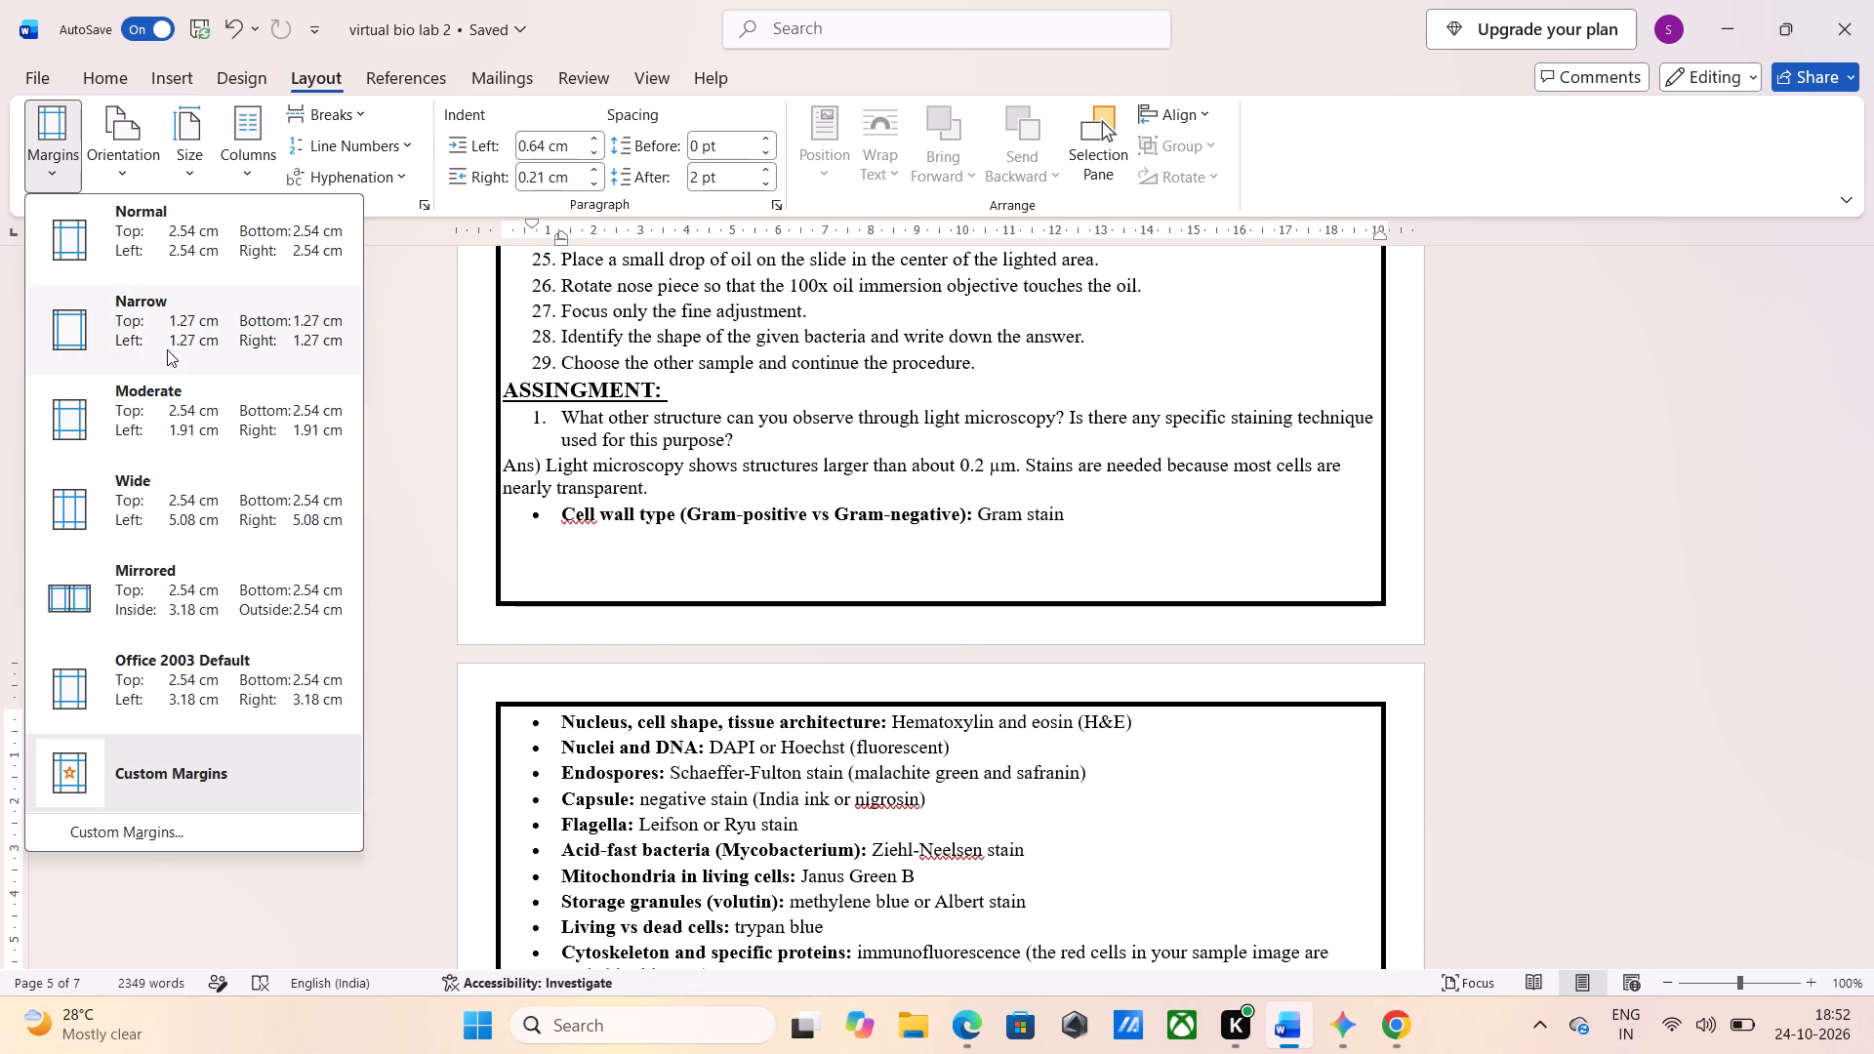
click(246, 783)
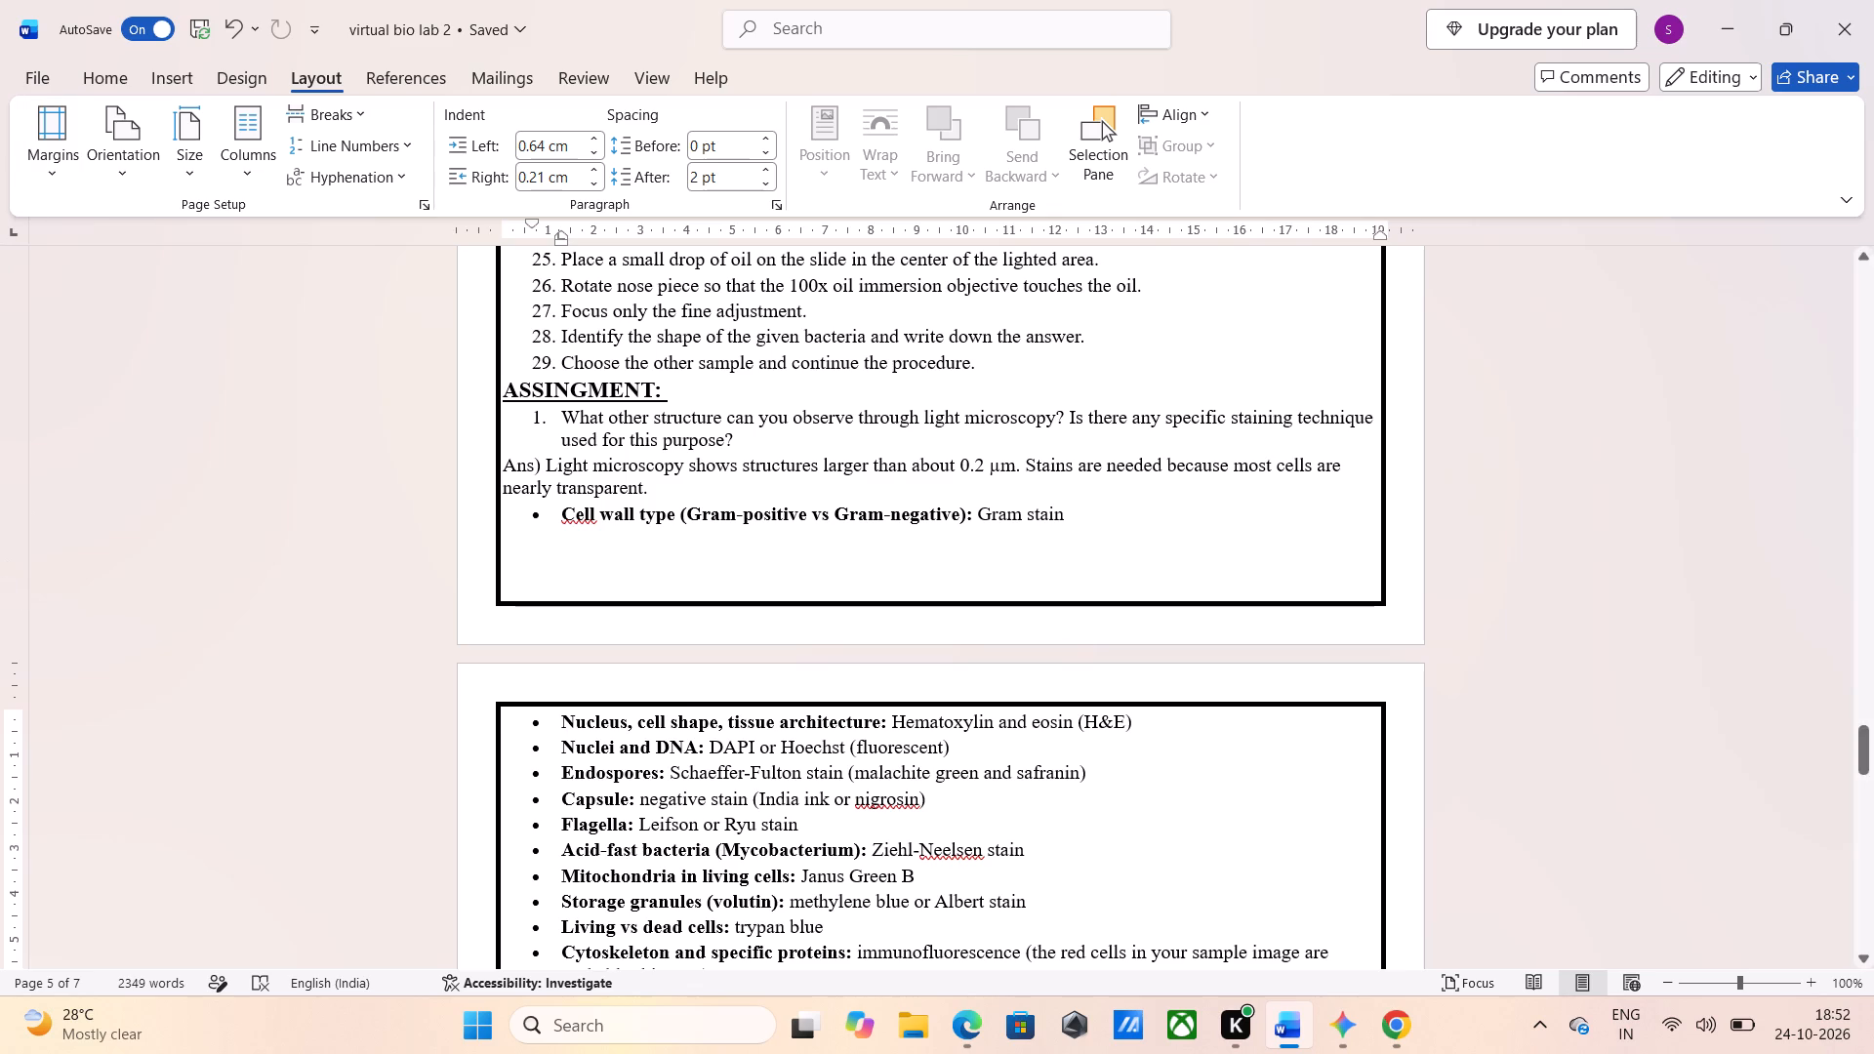
click(37, 174)
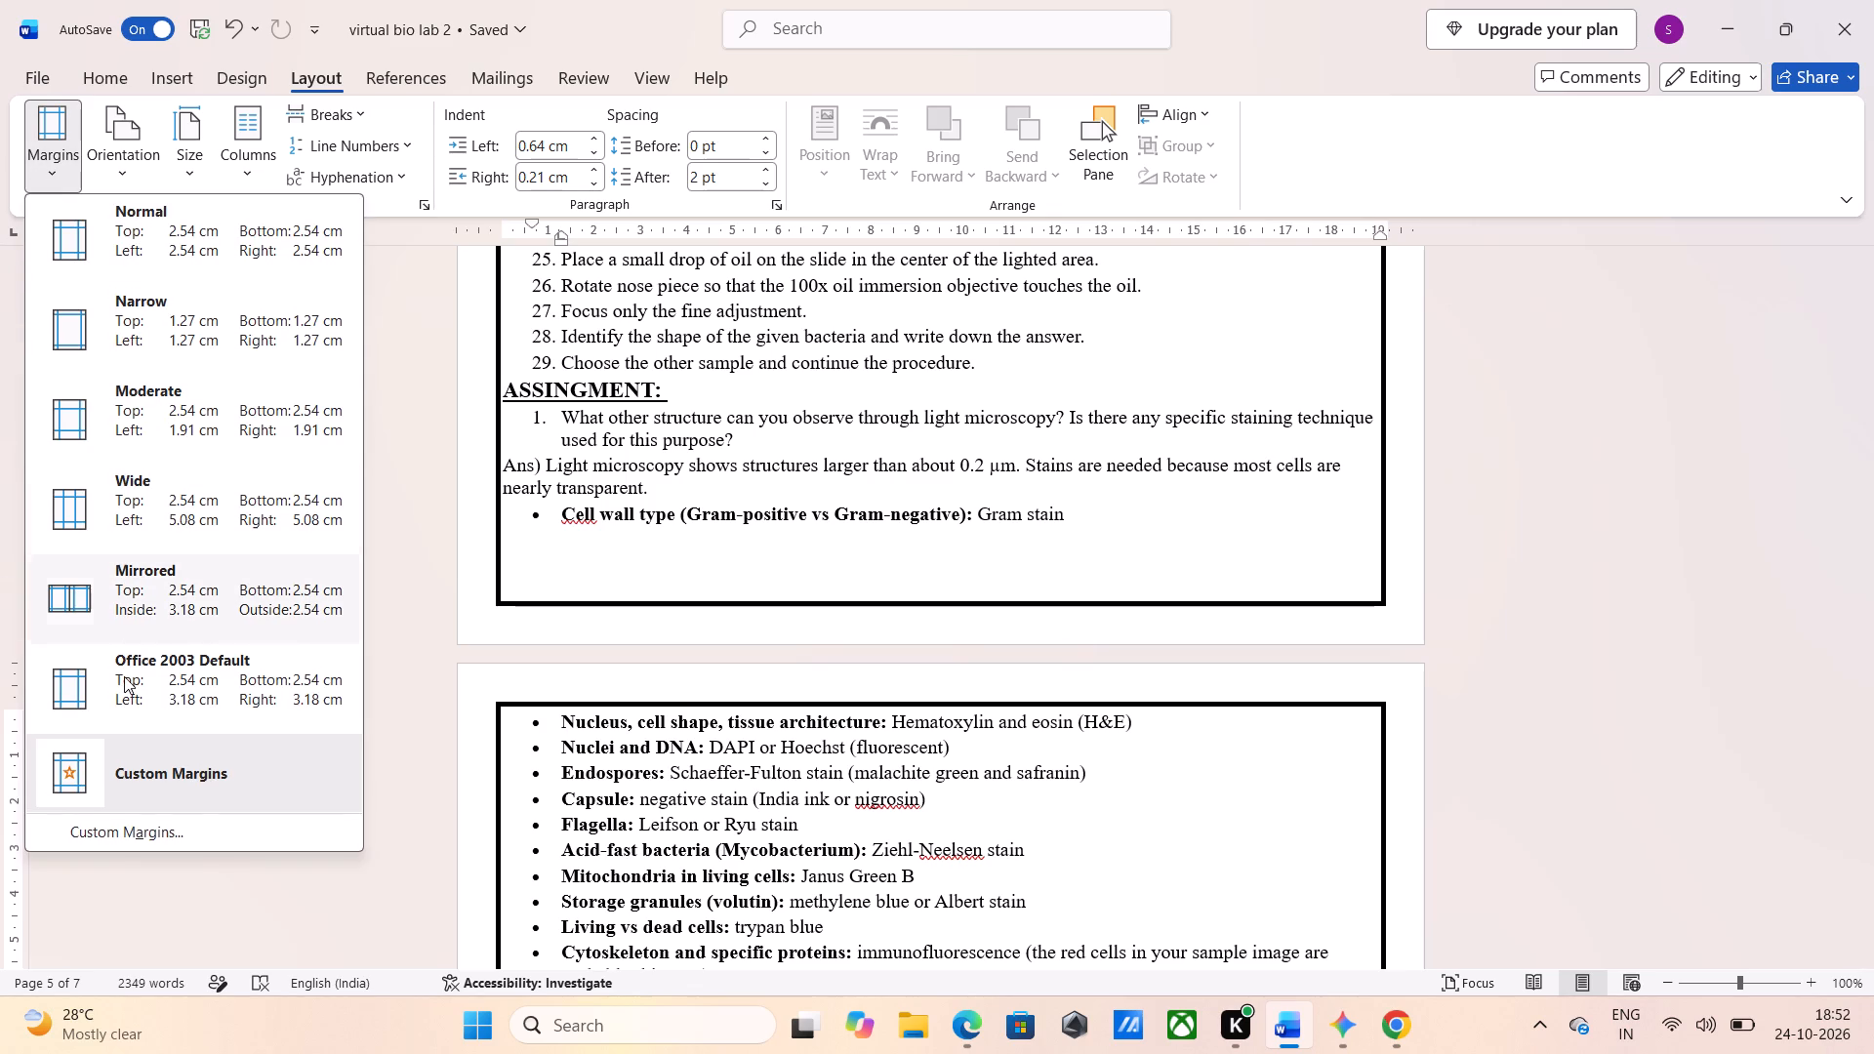
click(138, 836)
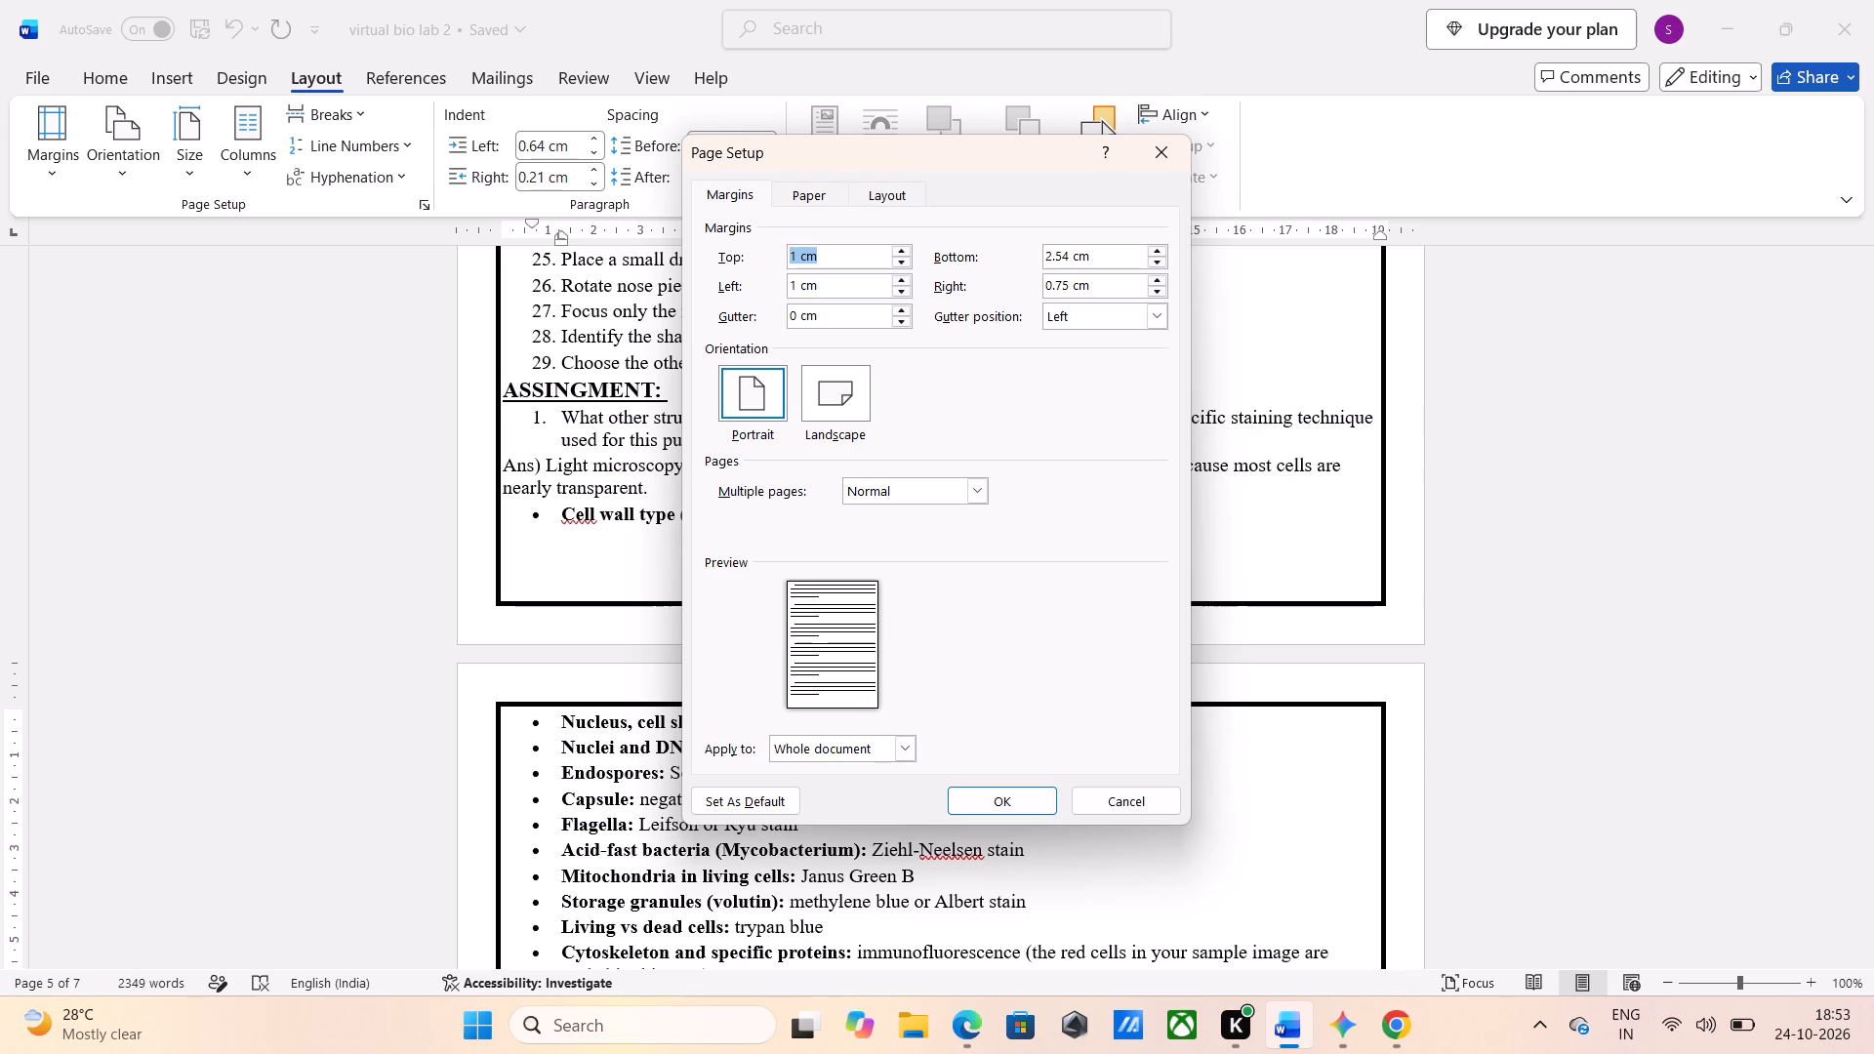
click(1079, 255)
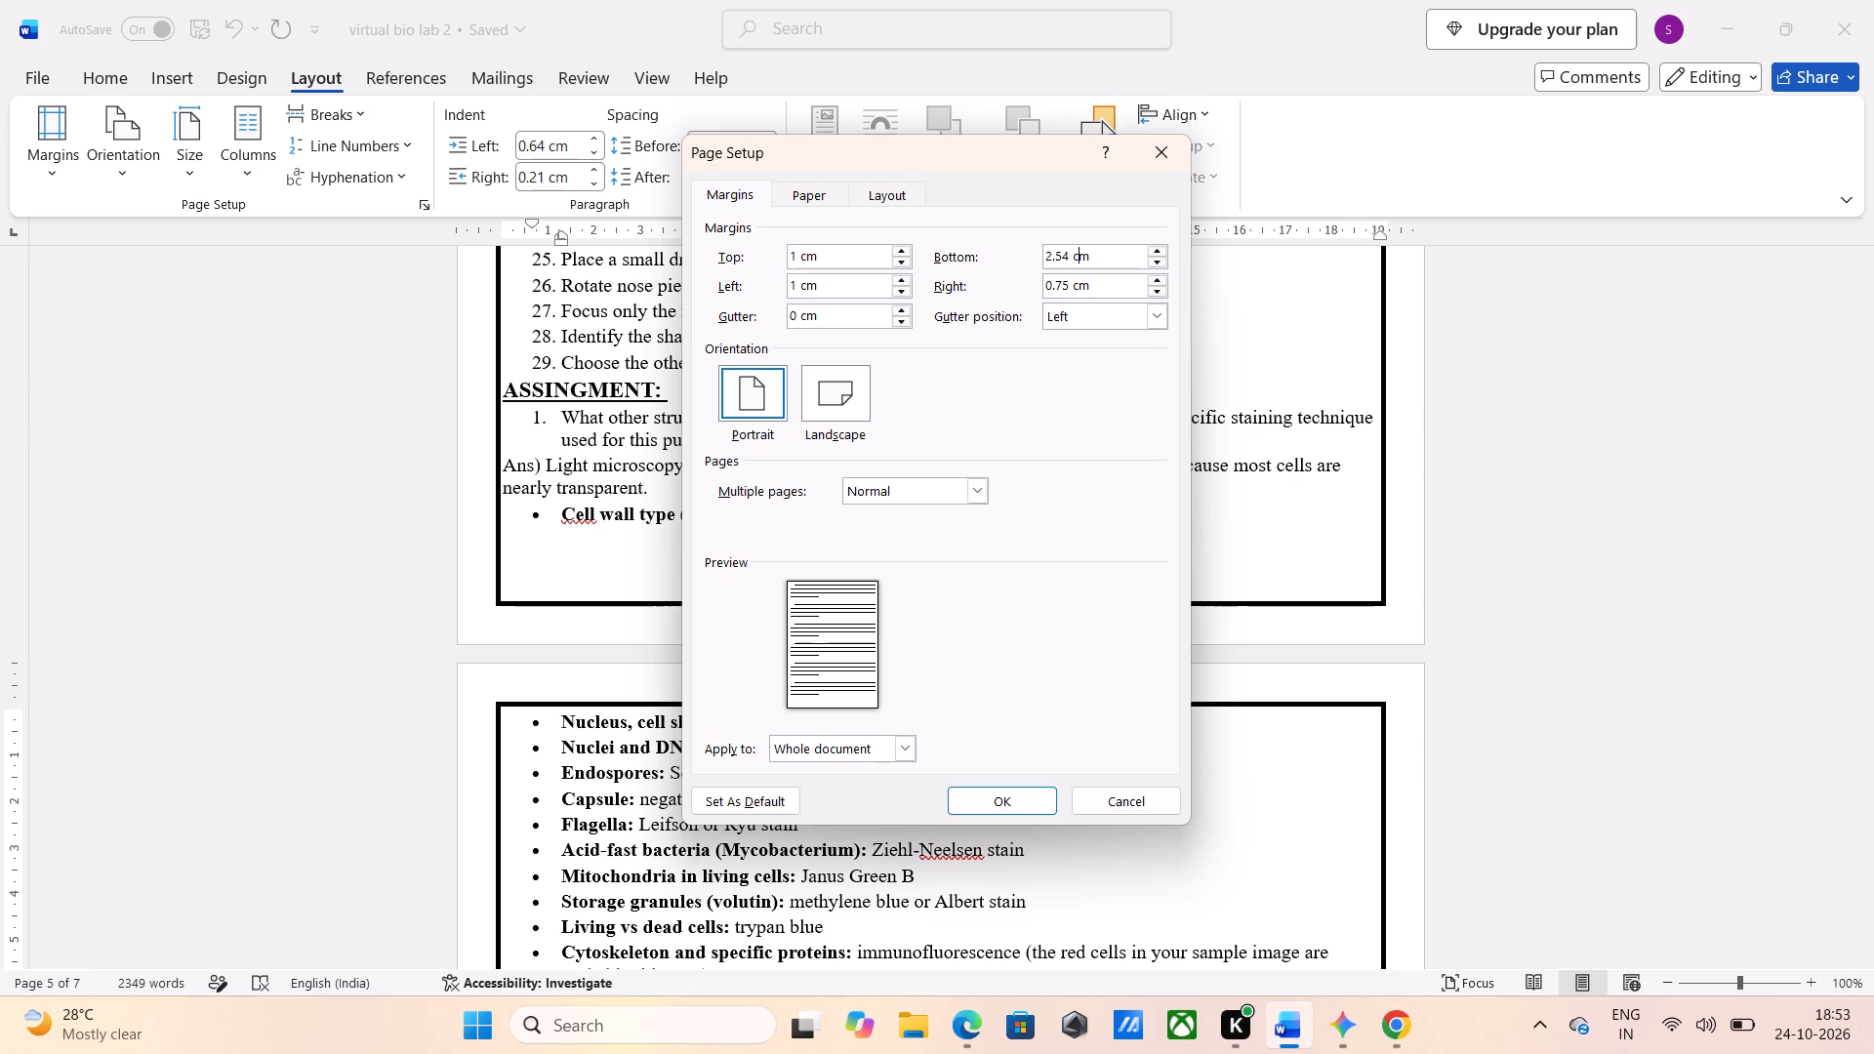
click(1069, 255)
key(BackSpace)
key(BackSpace)
key(BackSpace)
key(BackSpace)
text(1.2)
click(993, 790)
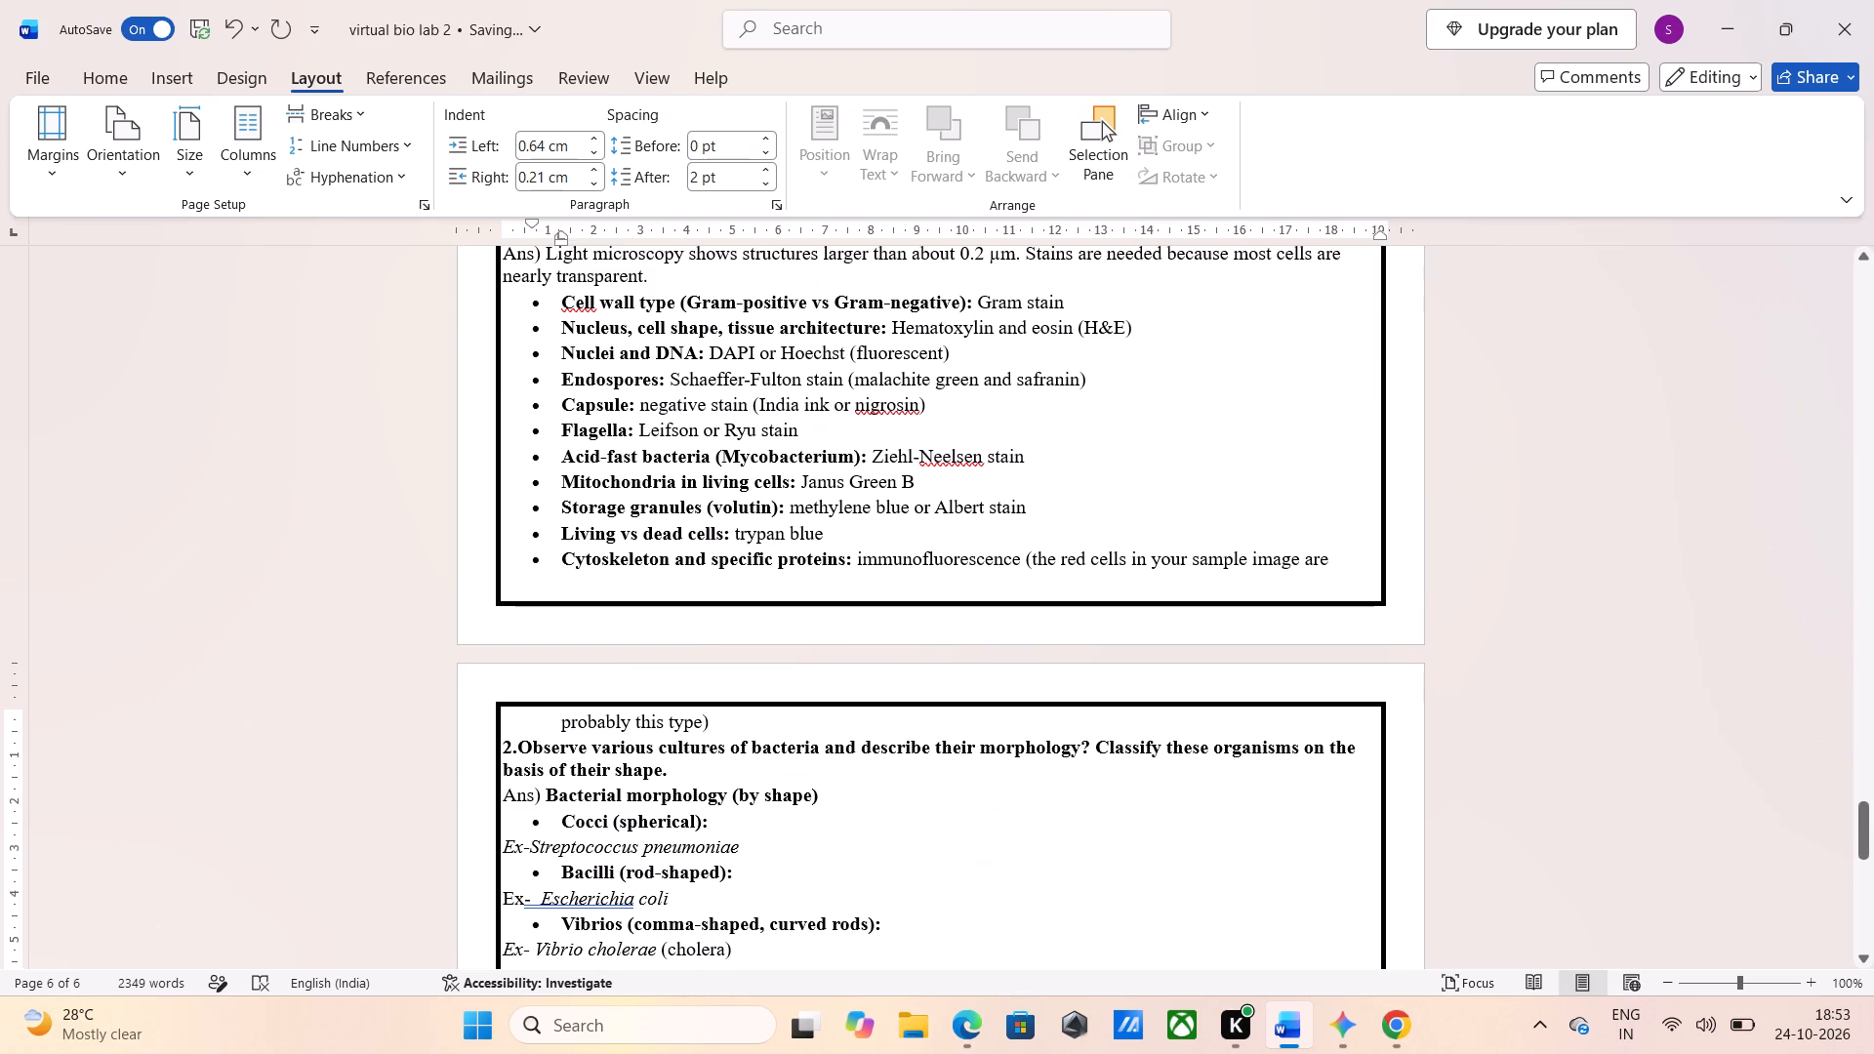
Make the first line of question 1, about structures seen through light microscopy, bold under the ASSINGMENT heading.
scroll(993, 790, up, 2)
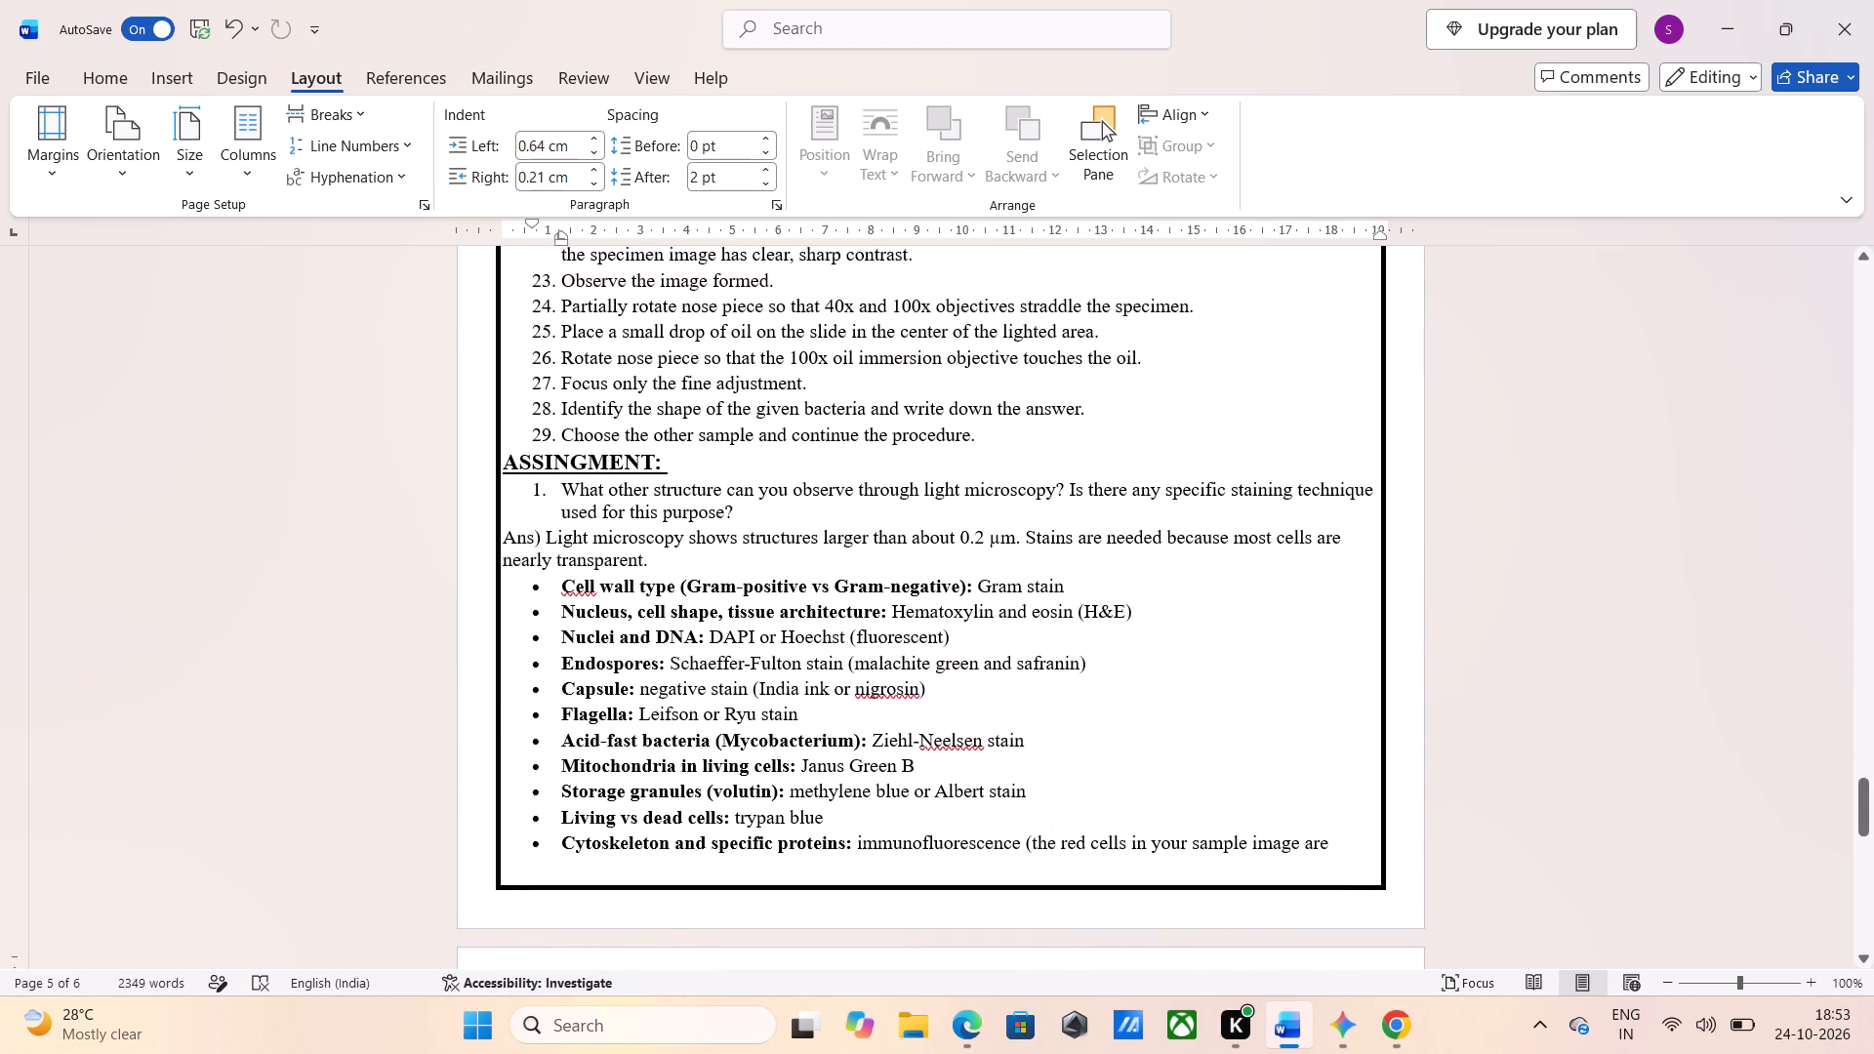
scroll(993, 790, up, 3)
scroll(993, 790, down, 2)
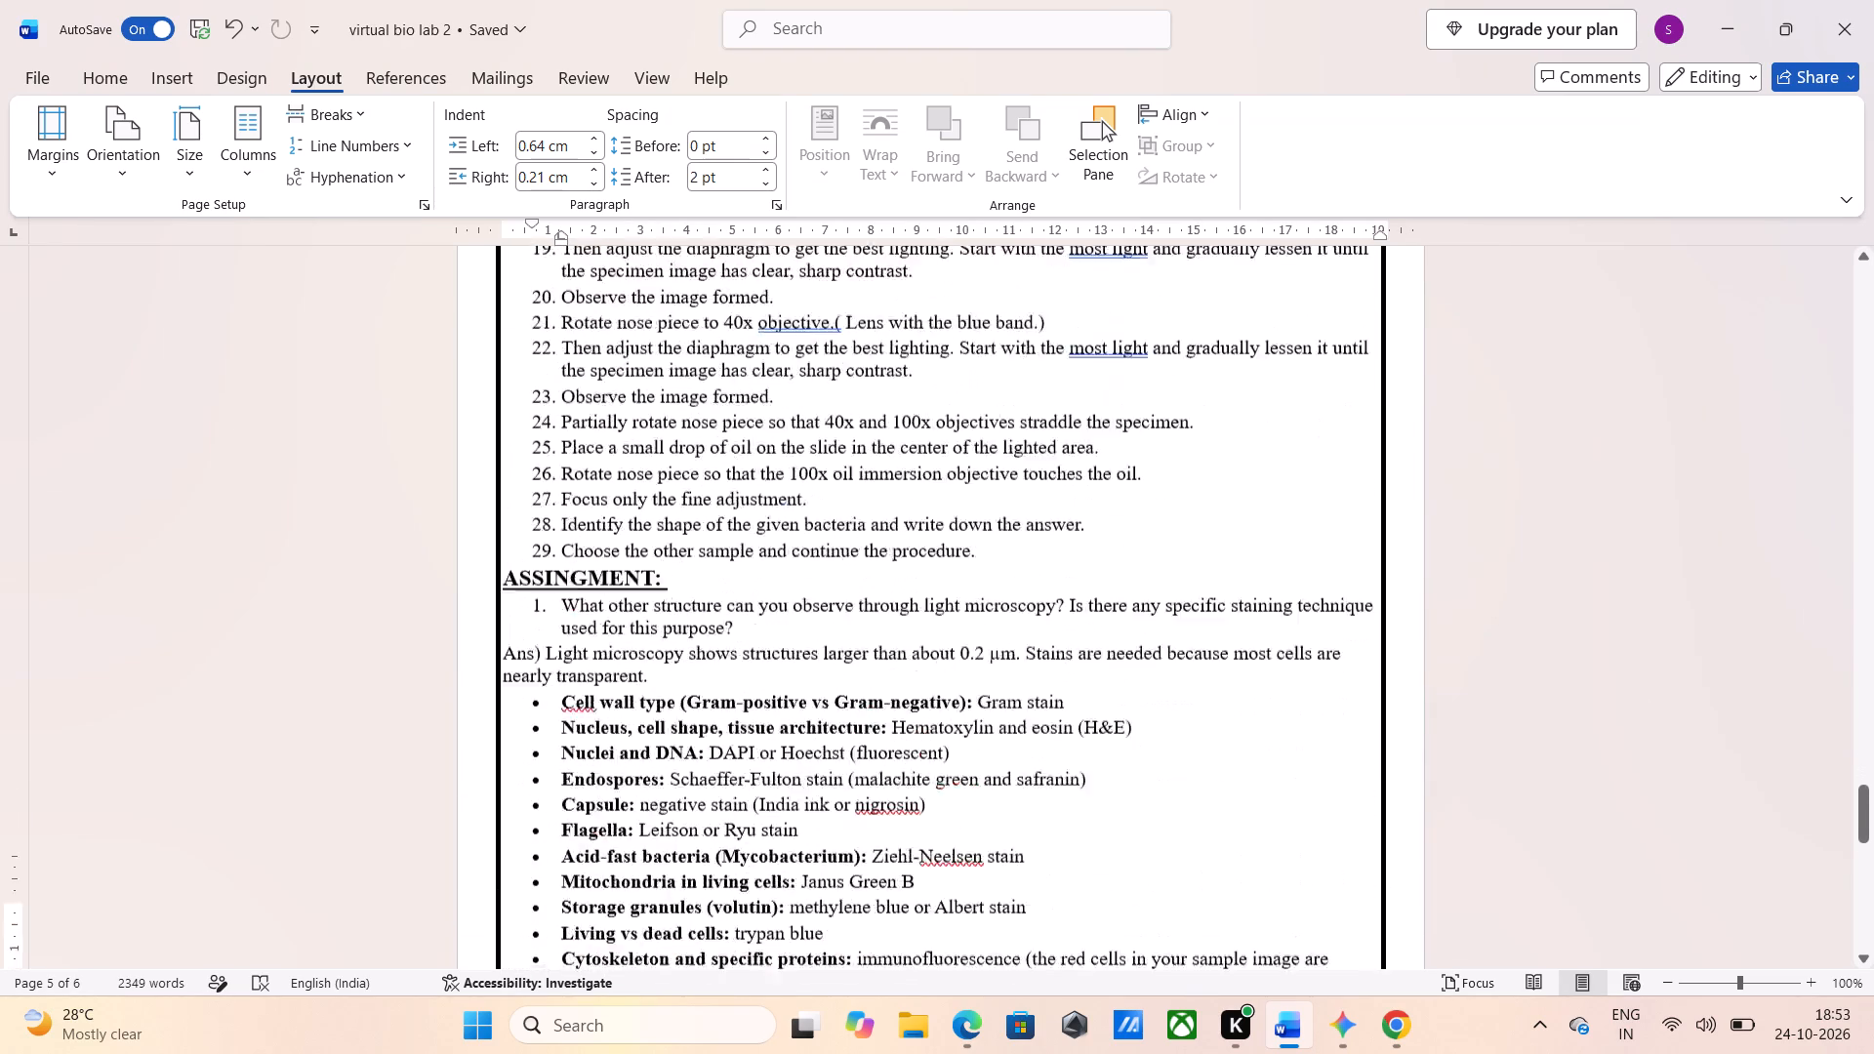
scroll(993, 790, down, 1)
scroll(993, 790, up, 2)
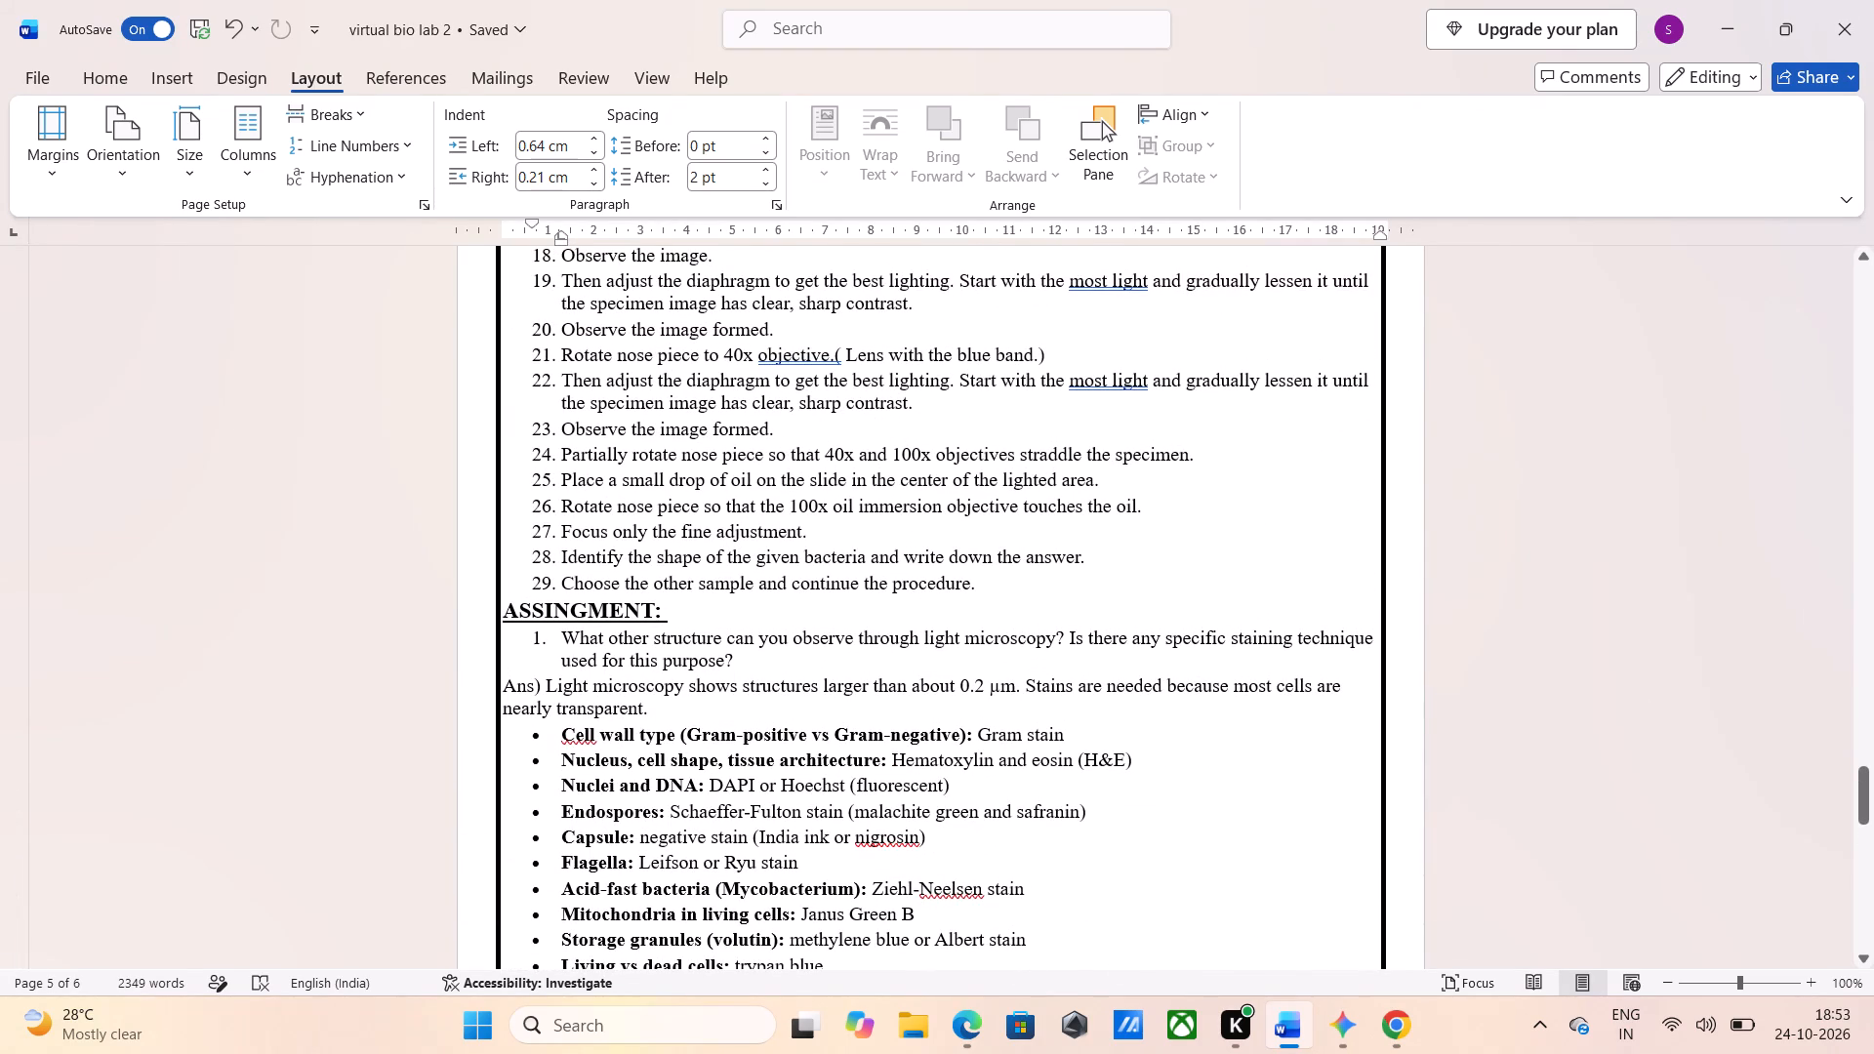
click(447, 642)
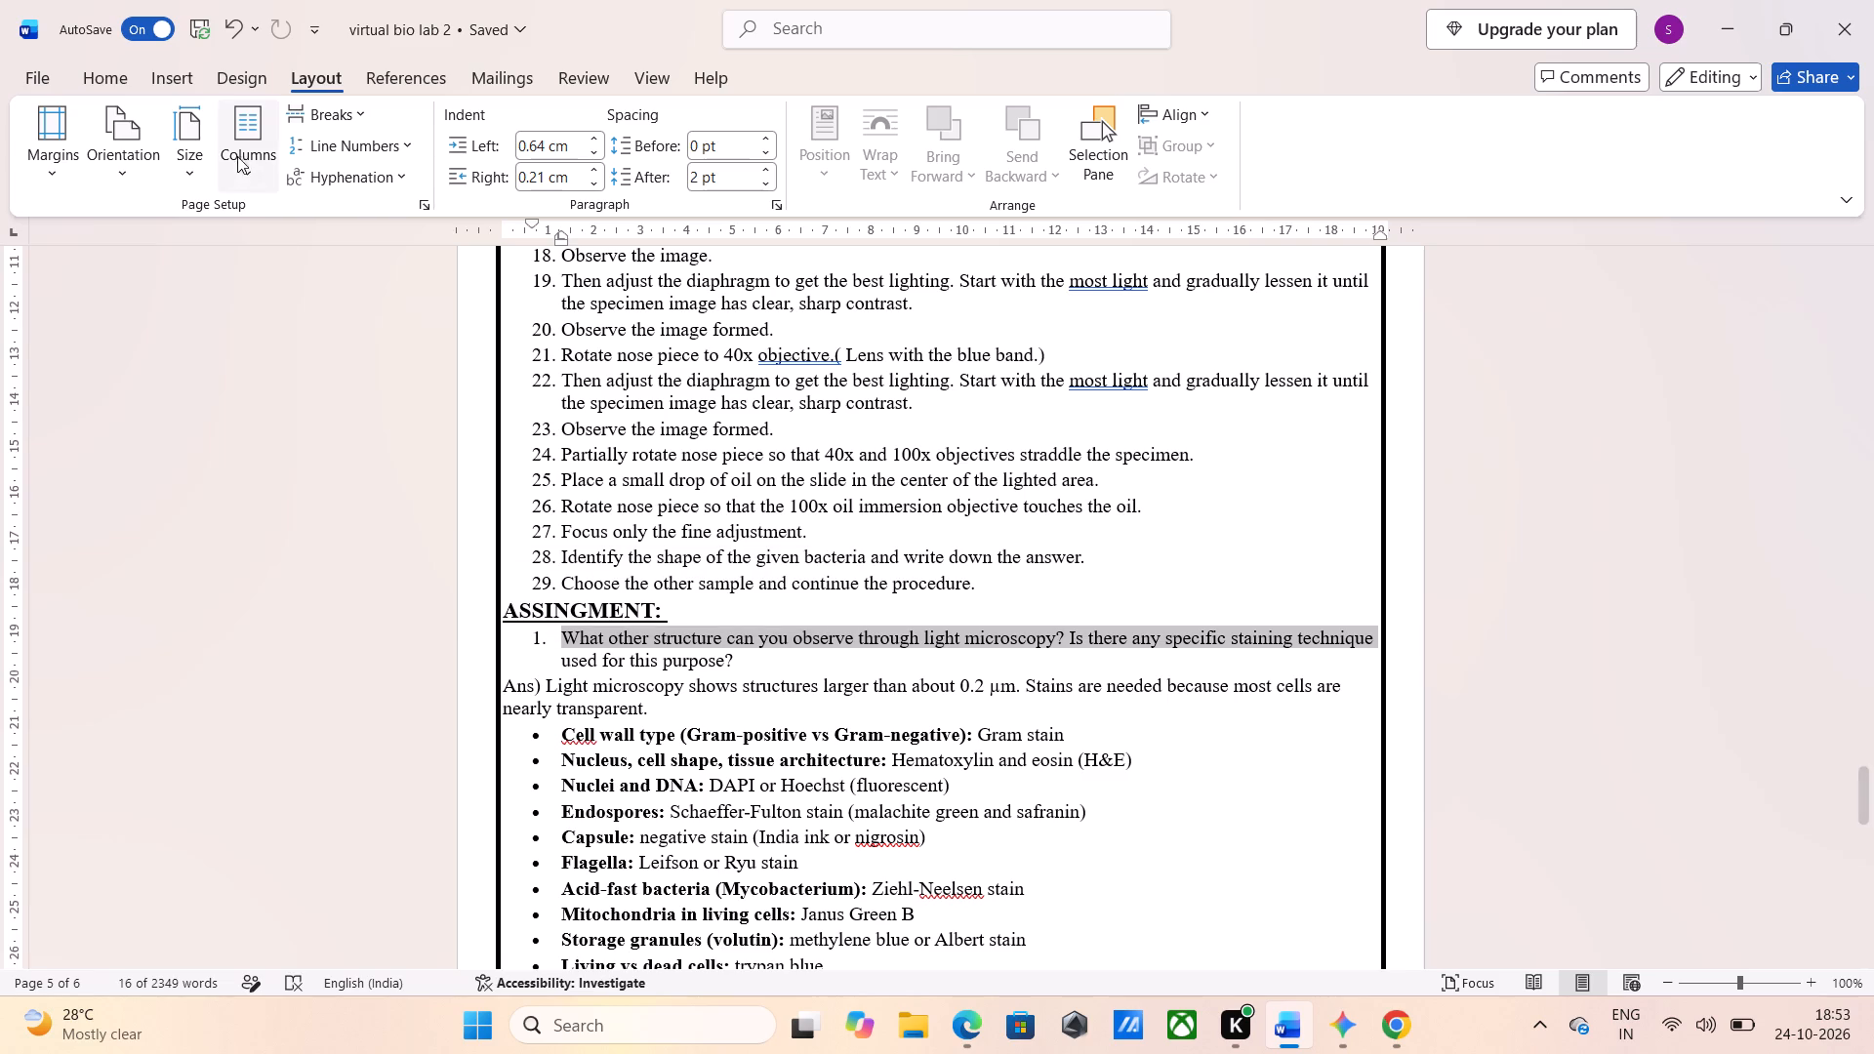
click(107, 71)
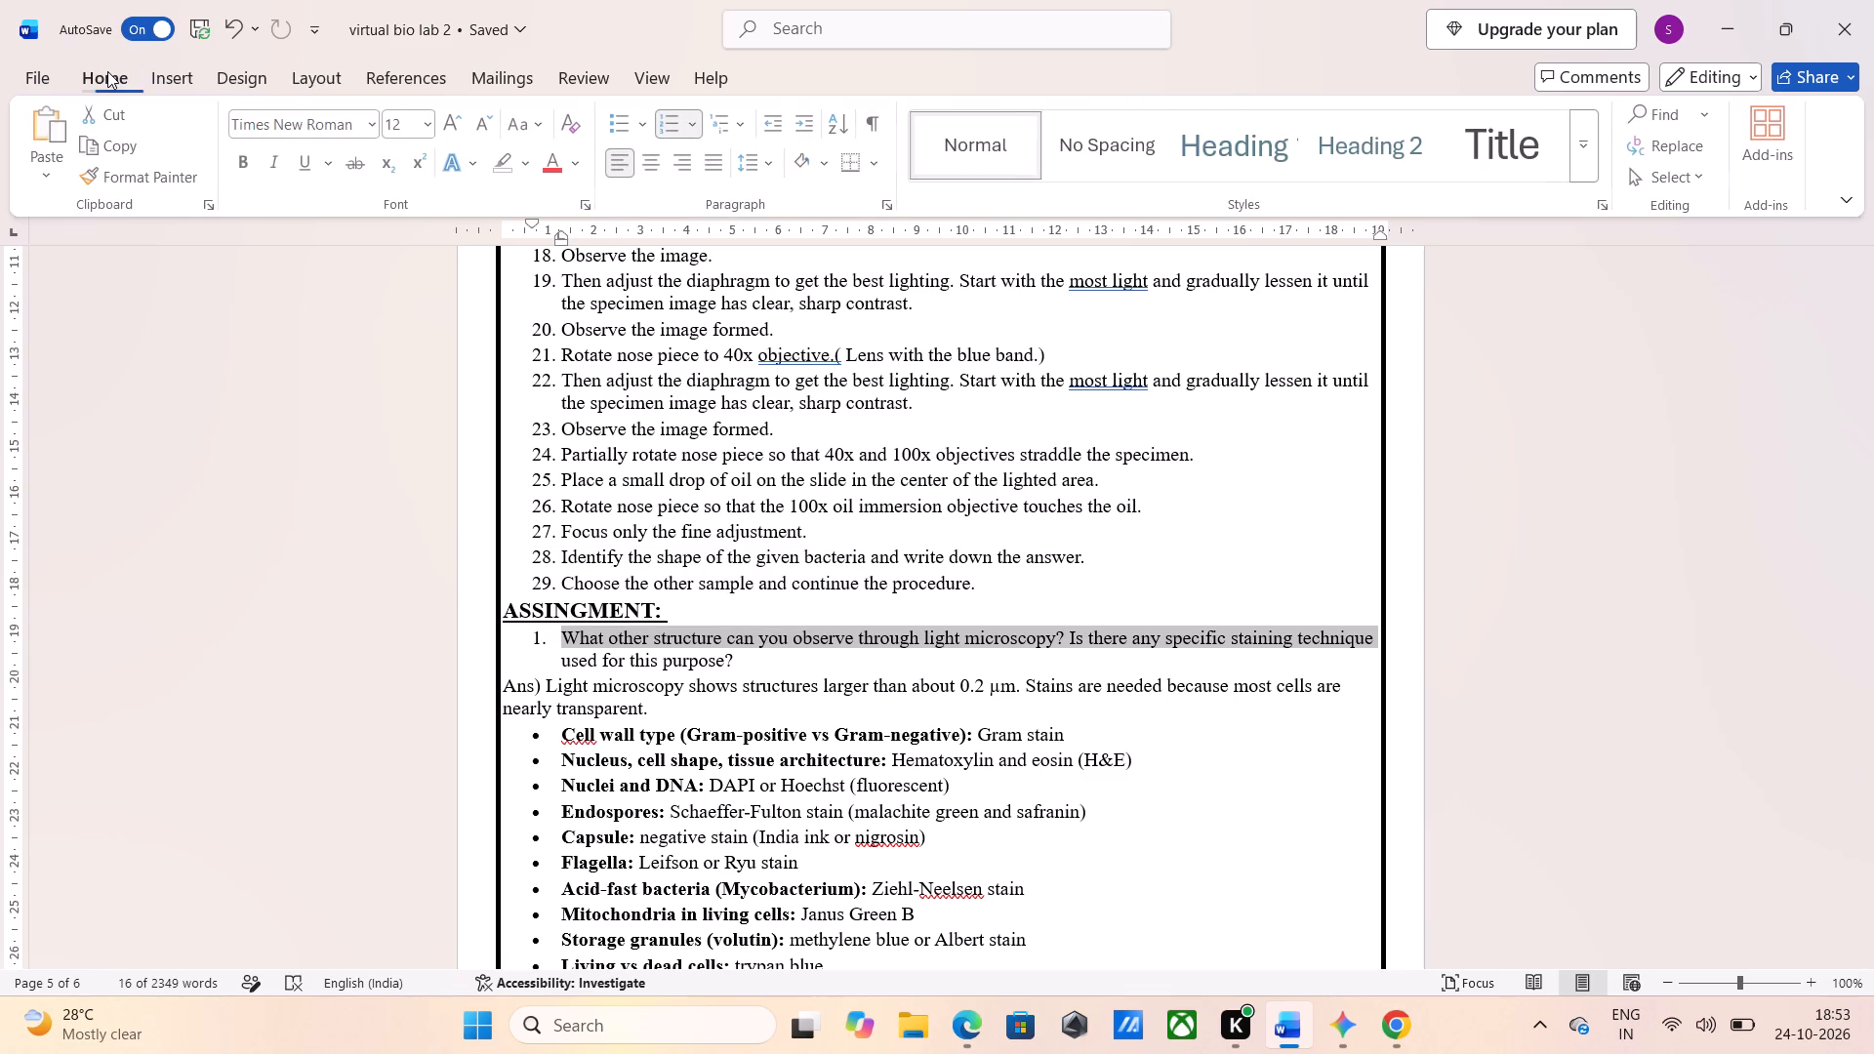
click(254, 159)
click(434, 668)
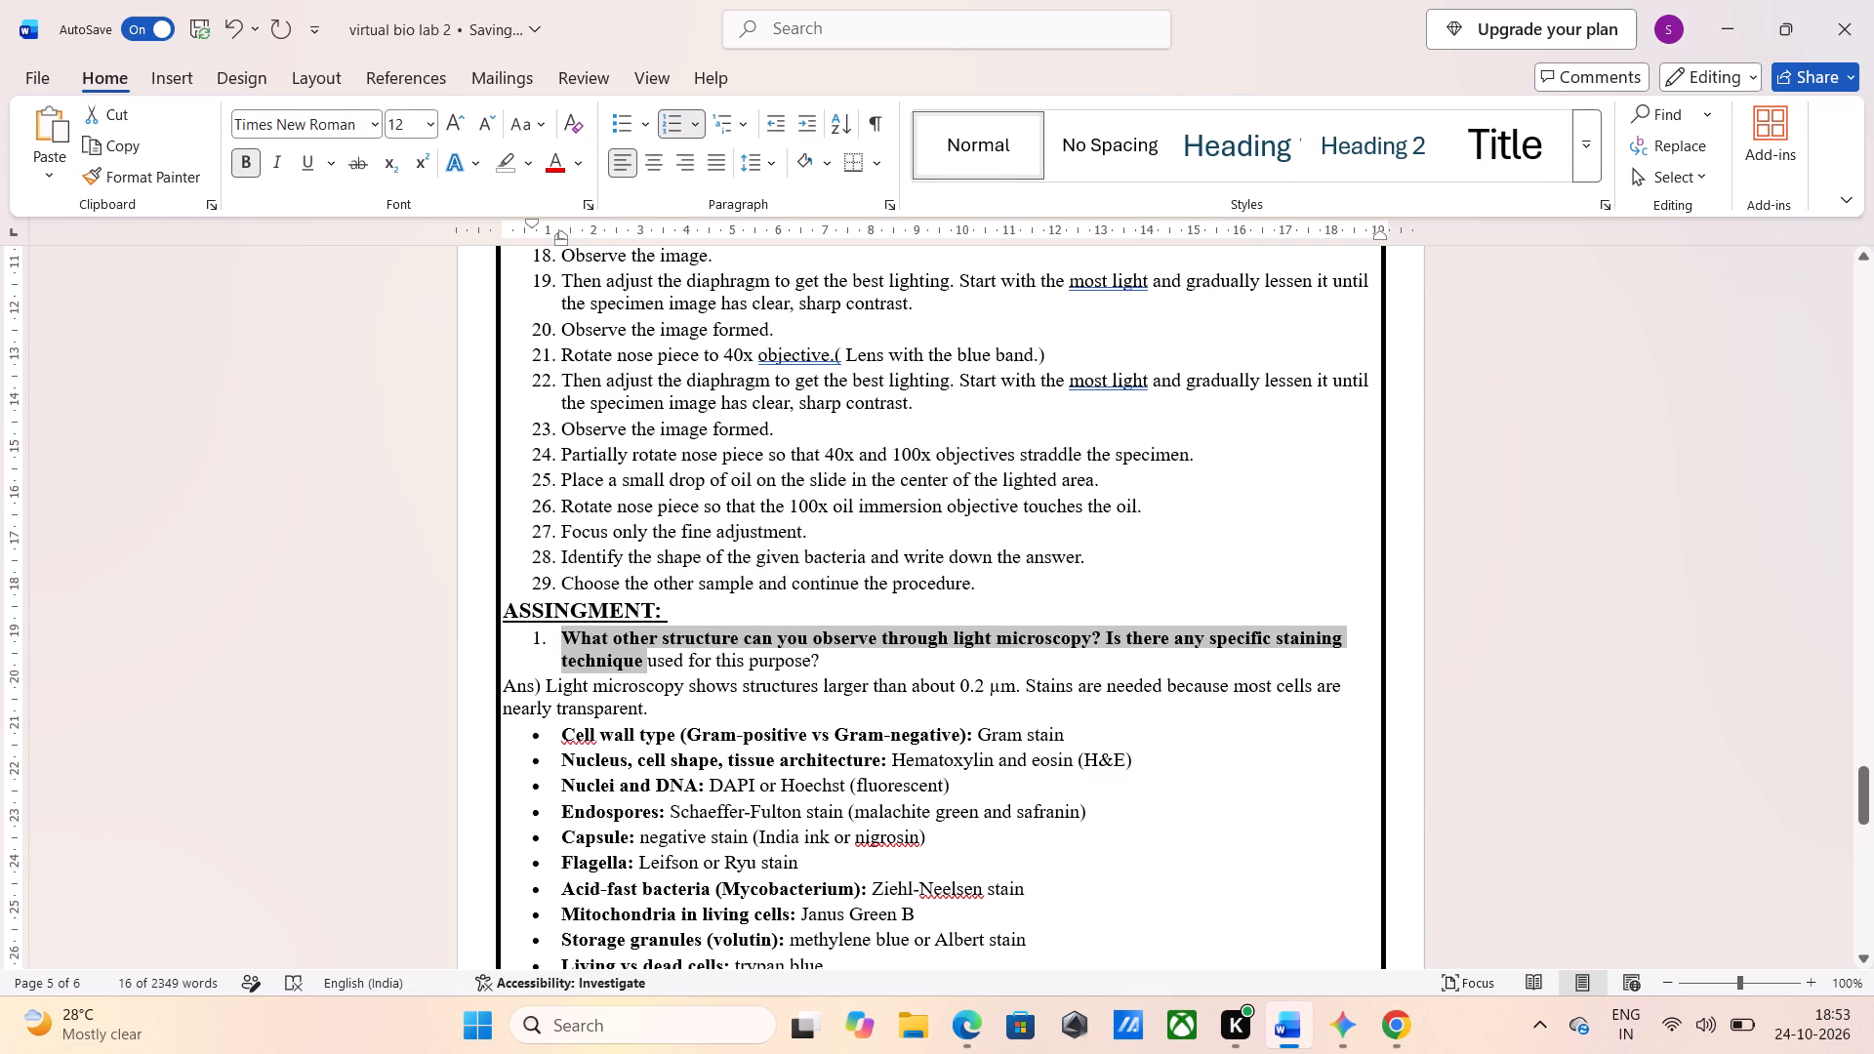
click(317, 652)
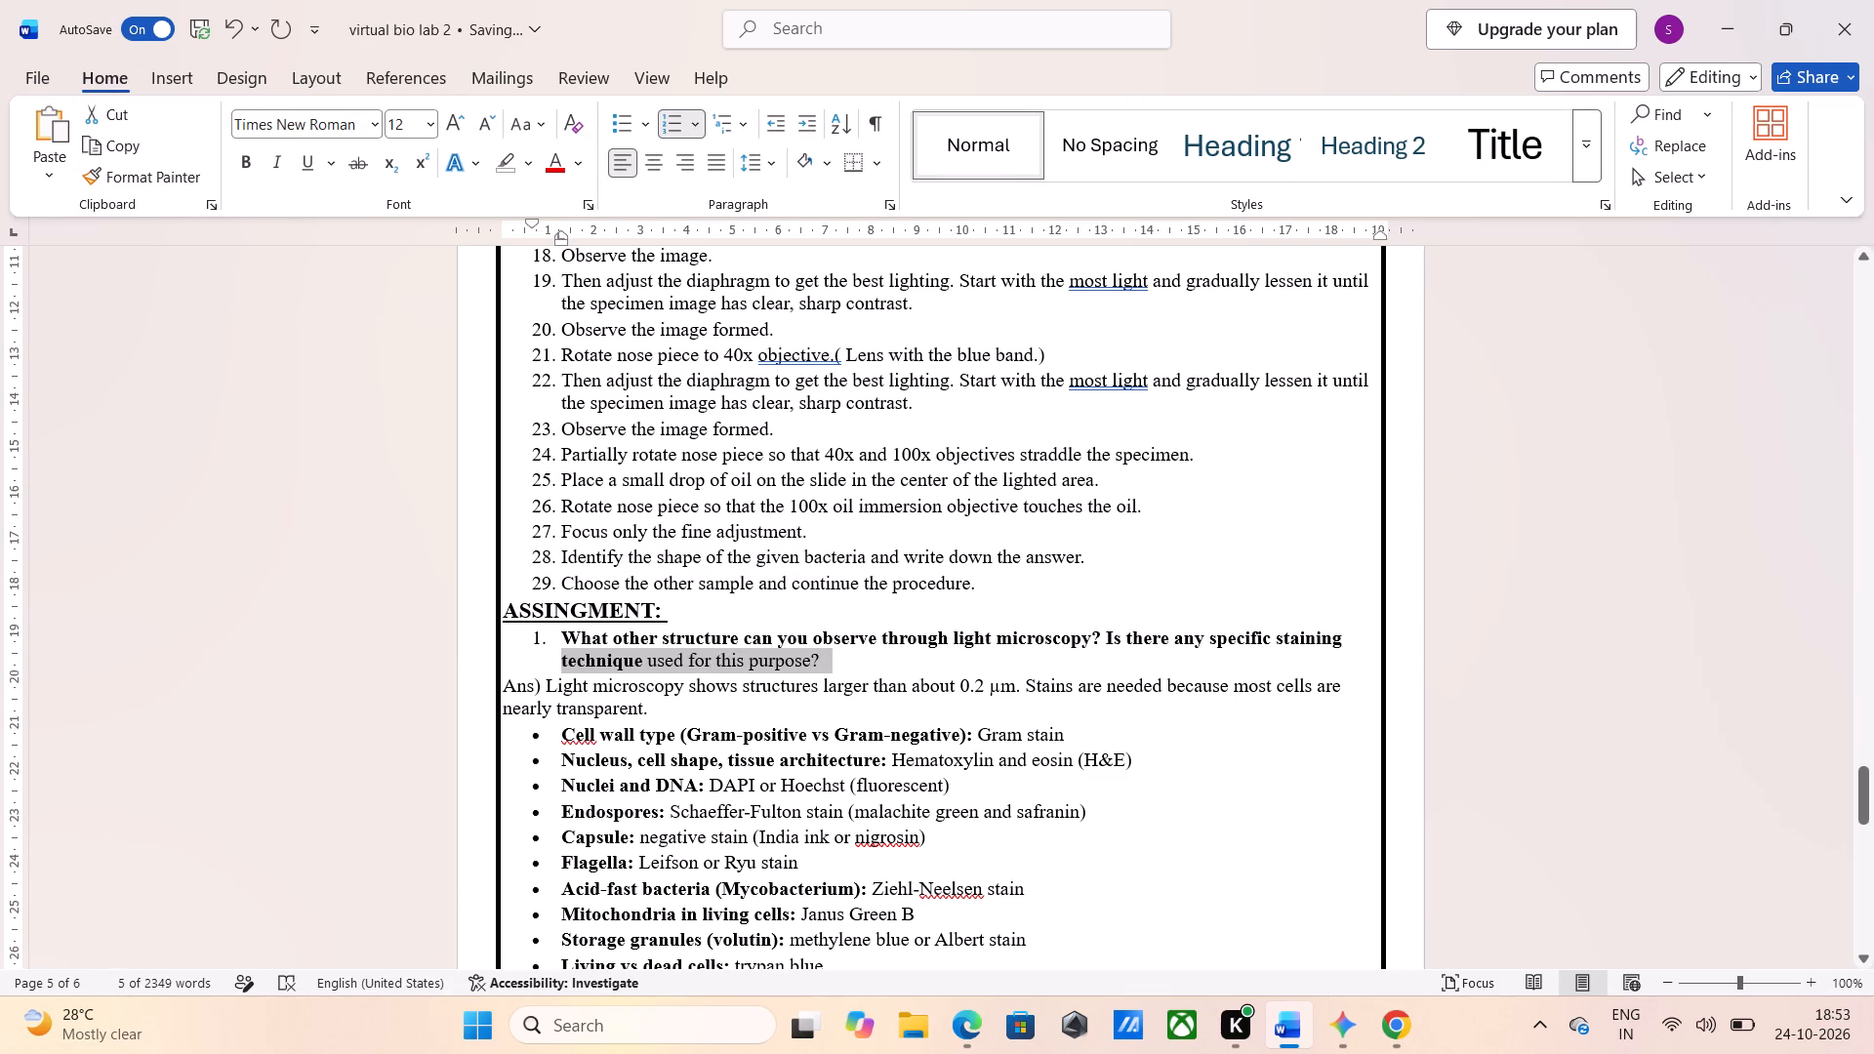
Replace question 1's automatic, indented list number with a manual "1." directly before the question text.
click(548, 641)
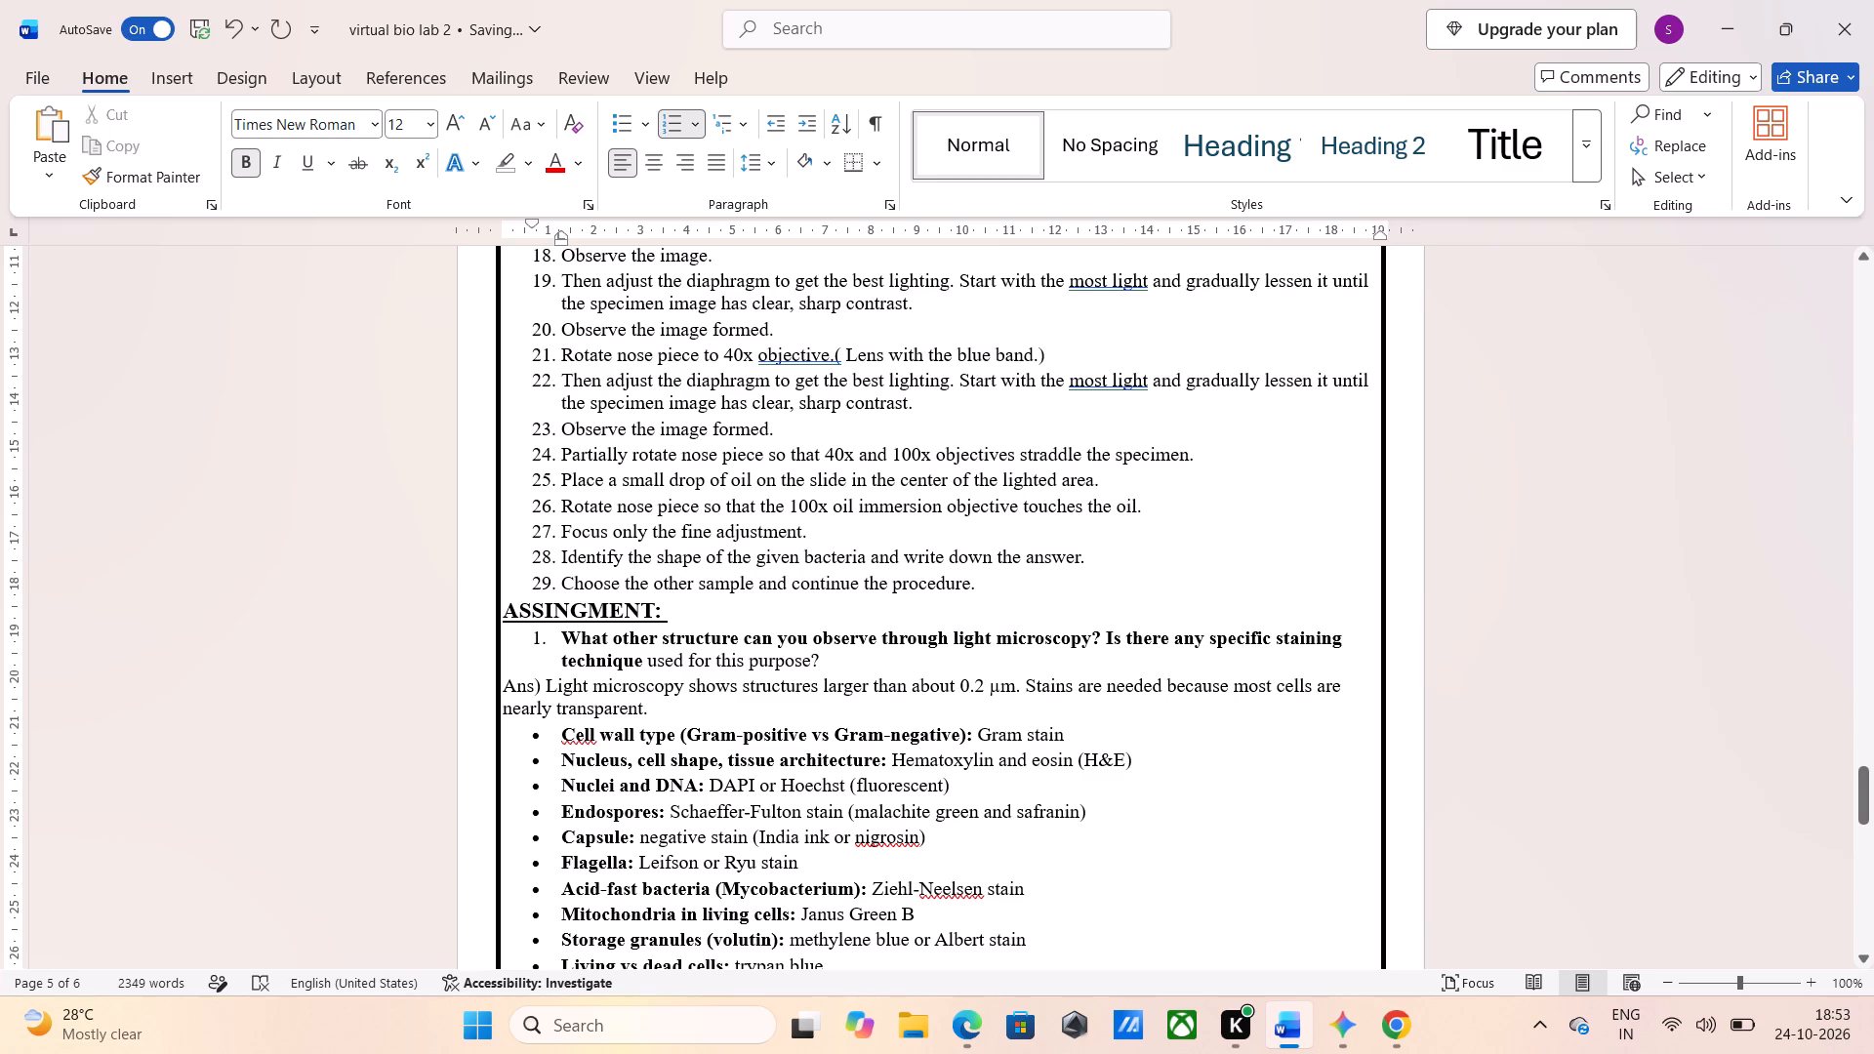
key(BackSpace)
key(BackSpace)
key(BackSpace)
key(Return)
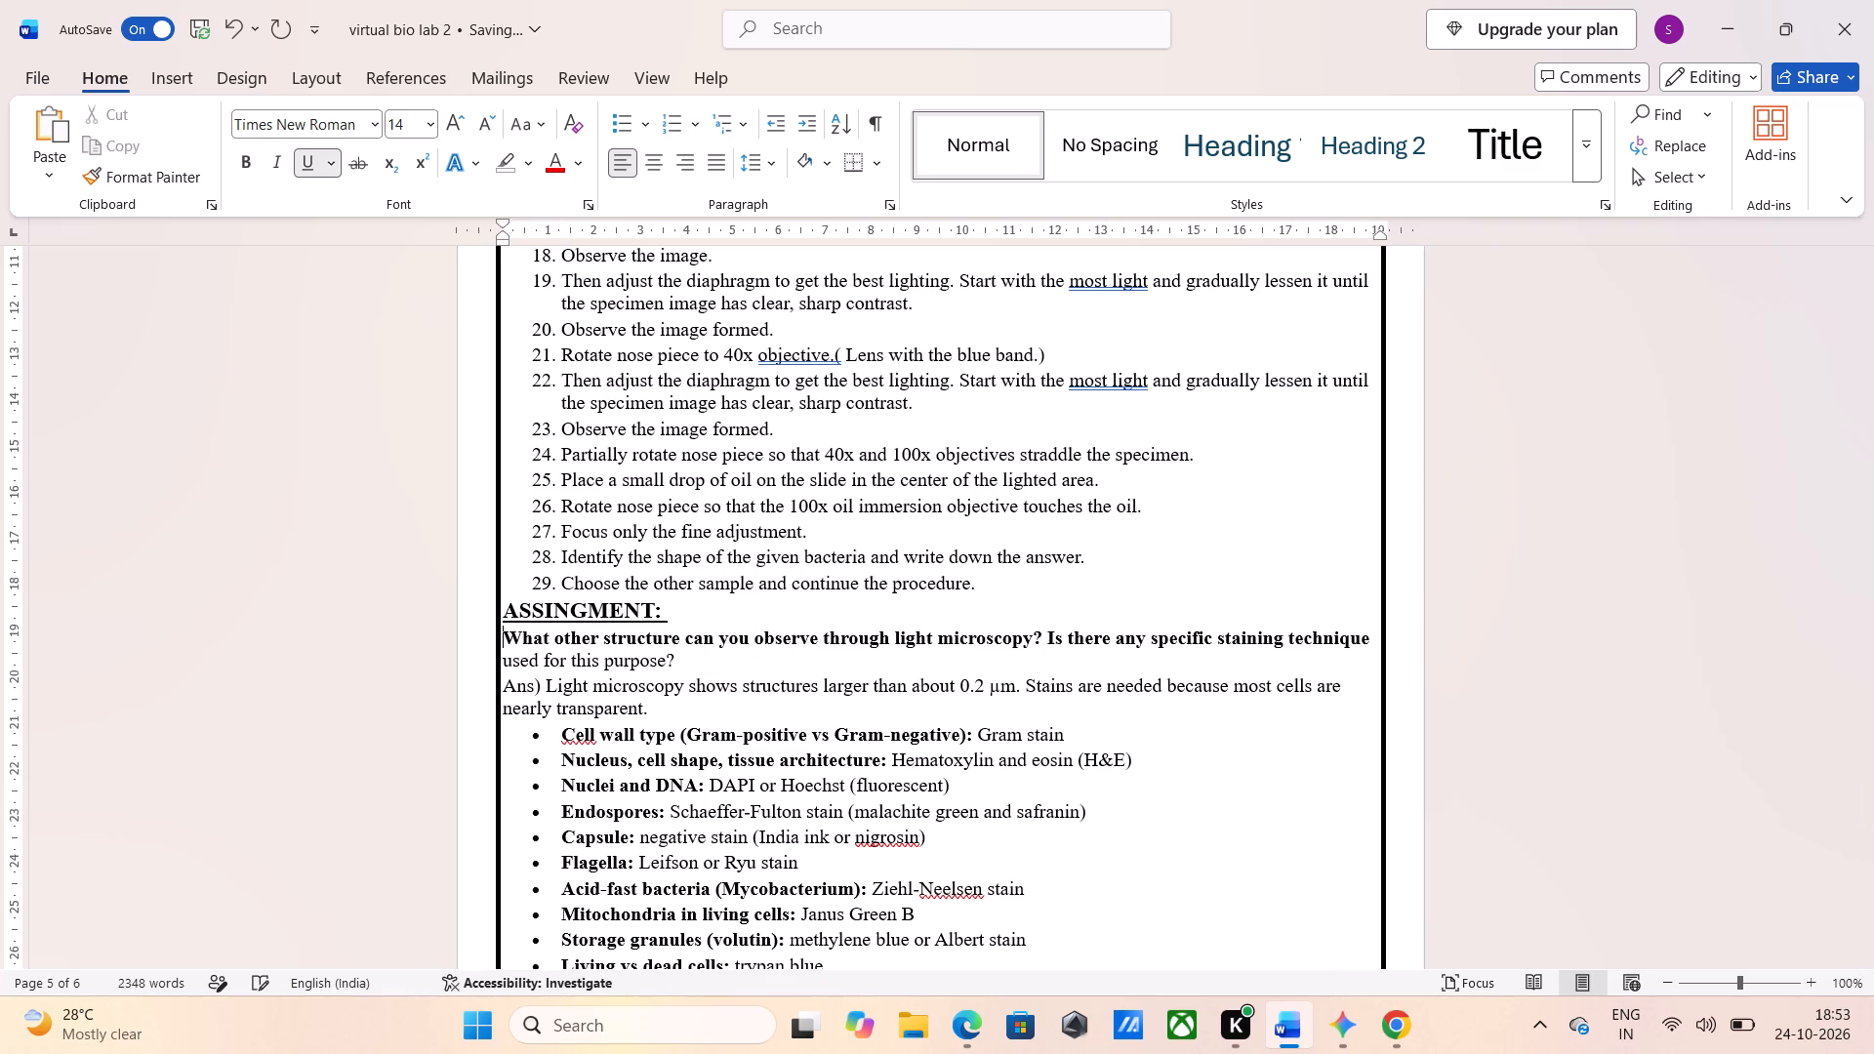
text(1.)
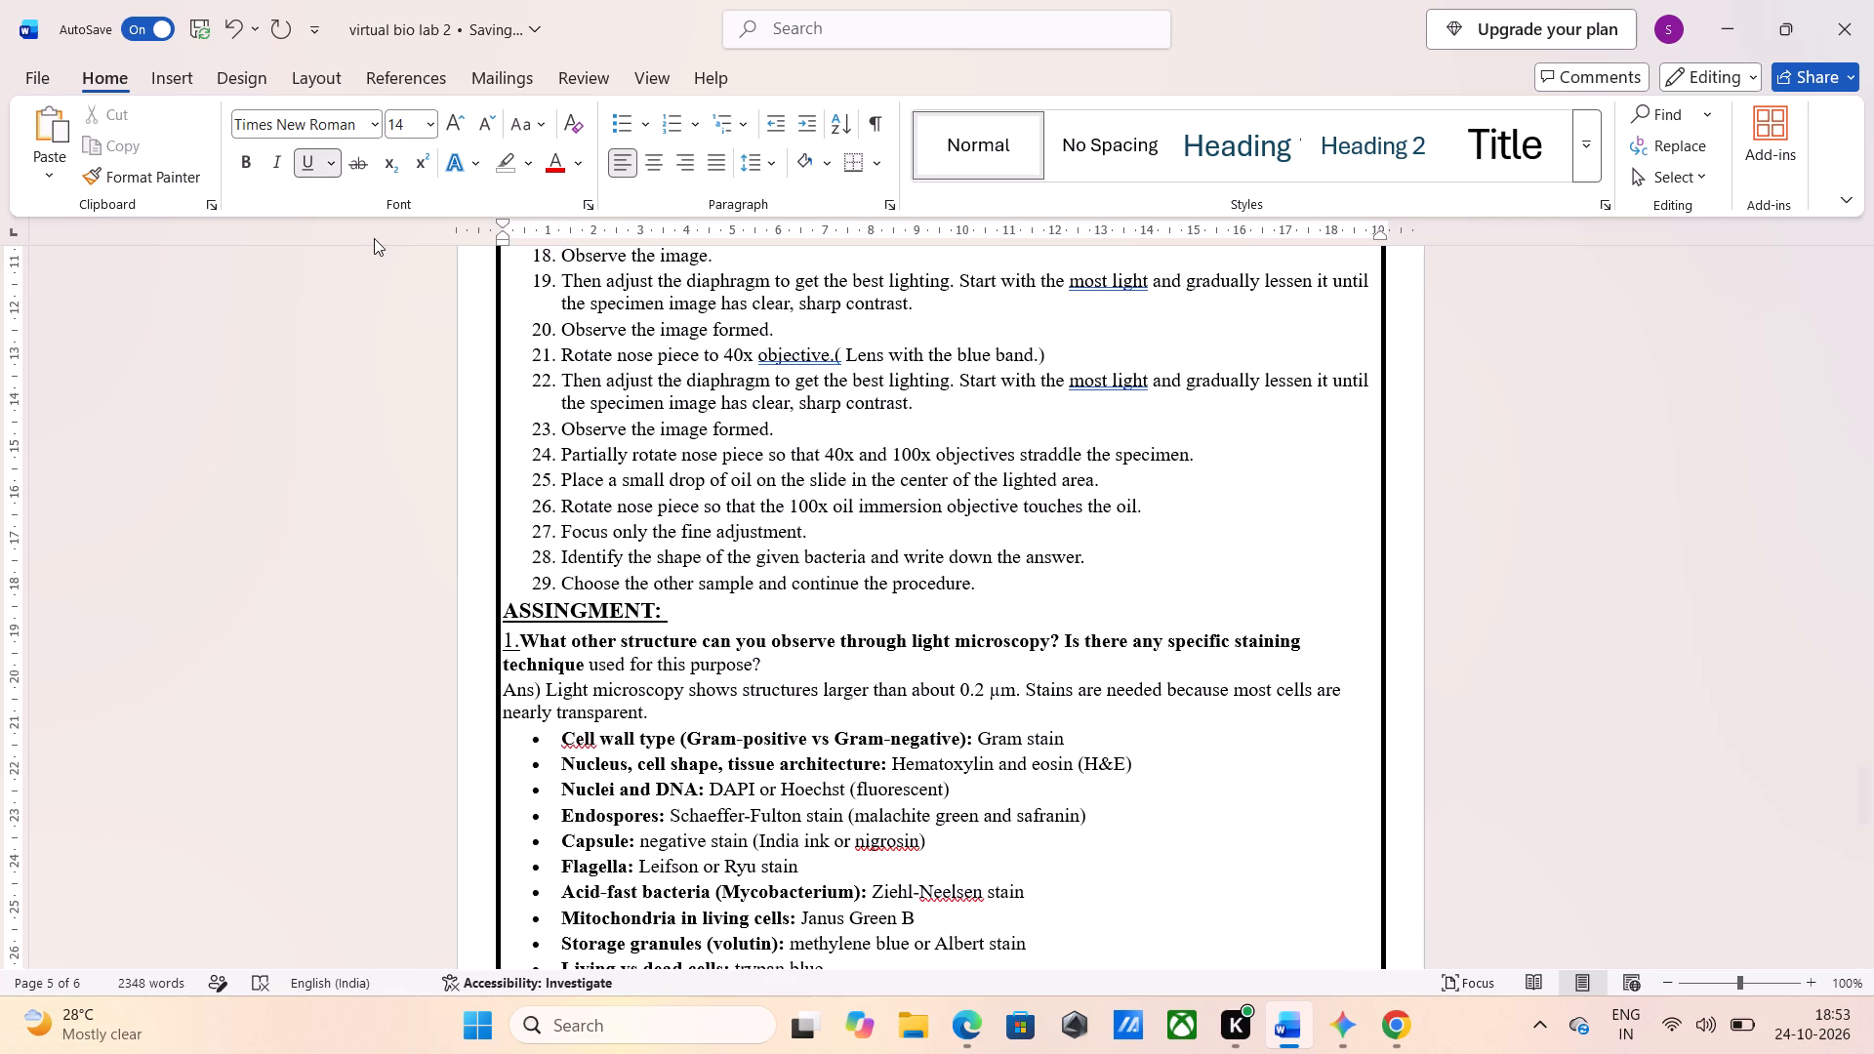
Remove the underline from the manual "1." before the first assignment question and make it bold.
click(307, 177)
click(432, 648)
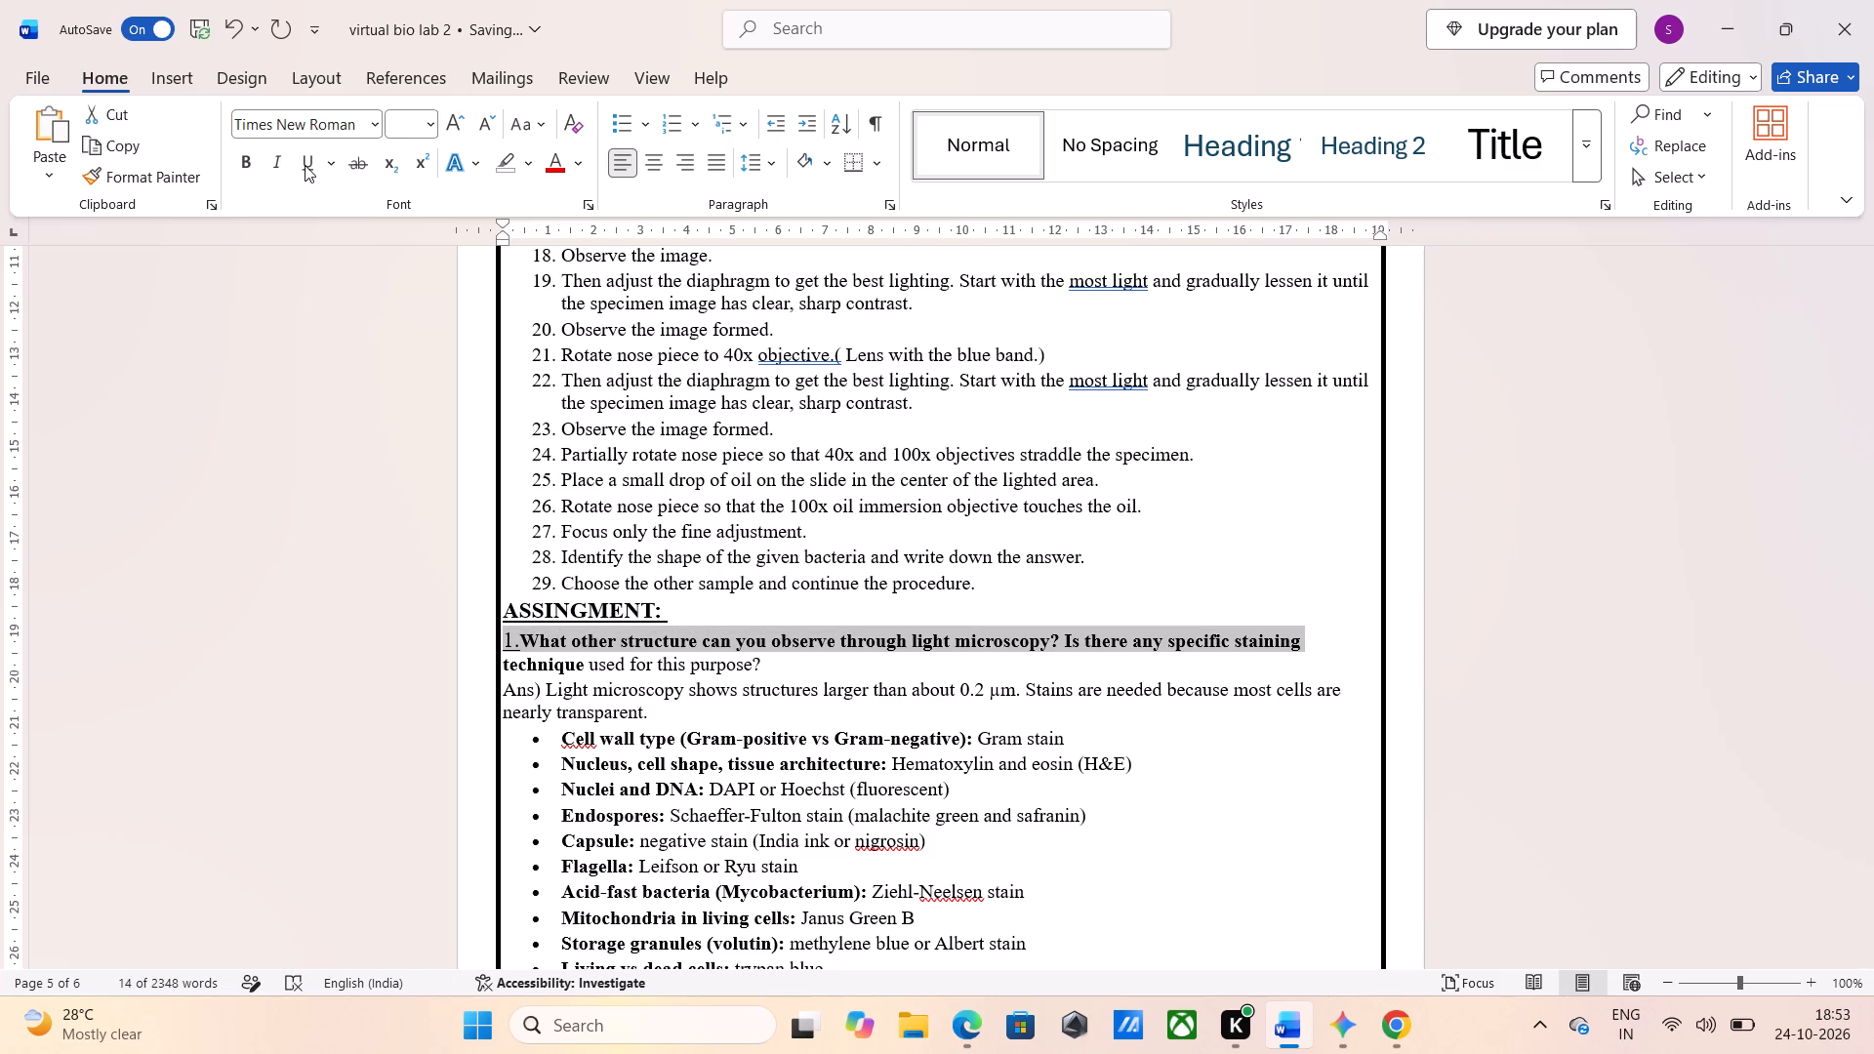
click(305, 165)
click(305, 165)
click(305, 165)
click(249, 159)
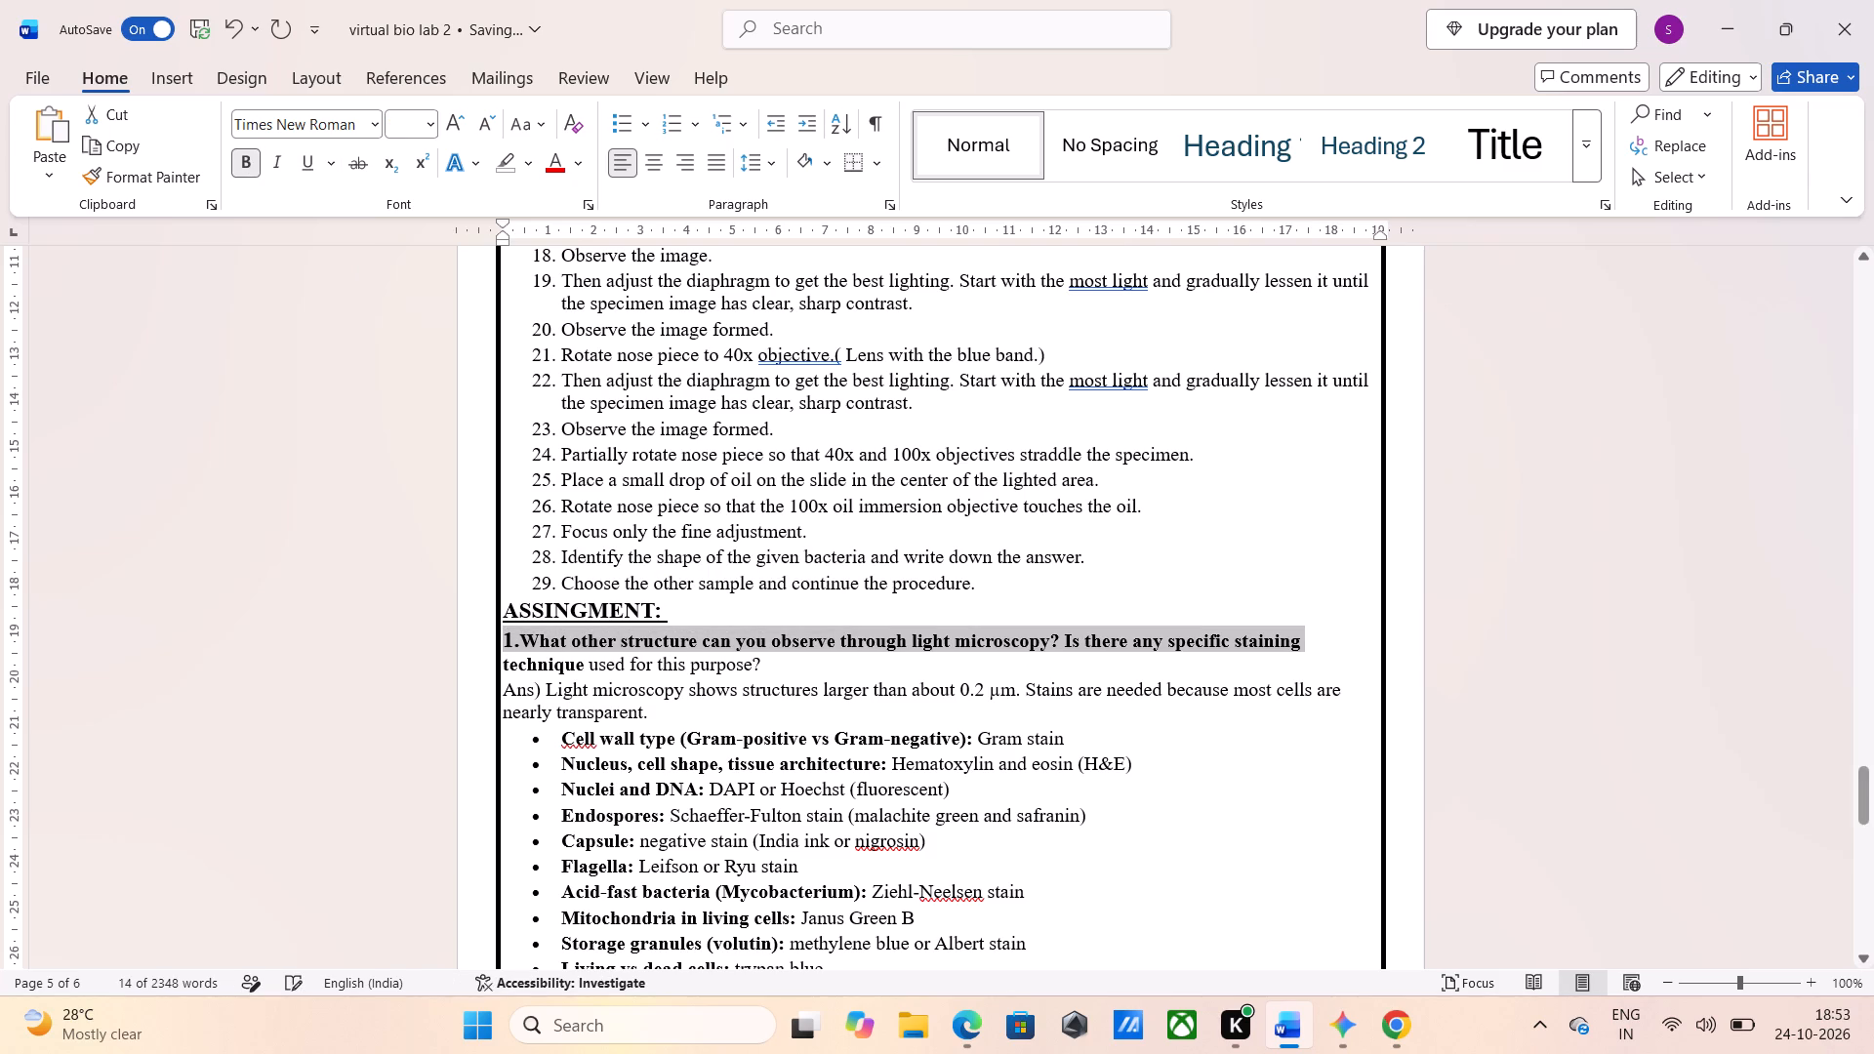
click(319, 469)
Check how the Cytoskeleton and specific proteins bullet splits across pages 5 and 6, and review the preceding page's bottom edge.
scroll(479, 759, down, 2)
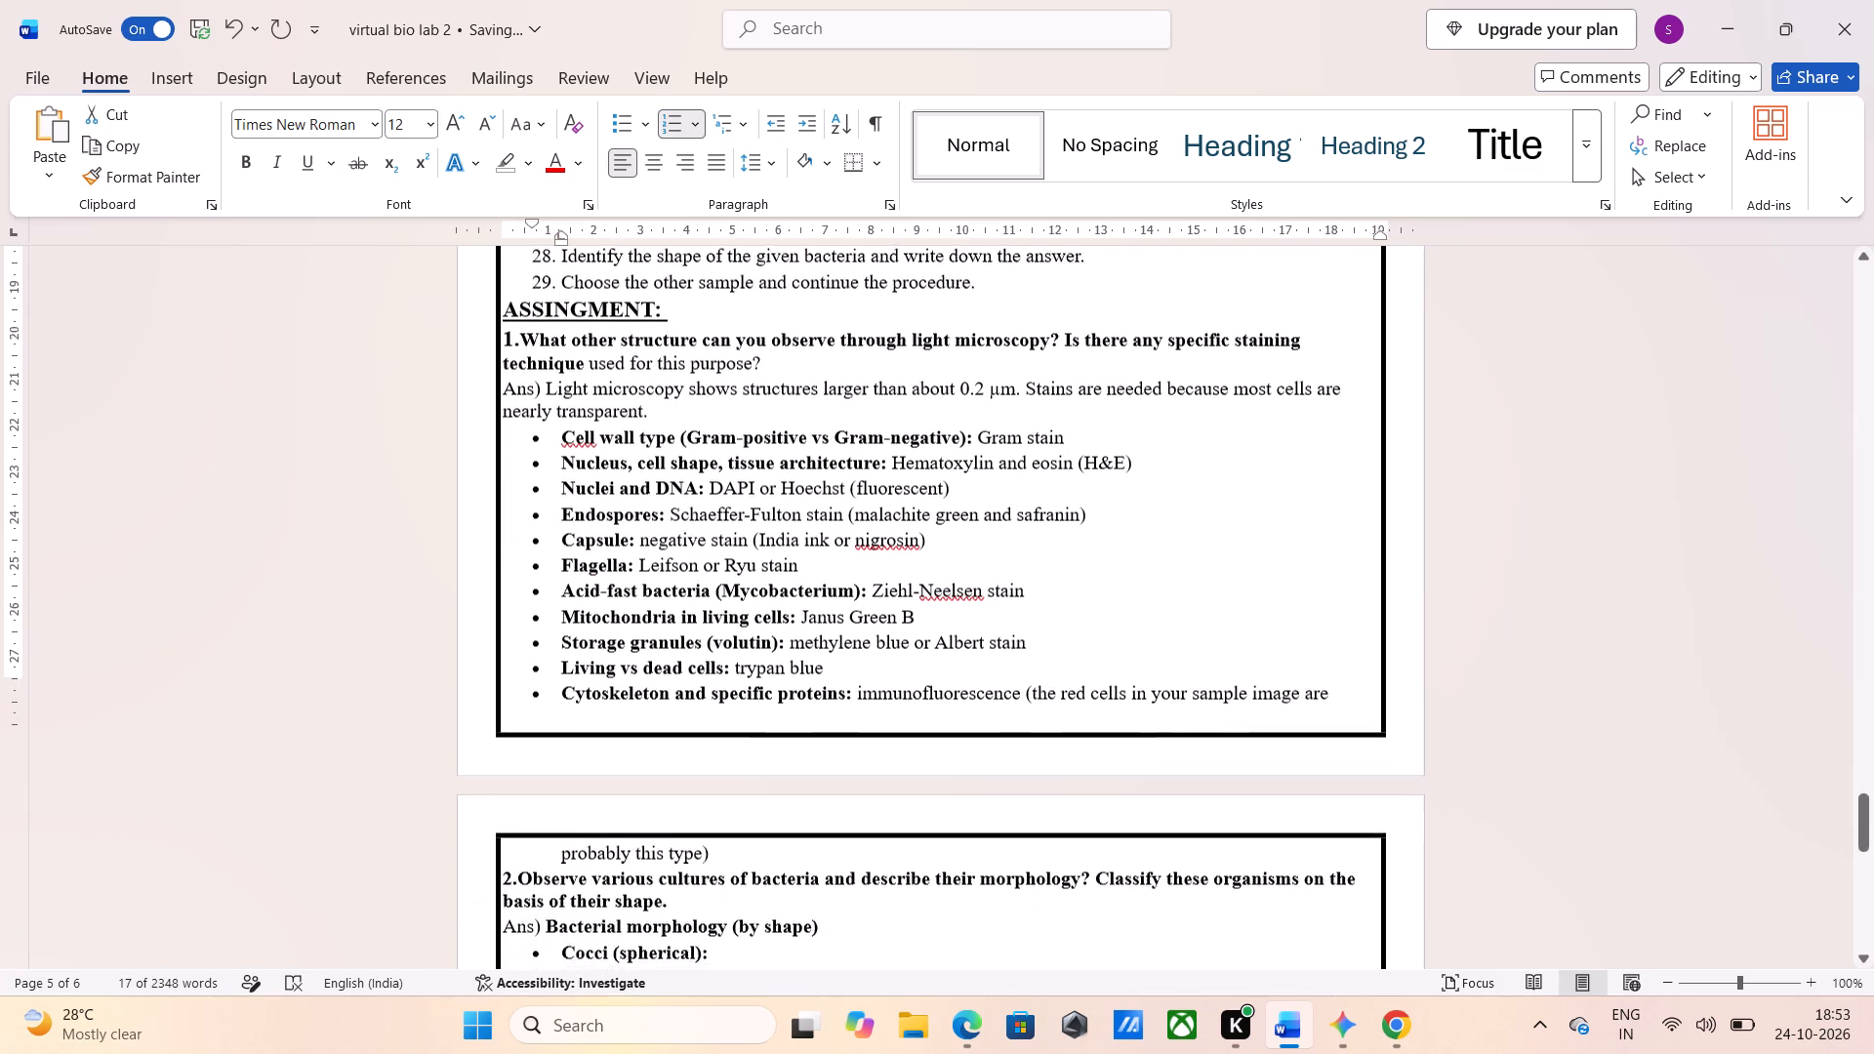
scroll(479, 759, down, 1)
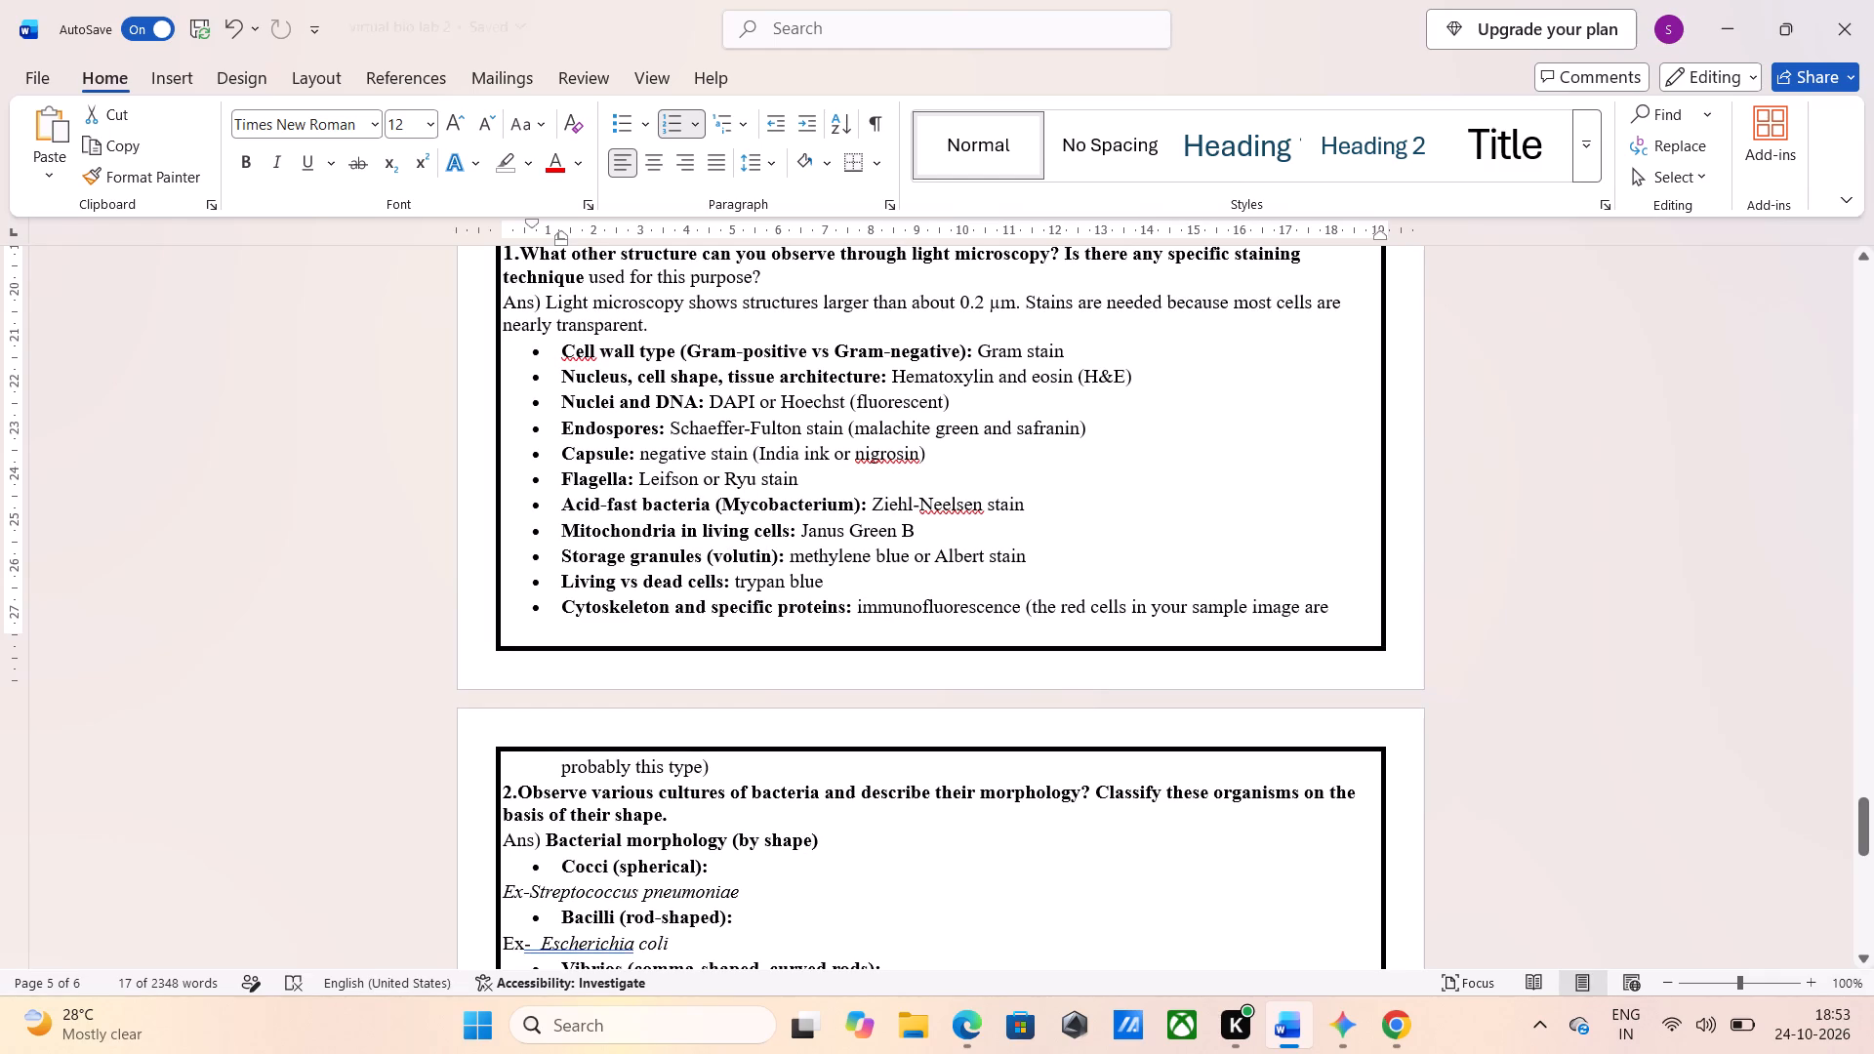
click(581, 615)
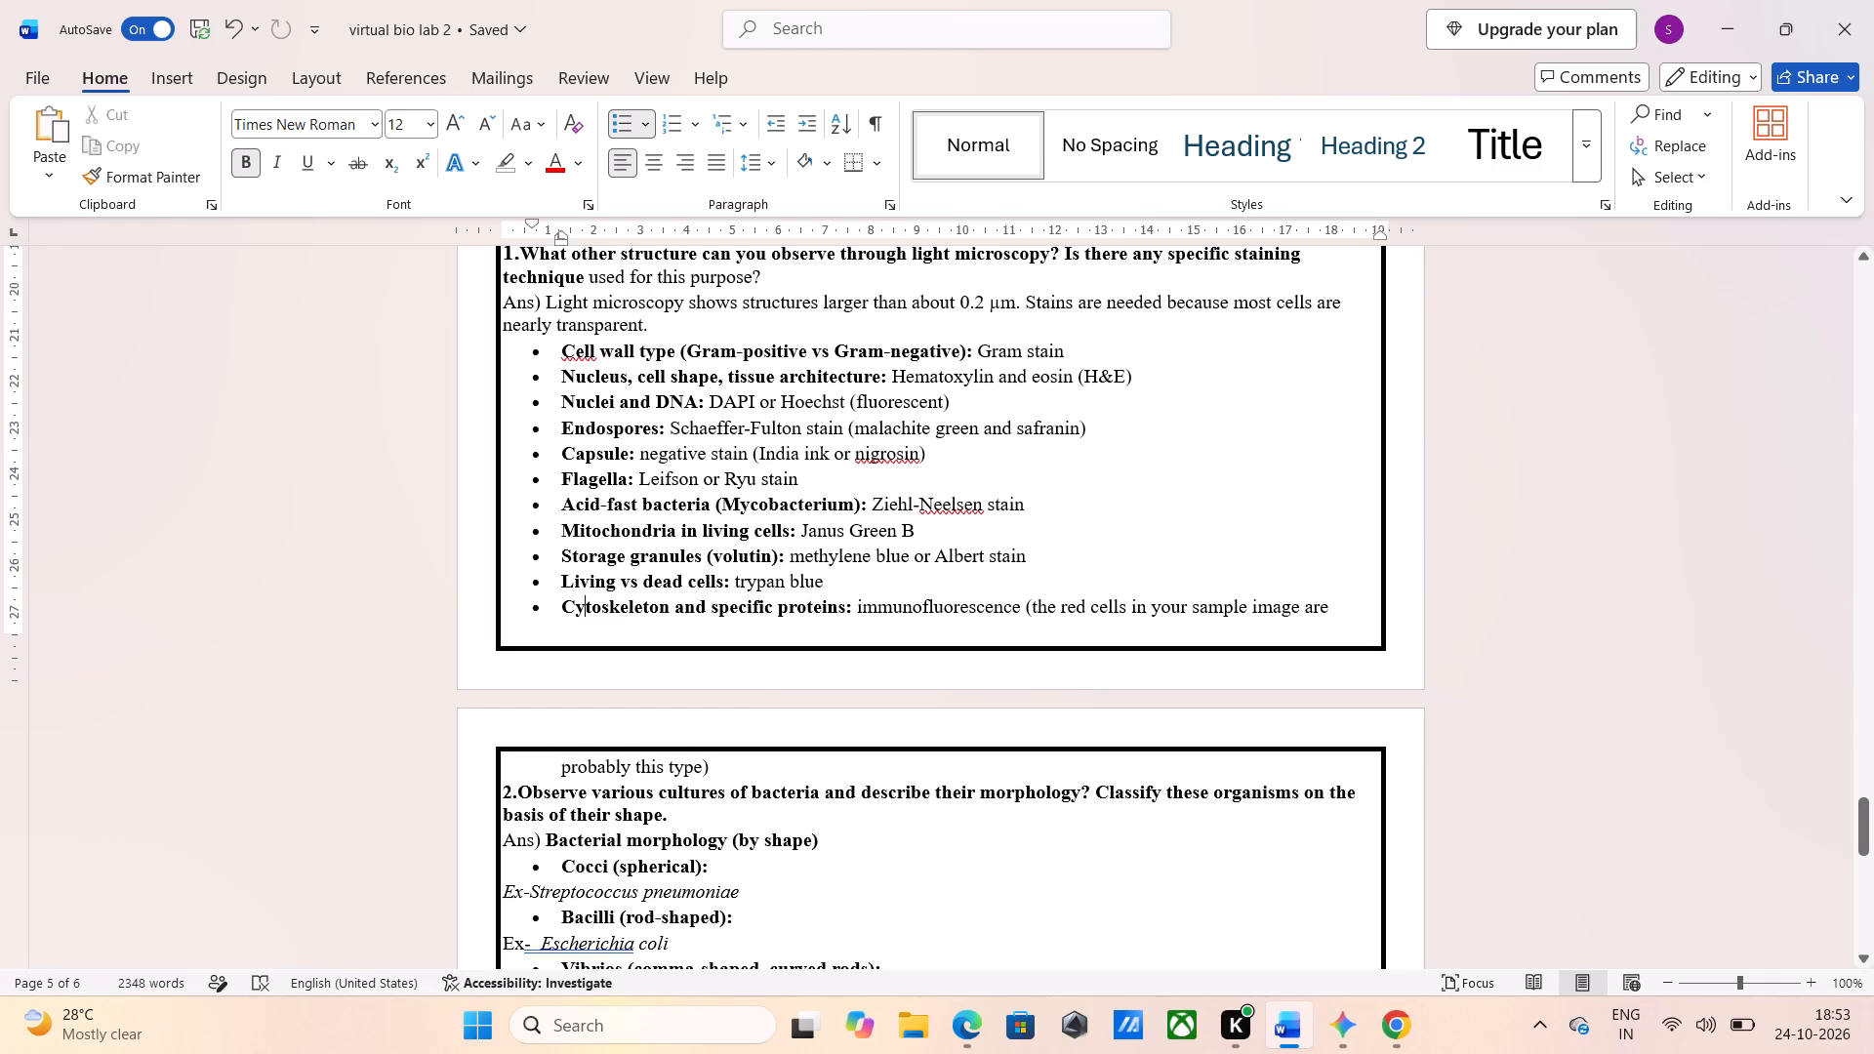
click(571, 624)
scroll(545, 598, up, 2)
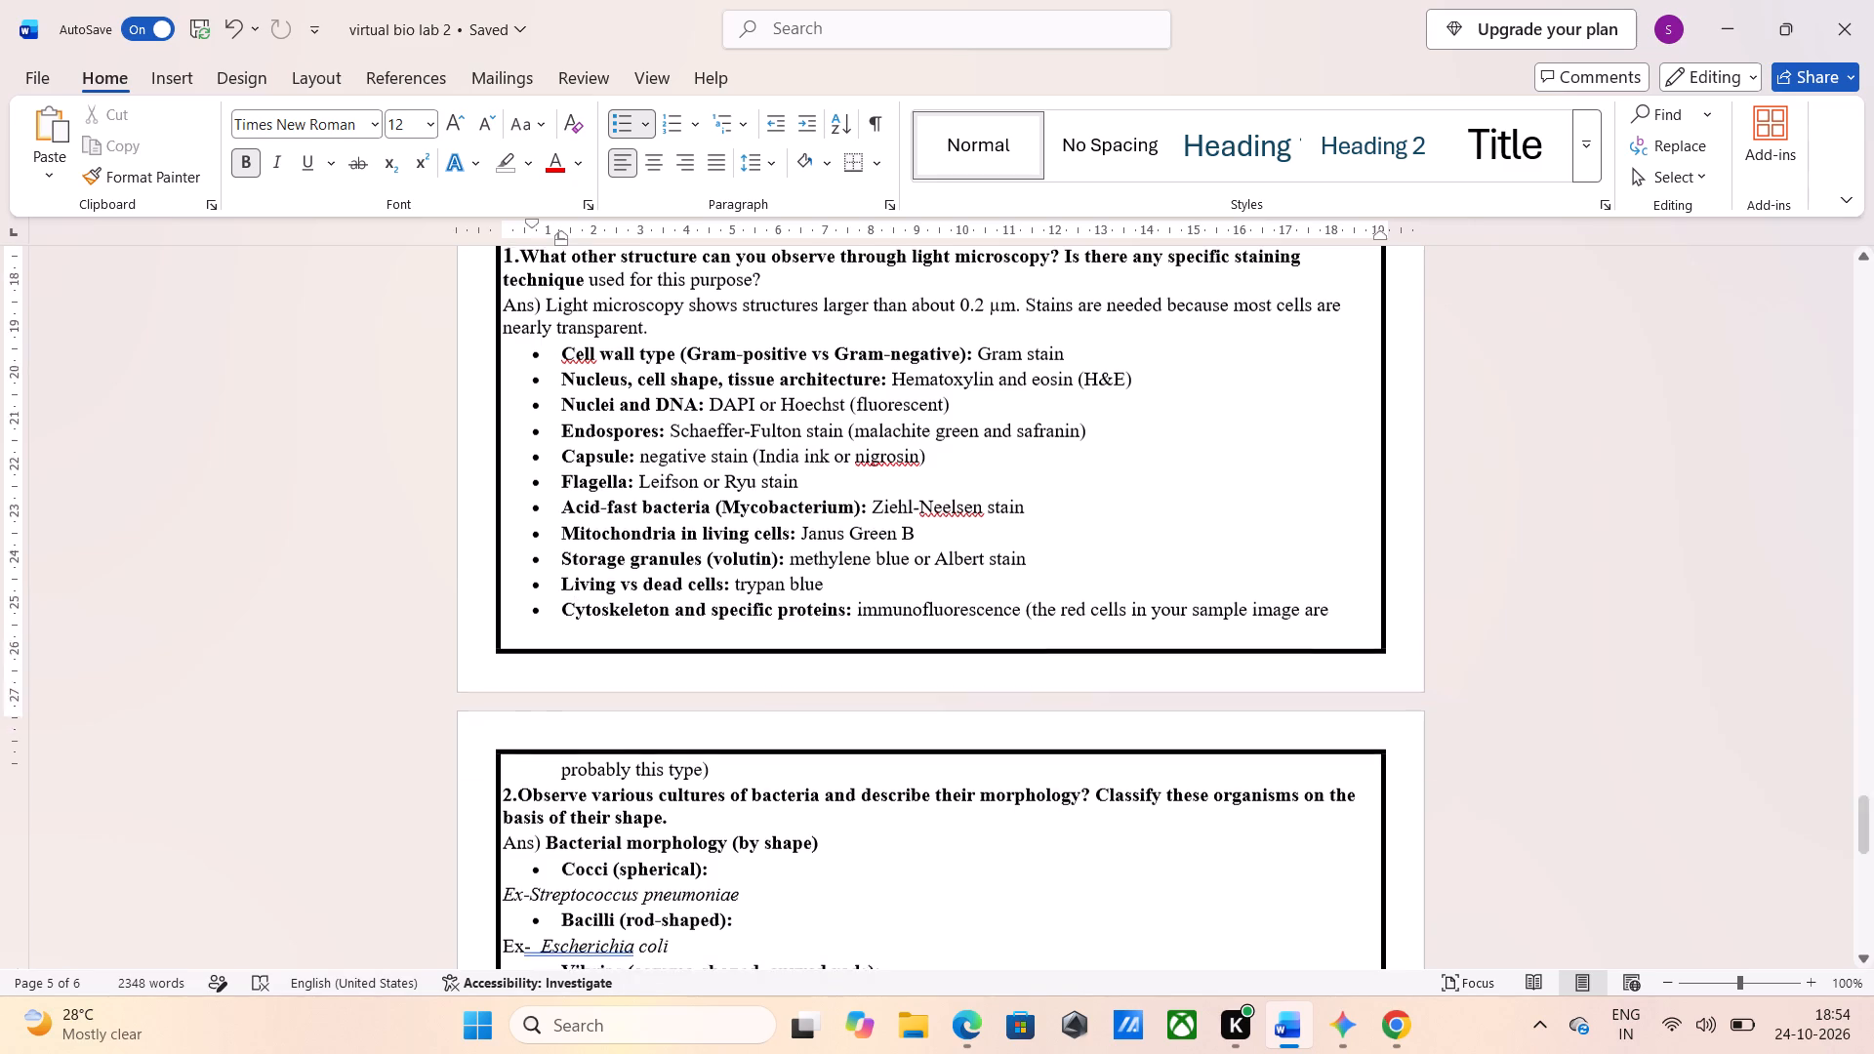
scroll(545, 598, up, 5)
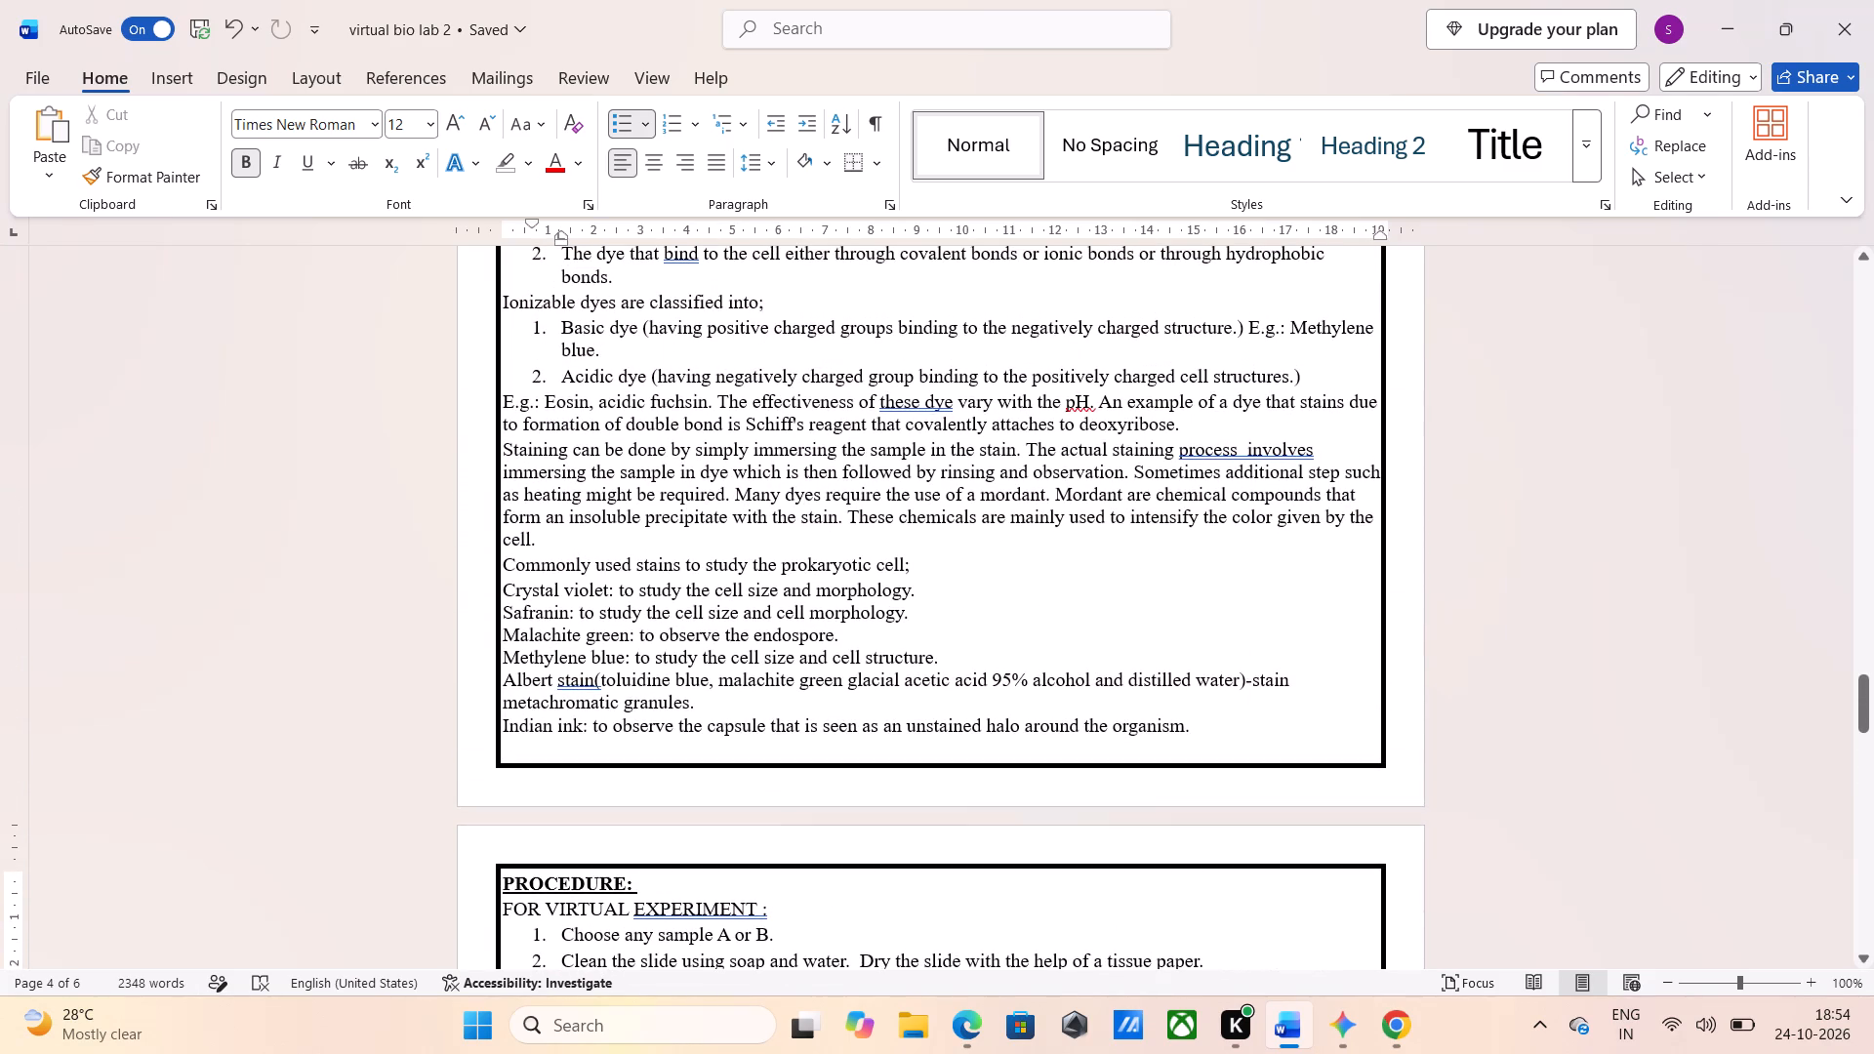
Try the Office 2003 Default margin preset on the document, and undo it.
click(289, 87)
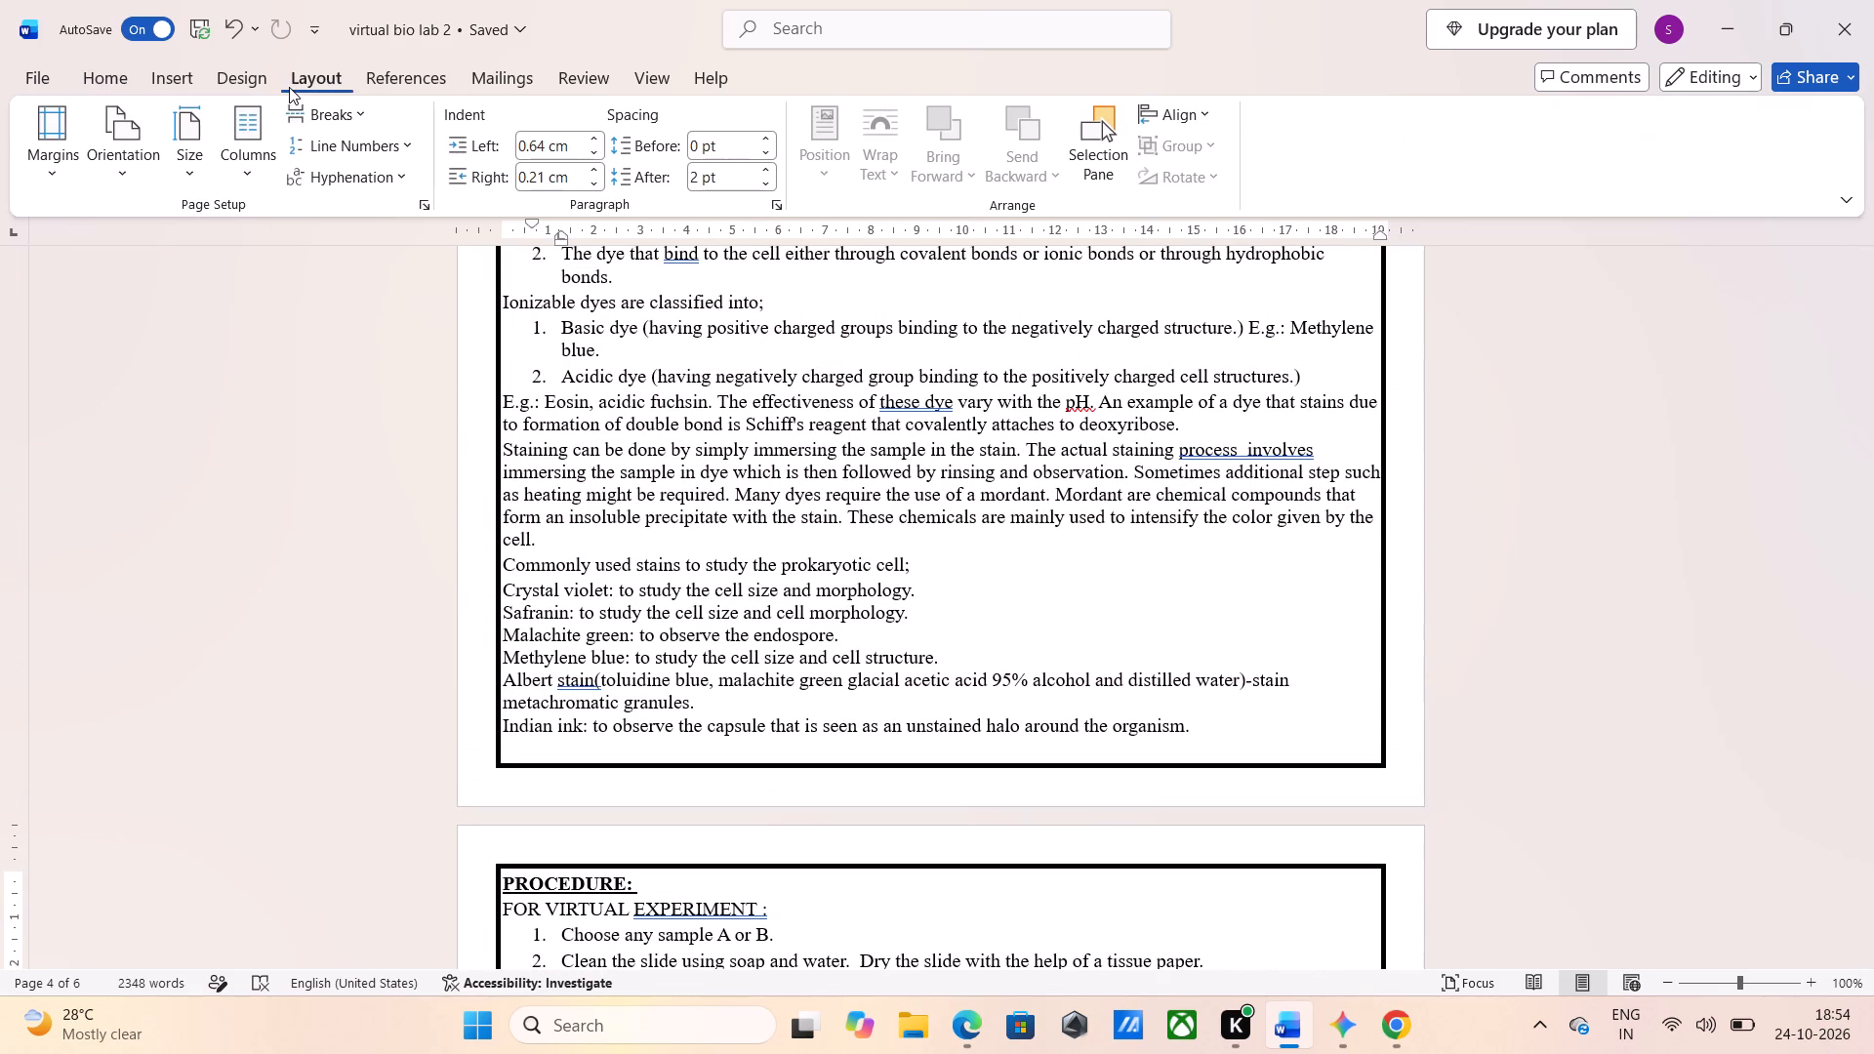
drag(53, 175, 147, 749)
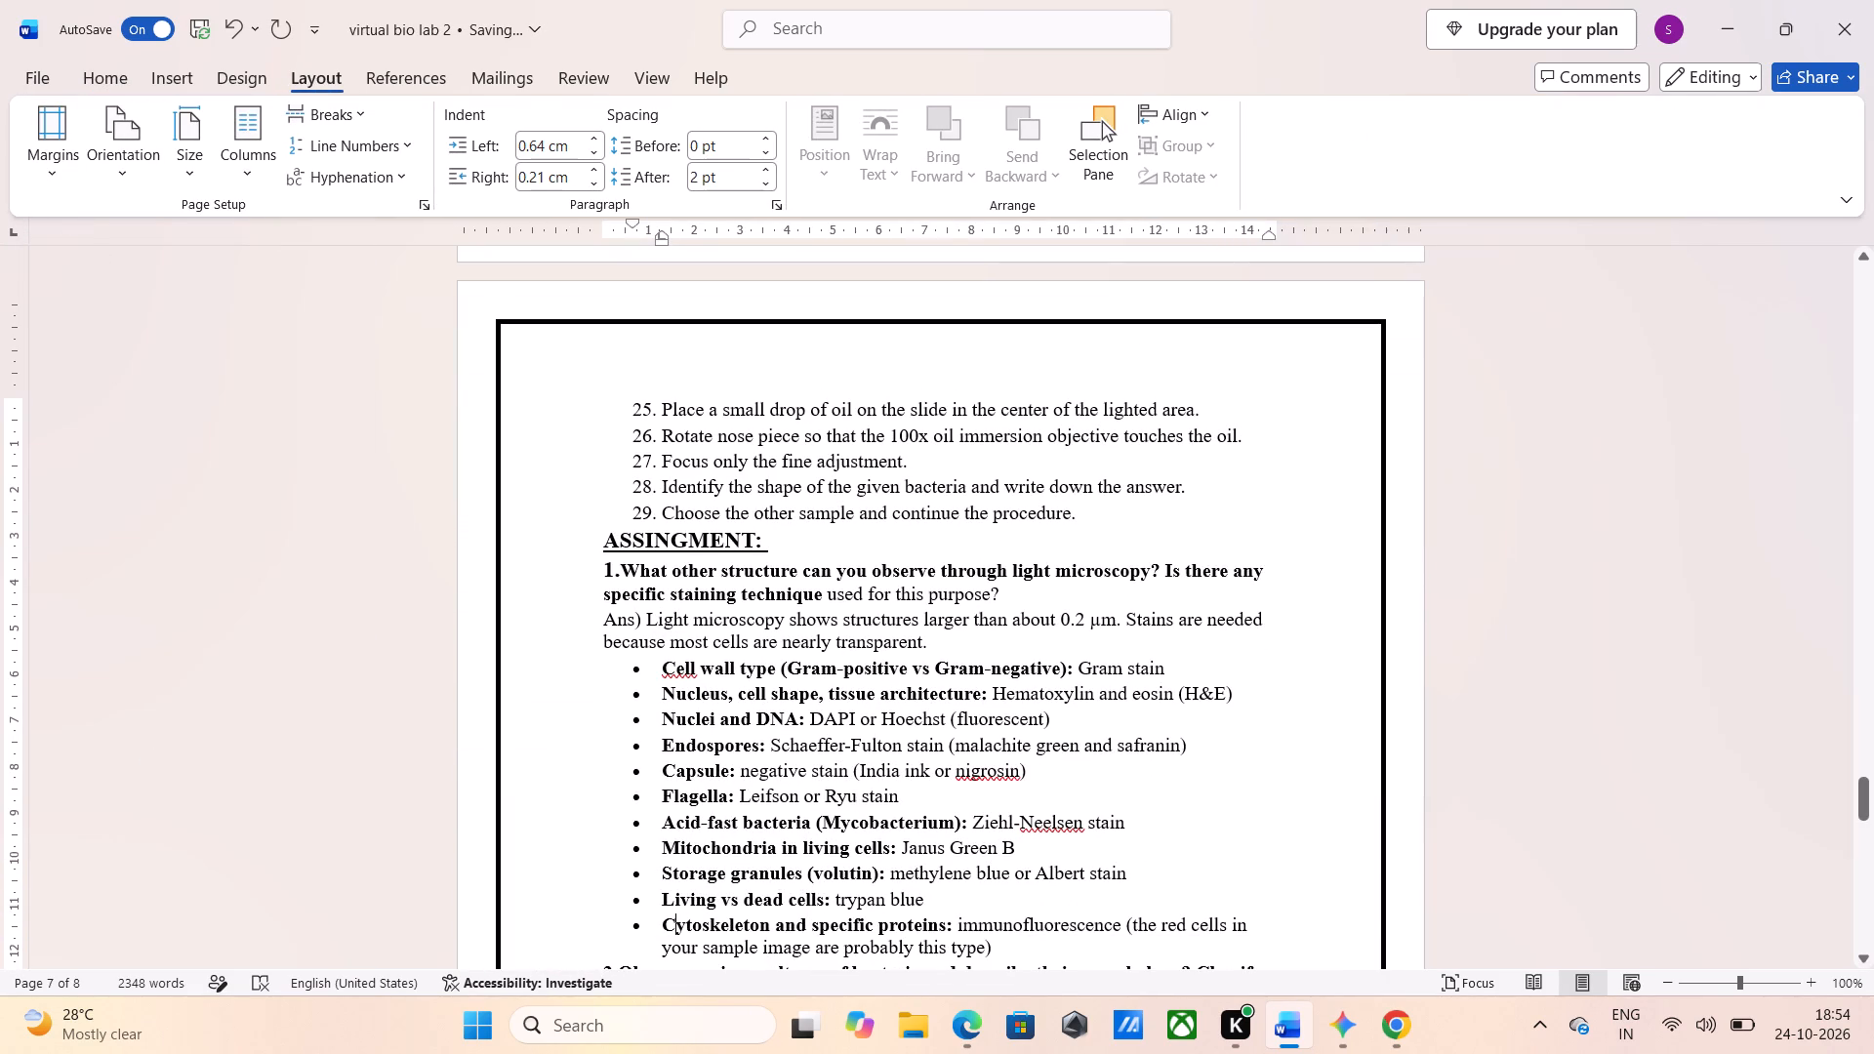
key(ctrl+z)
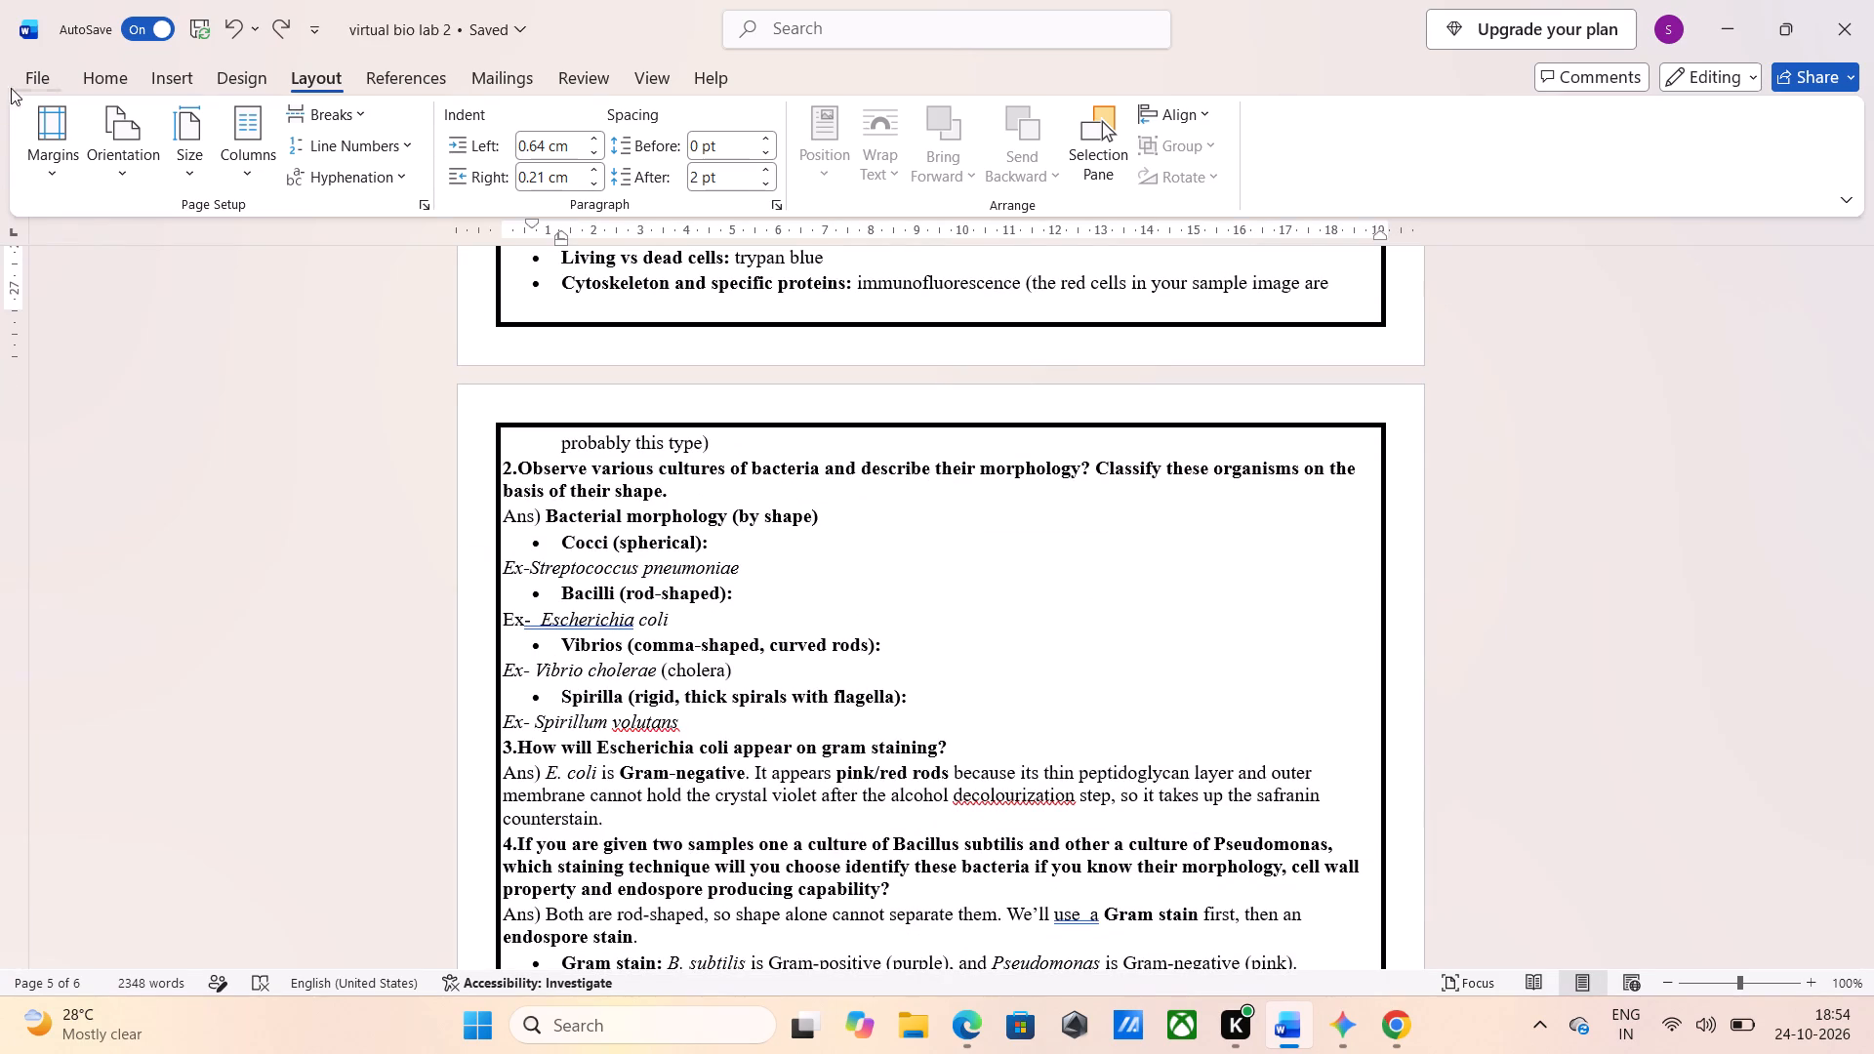
Set the bottom page margin to 0.8 cm for the whole document.
click(54, 174)
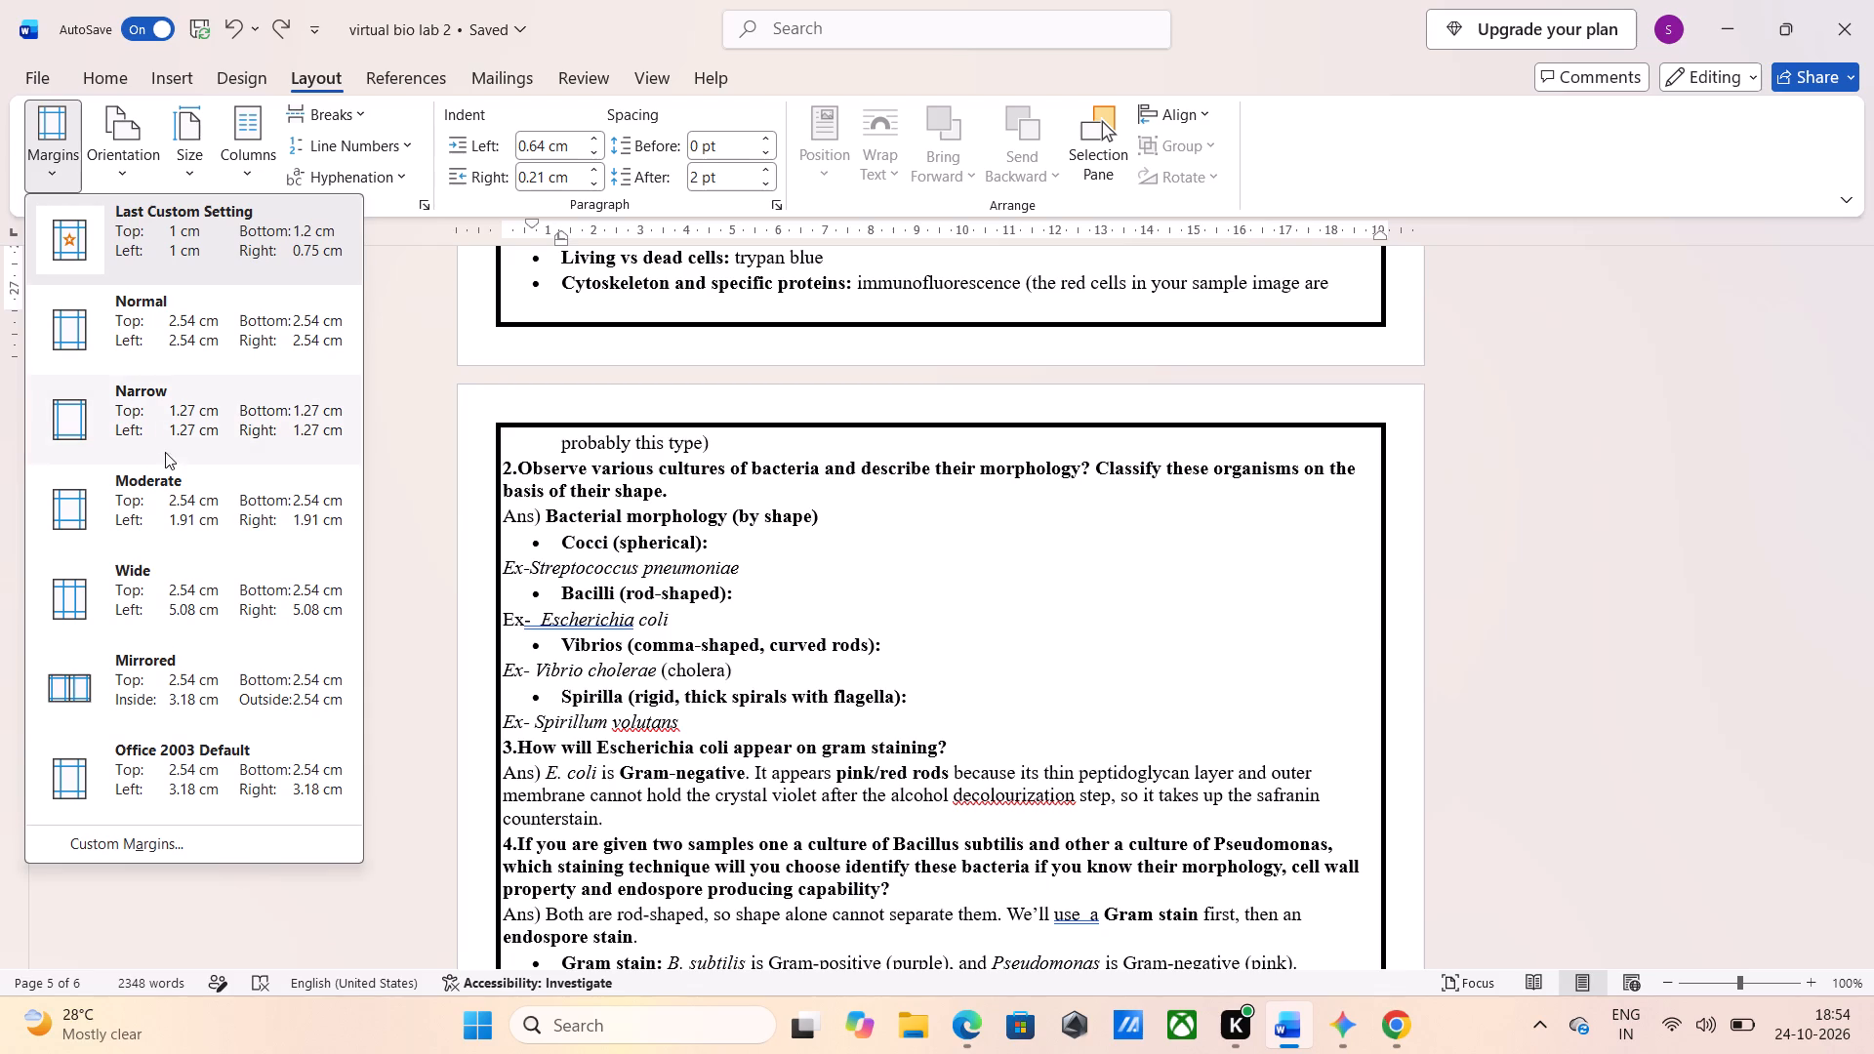
click(190, 837)
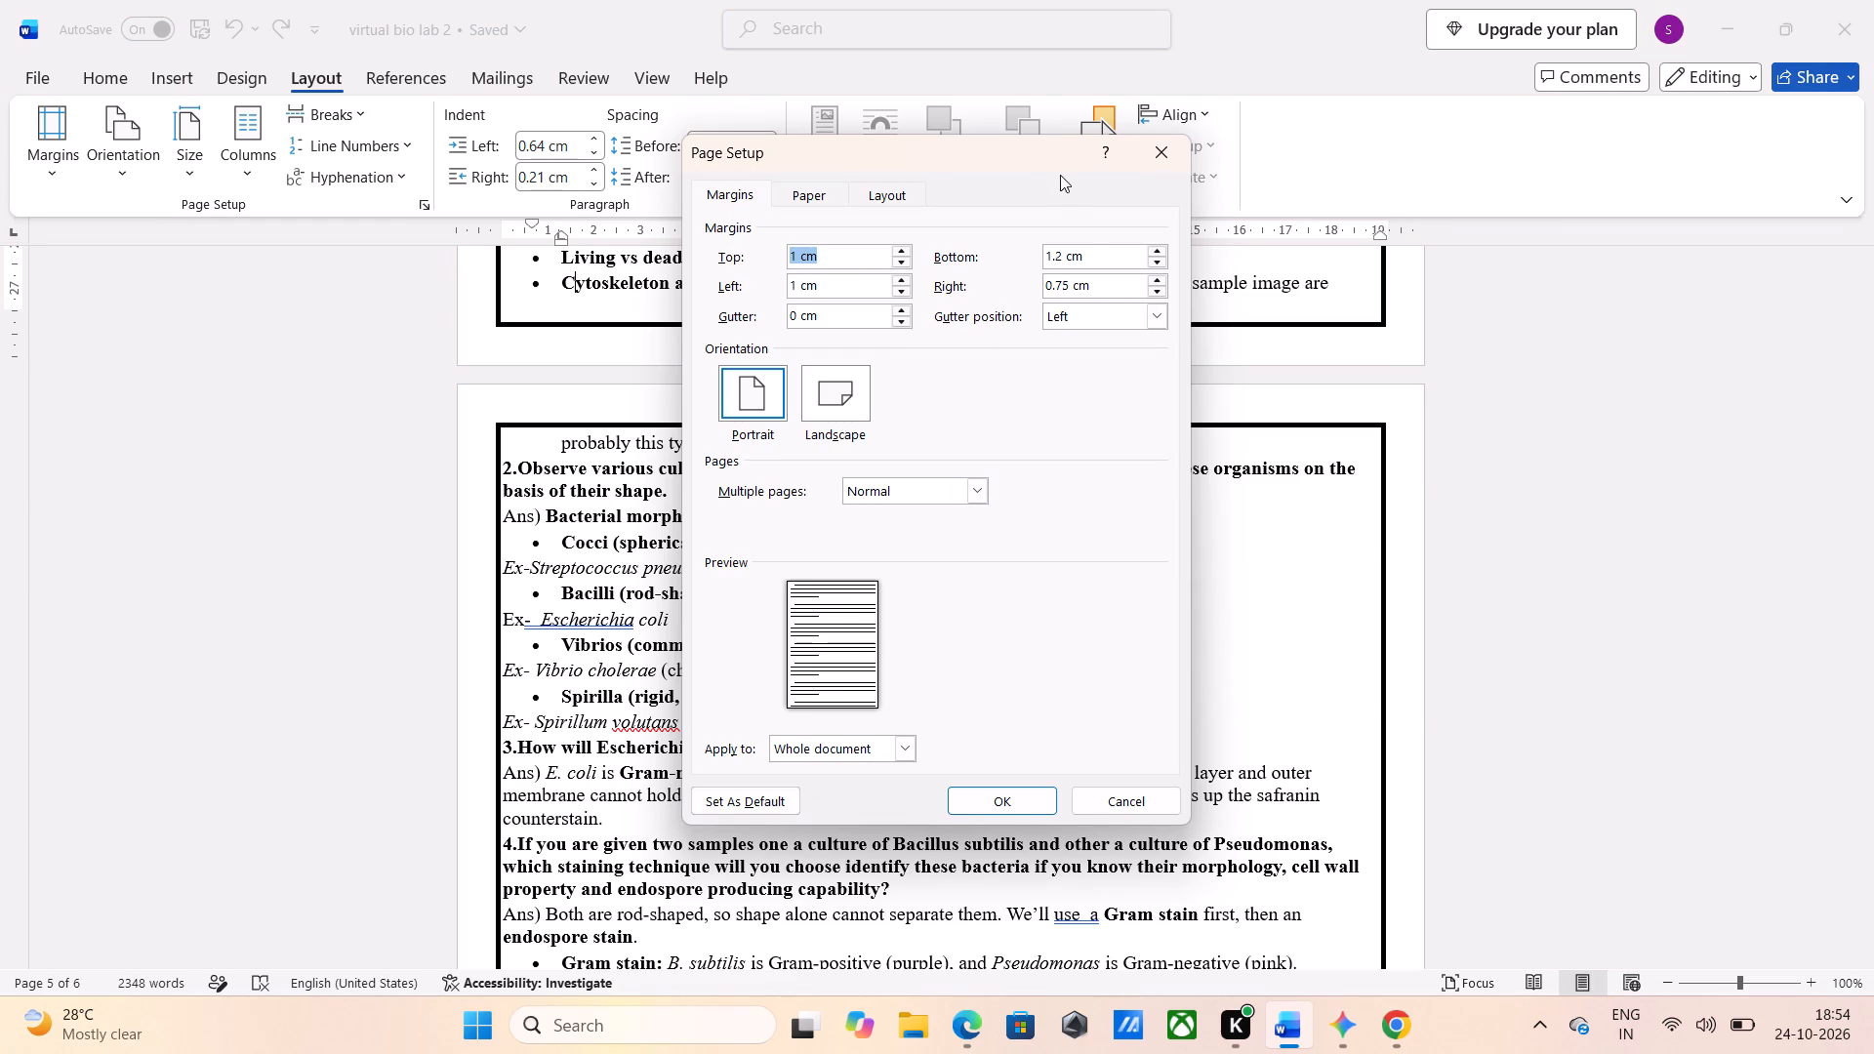
click(1062, 250)
key(BackSpace)
key(BackSpace)
key(BackSpace)
key(0)
key(period)
key(8)
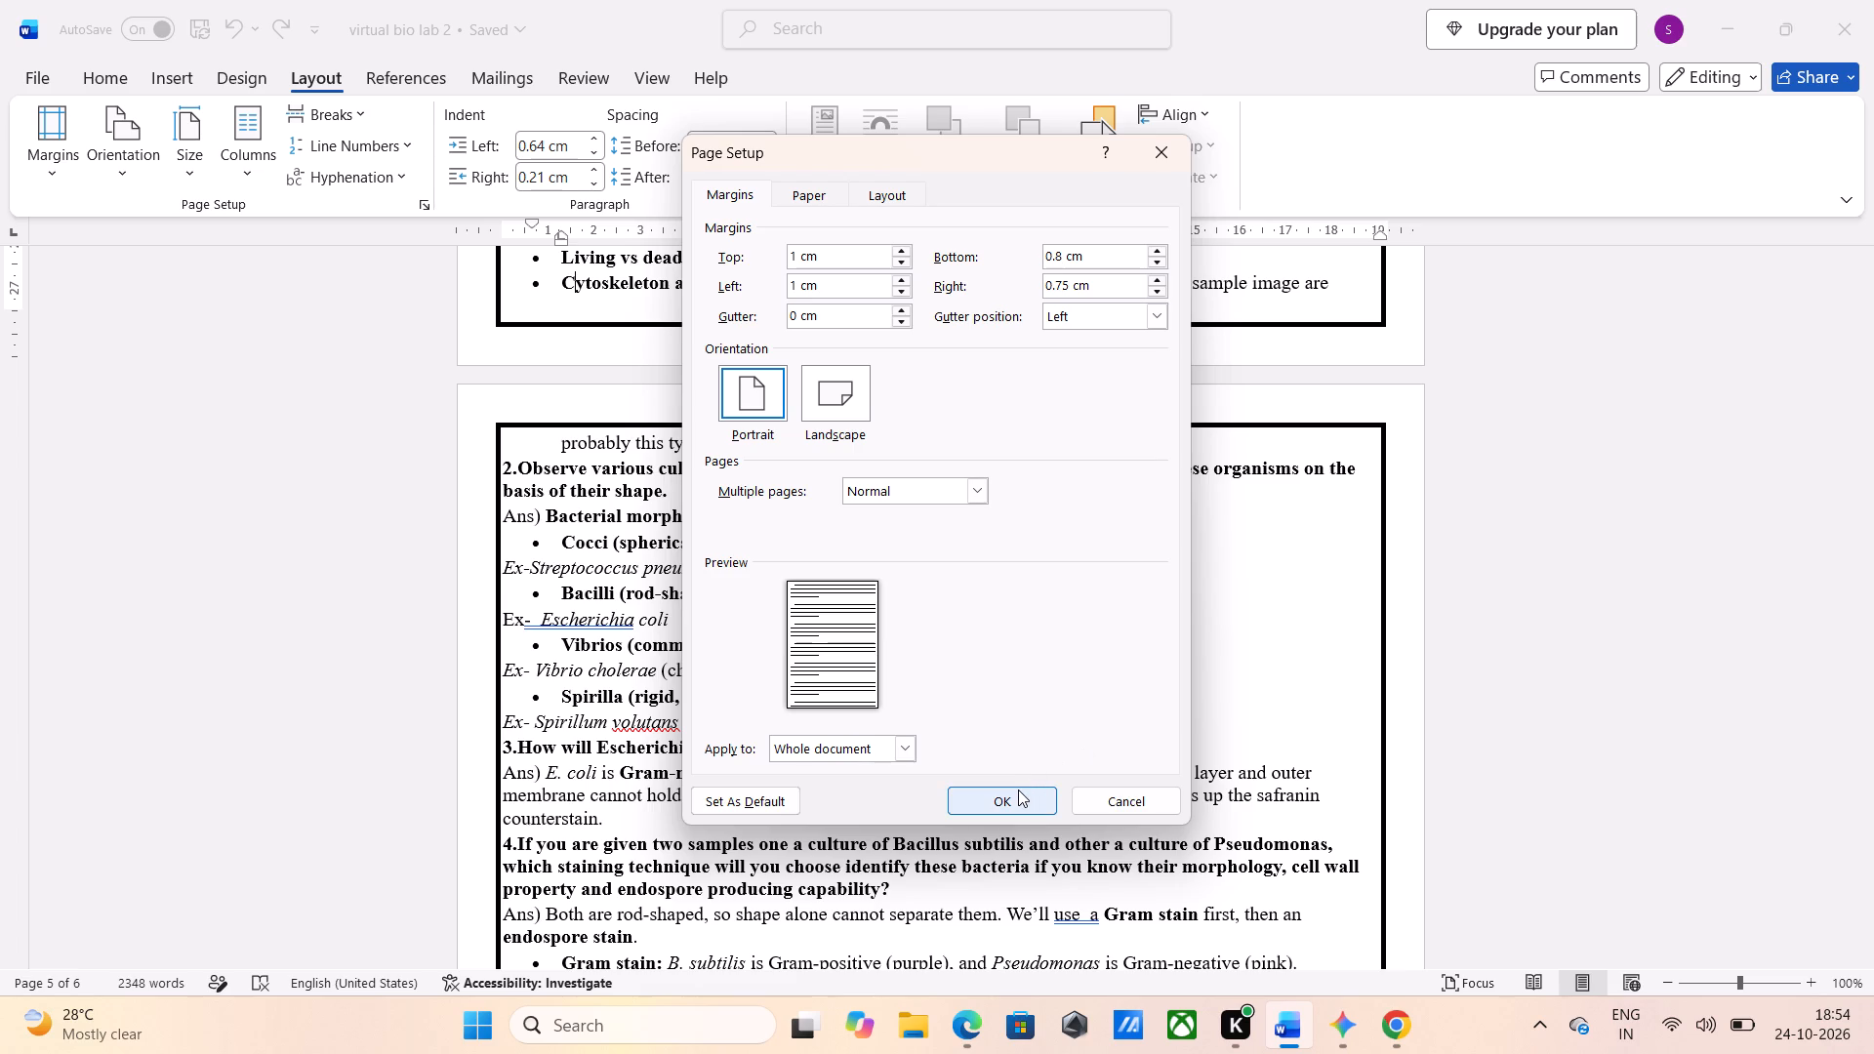
click(1018, 790)
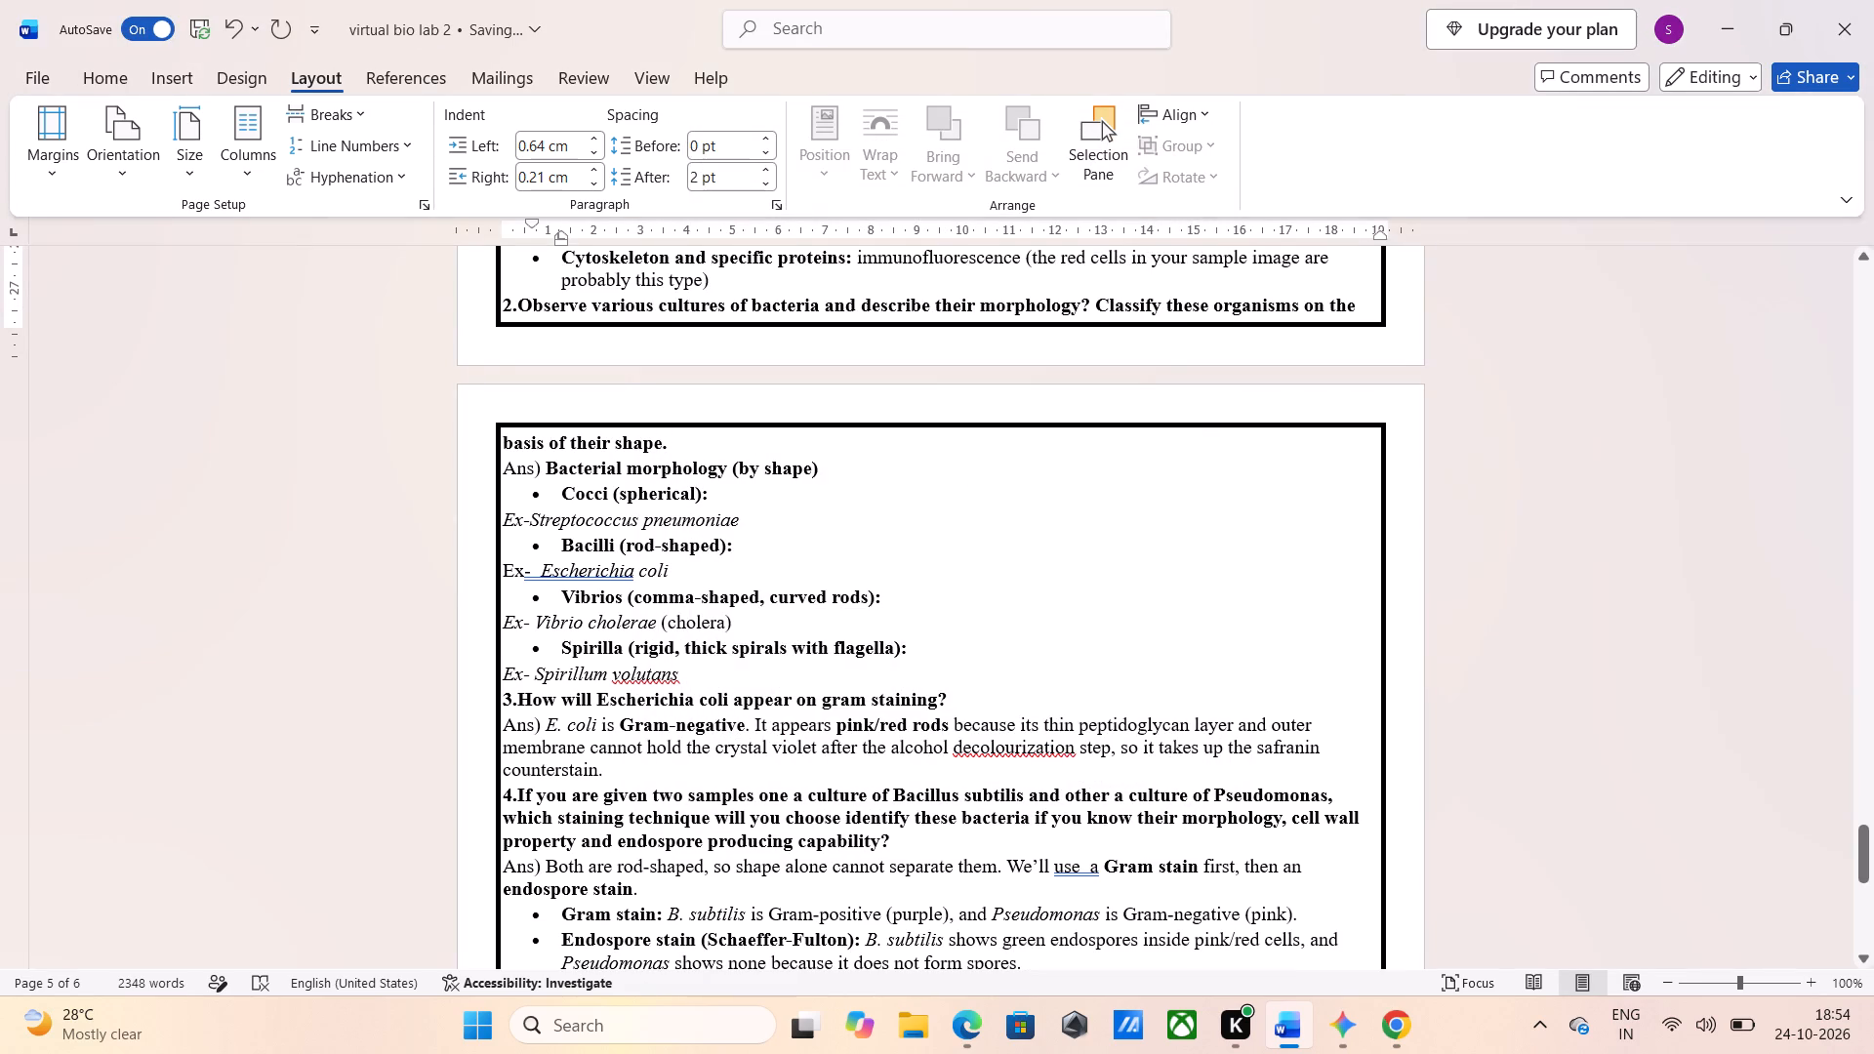
Insert five blank lines before the Cell Organization and Sub Cellular Structure Studies heading to push it onto the following page.
scroll(1018, 790, up, 1)
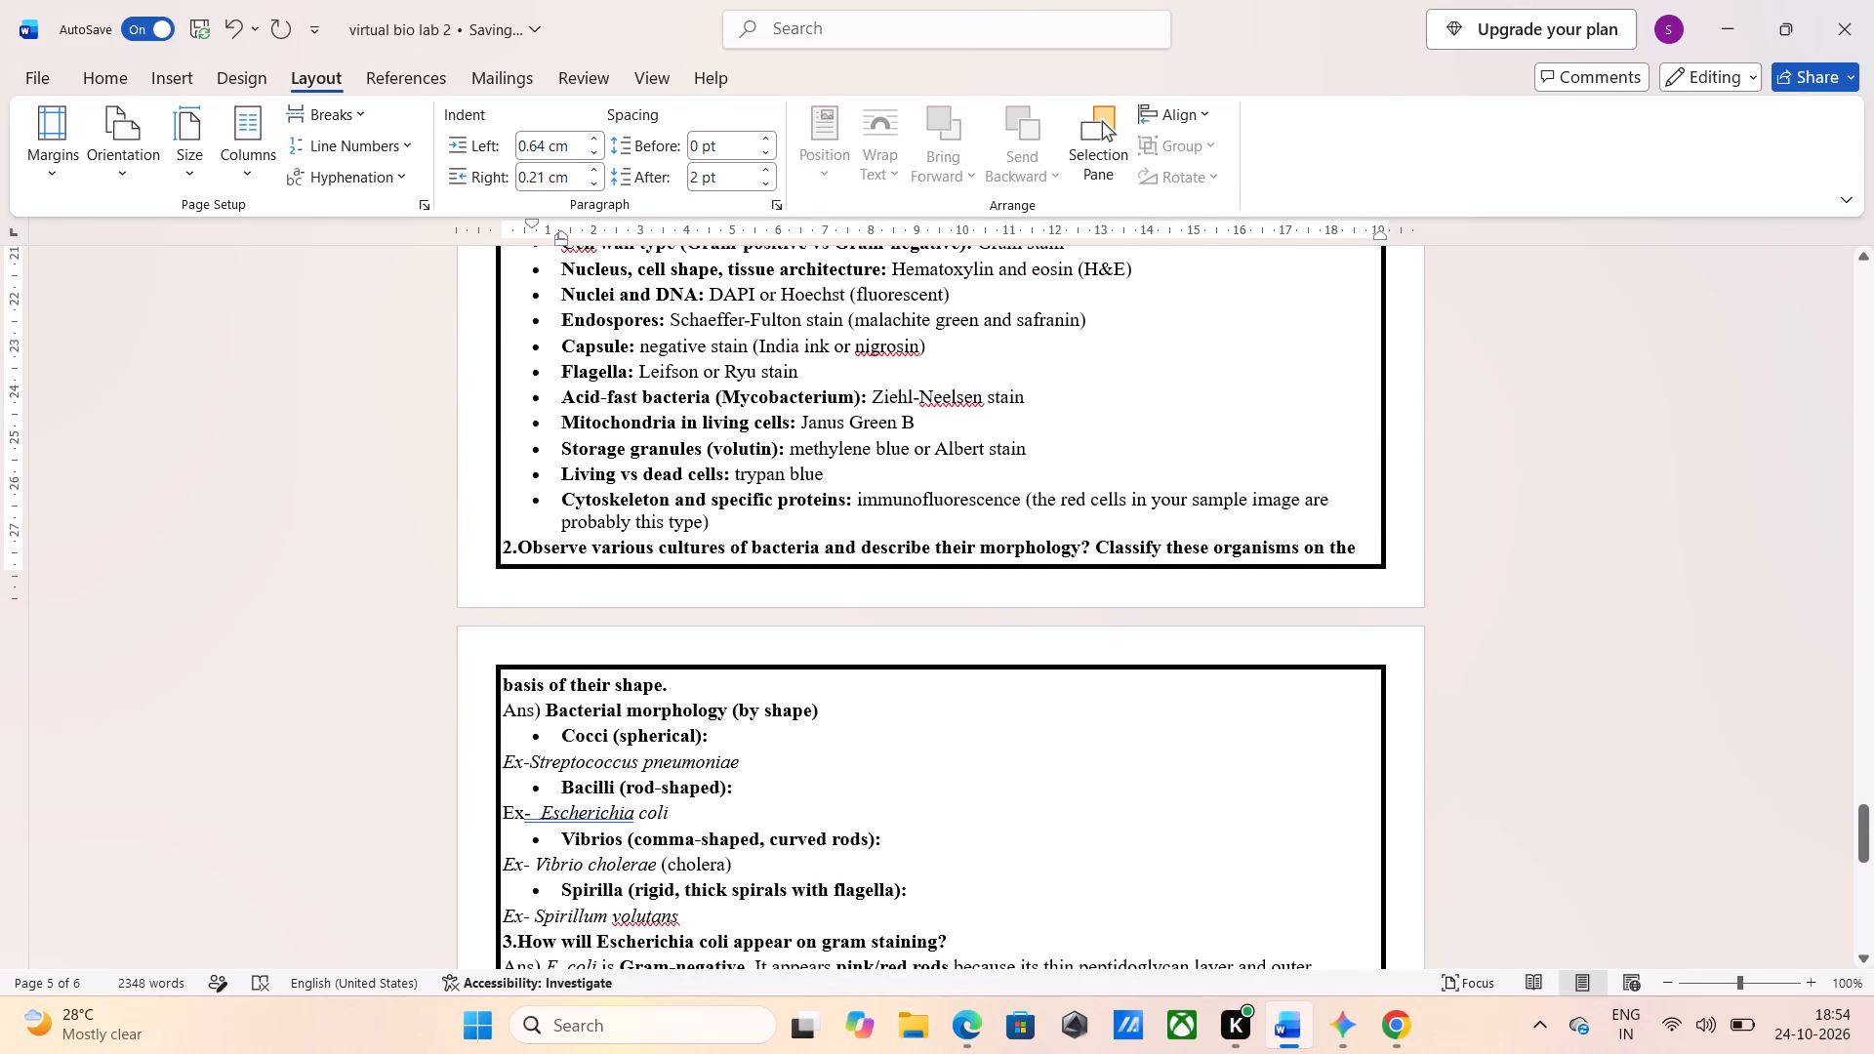
scroll(1018, 790, up, 4)
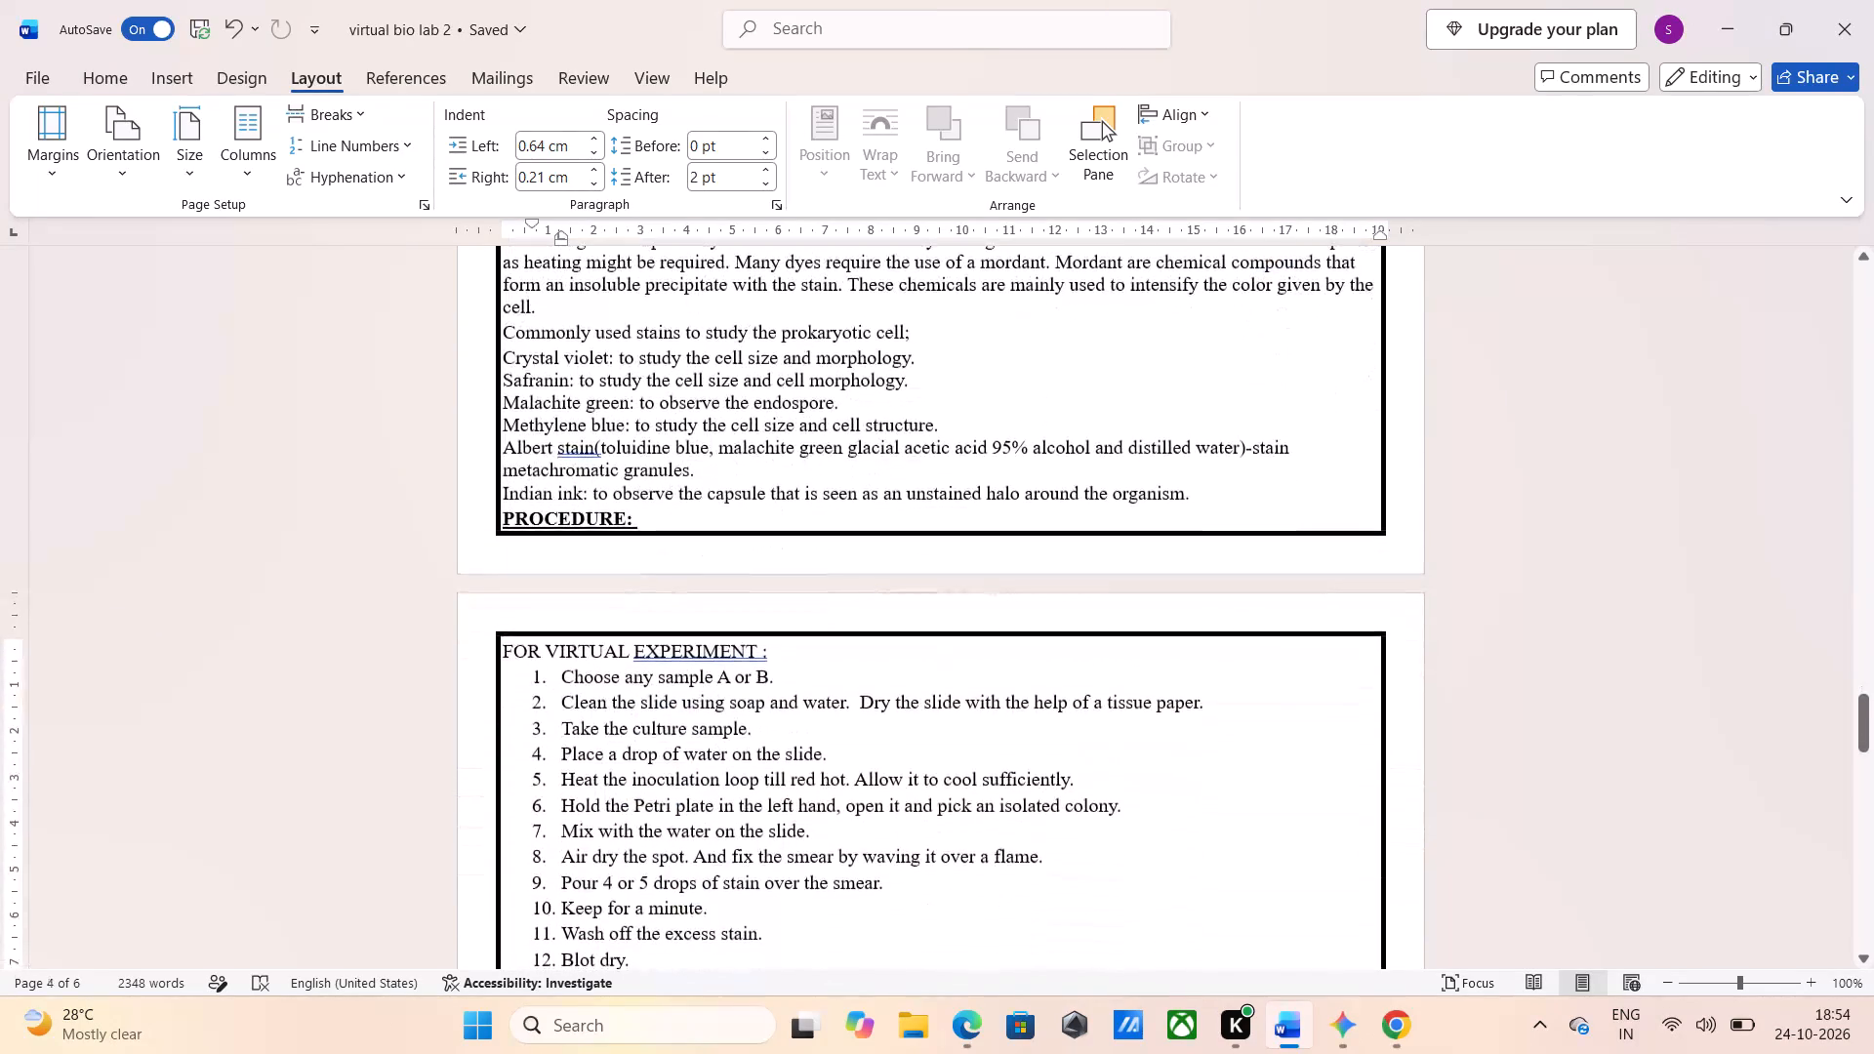
scroll(708, 581, up, 4)
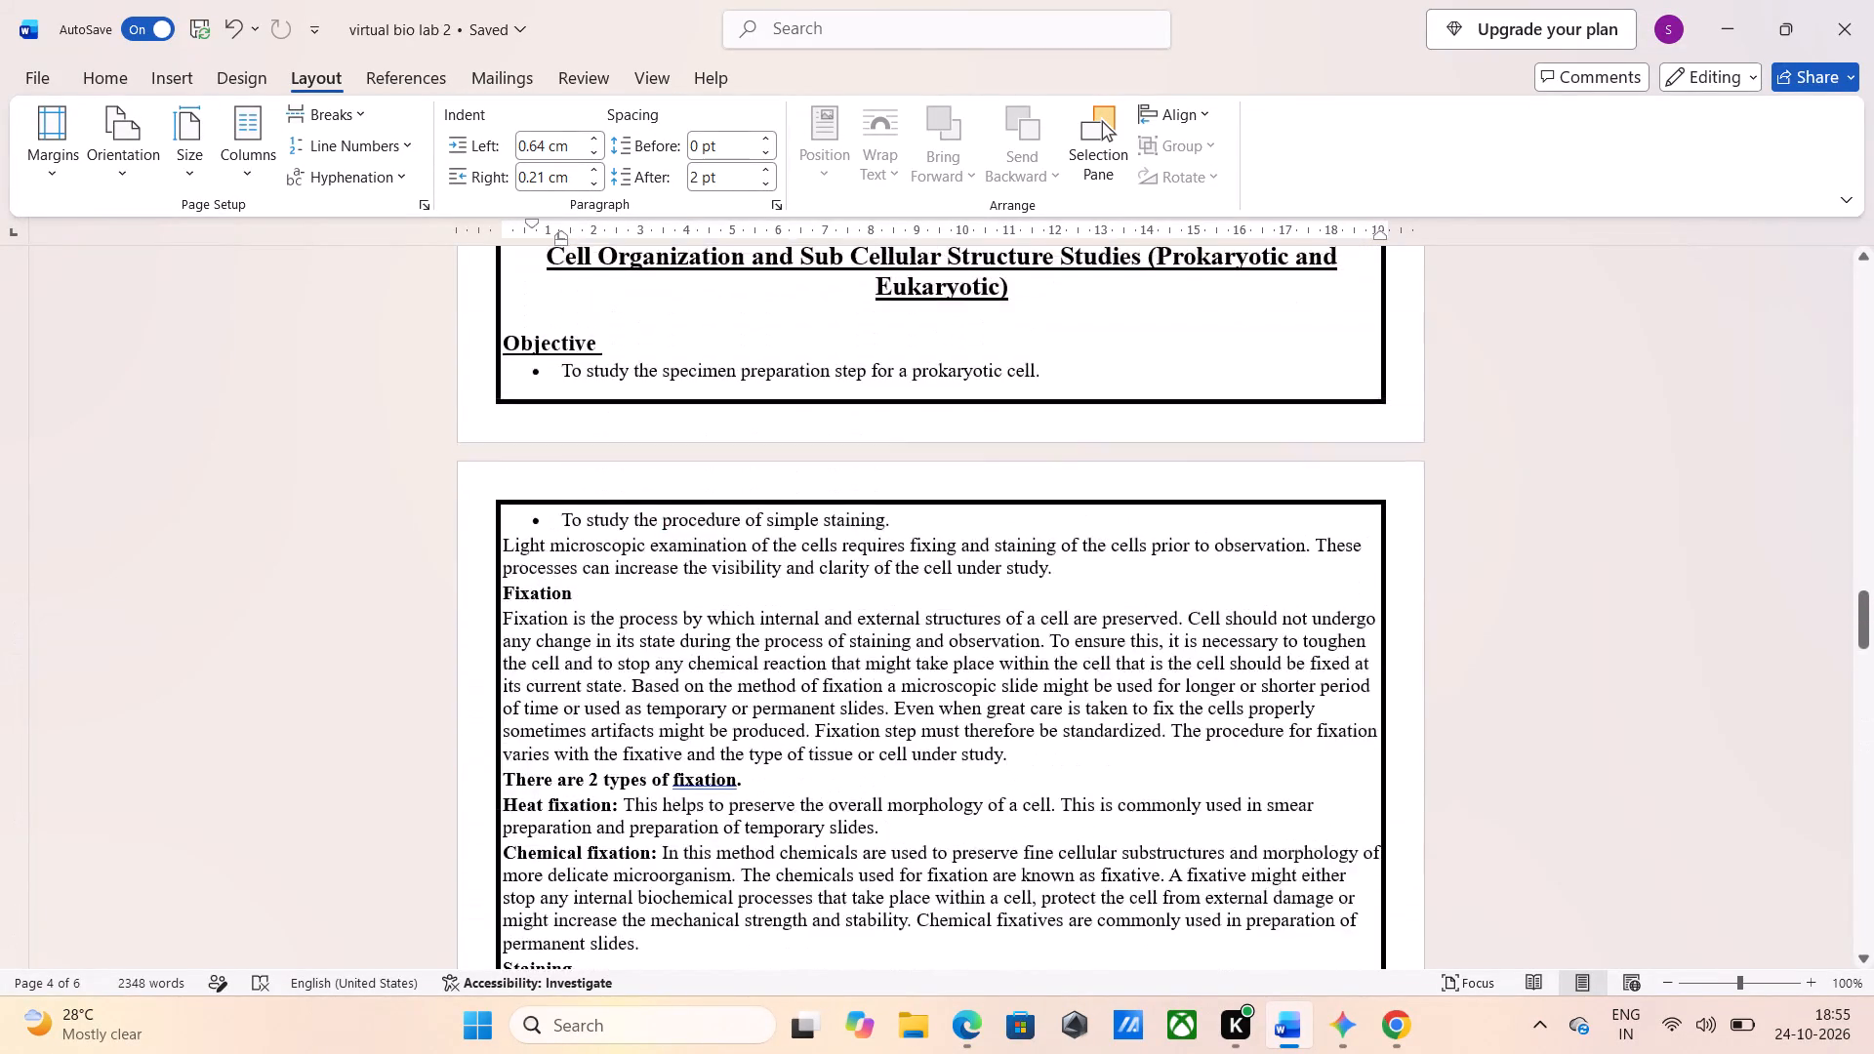
click(544, 562)
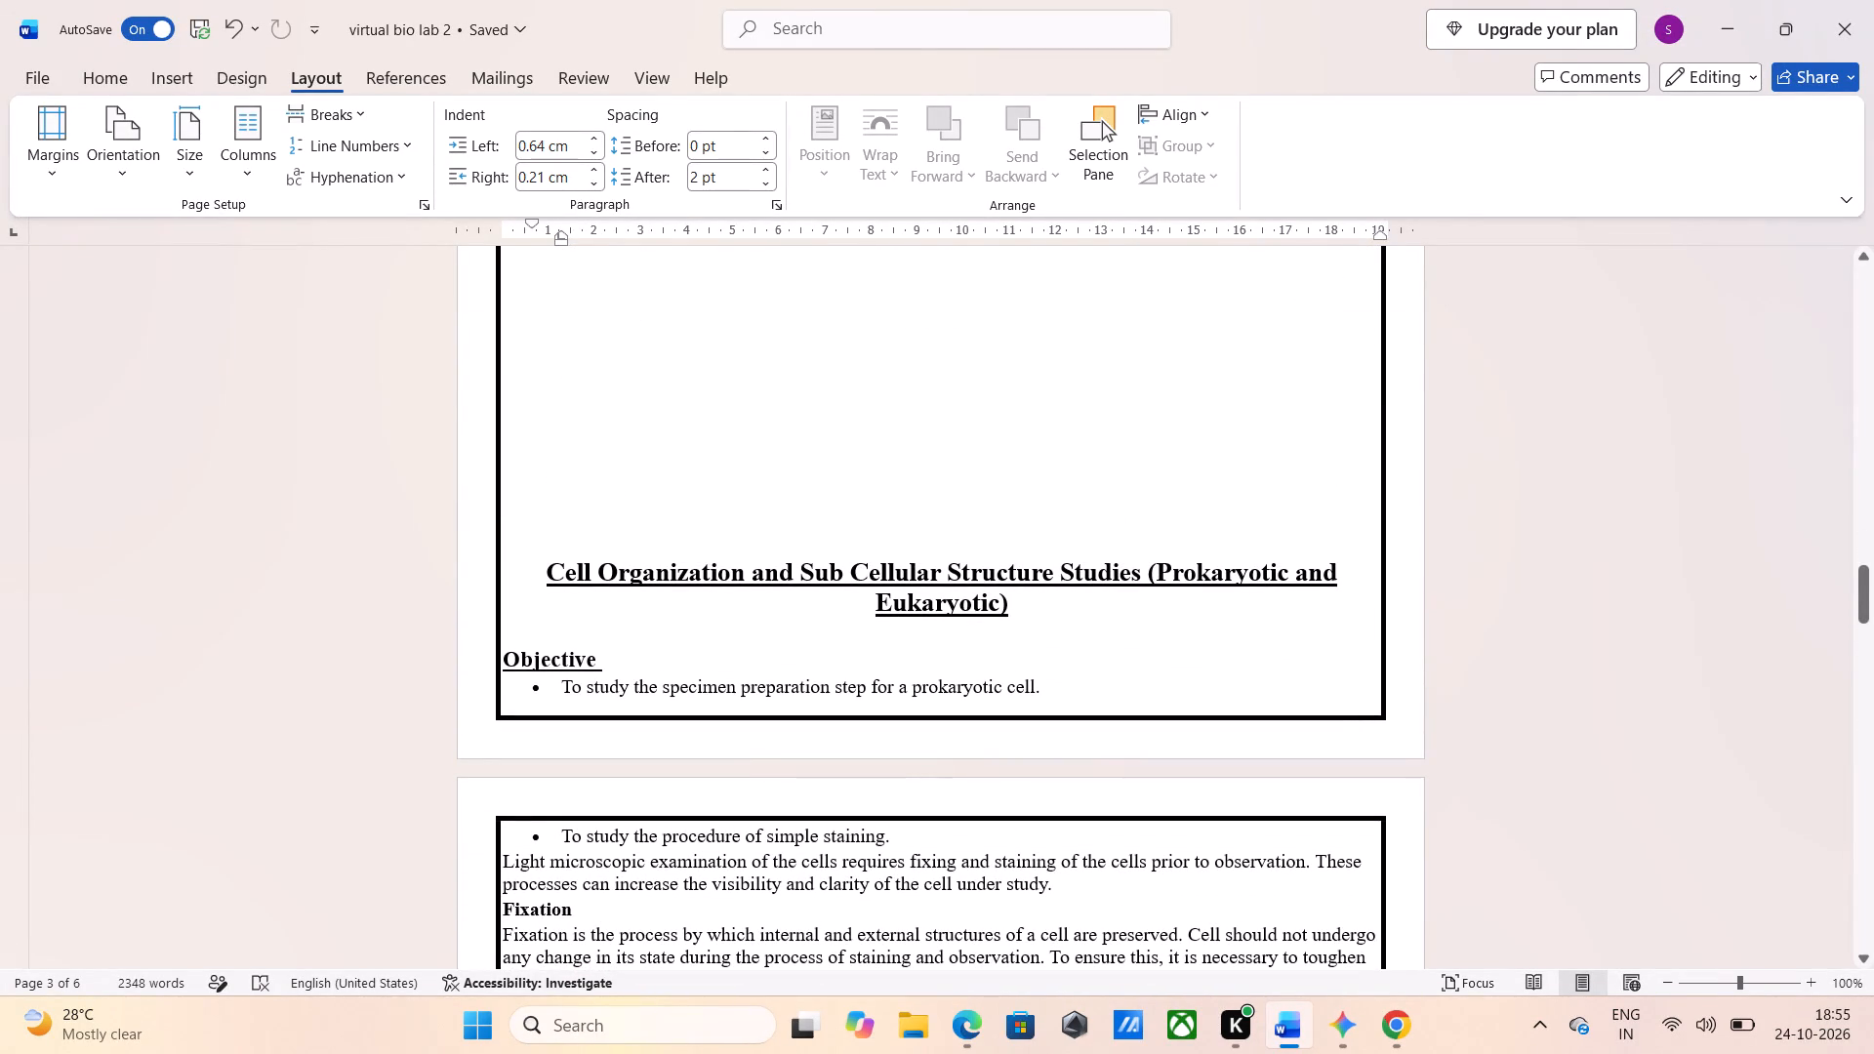
key(Return)
key(Return)
key(Return)
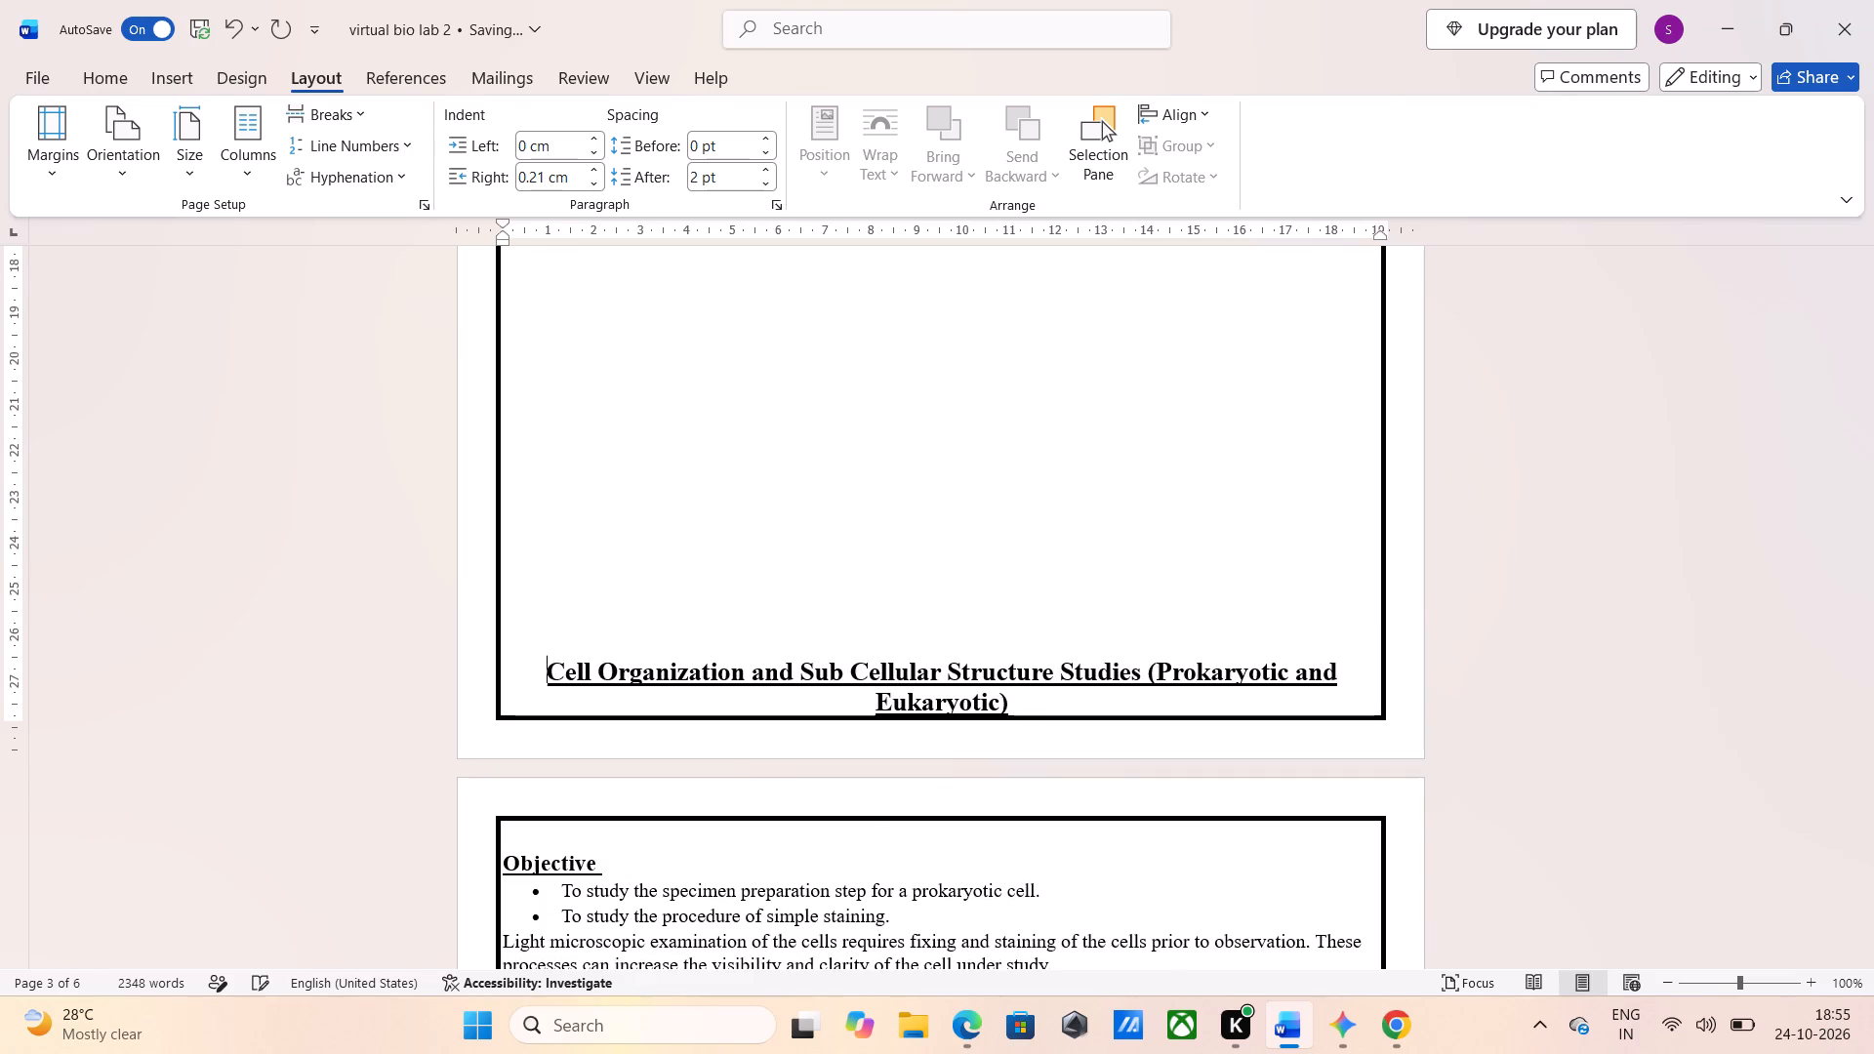
key(Return)
key(Return)
Set the spacing after paragraphs to 1 pt for the entire document.
scroll(544, 562, up, 7)
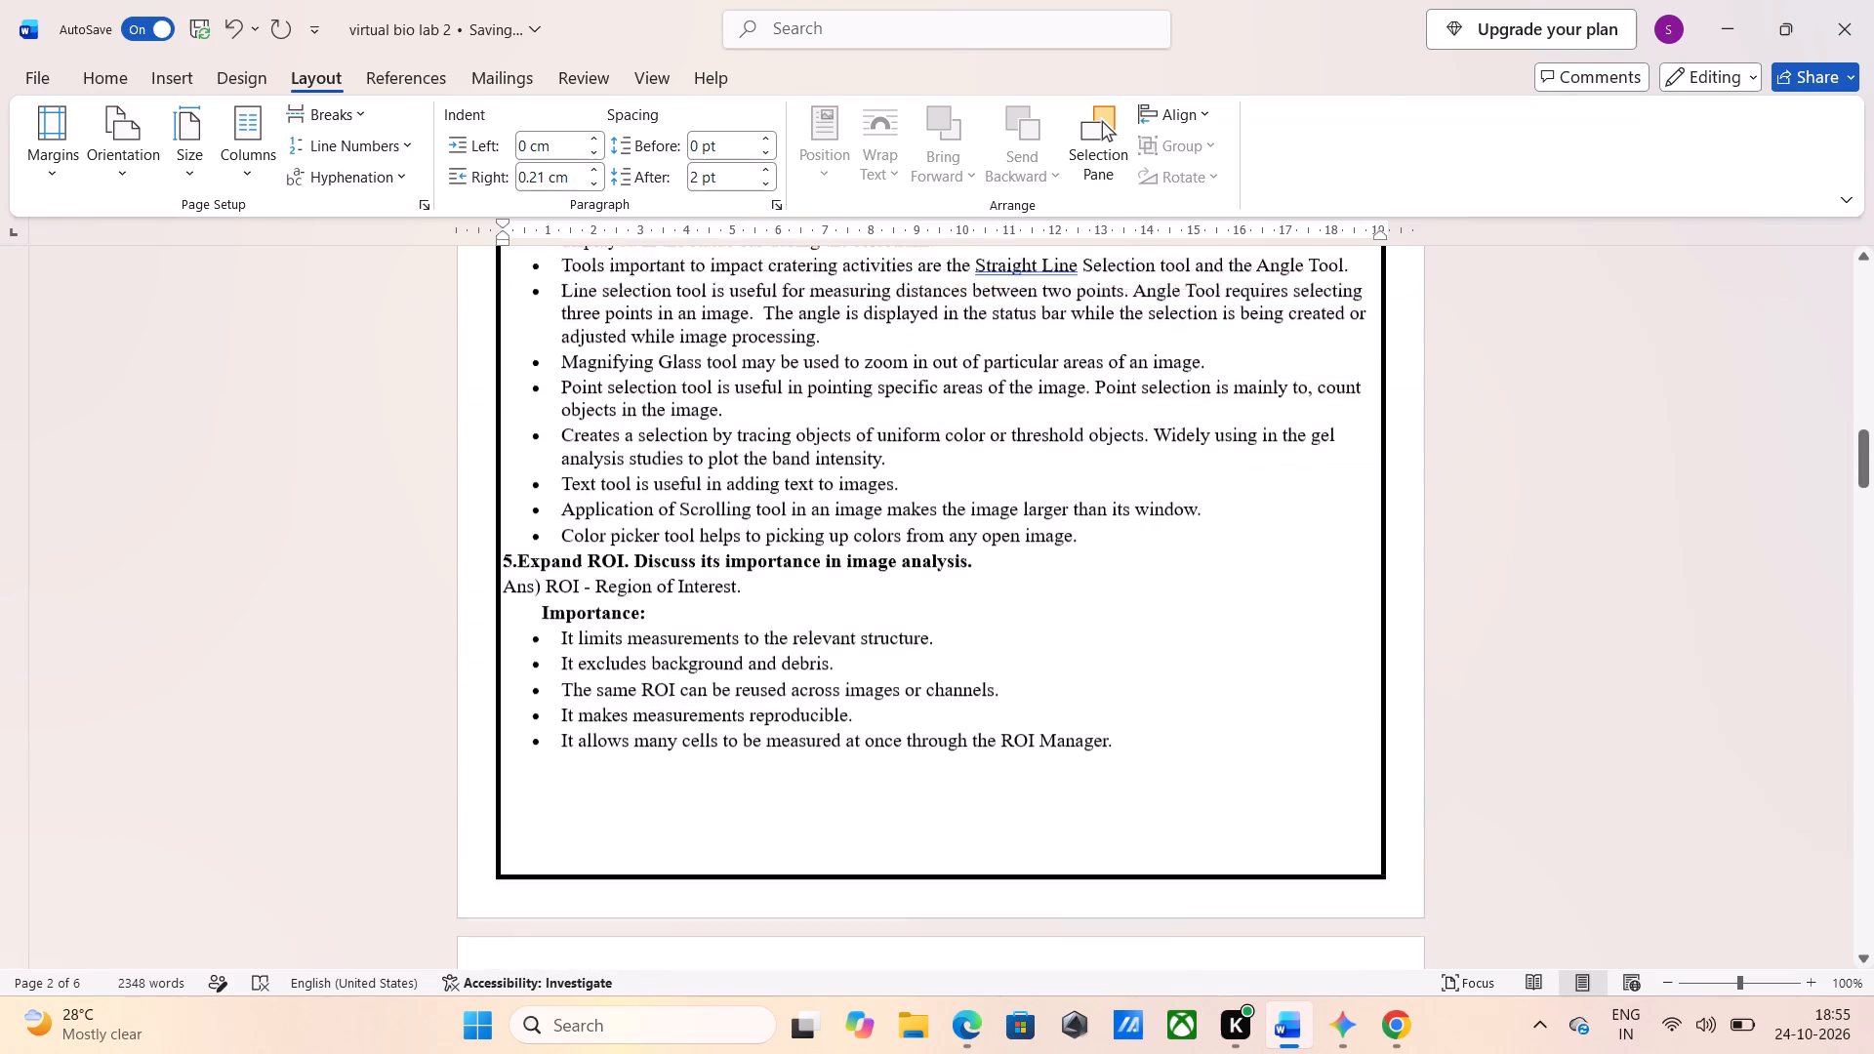
scroll(544, 562, up, 3)
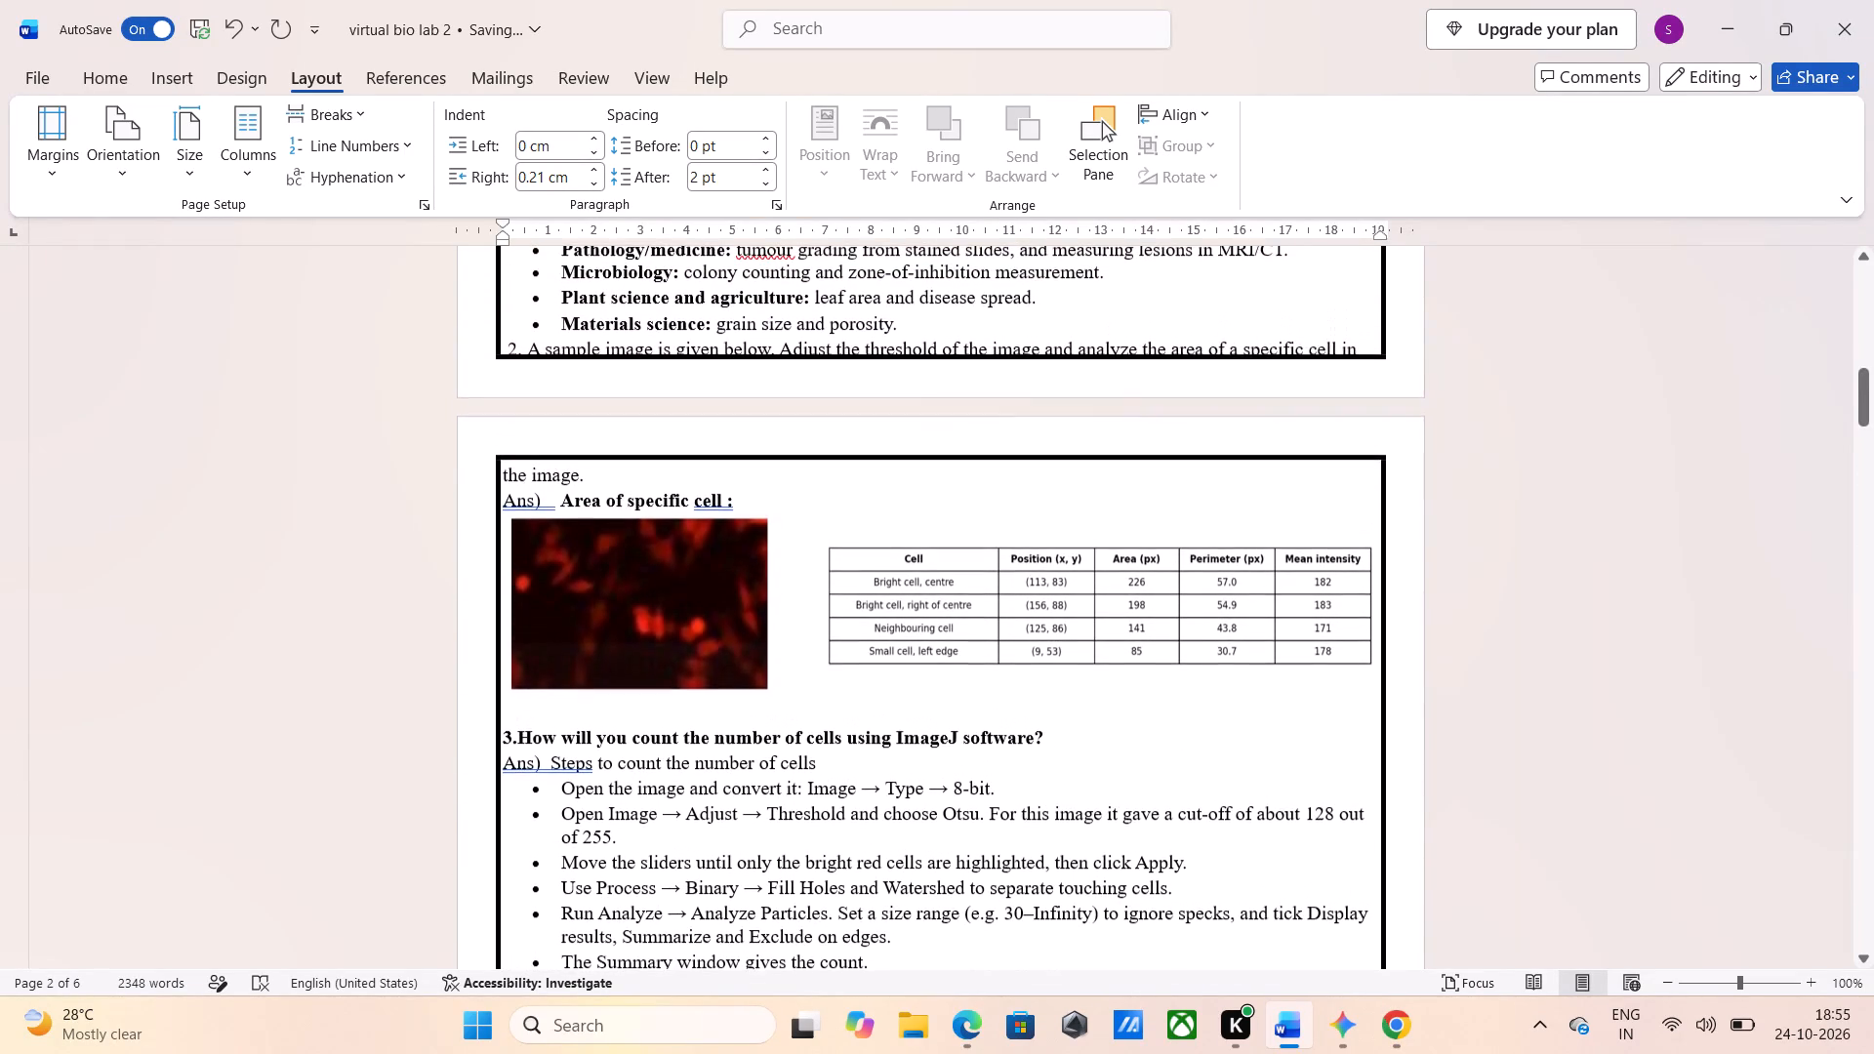
scroll(544, 562, up, 1)
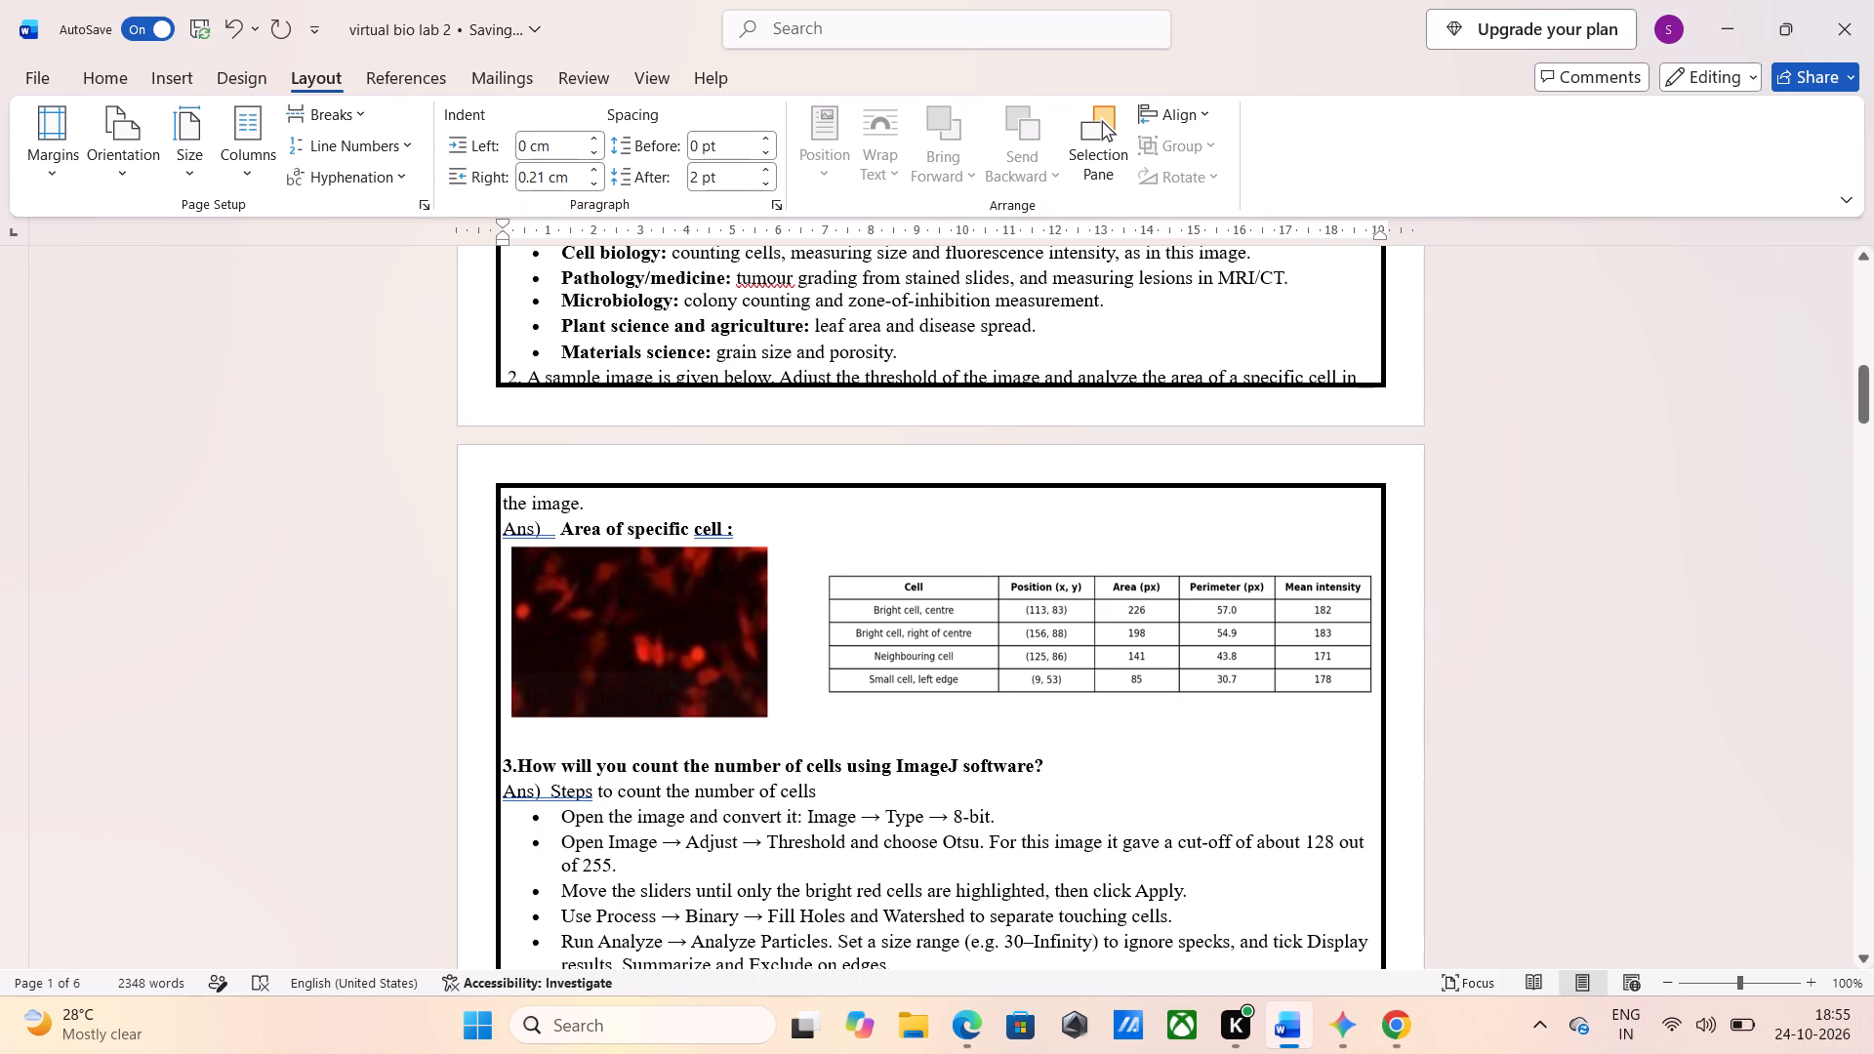
scroll(628, 385, up, 1)
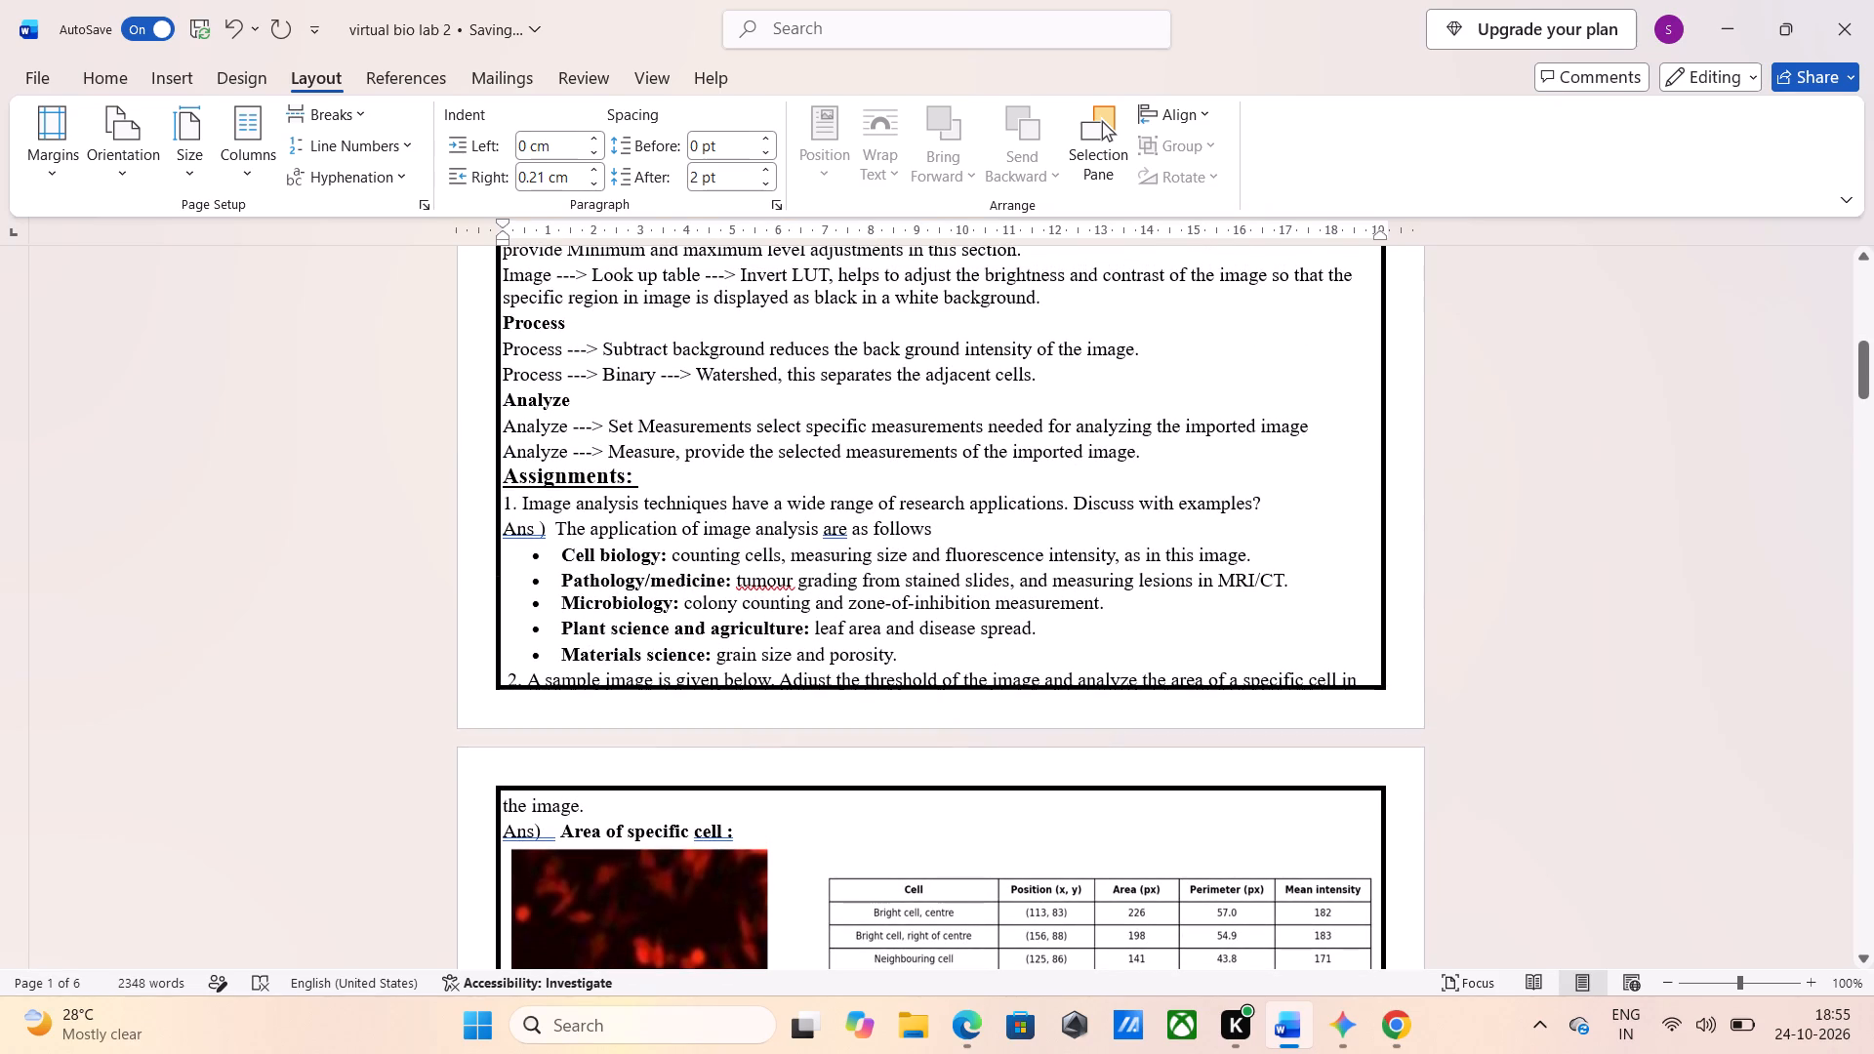
key(ctrl+a)
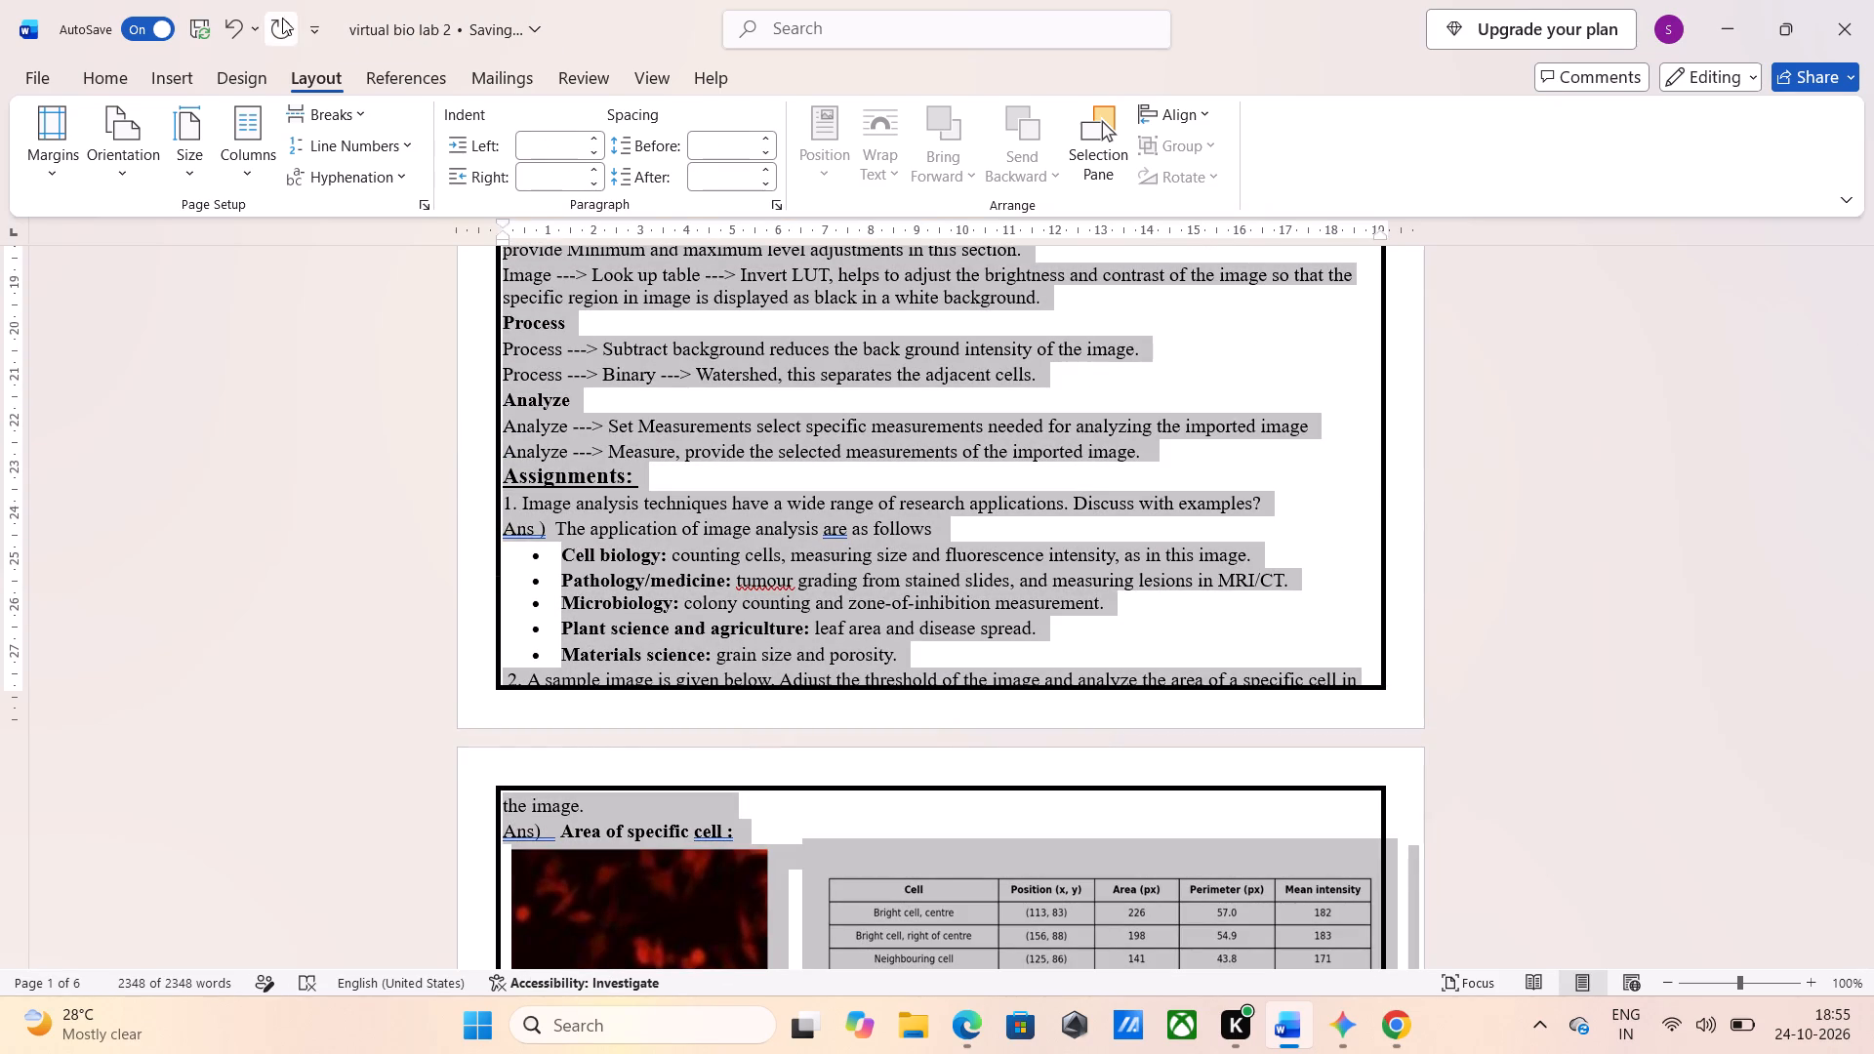
click(101, 85)
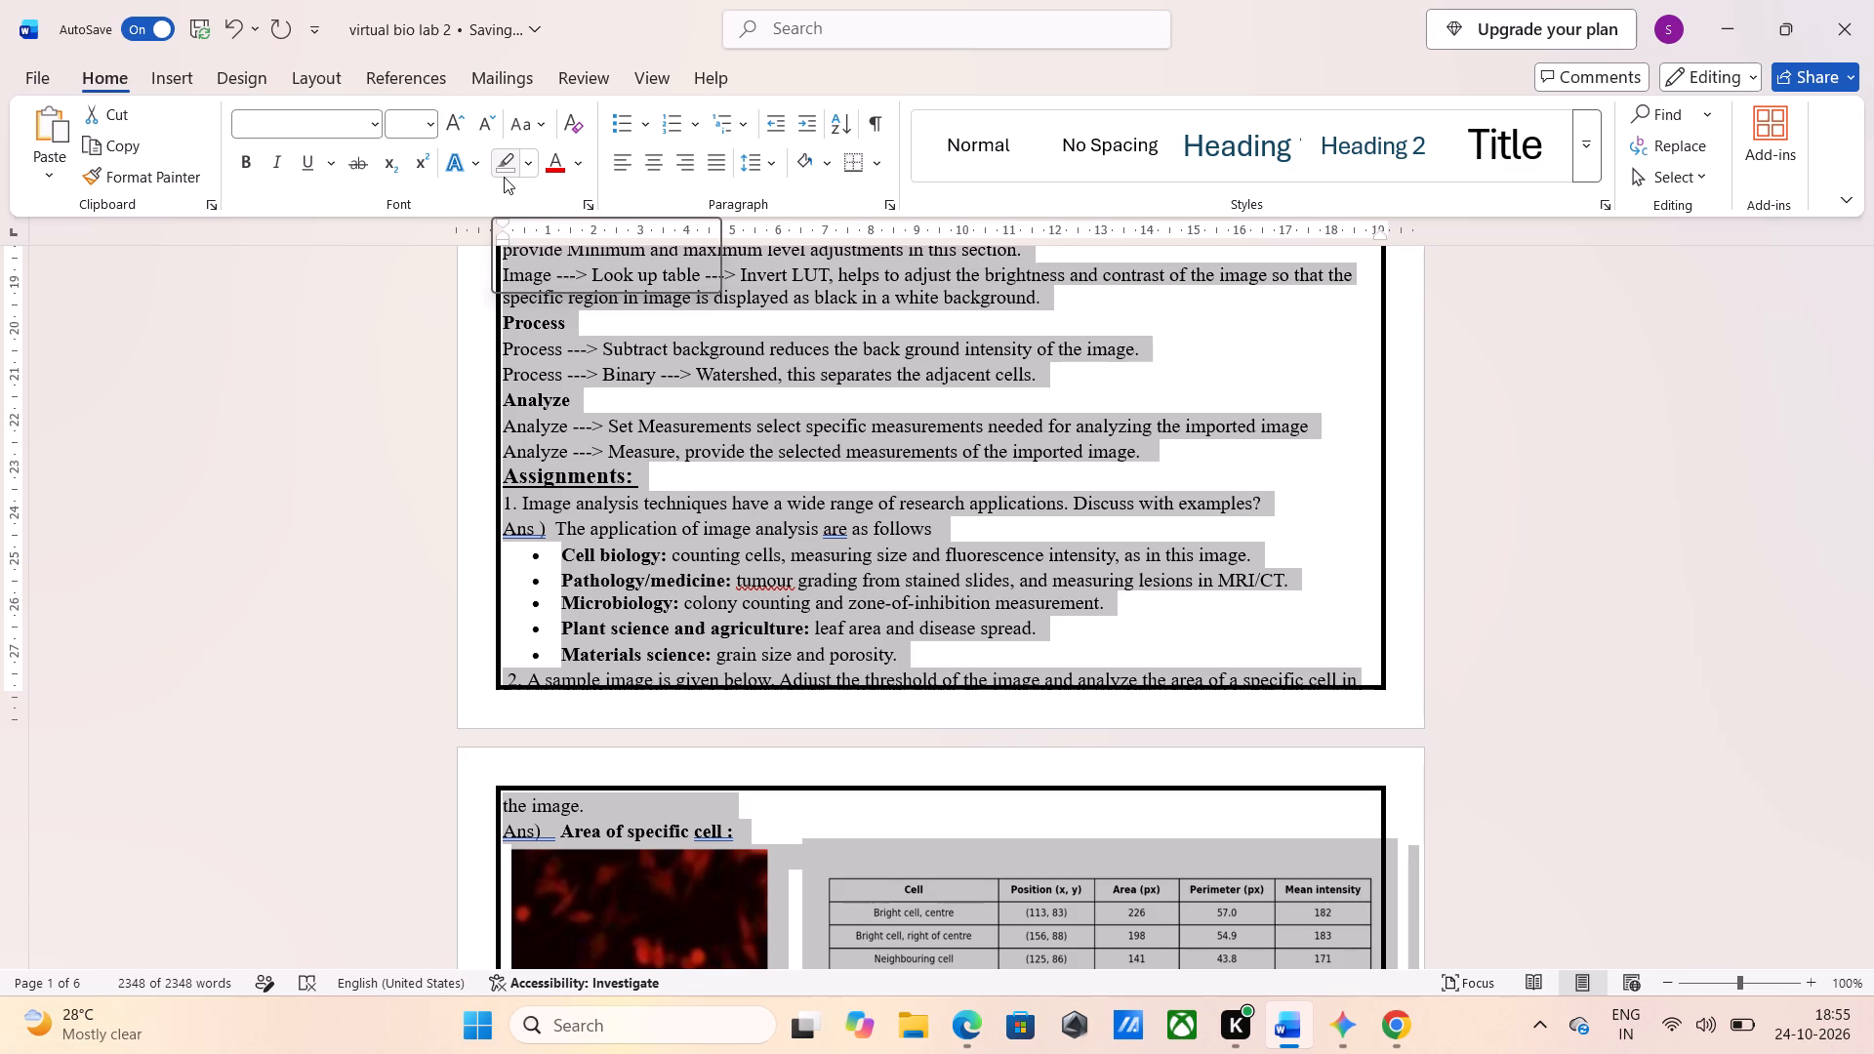
click(769, 163)
click(824, 400)
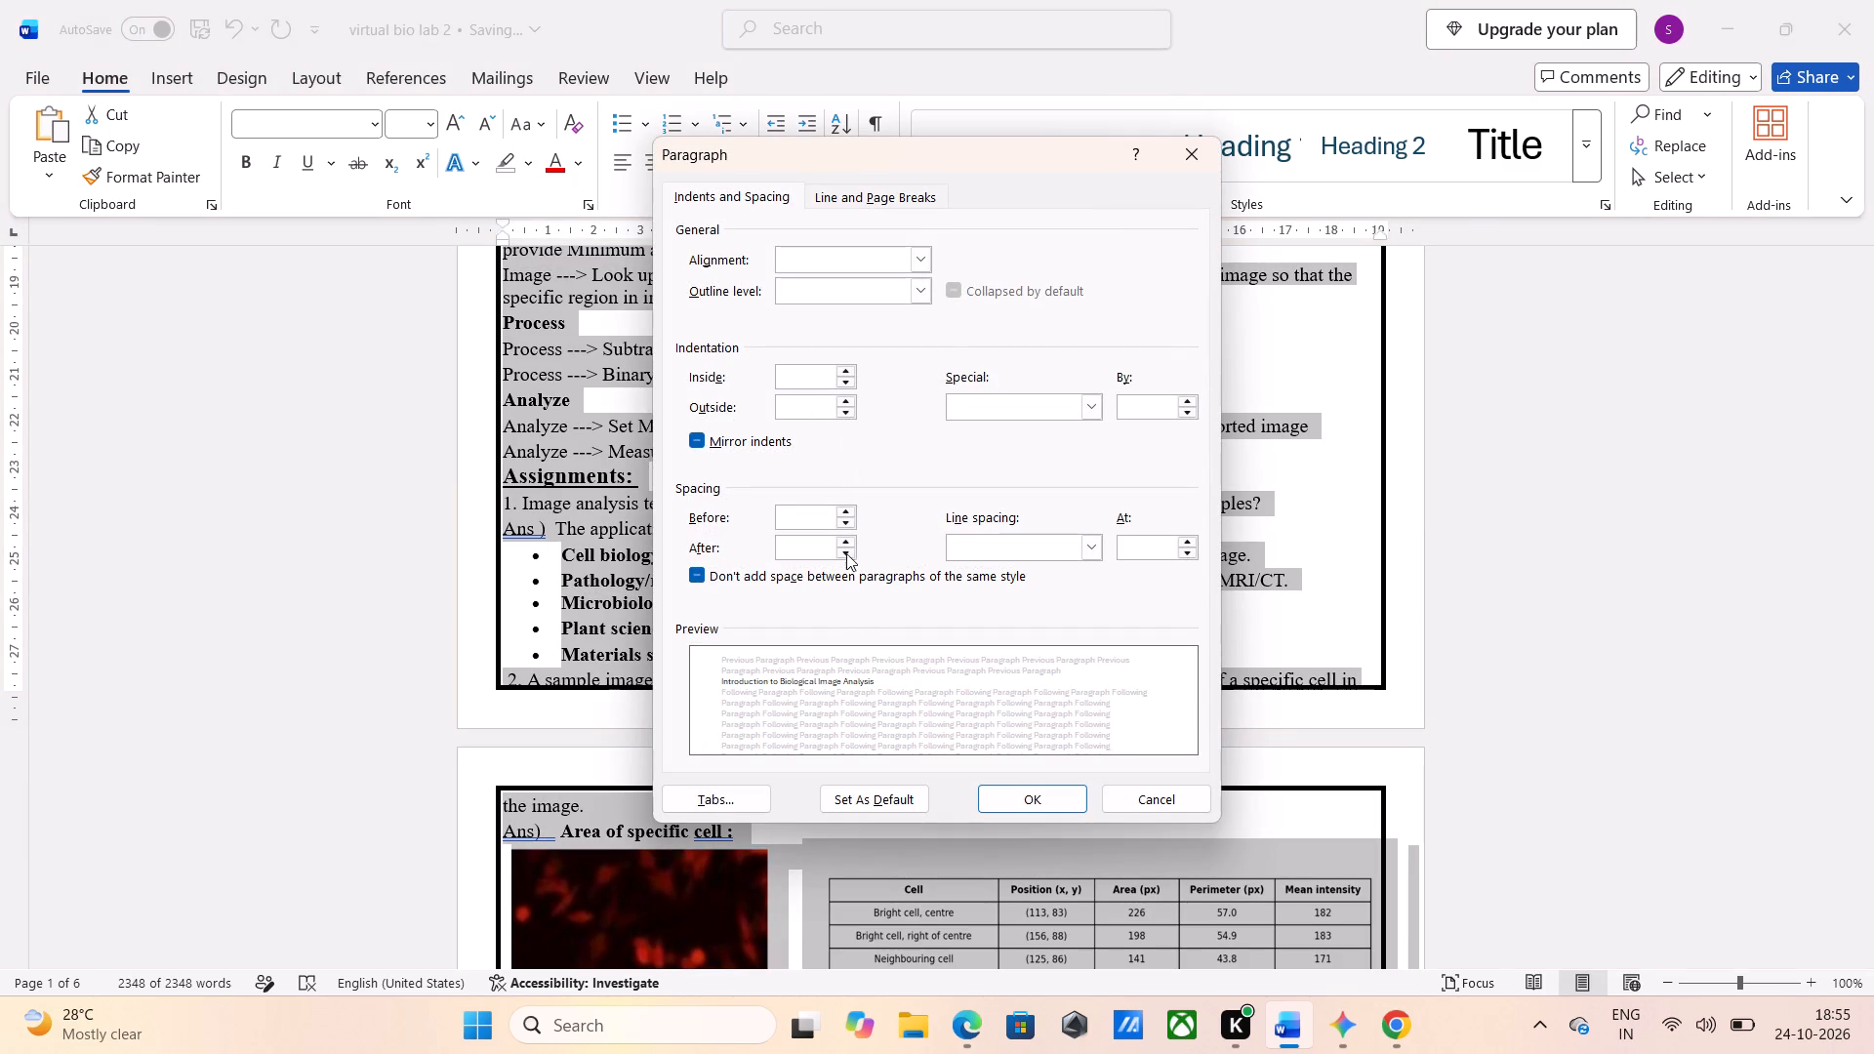
click(847, 544)
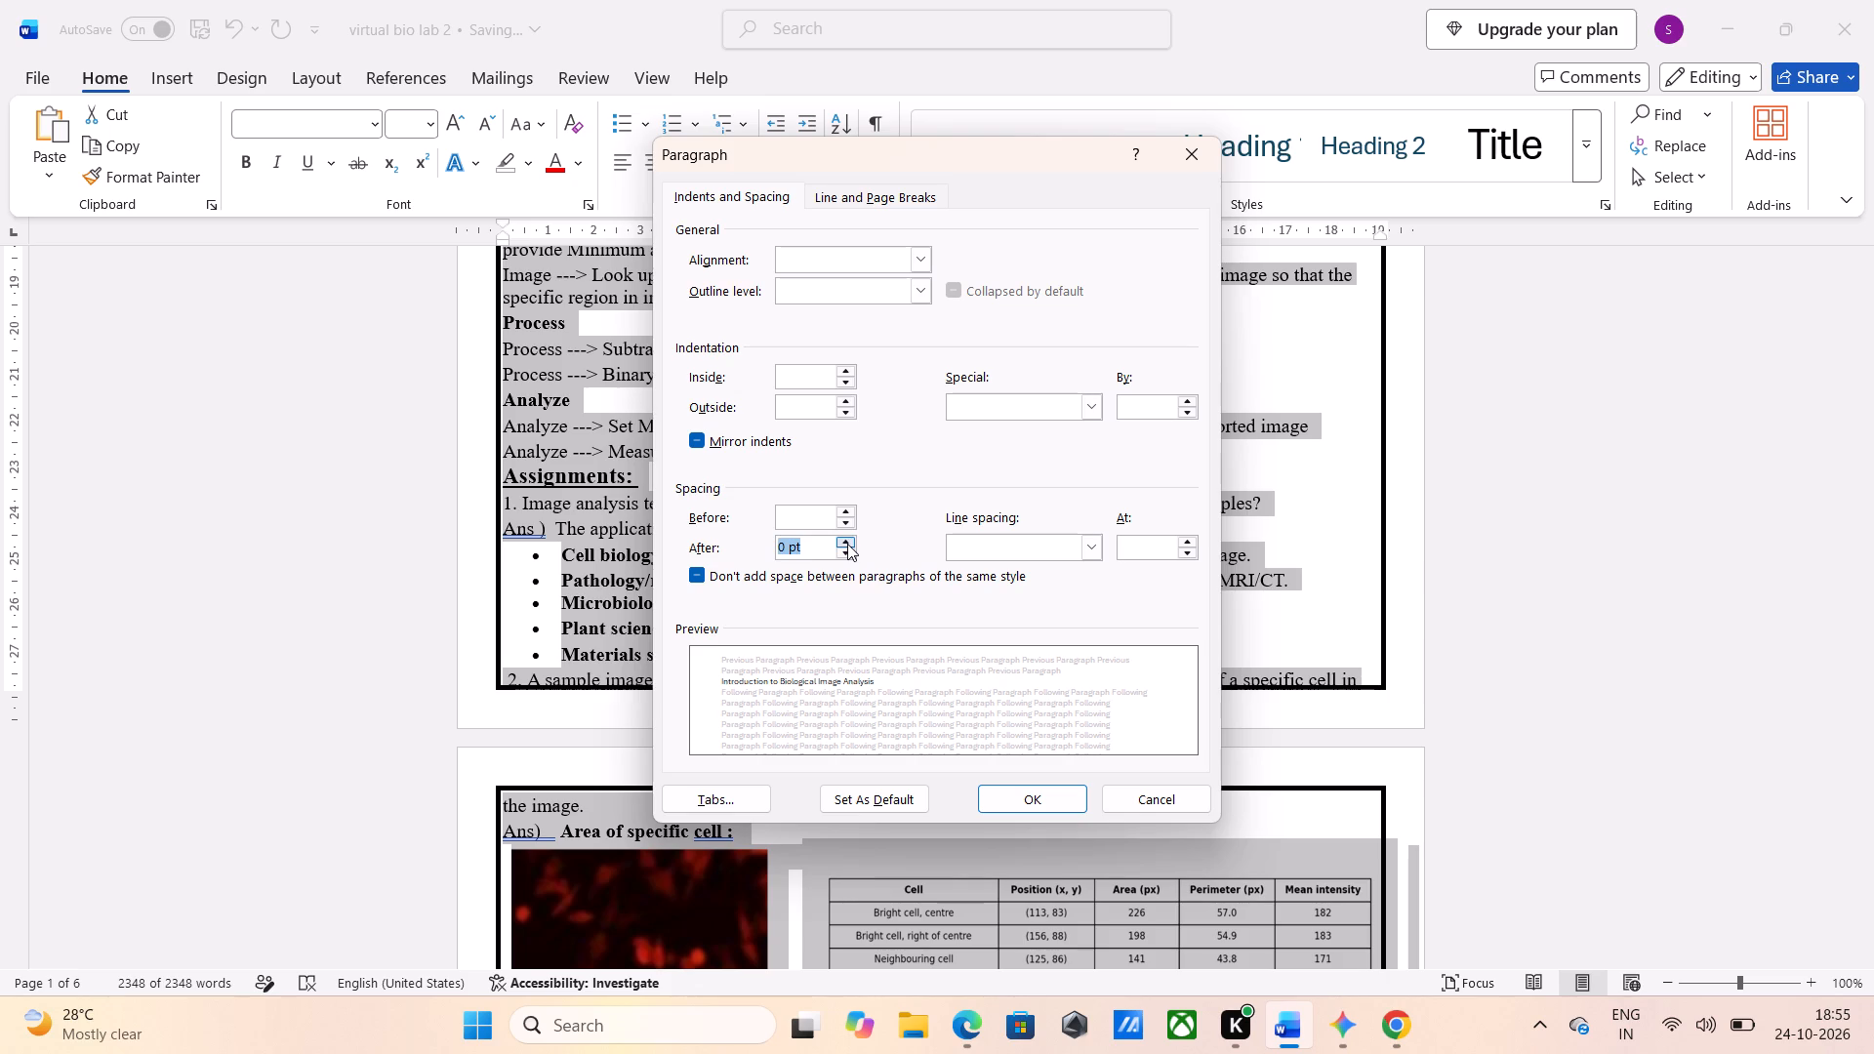
click(847, 544)
click(783, 544)
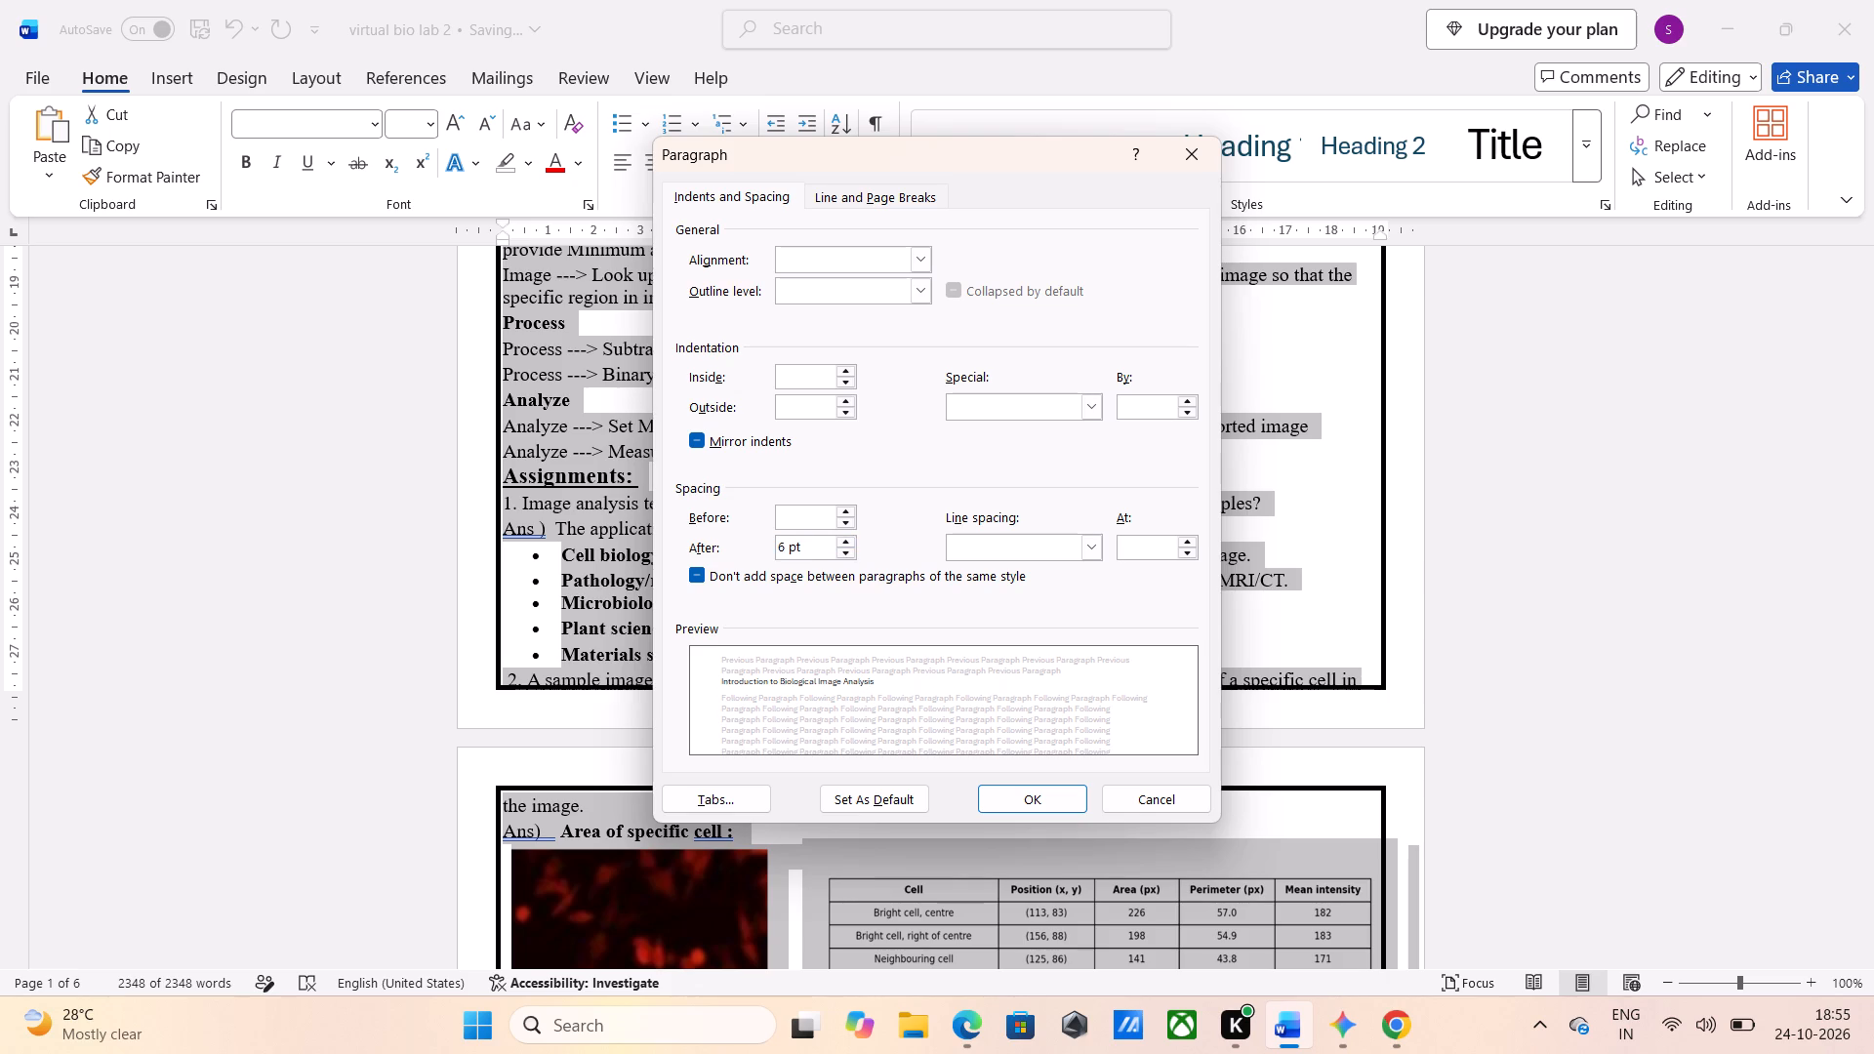
key(BackSpace)
key(1)
click(1003, 795)
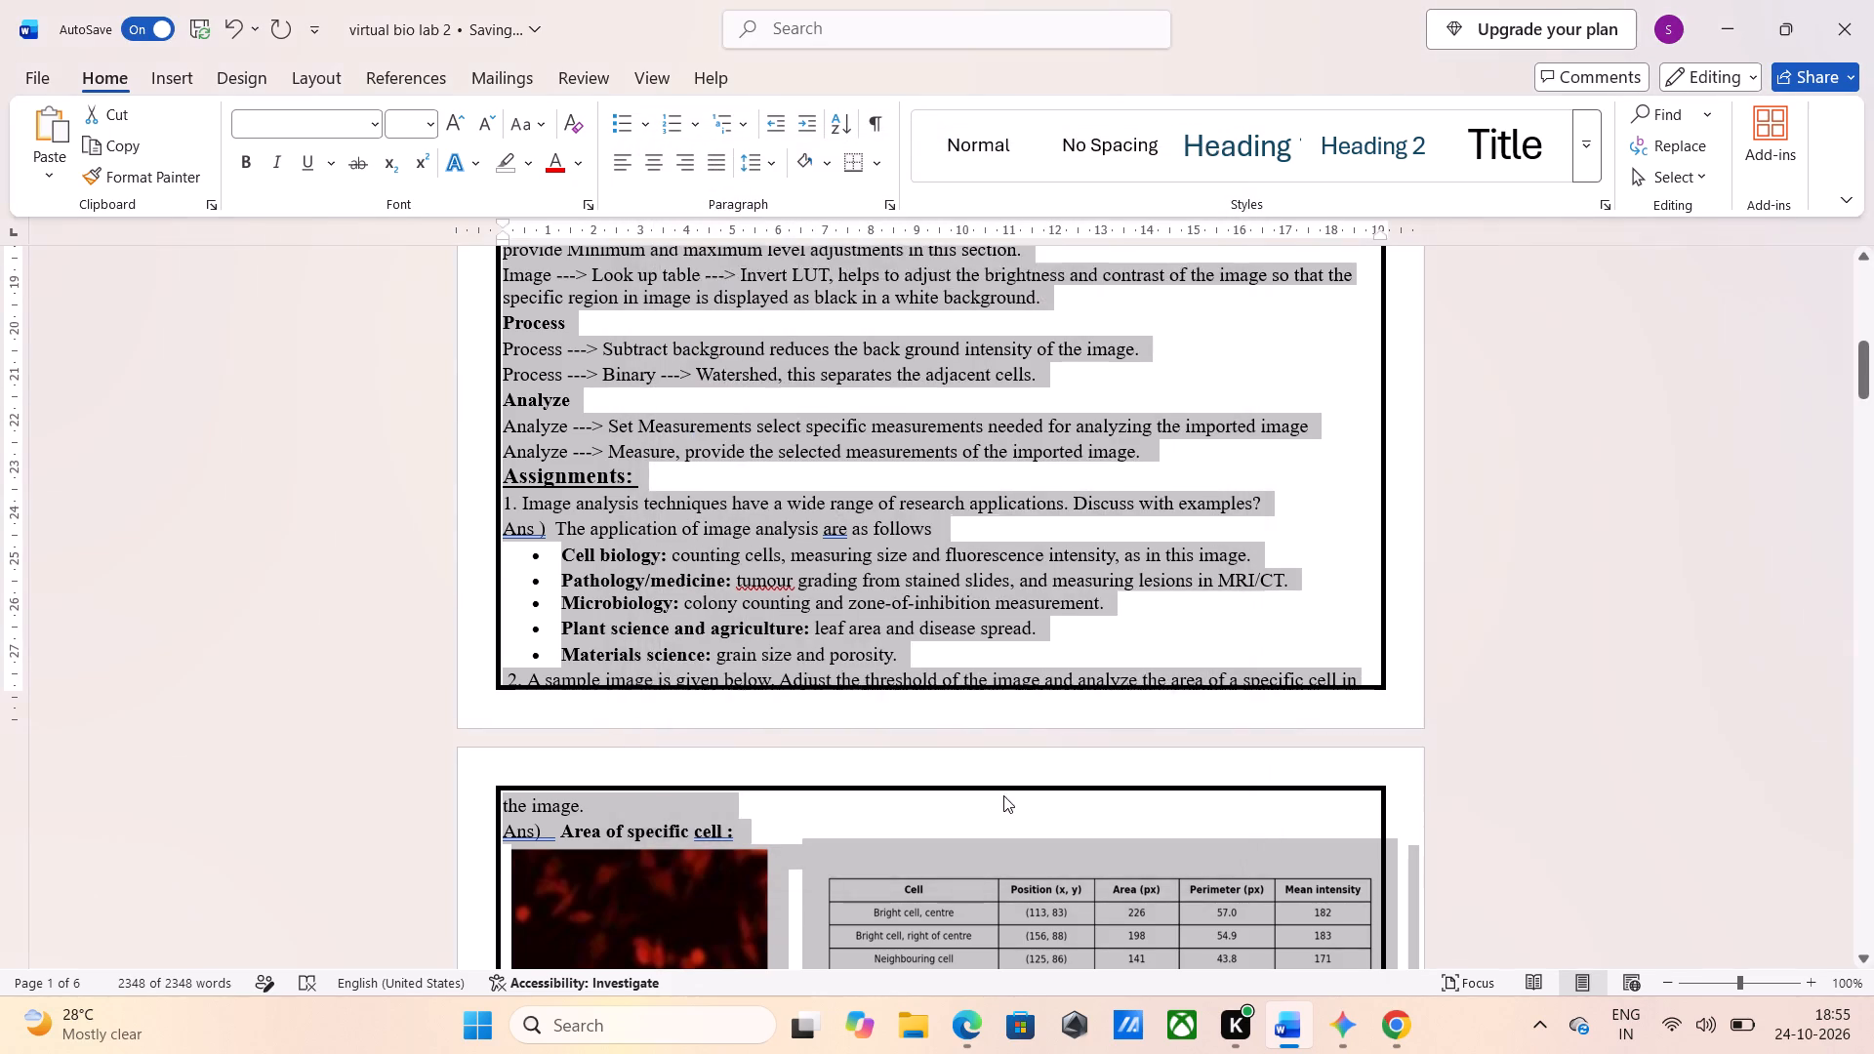
scroll(1003, 795, down, 2)
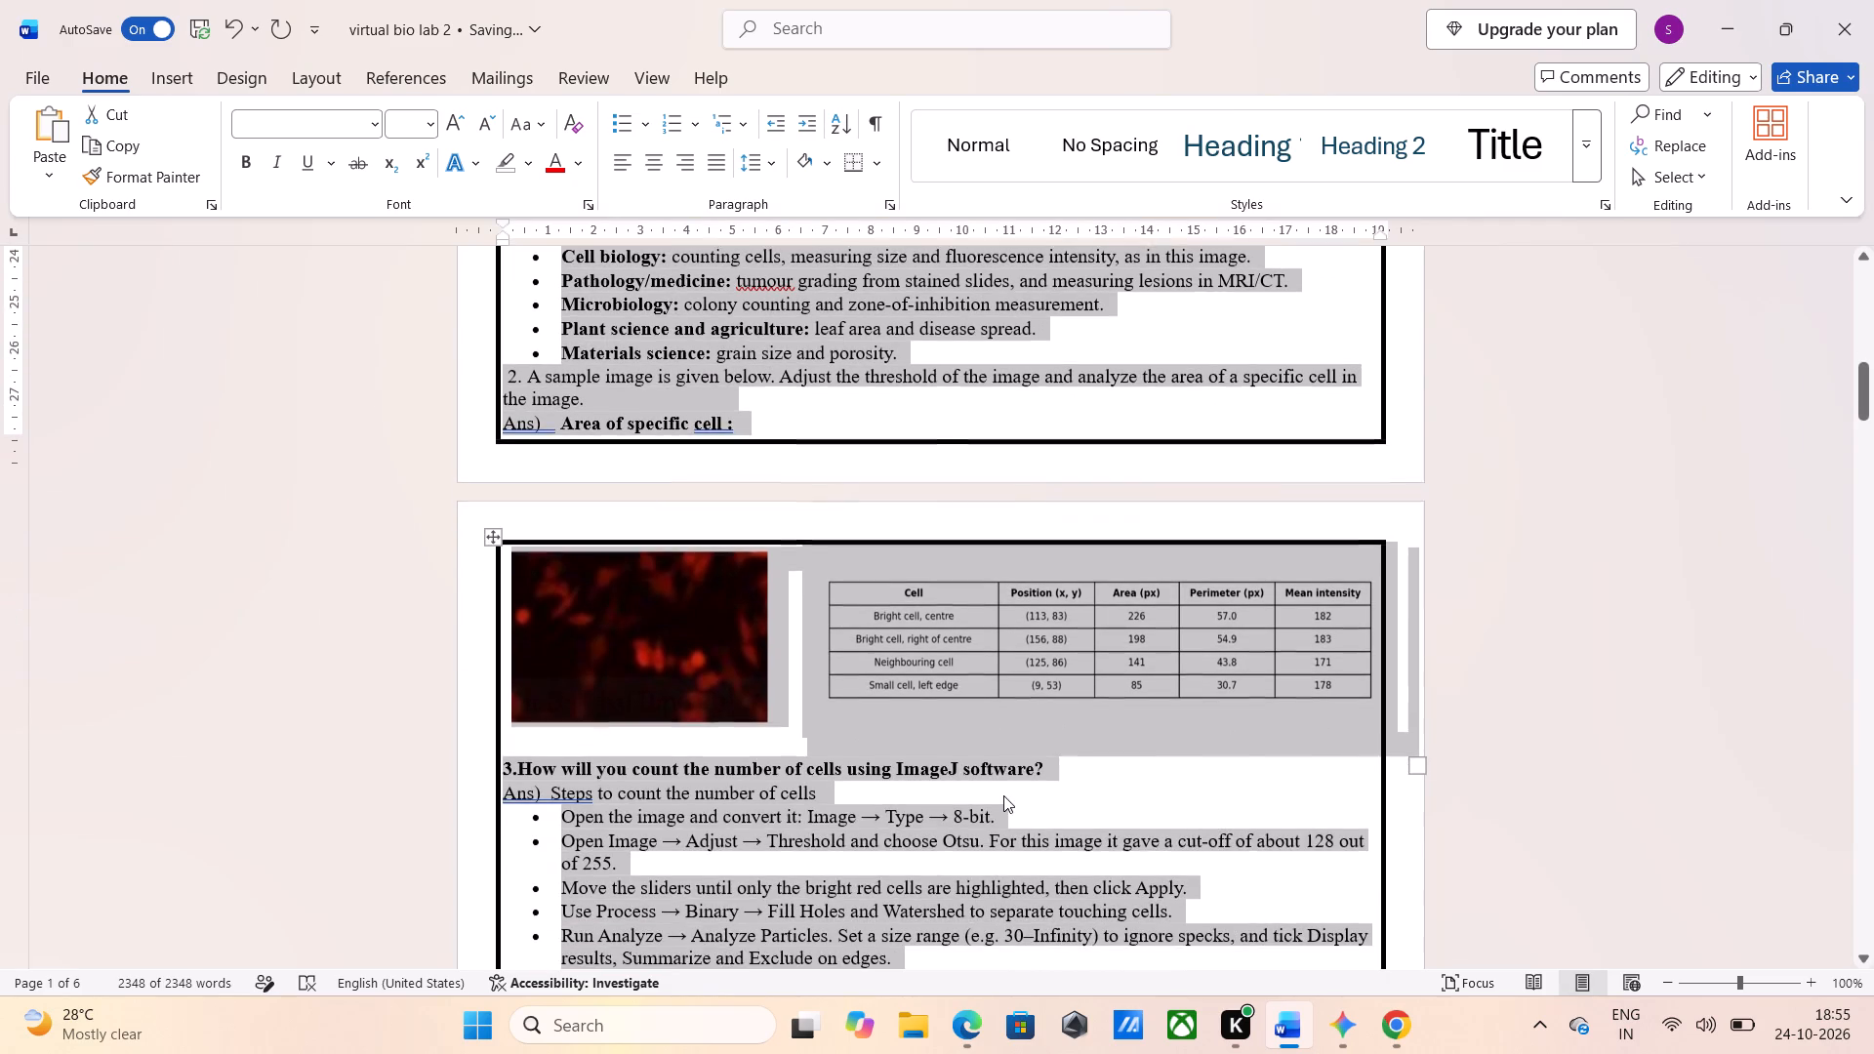
click(1639, 673)
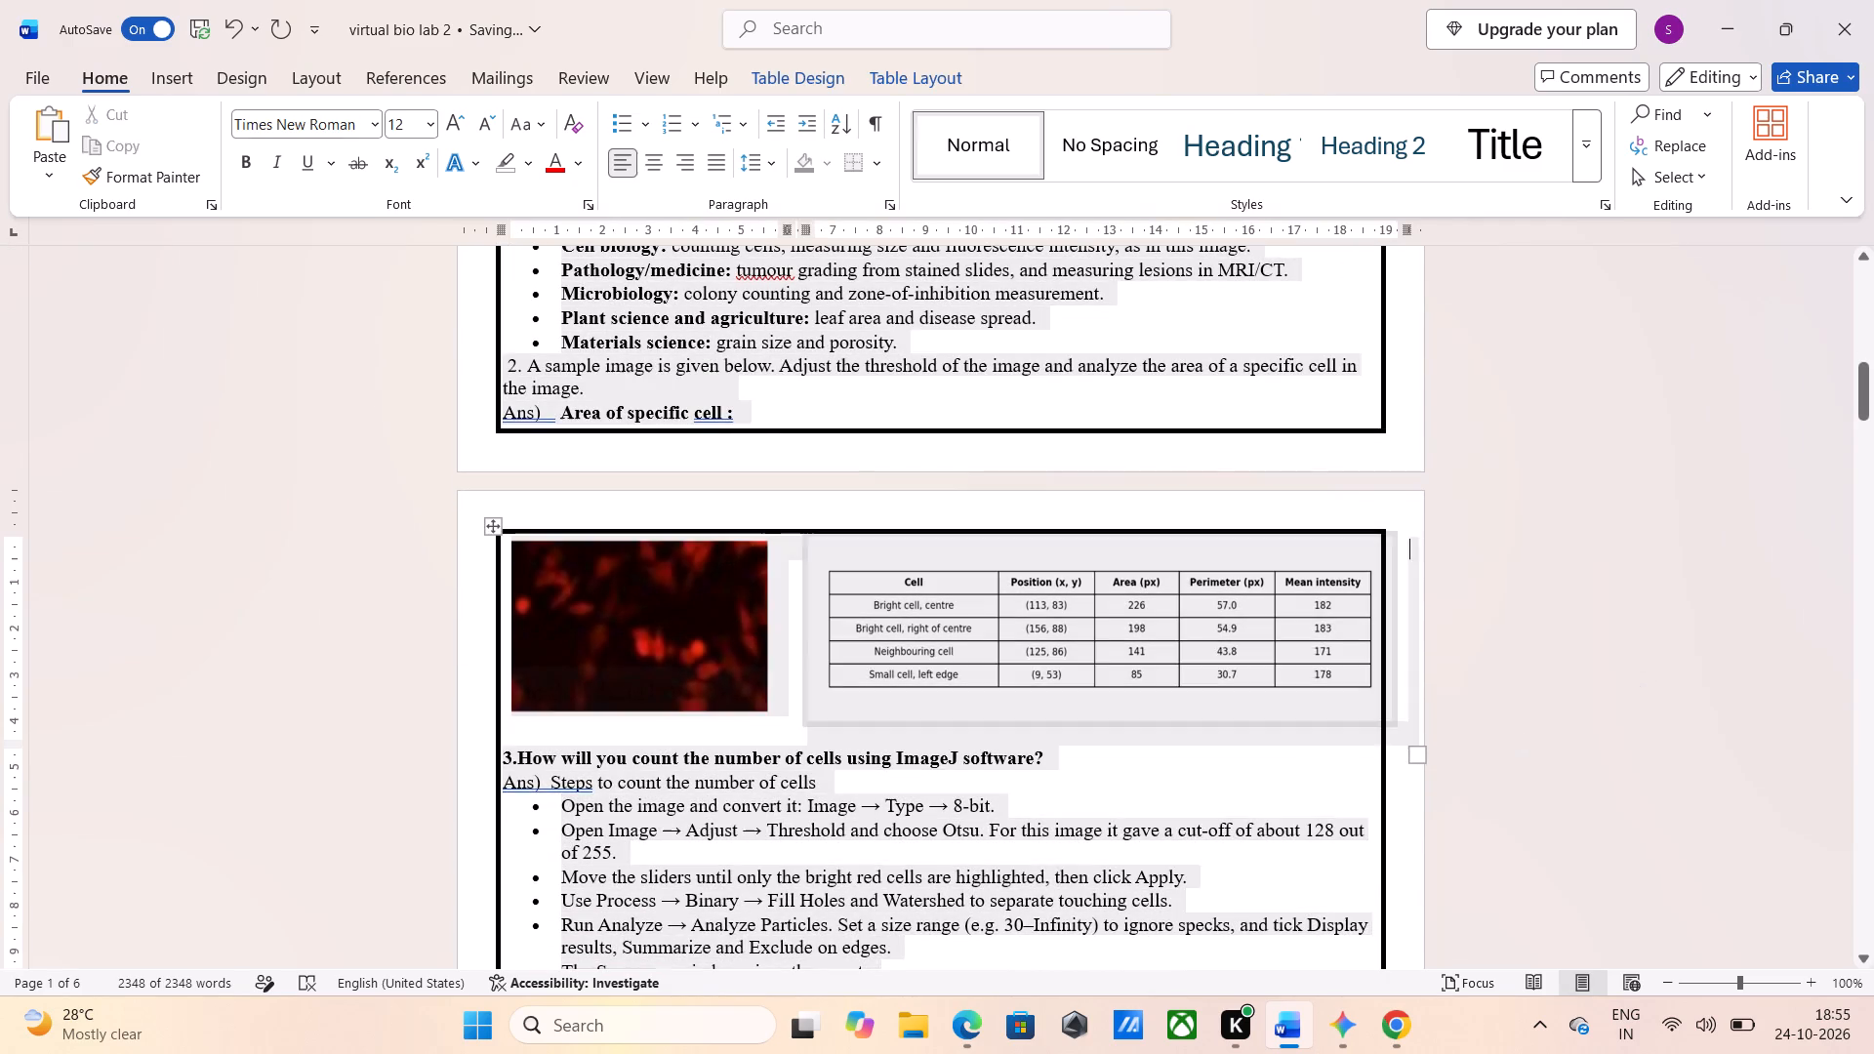
Review the layout of pages 1 and 2, including where question 2 and its cell image and table break across the pages.
scroll(1208, 463, up, 11)
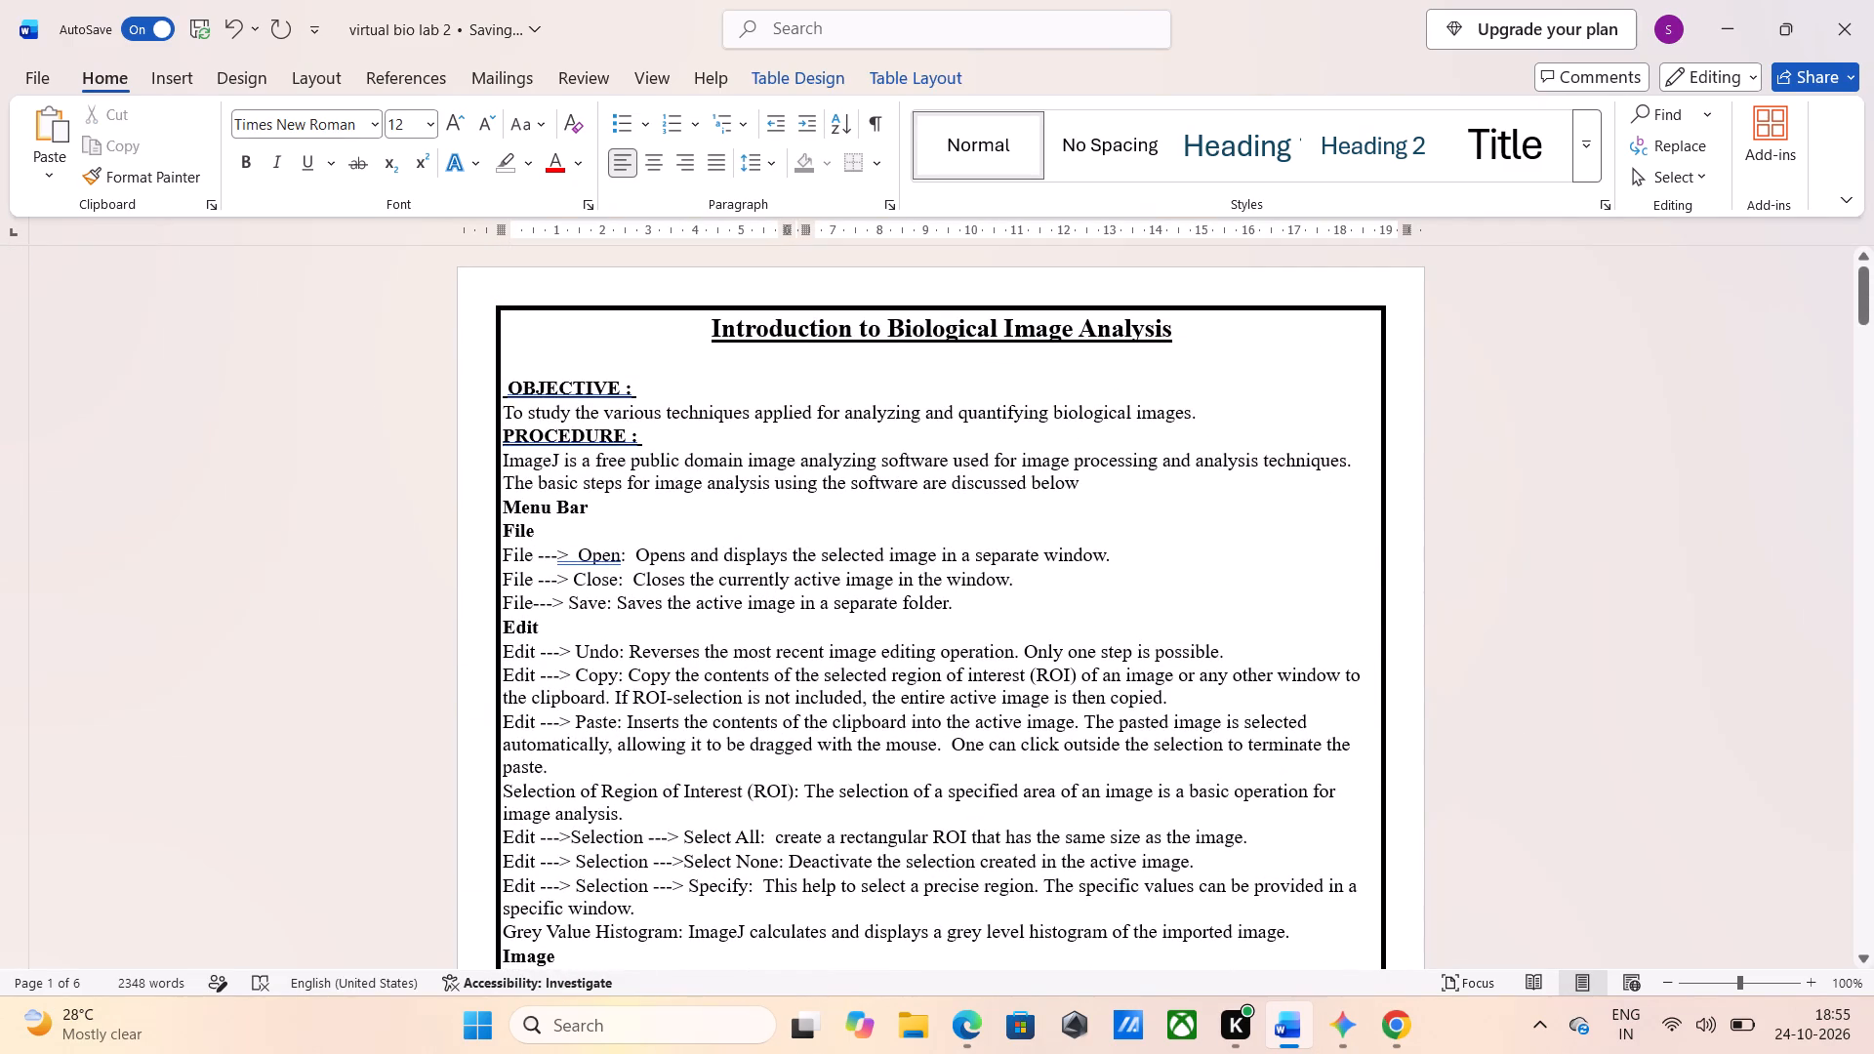
scroll(1208, 463, up, 1)
scroll(1208, 463, down, 4)
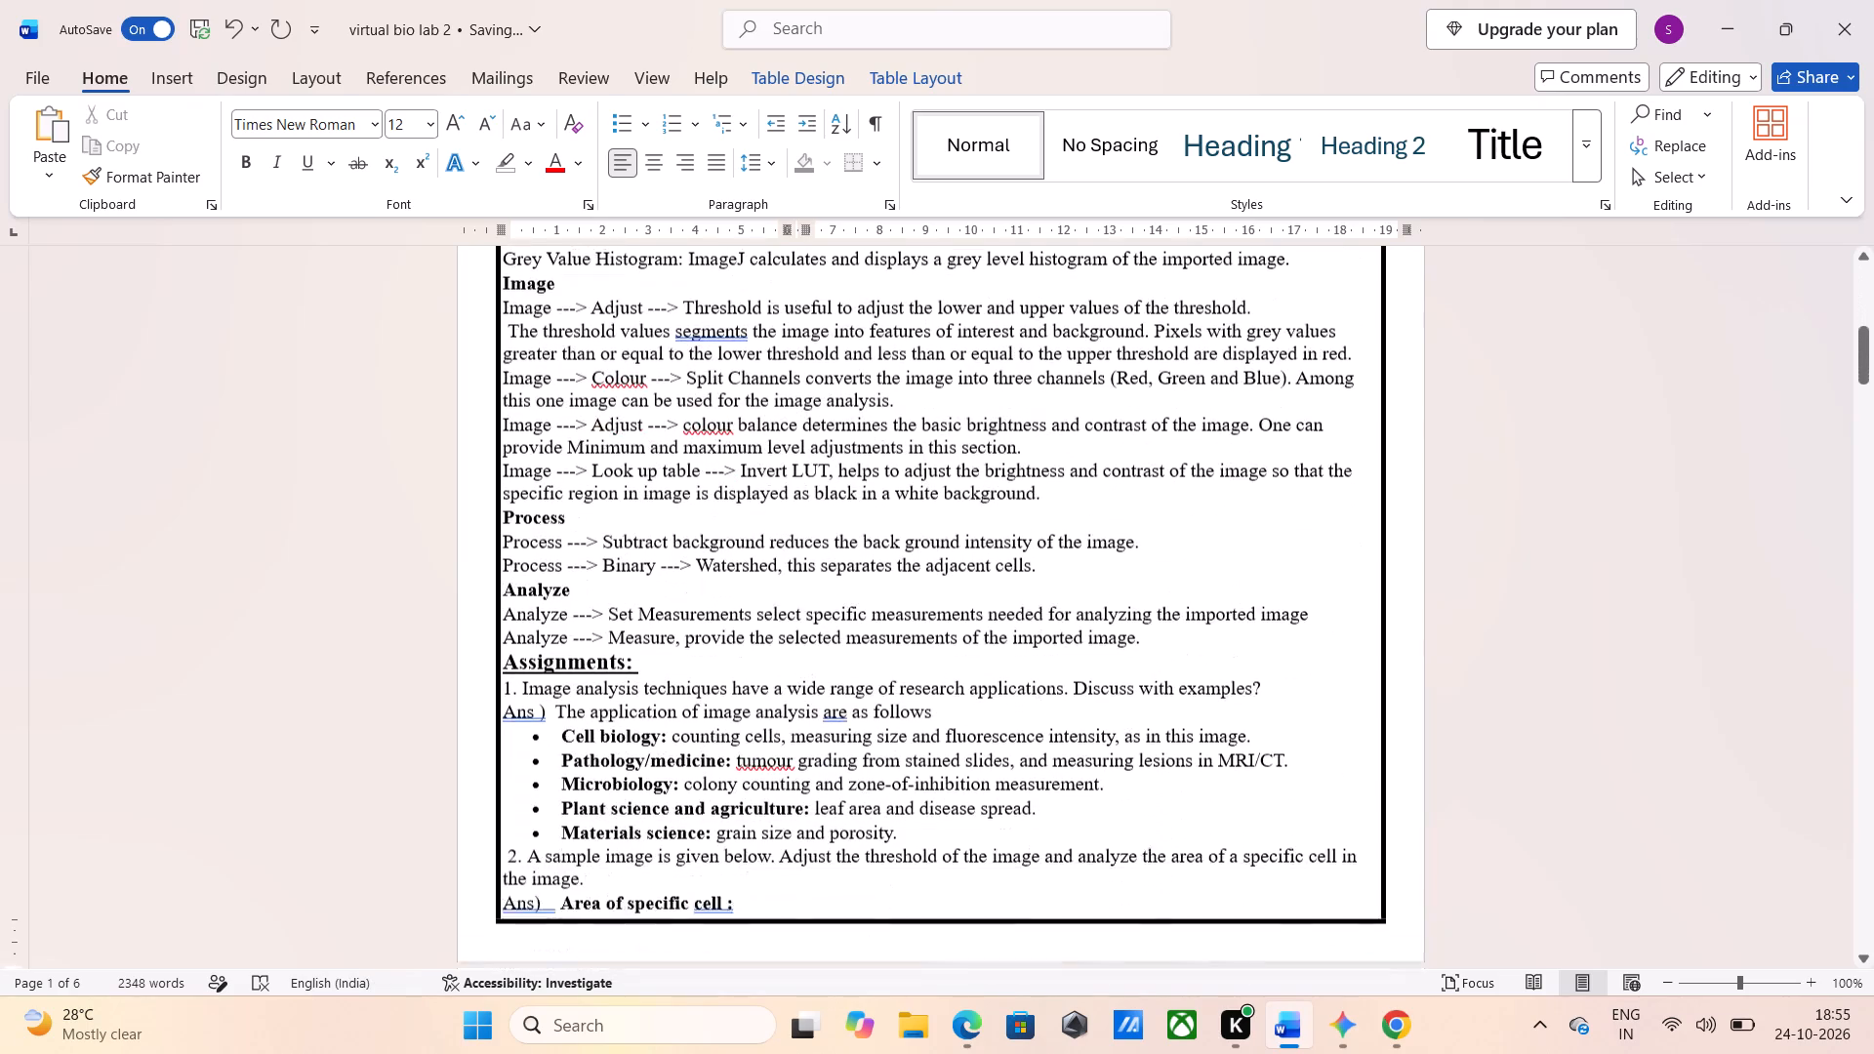
scroll(1208, 463, down, 4)
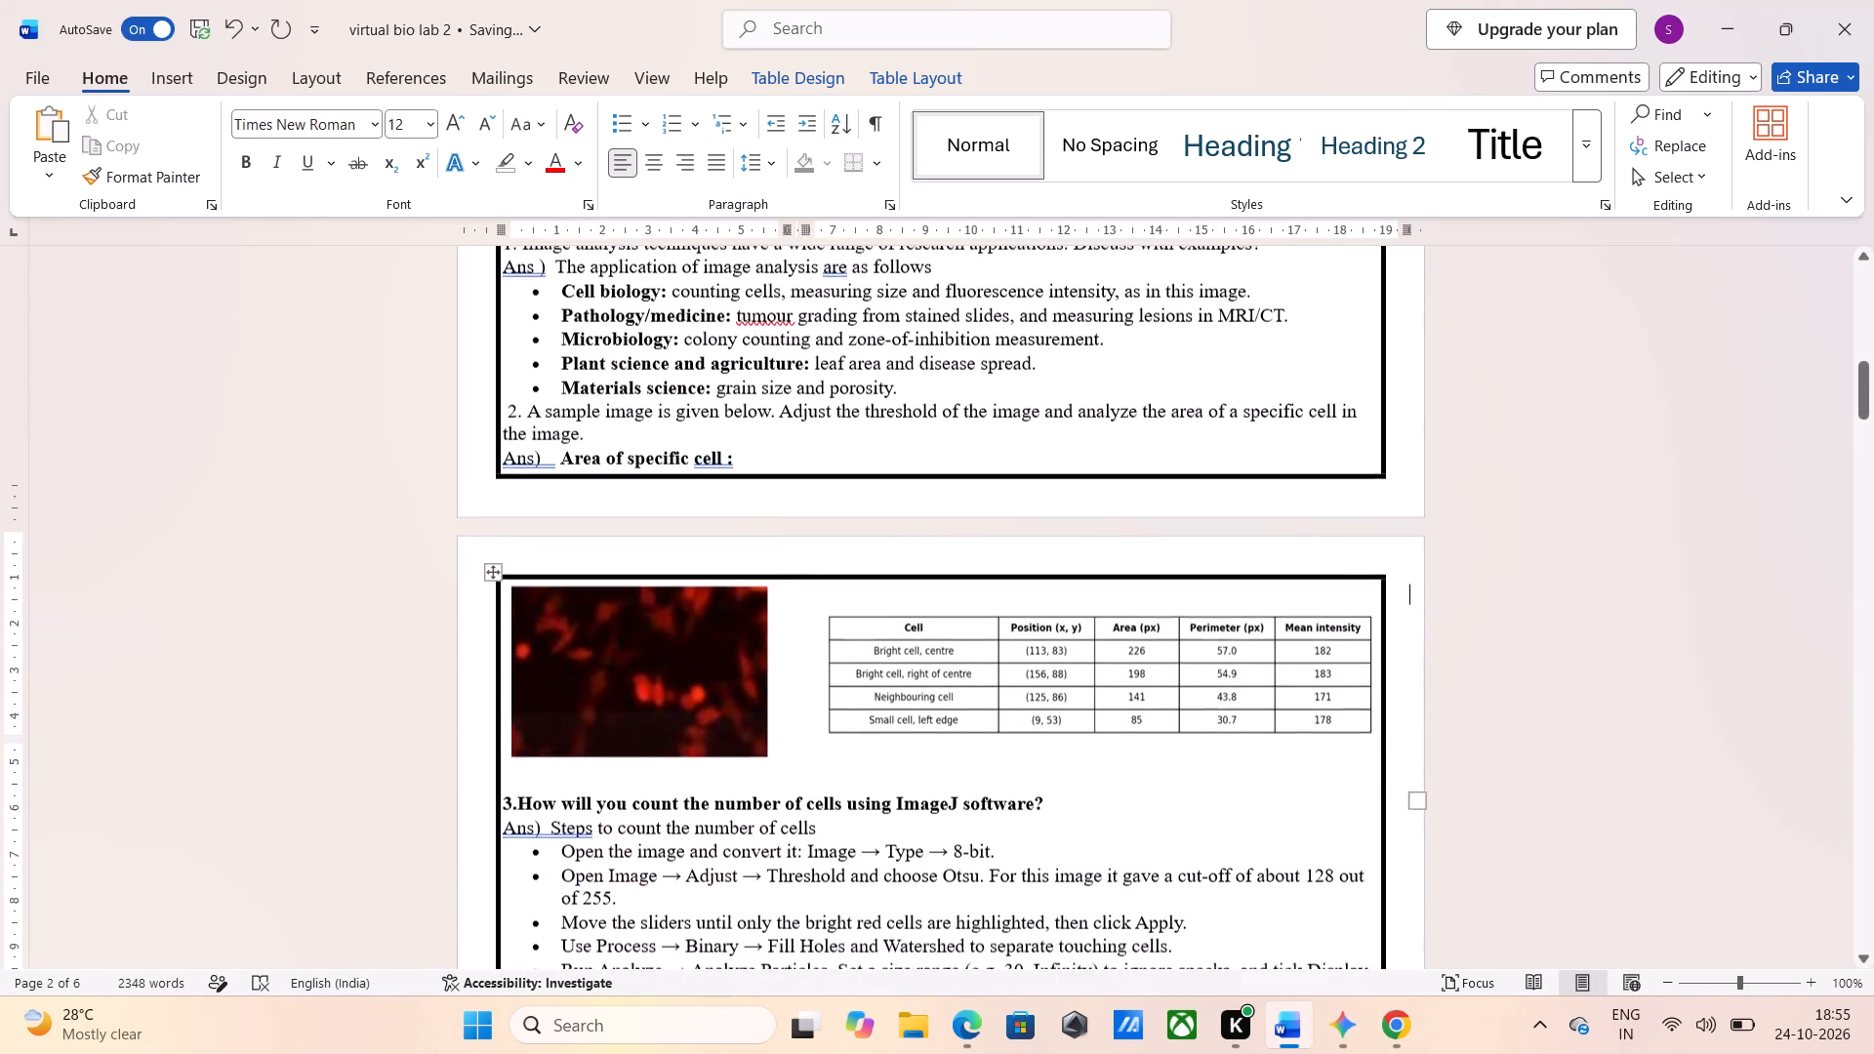
scroll(1208, 463, down, 3)
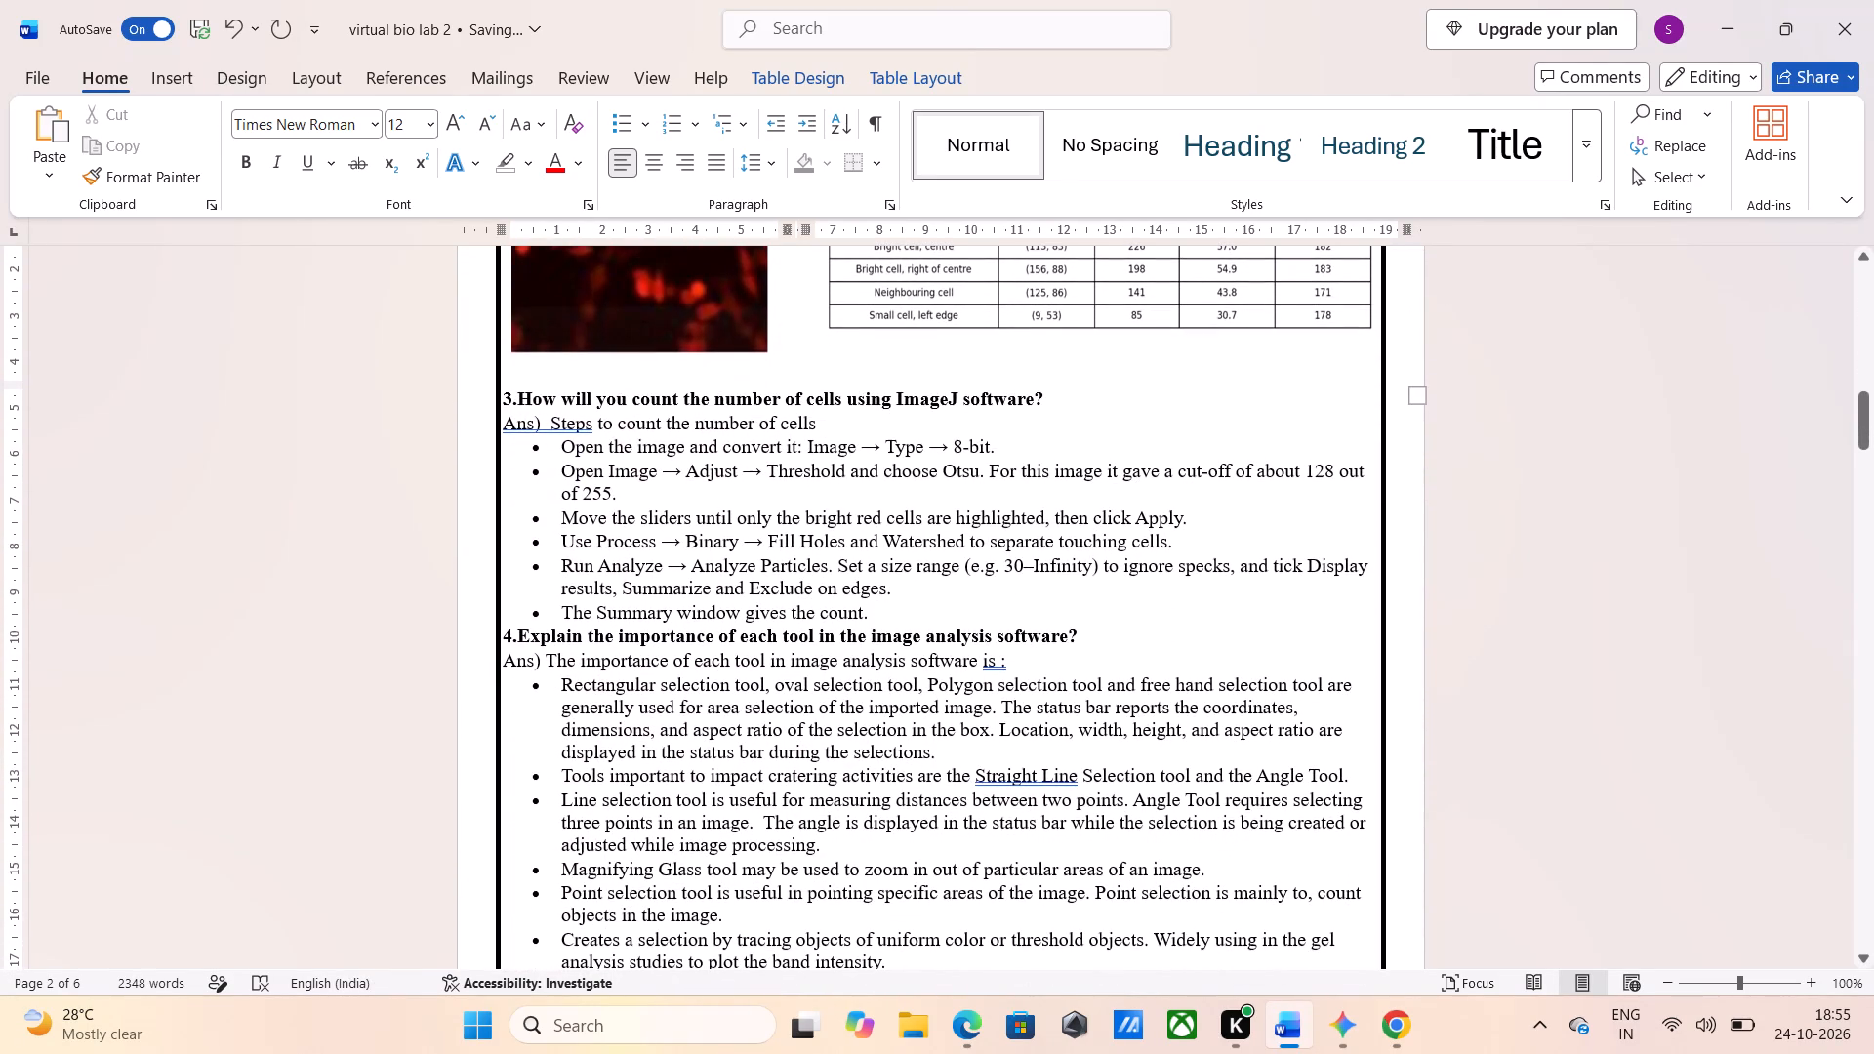
click(624, 374)
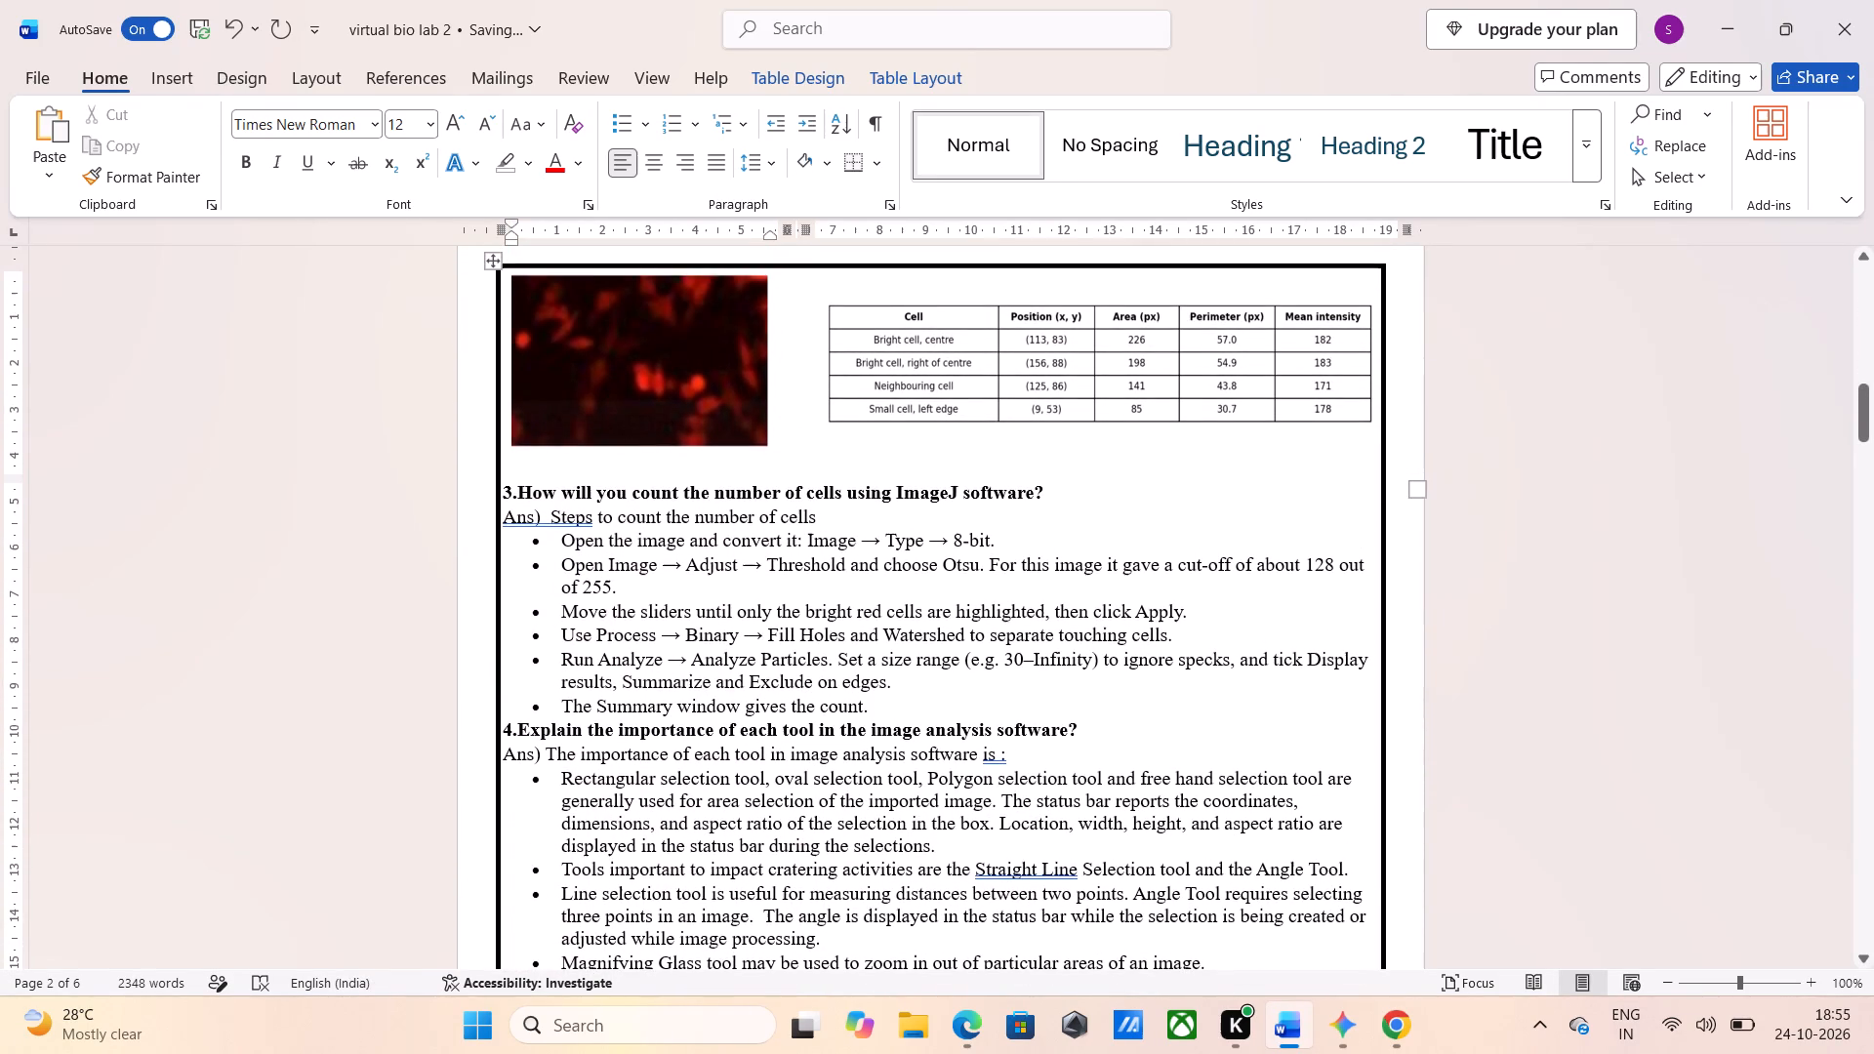
Insert seven more blank lines before the Cell Organization and Sub Cellular Structure Studies heading to move it to the top of page 4.
scroll(853, 572, down, 5)
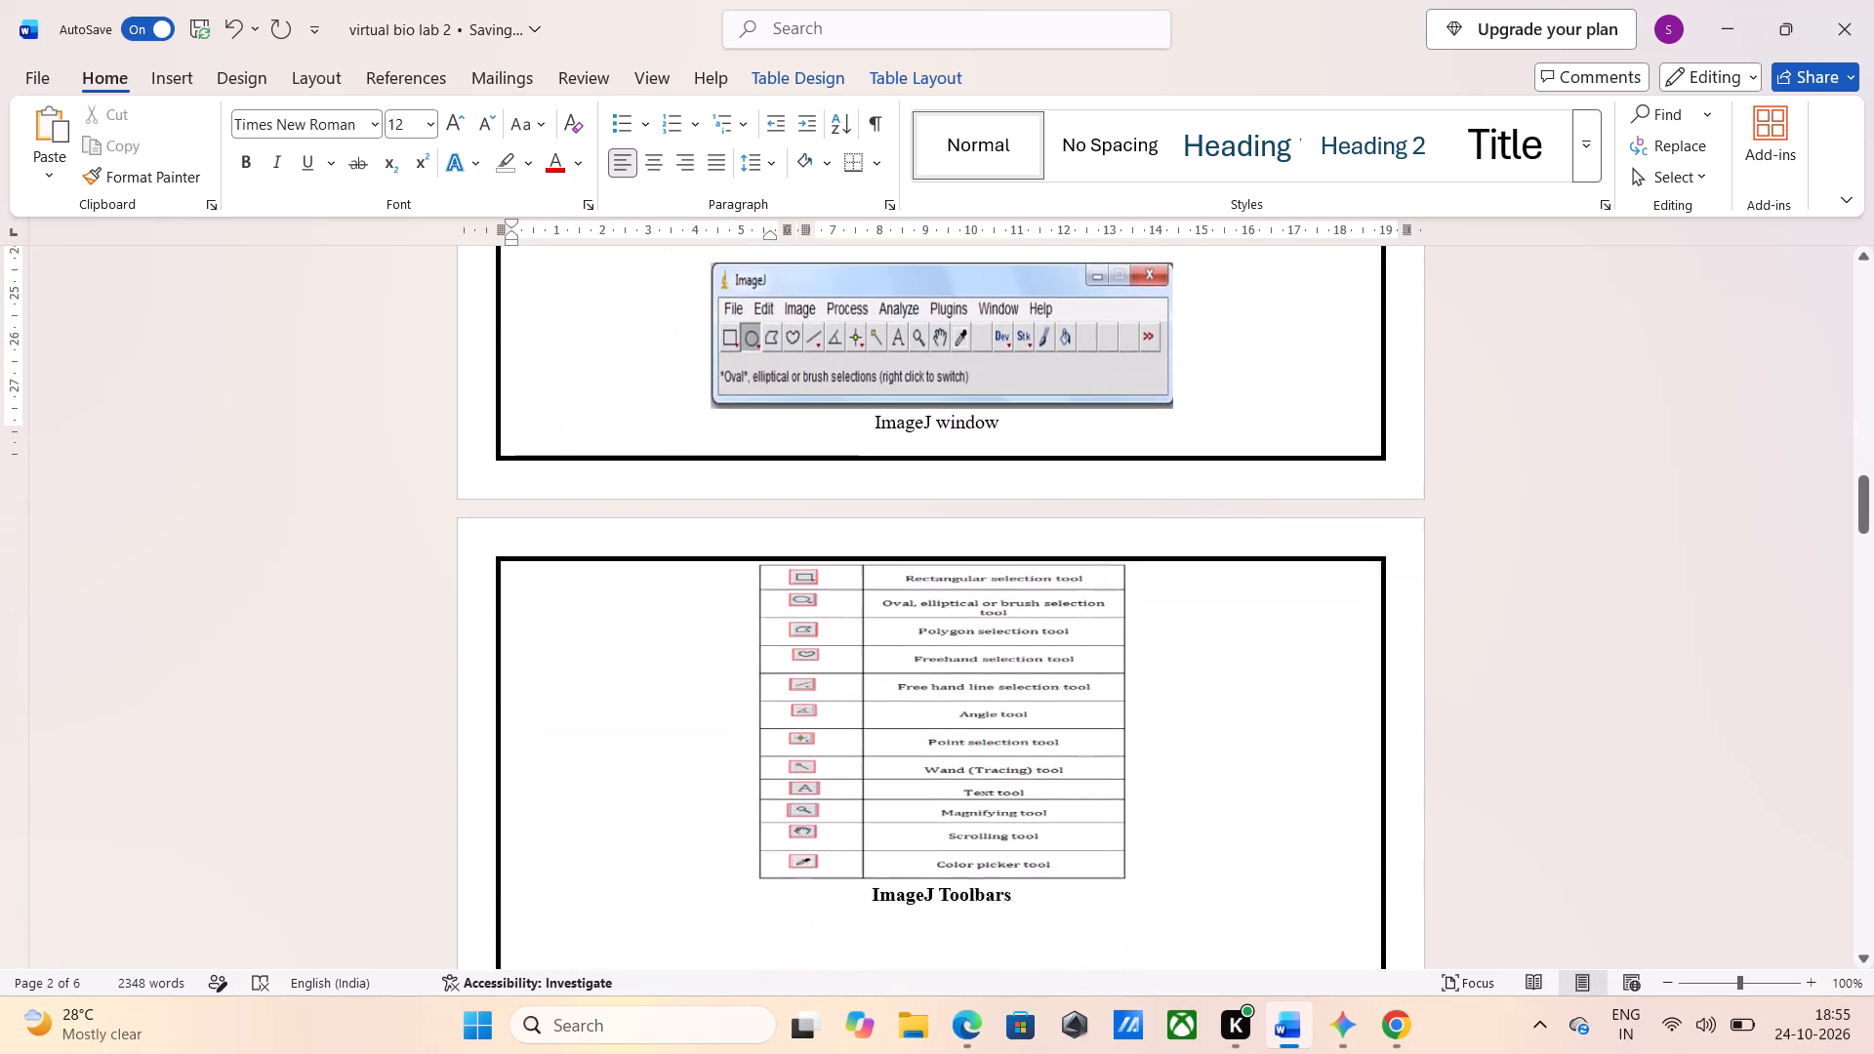
scroll(853, 572, down, 4)
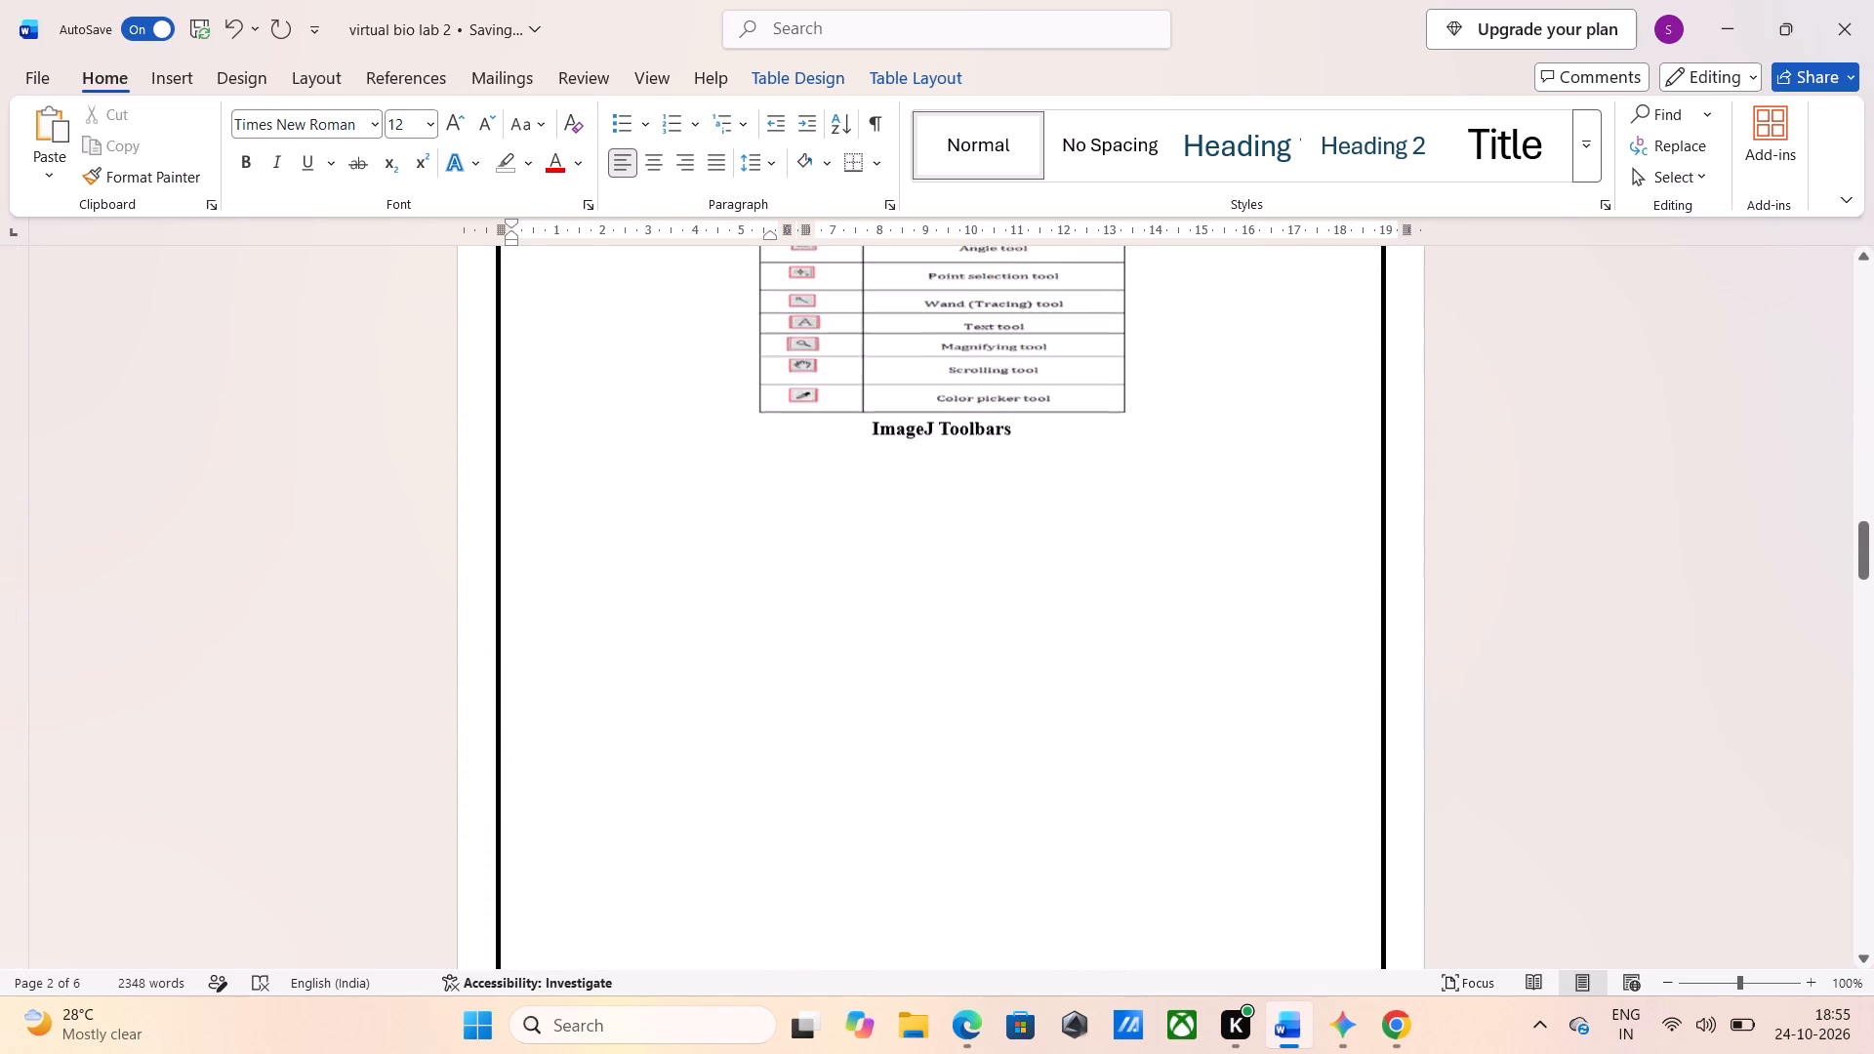
scroll(853, 572, down, 2)
click(538, 745)
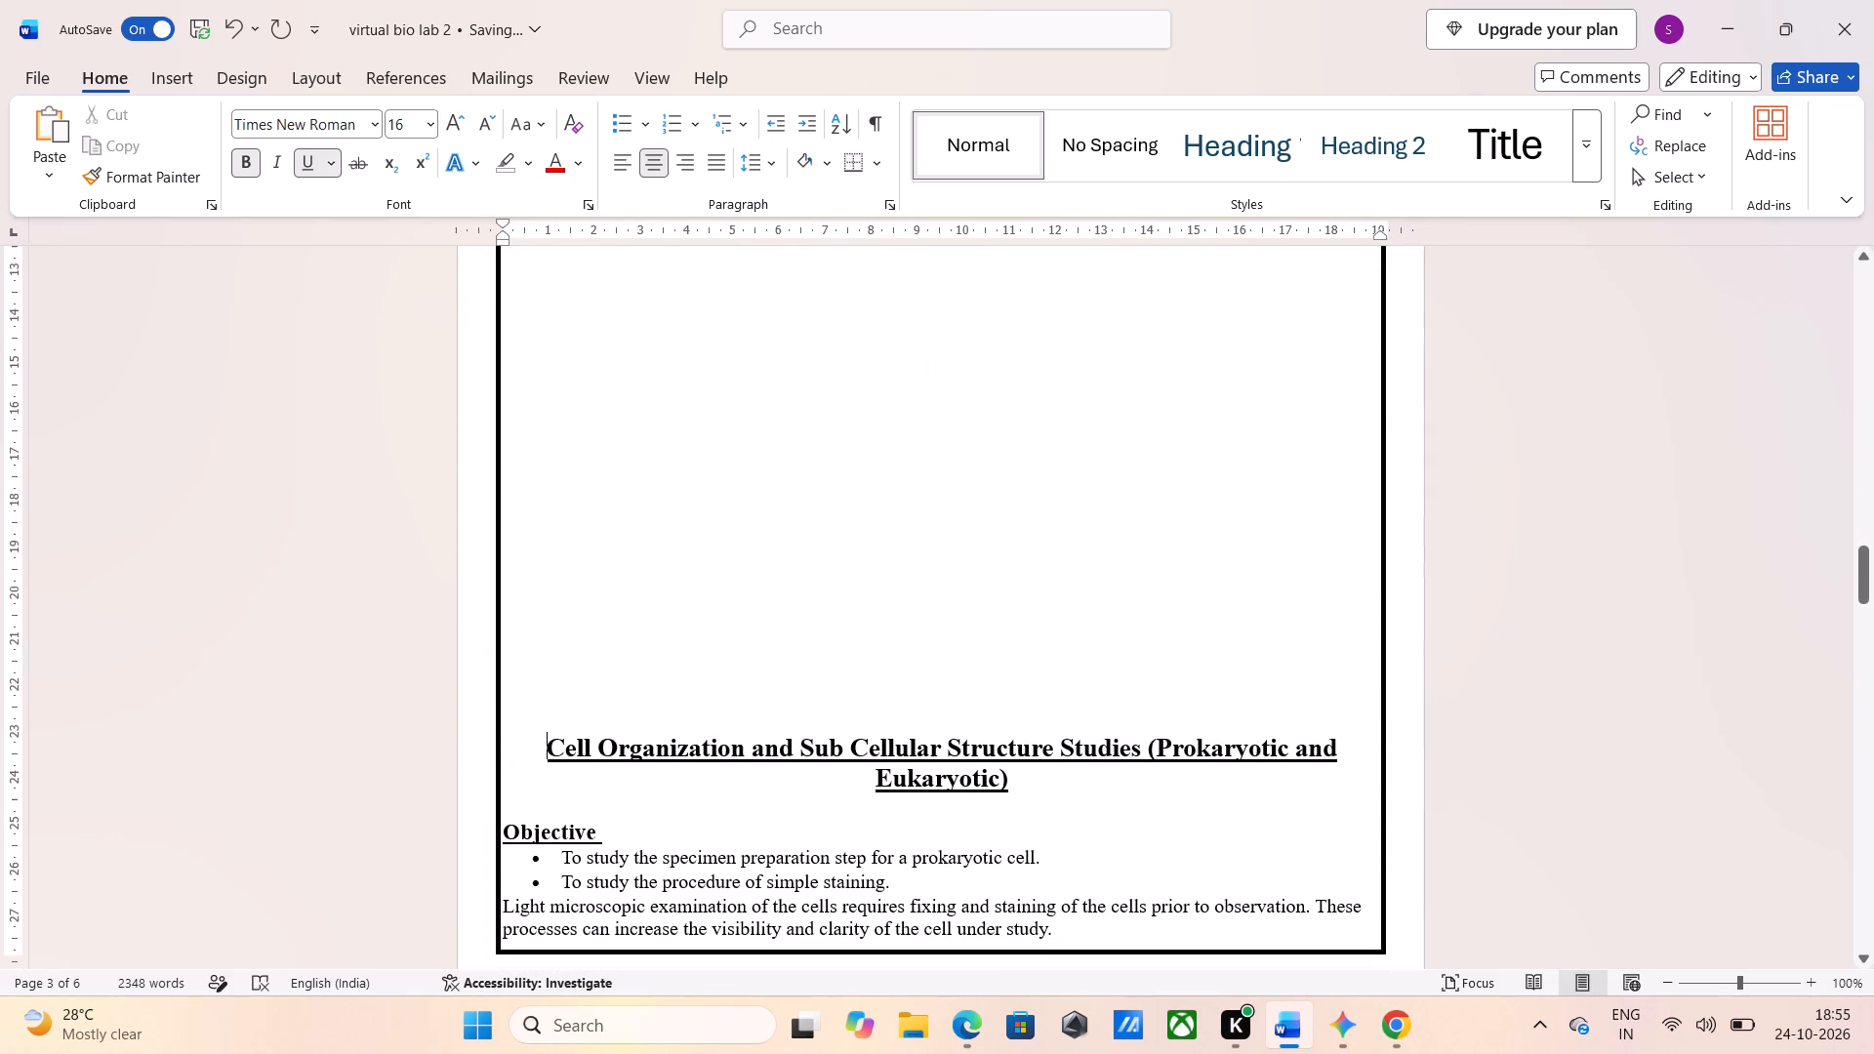
key(Return)
key(Return)
key(Return)
key(Return)
key(Return)
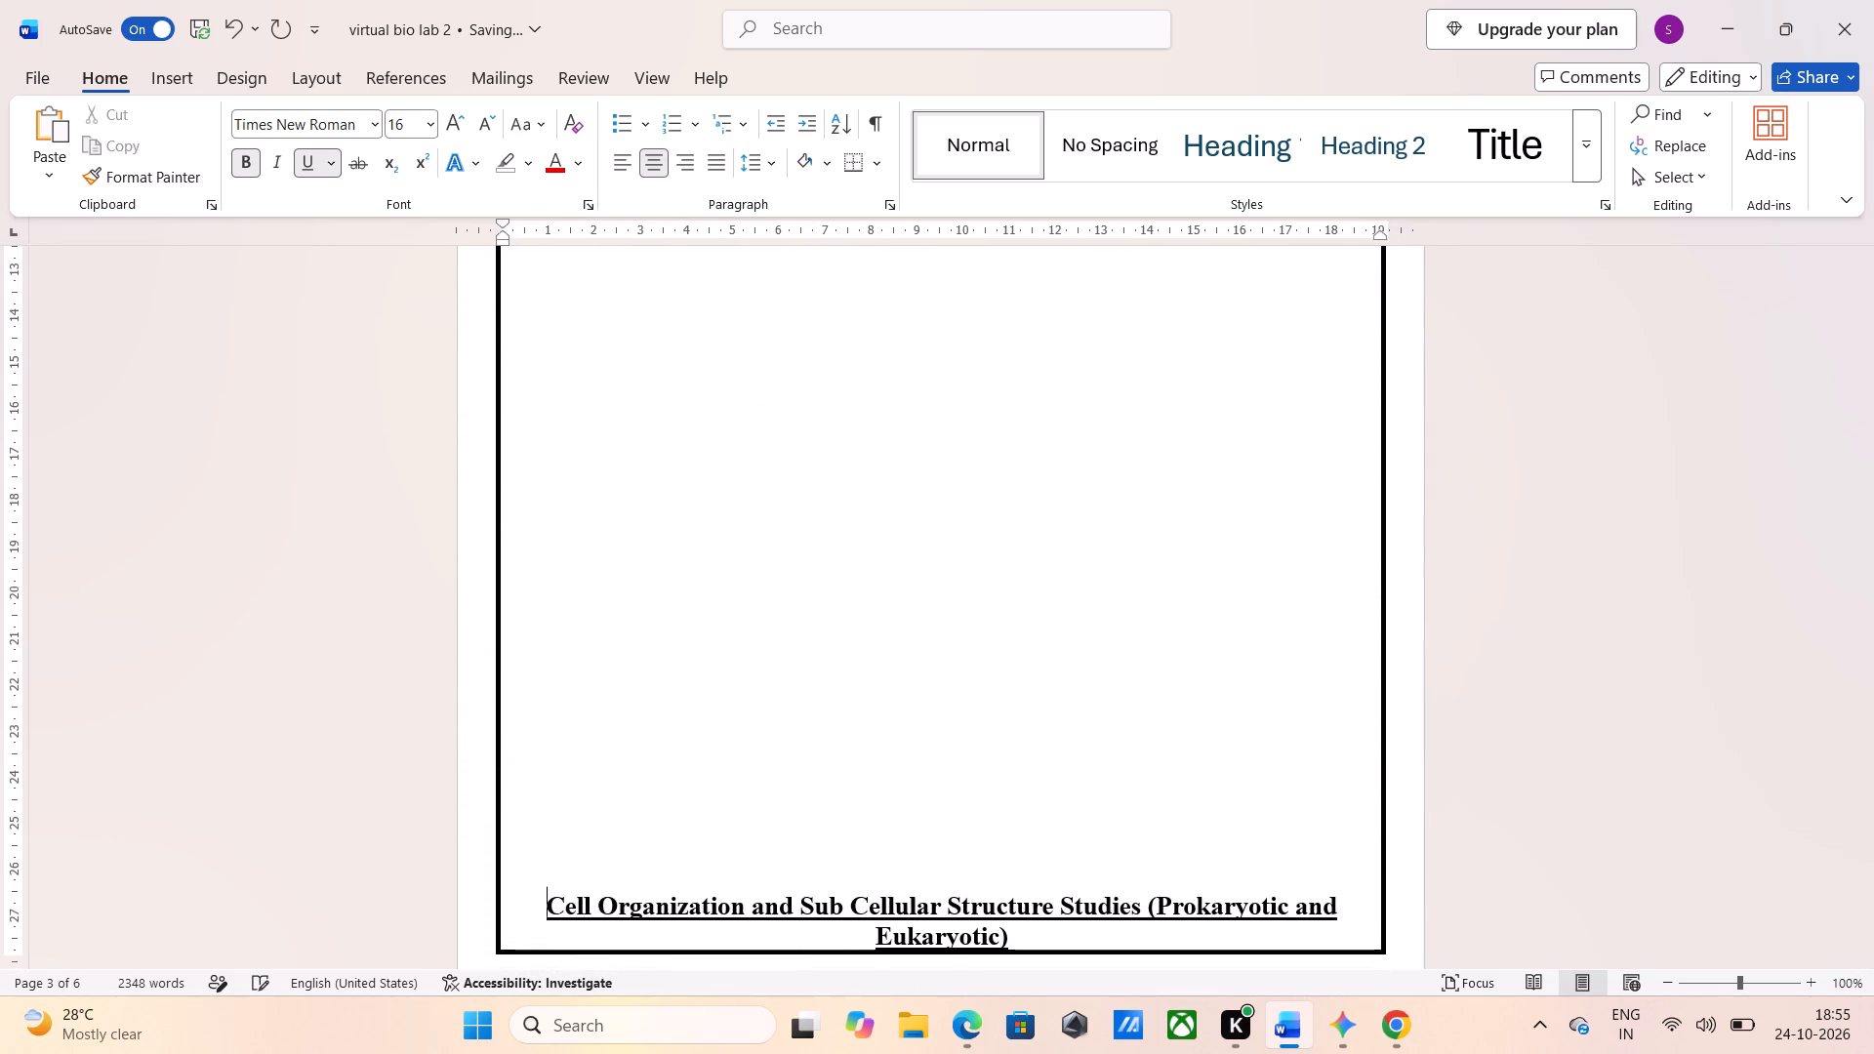
key(Return)
key(Return)
Check the moved heading's page and how the list of stains and the PROCEDURE section break across pages 4 and 5.
scroll(538, 745, down, 3)
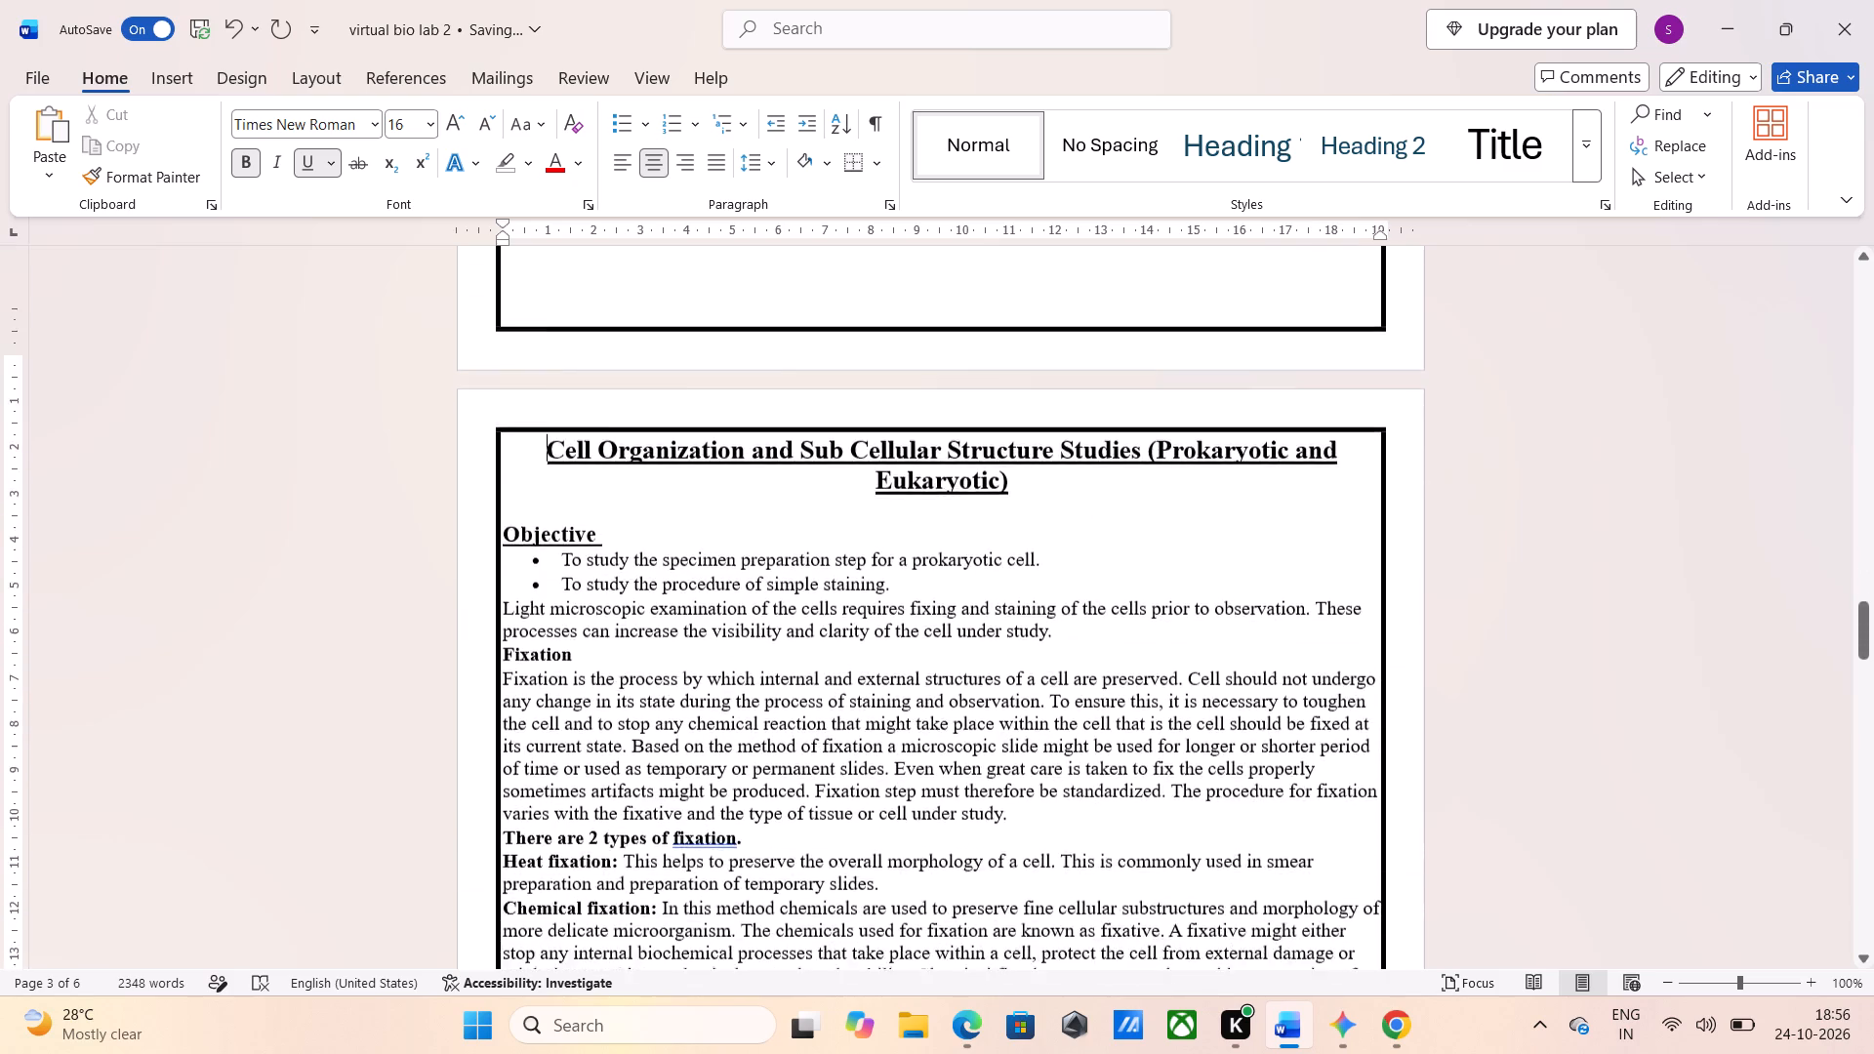
scroll(538, 745, down, 4)
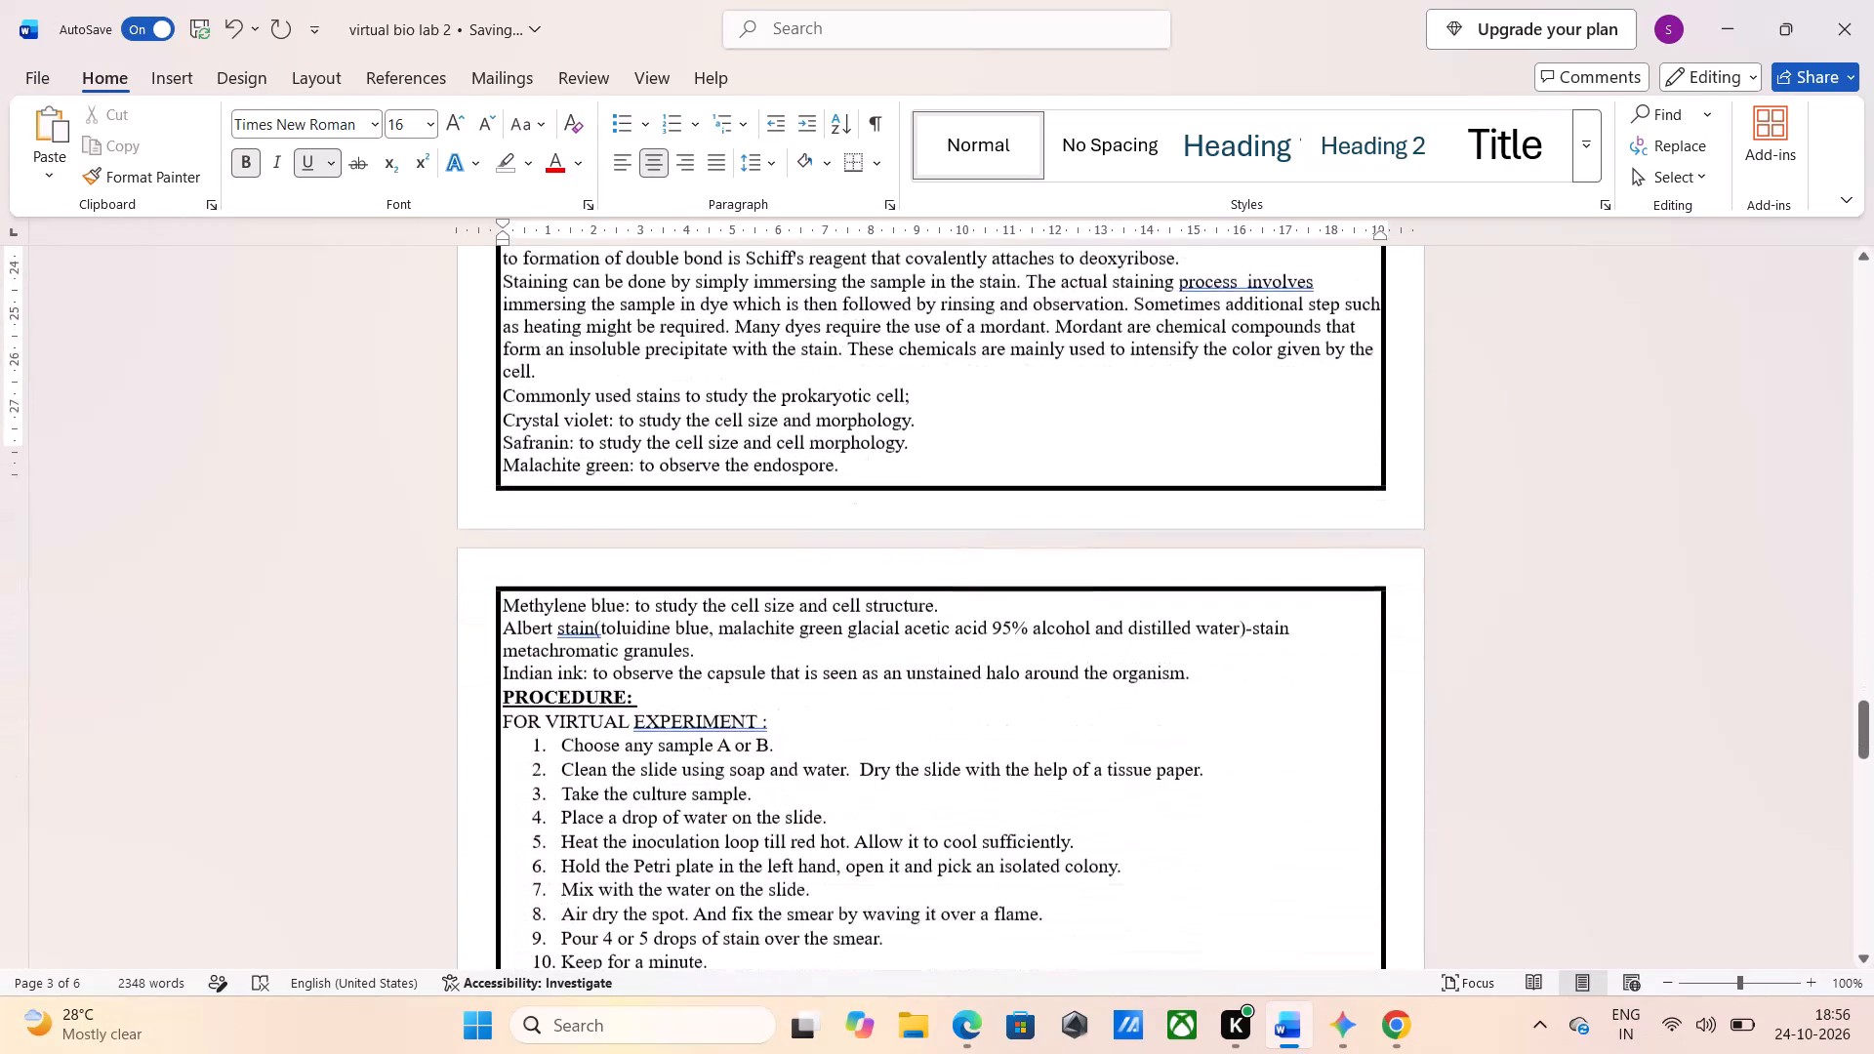
scroll(538, 745, down, 1)
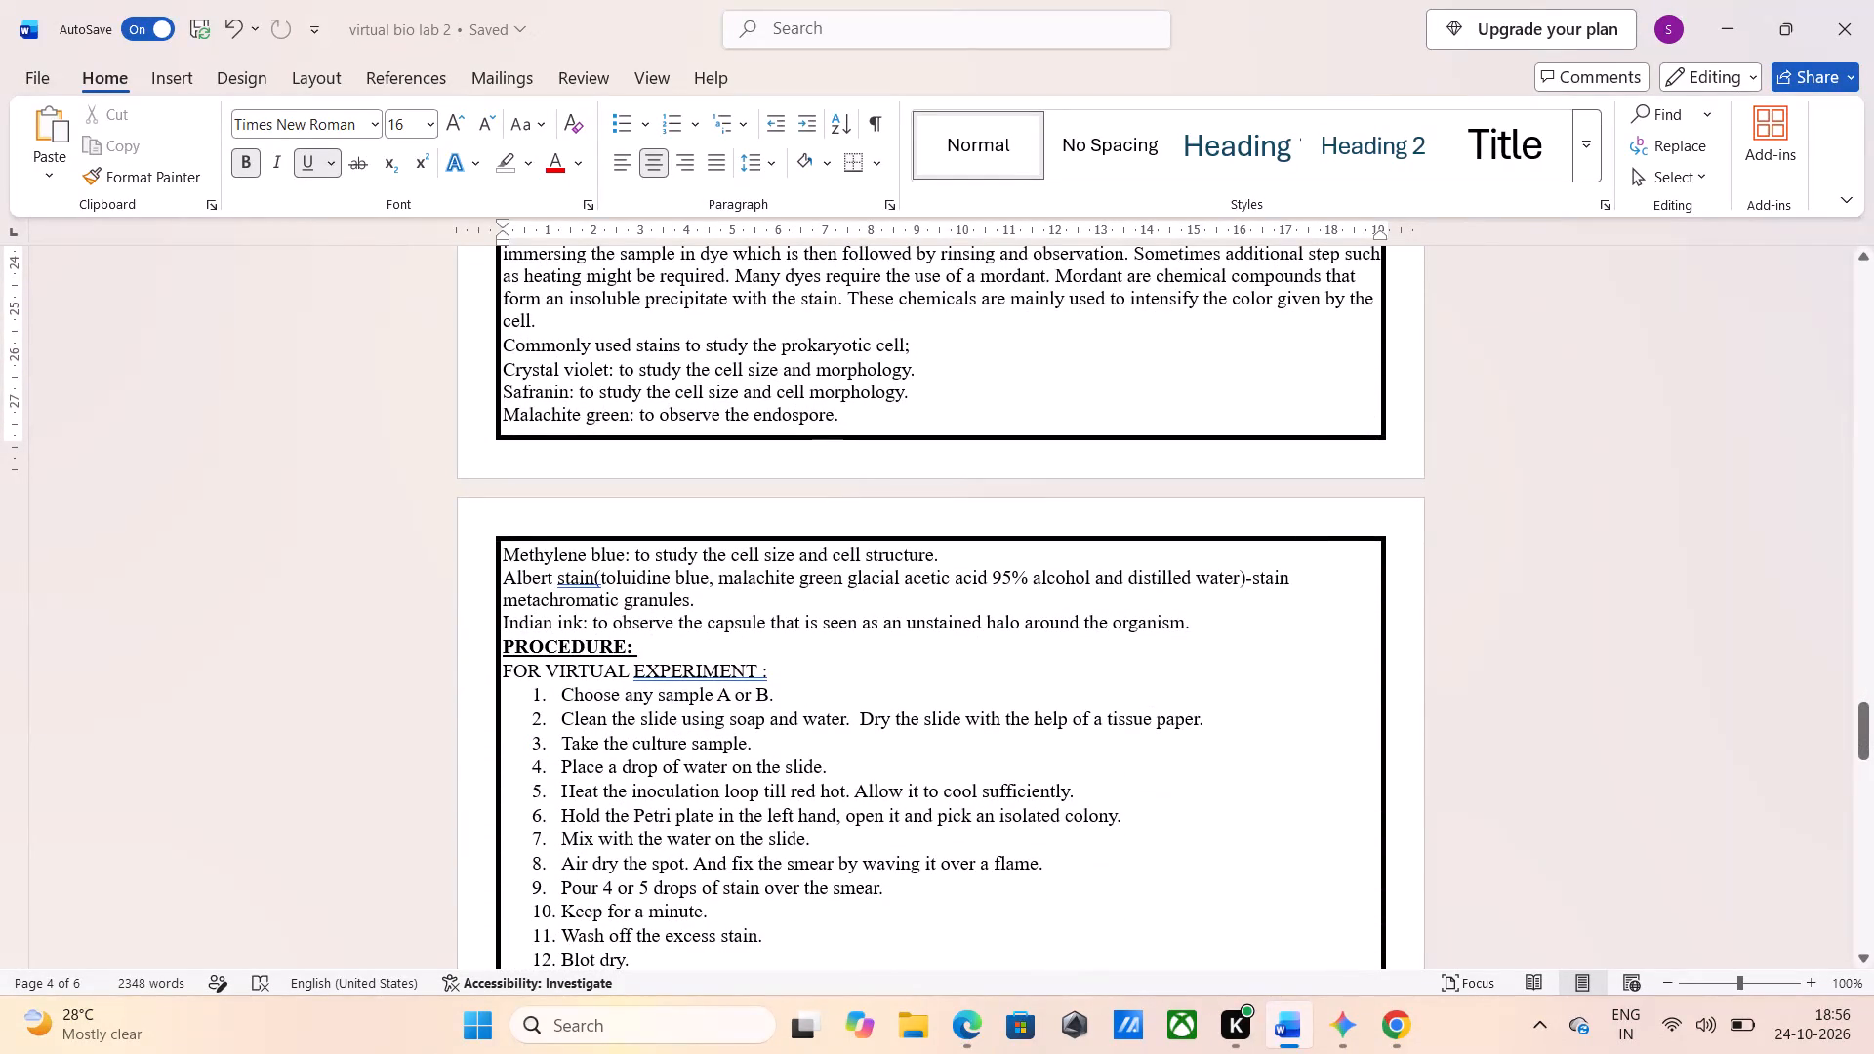
scroll(538, 745, down, 1)
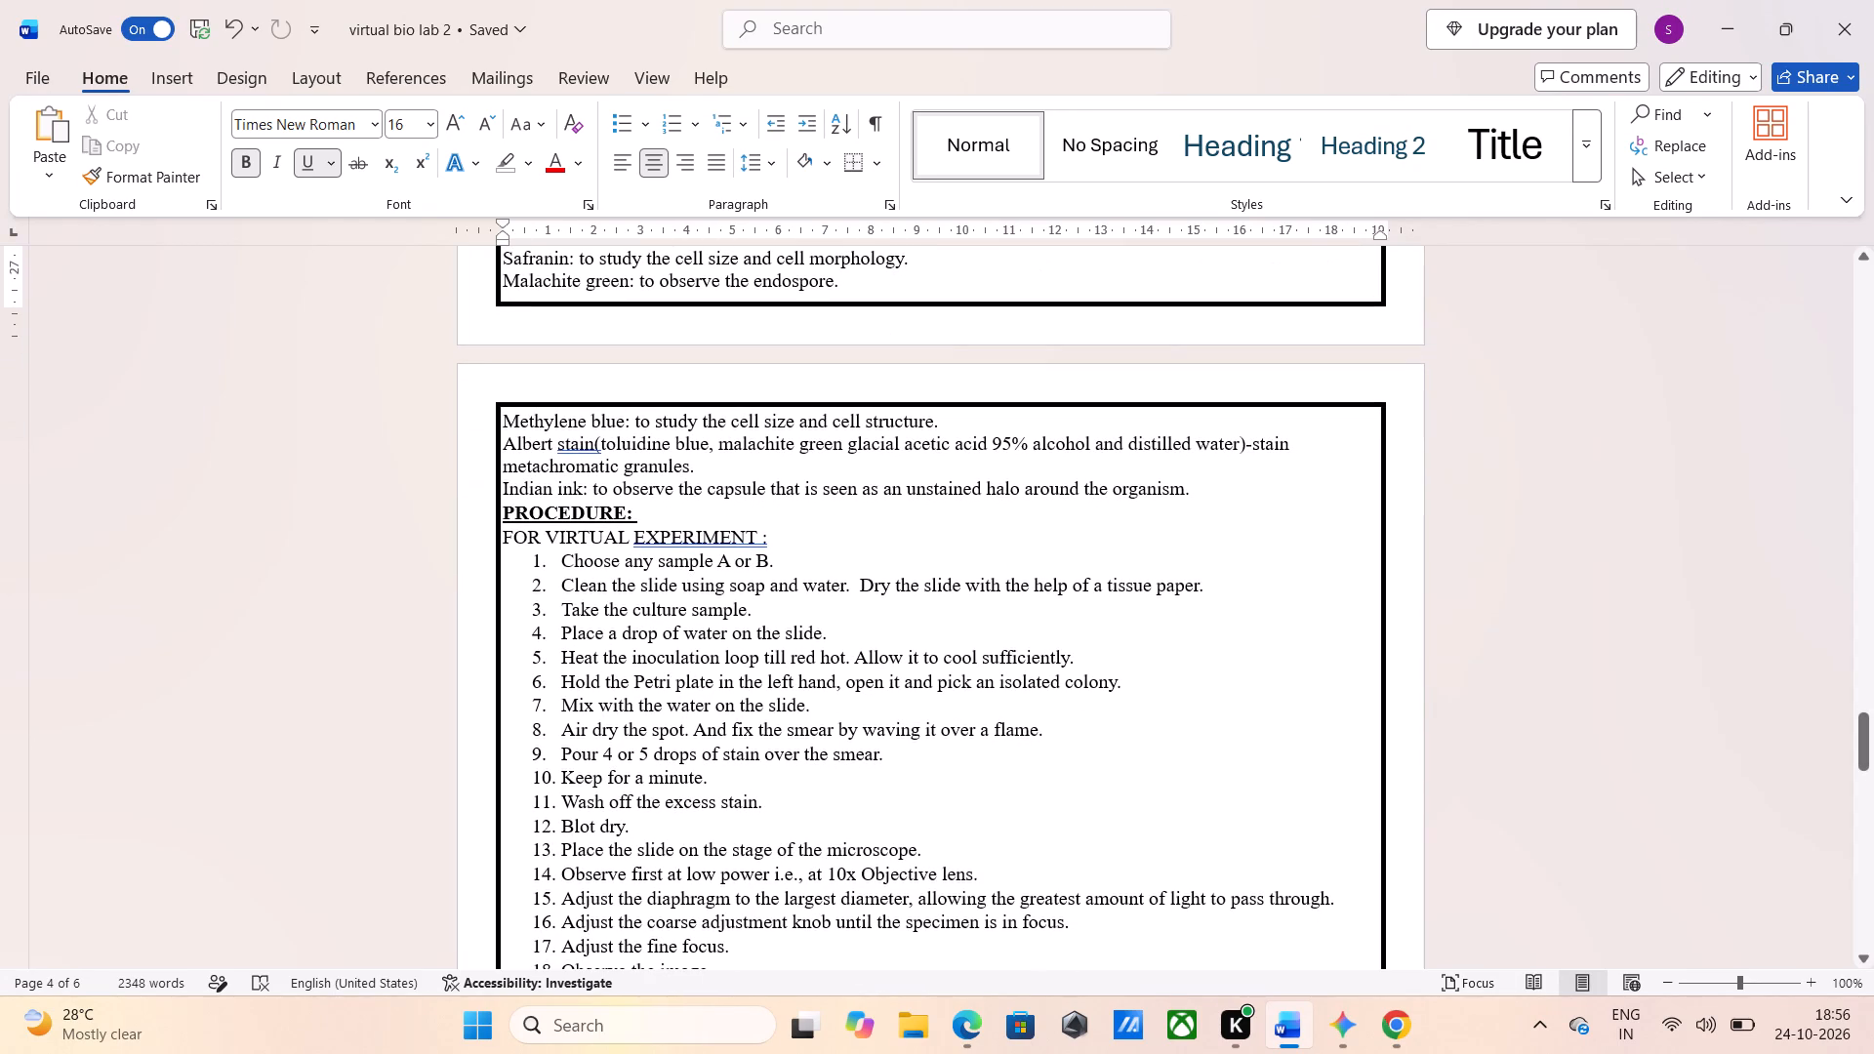
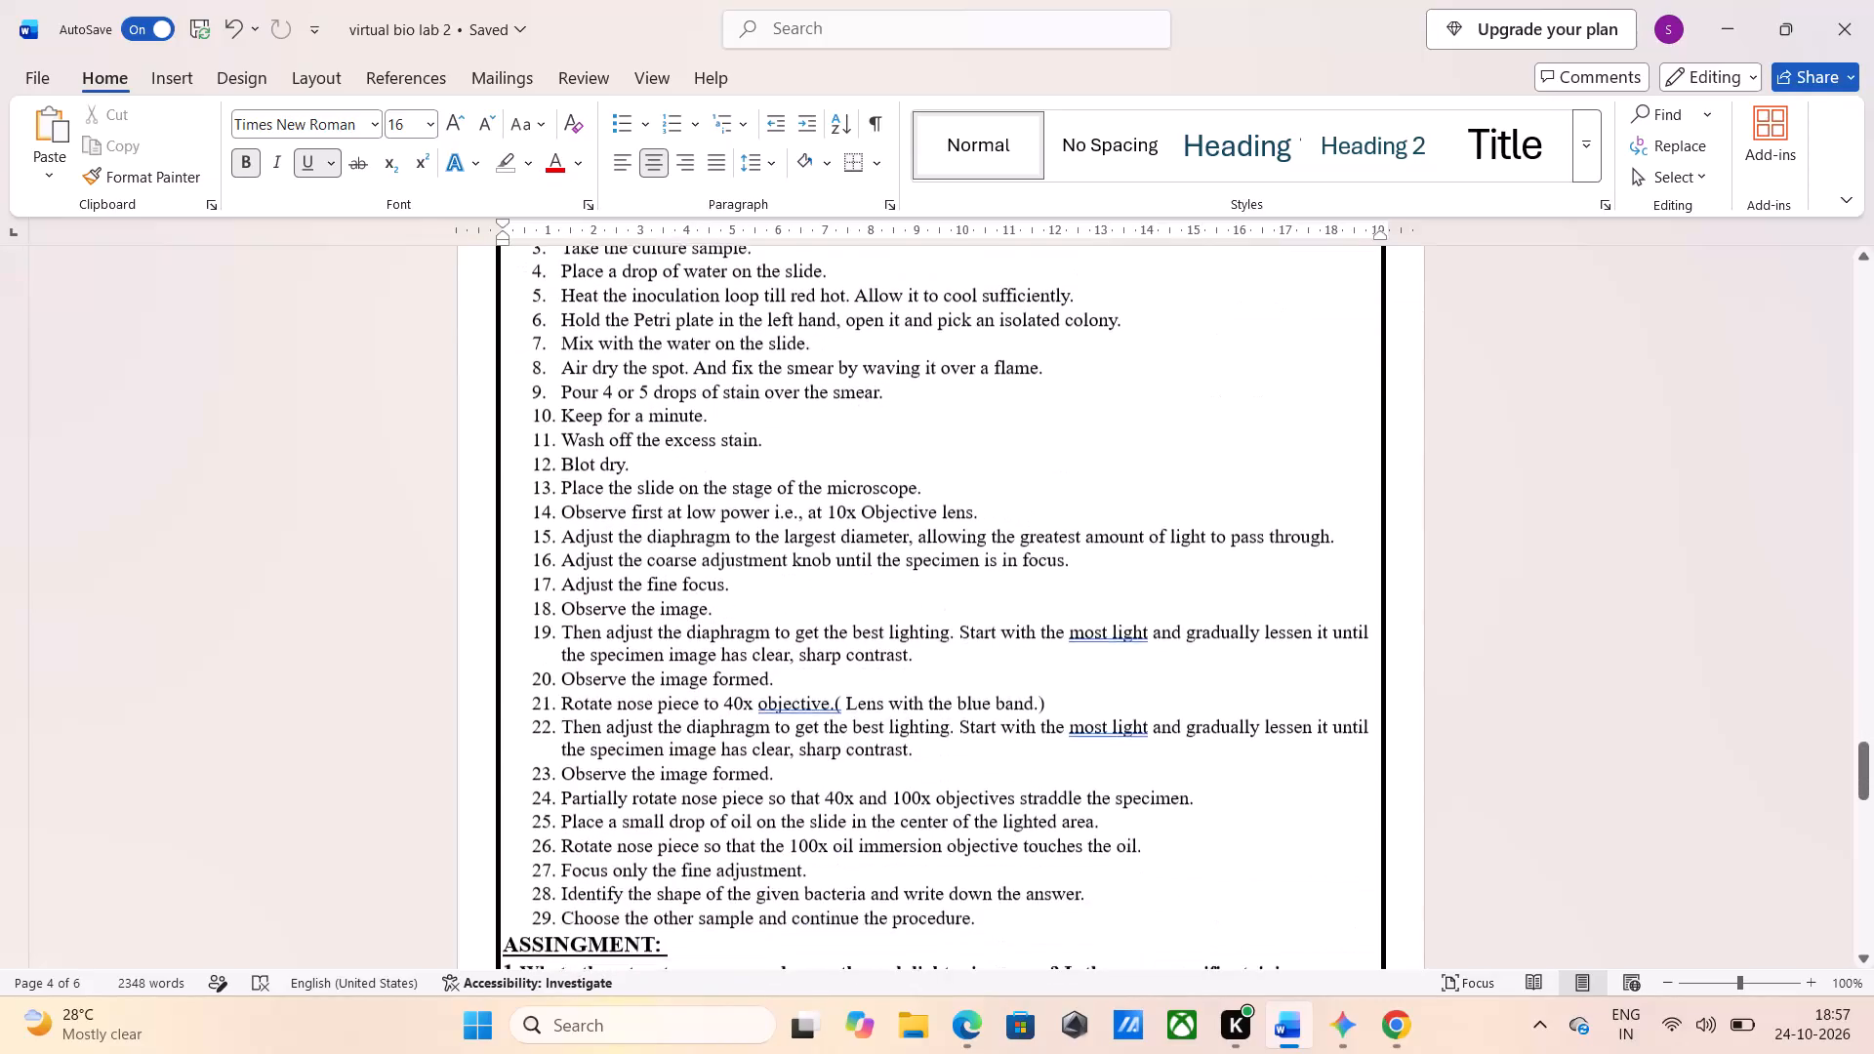
Review the layout from the PROCEDURE section through the last page, then back to the ImageJ window picture and tool table.
scroll(538, 745, down, 1)
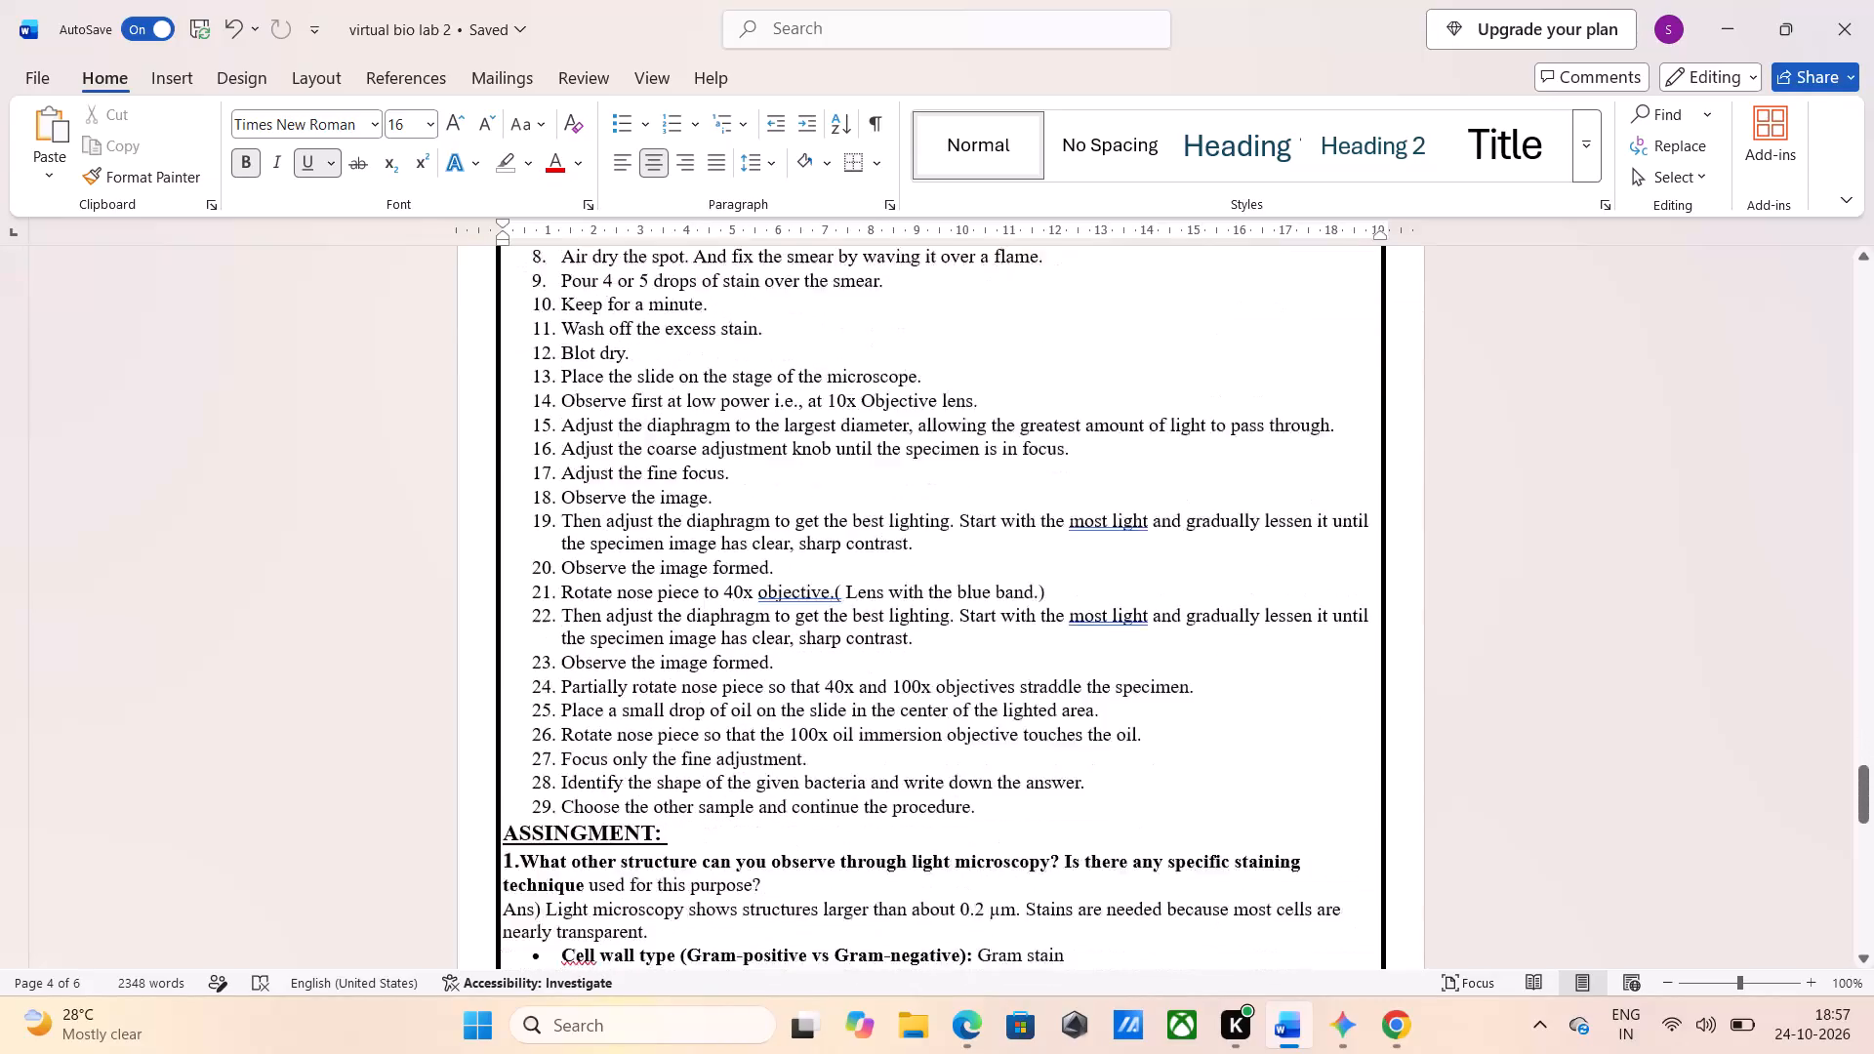
scroll(538, 745, down, 2)
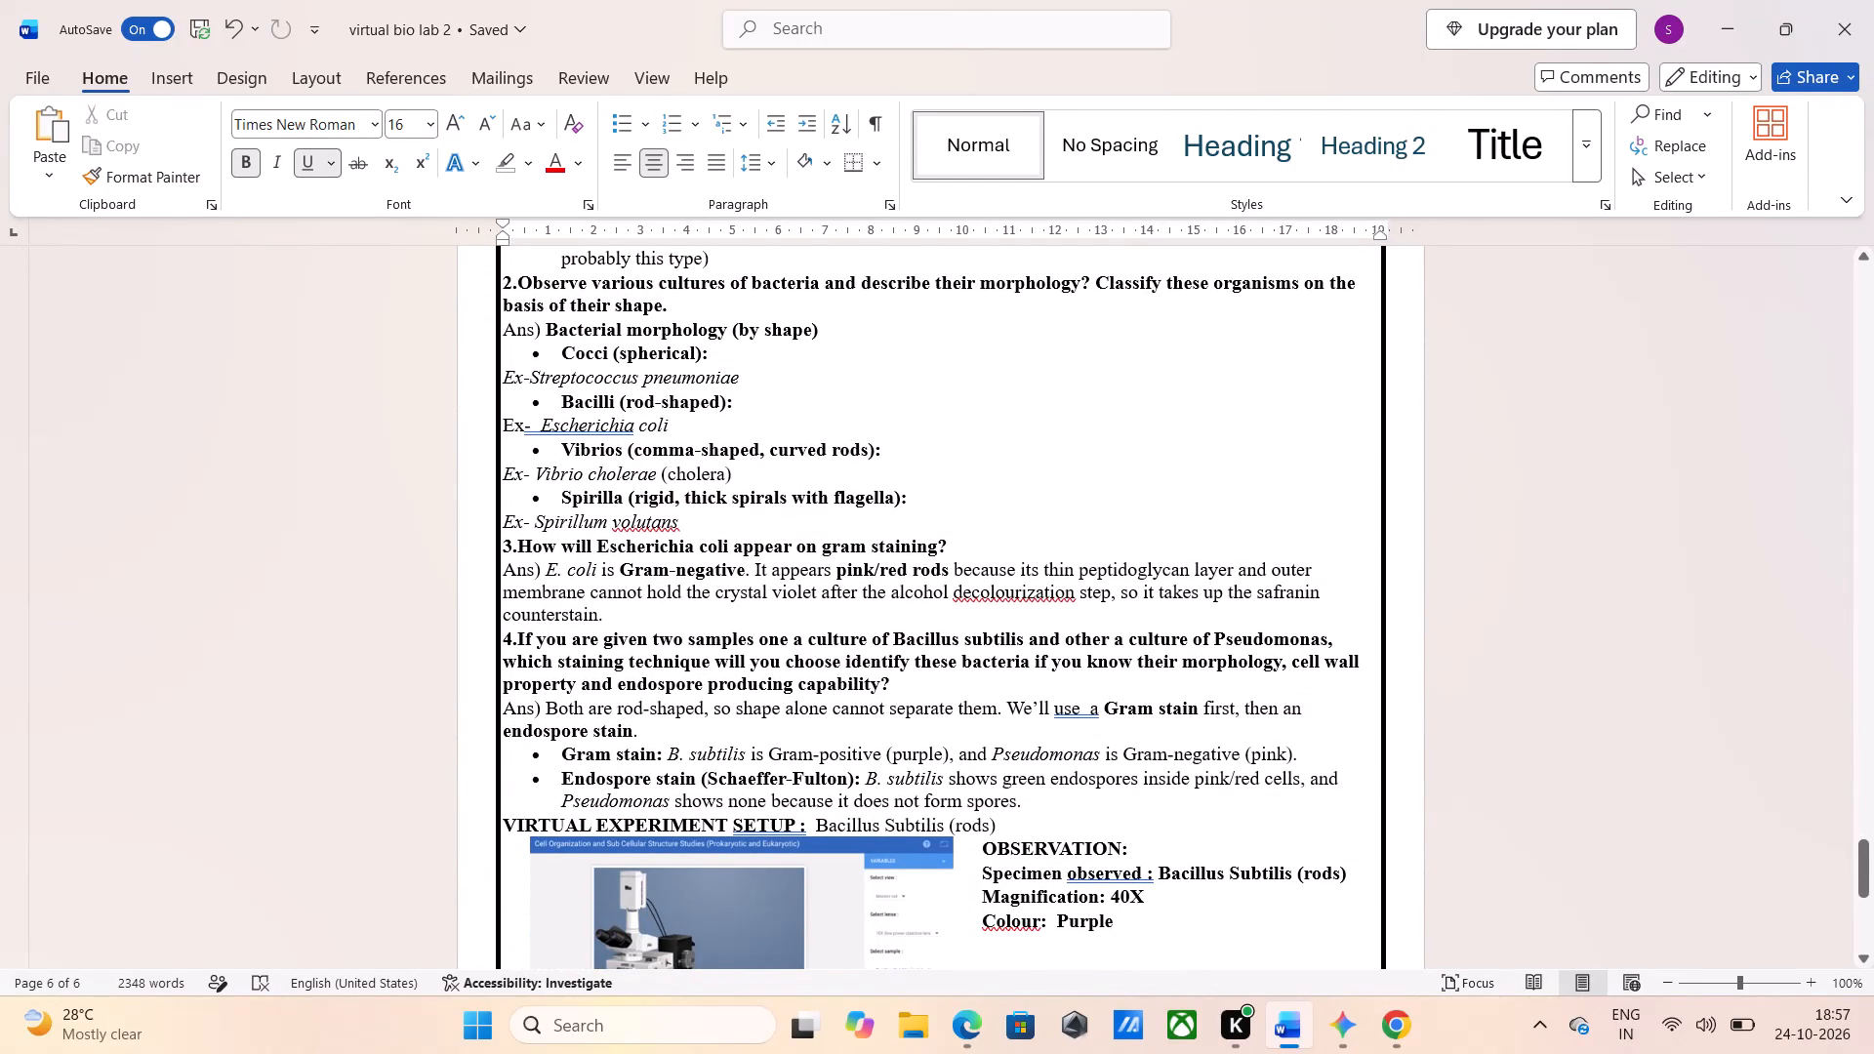
scroll(437, 589, down, 4)
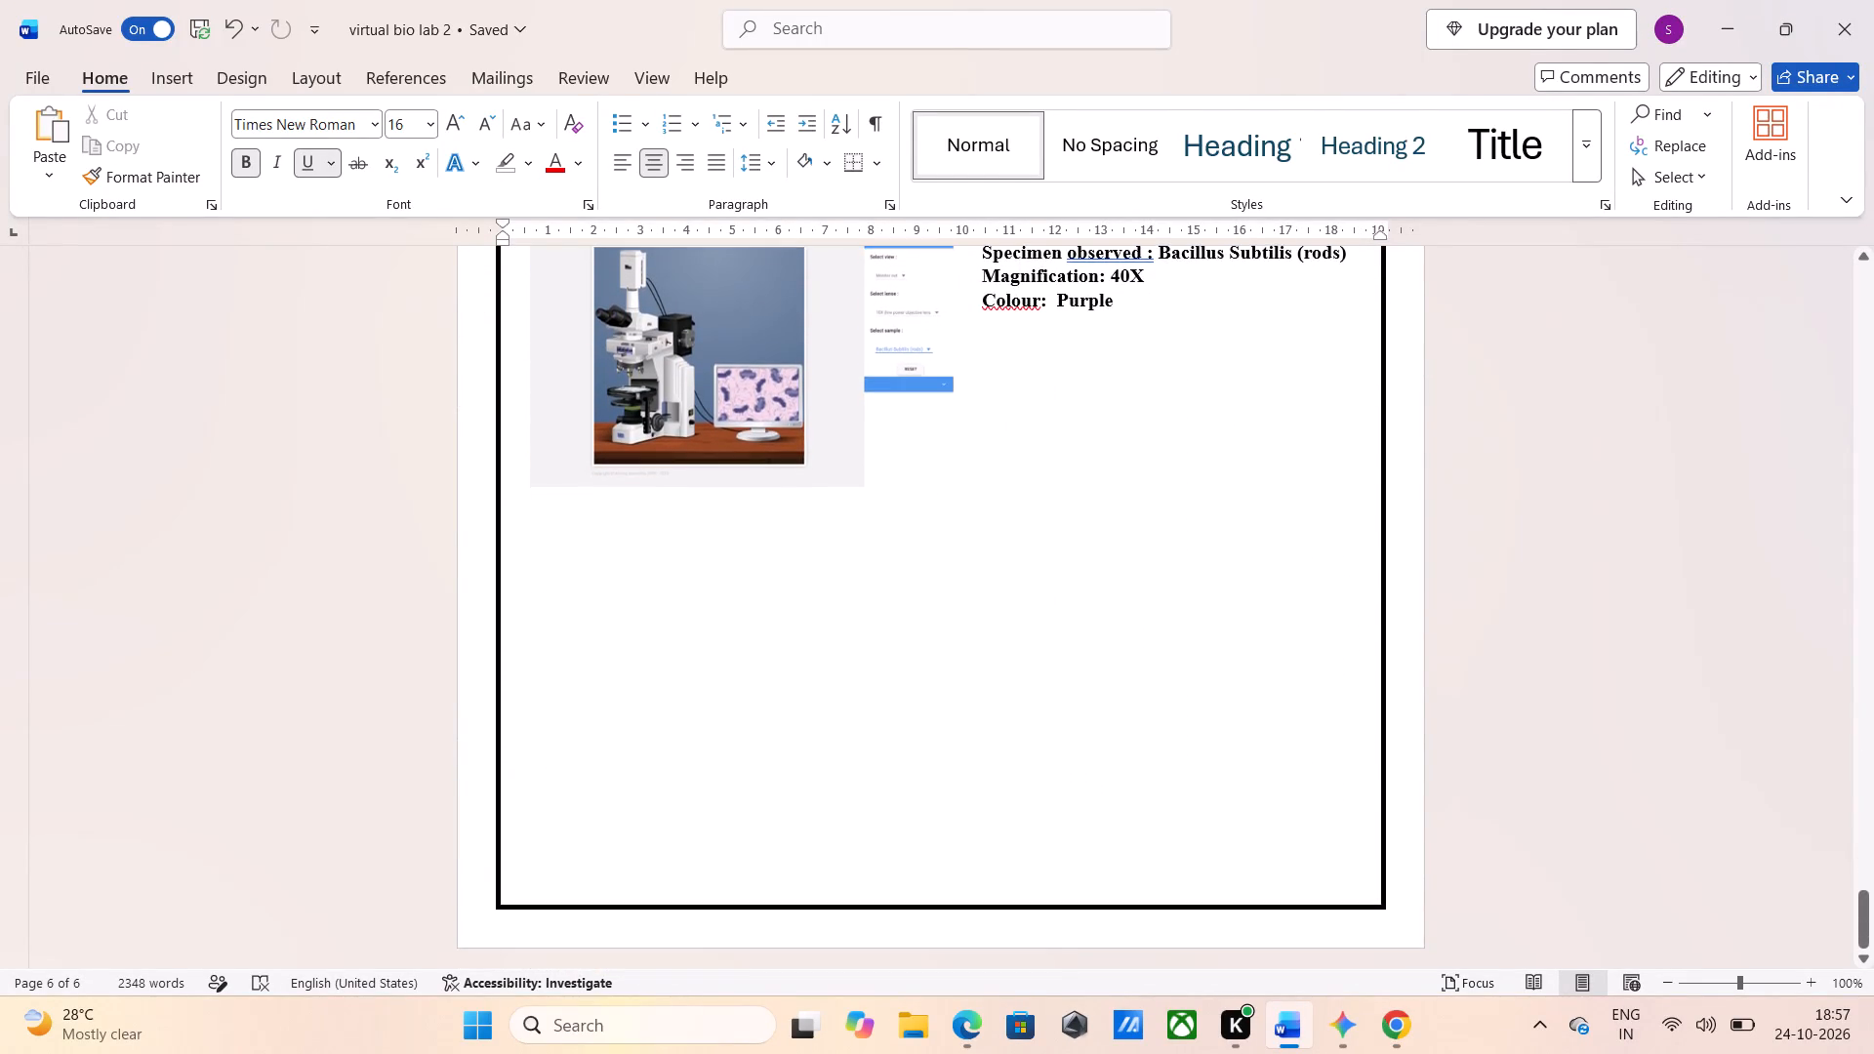
scroll(437, 589, up, 7)
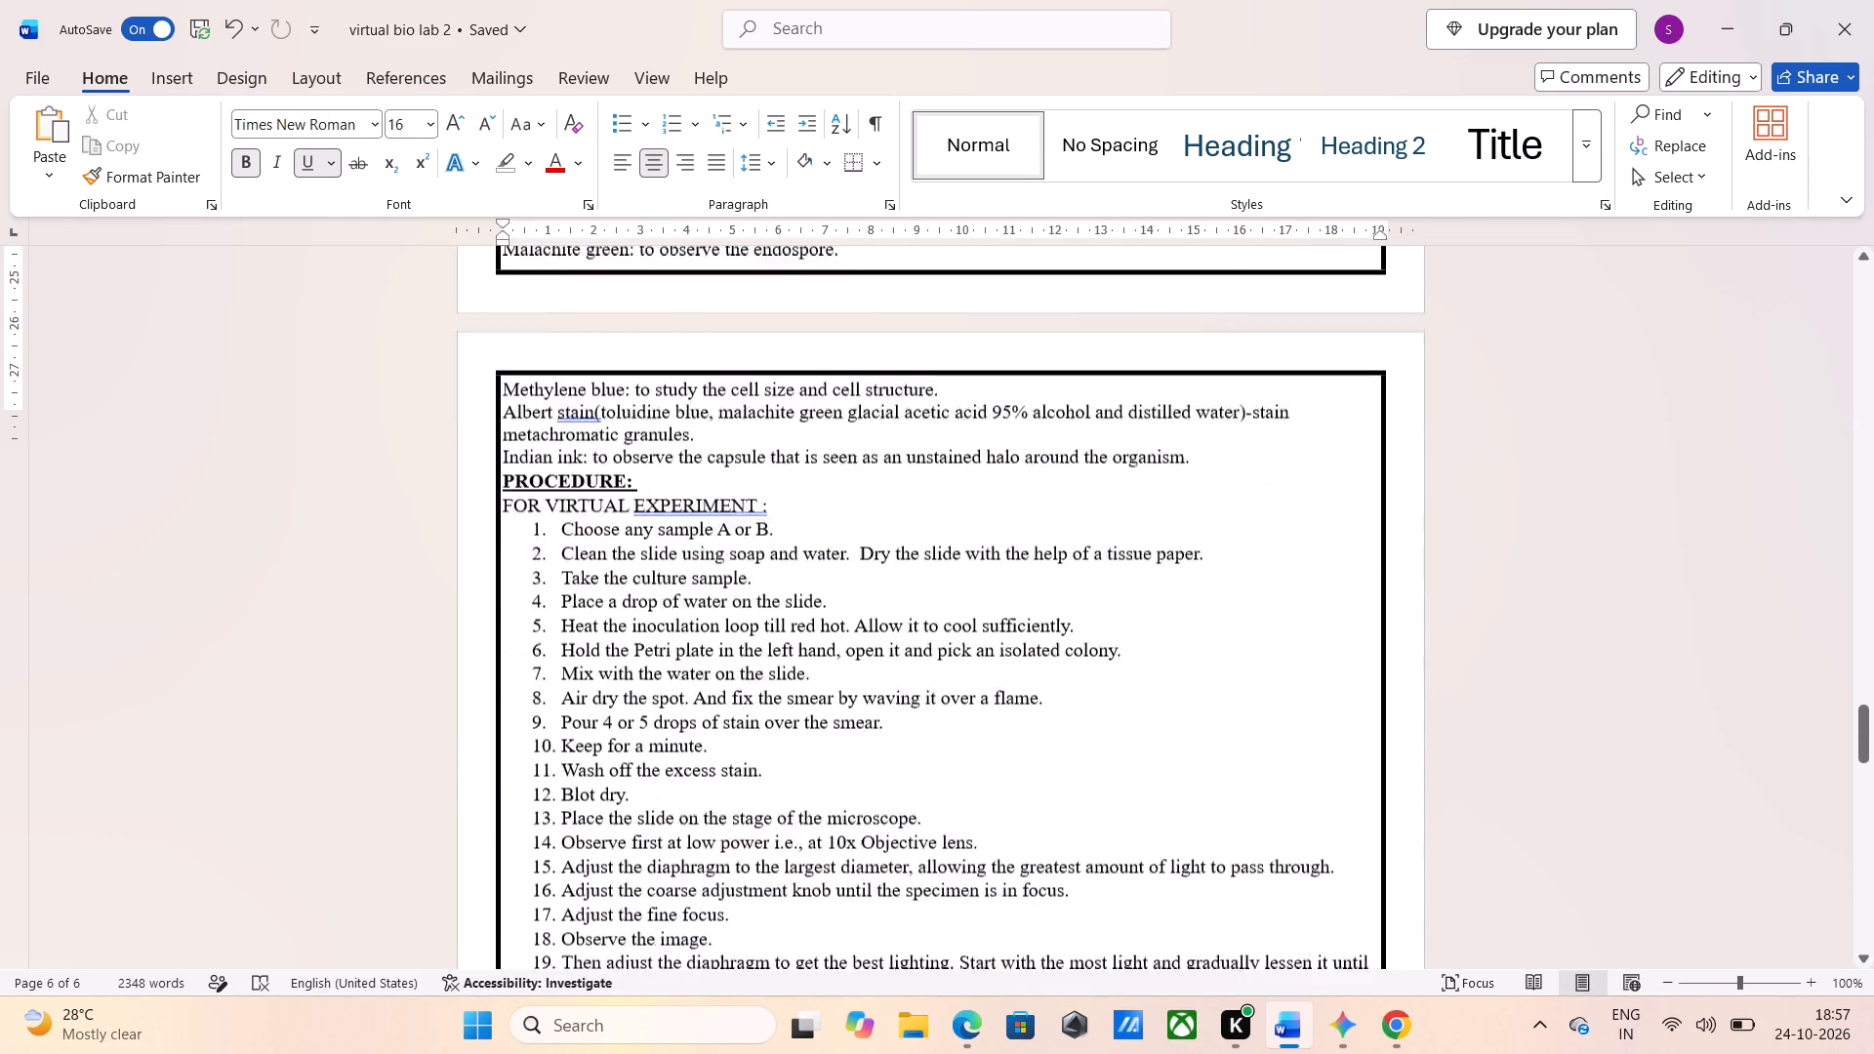
scroll(437, 589, up, 5)
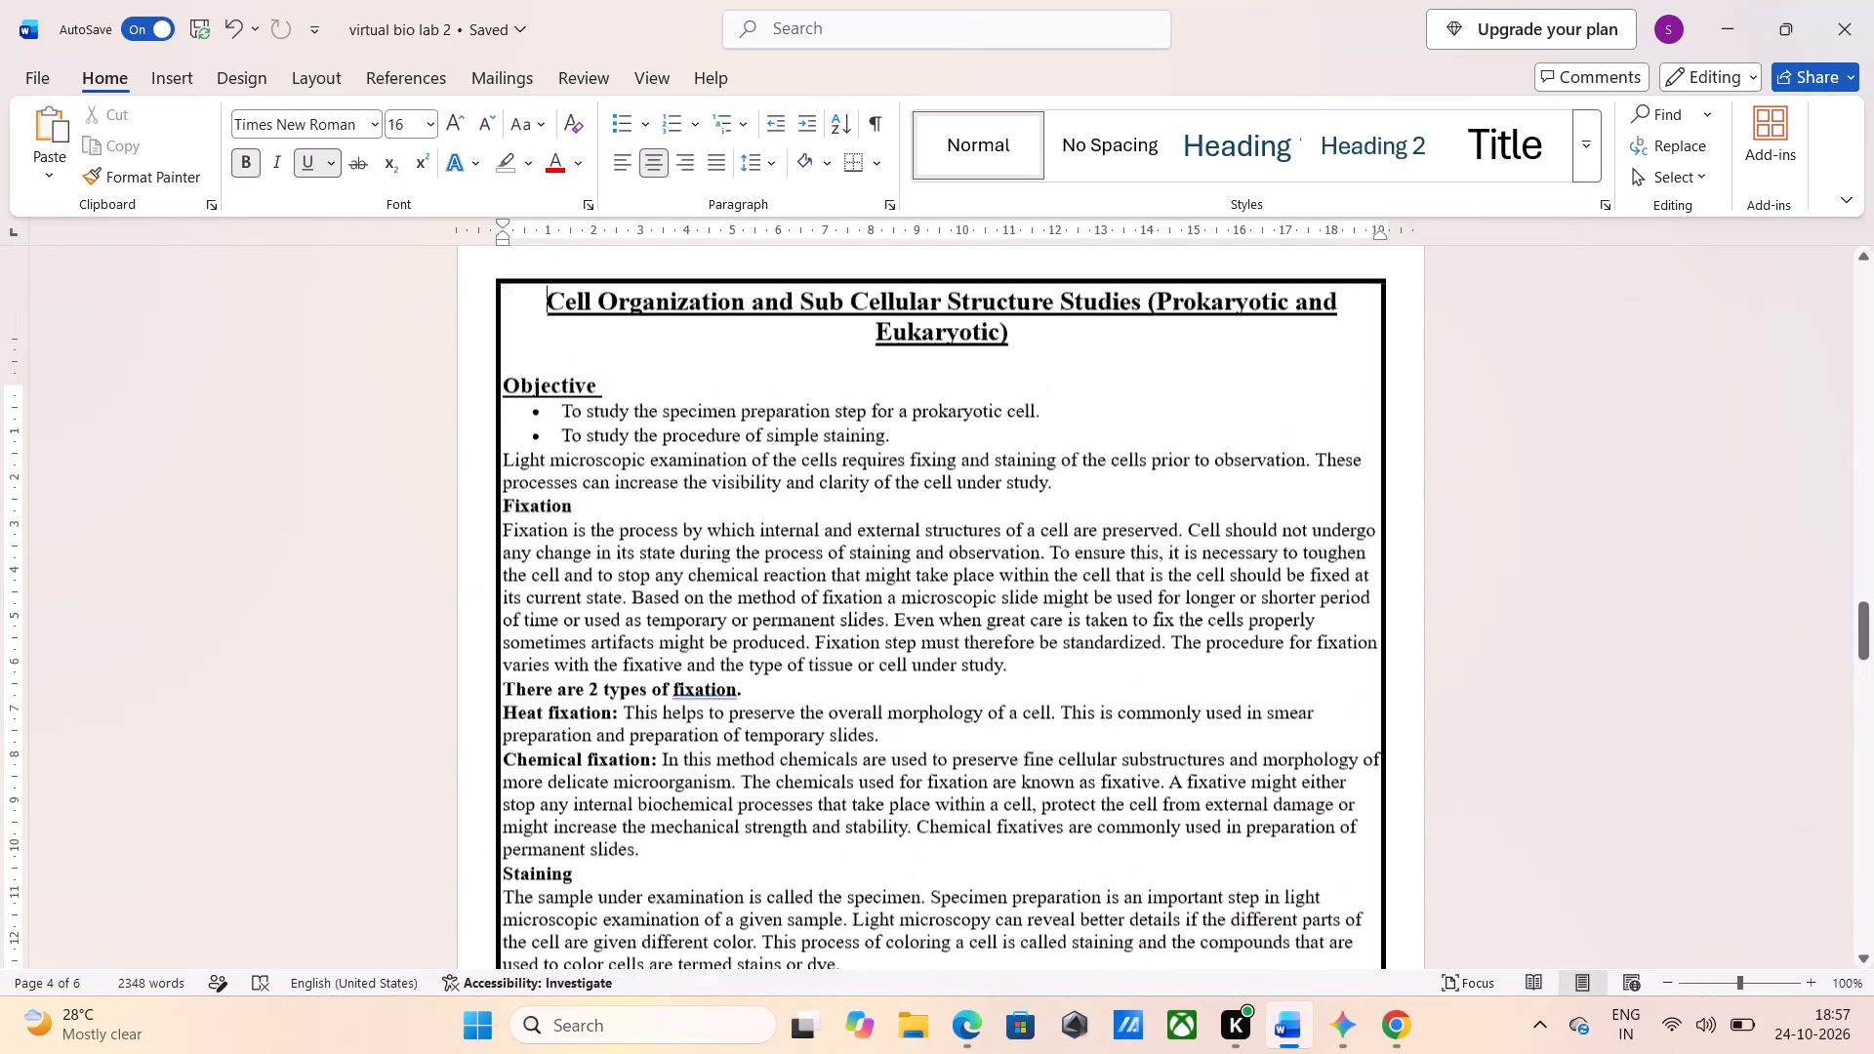
scroll(437, 589, up, 3)
scroll(437, 589, down, 3)
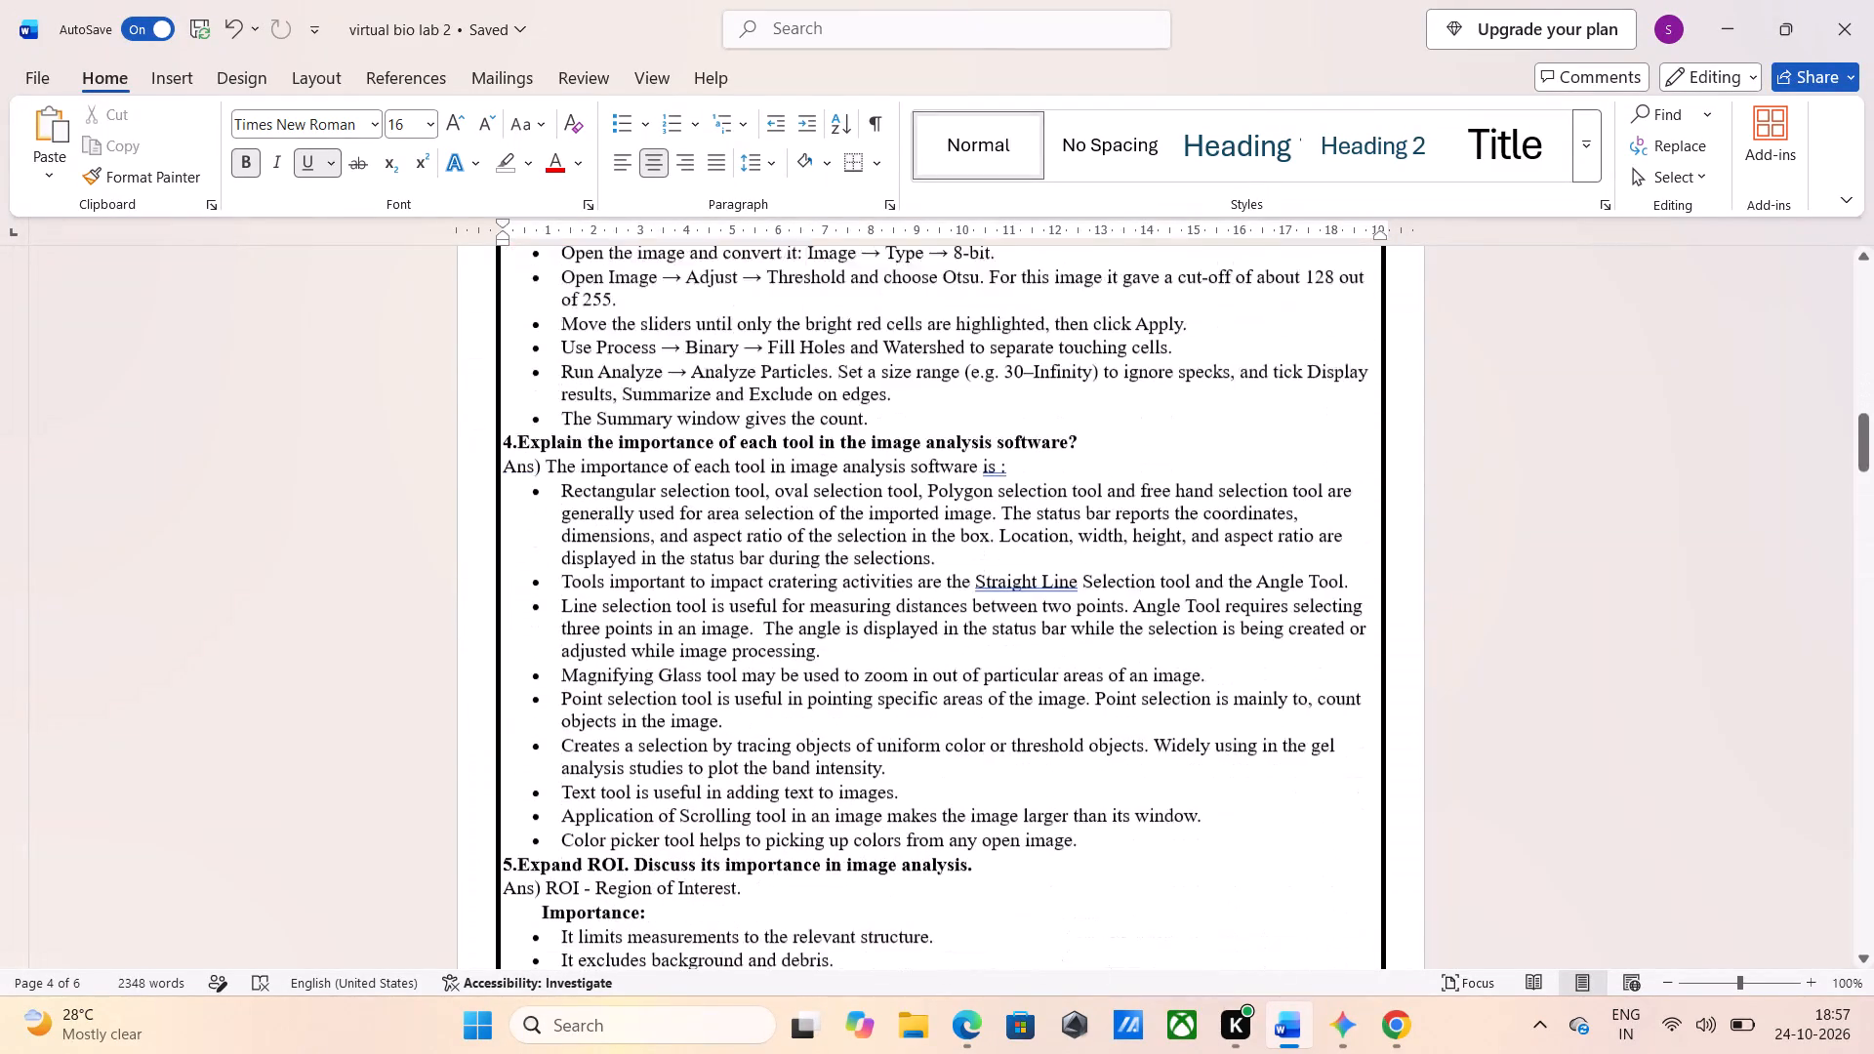
scroll(437, 589, down, 2)
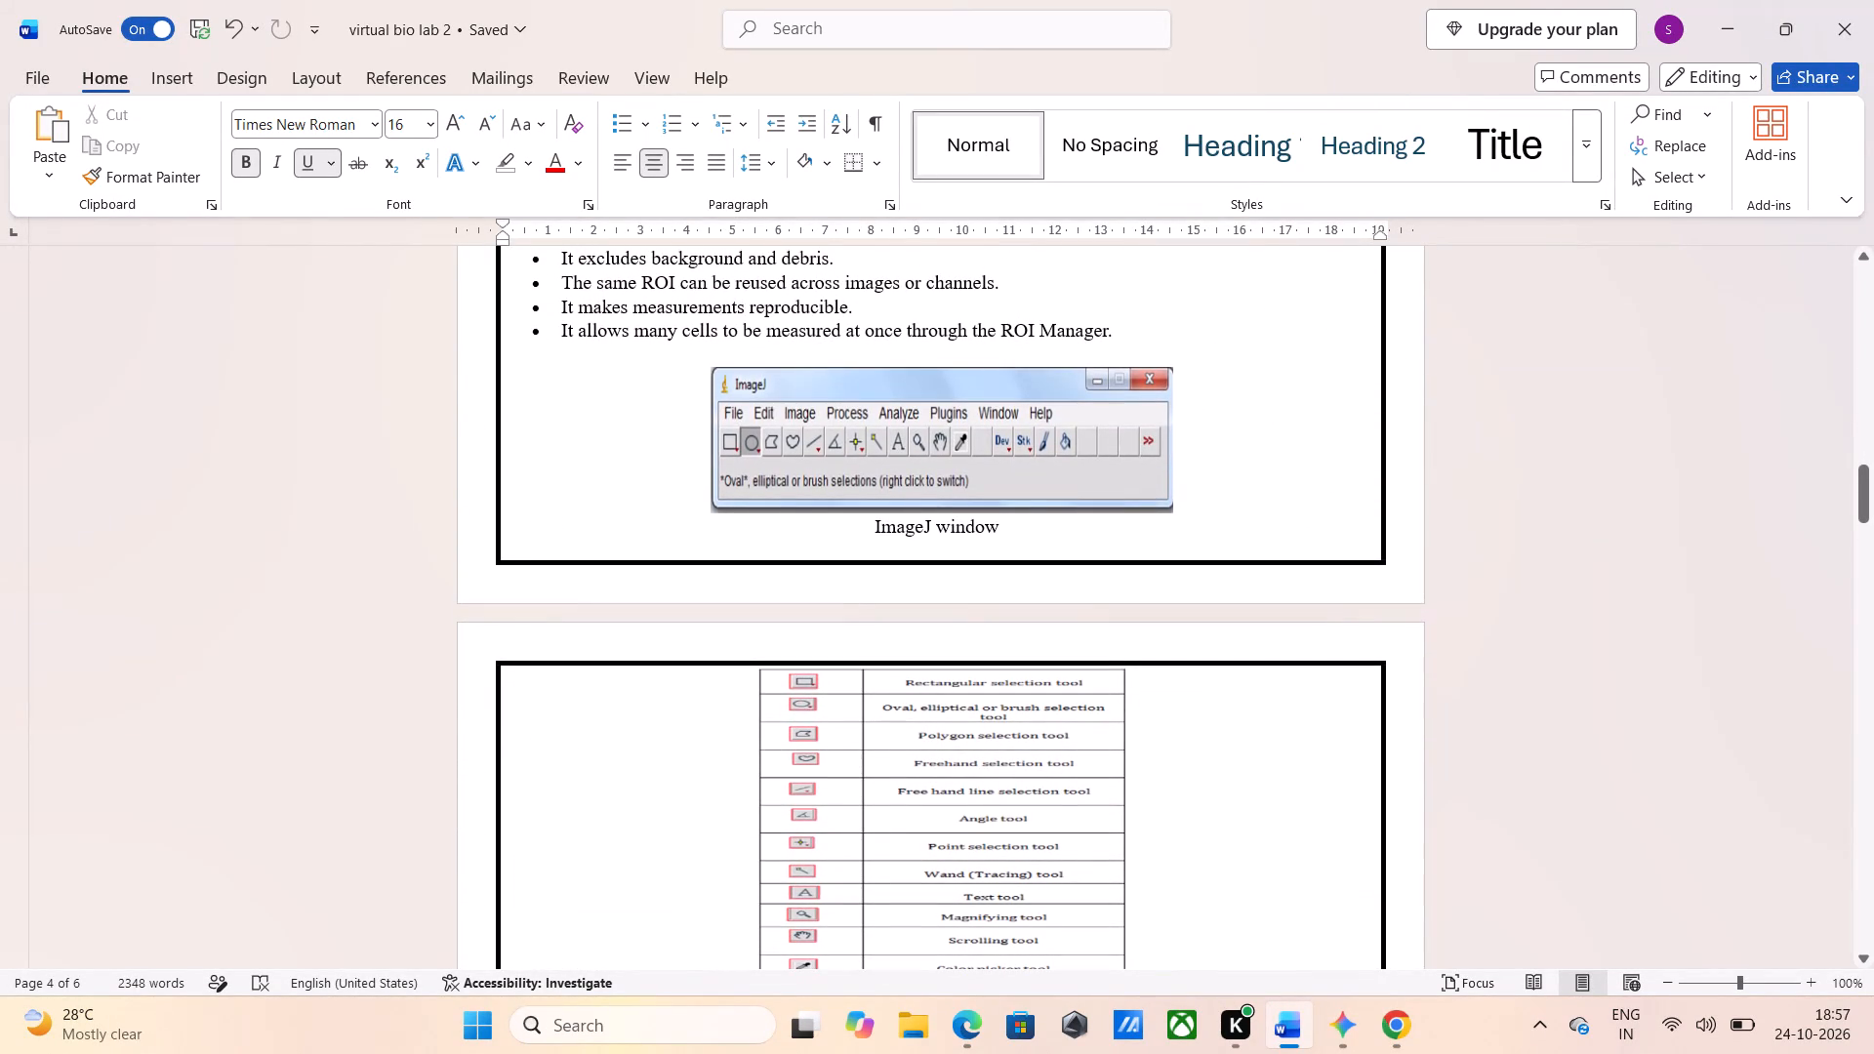
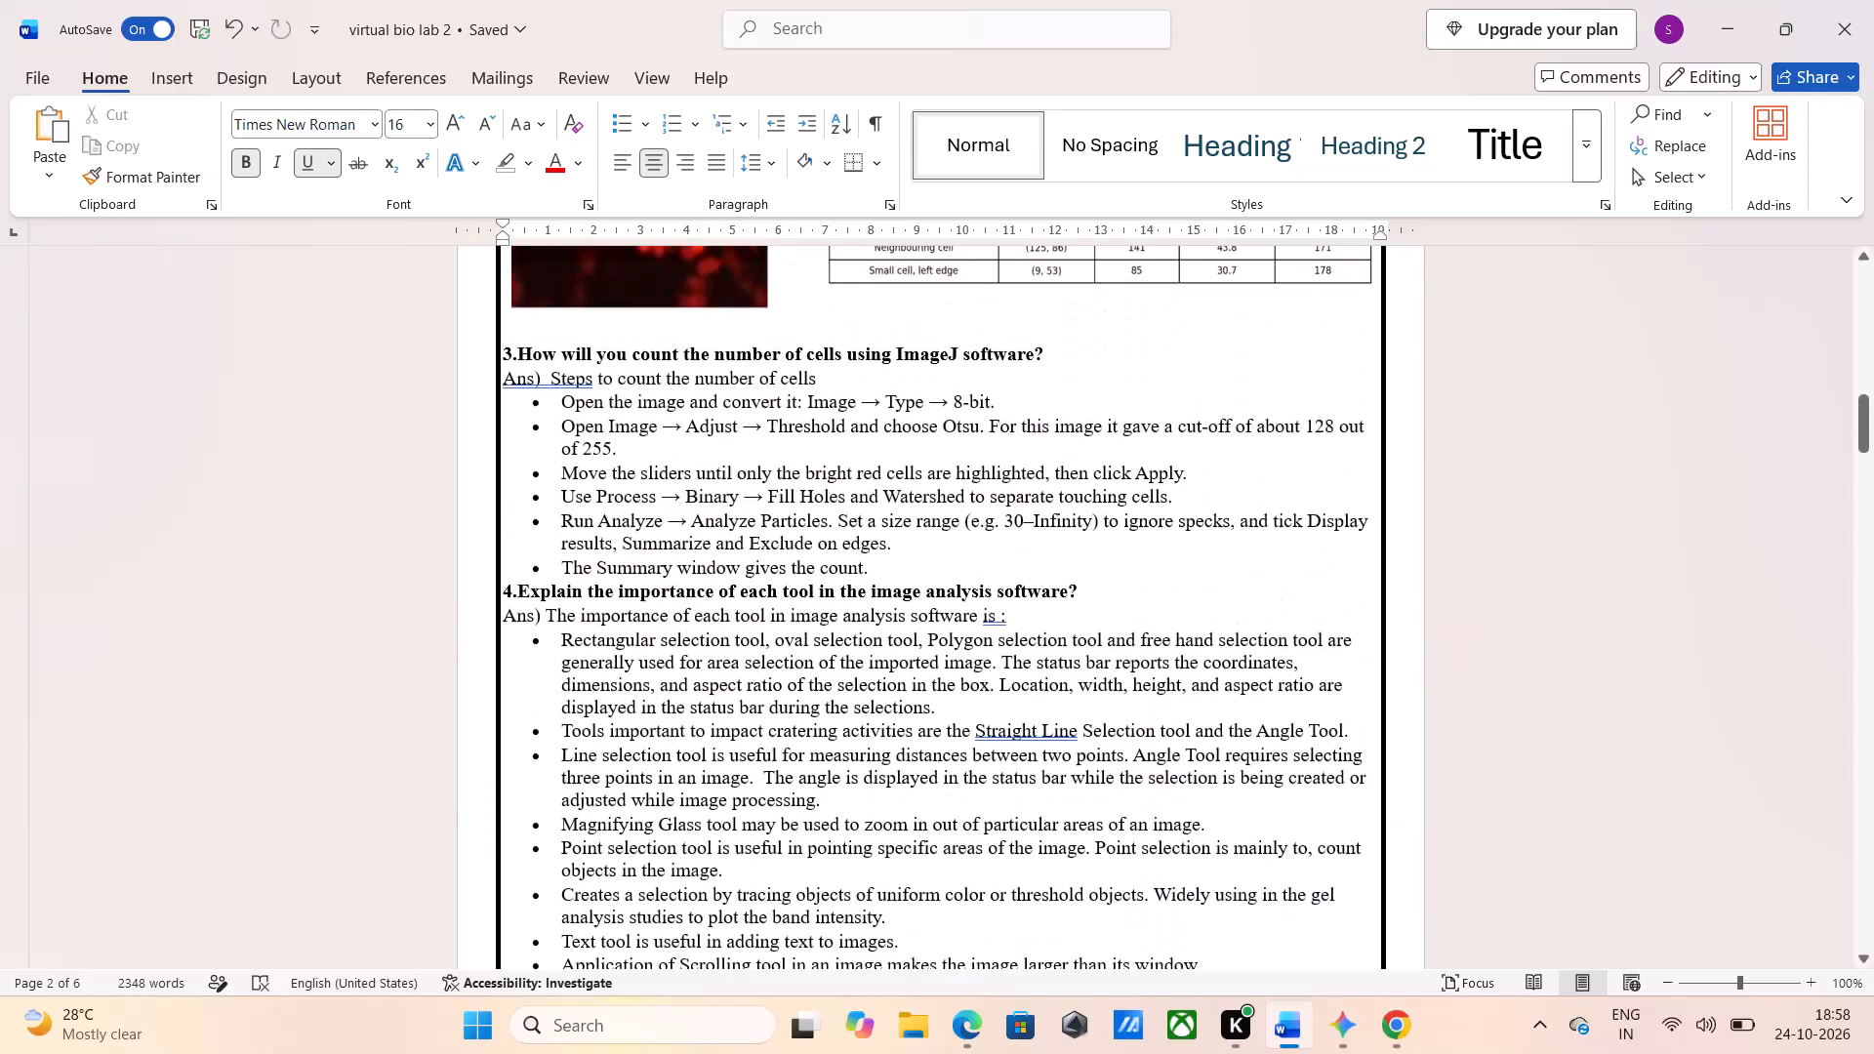
Remove the stray space before the OBJECTIVE heading on the first page so it aligns with PROCEDURE.
scroll(437, 589, up, 2)
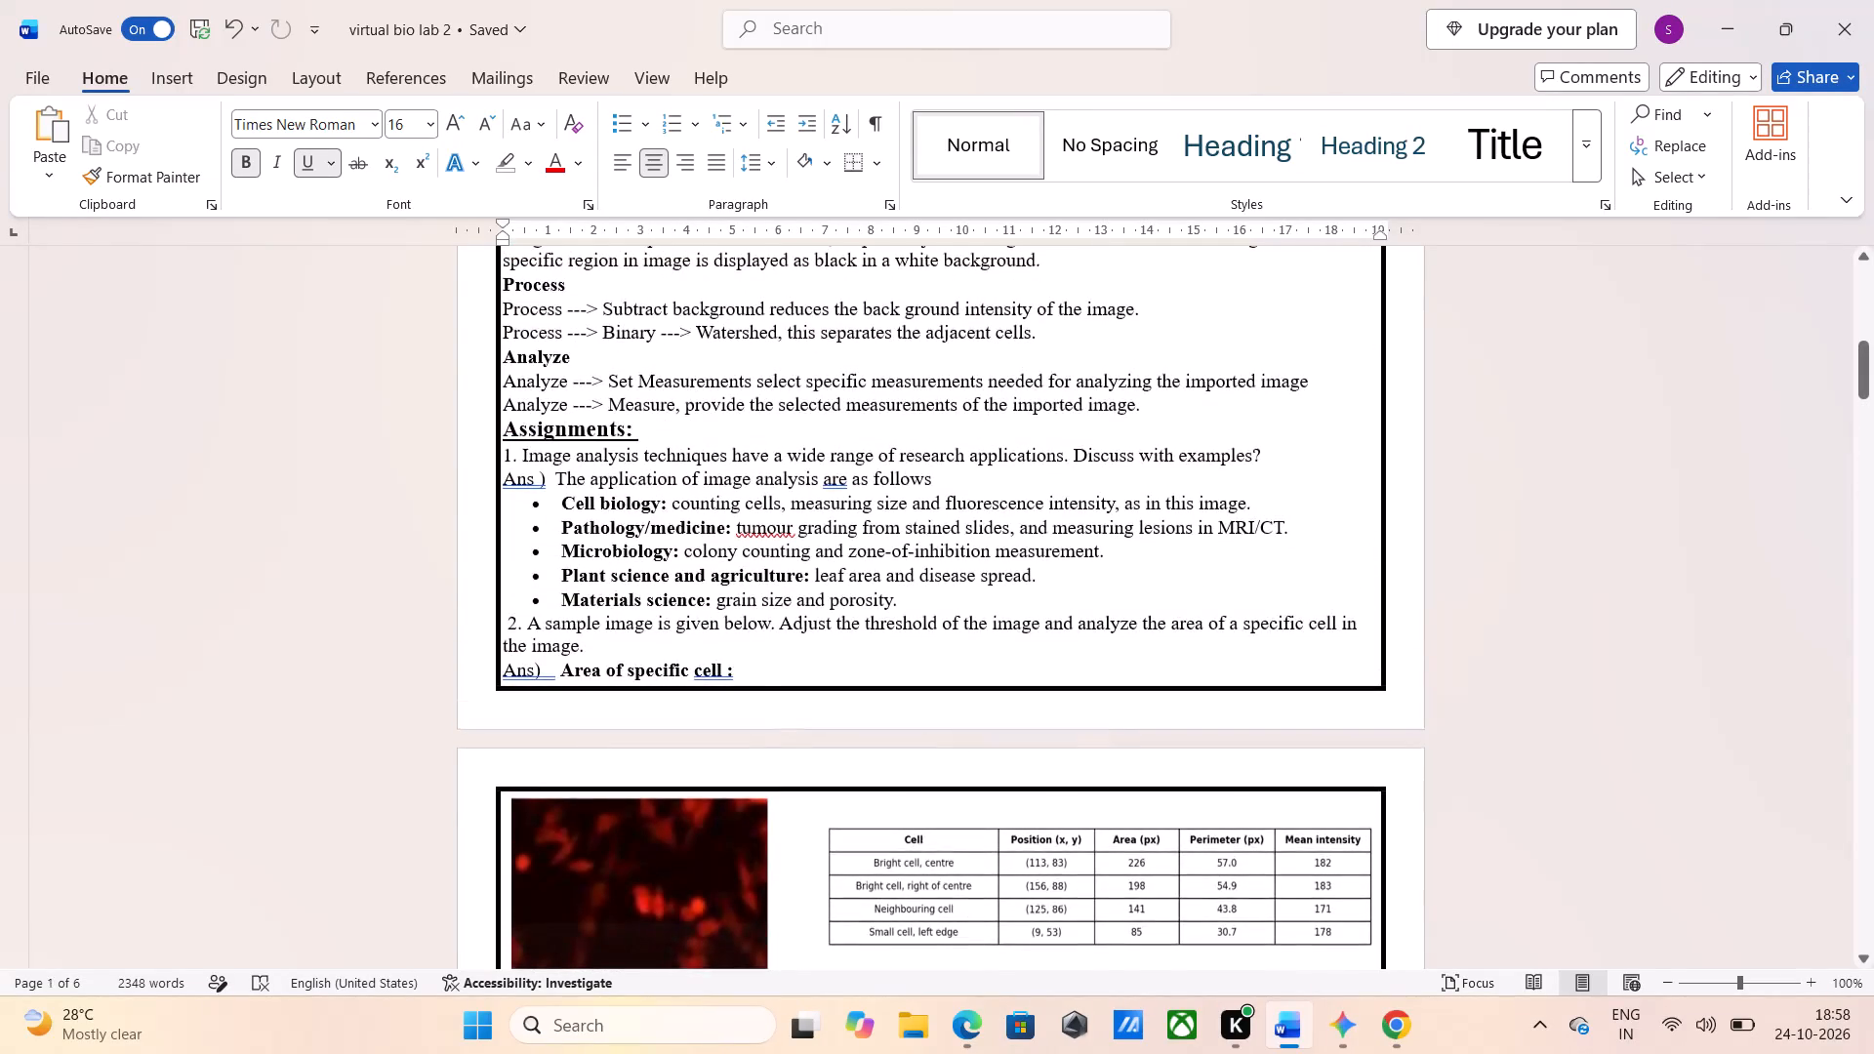
scroll(437, 589, up, 2)
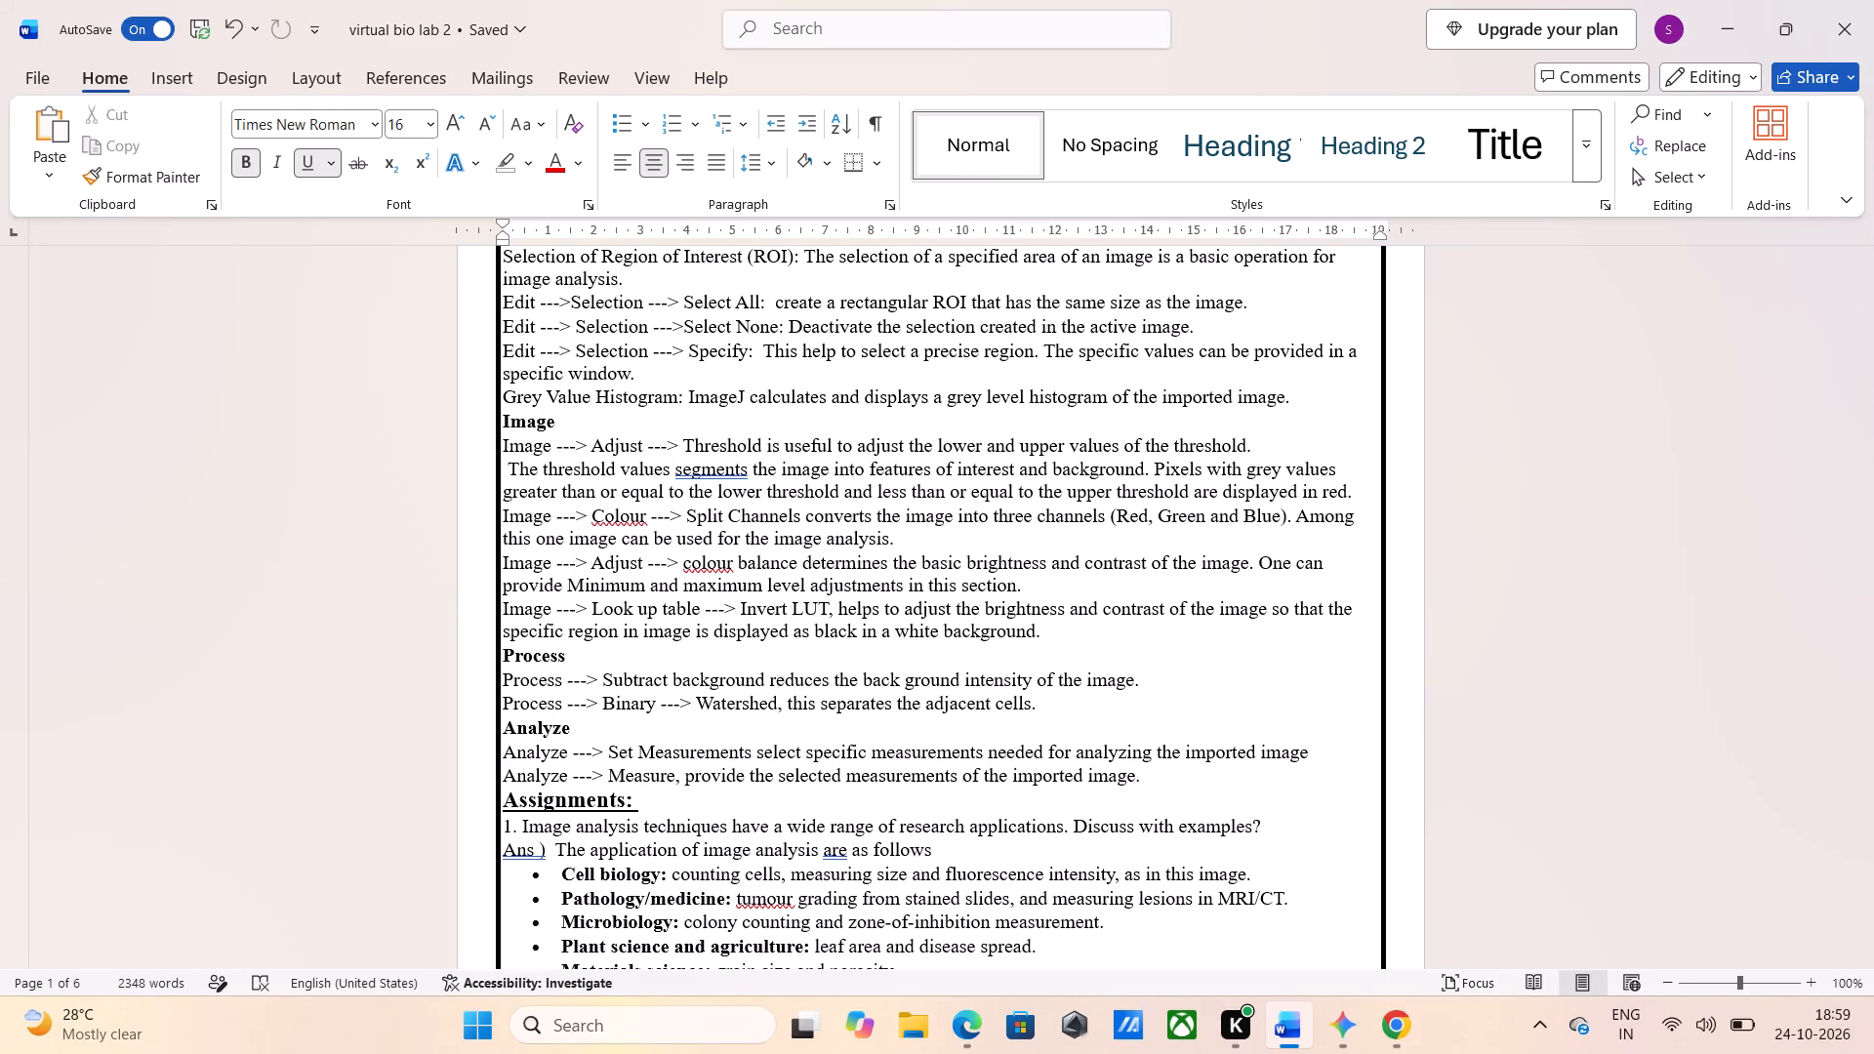
scroll(437, 589, up, 3)
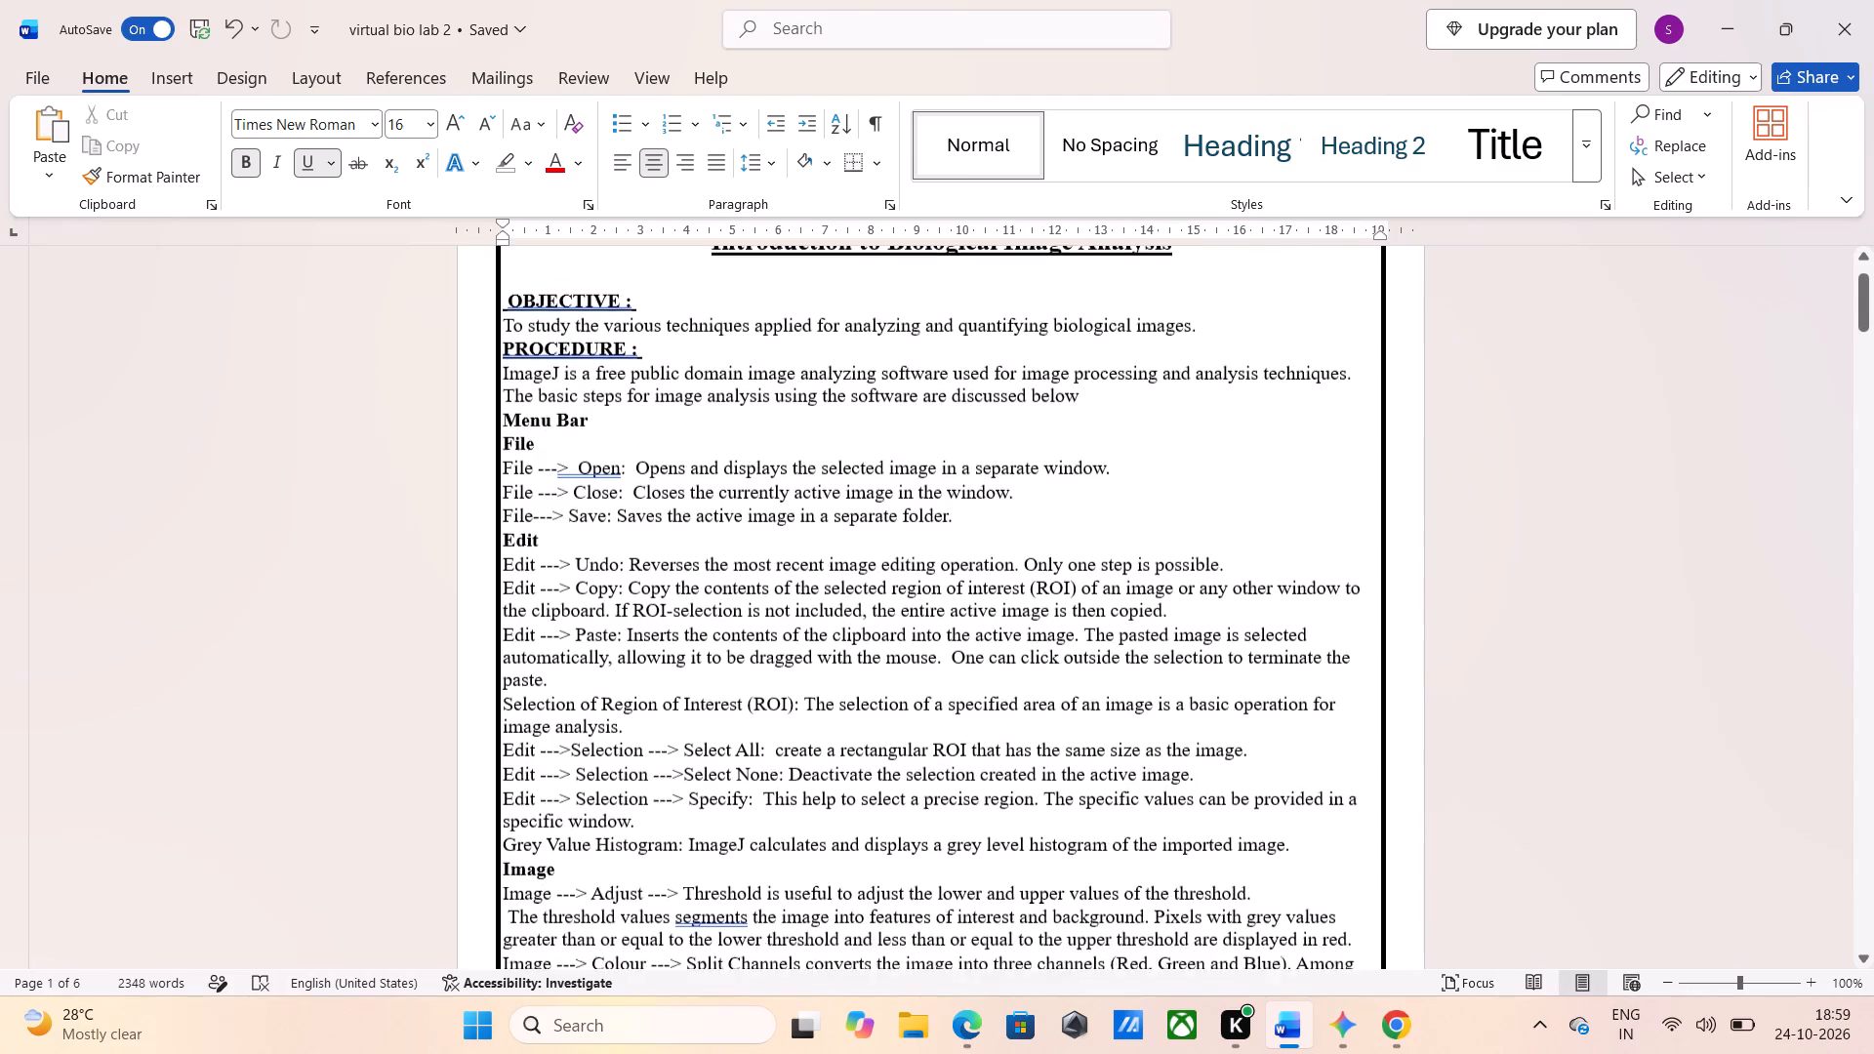
scroll(437, 589, up, 1)
scroll(437, 589, down, 1)
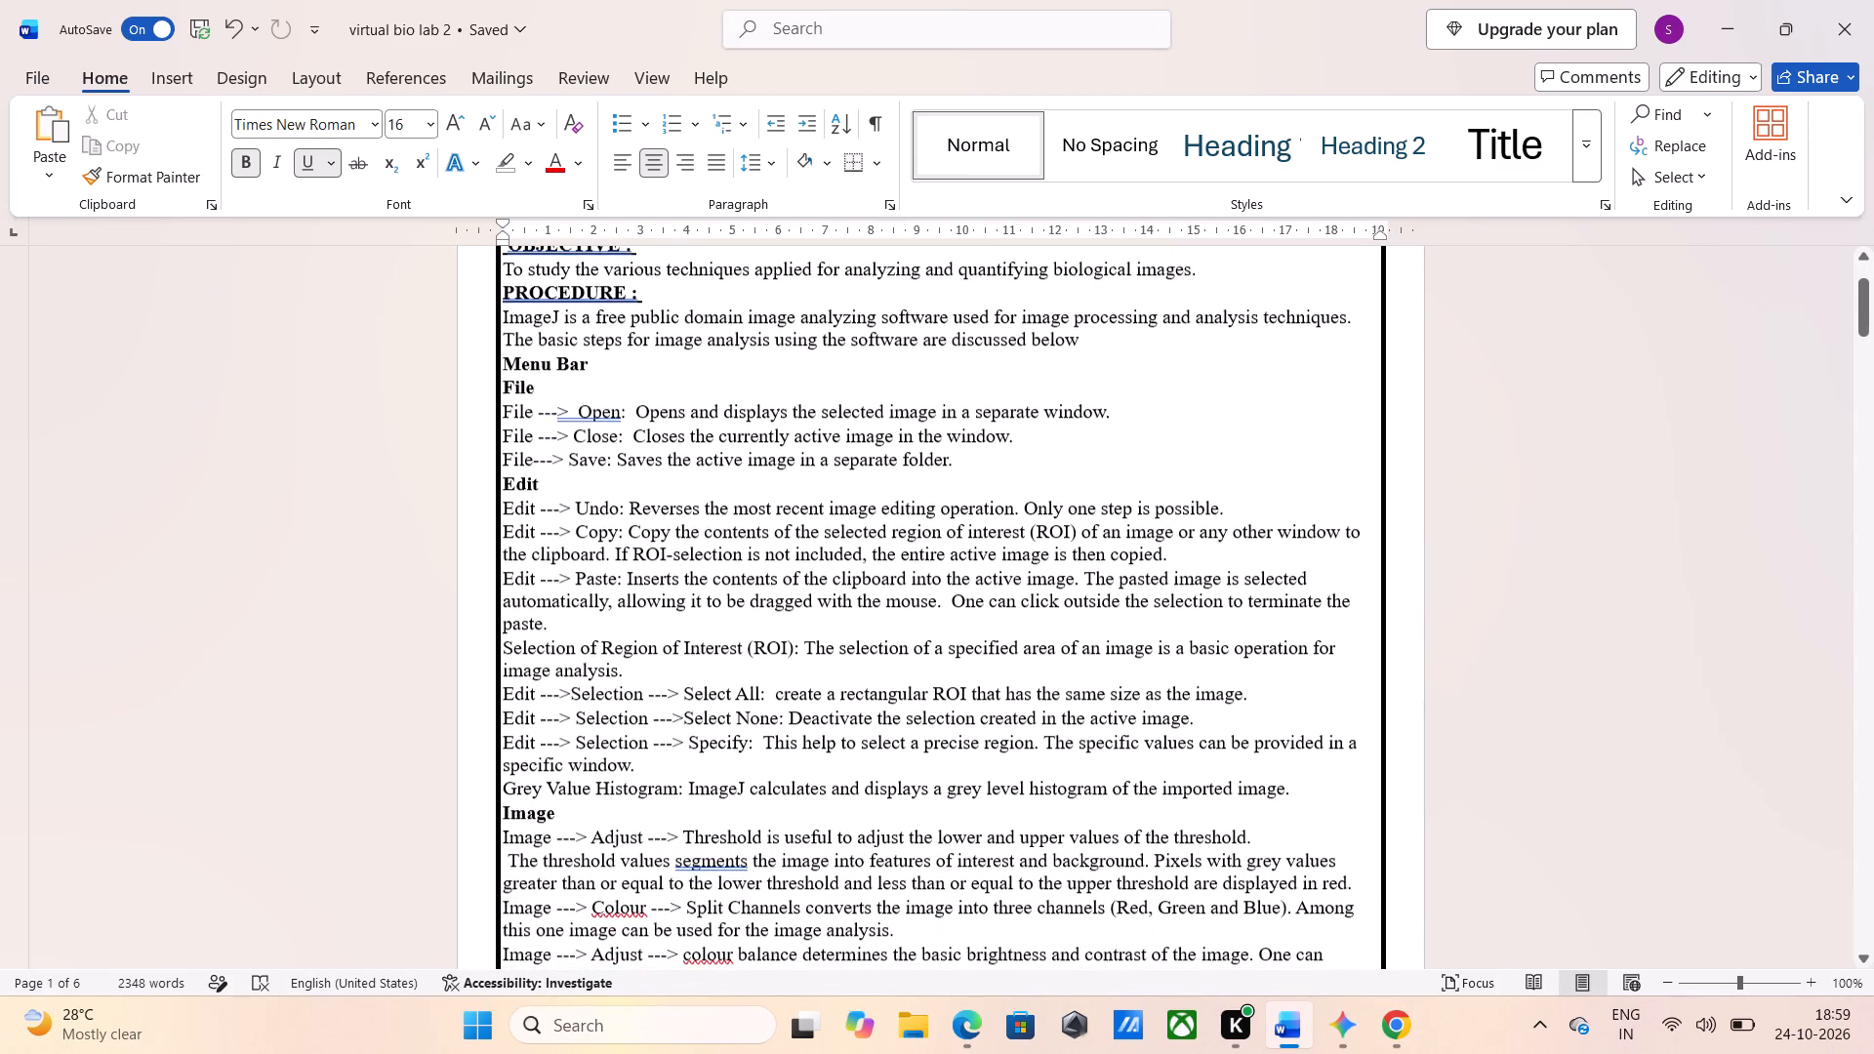
scroll(437, 589, up, 1)
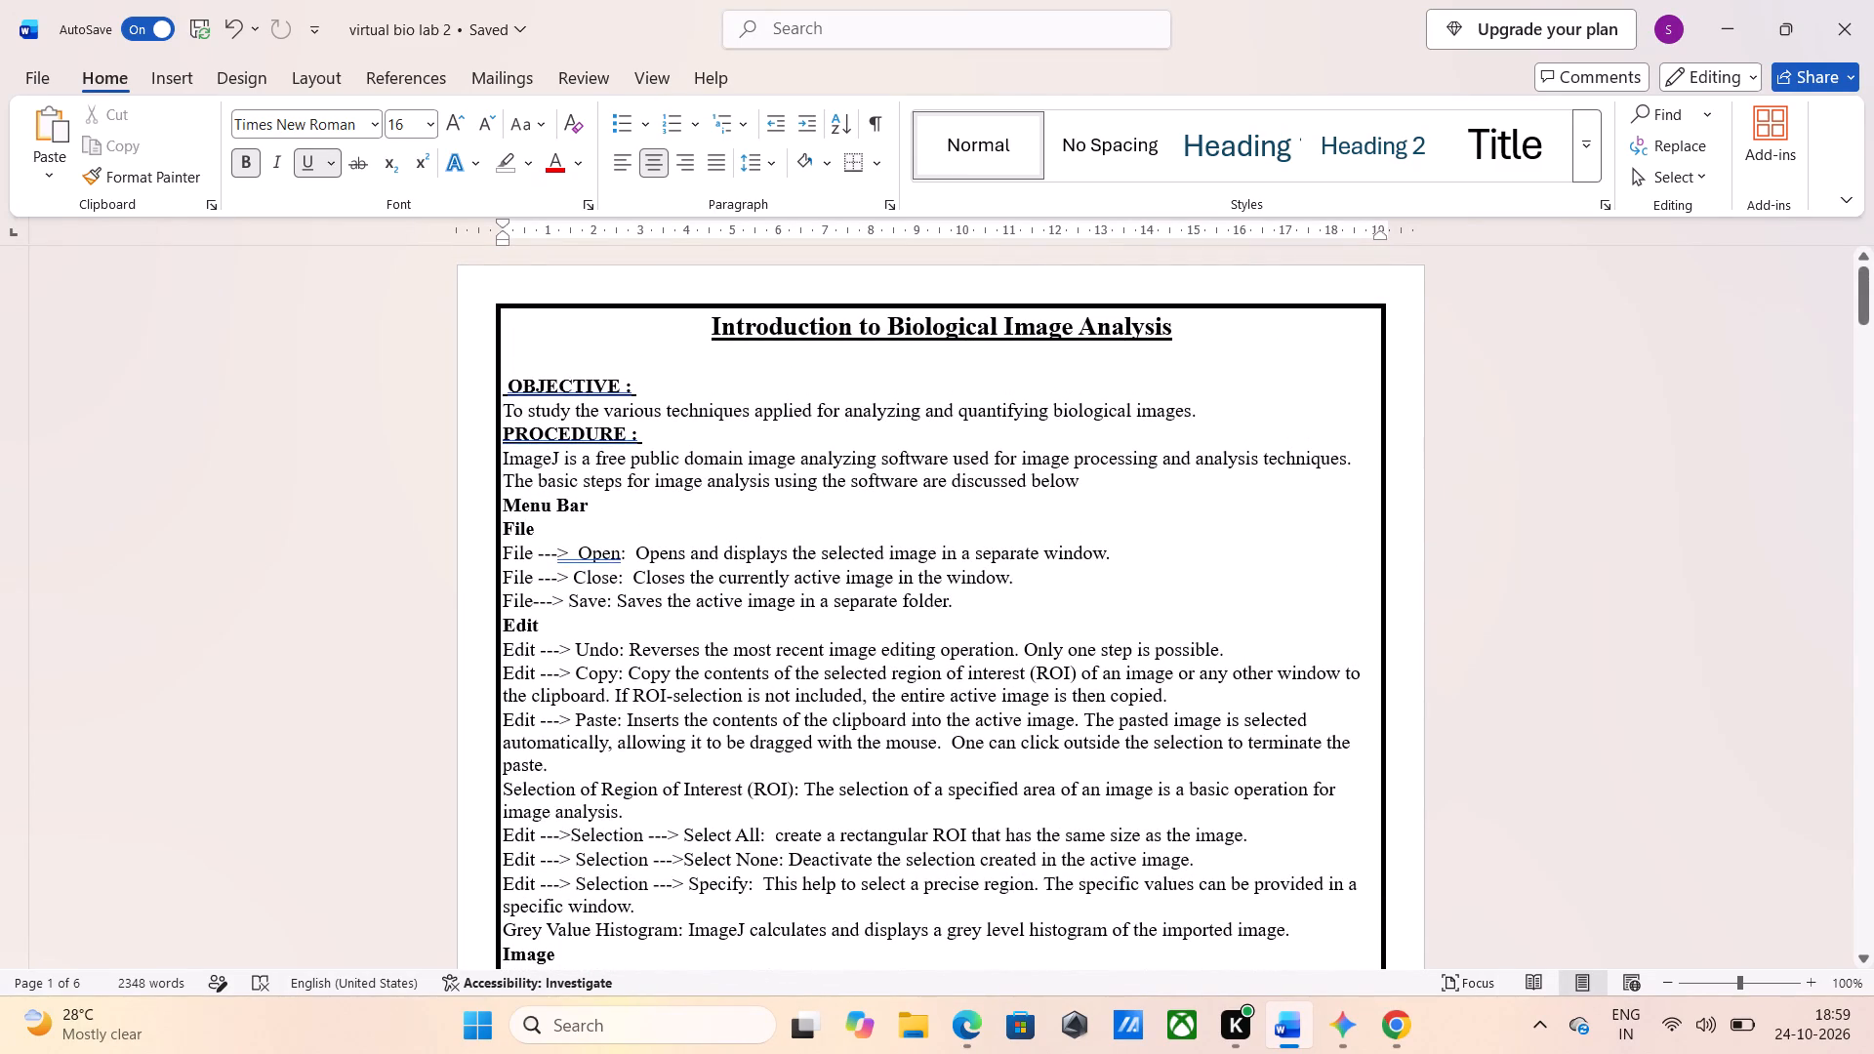
click(510, 385)
key(BackSpace)
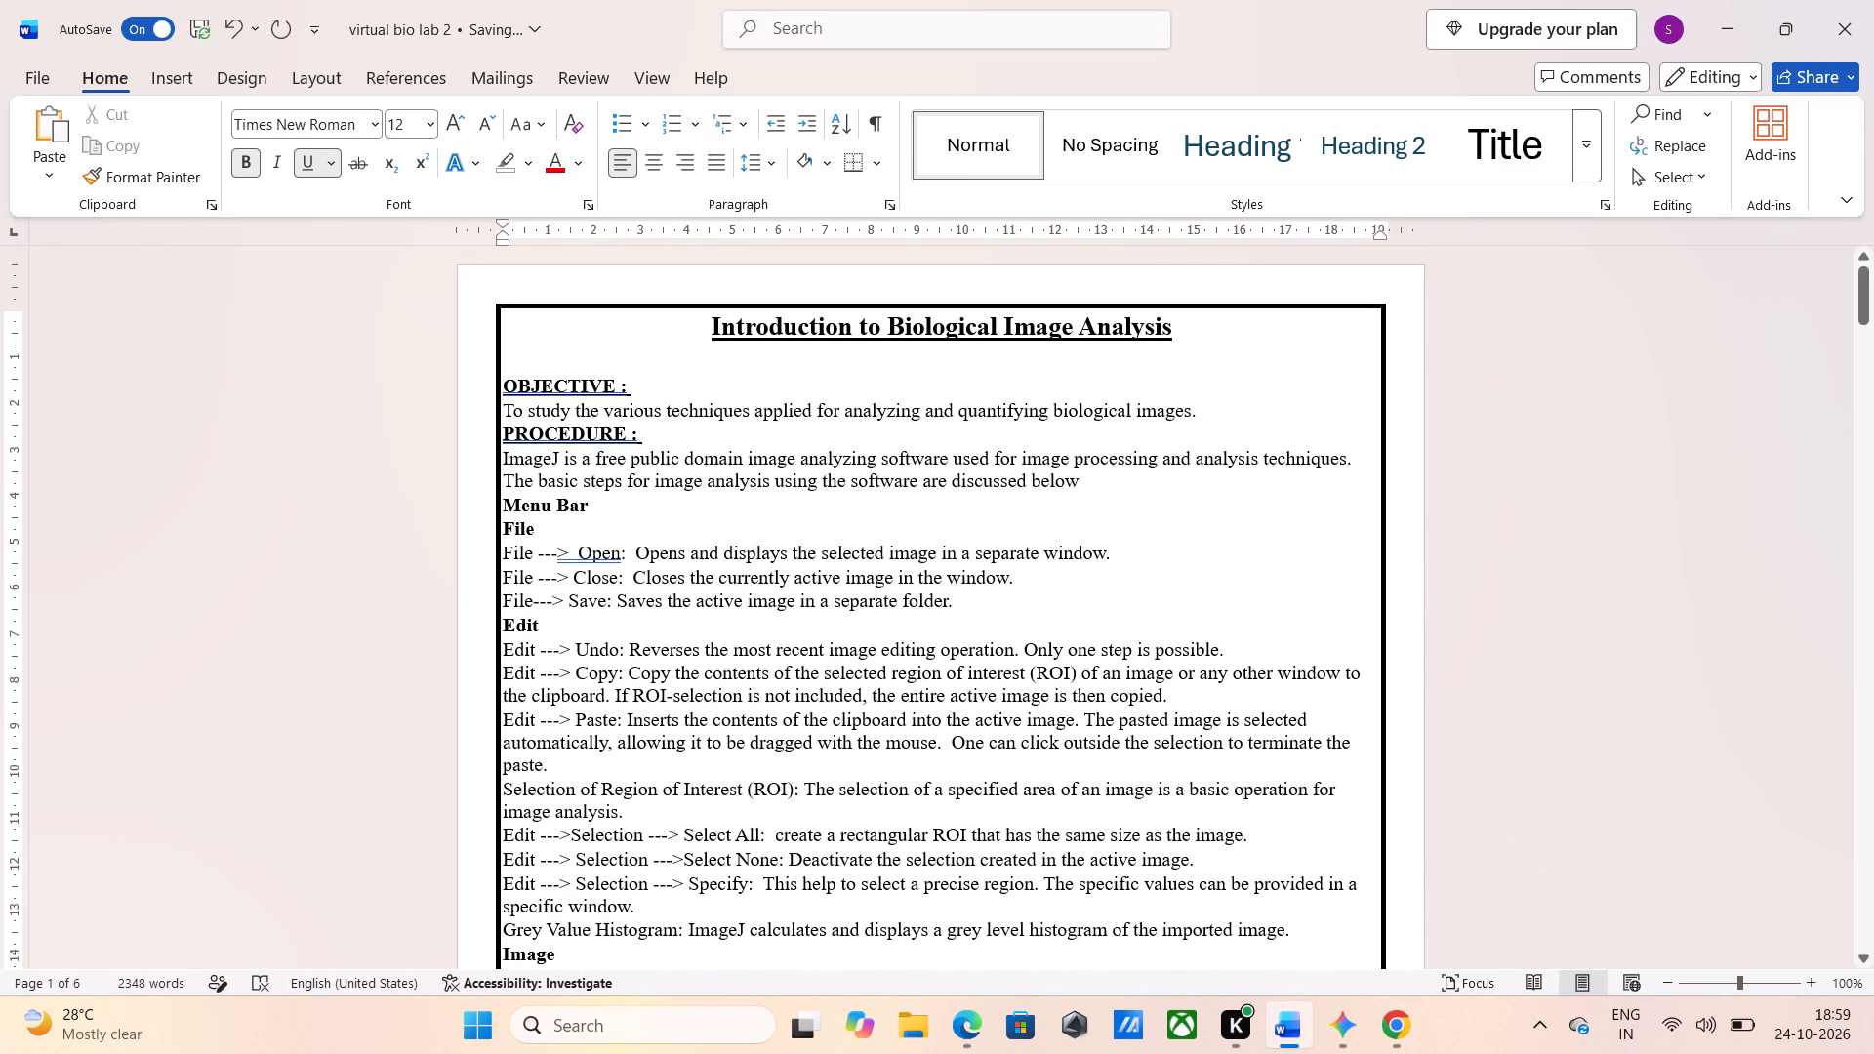
Review the layout from the assignment questions through the ImageJ window and tool table to the Fixation and Staining sections.
scroll(517, 471, down, 5)
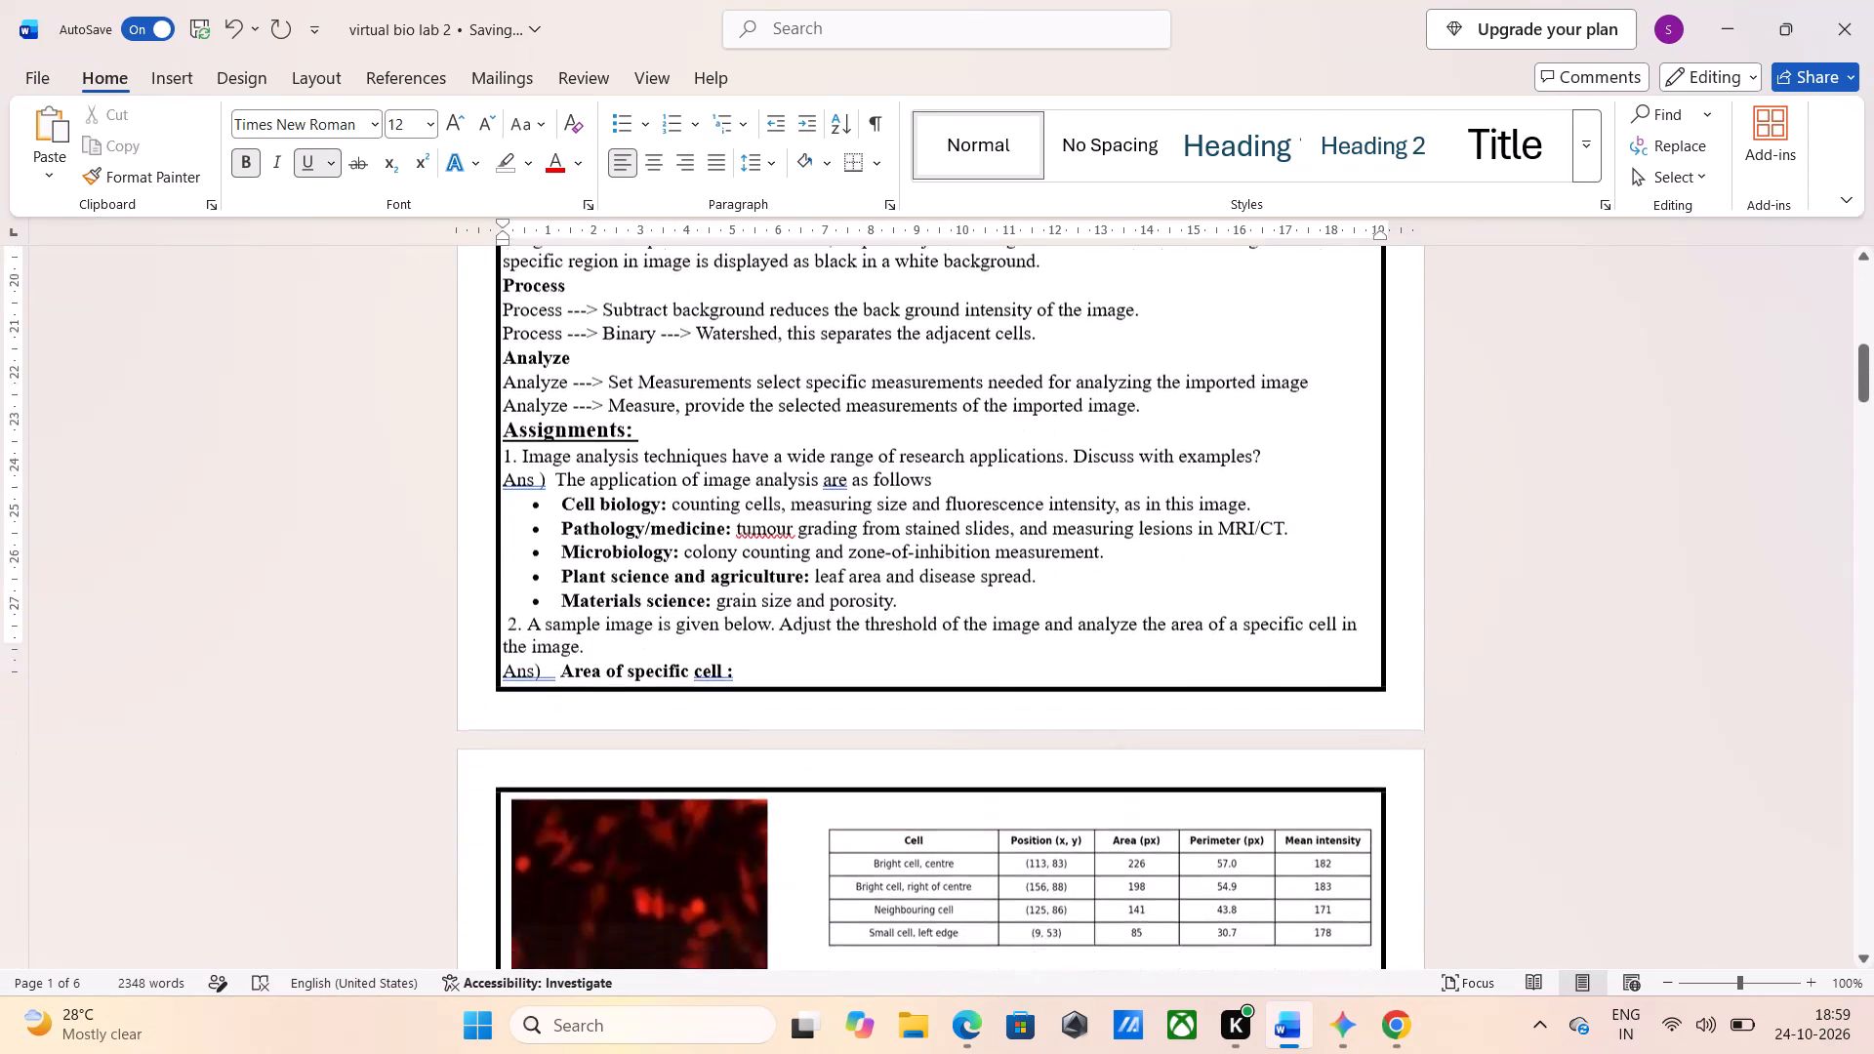
scroll(517, 471, down, 3)
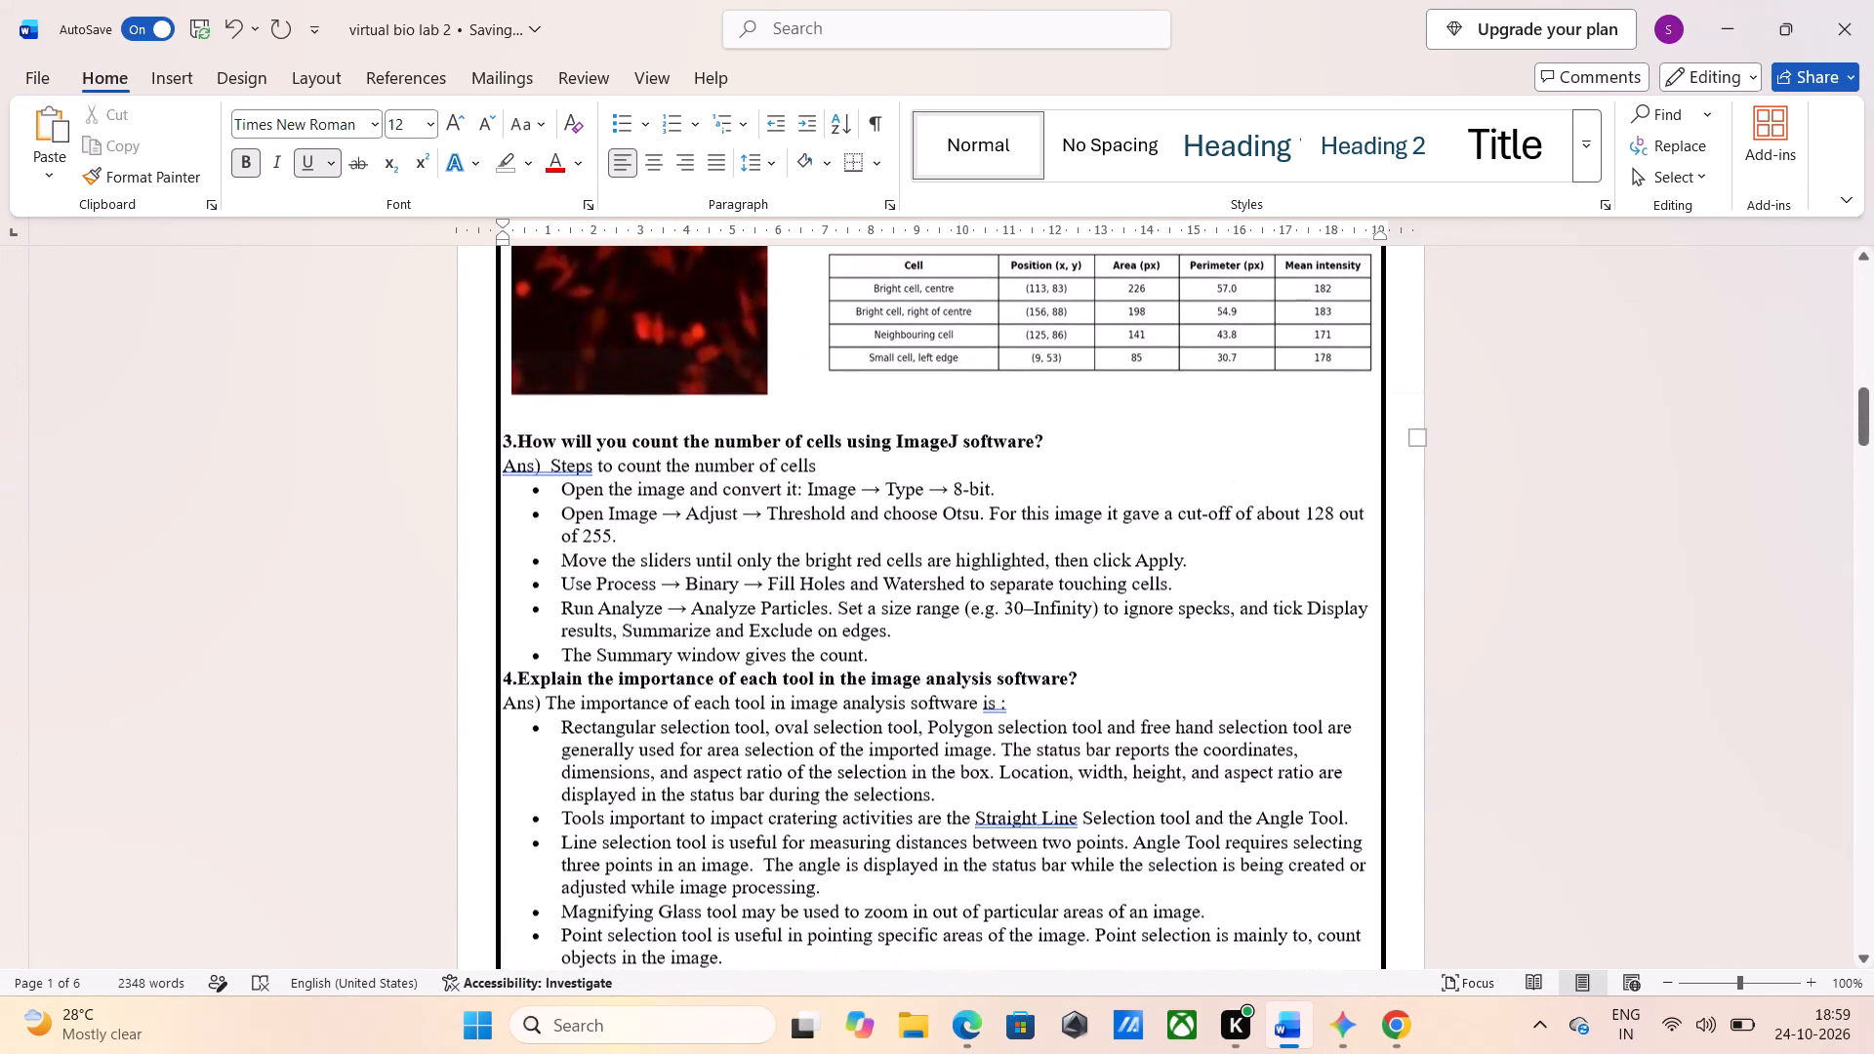
scroll(517, 471, down, 2)
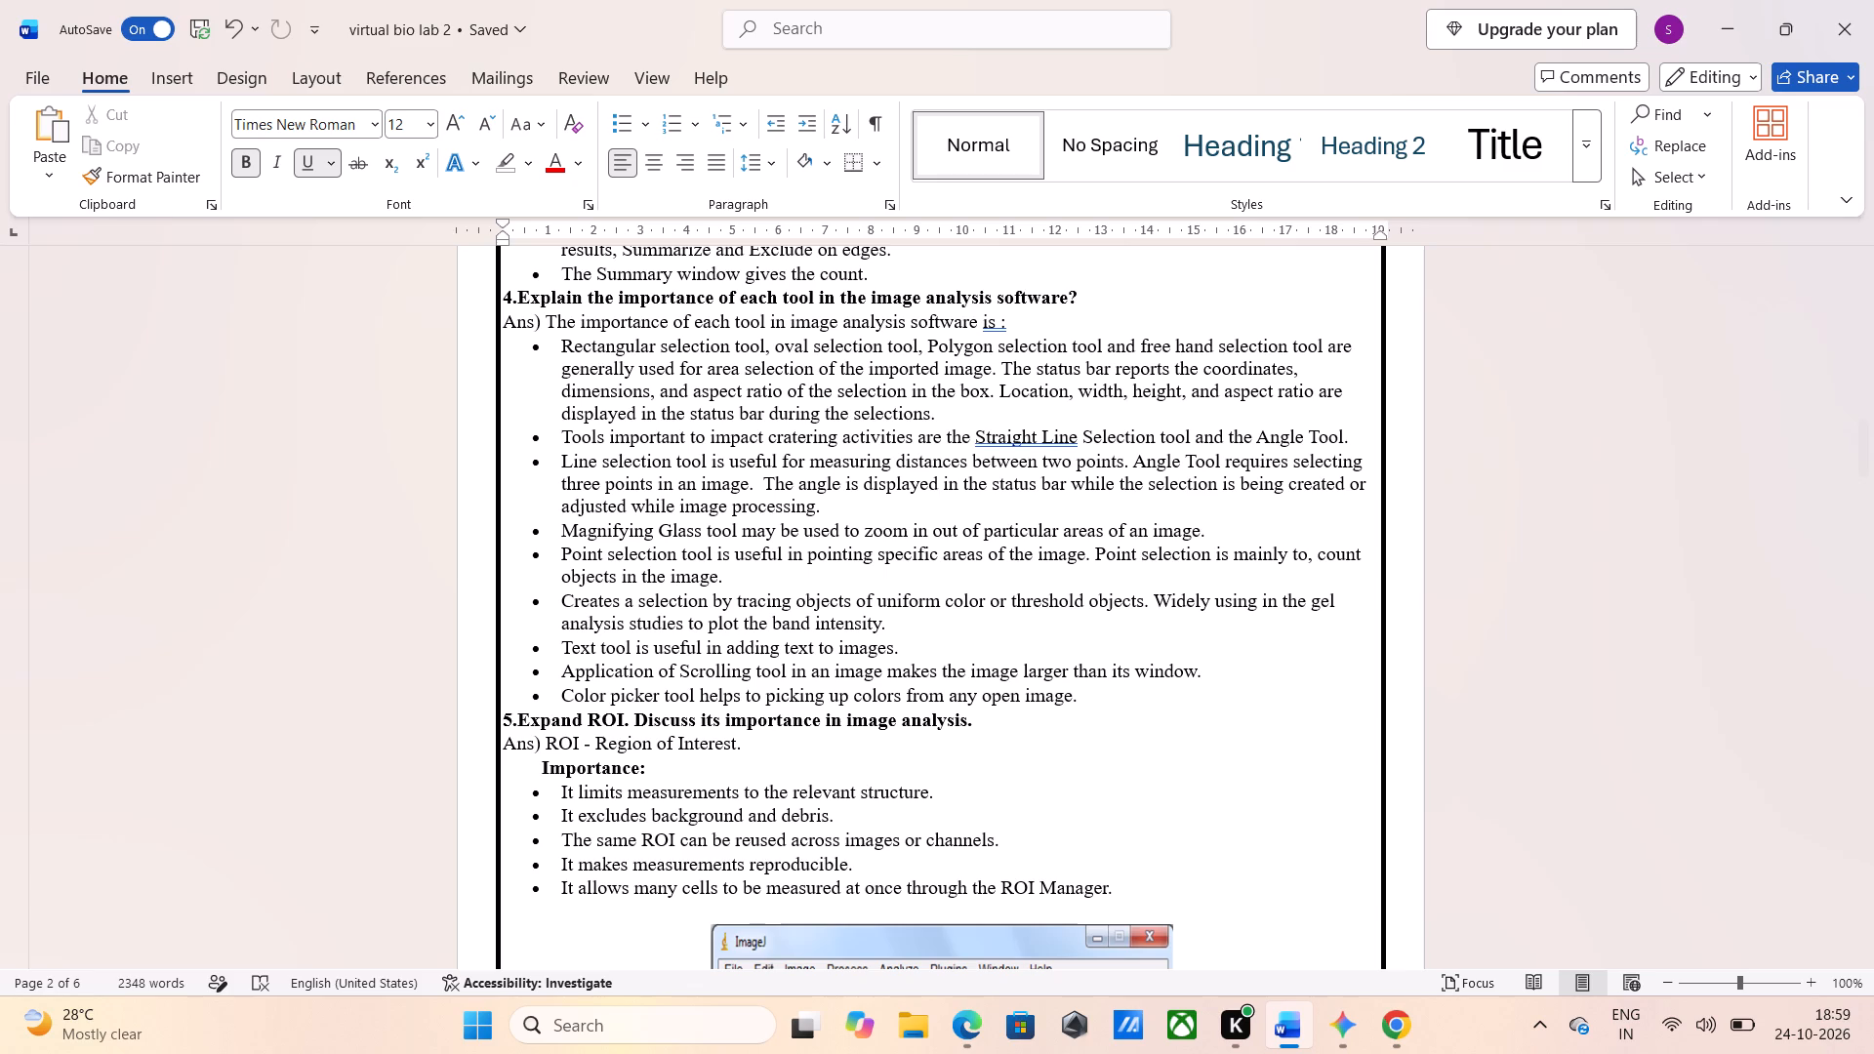
scroll(517, 471, down, 3)
scroll(517, 471, up, 1)
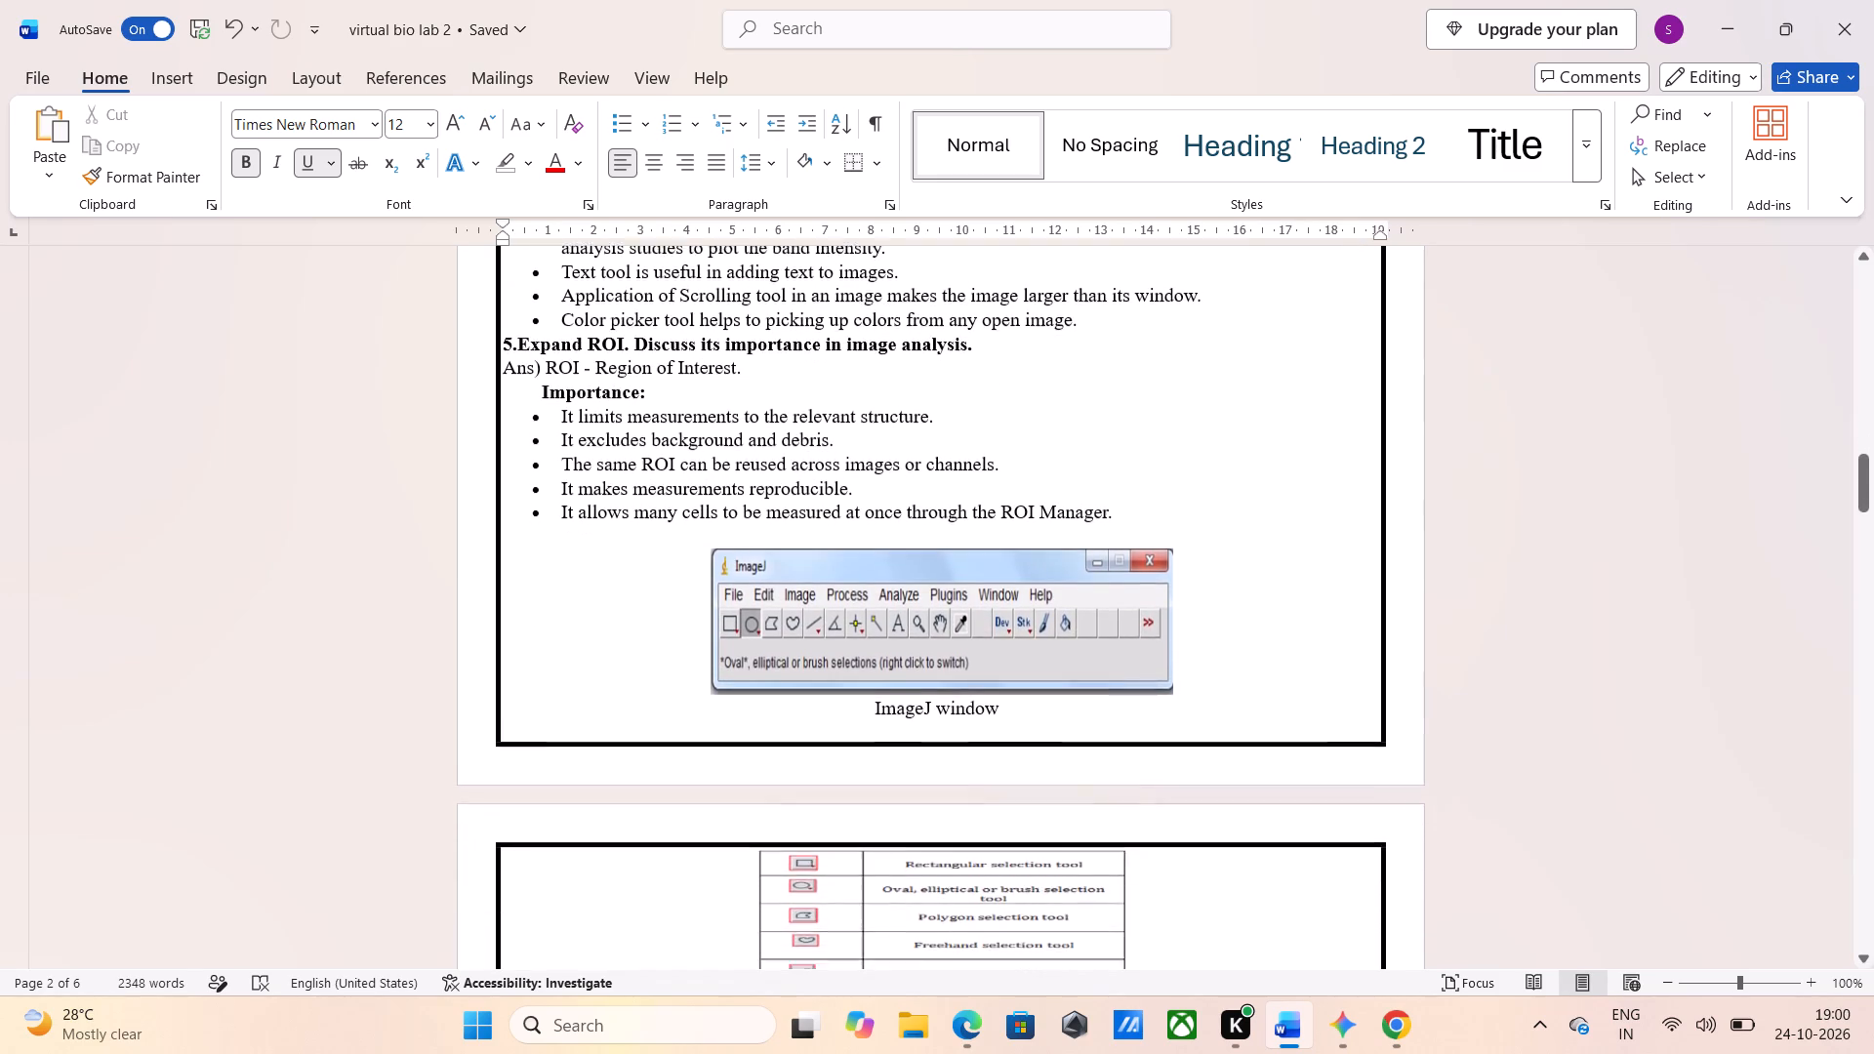
scroll(517, 471, up, 1)
scroll(517, 471, down, 1)
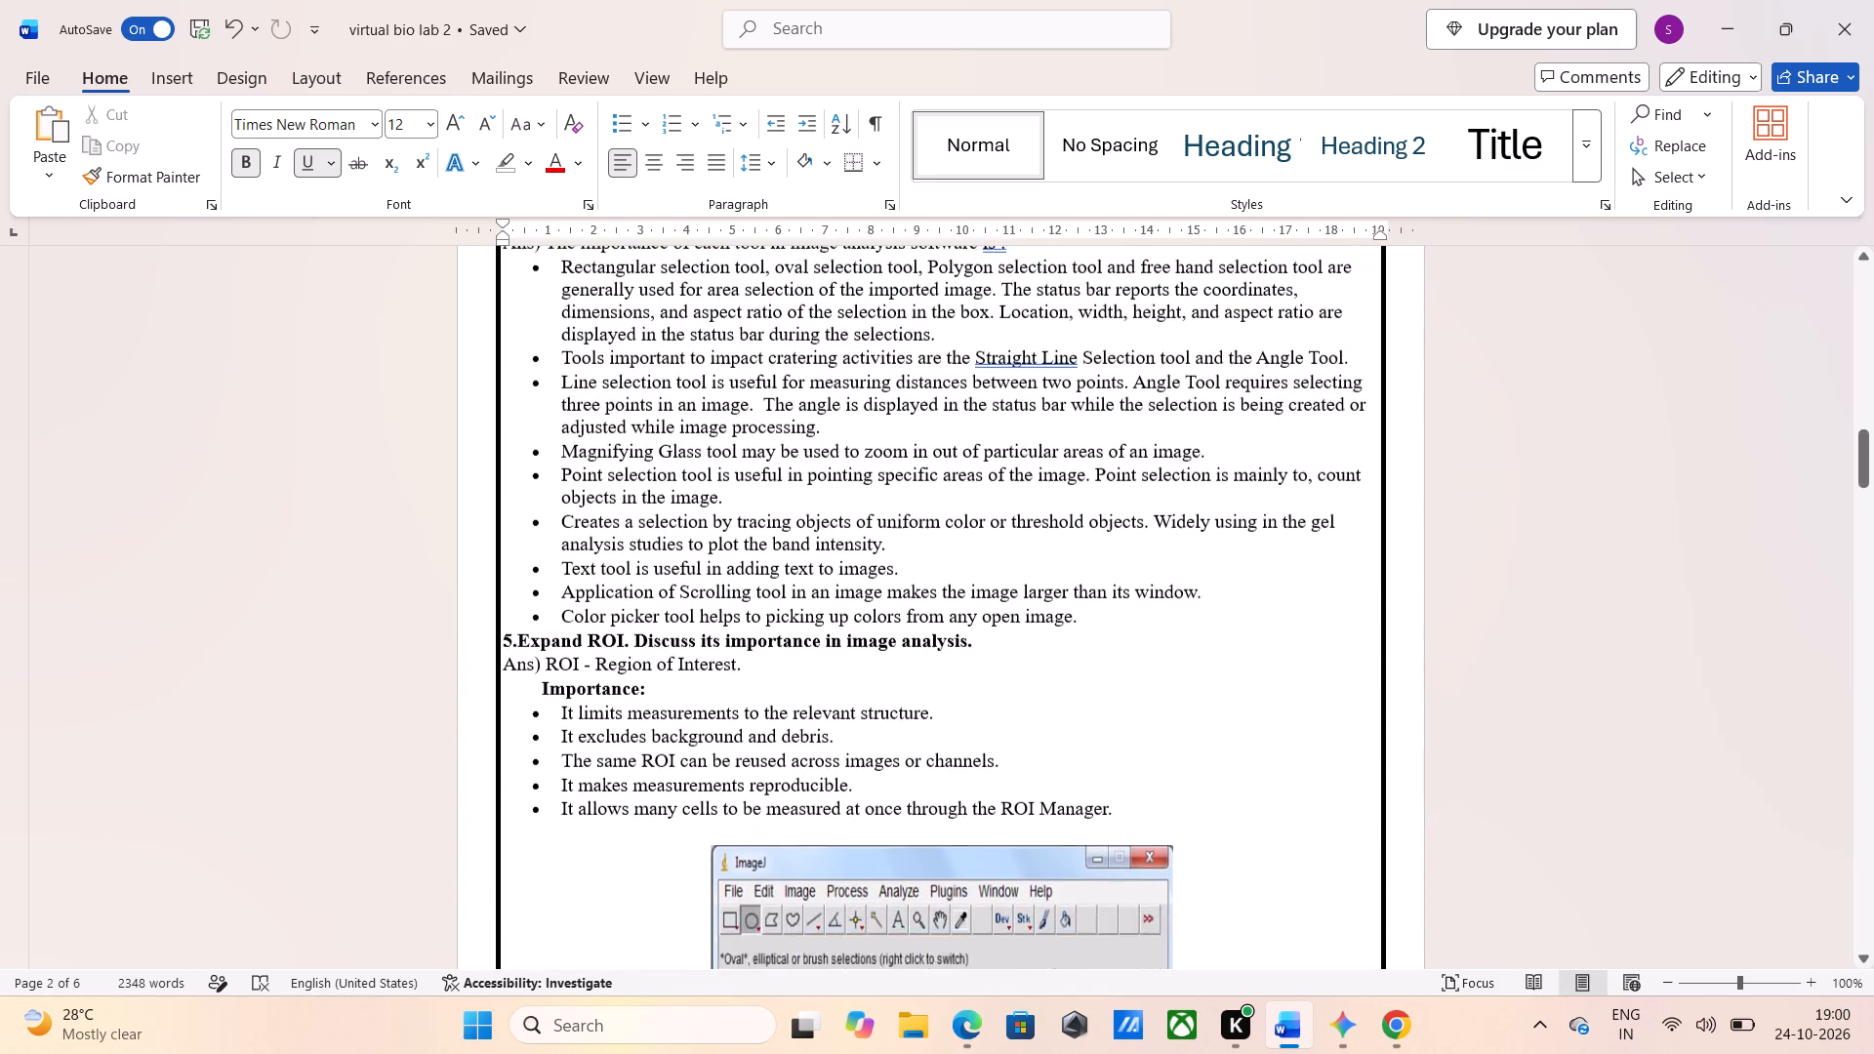
scroll(517, 471, down, 6)
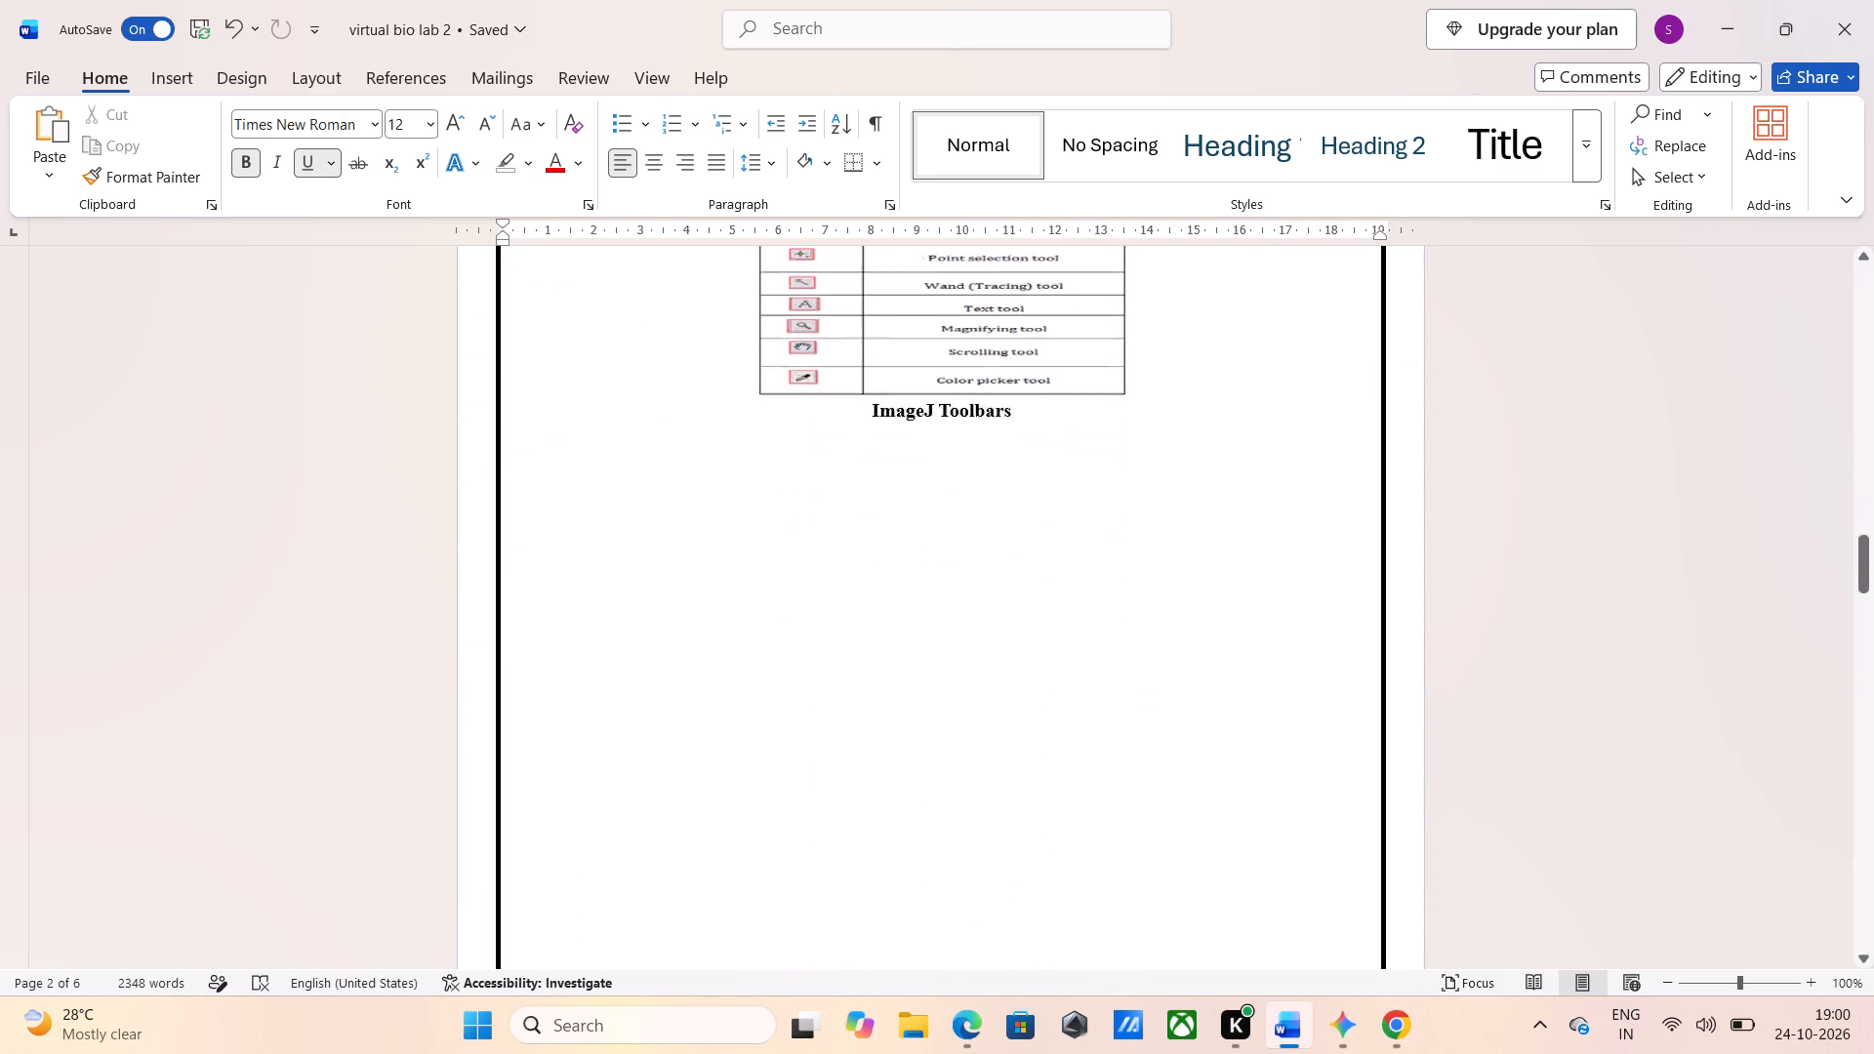
scroll(517, 471, down, 5)
scroll(517, 471, up, 1)
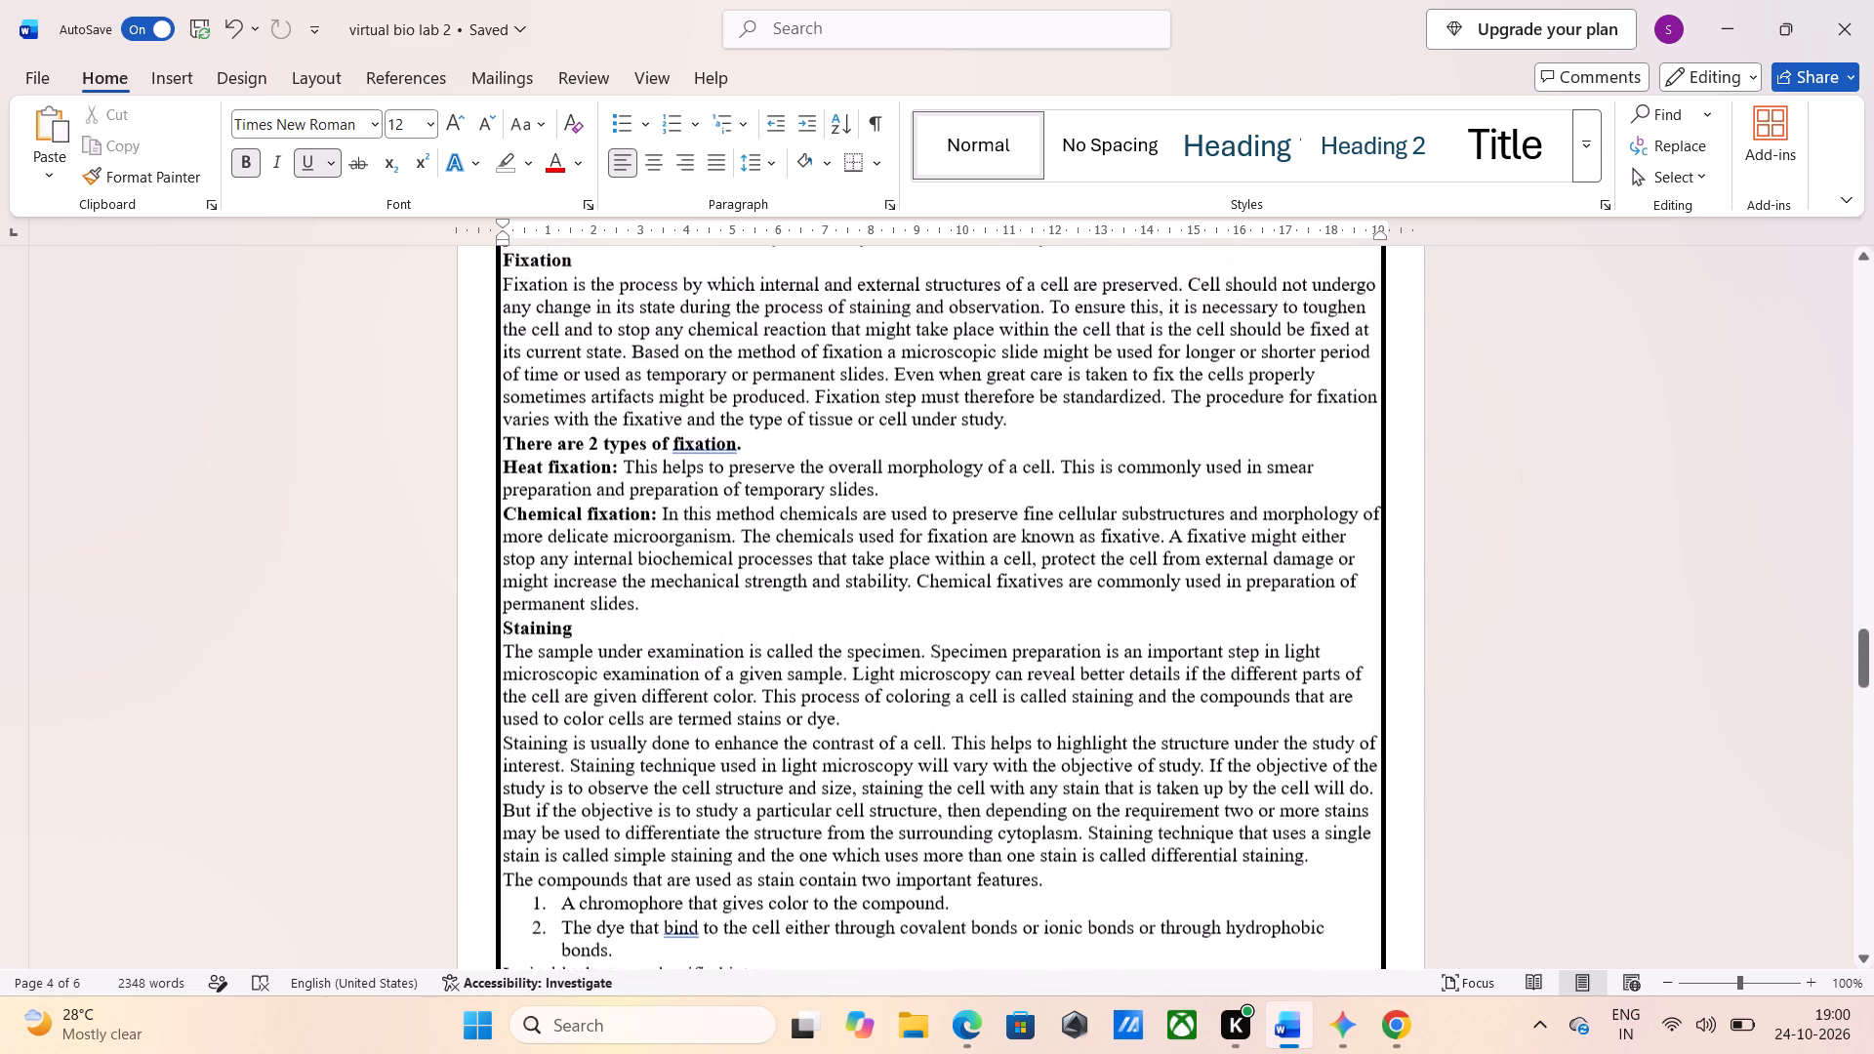
scroll(517, 471, up, 1)
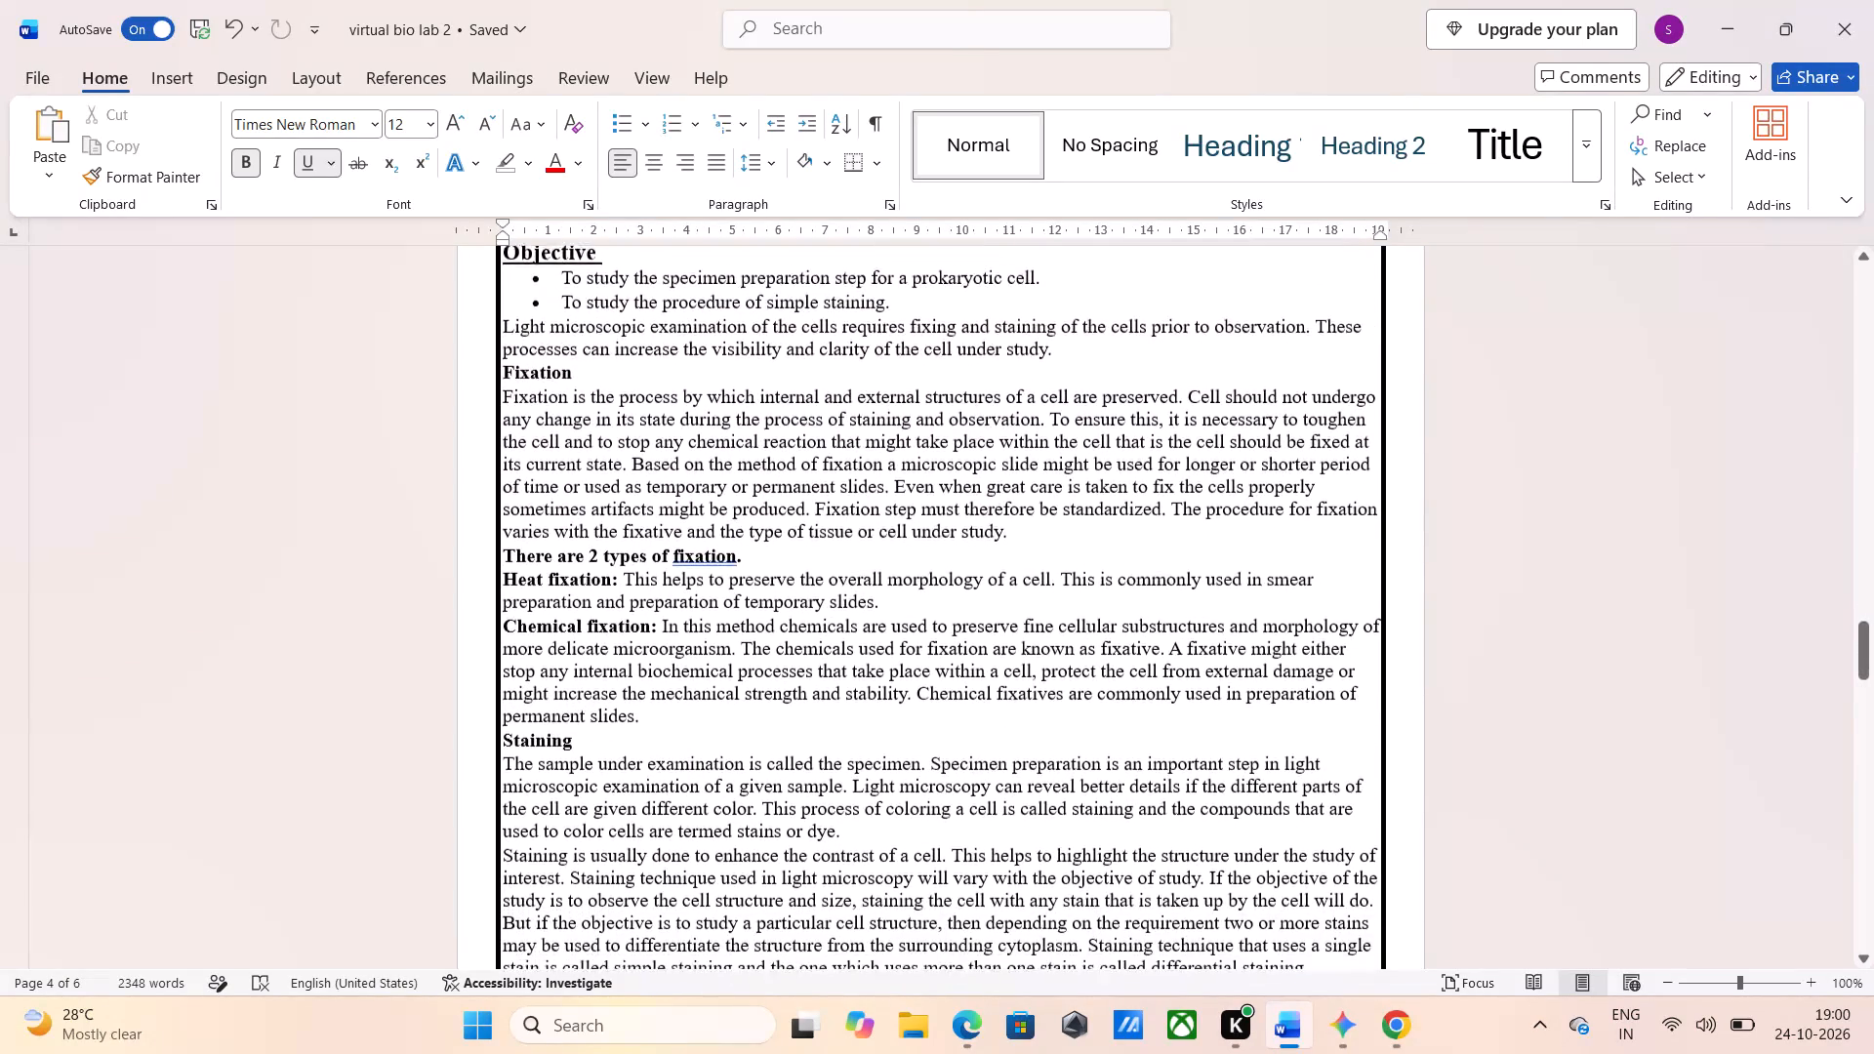
Review the layout from the Fixation and Staining sections through PROCEDURE and the assignment answers to the Bacillus Subtilis observation on the last page.
scroll(517, 471, down, 5)
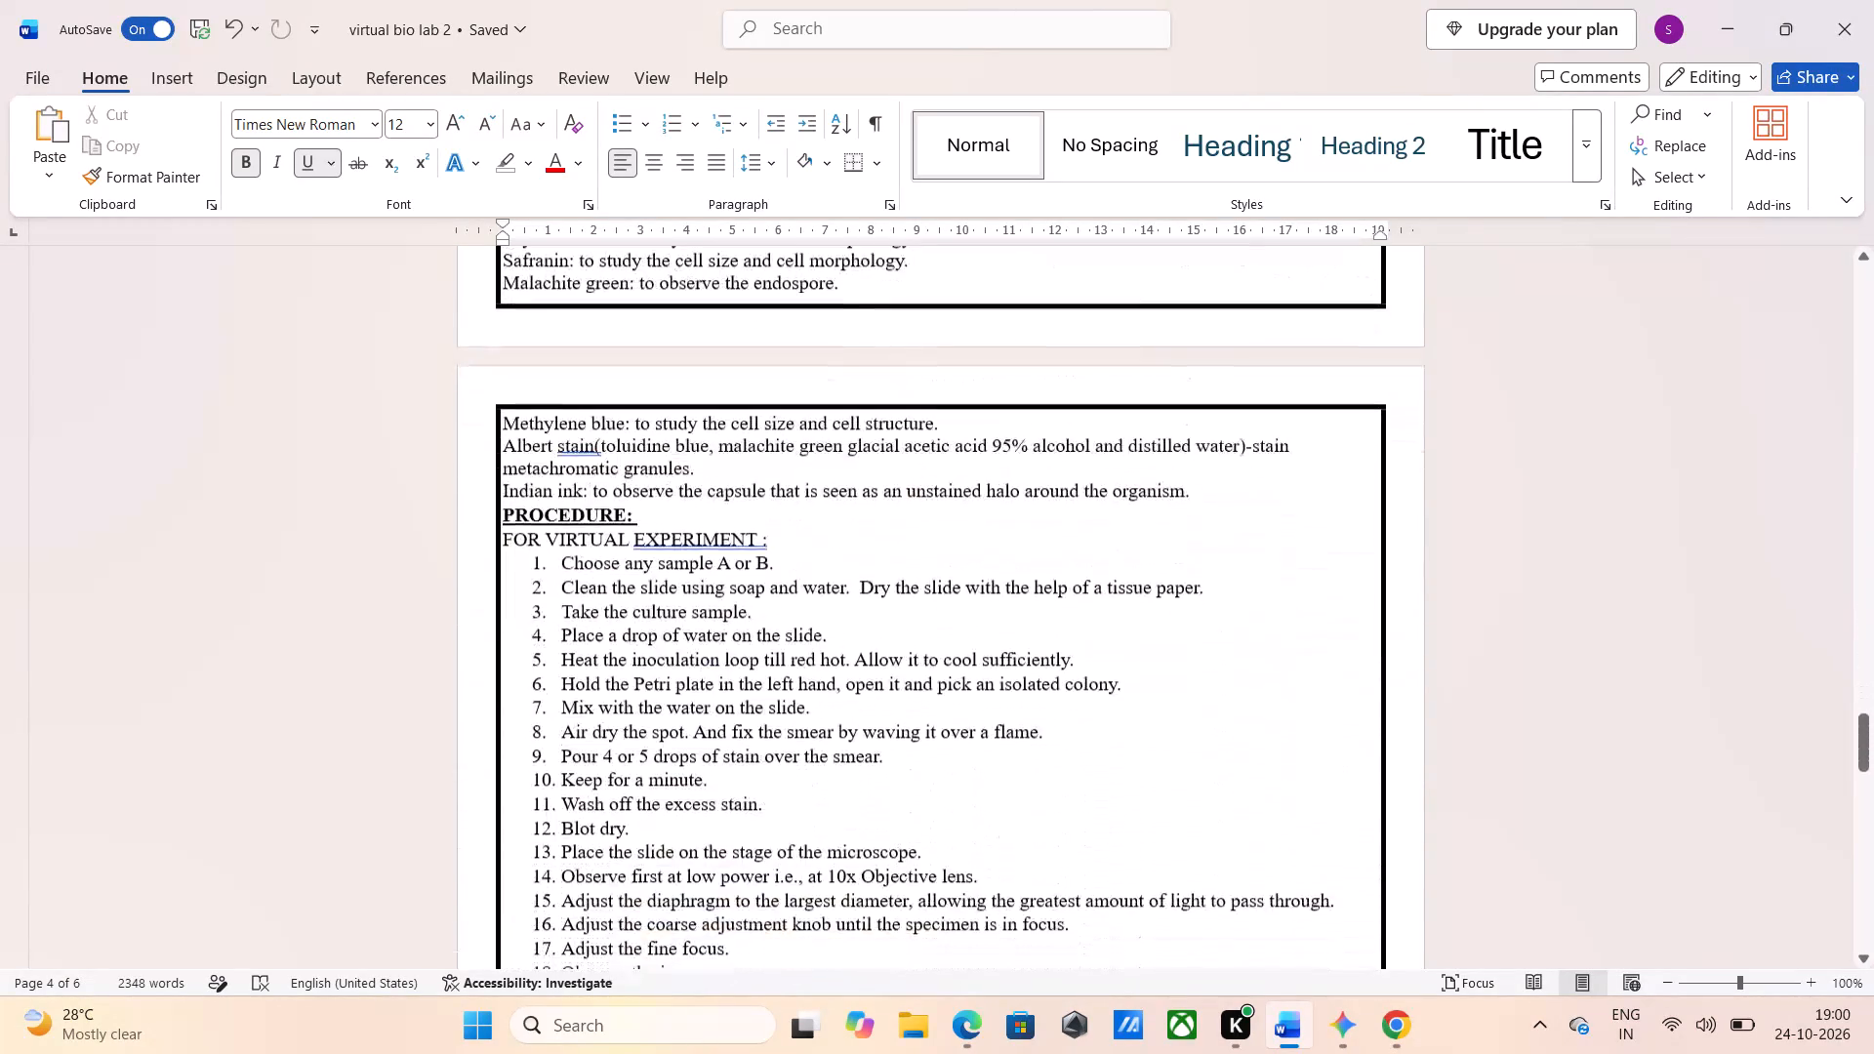
scroll(517, 471, down, 4)
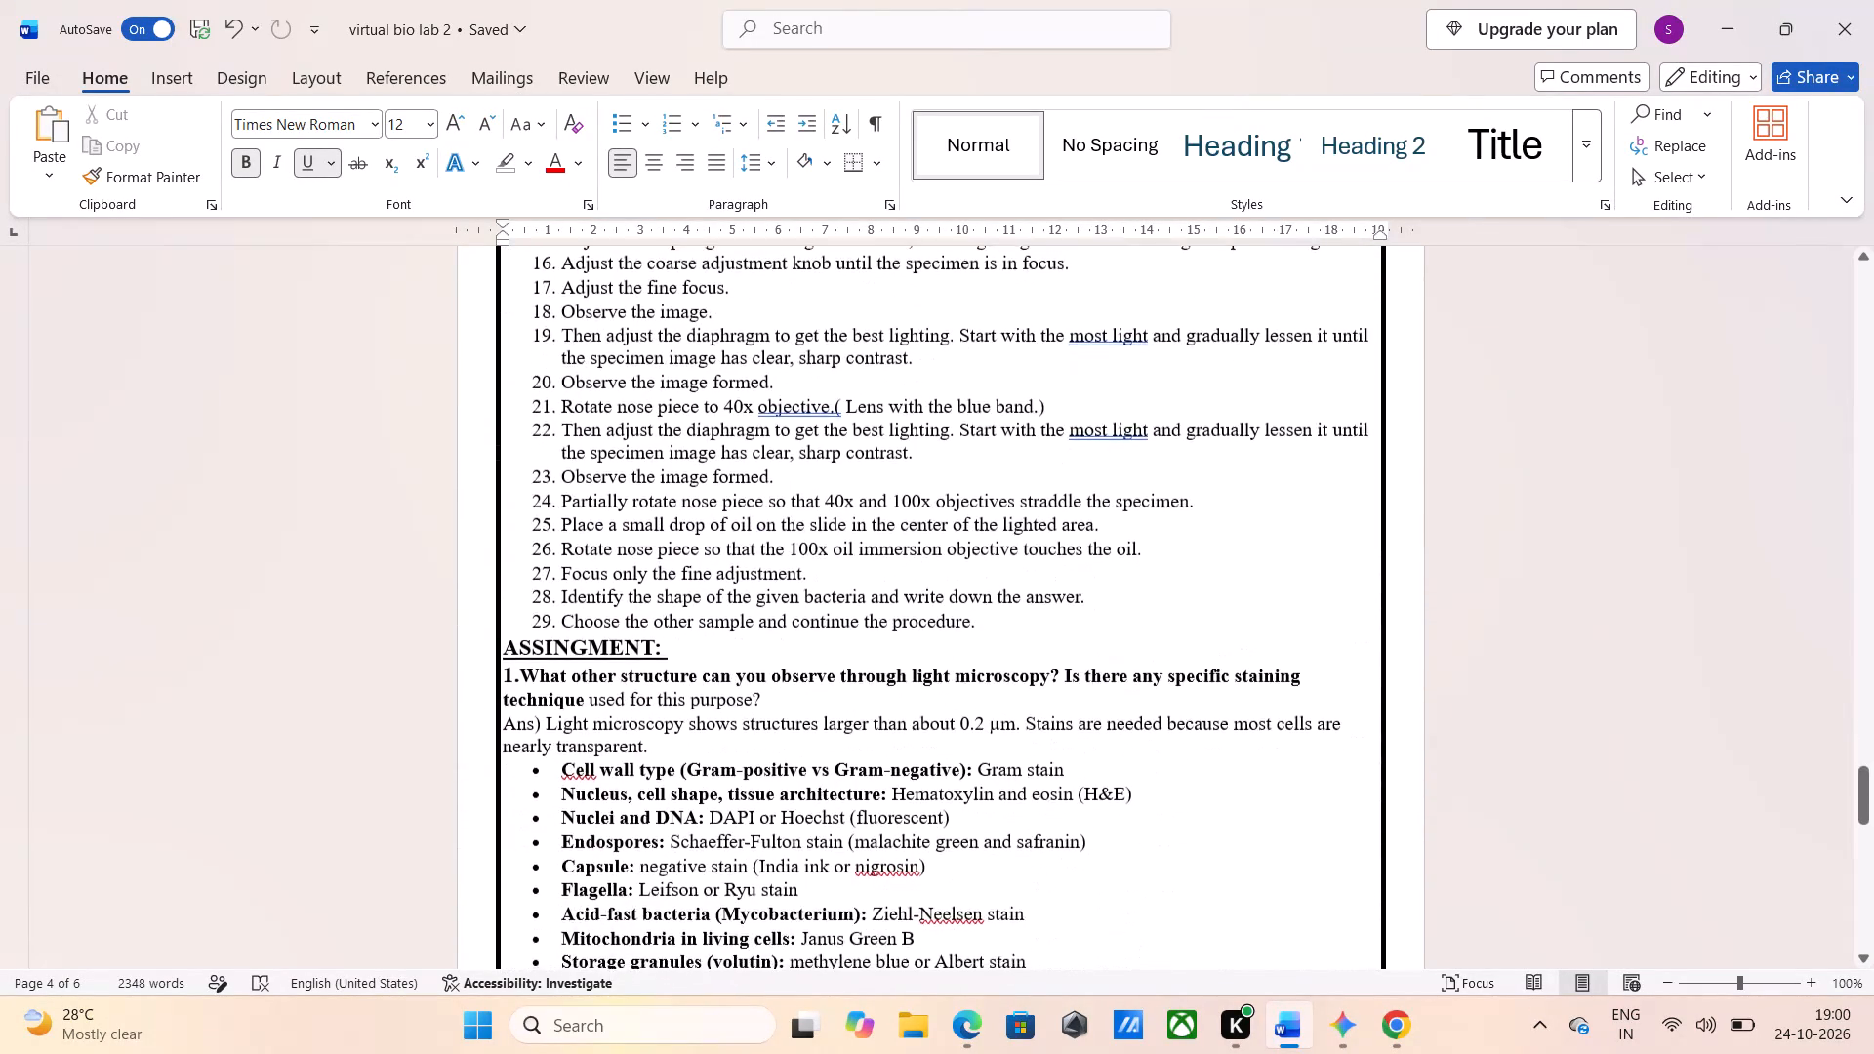
scroll(517, 471, down, 3)
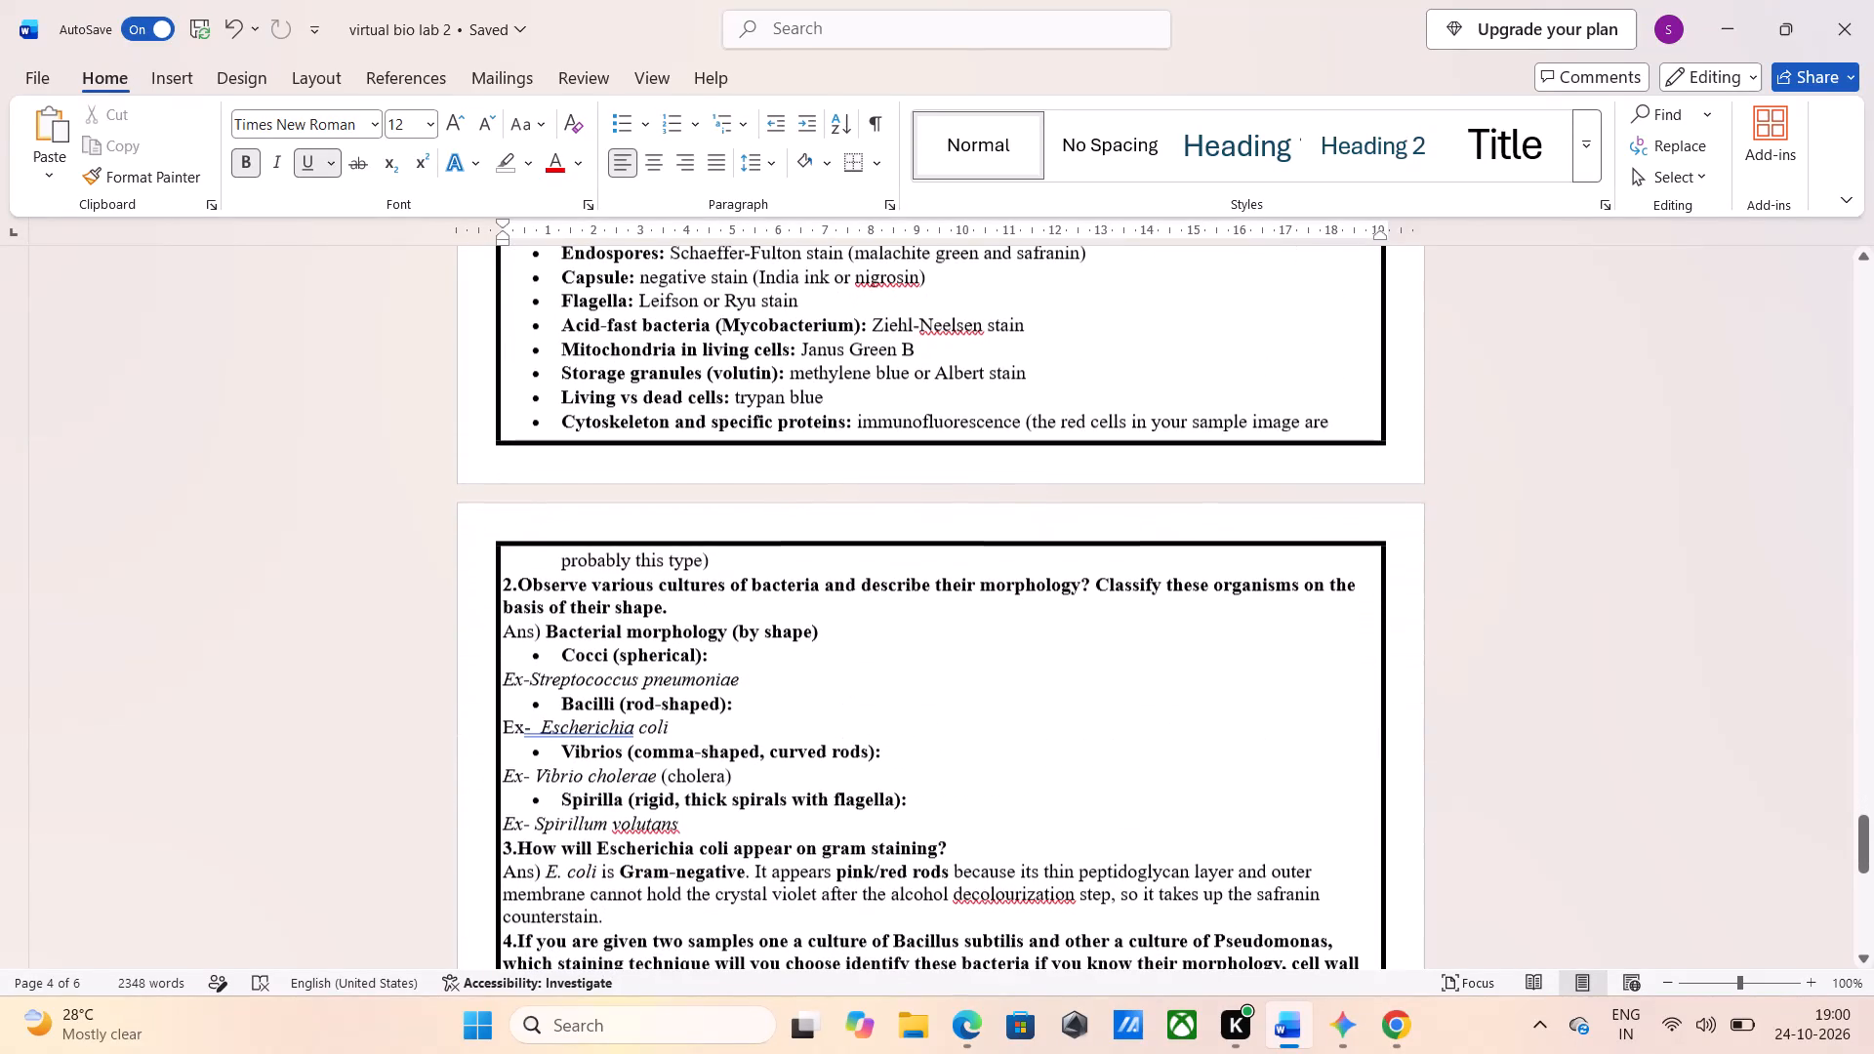
scroll(517, 471, down, 2)
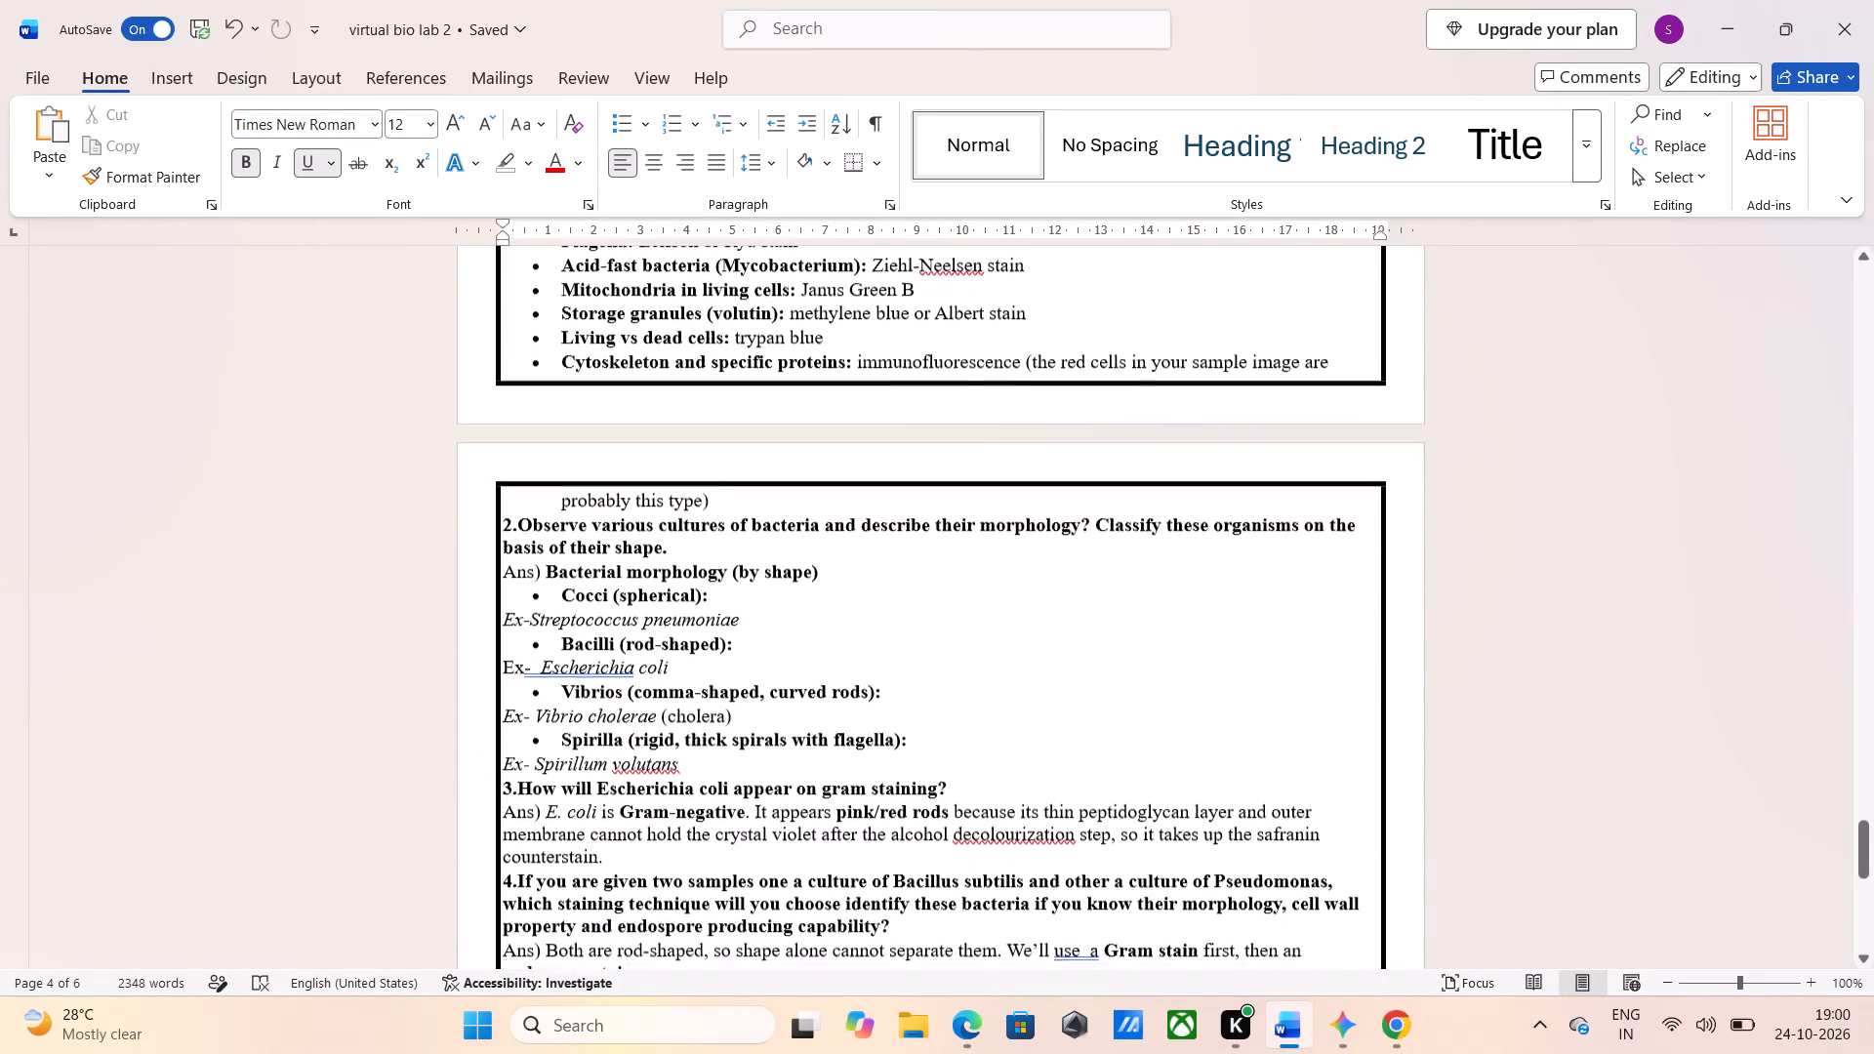
scroll(517, 471, down, 4)
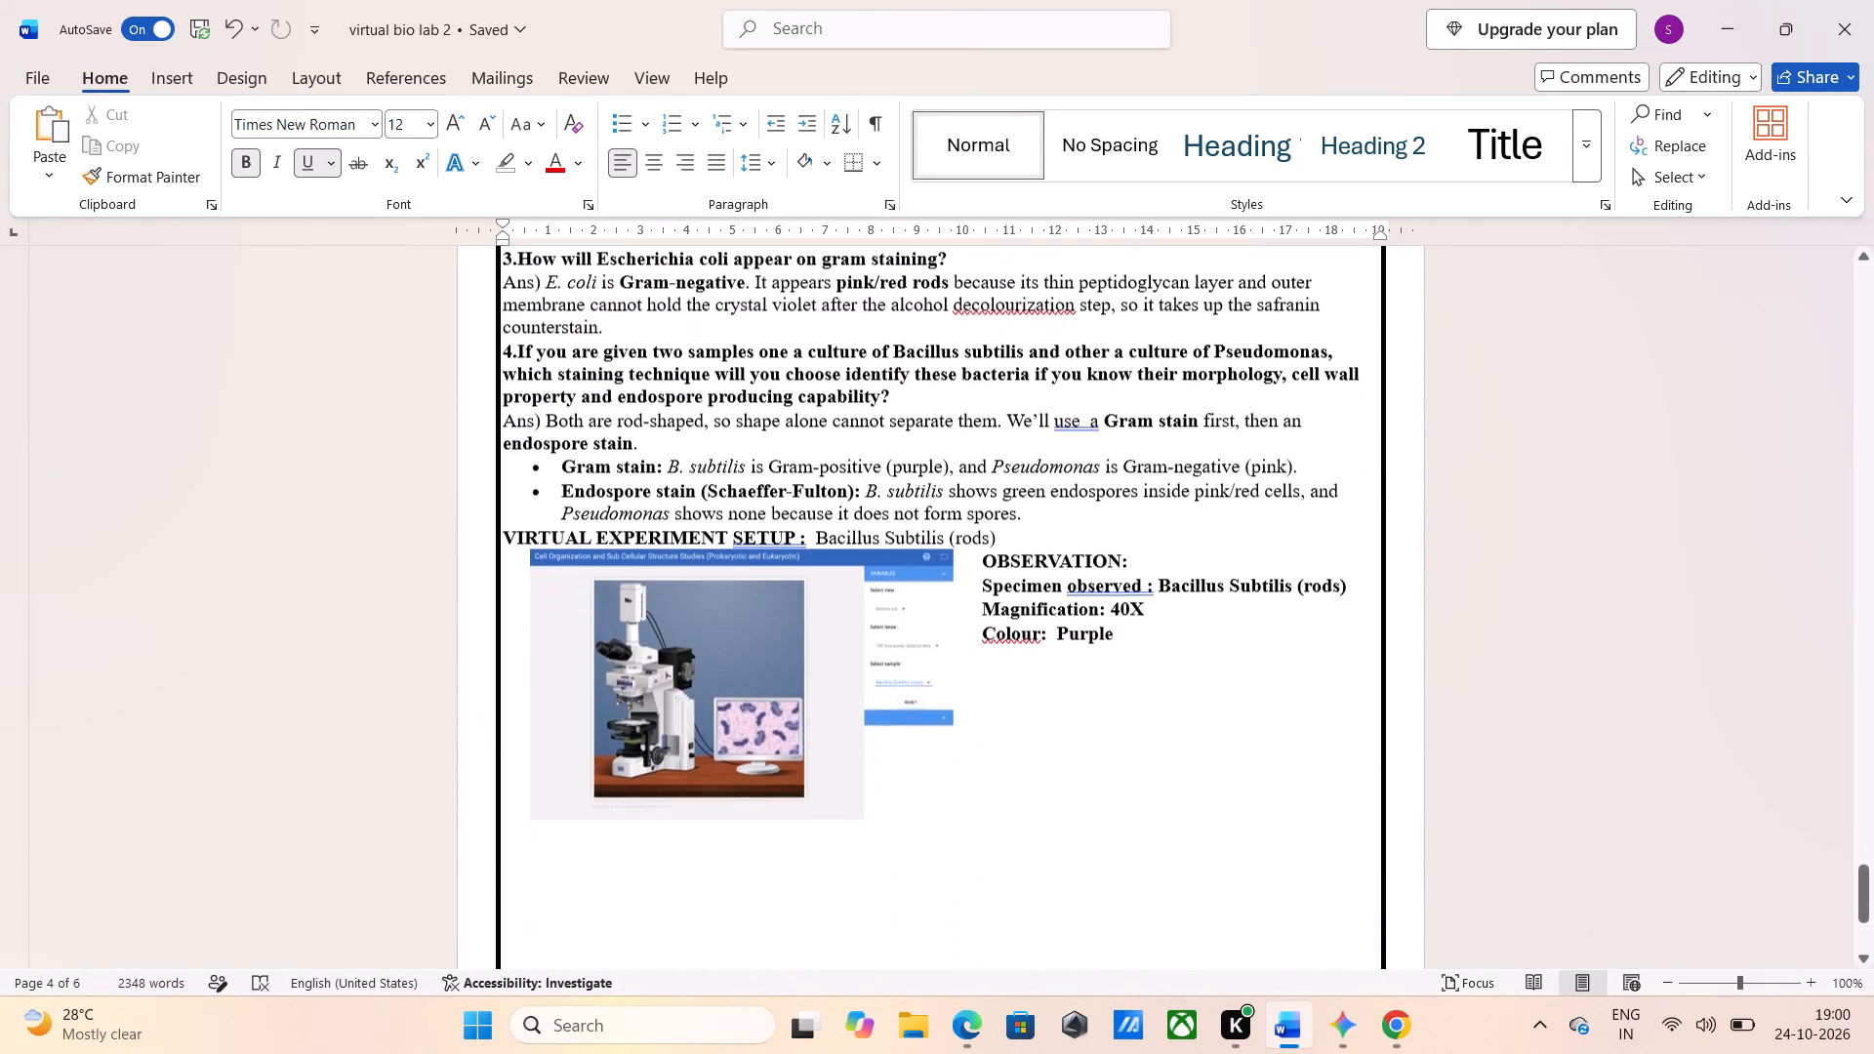
scroll(517, 471, down, 2)
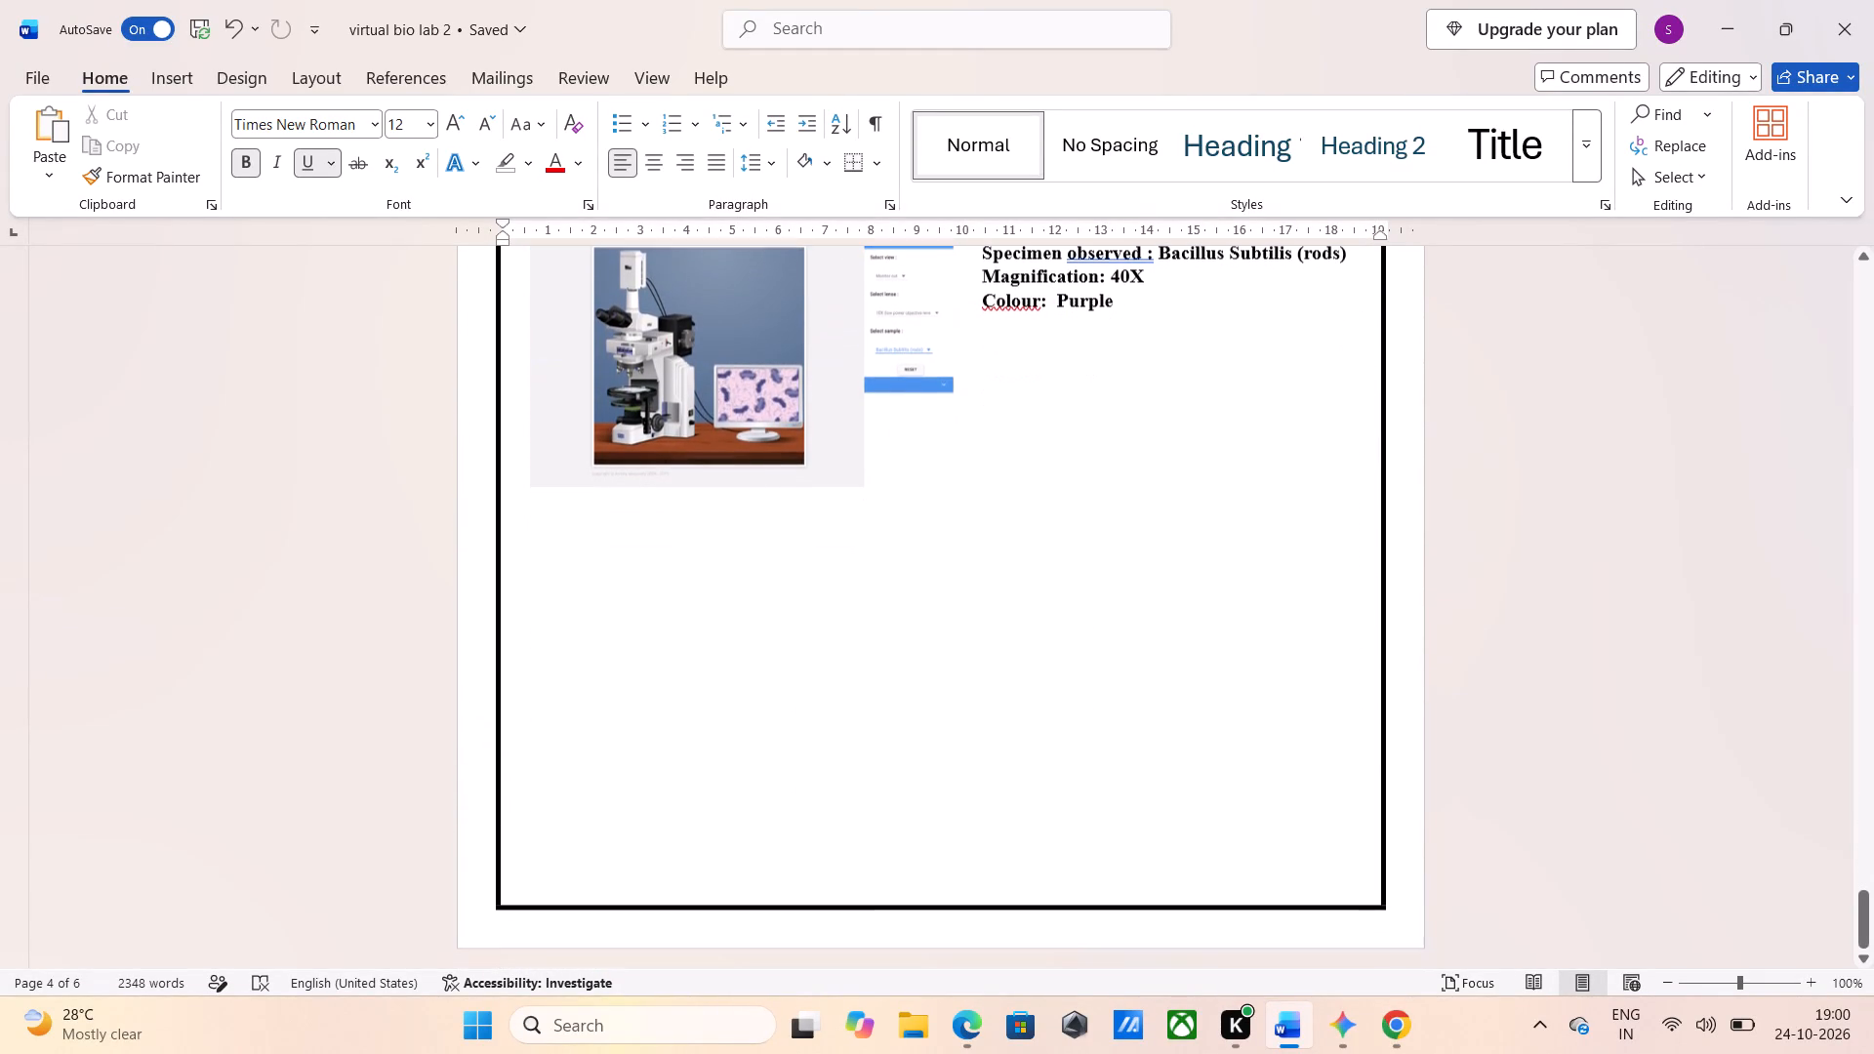
Save the virtual bio lab 2 document.
key(ctrl+s)
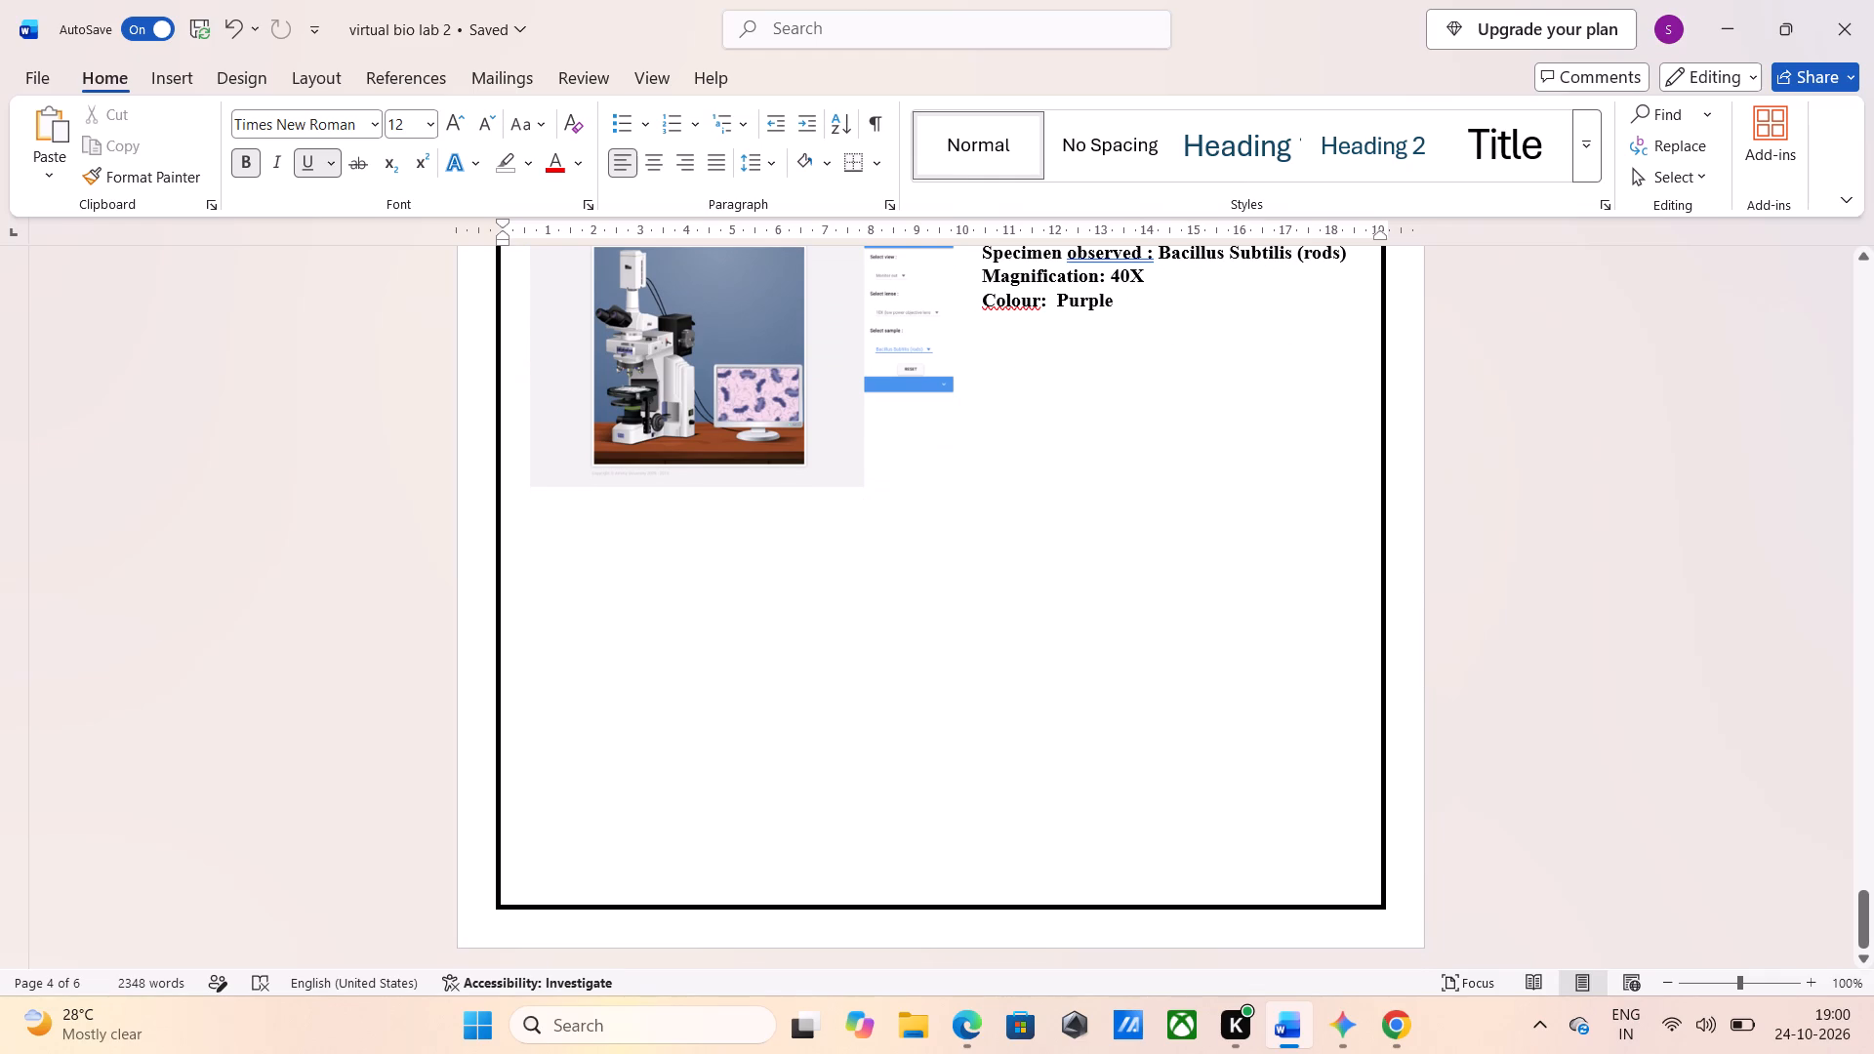